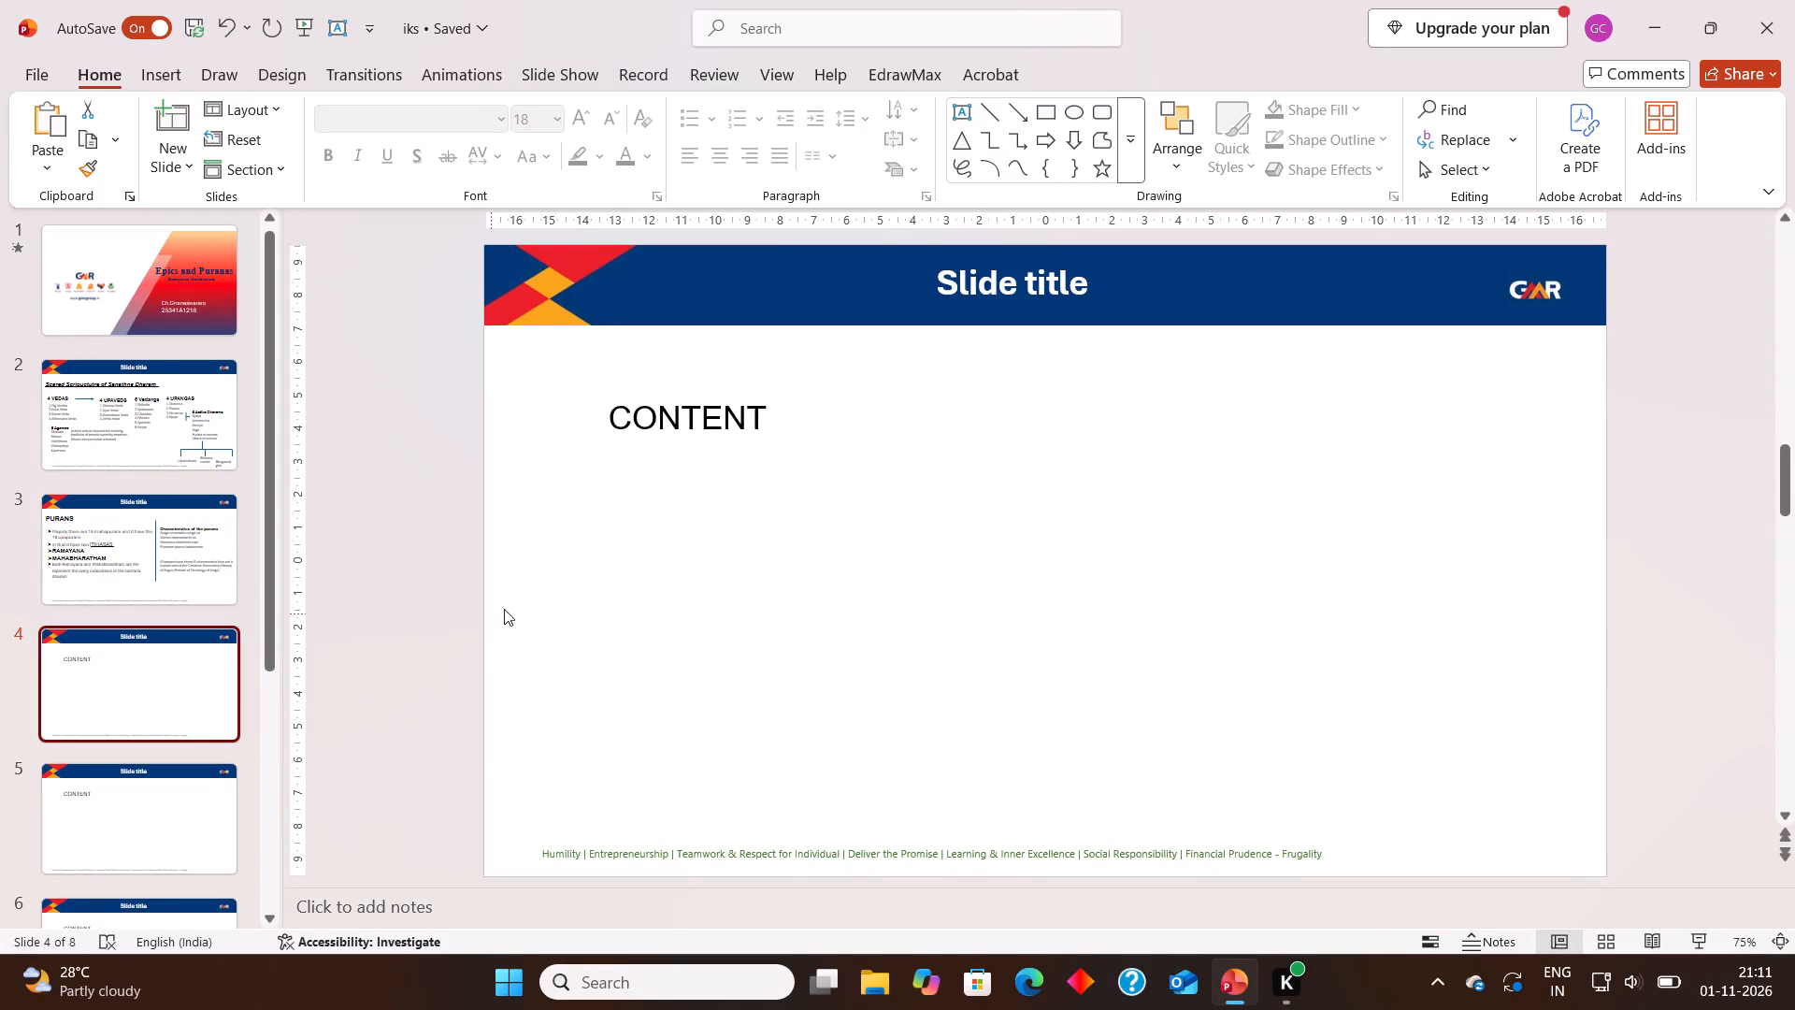
Delete the CONTENT text box from slide 4.
click(768, 413)
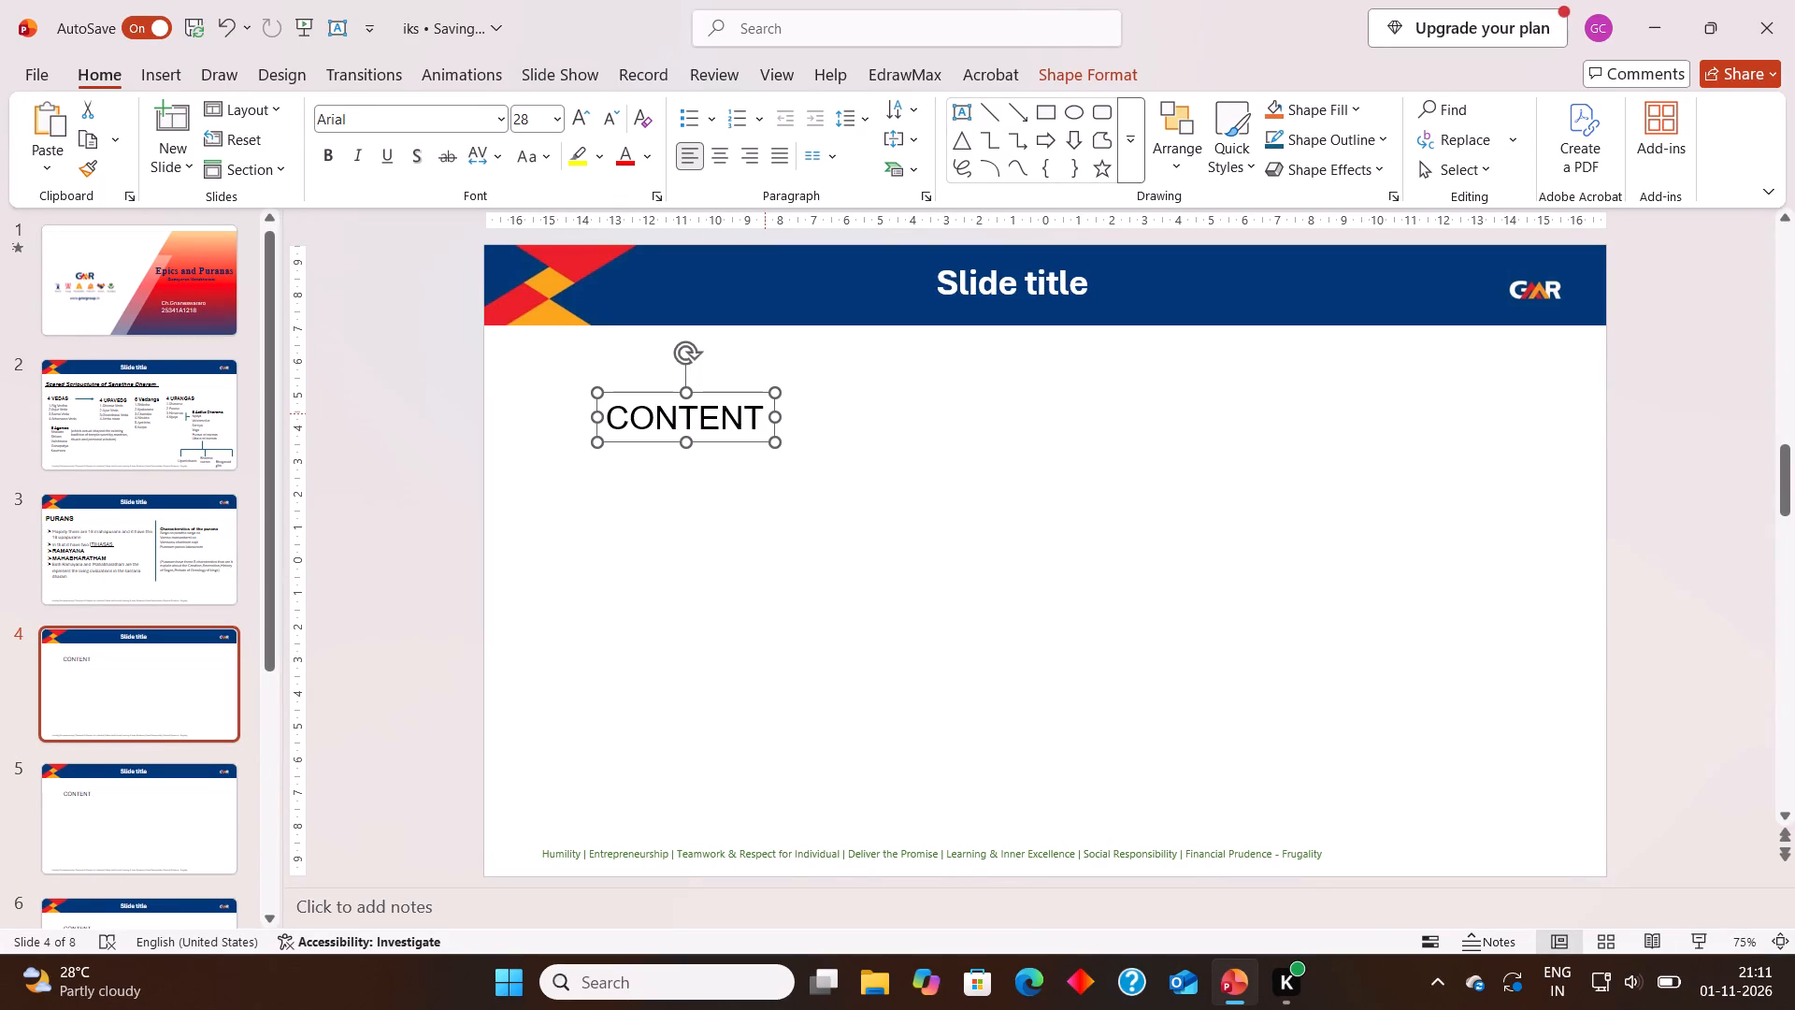
key(BackSpace)
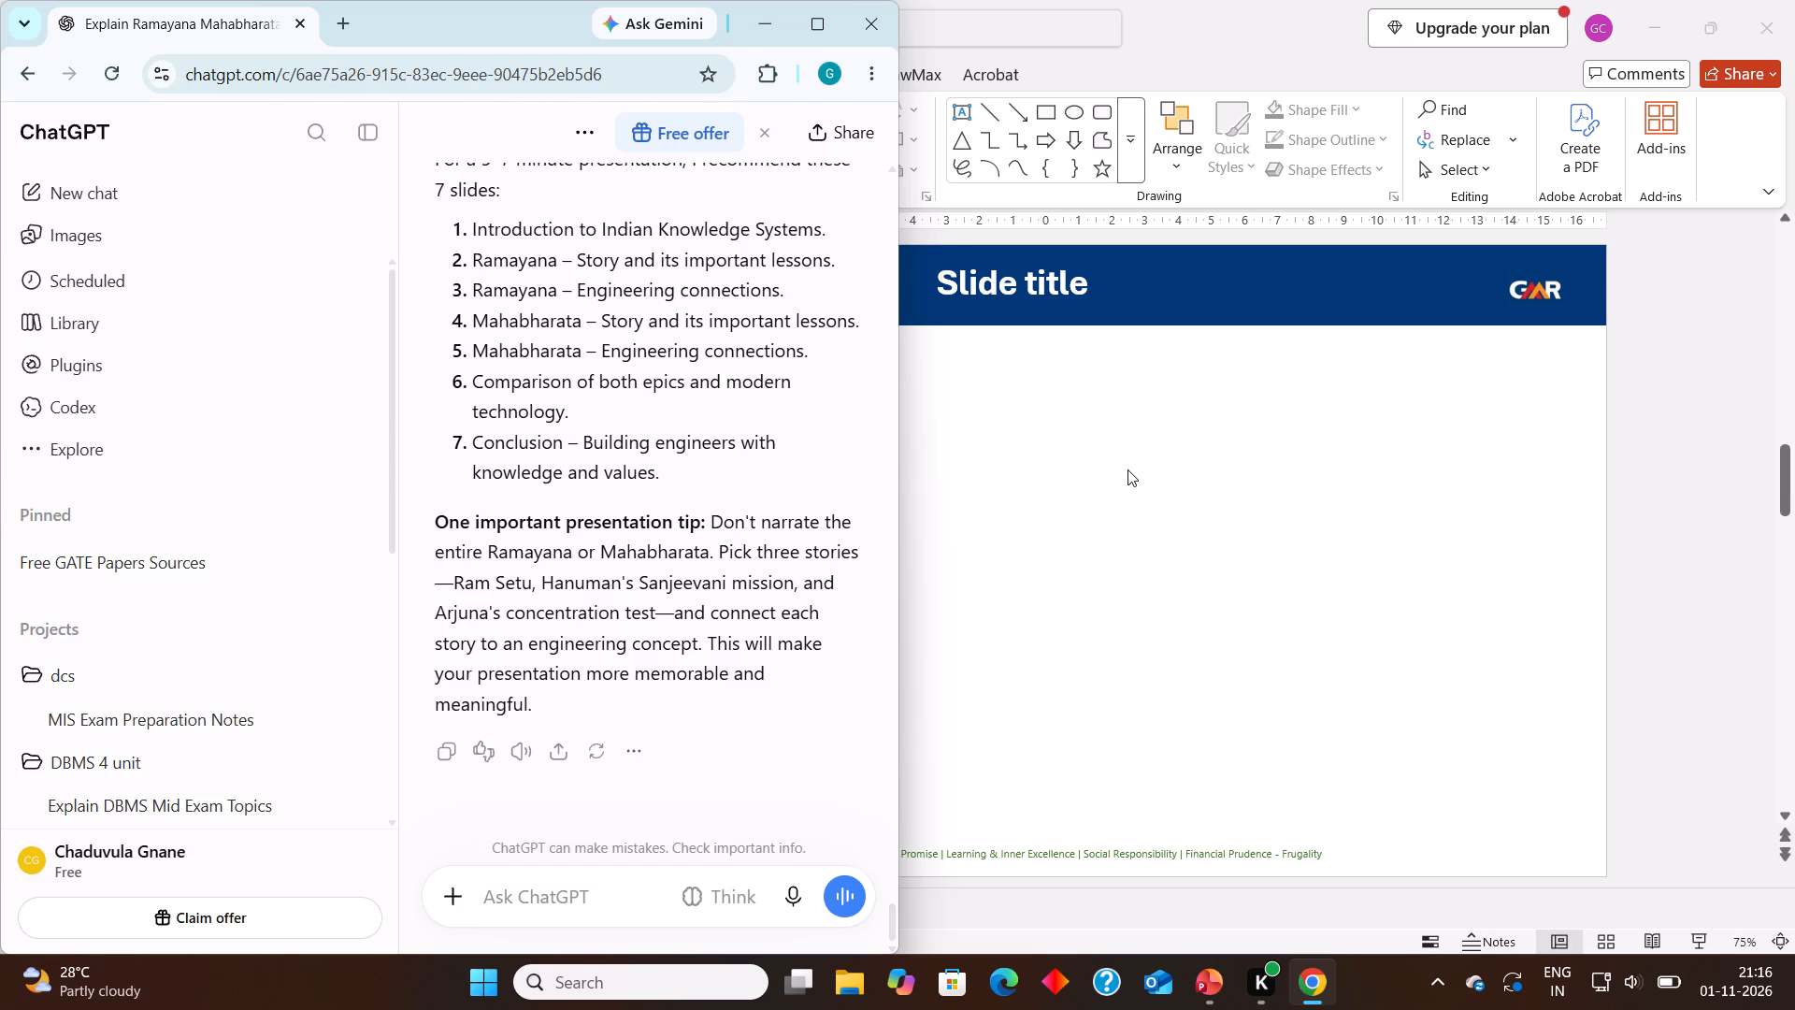
Switch to the PowerPoint presentation, look through the remaining slides and open the Conclusion slide, slide 7.
click(1127, 469)
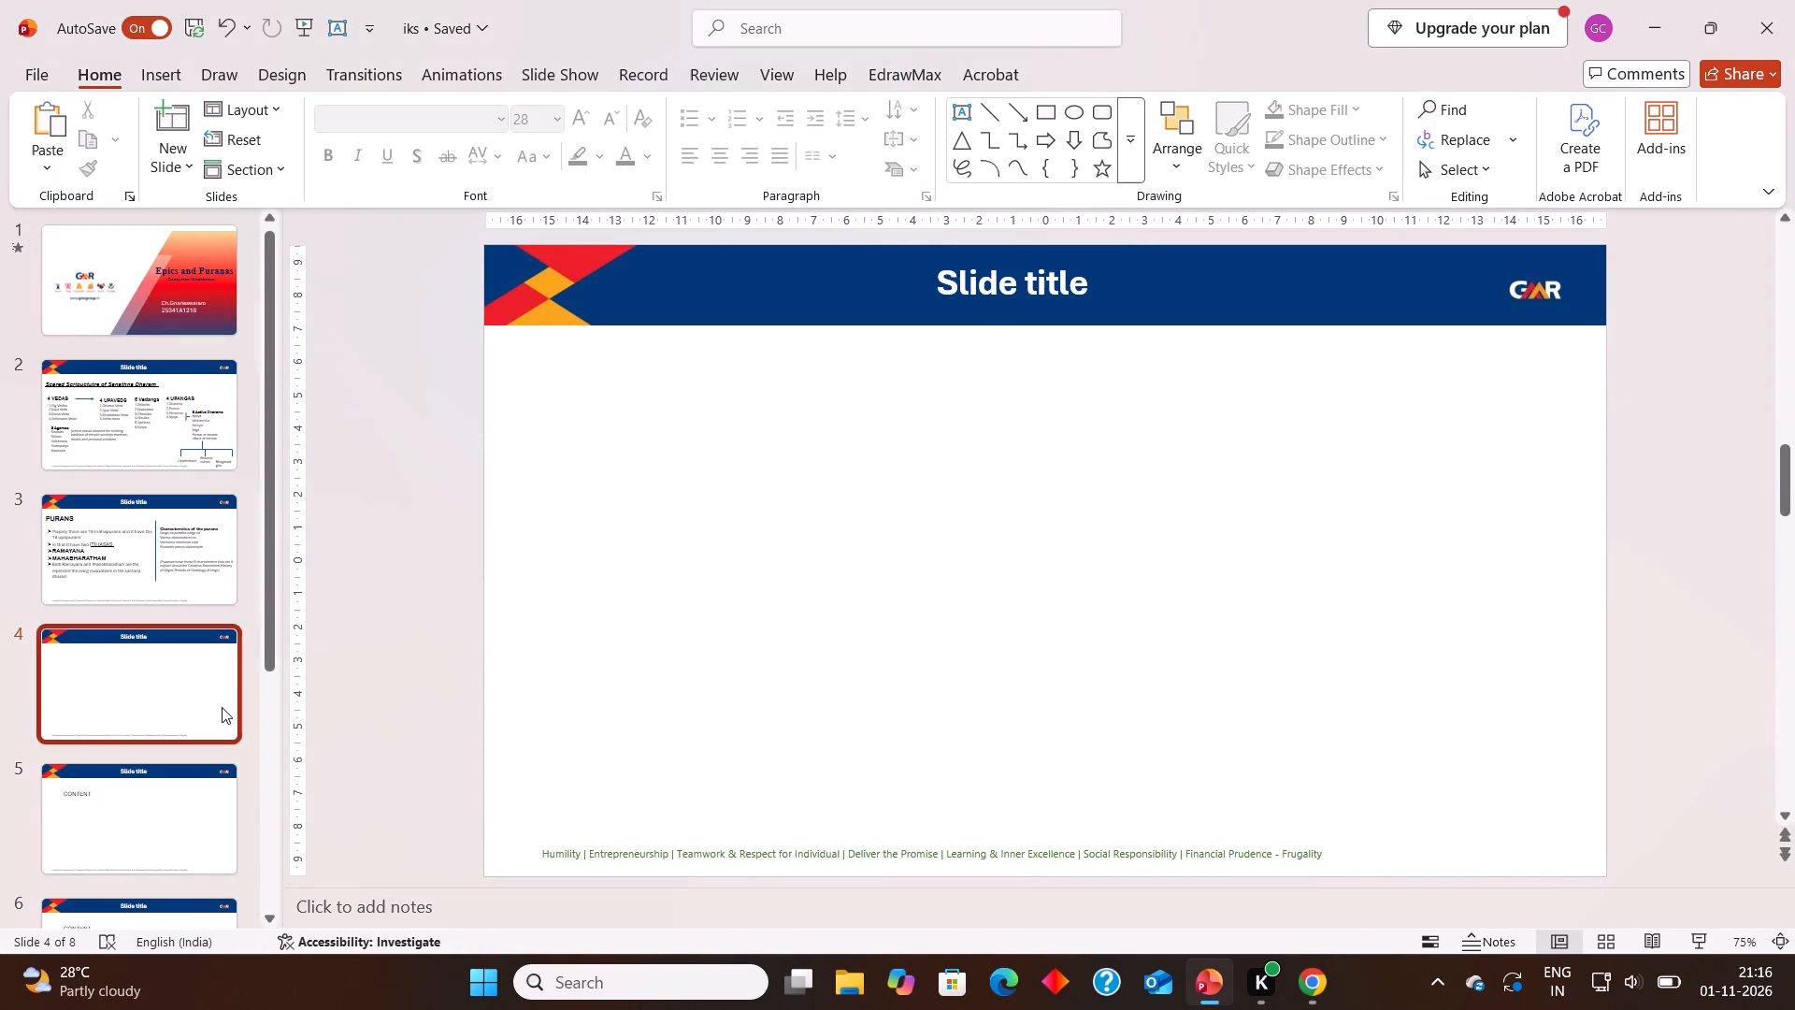
scroll(222, 707, down, 2)
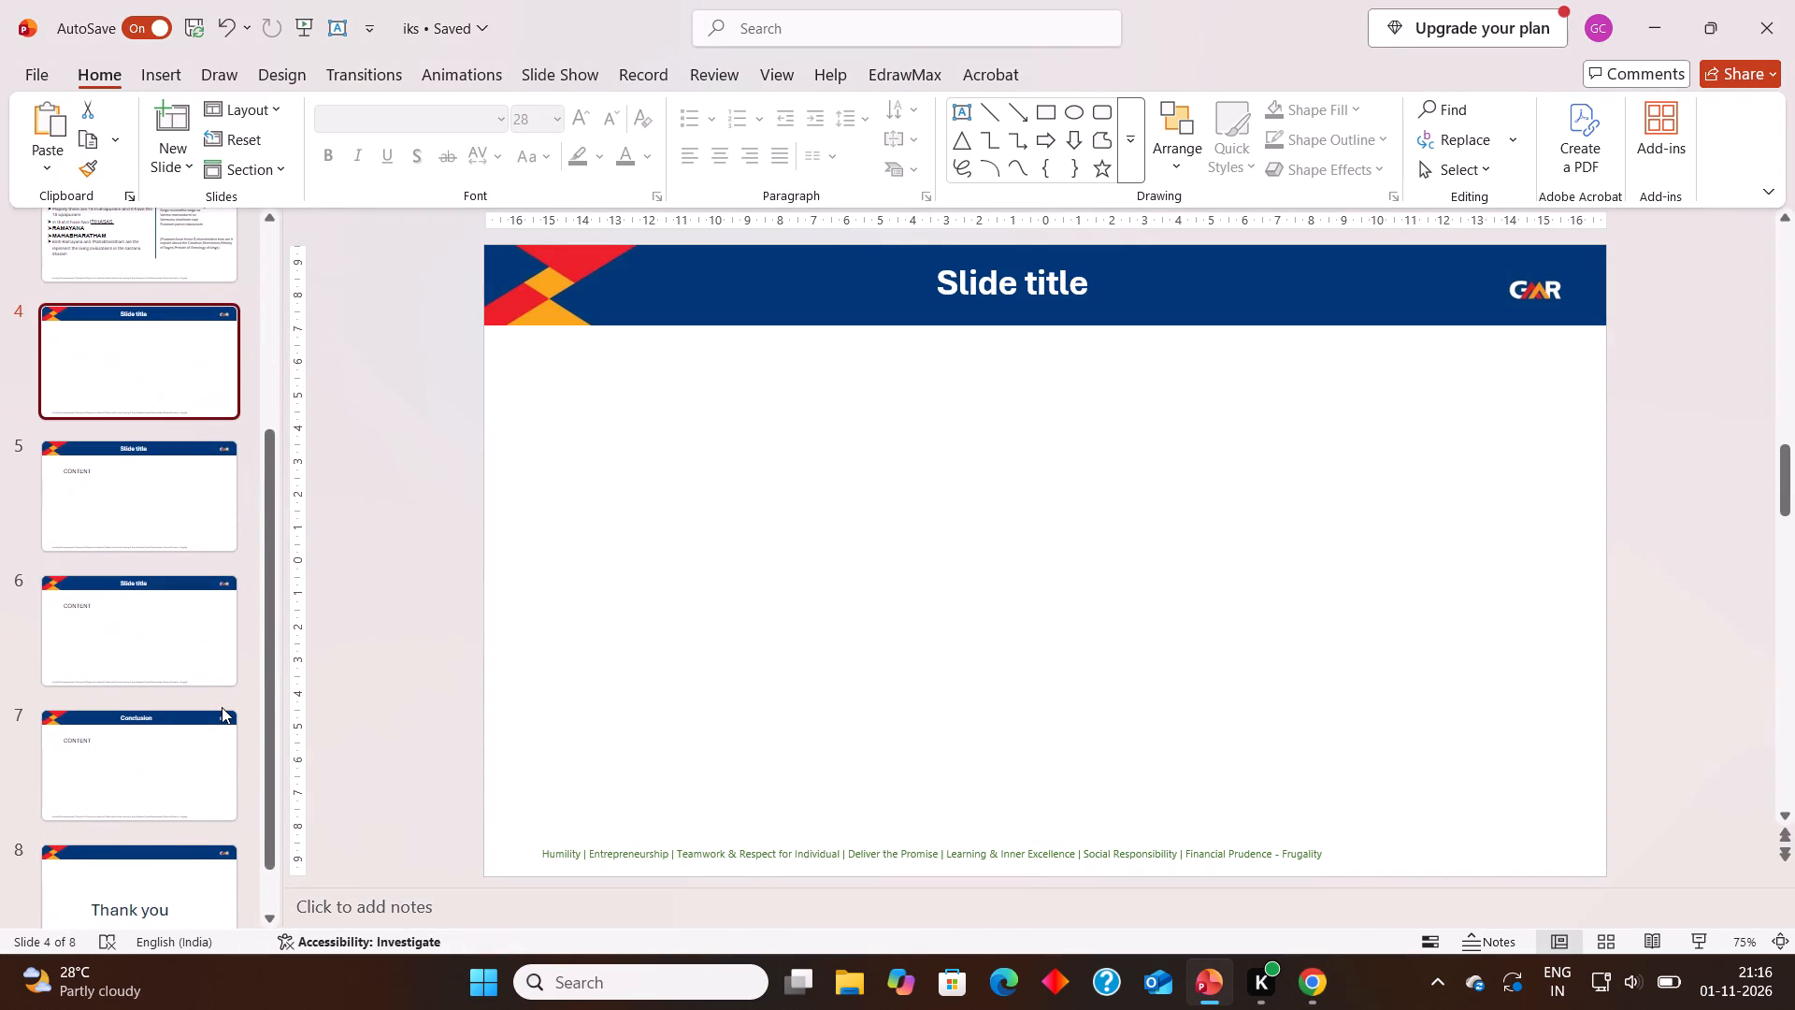
scroll(222, 707, down, 4)
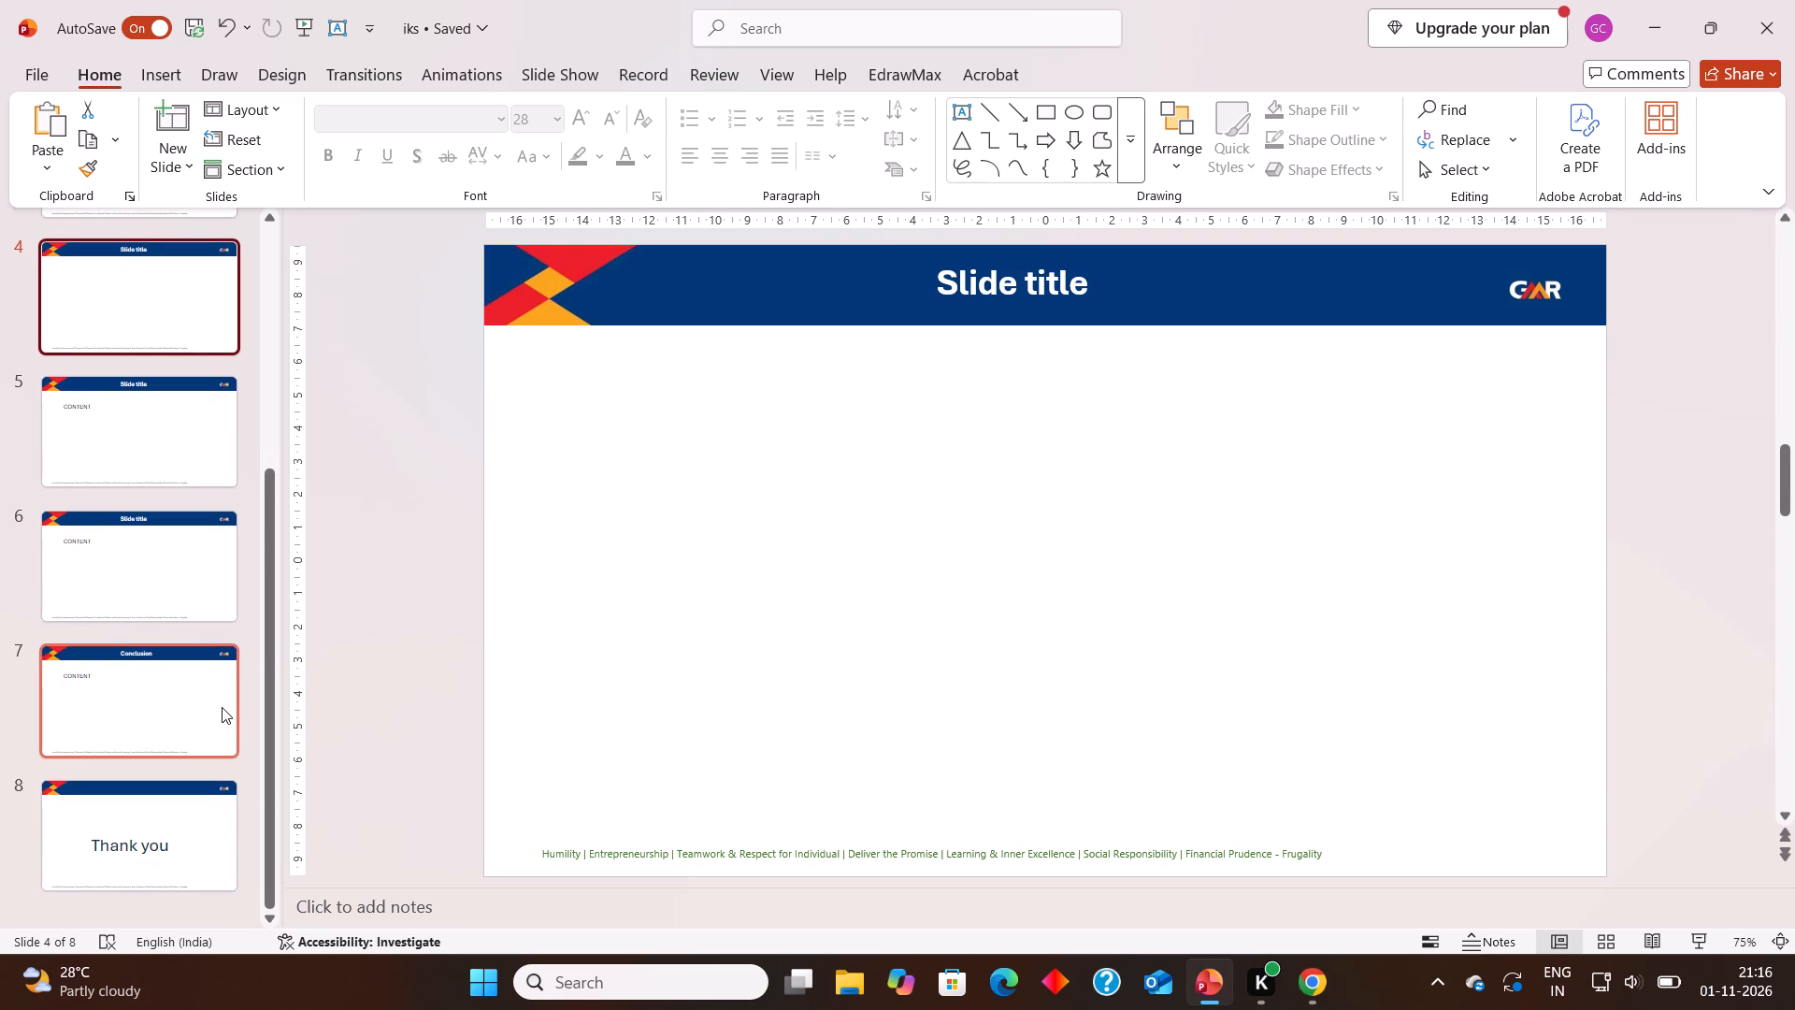
scroll(222, 707, down, 1)
click(222, 707)
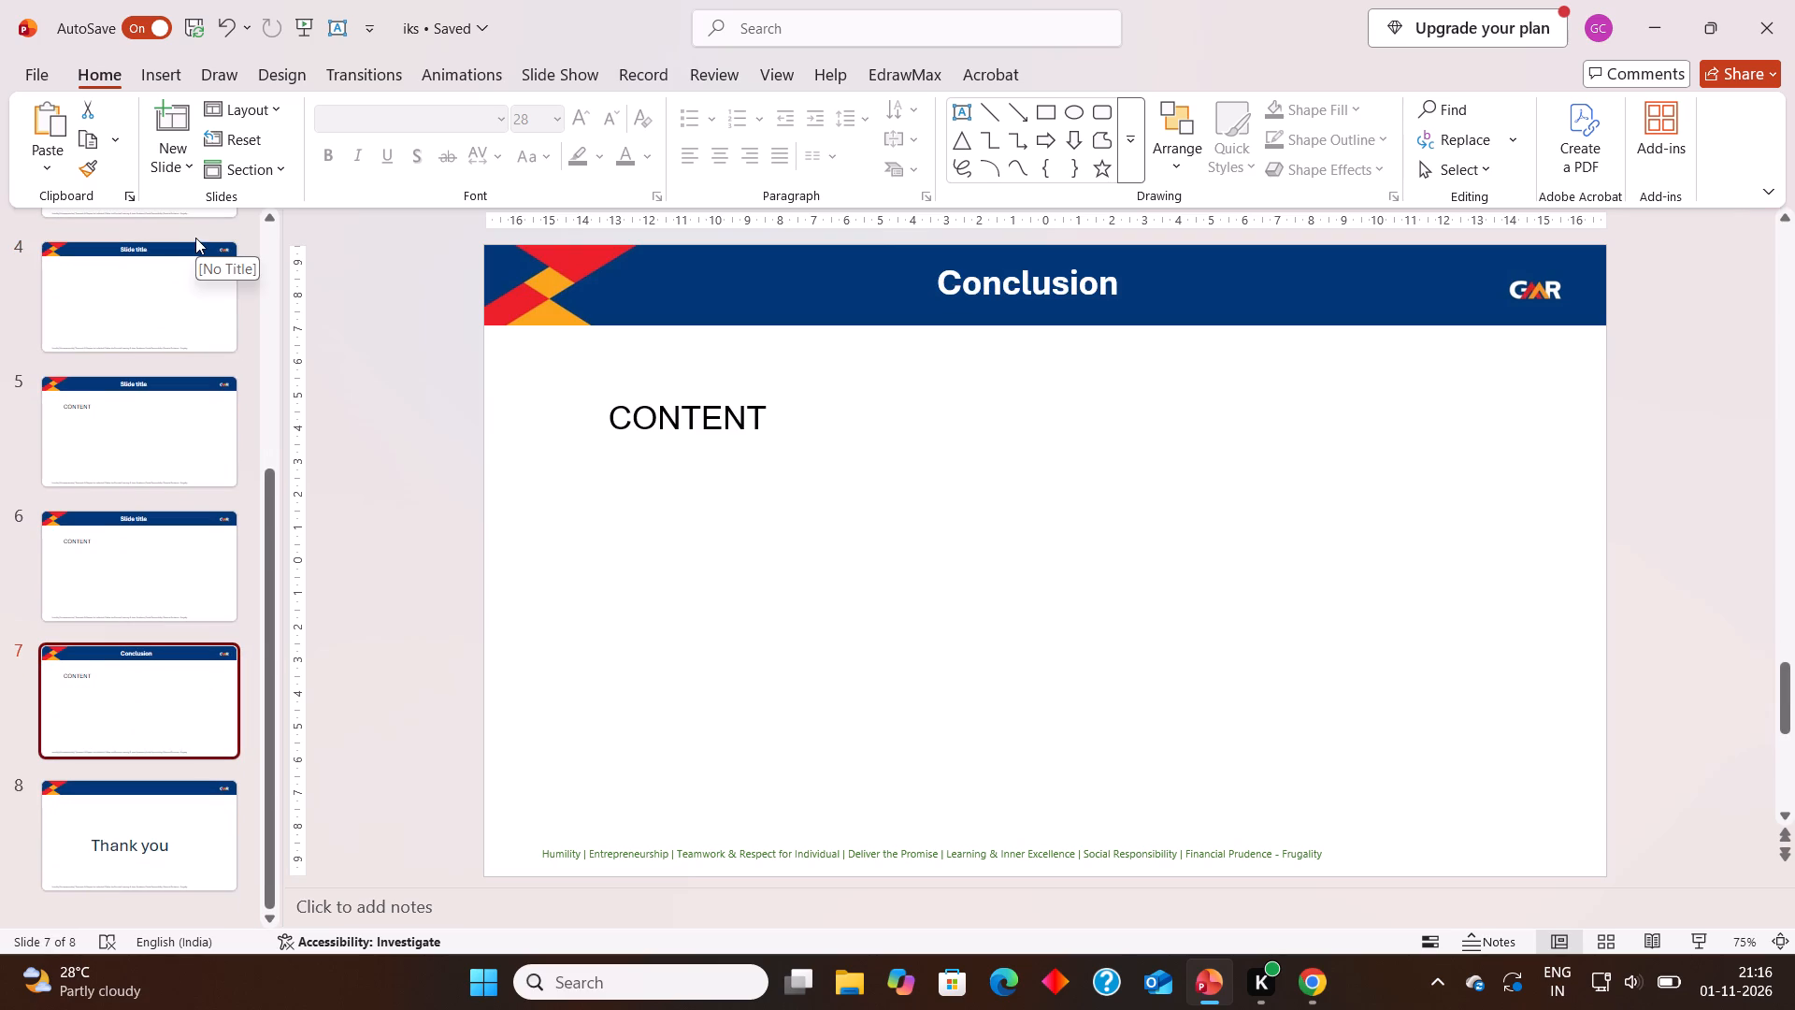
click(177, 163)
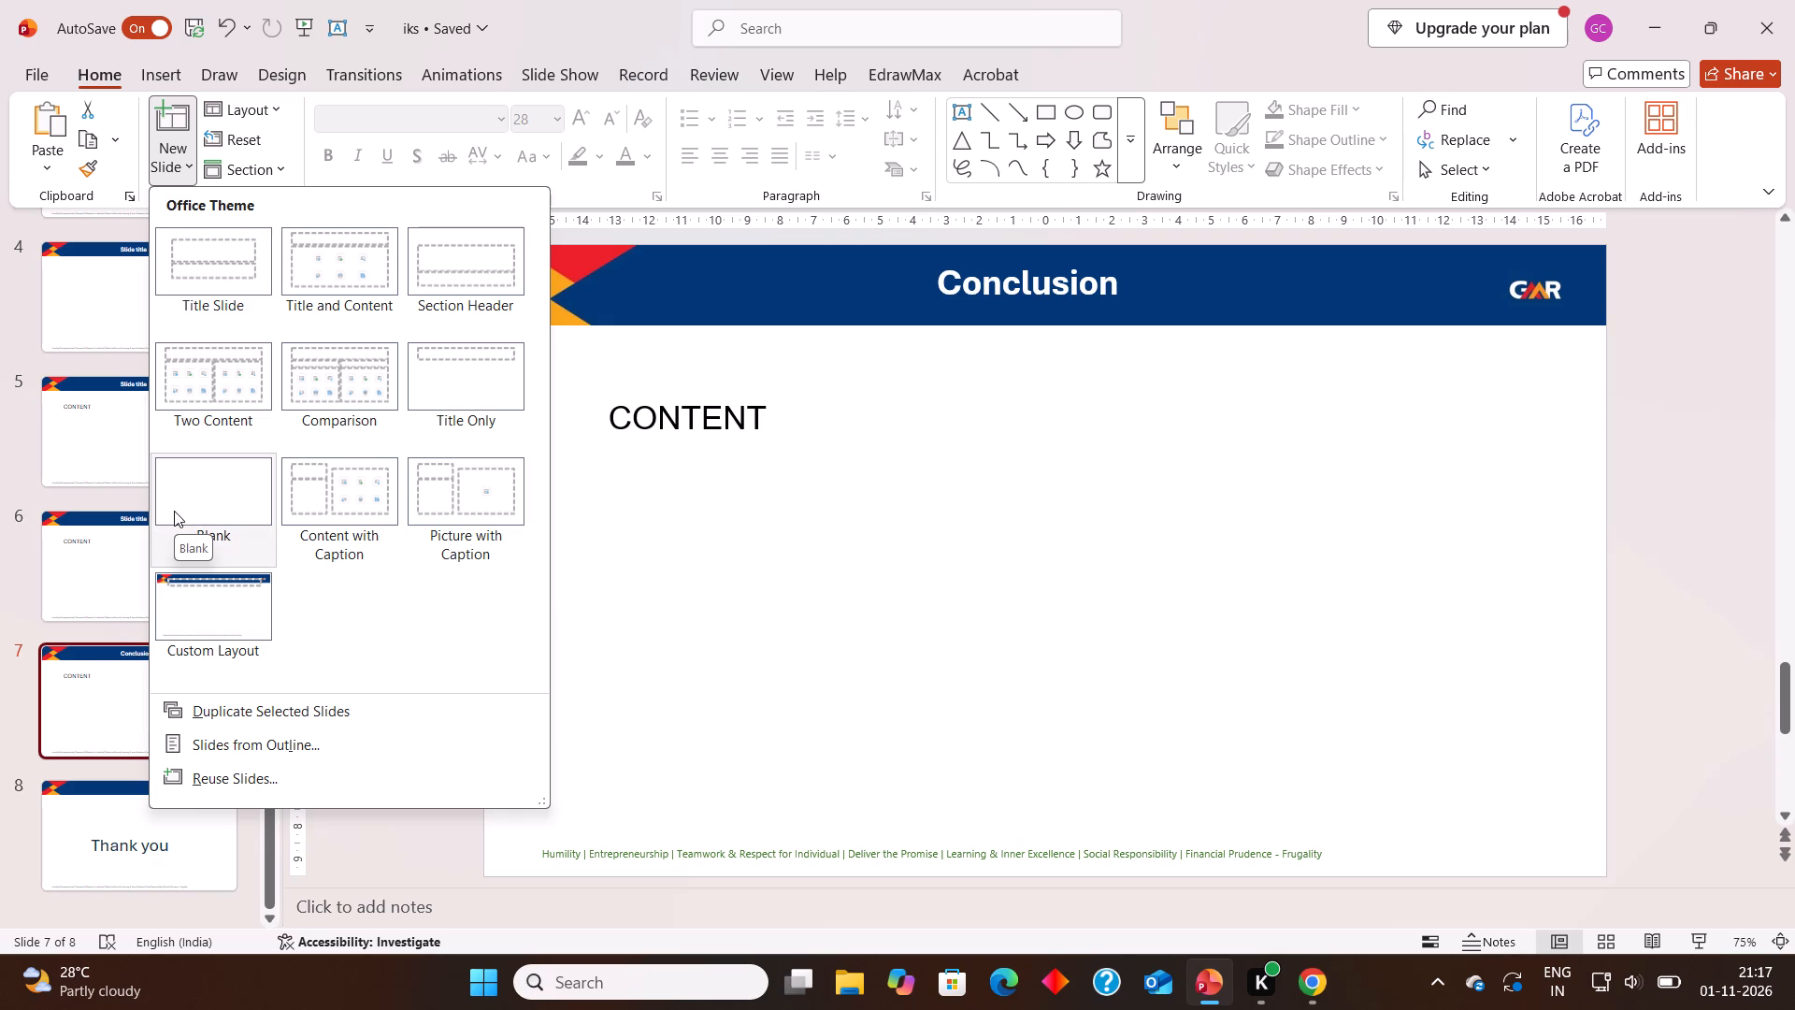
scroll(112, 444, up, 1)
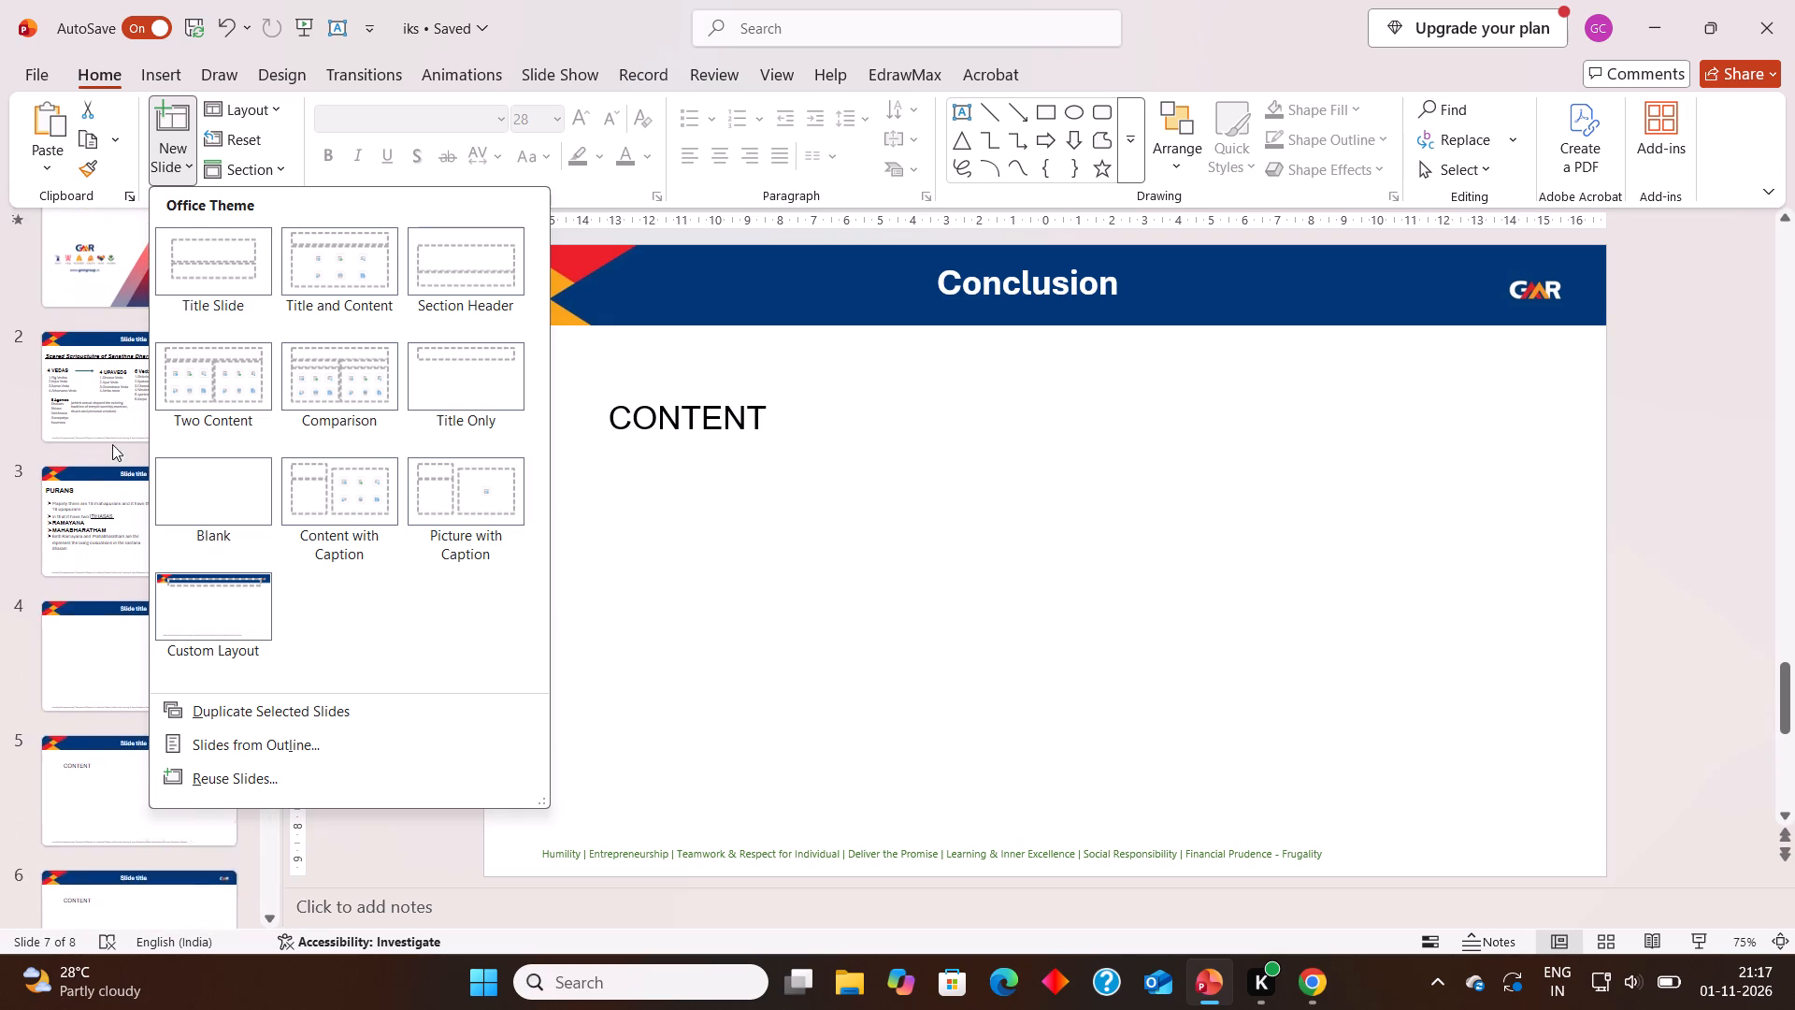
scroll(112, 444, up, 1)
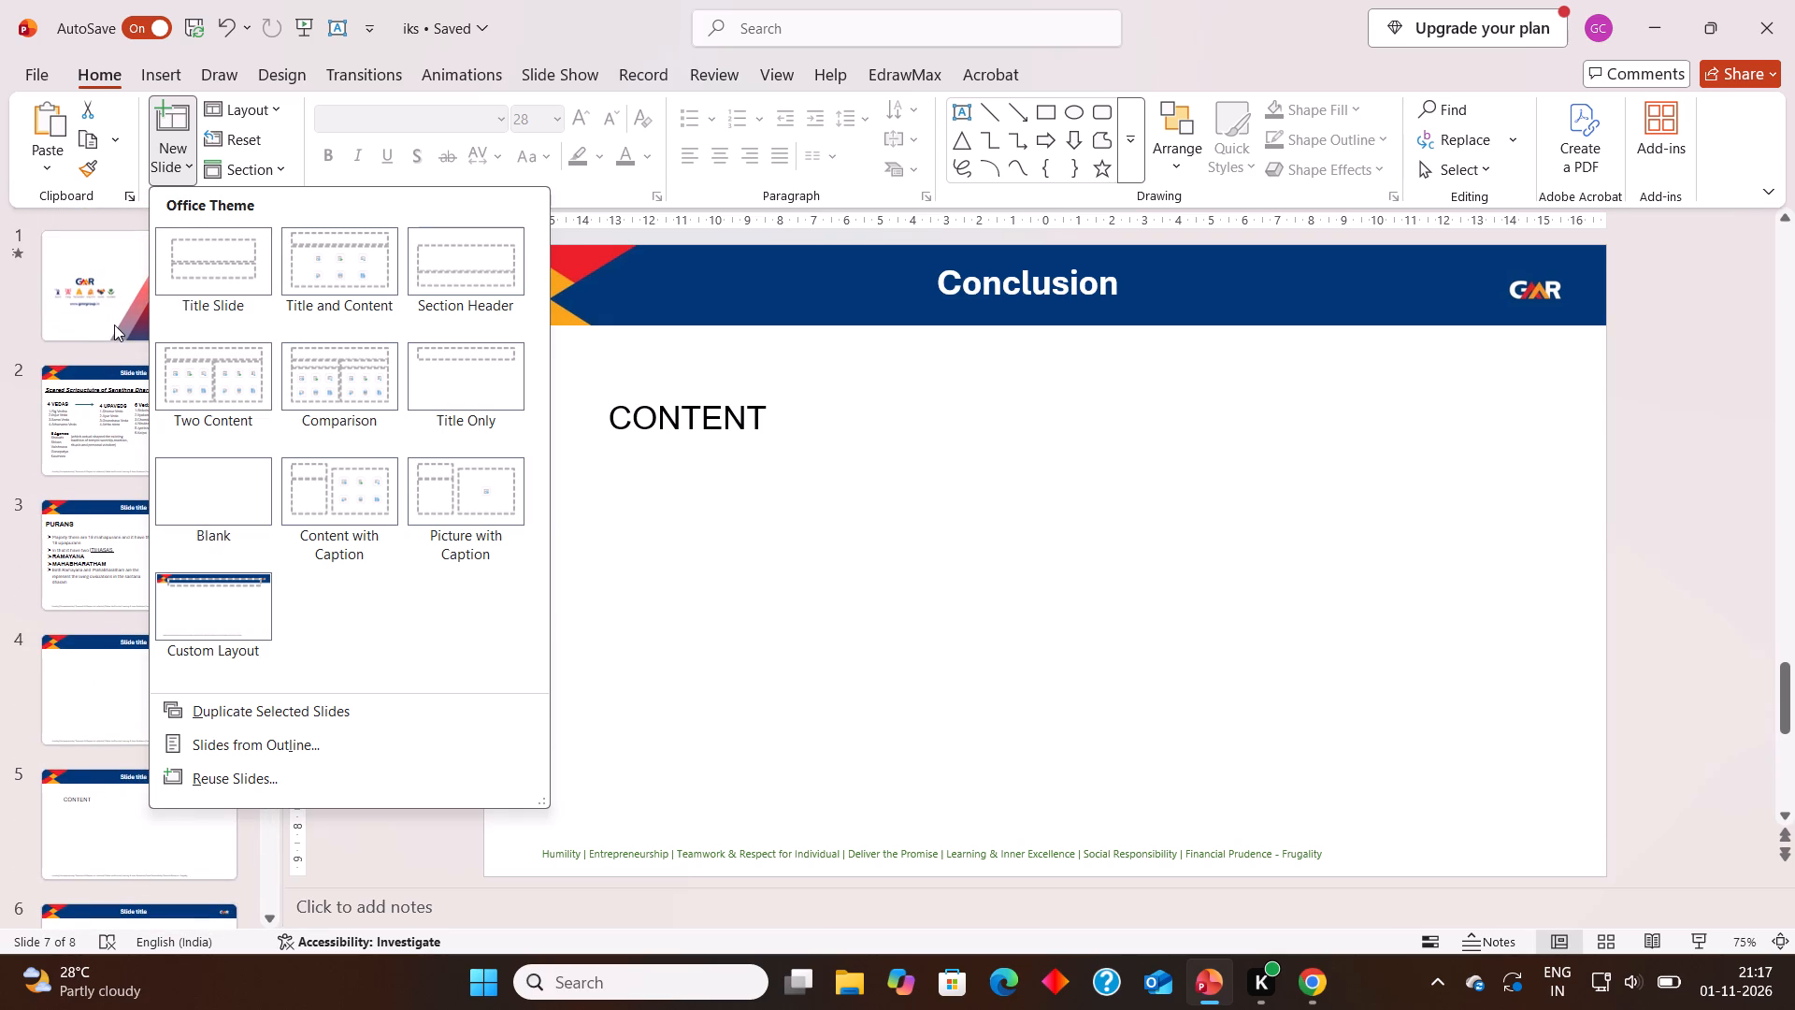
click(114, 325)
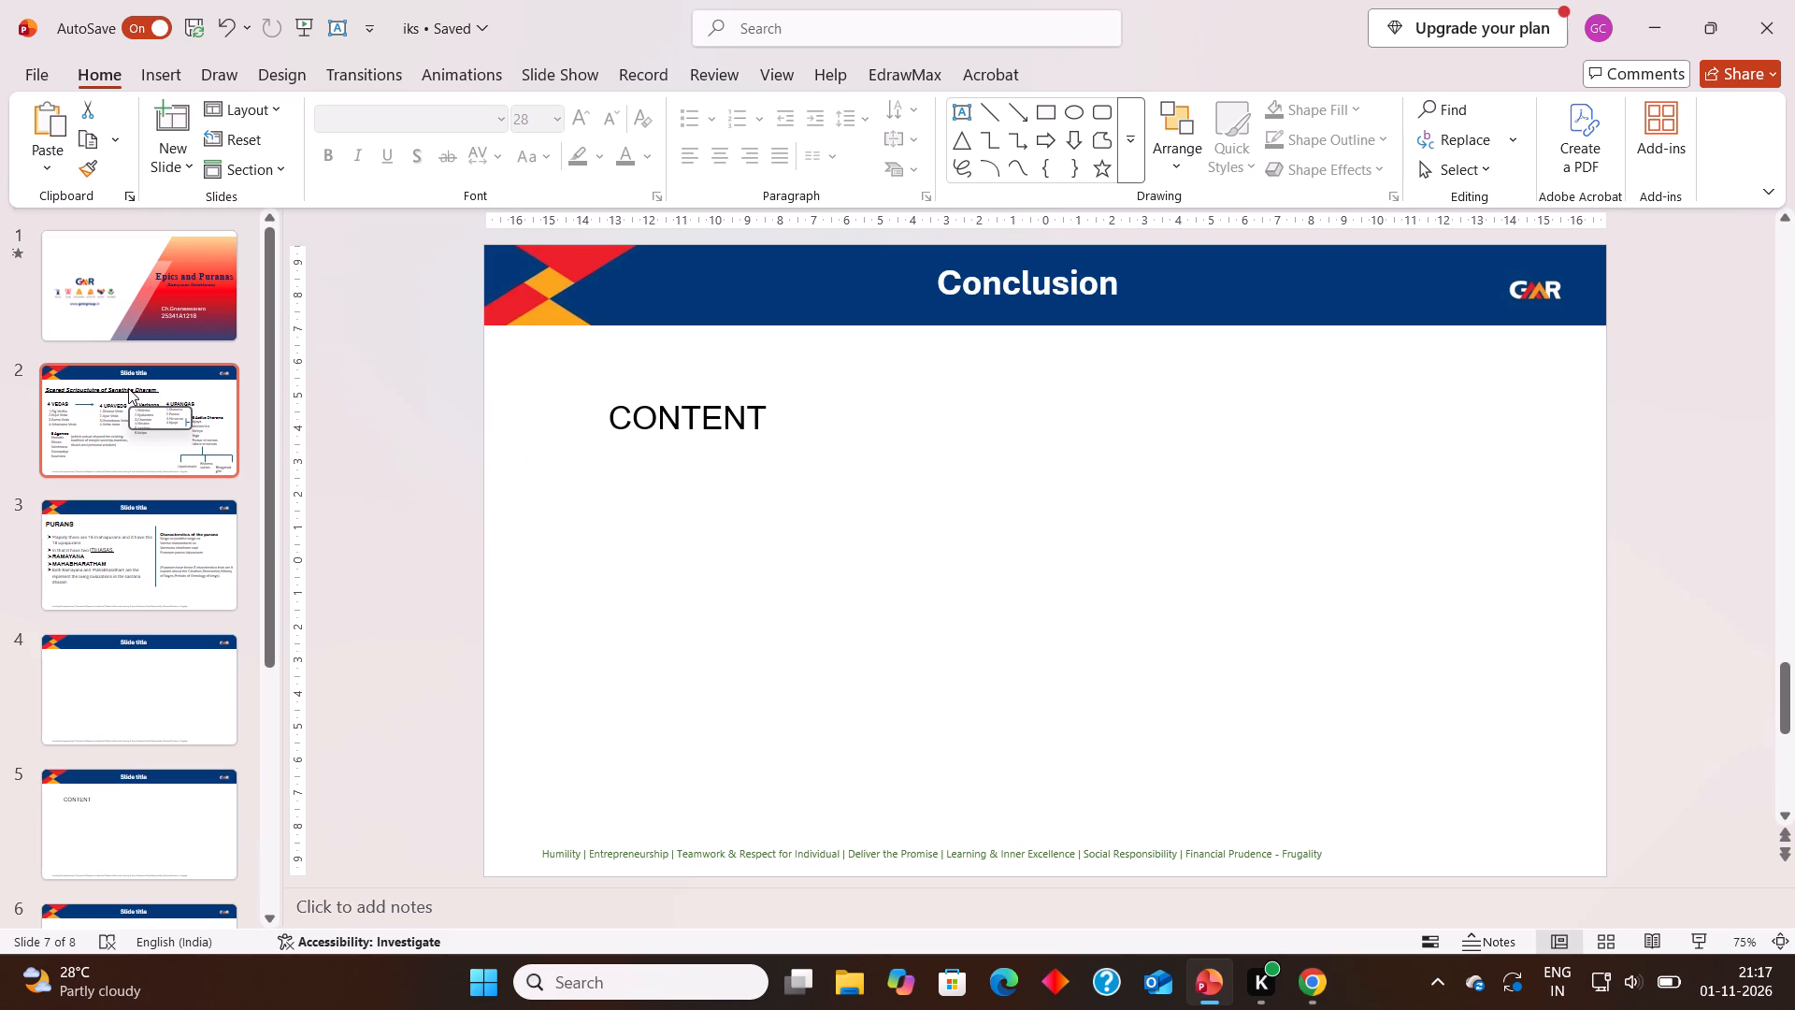
Delete the placeholder text CONTENT from the text box on the Conclusion slide.
click(761, 419)
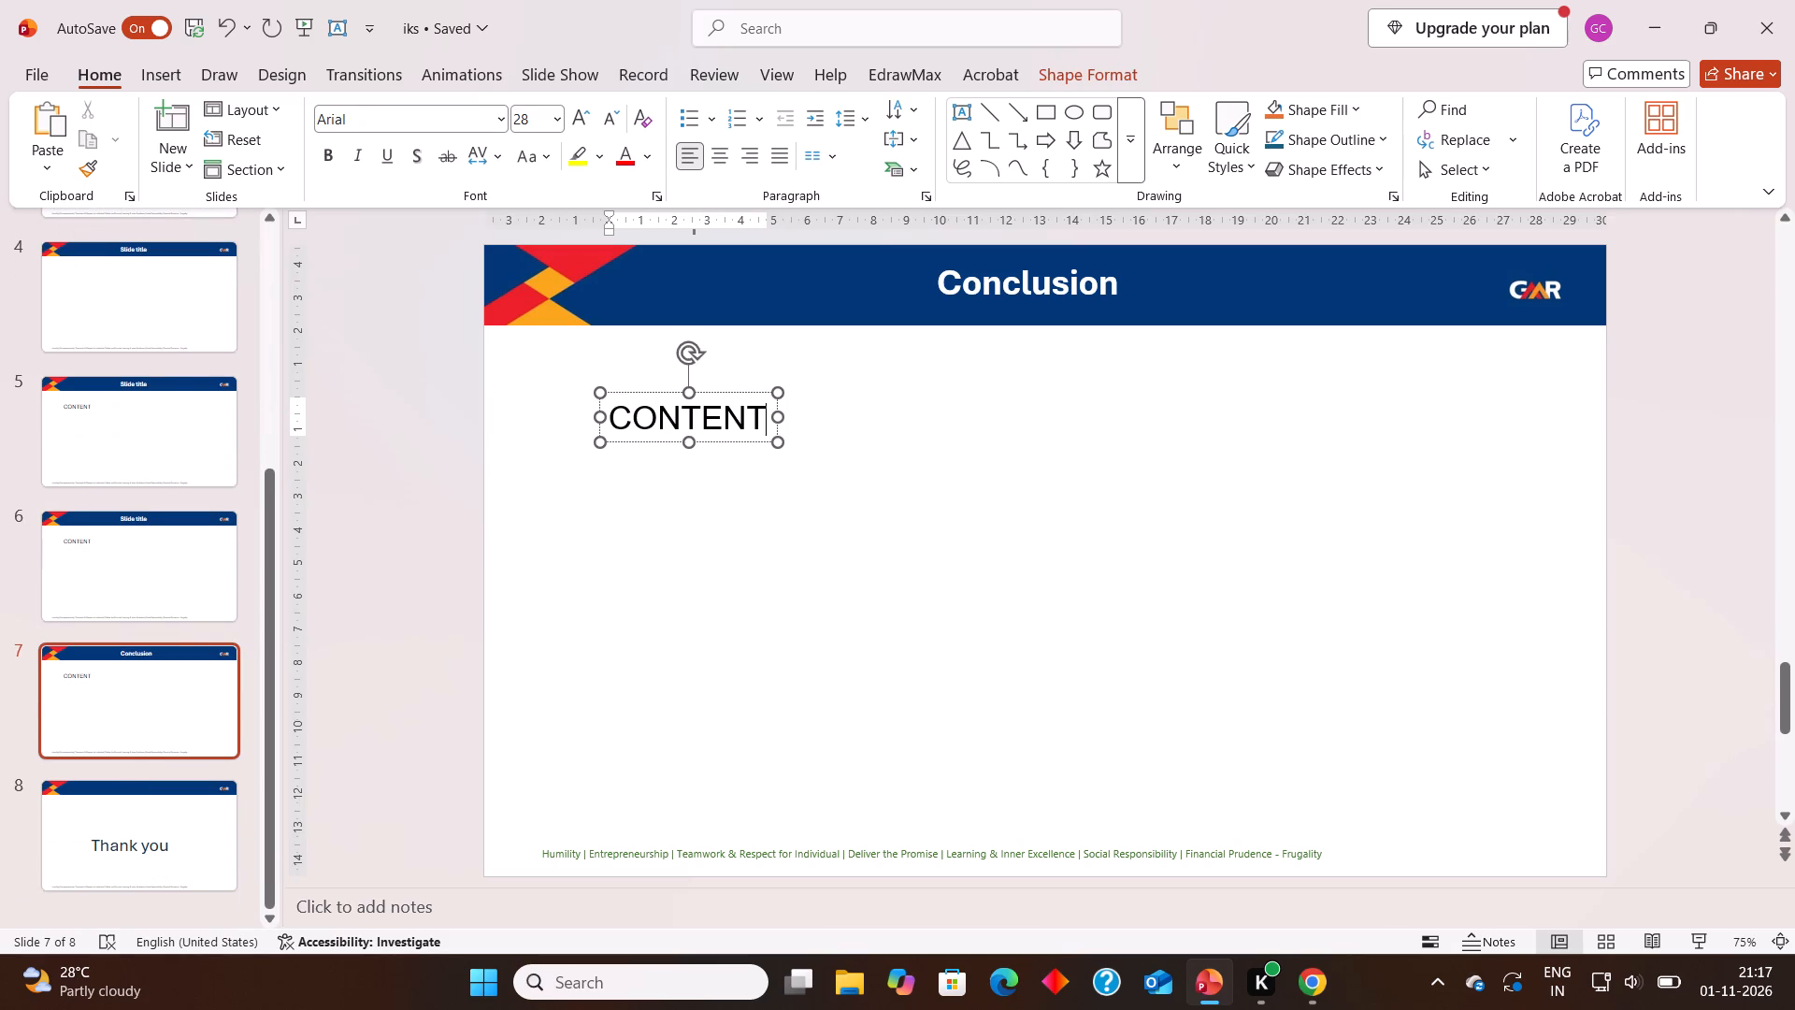
key(BackSpace)
key(BackSpace)
key(BackSpace)
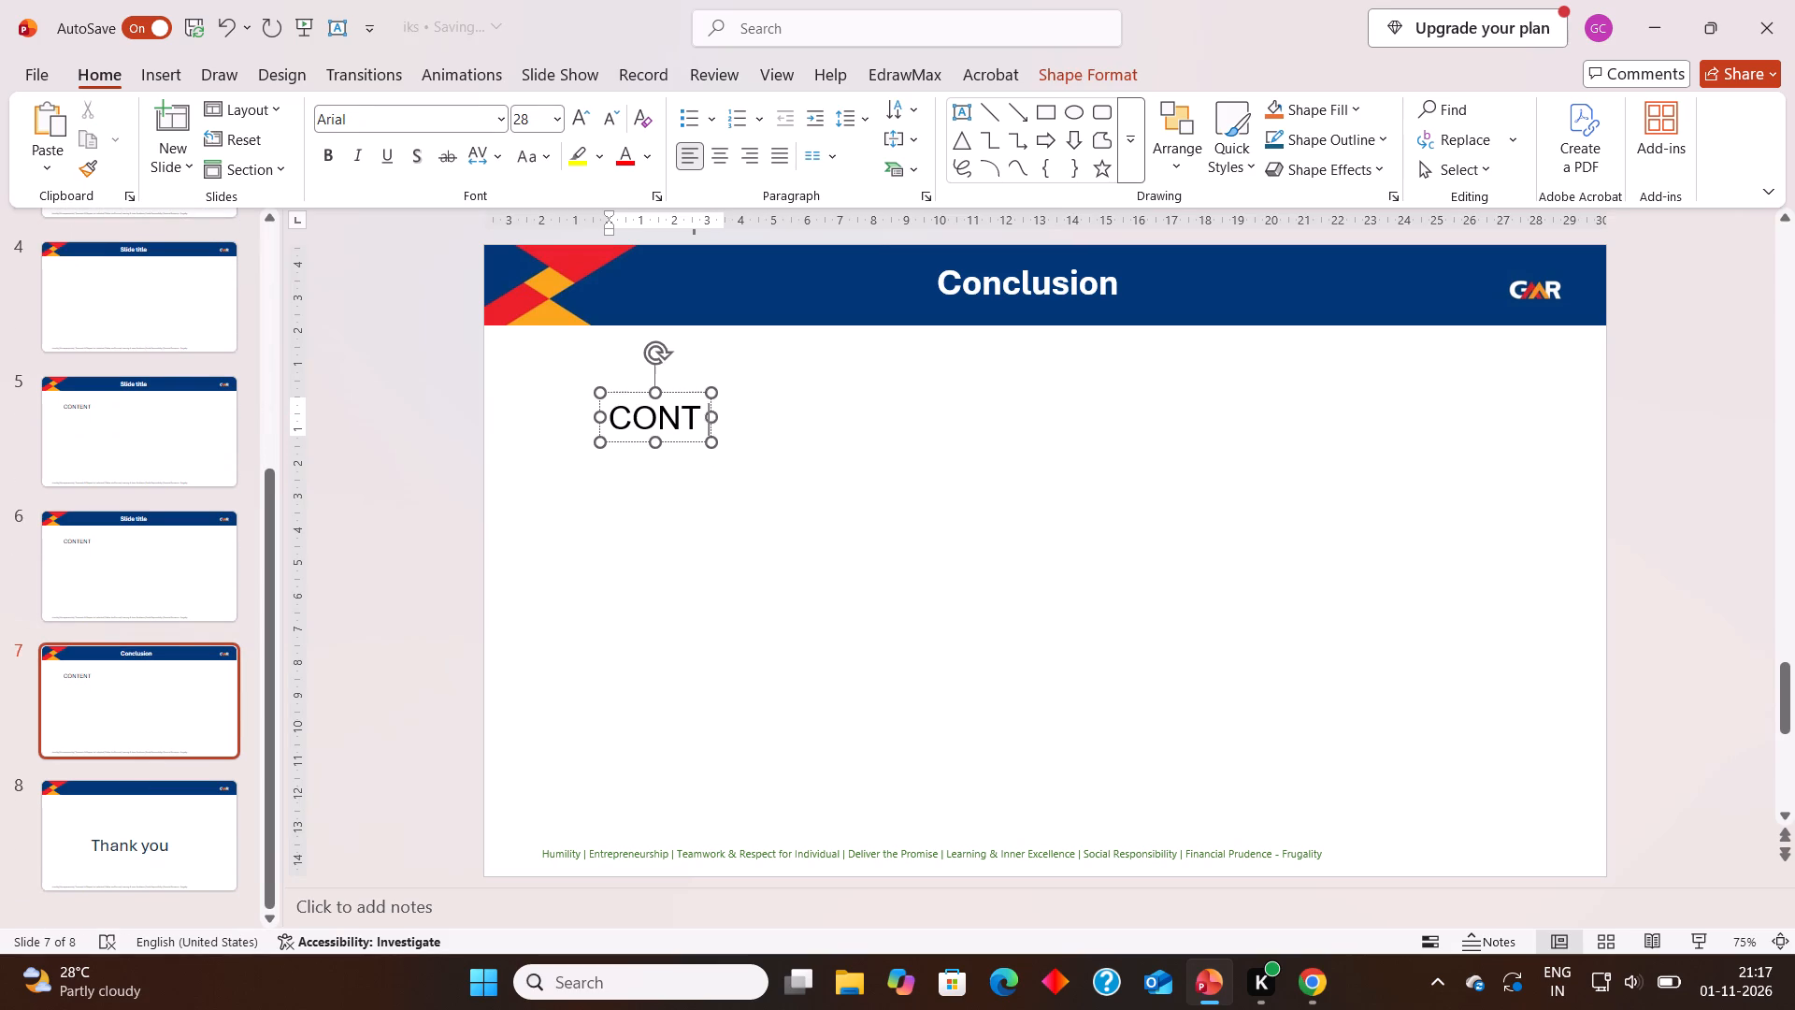
key(BackSpace)
key(BackSpace)
key(BackSpace)
key(BackSpace)
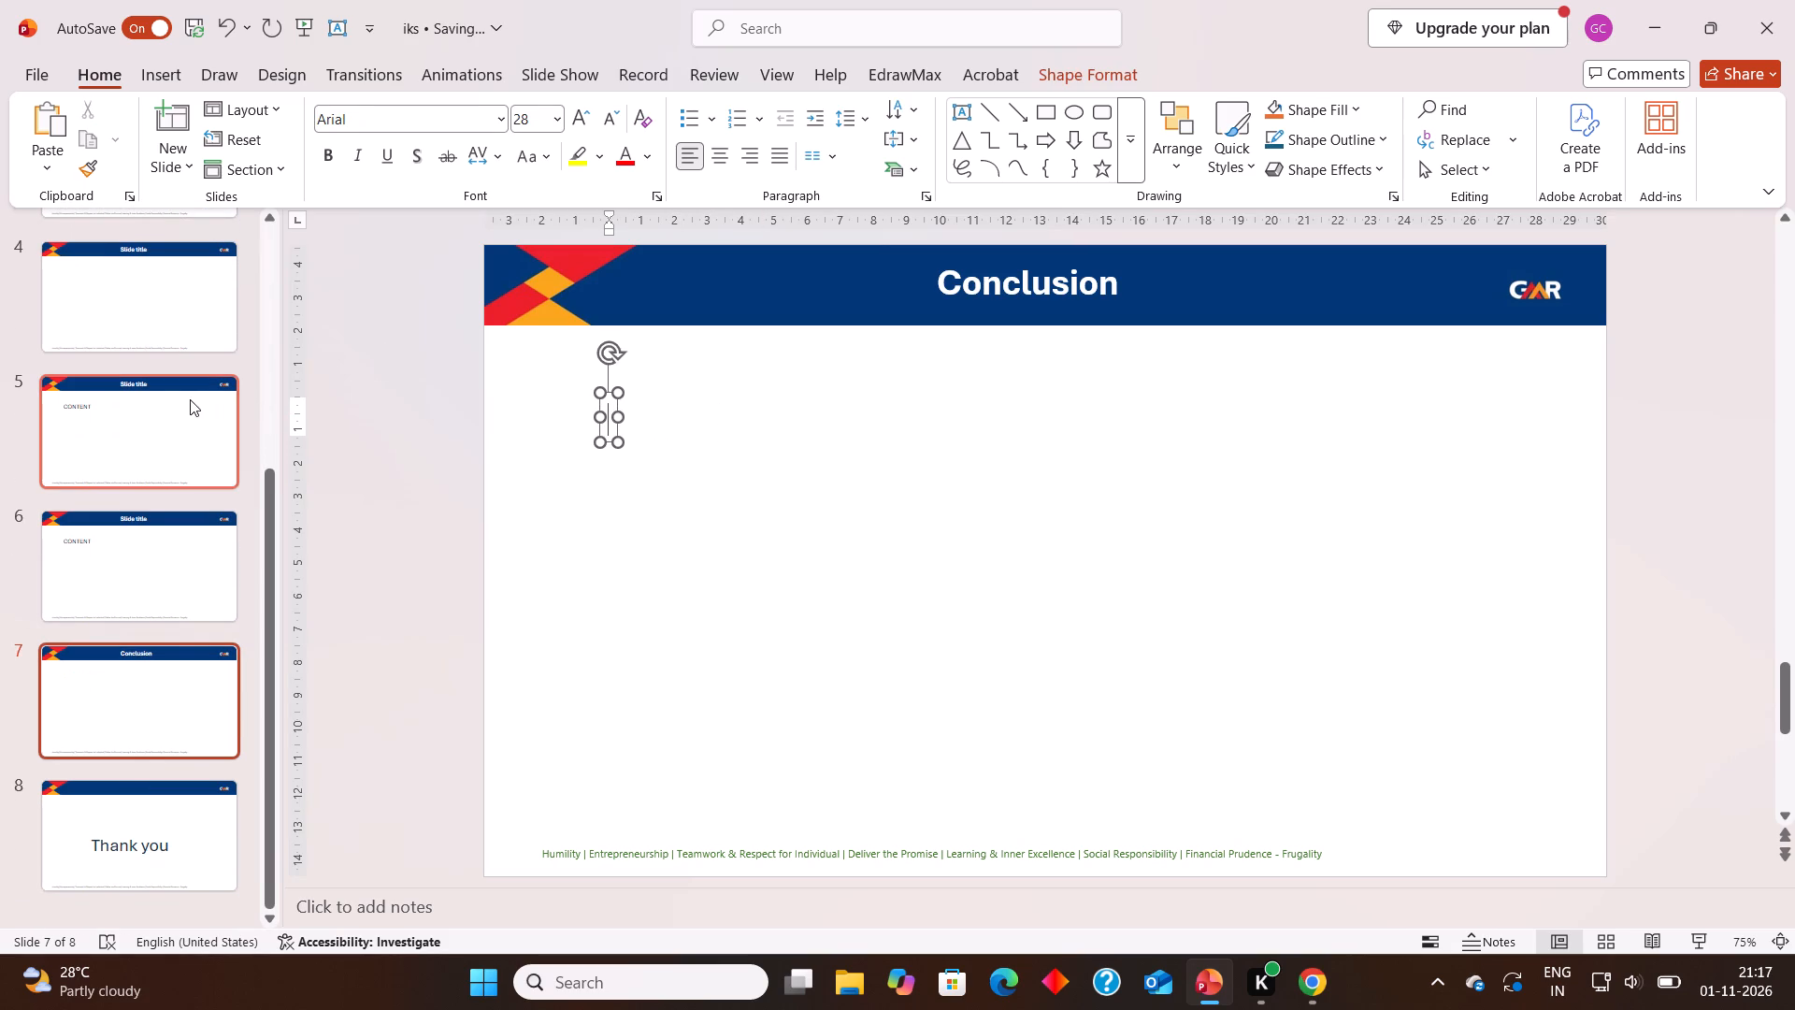
Delete the placeholder text CONTENT from the text box on slide 5.
click(177, 399)
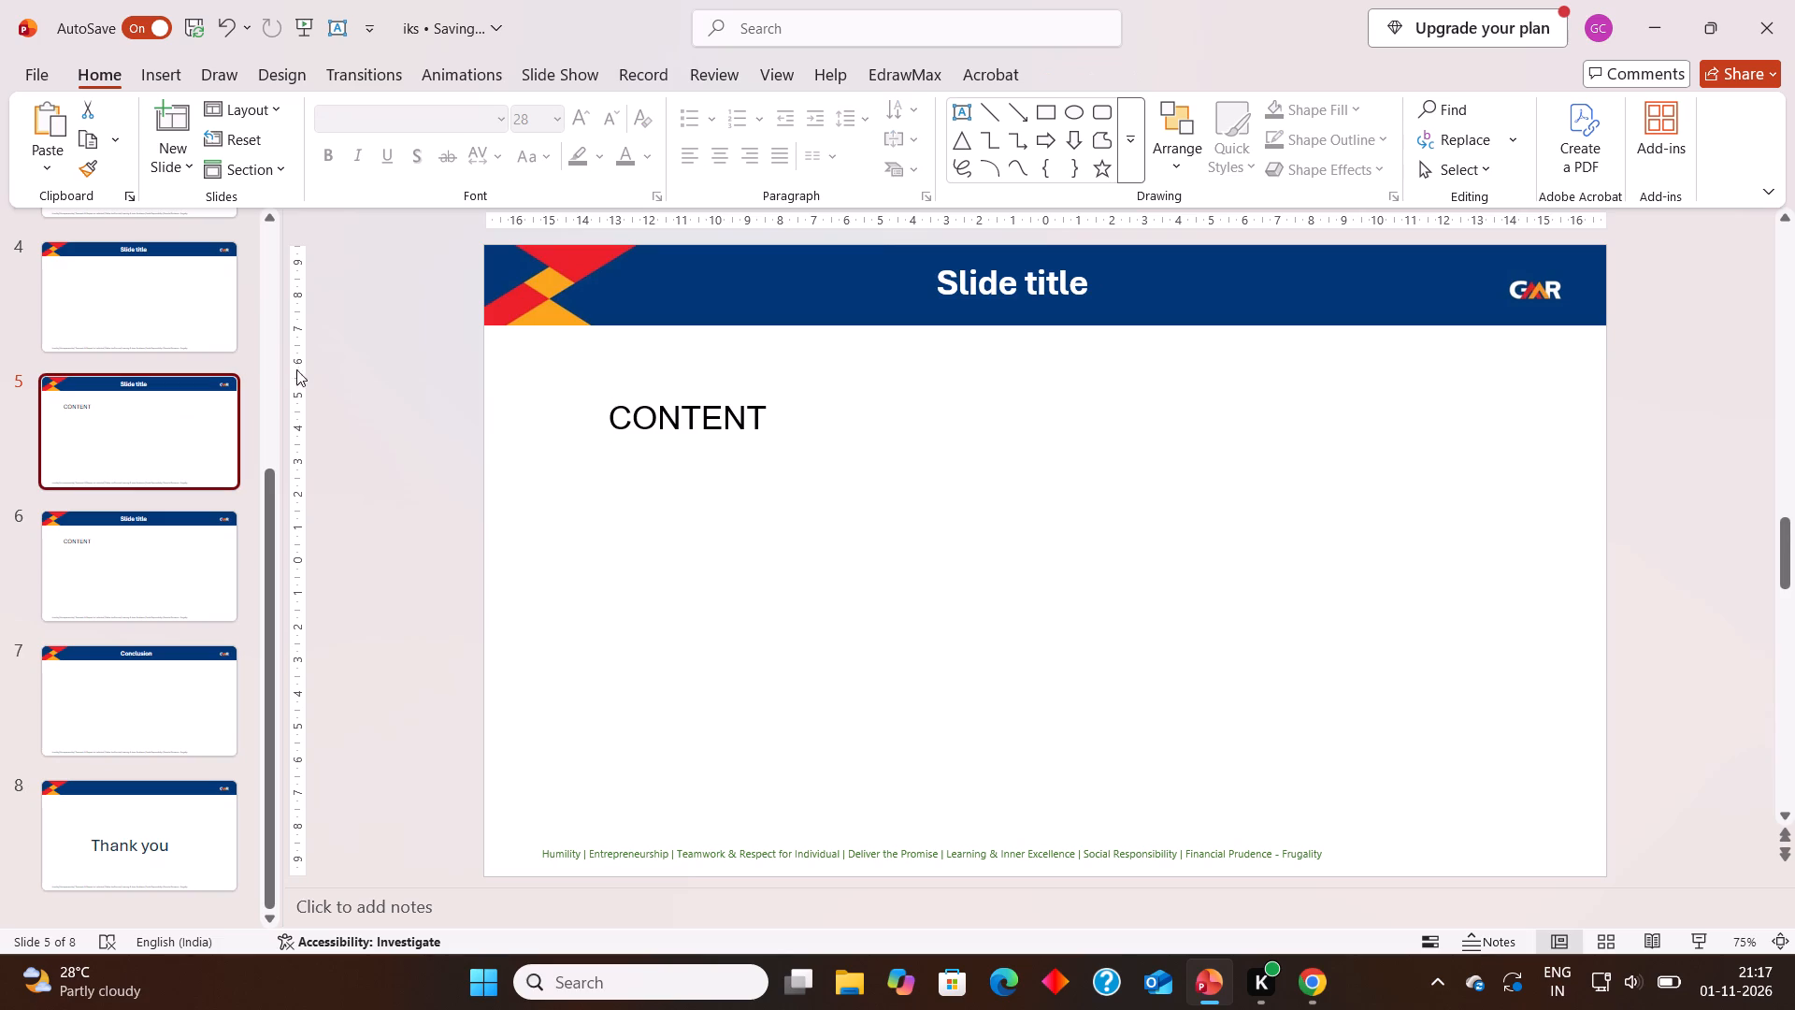
click(632, 417)
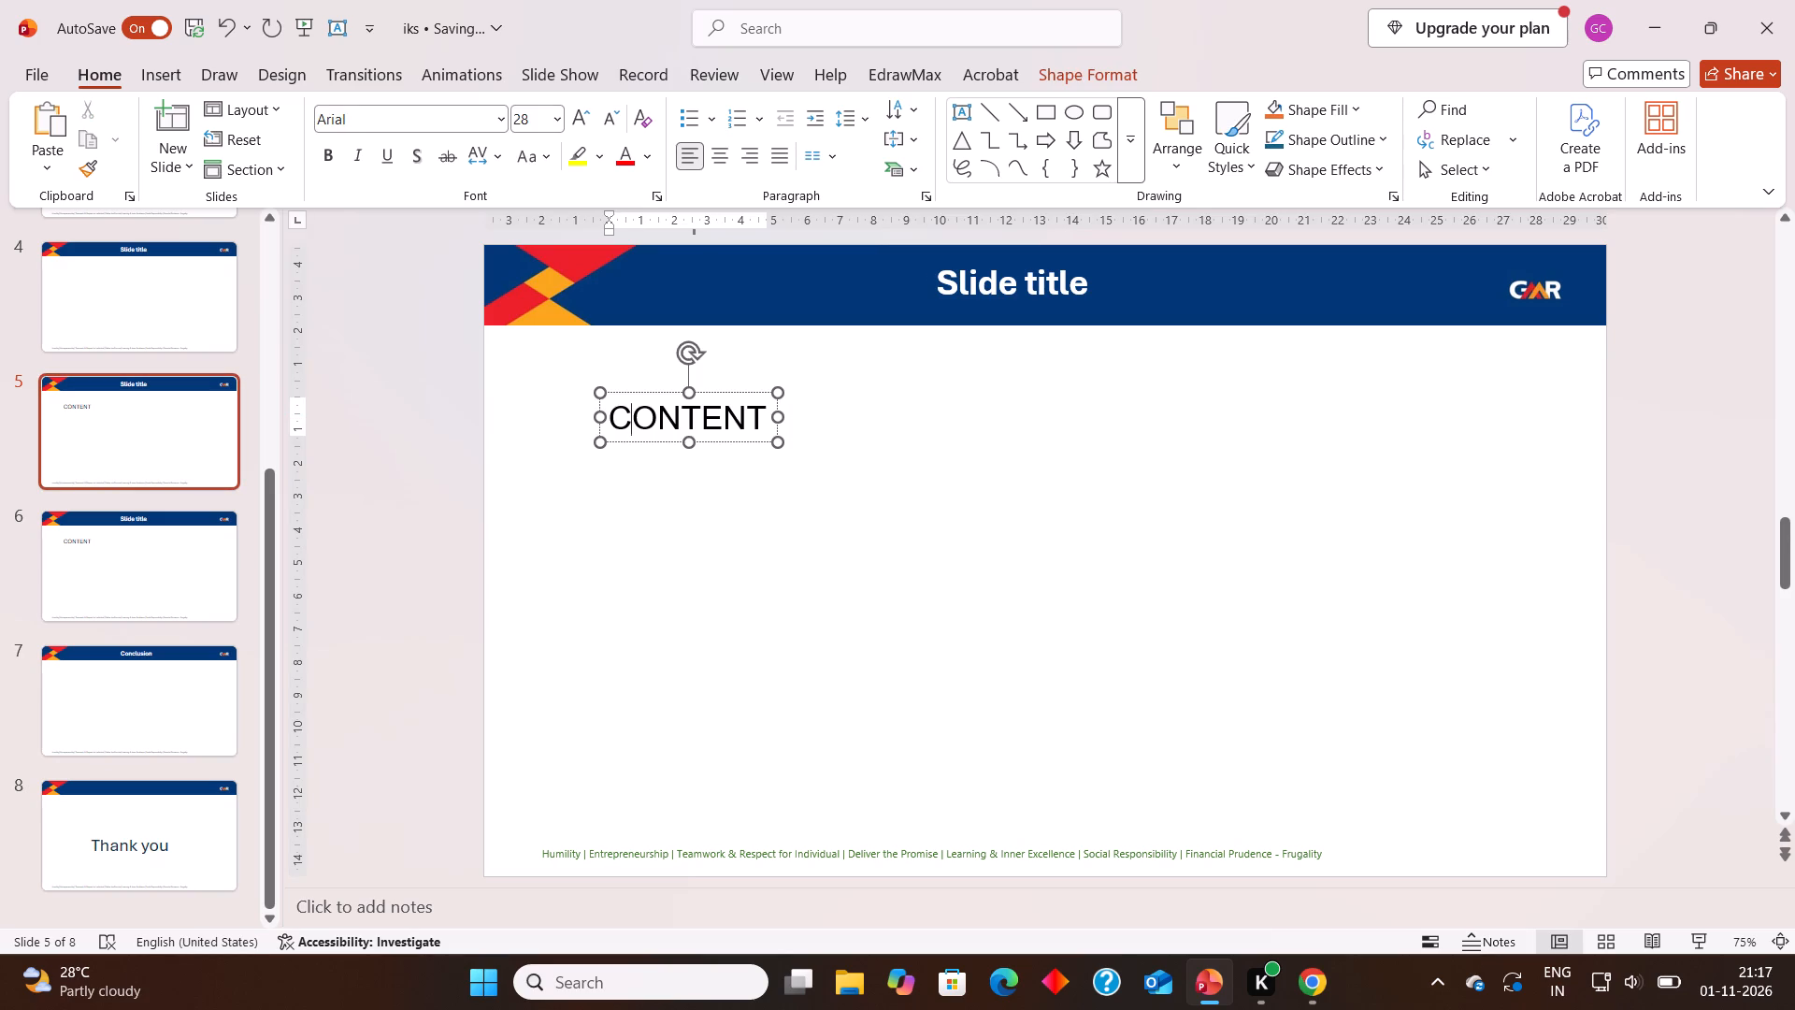
click(762, 415)
key(BackSpace)
key(BackSpace)
key(BackSpace)
key(BackSpace)
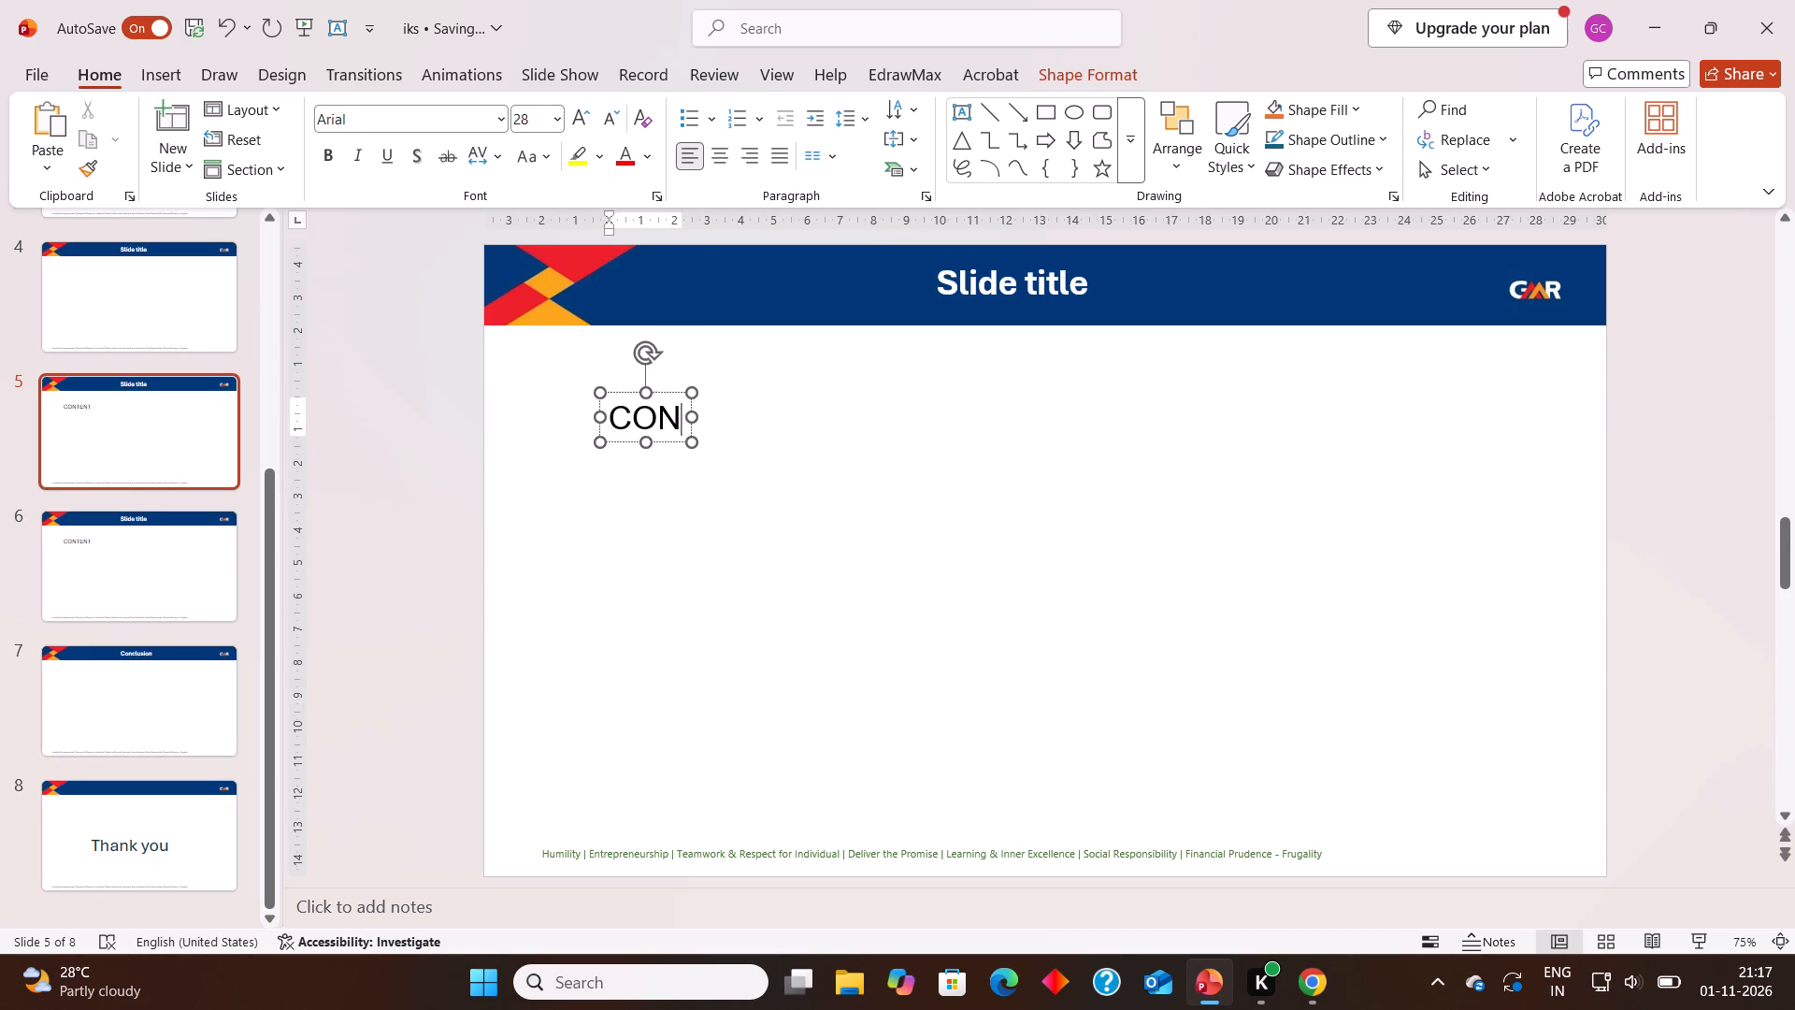
key(BackSpace)
key(BackSpace)
key(BackSpace)
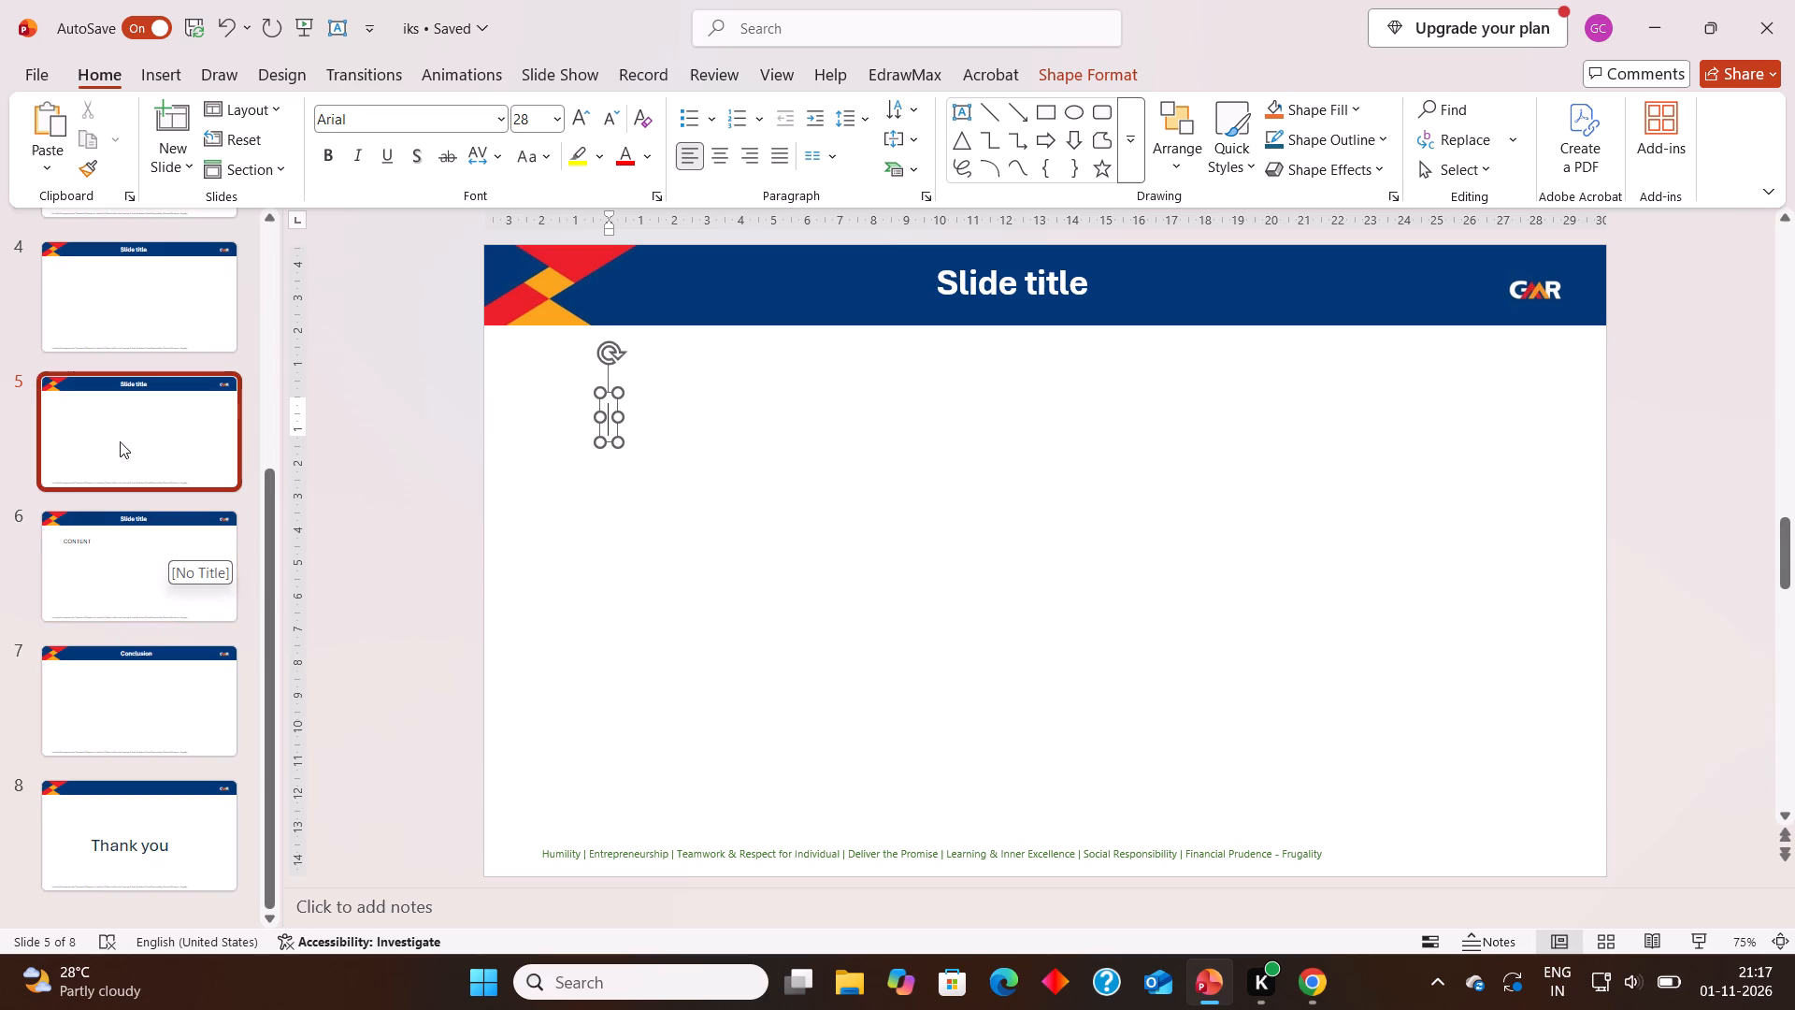
Delete the placeholder text CONTENT from the text box on slide 6.
scroll(116, 407, right, 1)
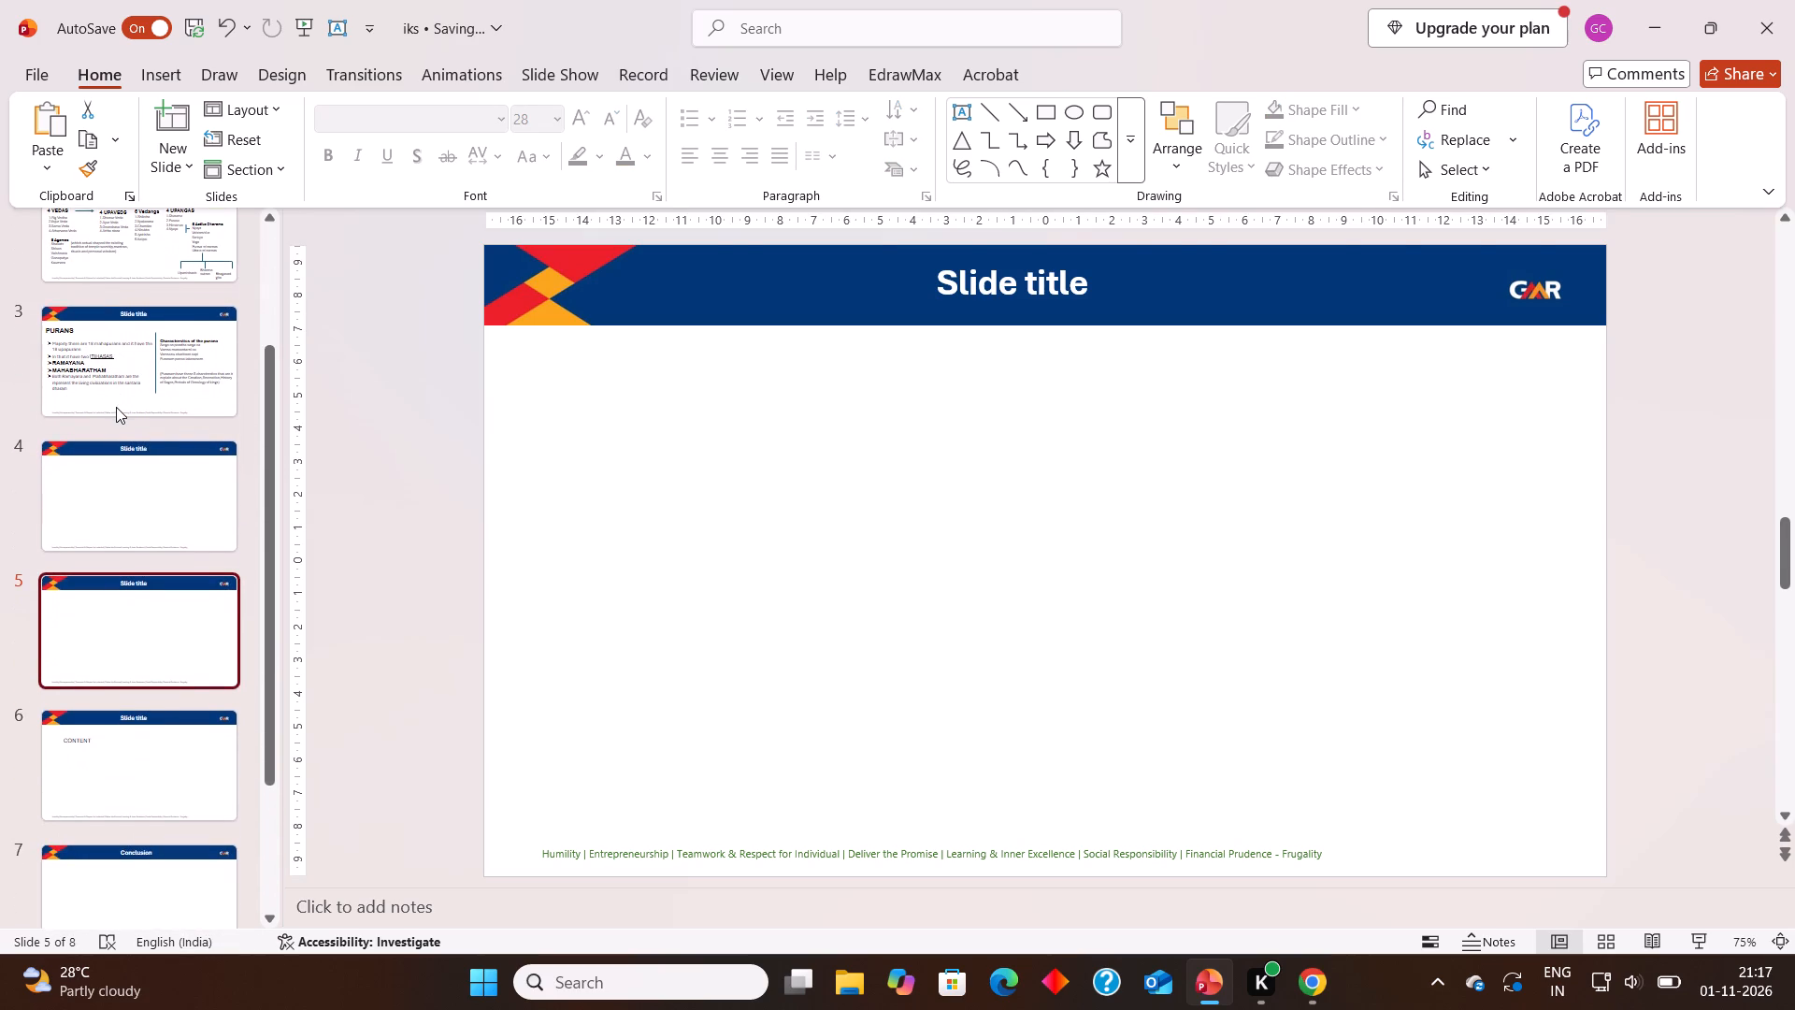
scroll(116, 407, right, 1)
scroll(116, 407, down, 1)
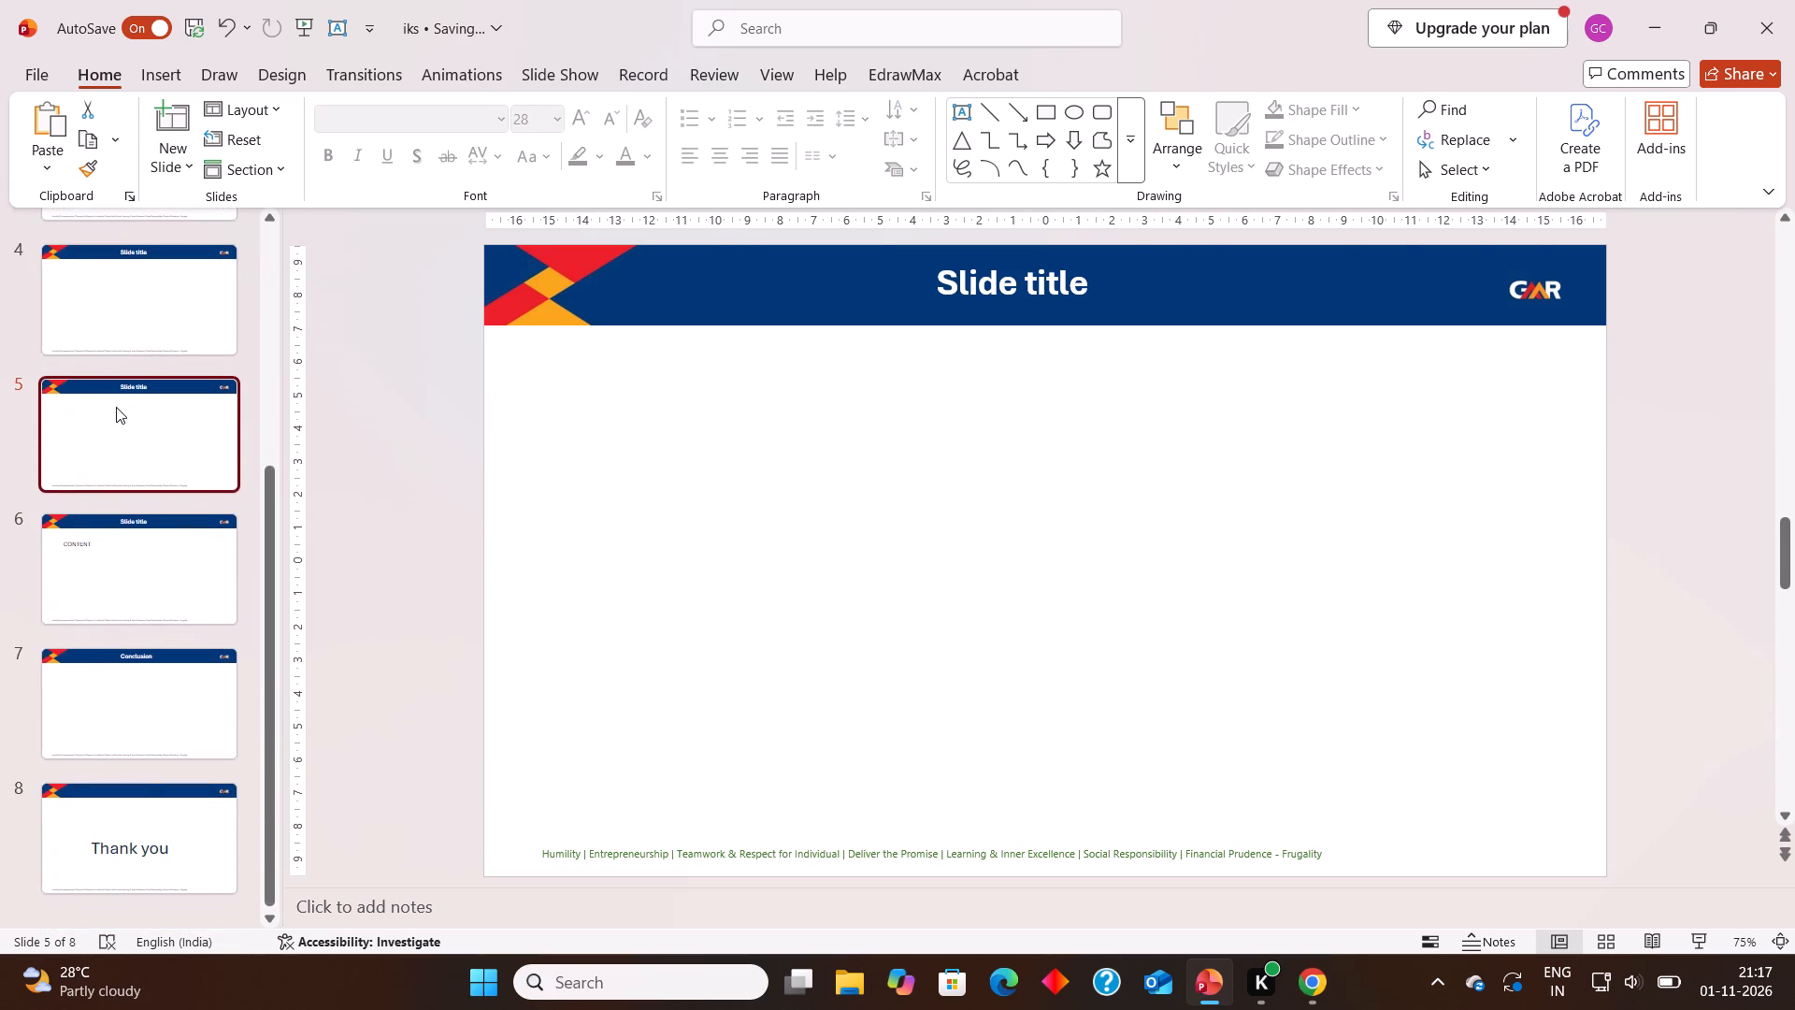
scroll(116, 407, down, 1)
click(91, 571)
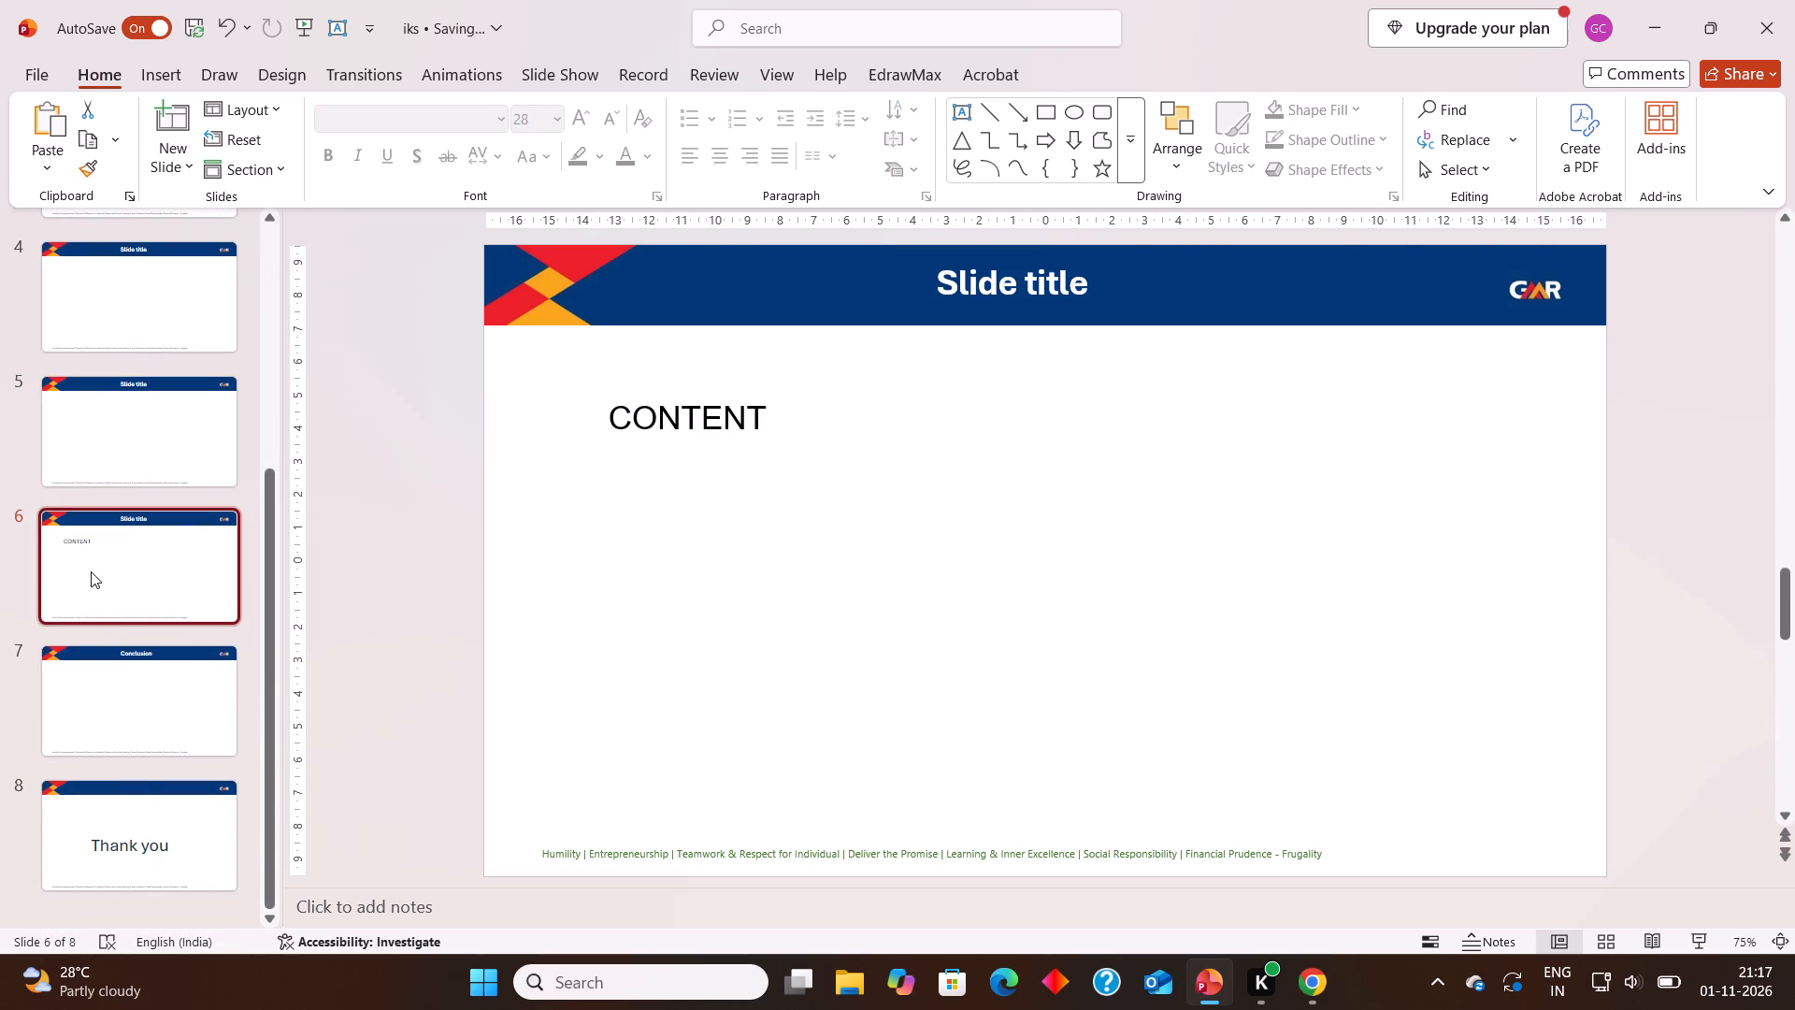
click(763, 419)
key(BackSpace)
key(BackSpace)
key(BackSpace)
key(BackSpace)
key(BackSpace)
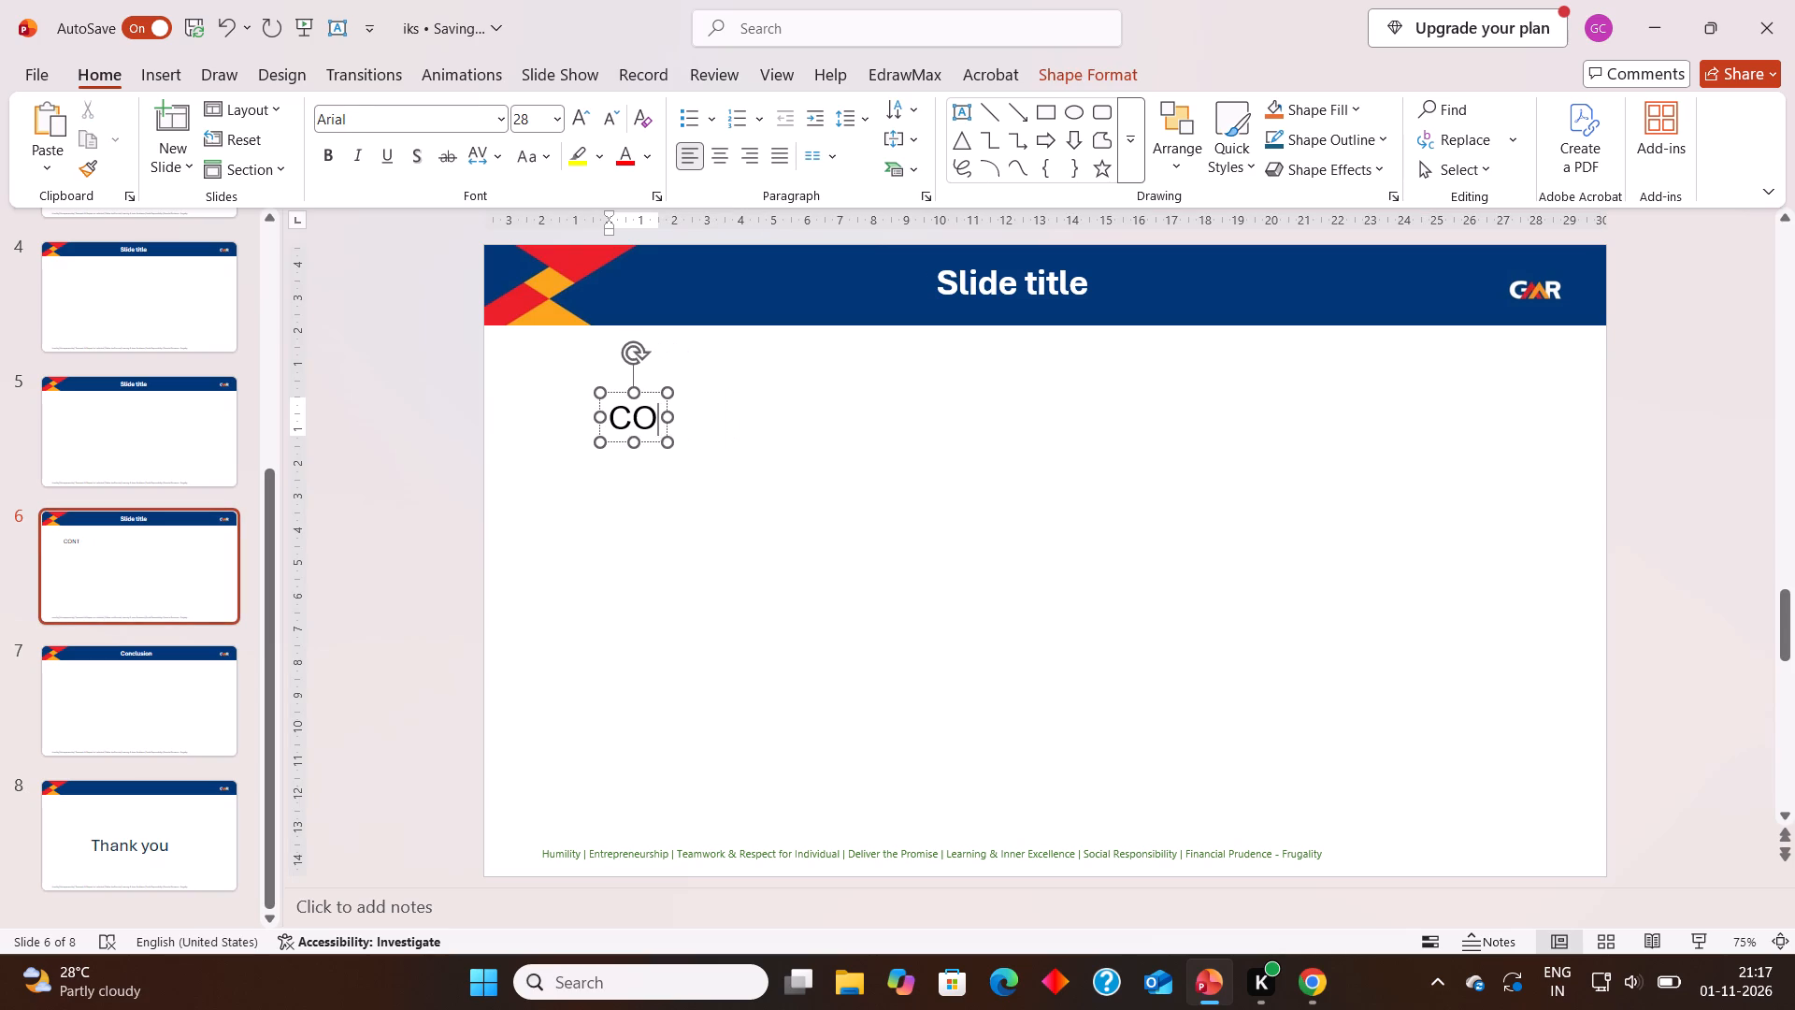
key(BackSpace)
key(BackSpace)
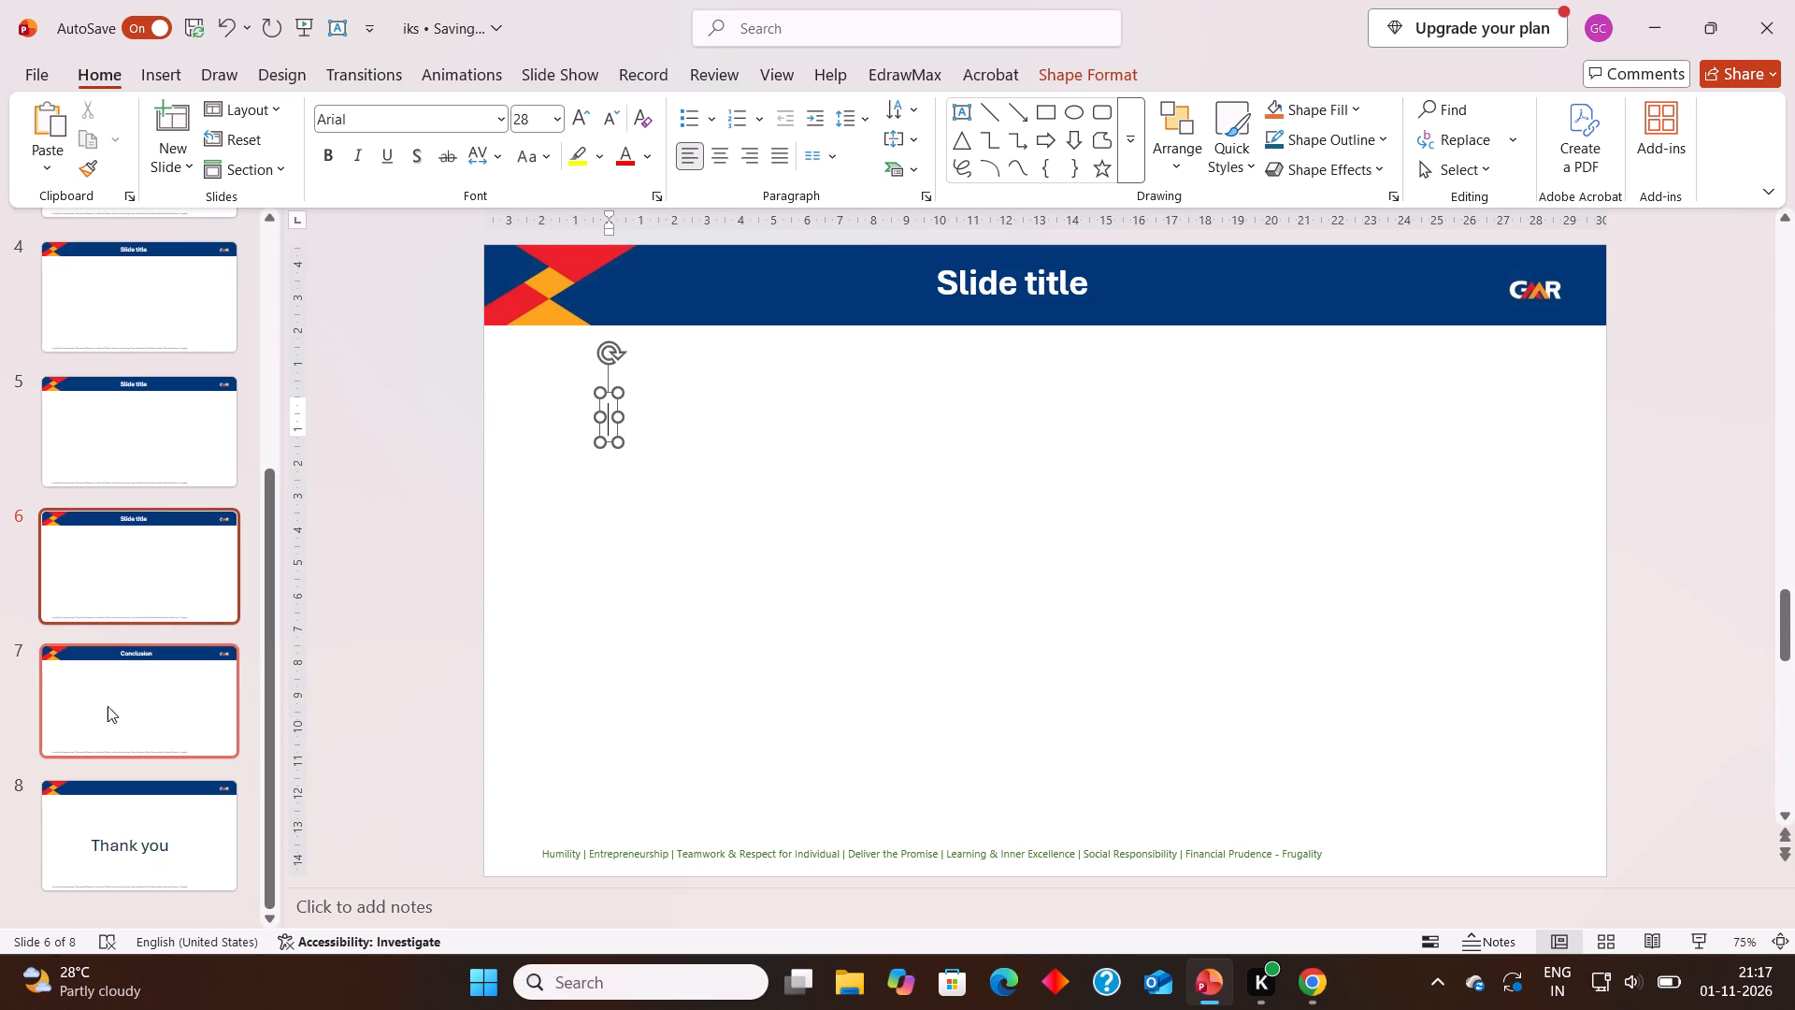
Look back through slides 7, 6, 5 and 4 to check which slides need to be filled.
click(91, 730)
click(105, 524)
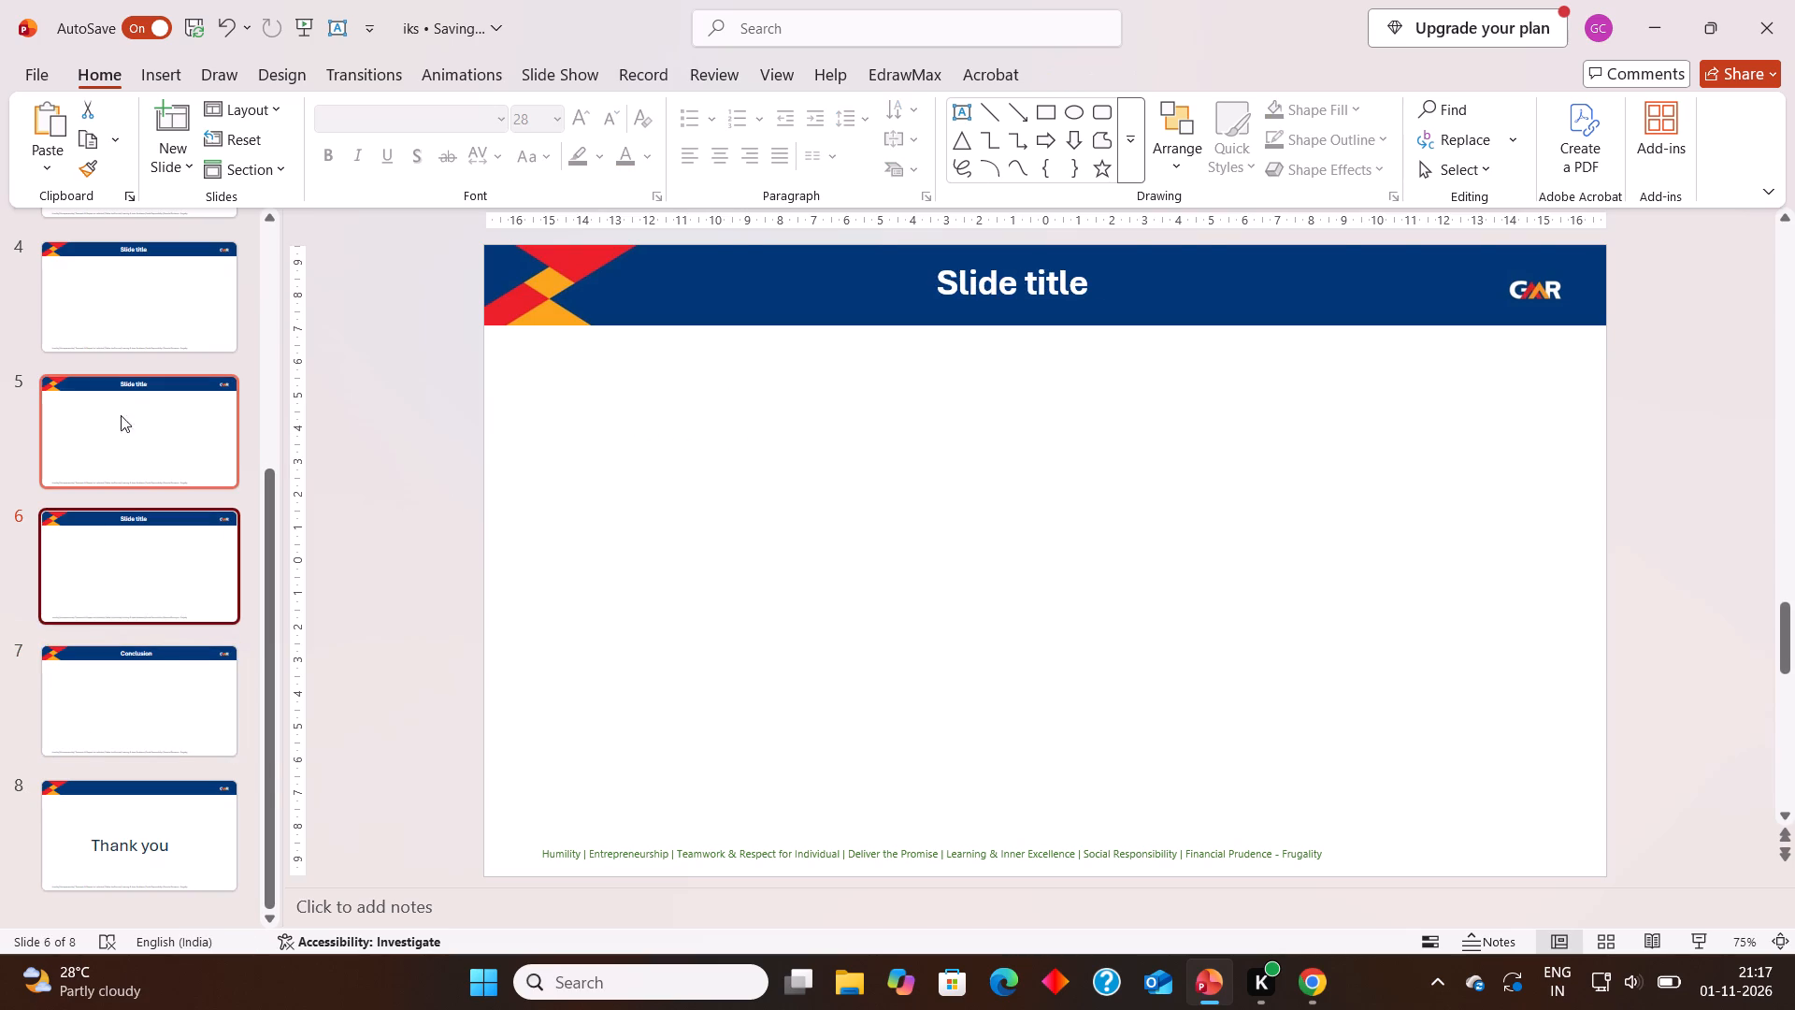
click(127, 398)
click(137, 314)
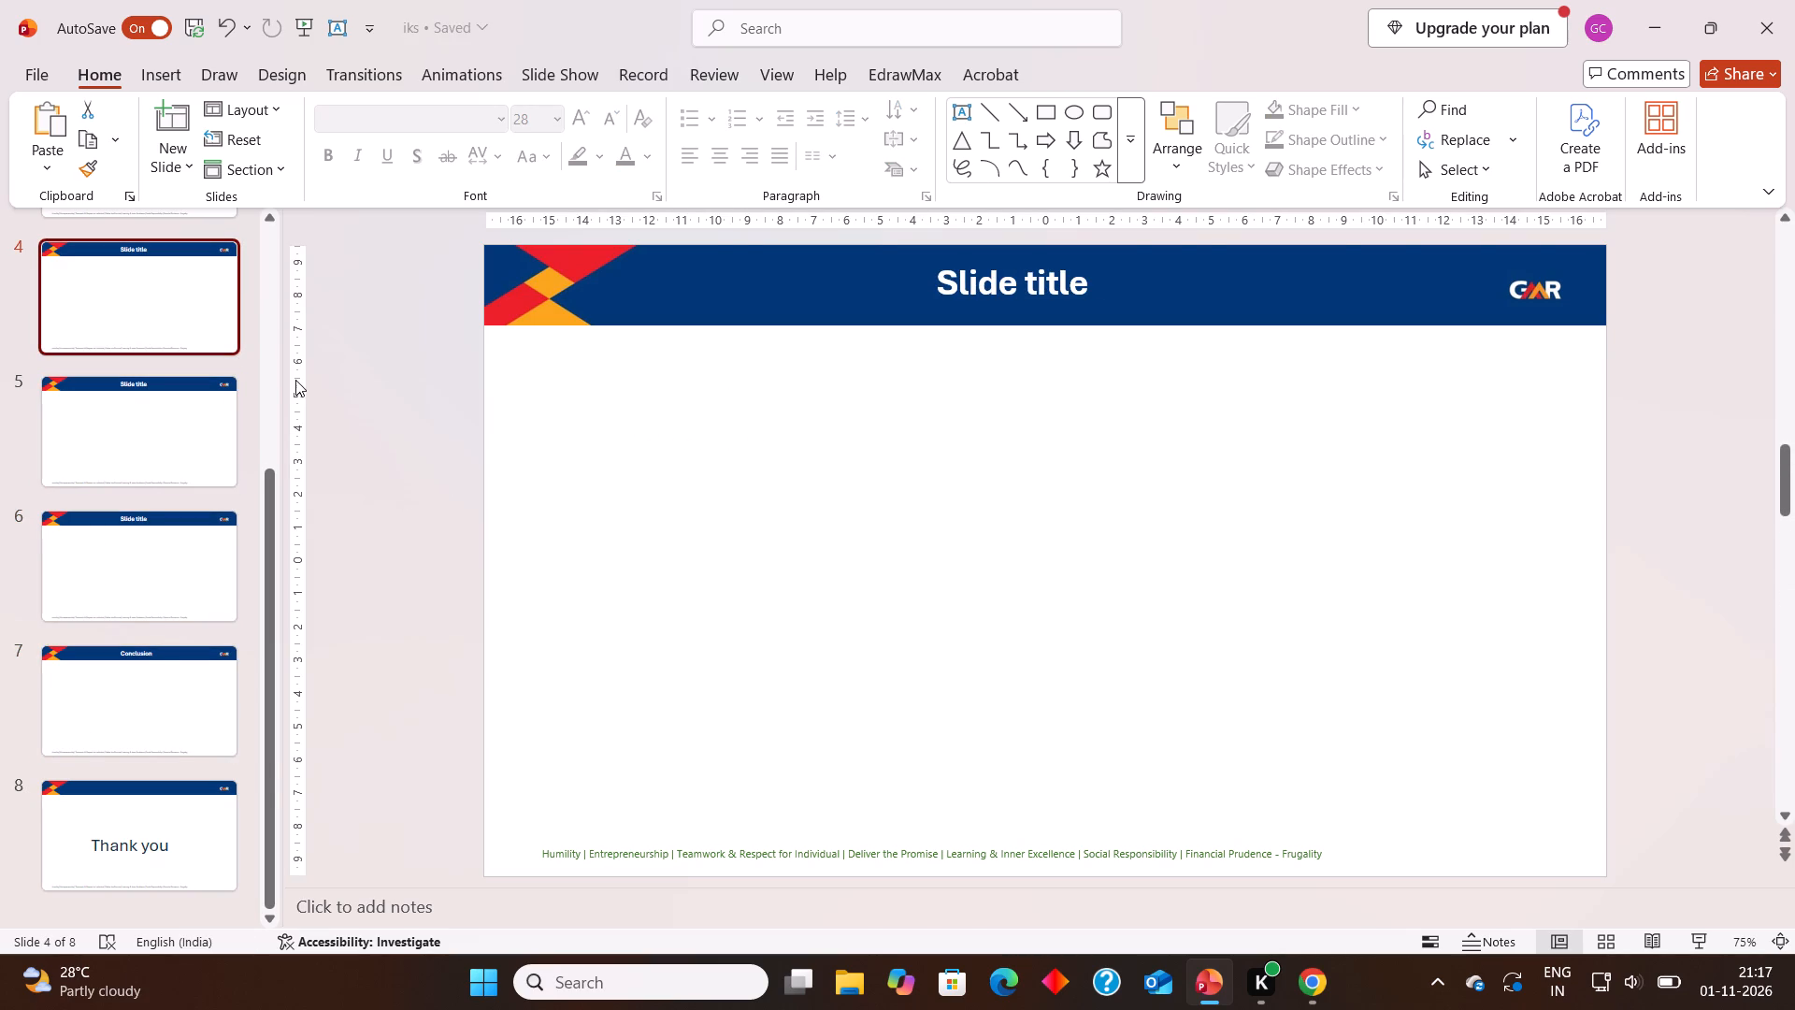
scroll(164, 427, up, 1)
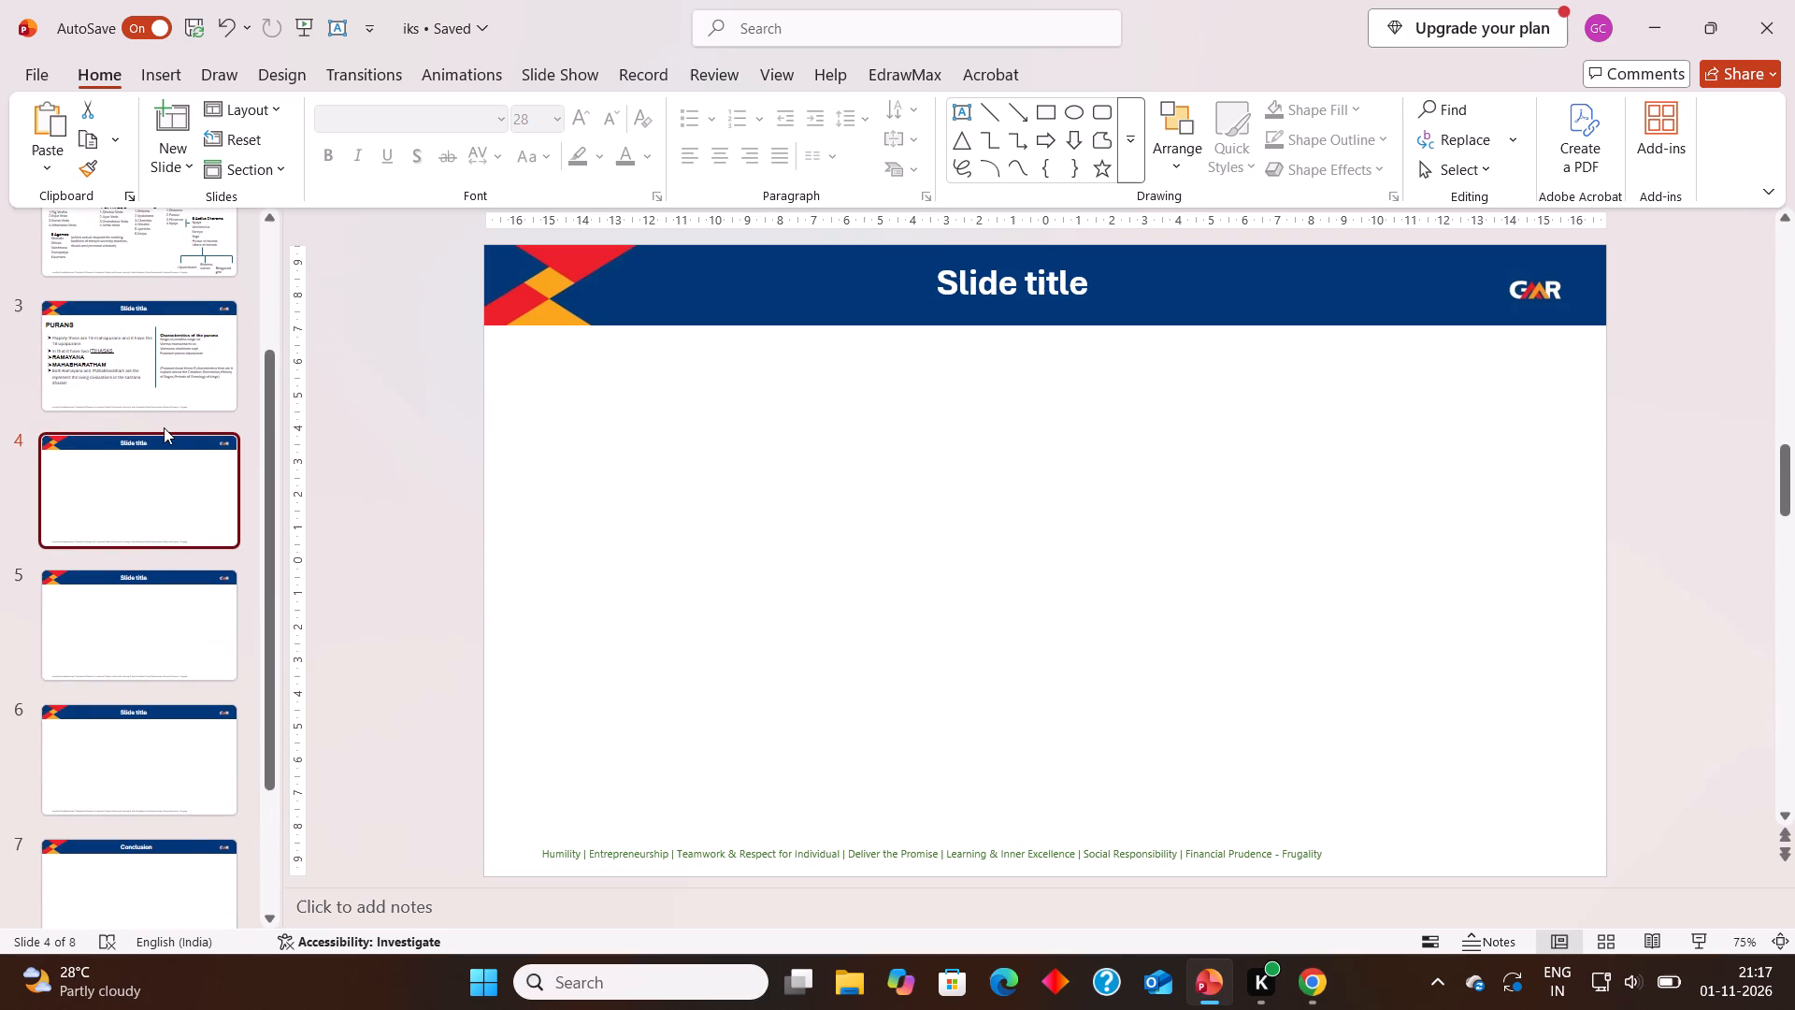
scroll(164, 427, down, 2)
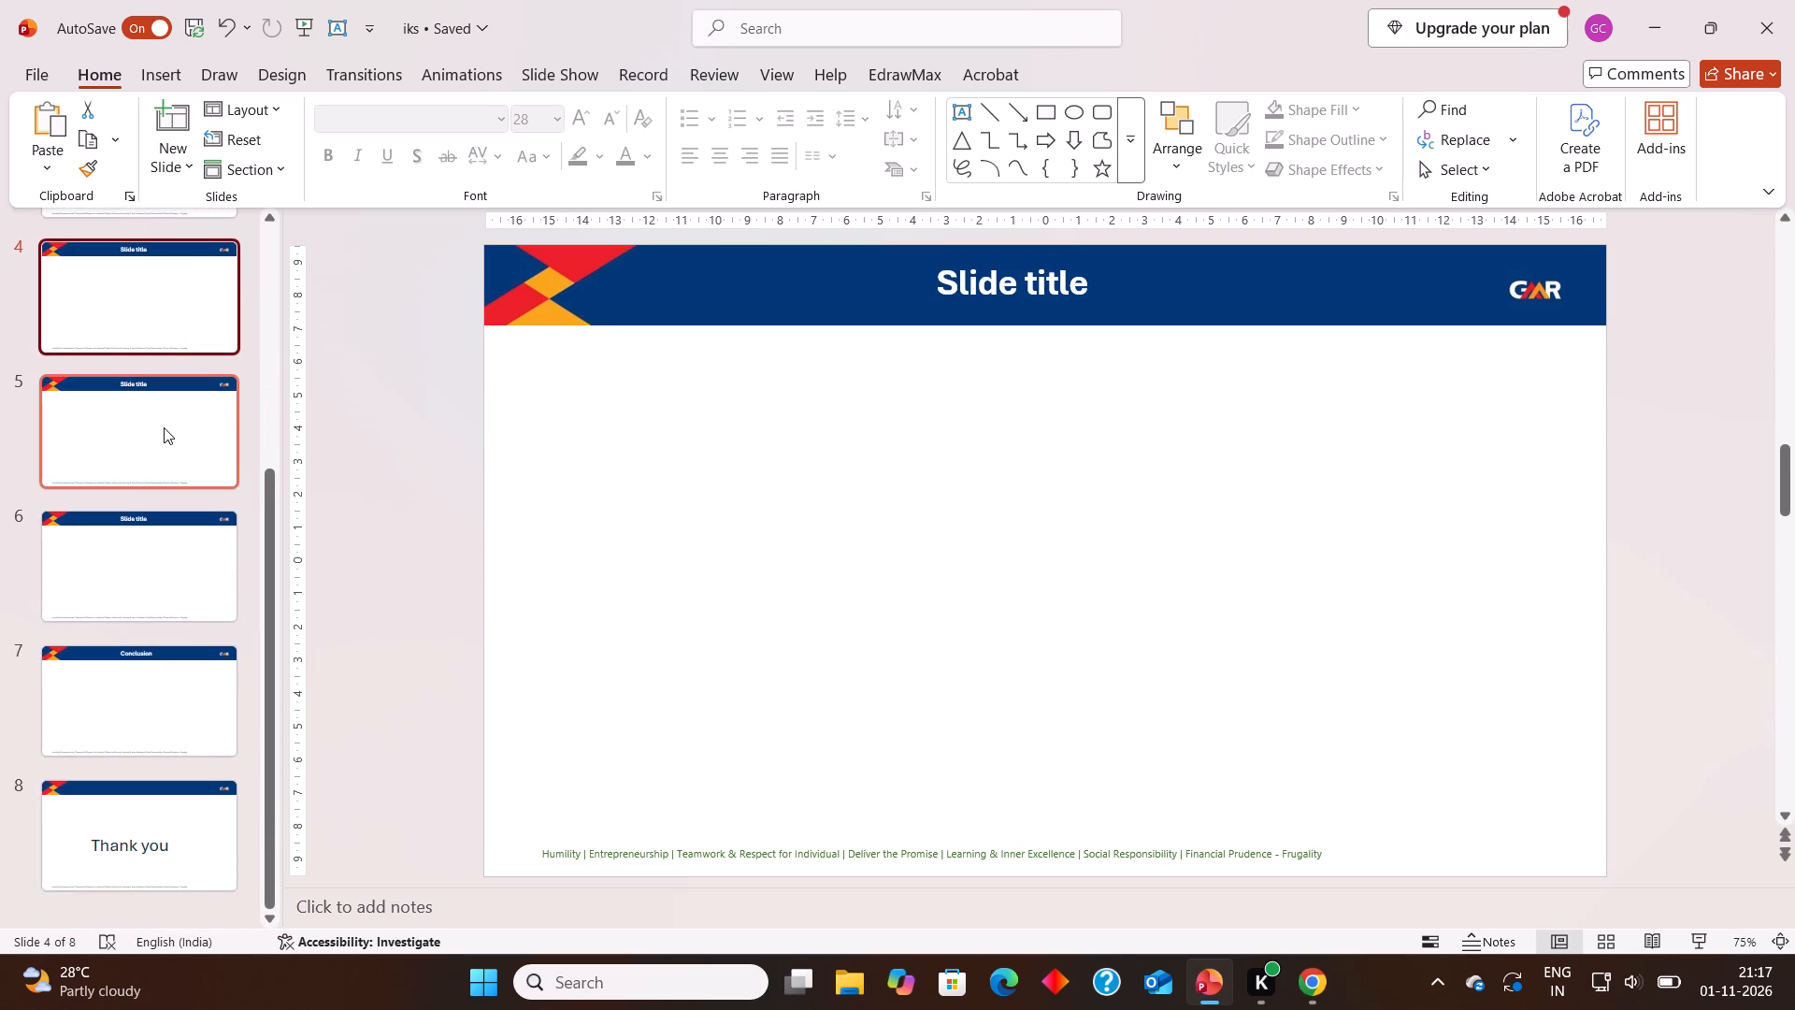
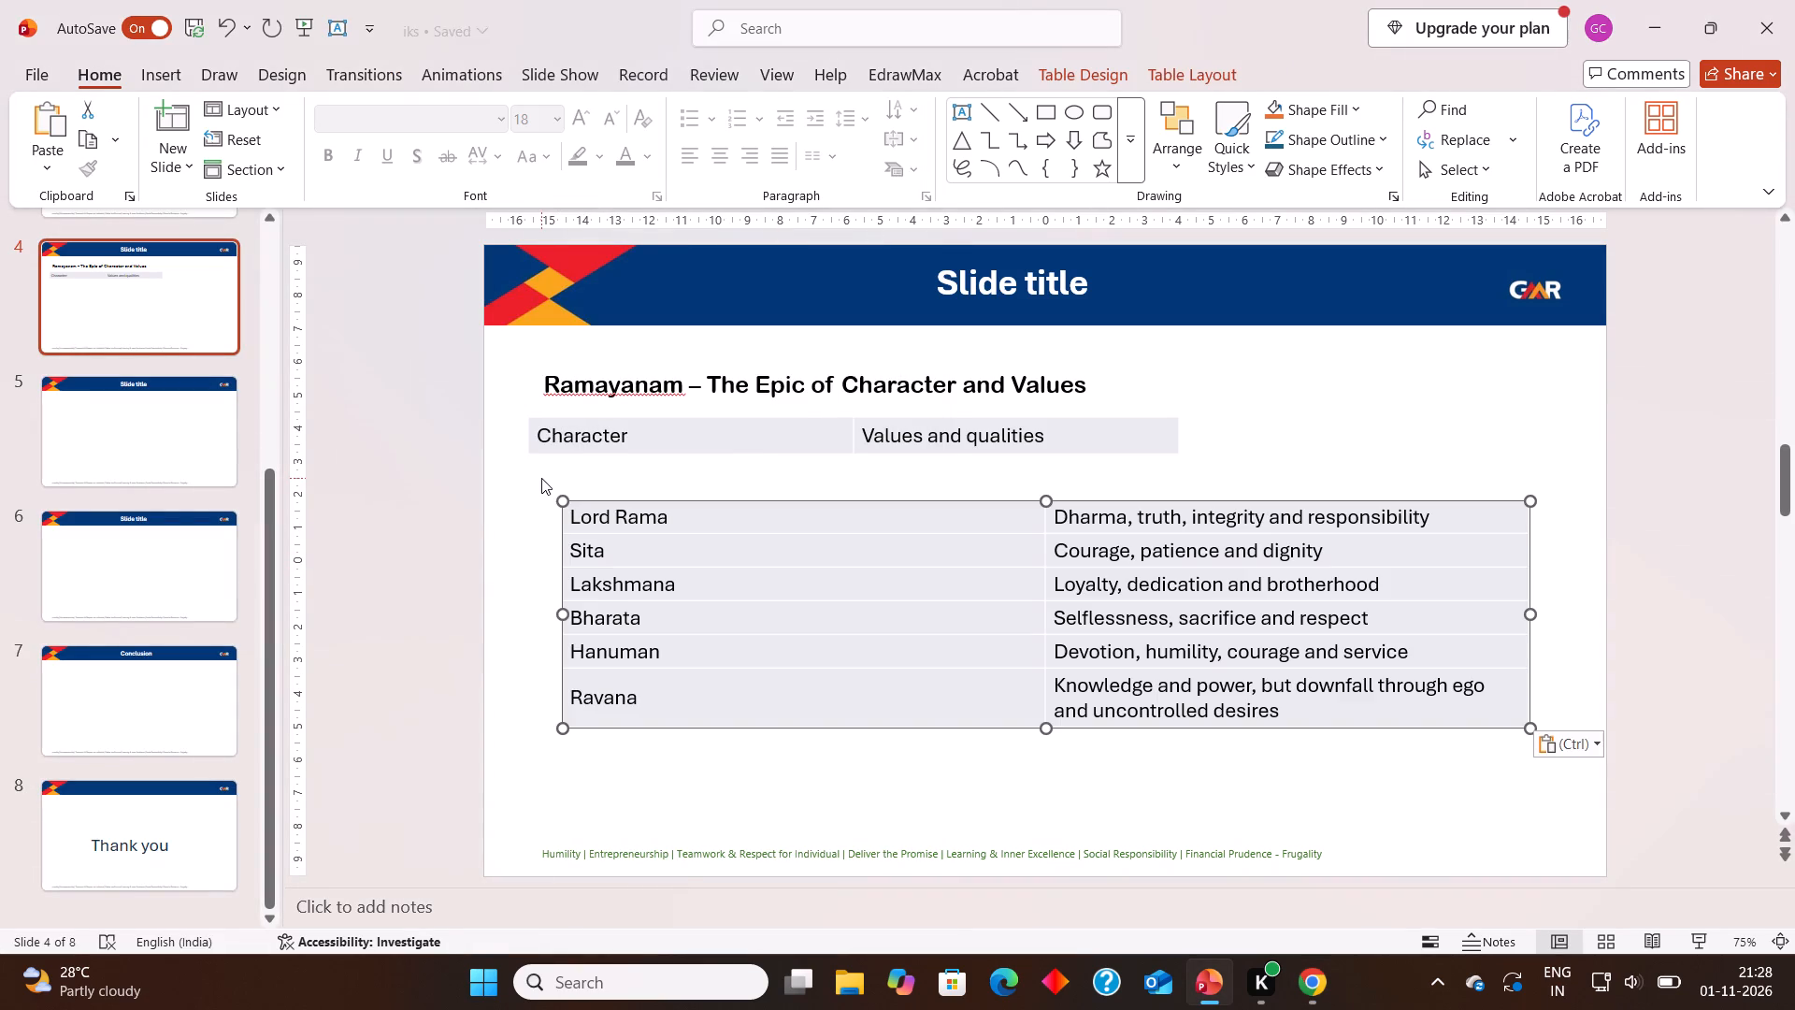
Resize the pasted character table to start at the header row's left edge and end just short of the heading's right end.
drag(564, 504, 527, 481)
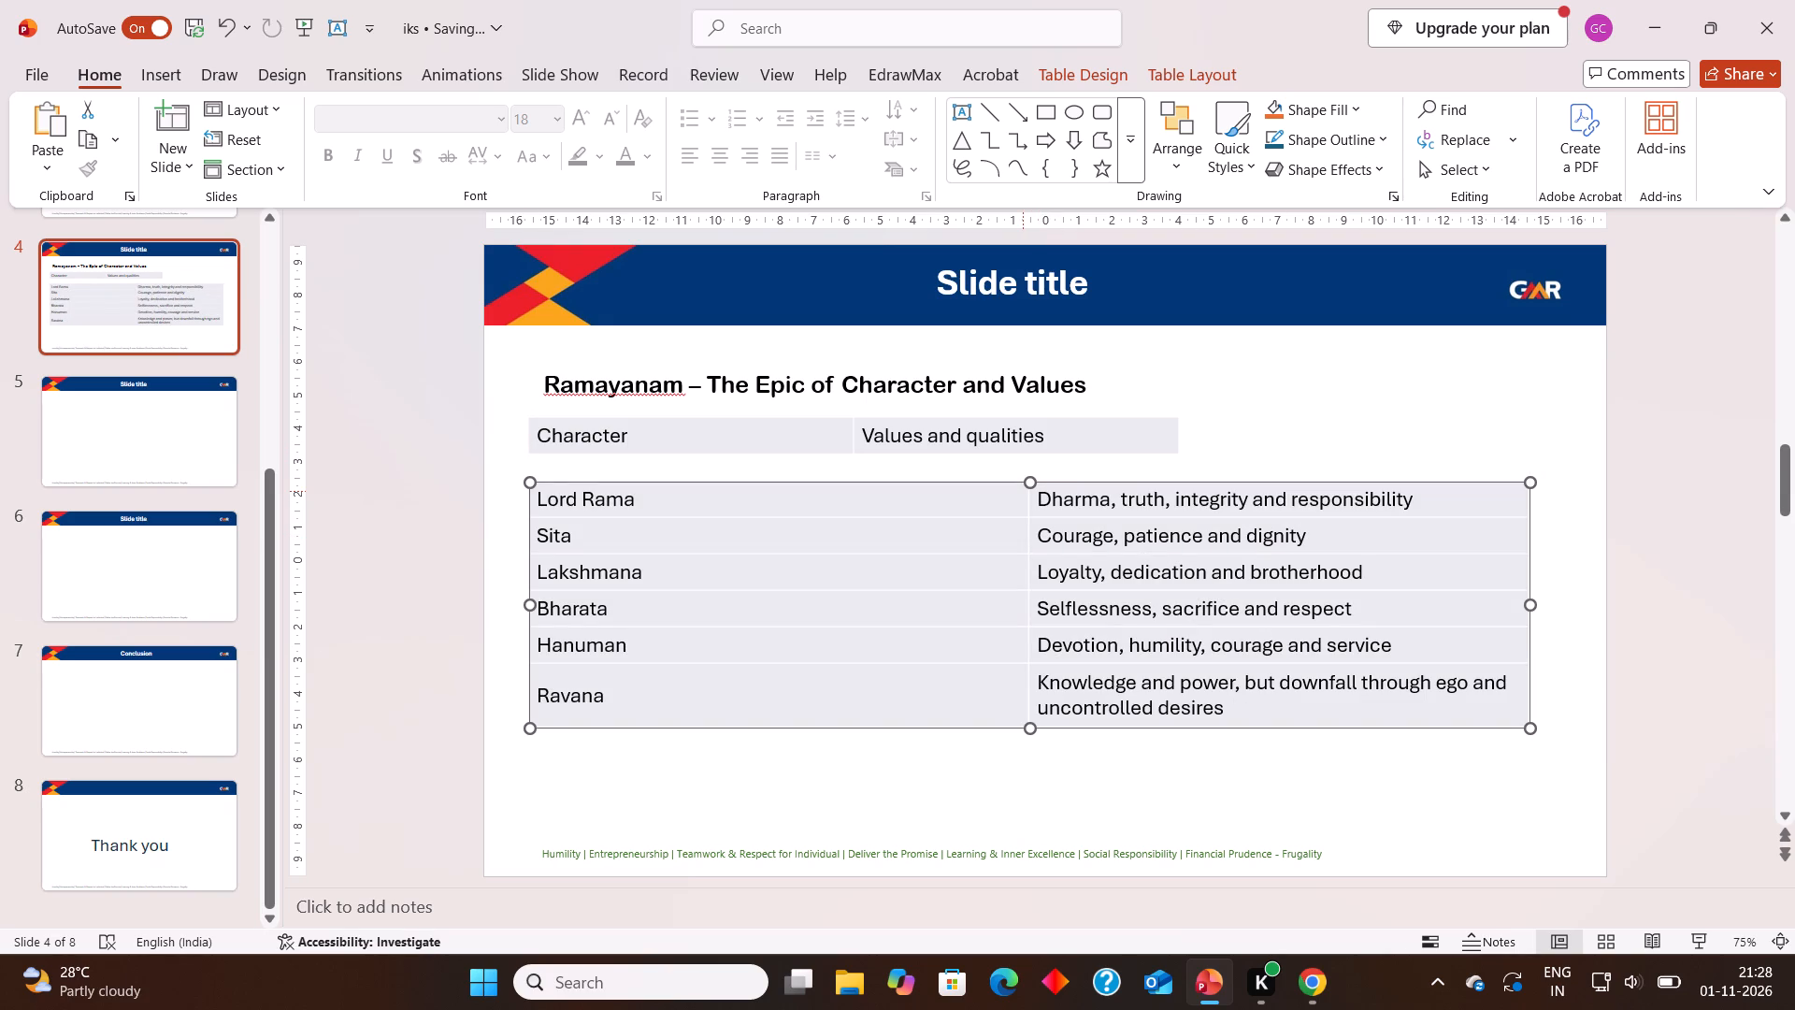
drag(1031, 487, 970, 482)
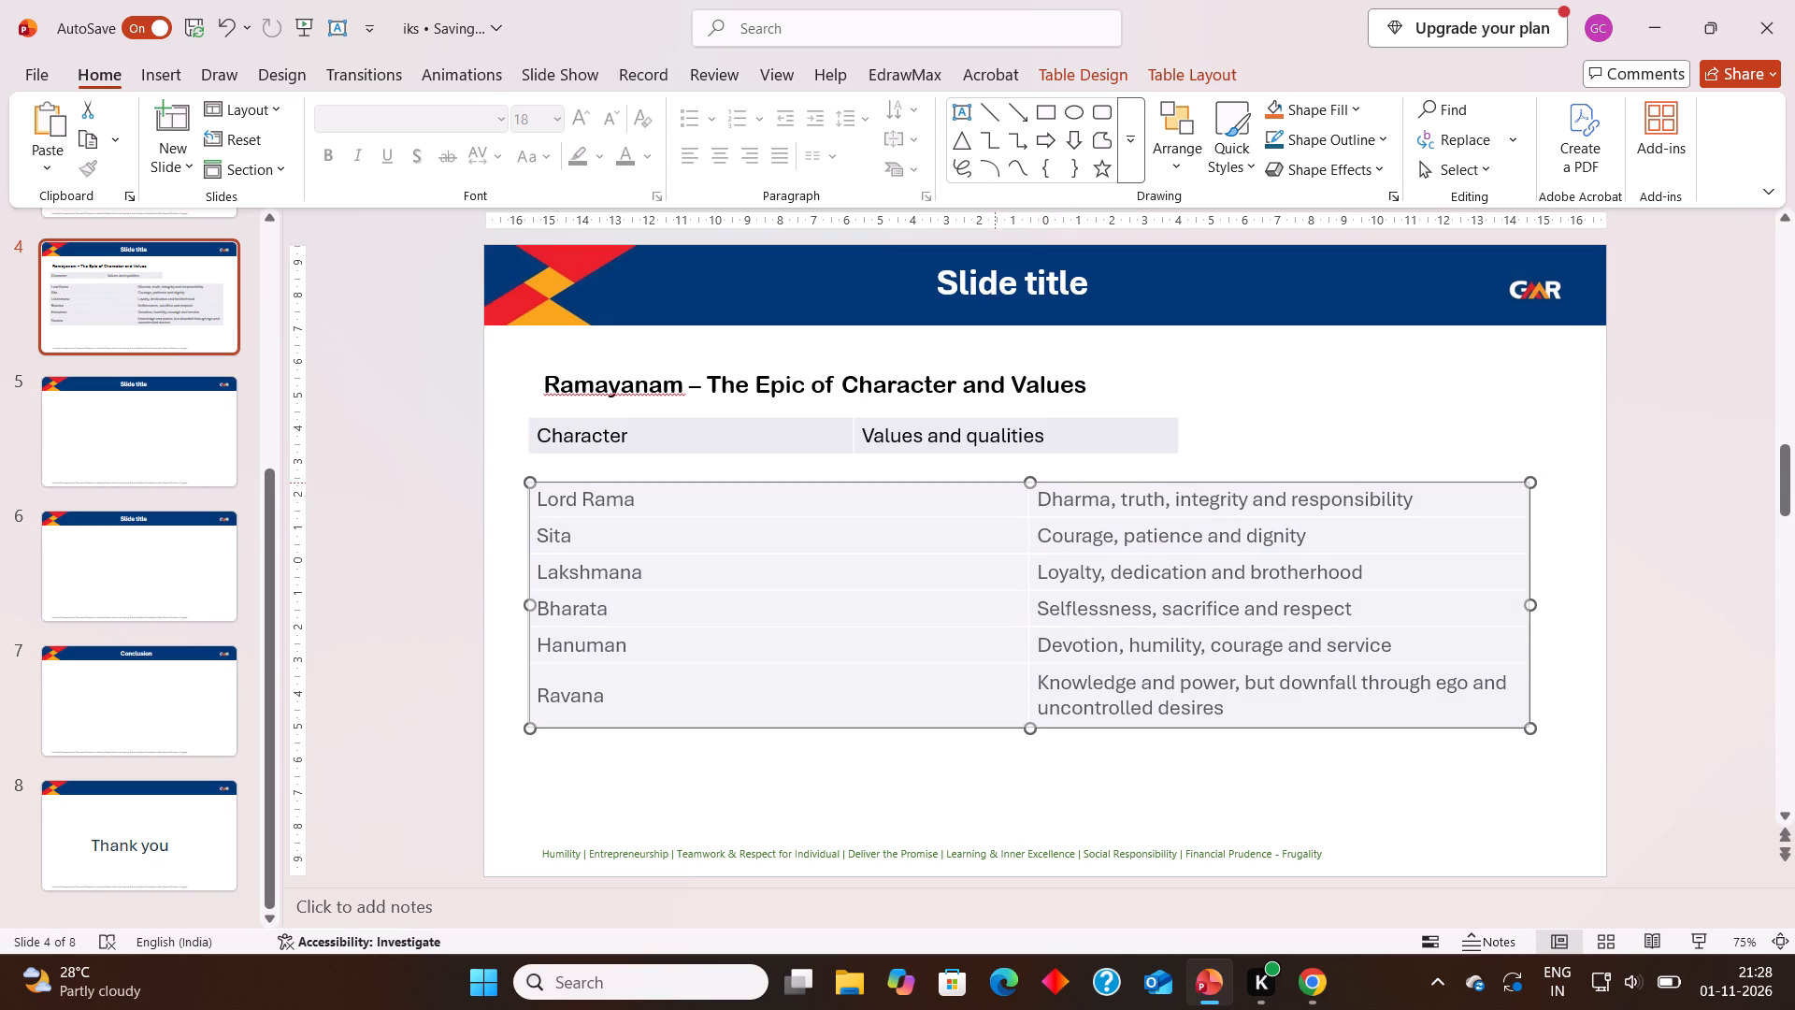
drag(970, 482, 840, 482)
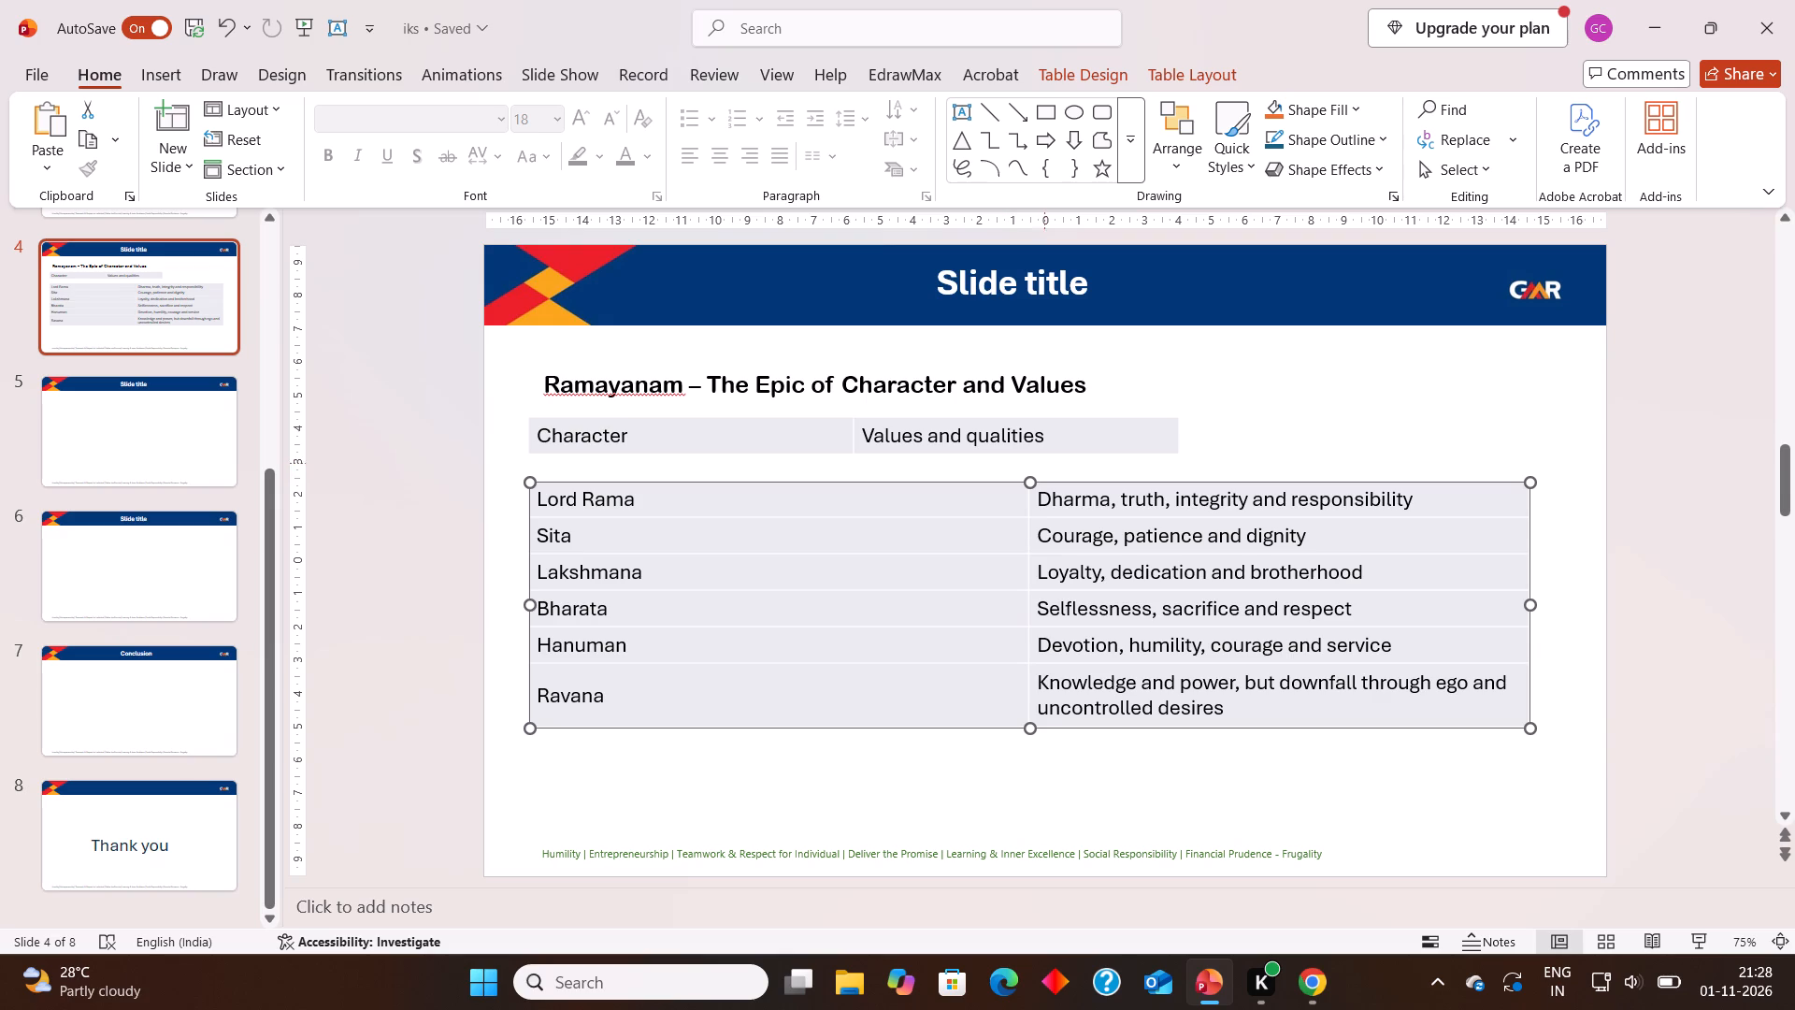
drag(1032, 482, 949, 495)
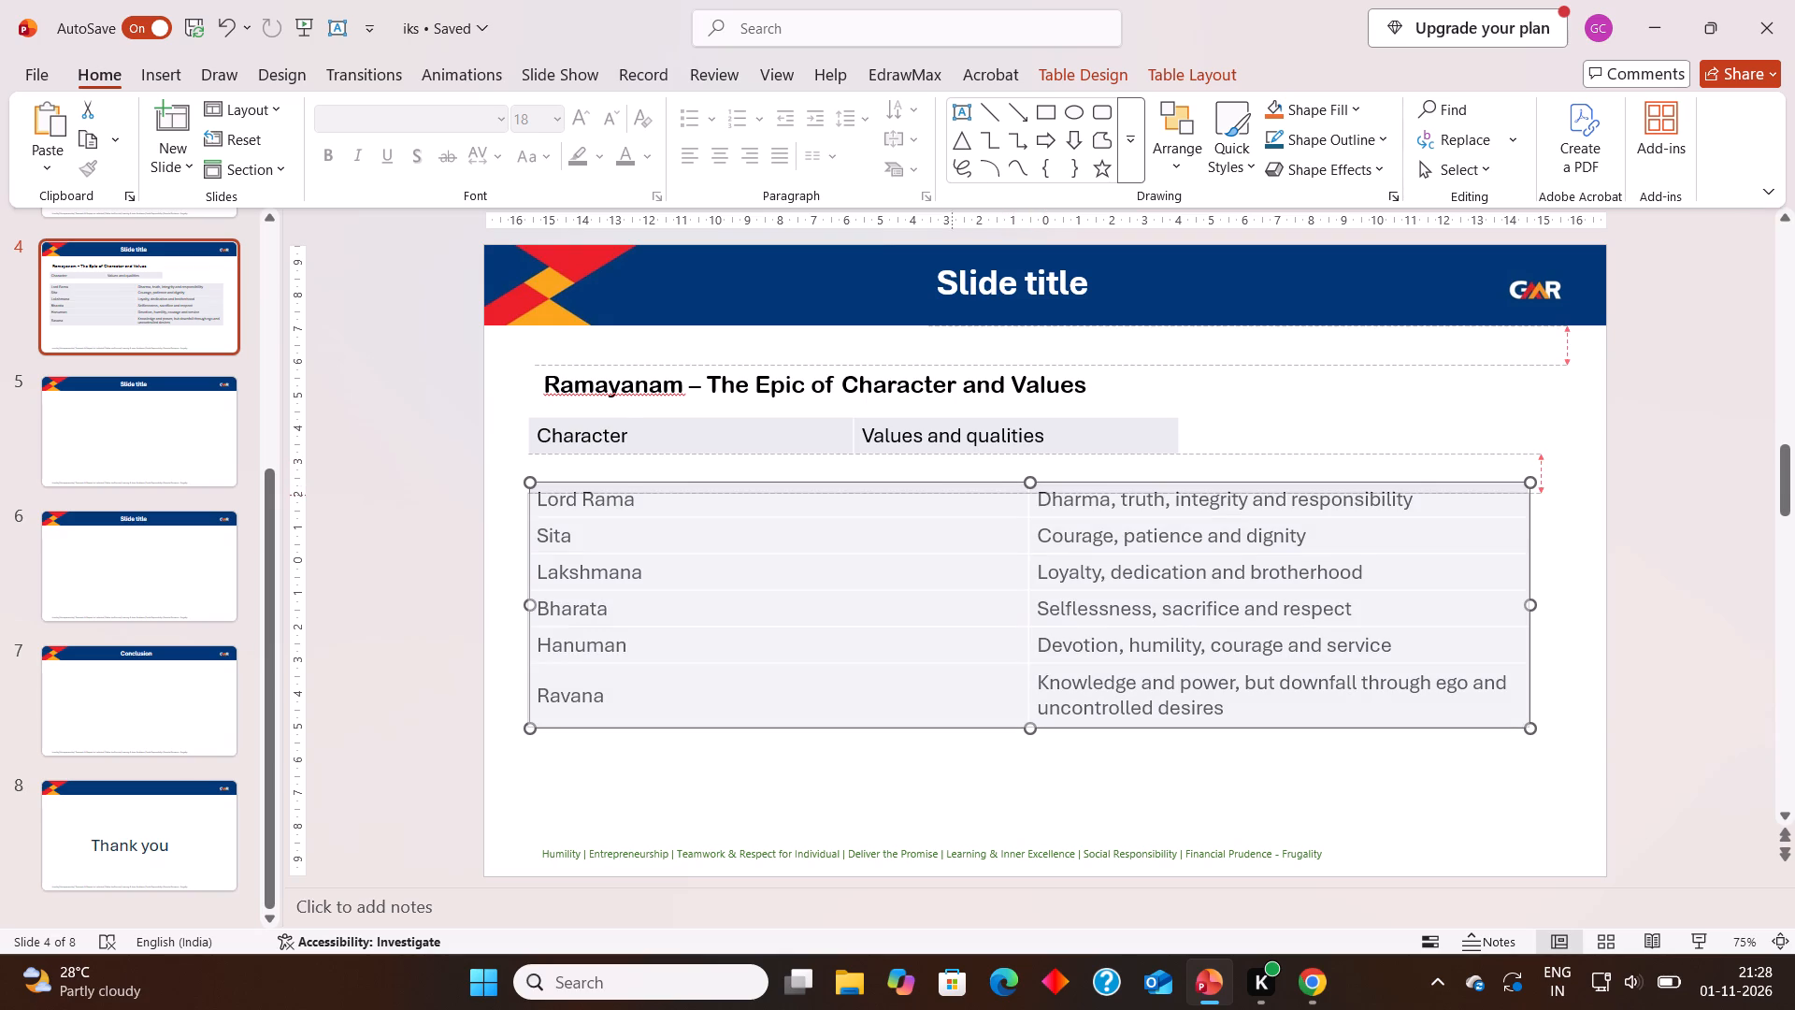
drag(949, 495, 905, 498)
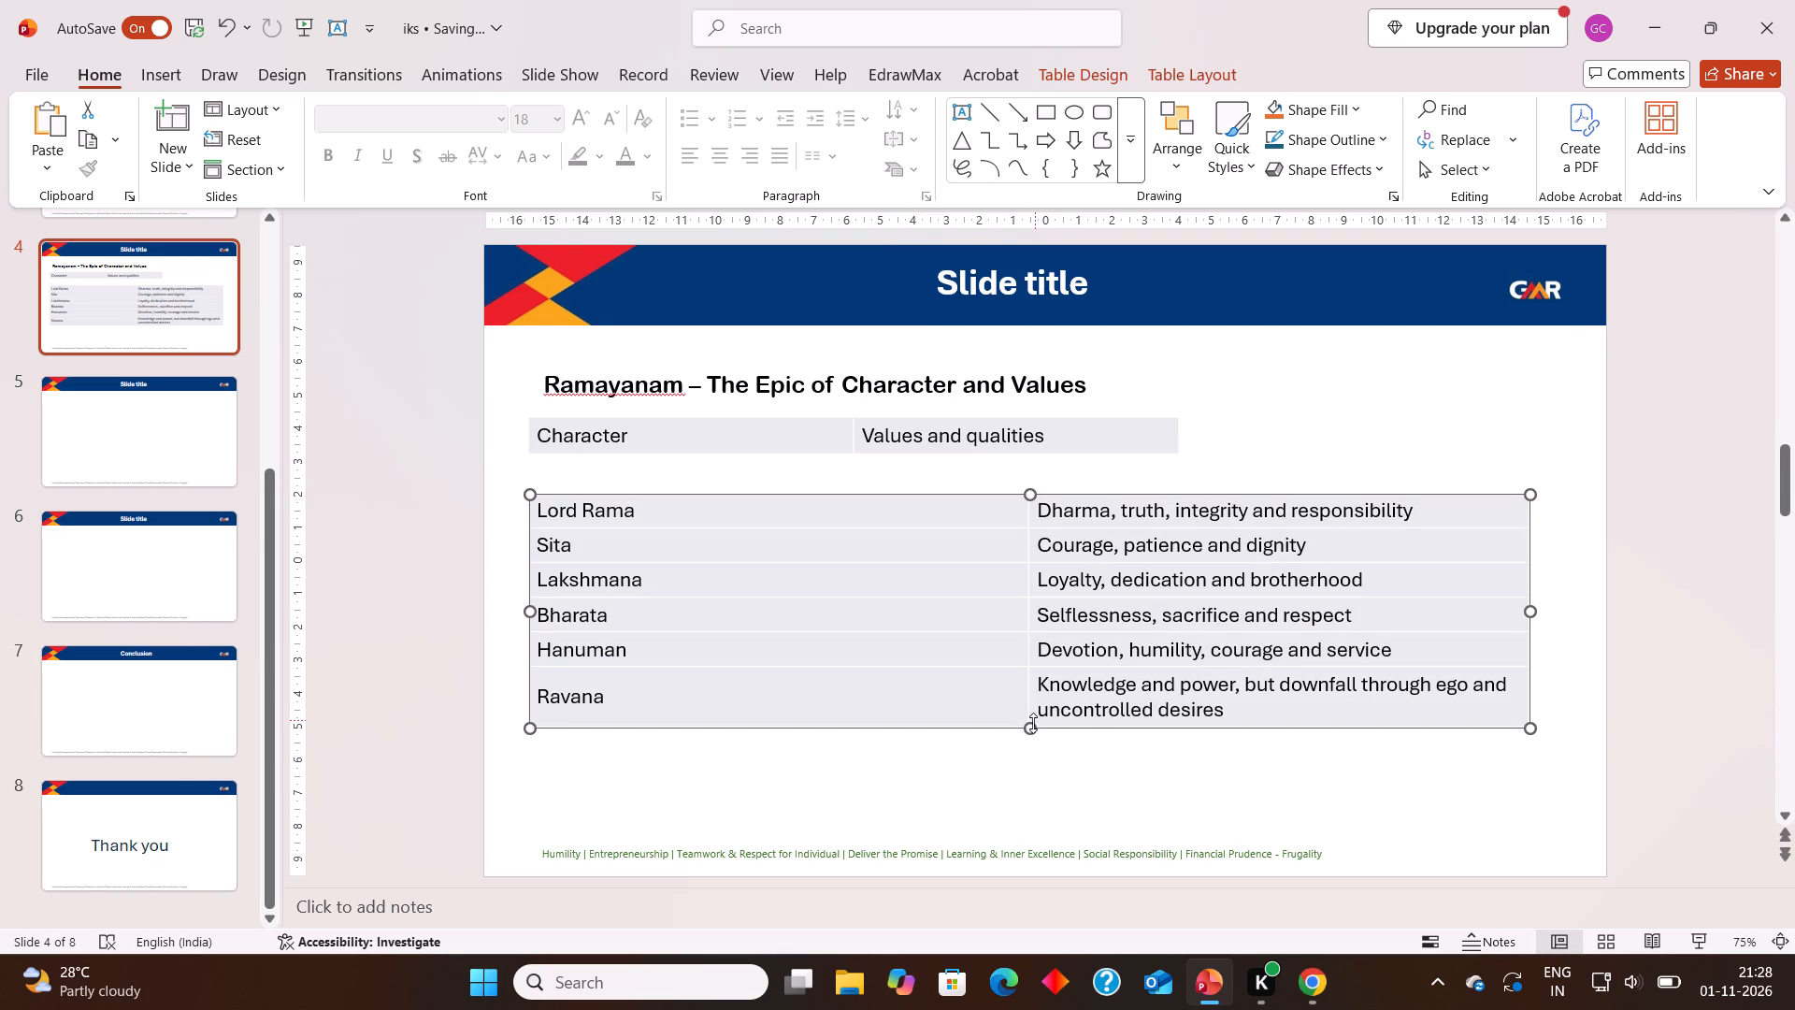
right_drag(1033, 724, 905, 577)
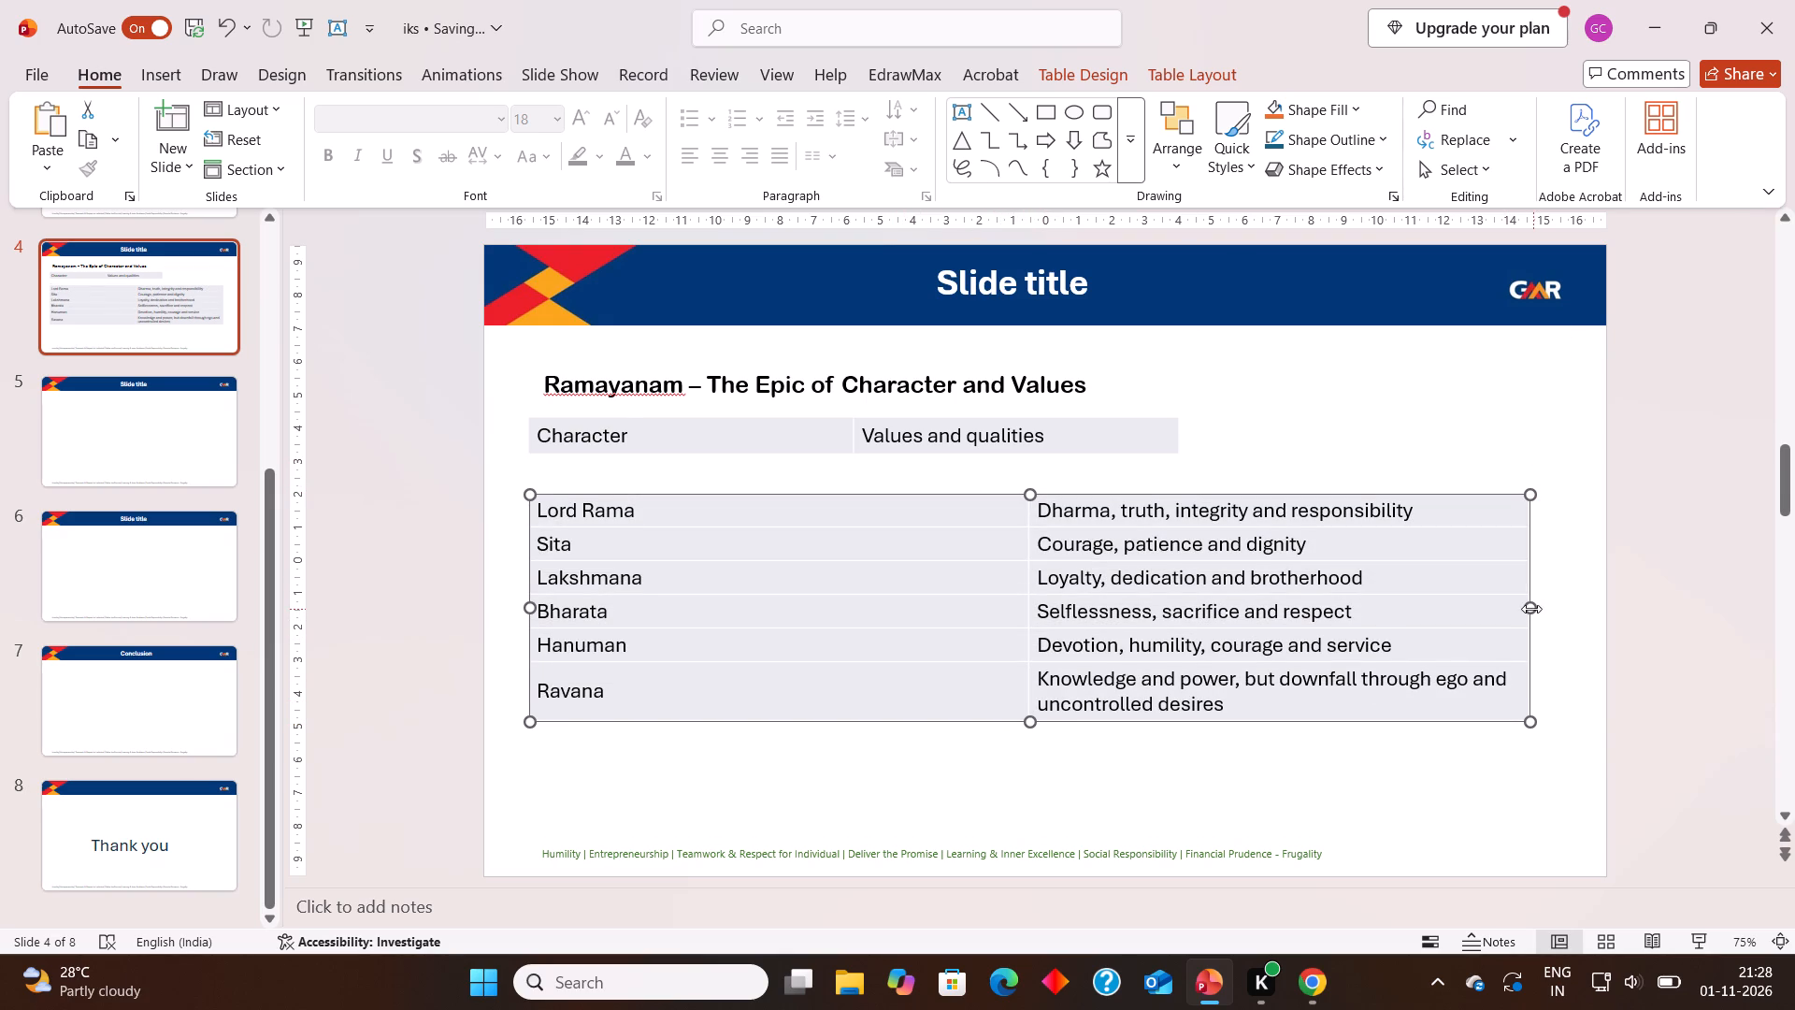
drag(1529, 609, 1313, 628)
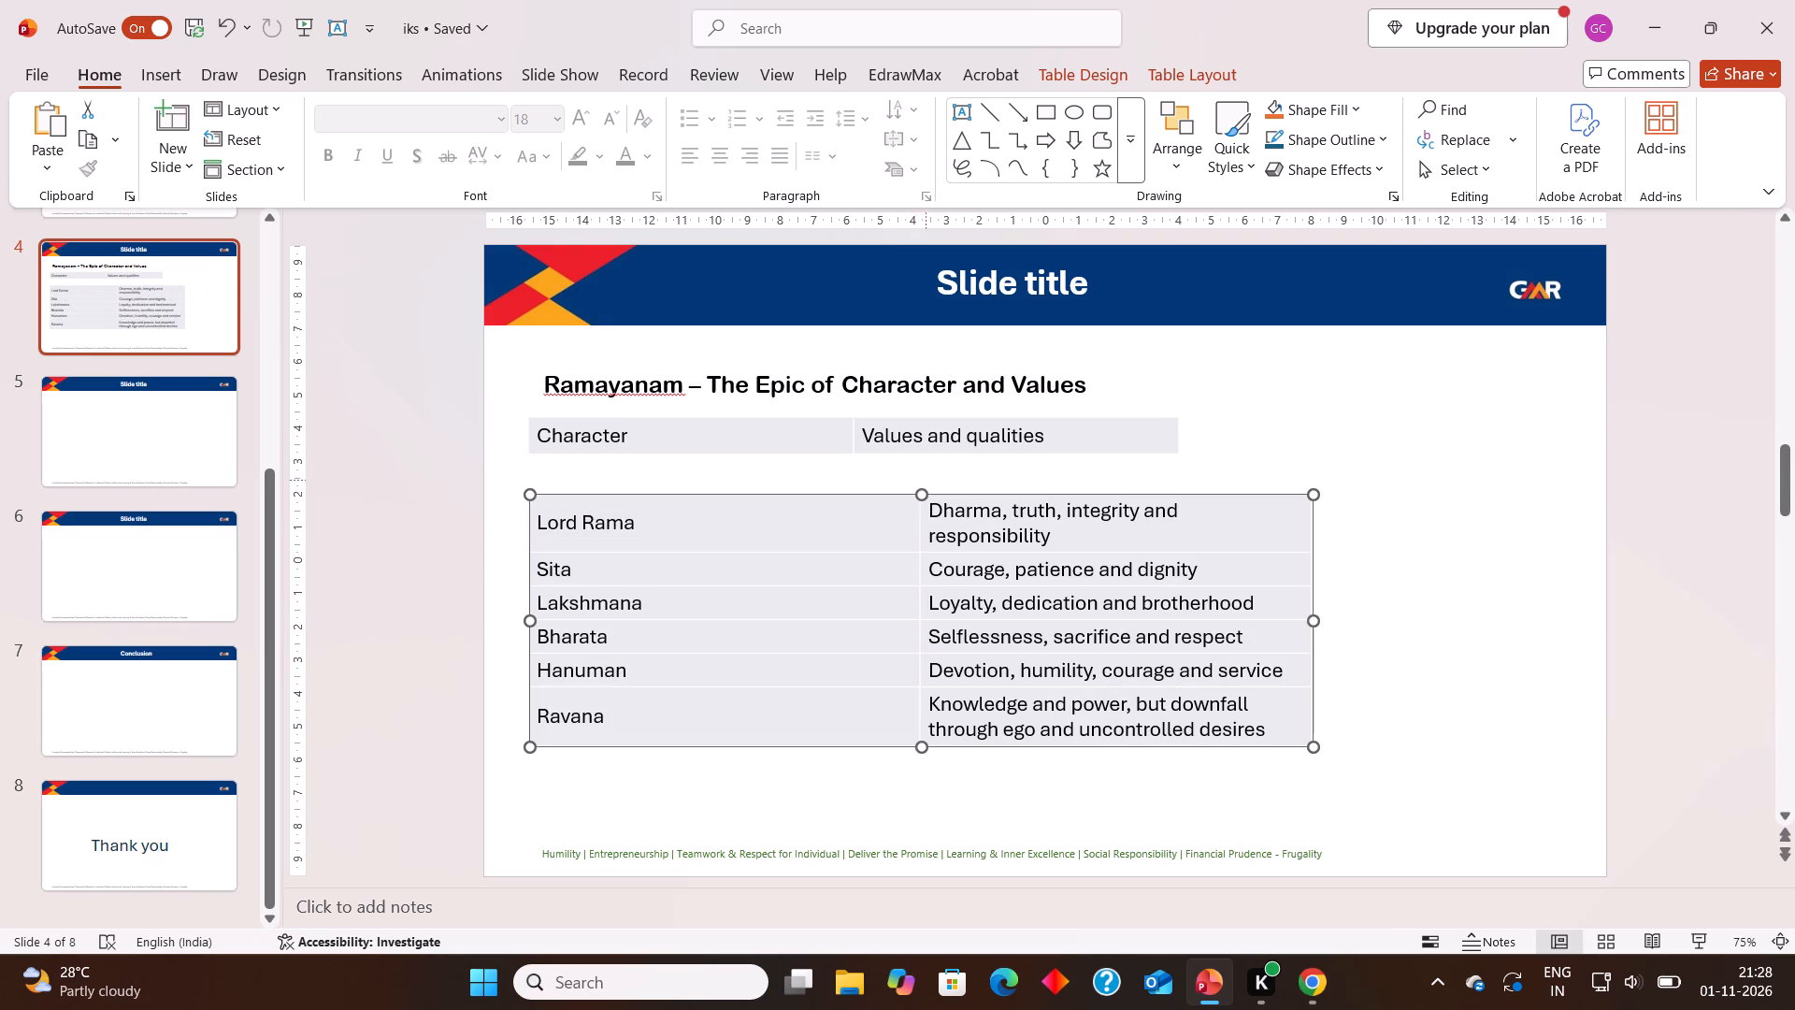
drag(921, 488, 869, 488)
drag(1317, 620, 1069, 596)
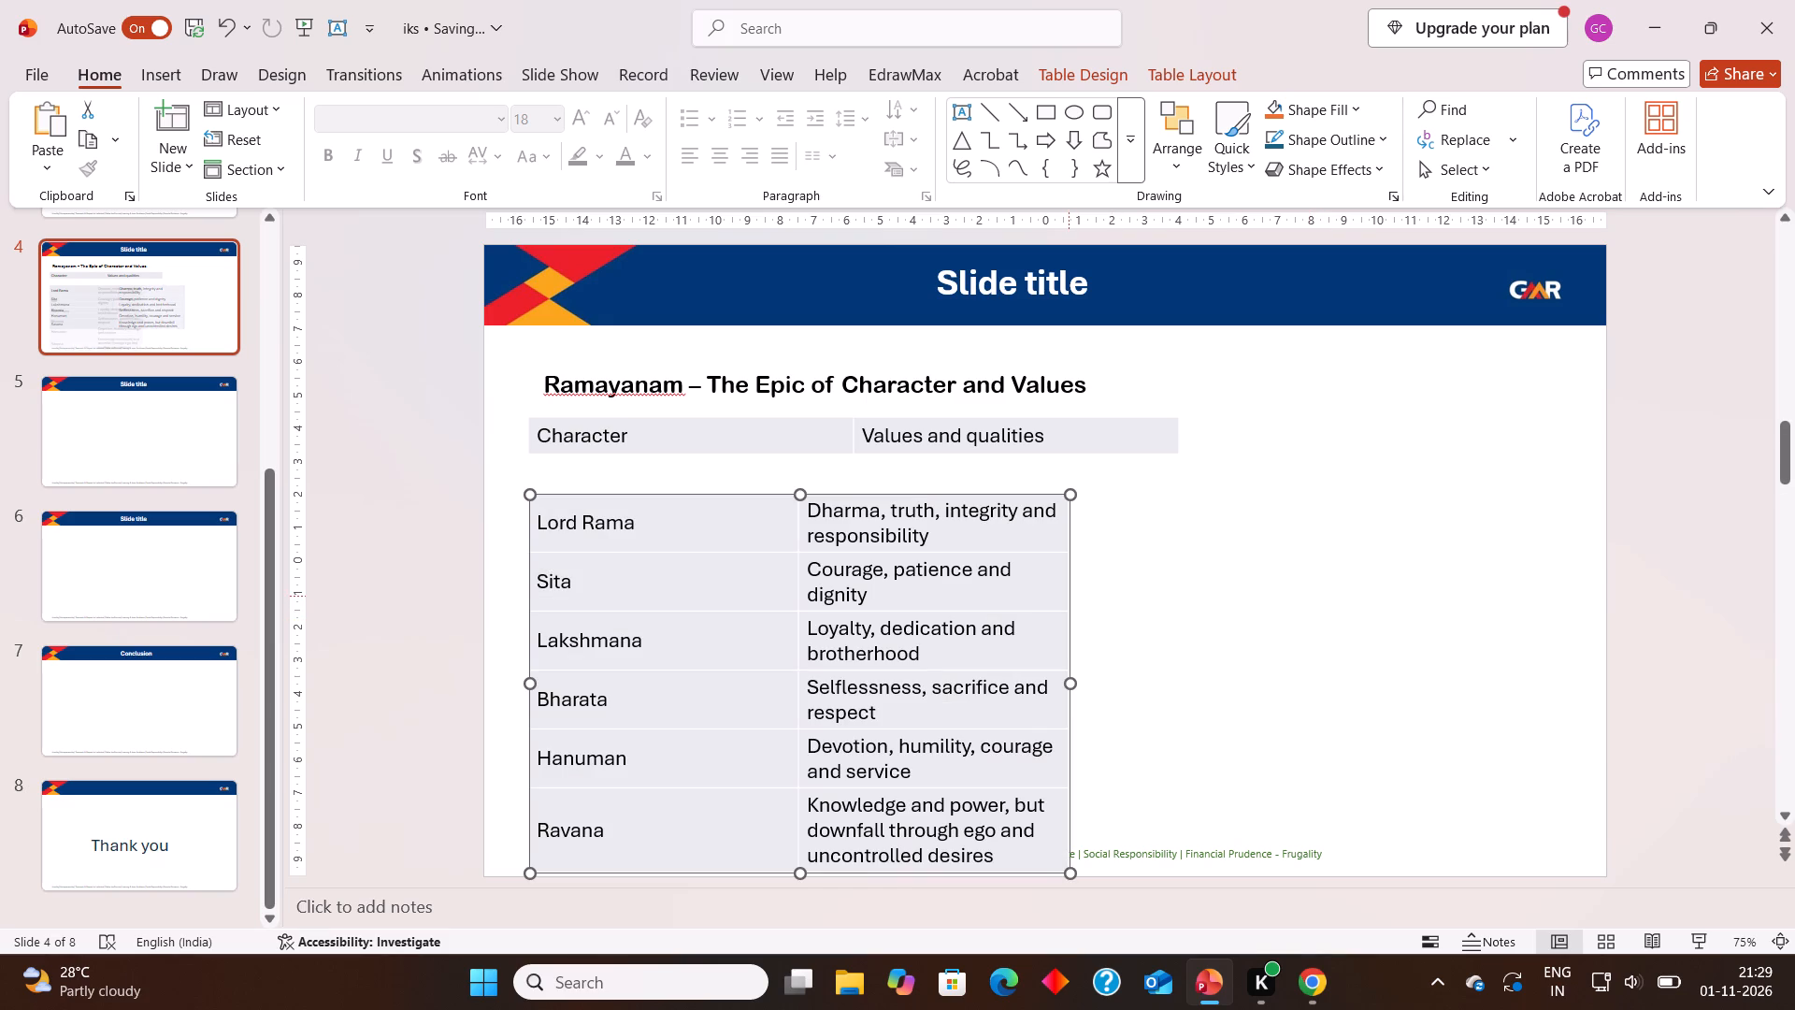
Line up the column divider of slide 4's character table with the divider in the header row above.
scroll(1135, 681, down, 2)
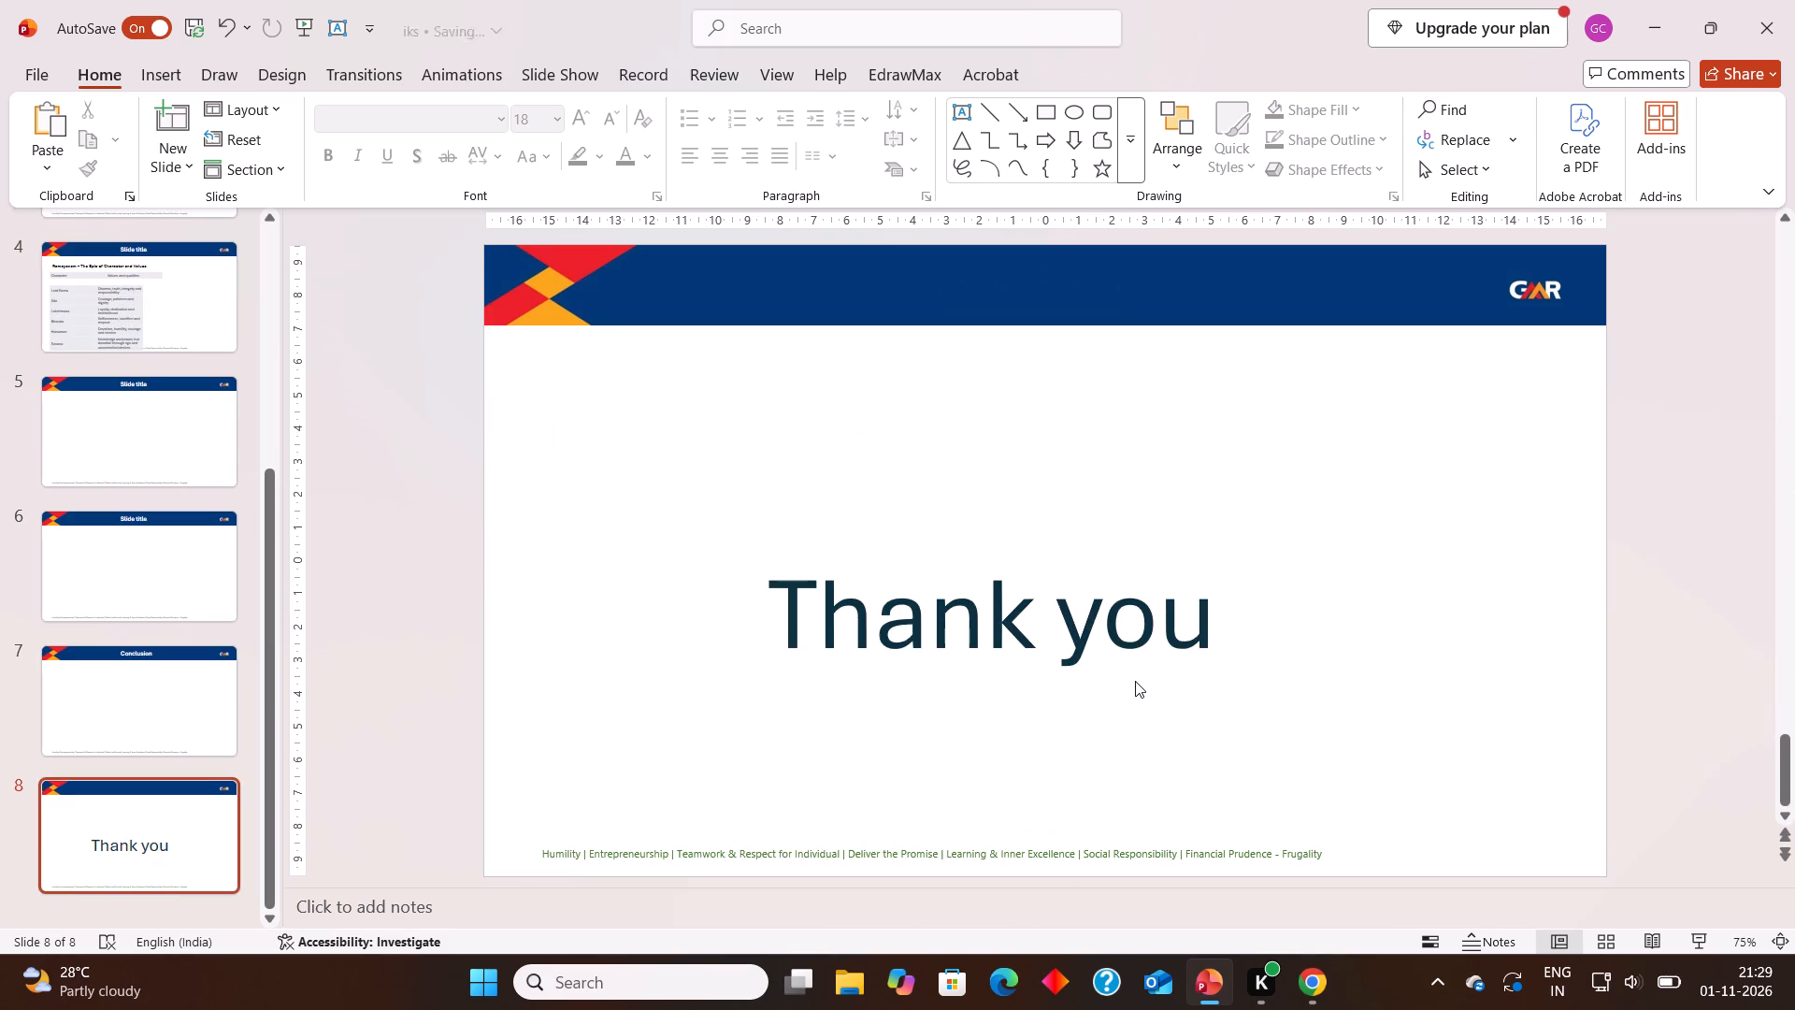
scroll(1135, 681, up, 2)
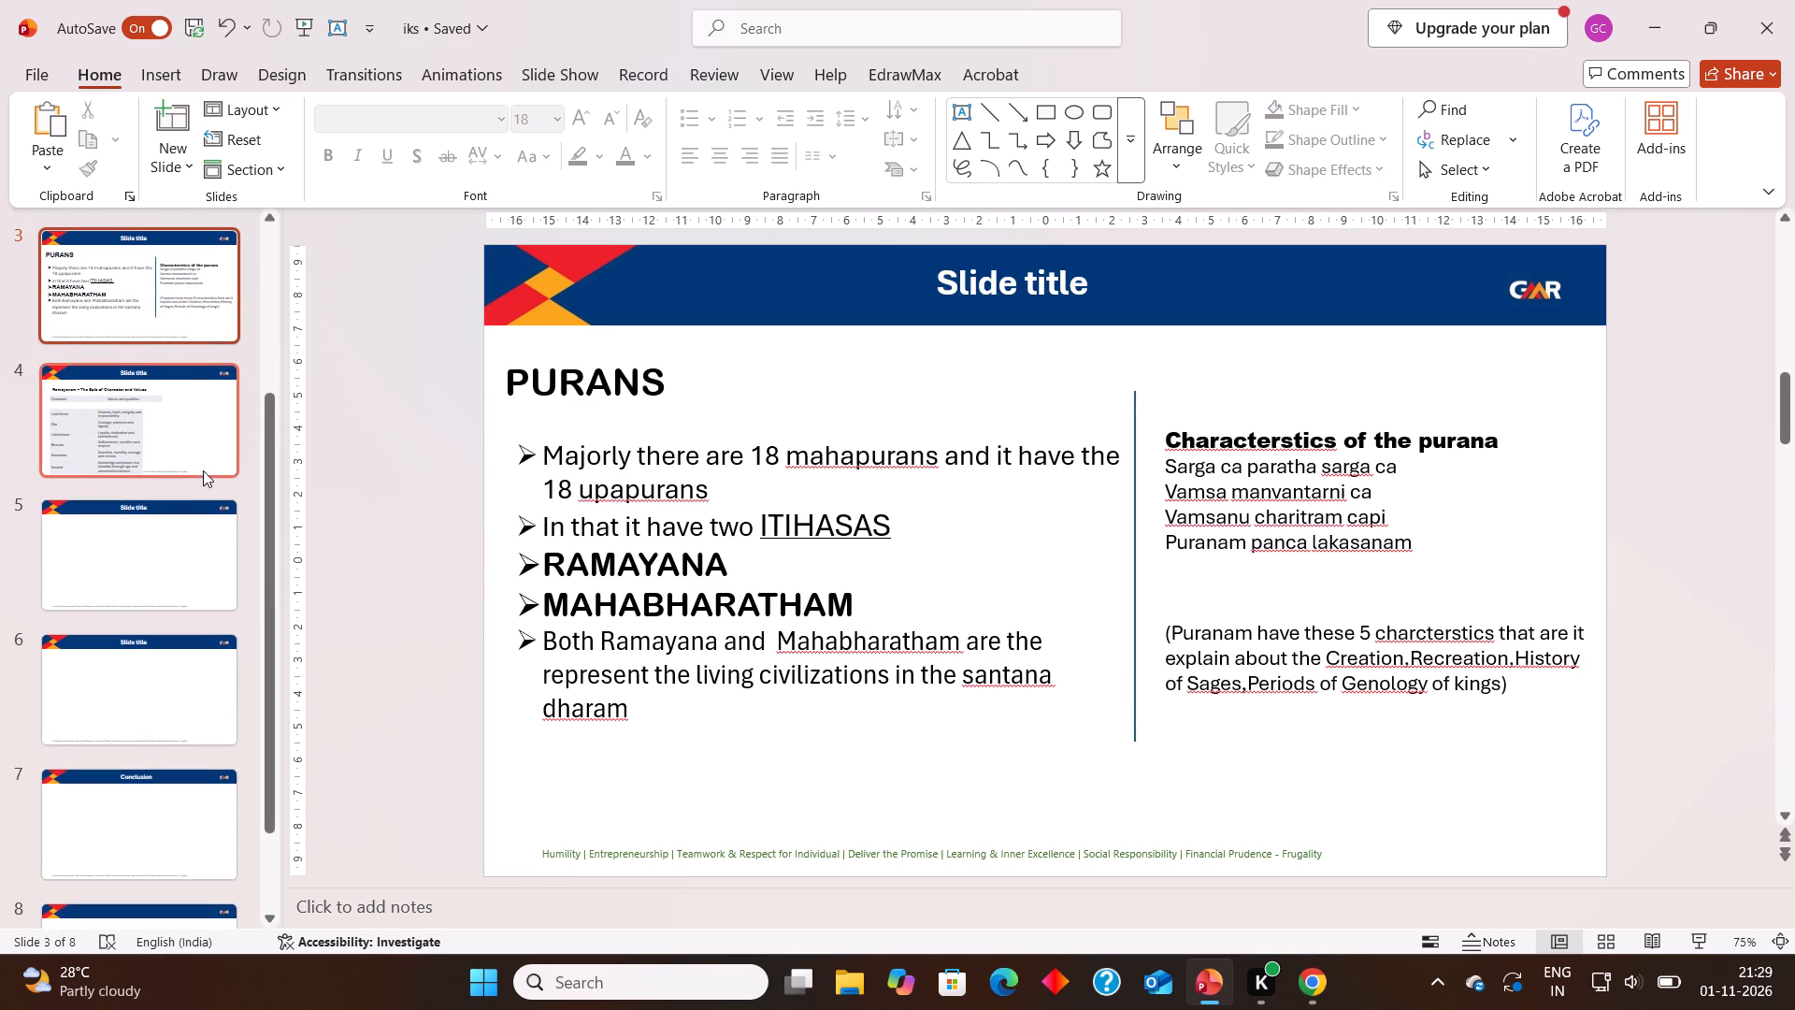
click(204, 436)
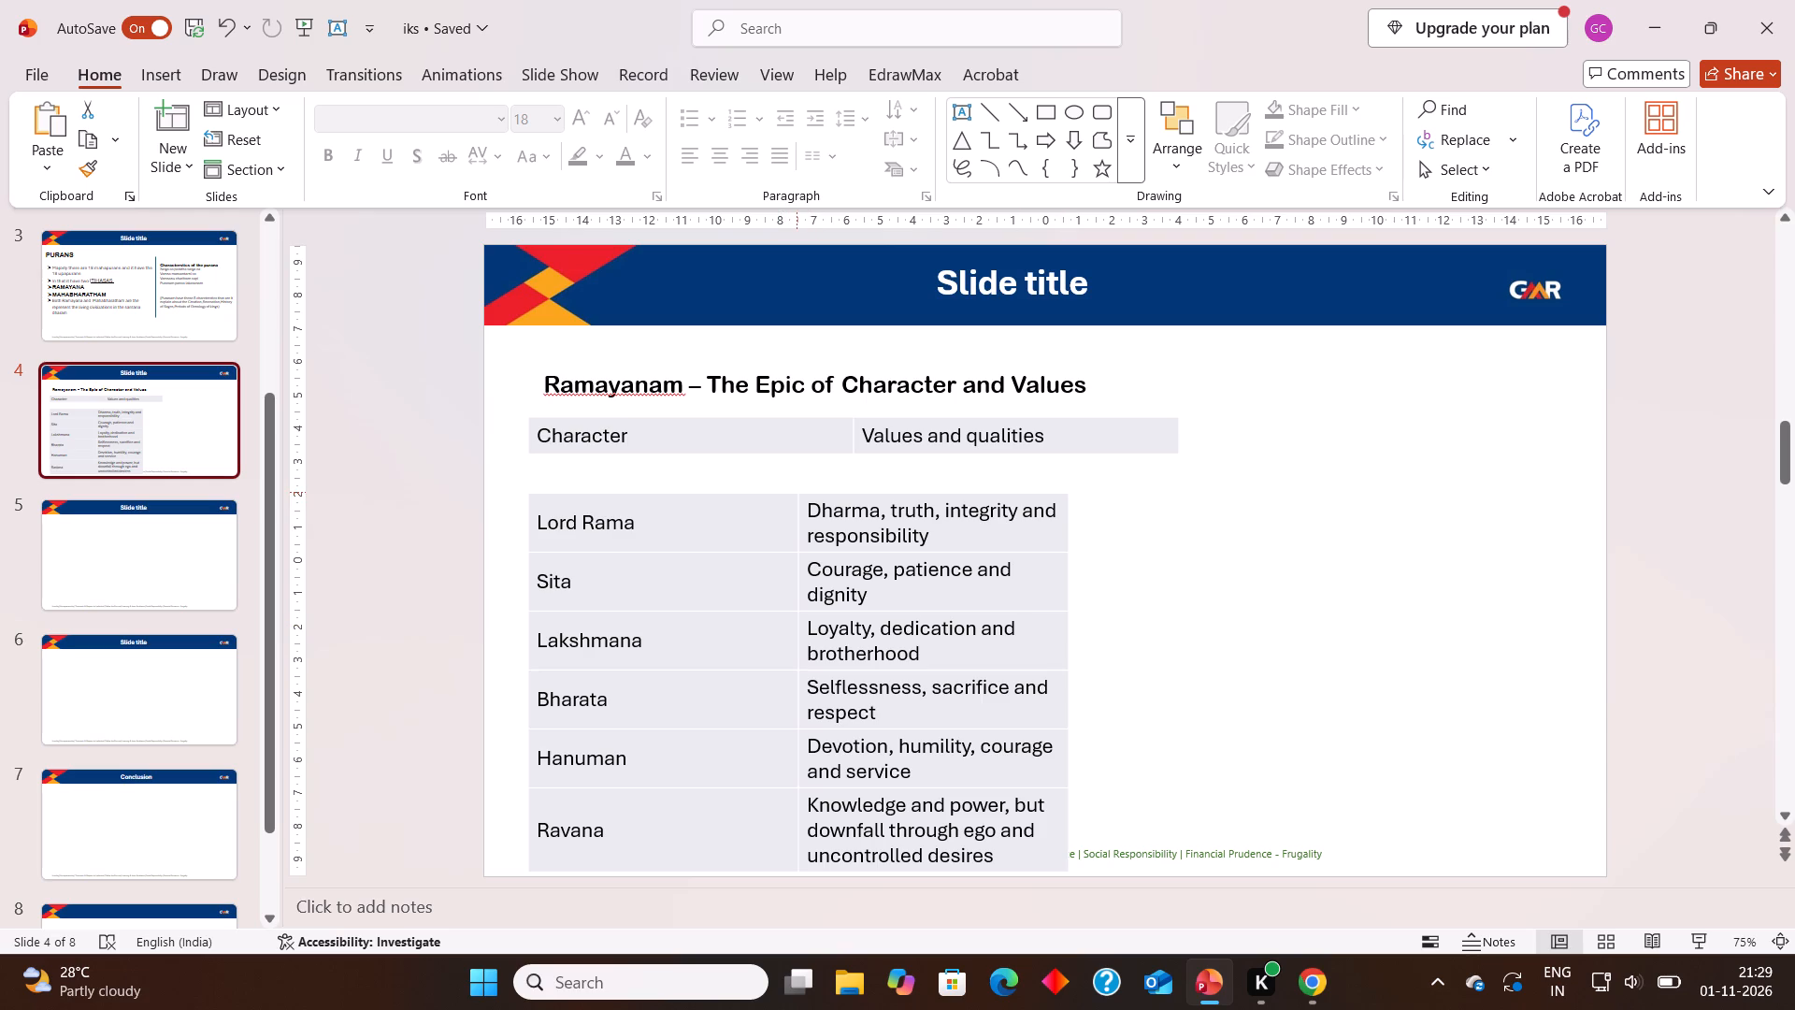
drag(797, 492, 834, 474)
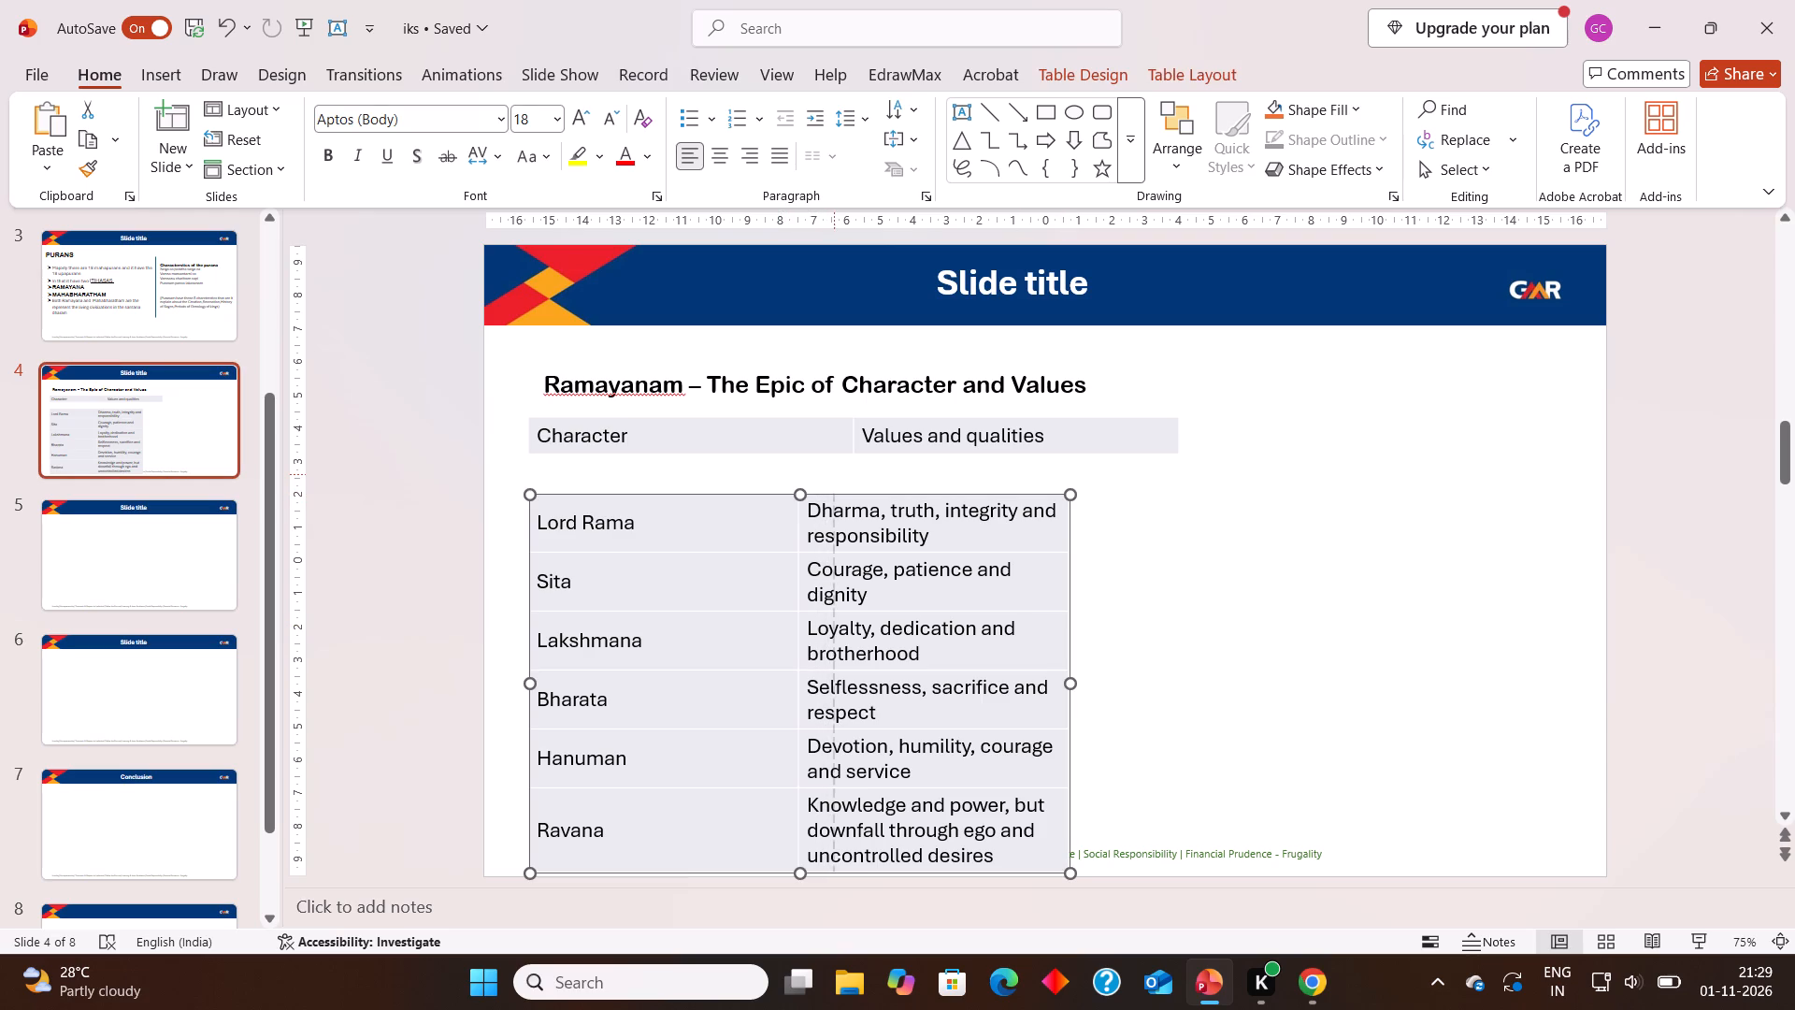
drag(834, 474, 855, 472)
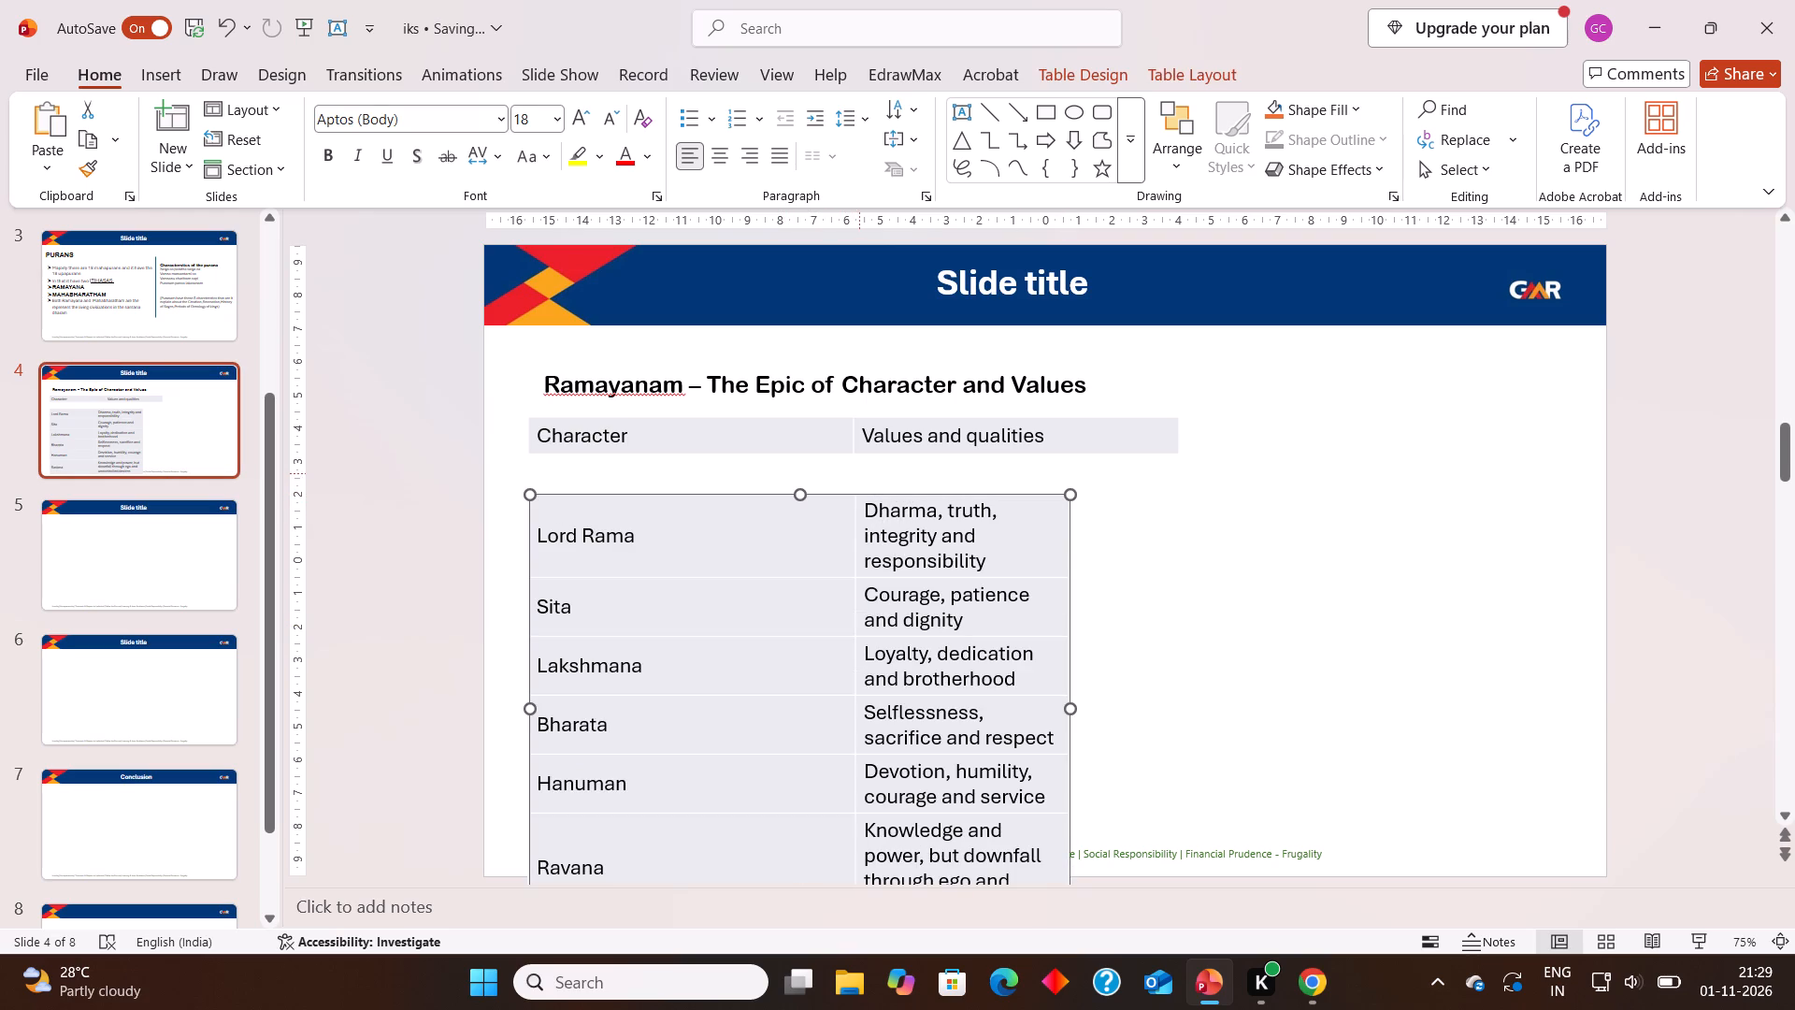
Enlarge the character table to start just below the header row and reach almost to the header row's right edge.
drag(1069, 493, 1092, 486)
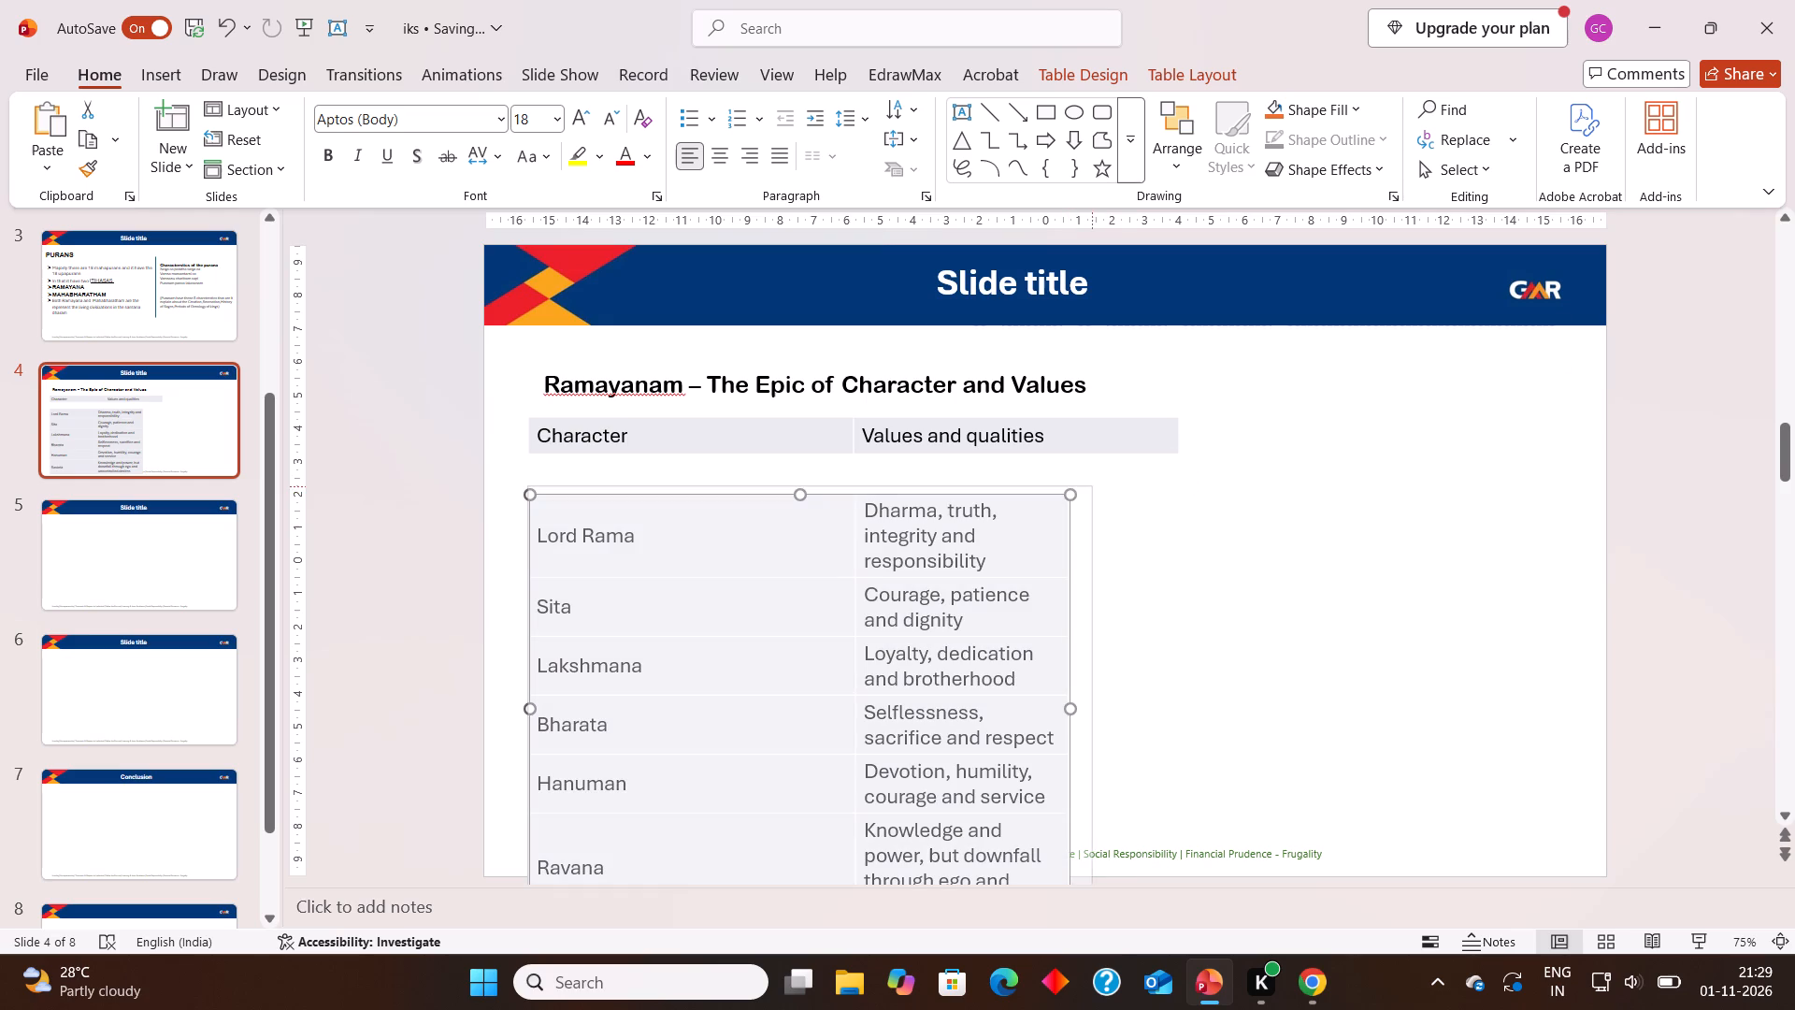
drag(1092, 486, 1165, 476)
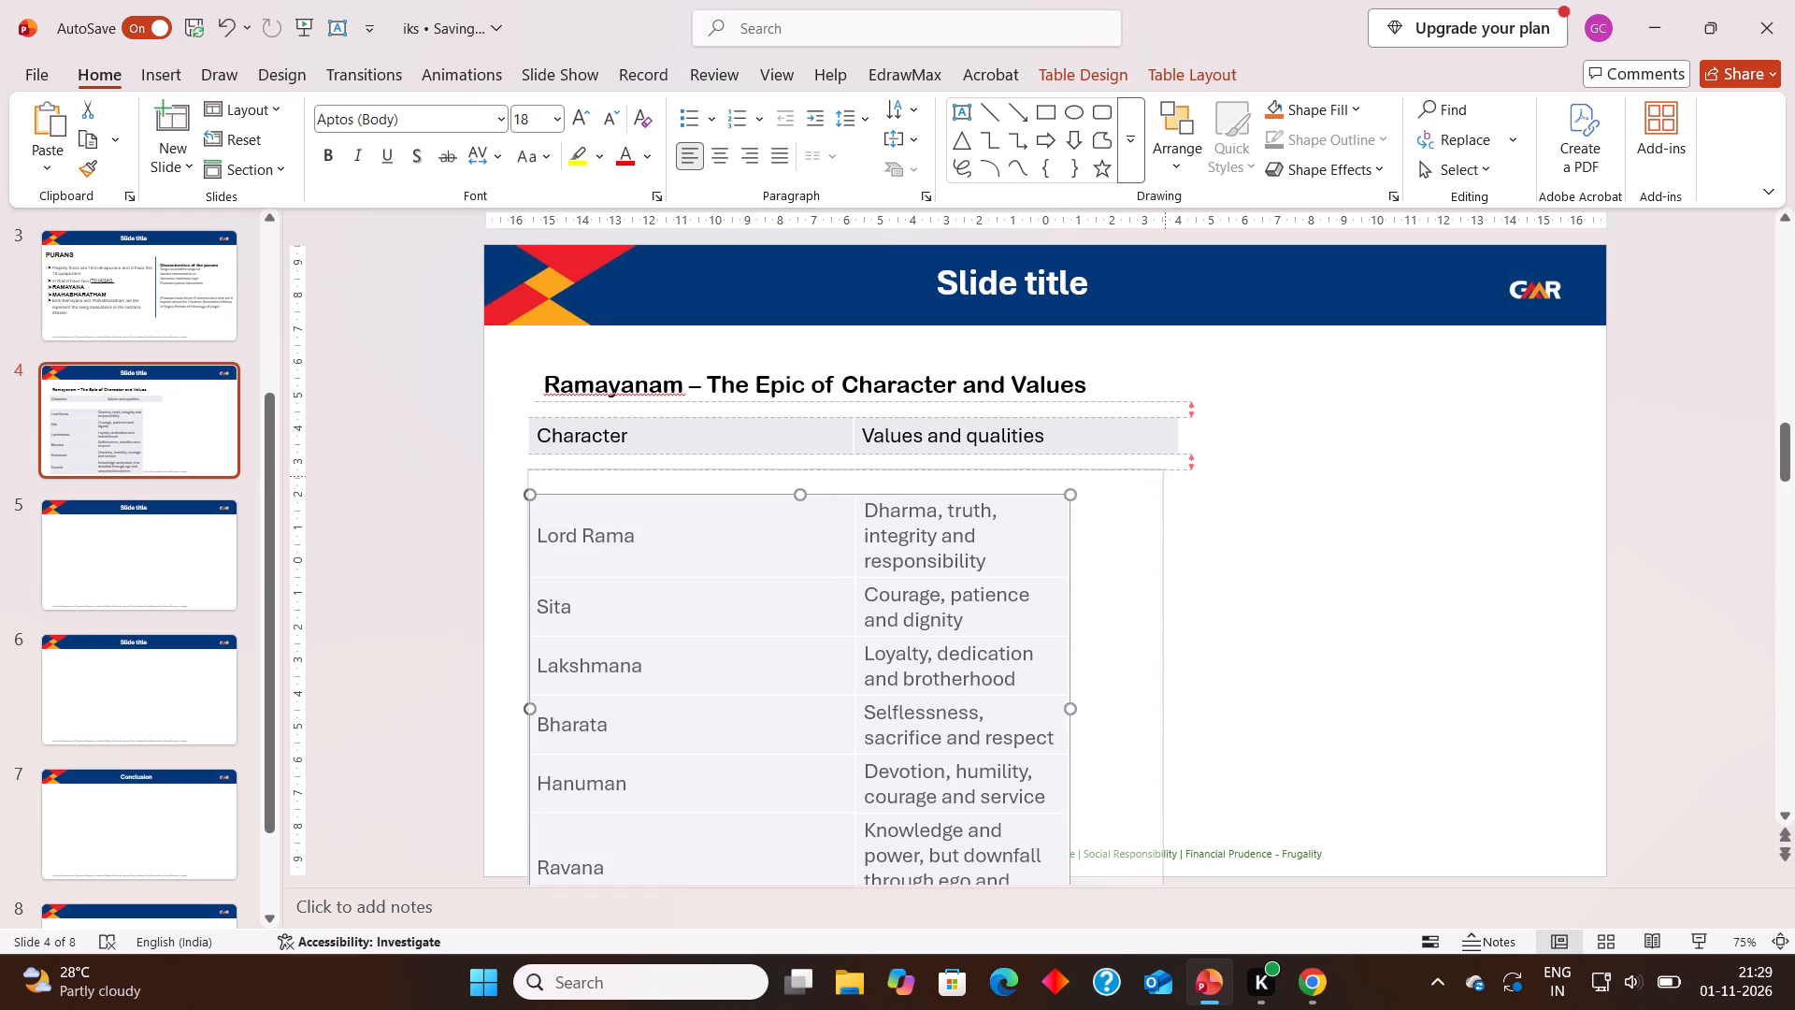
drag(1165, 476, 1167, 476)
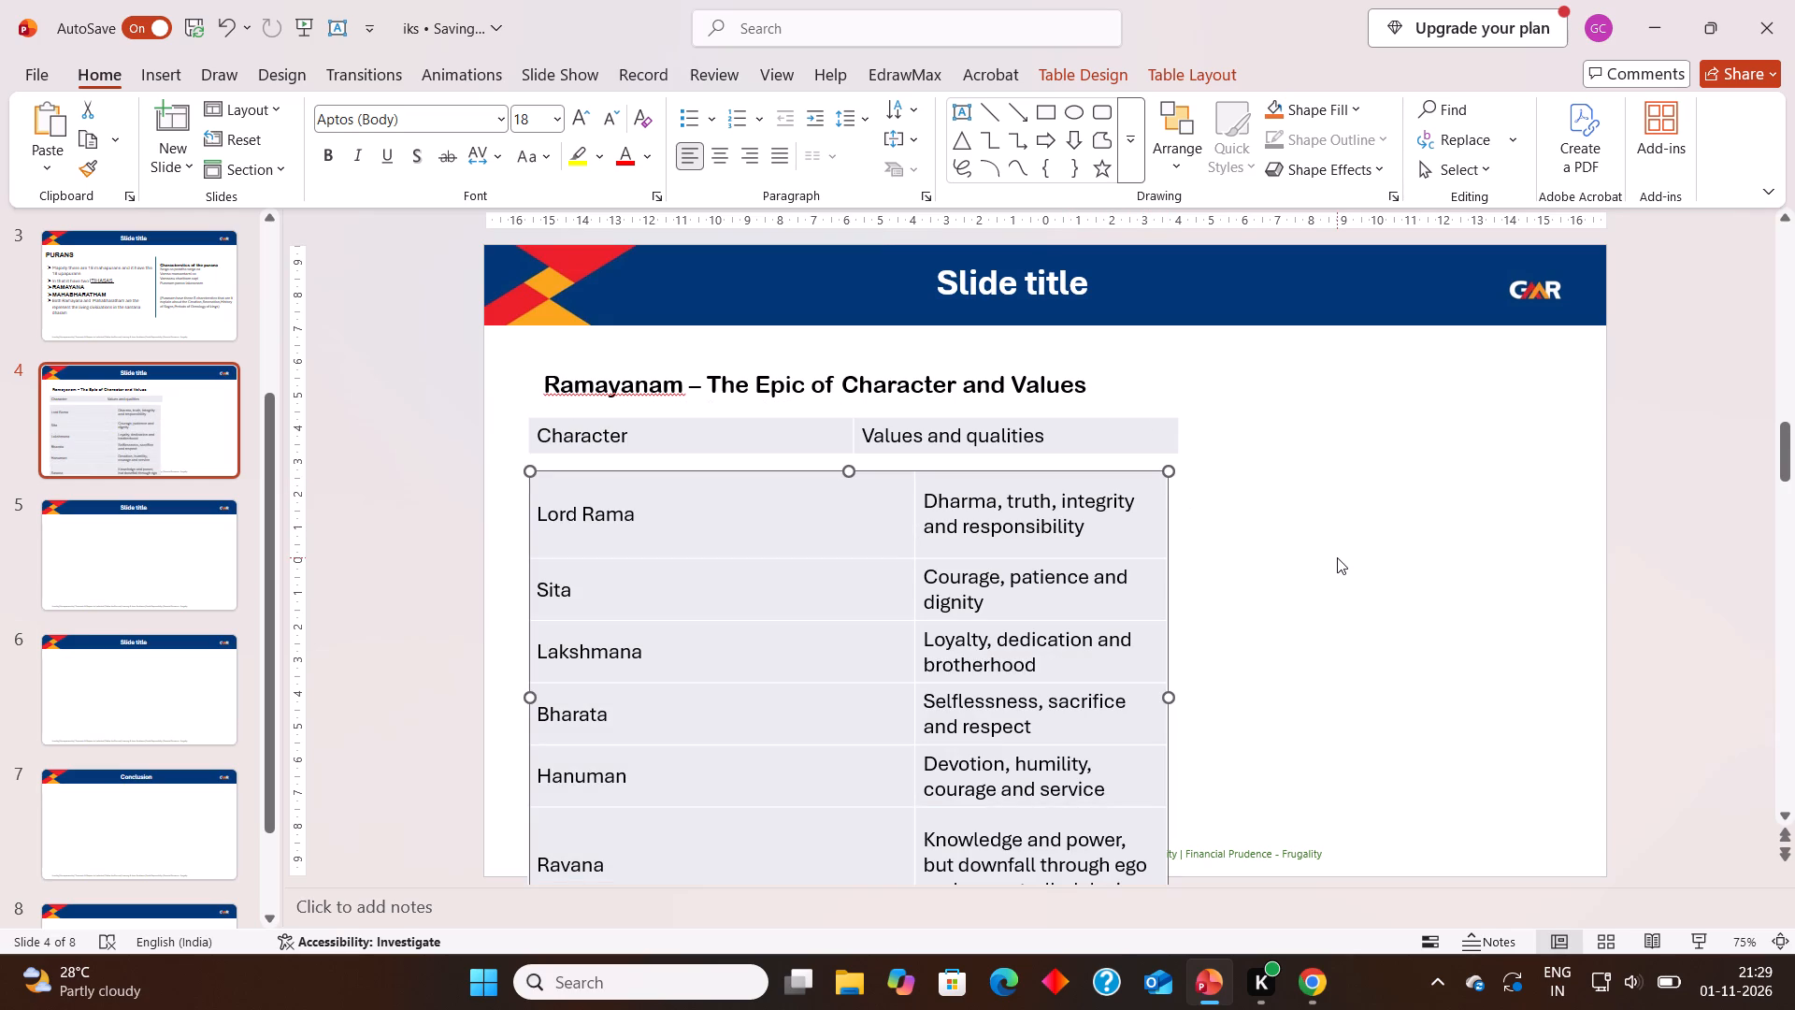
click(1337, 557)
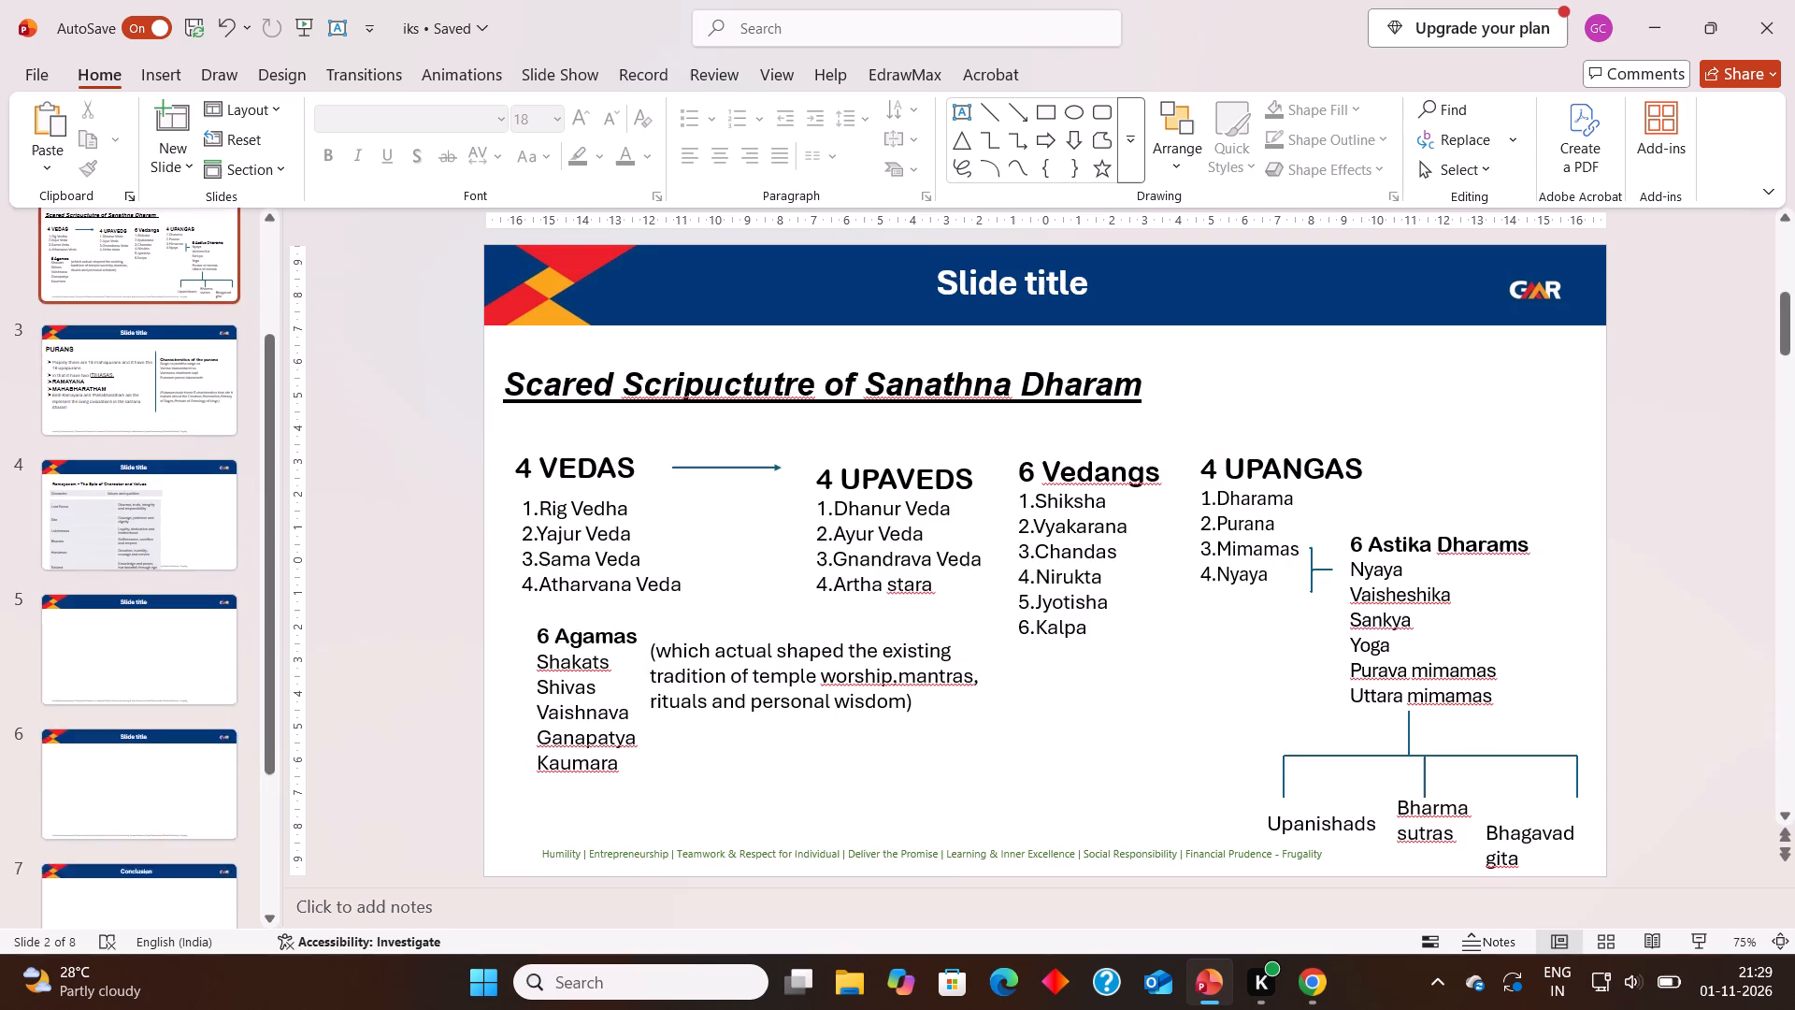
Widen slide 4's character table past the header row's right edge and extend its top up to meet the header row.
scroll(1337, 557, down, 1)
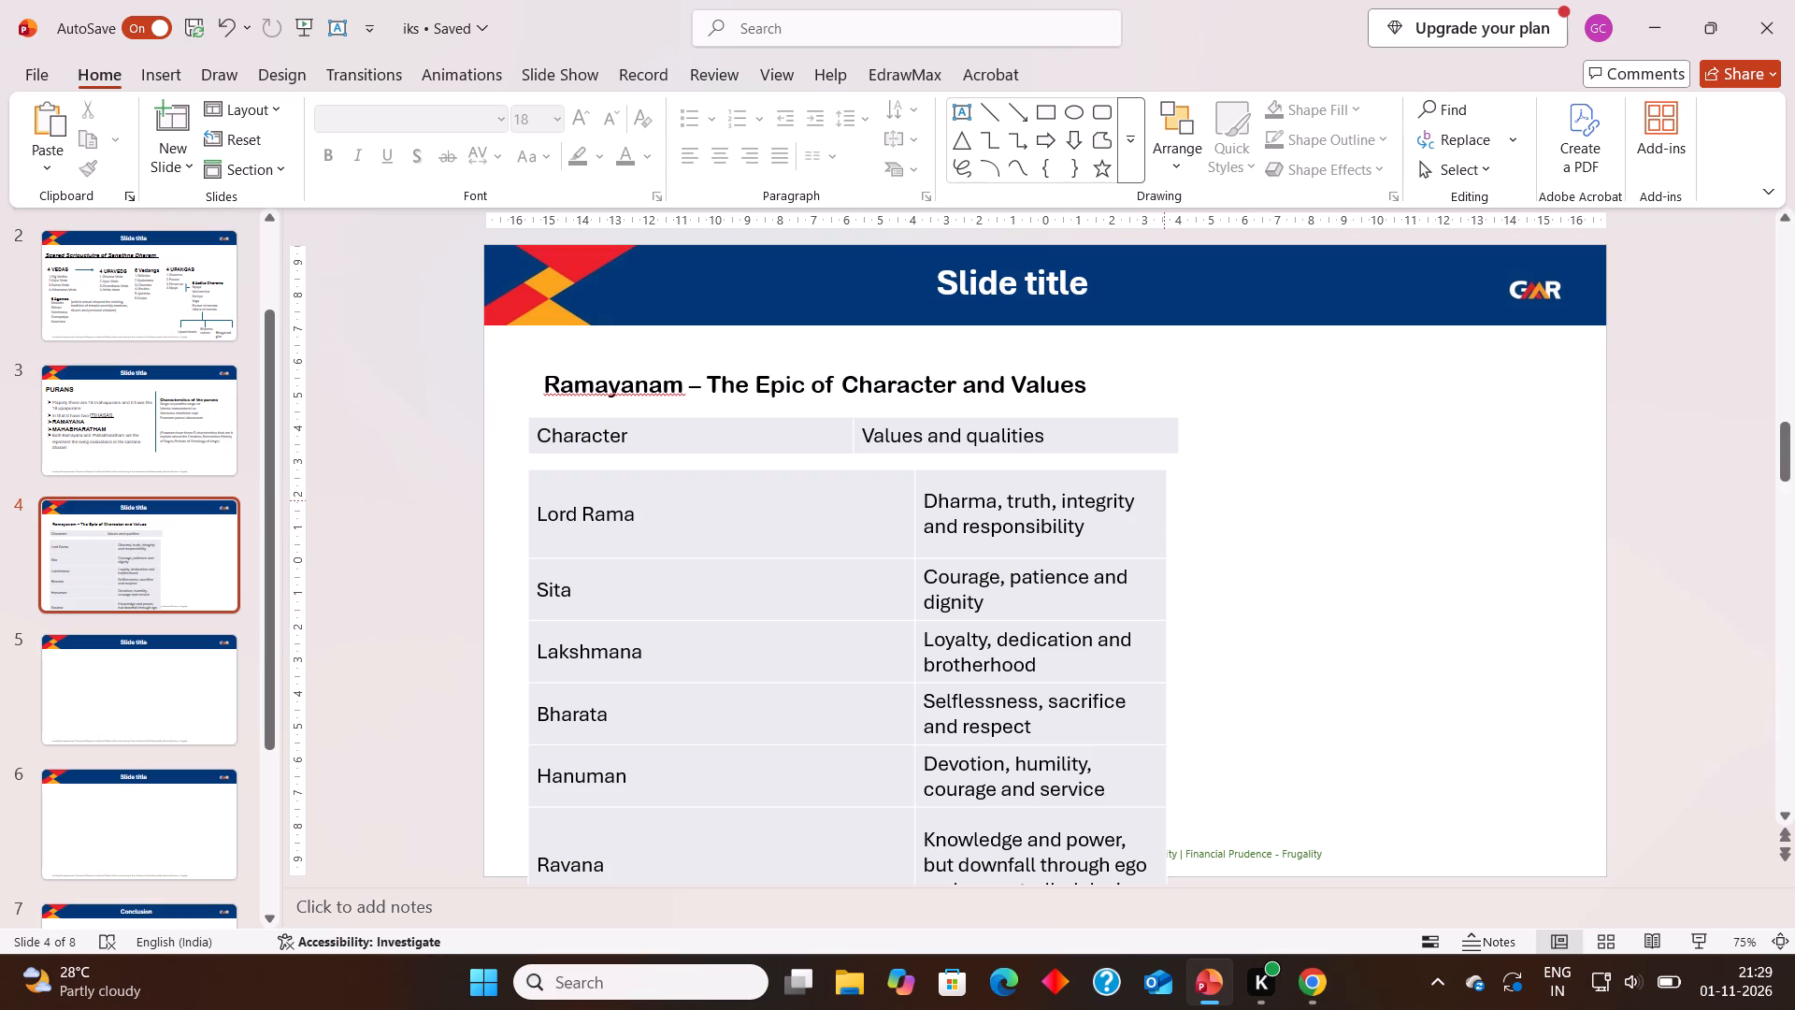
drag(1166, 503, 1184, 500)
drag(1184, 500, 1278, 487)
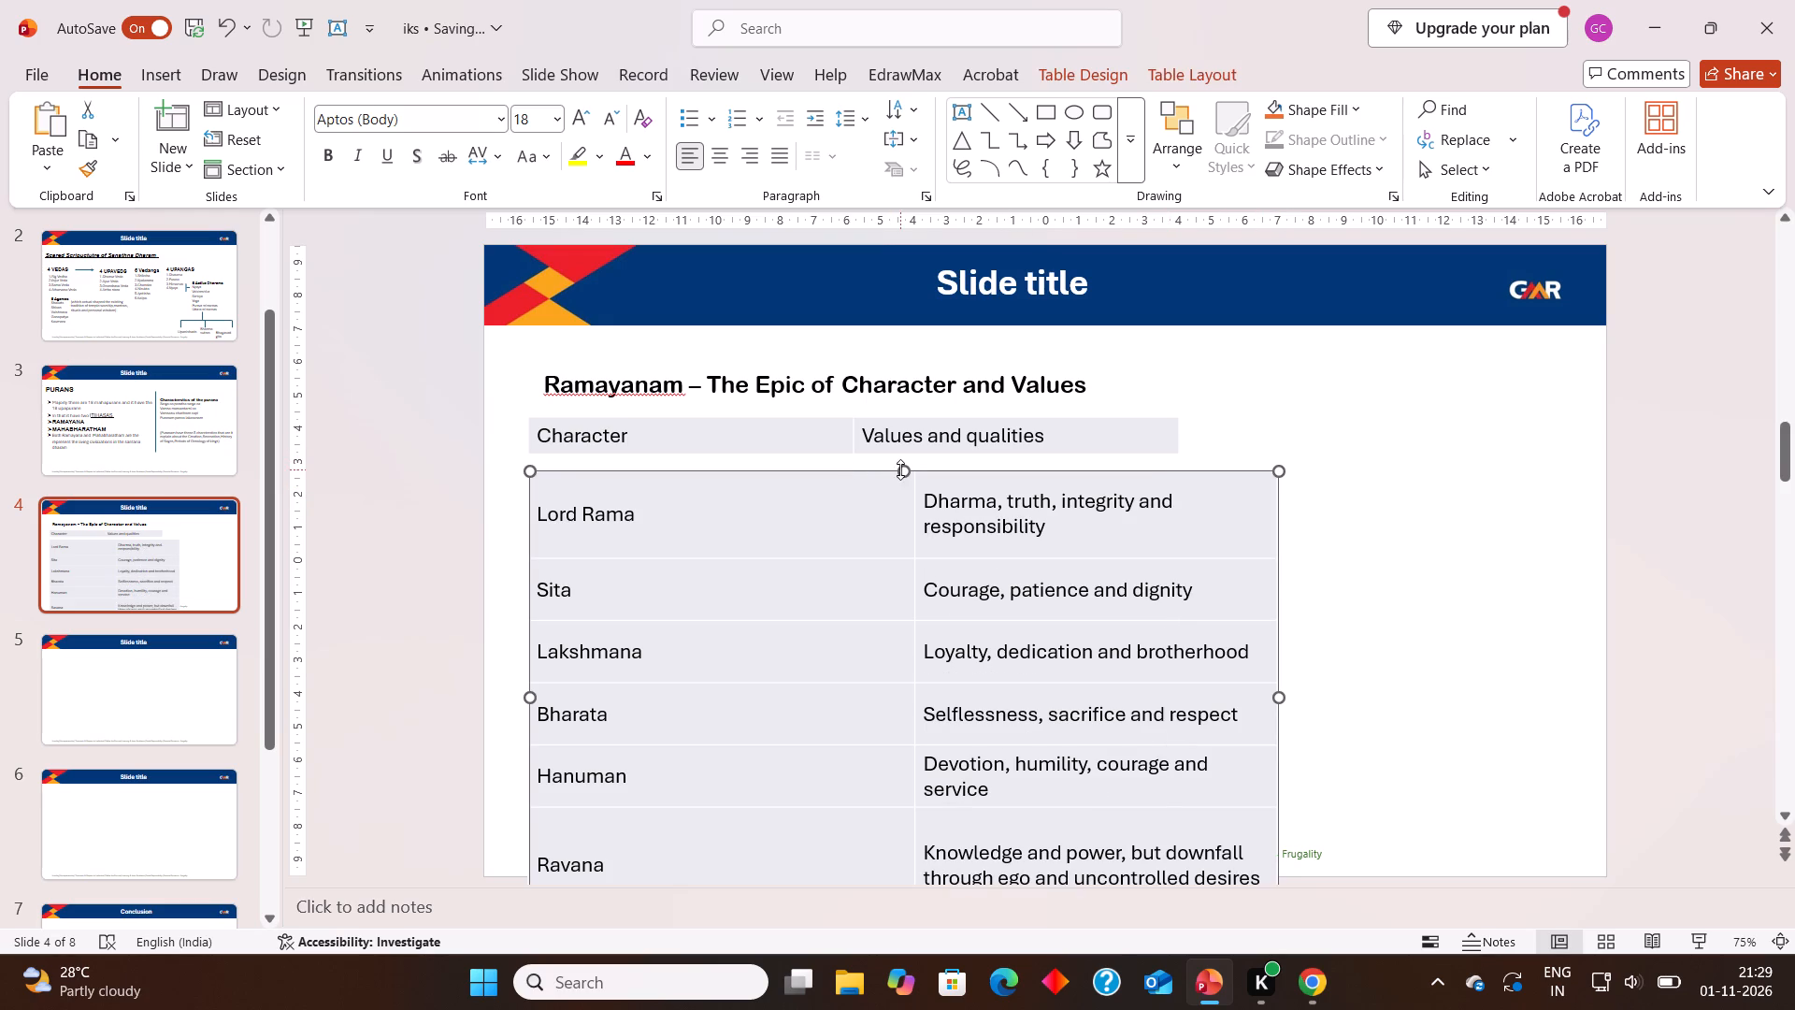
drag(904, 471, 904, 466)
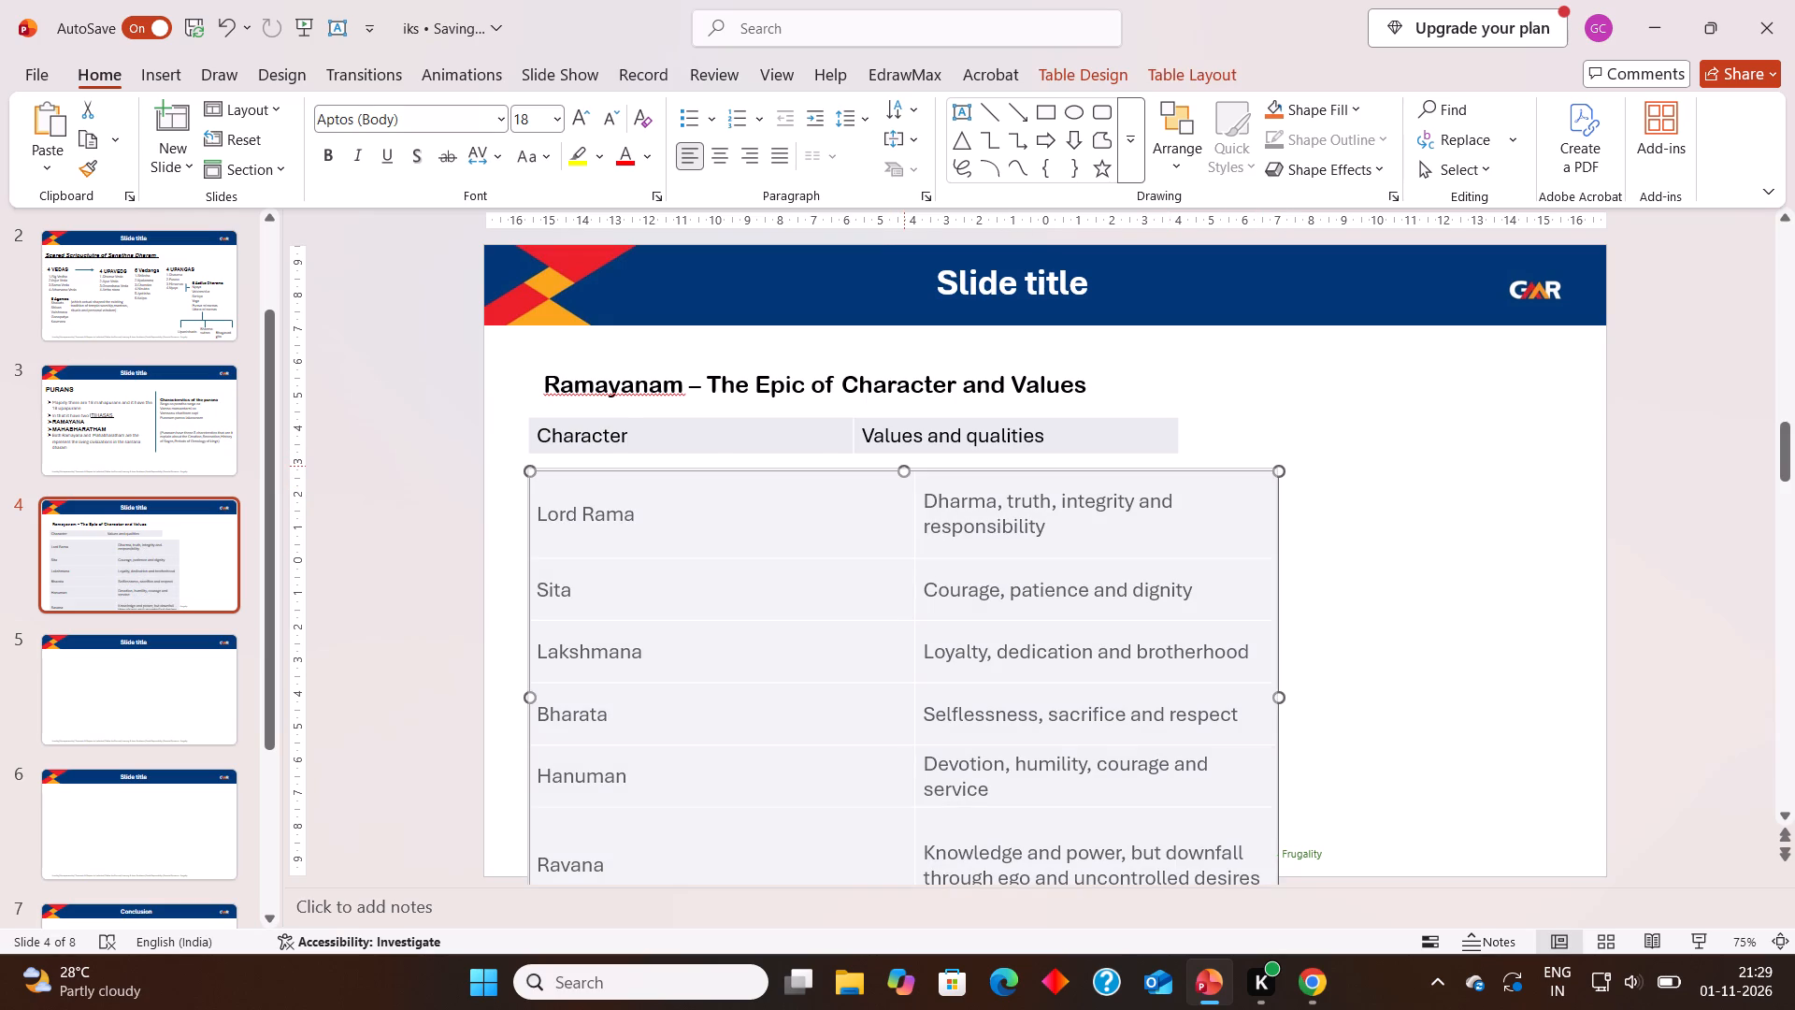
drag(904, 466, 906, 458)
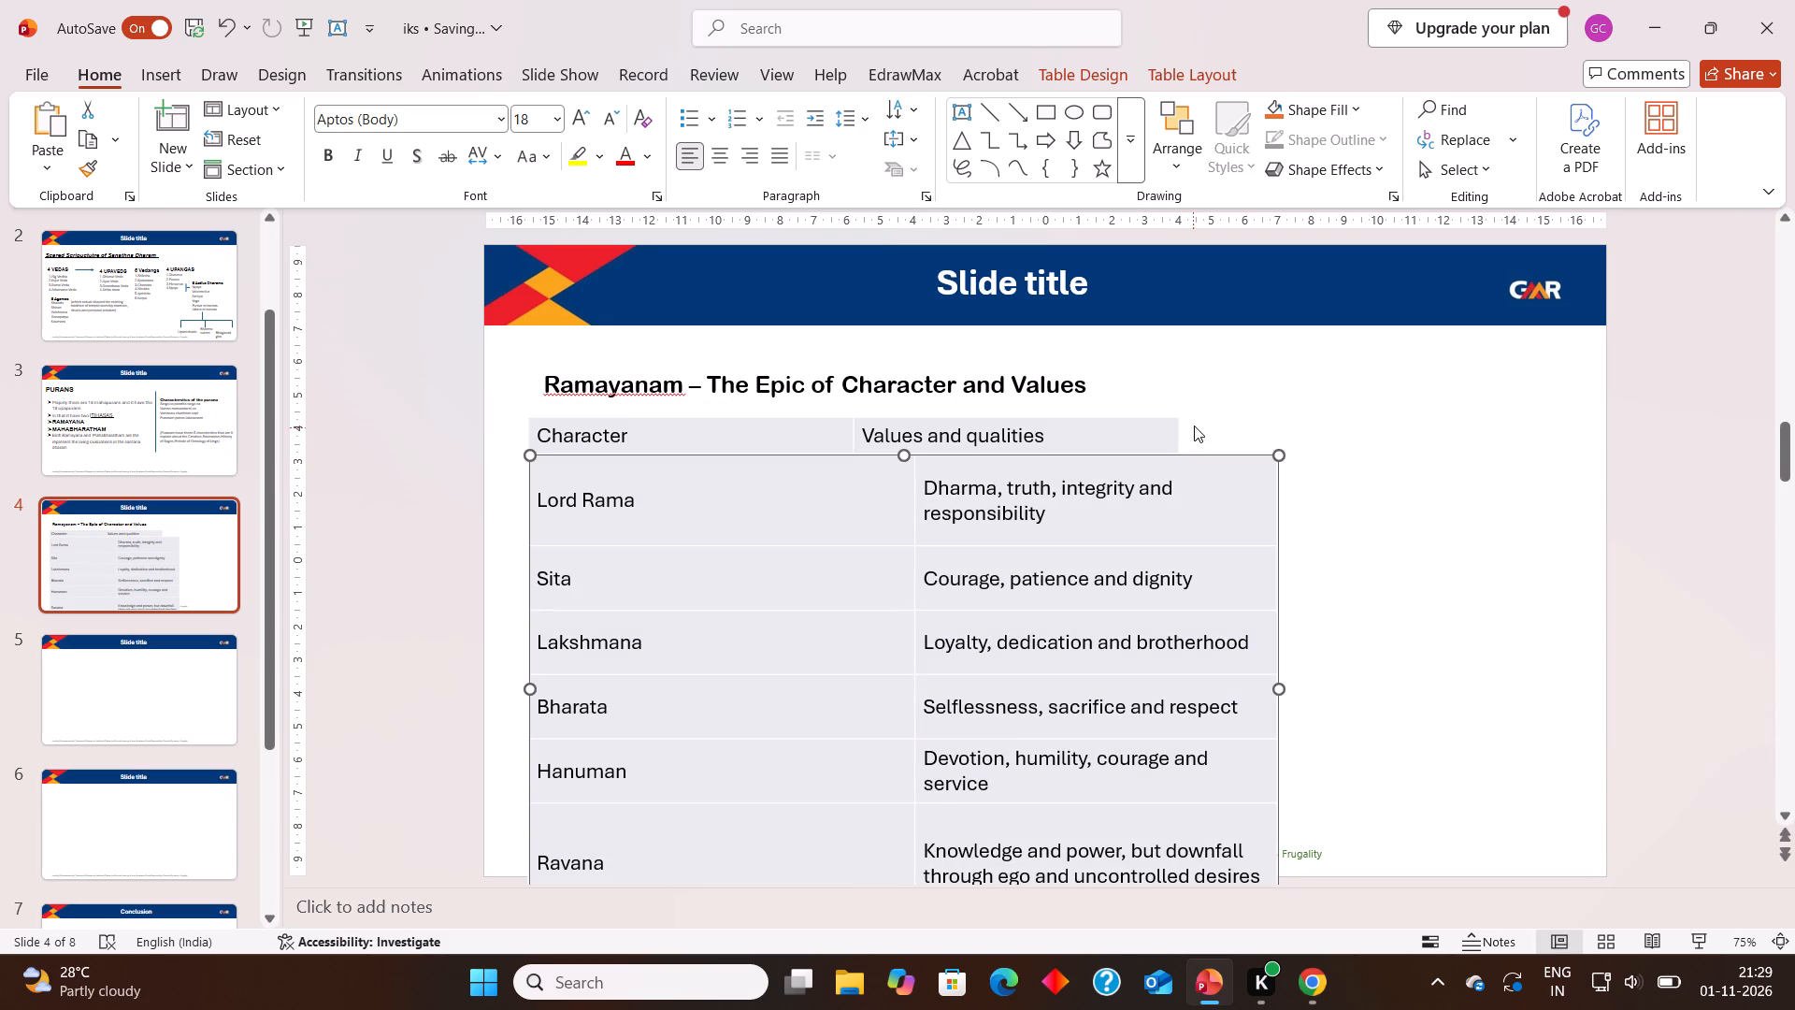
Widen the Character / Values and qualities header row to match the right edge of the character table.
drag(1176, 422, 1199, 419)
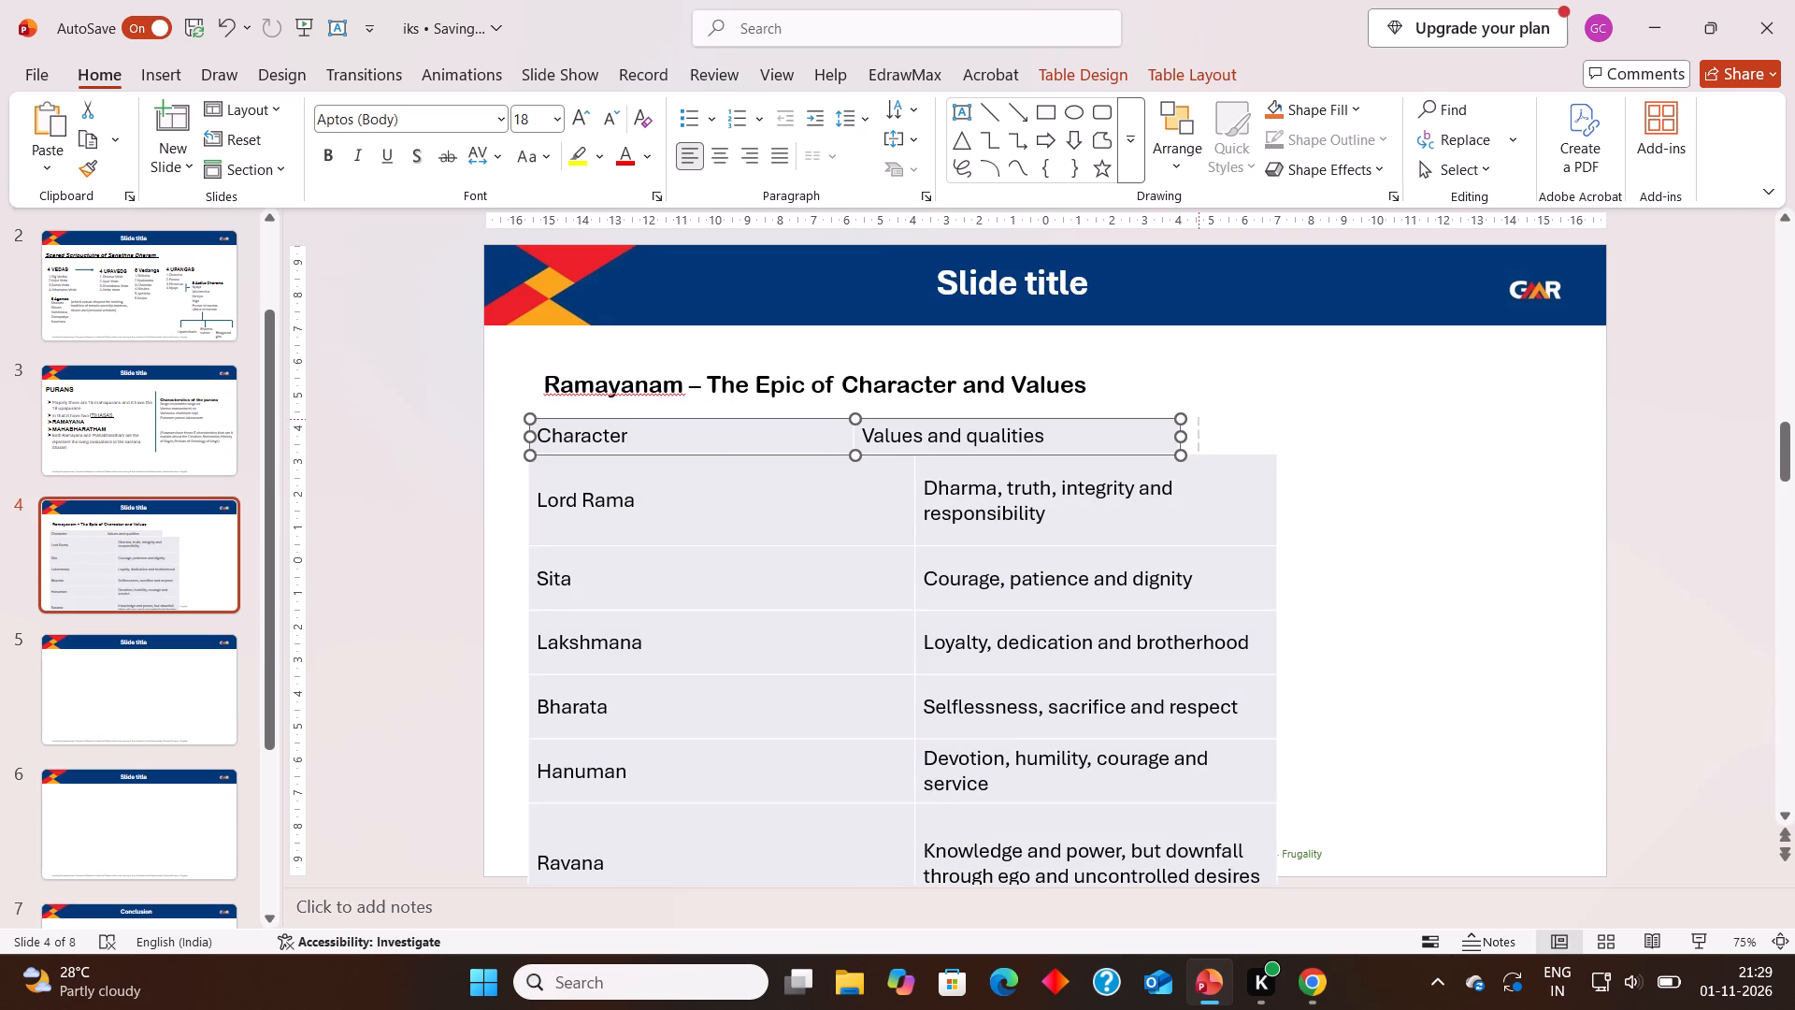
drag(1199, 419, 1277, 401)
drag(1277, 401, 1277, 397)
click(1364, 454)
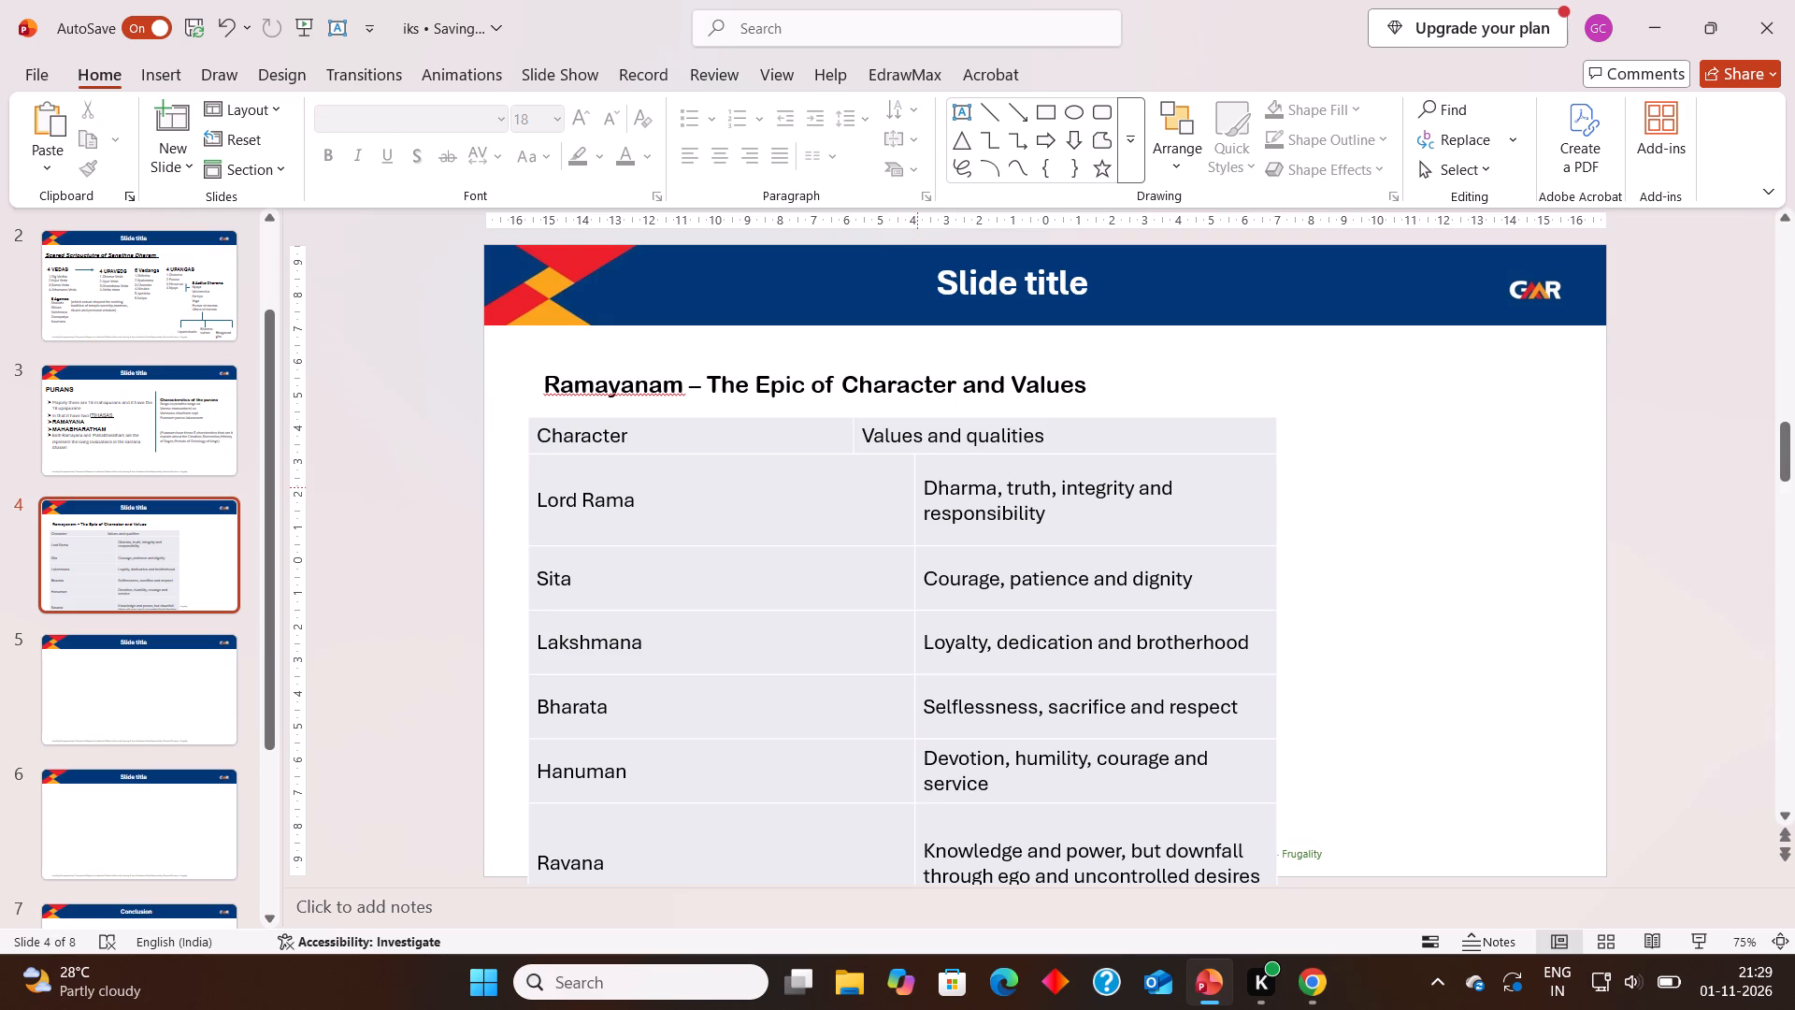
Align the character table's column divider with the divider in the header row above.
drag(913, 478, 869, 475)
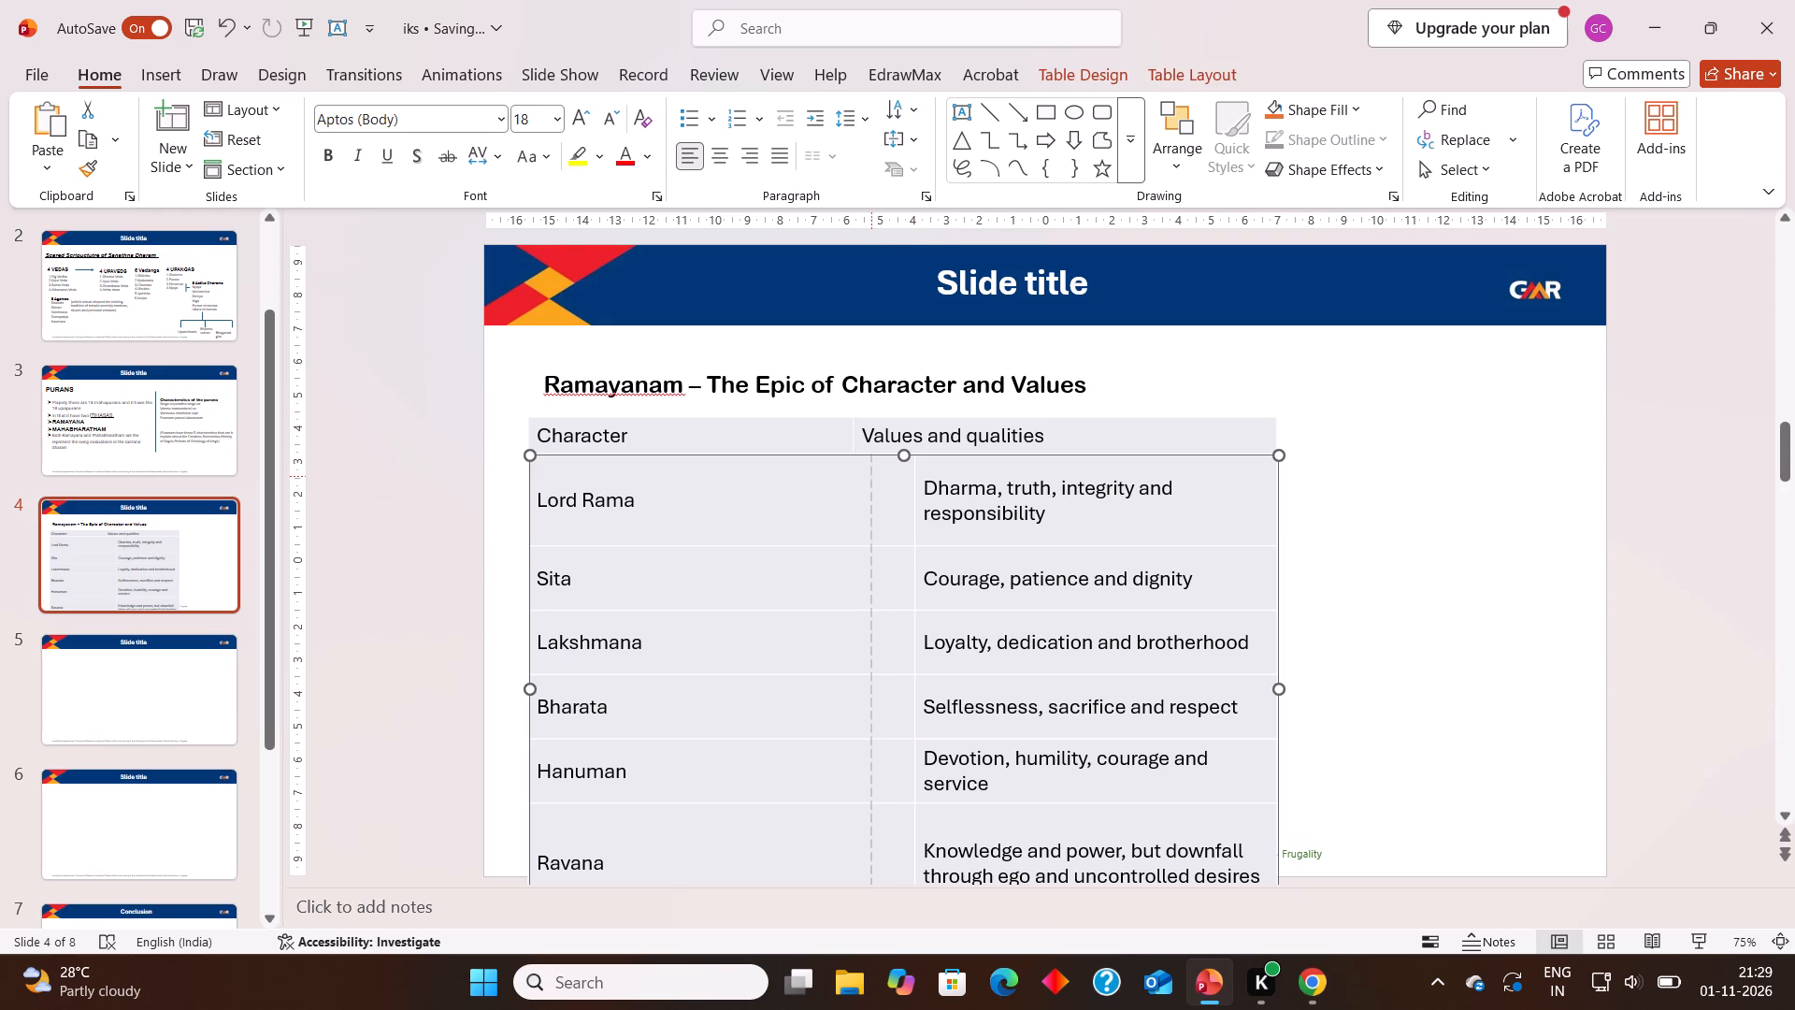
drag(869, 475, 854, 471)
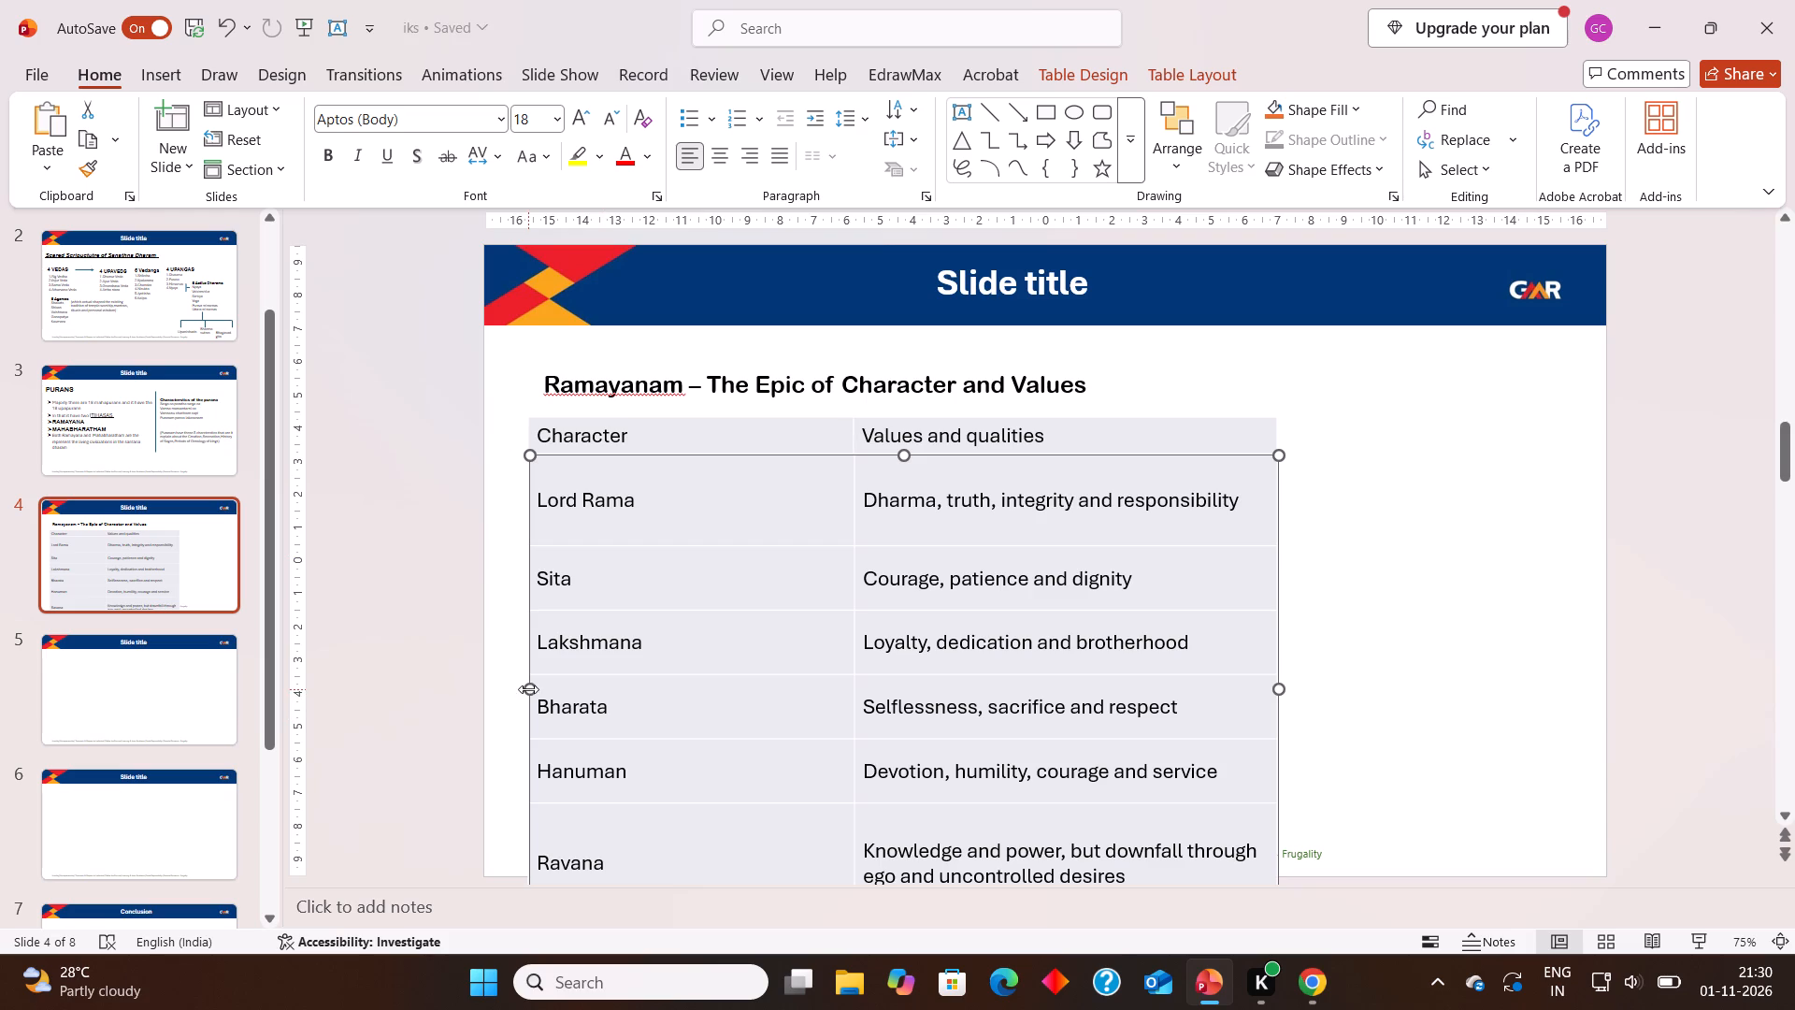
Resize the character table to reach almost to the slide's right edge and end just above the slide's bottom edge.
drag(528, 688, 524, 646)
drag(1279, 690, 1350, 678)
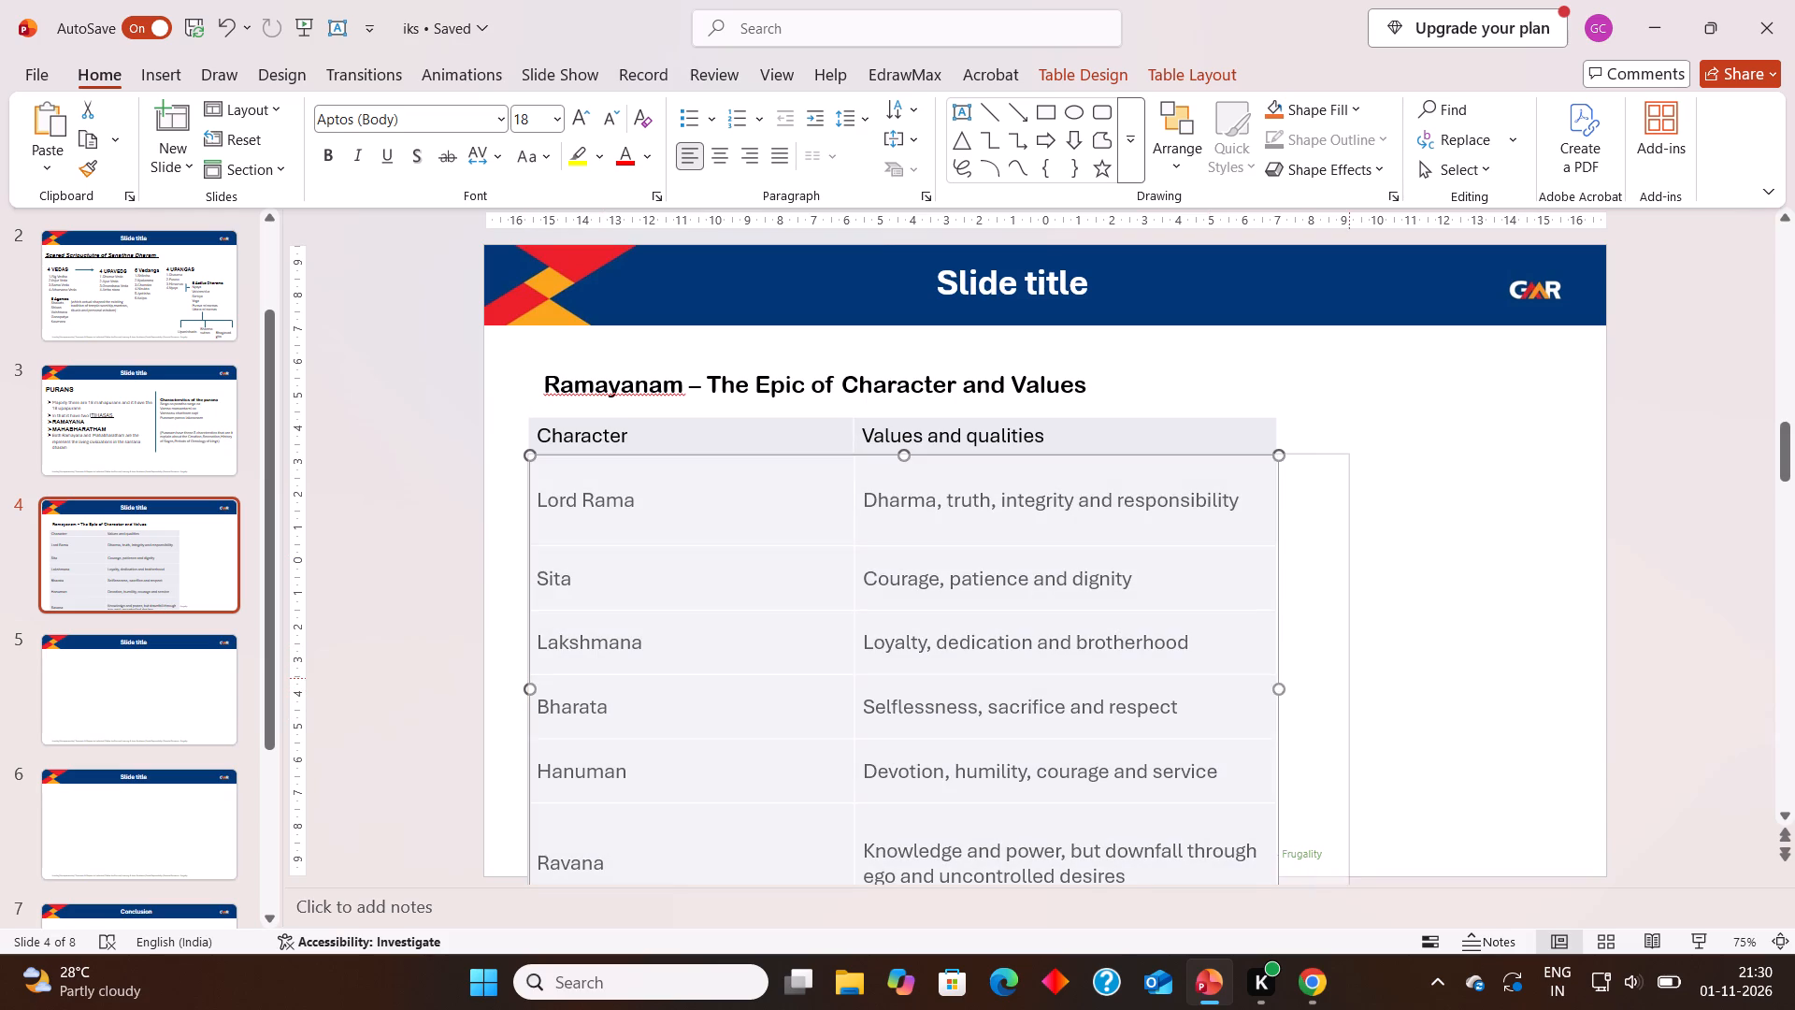
drag(1350, 678, 1343, 676)
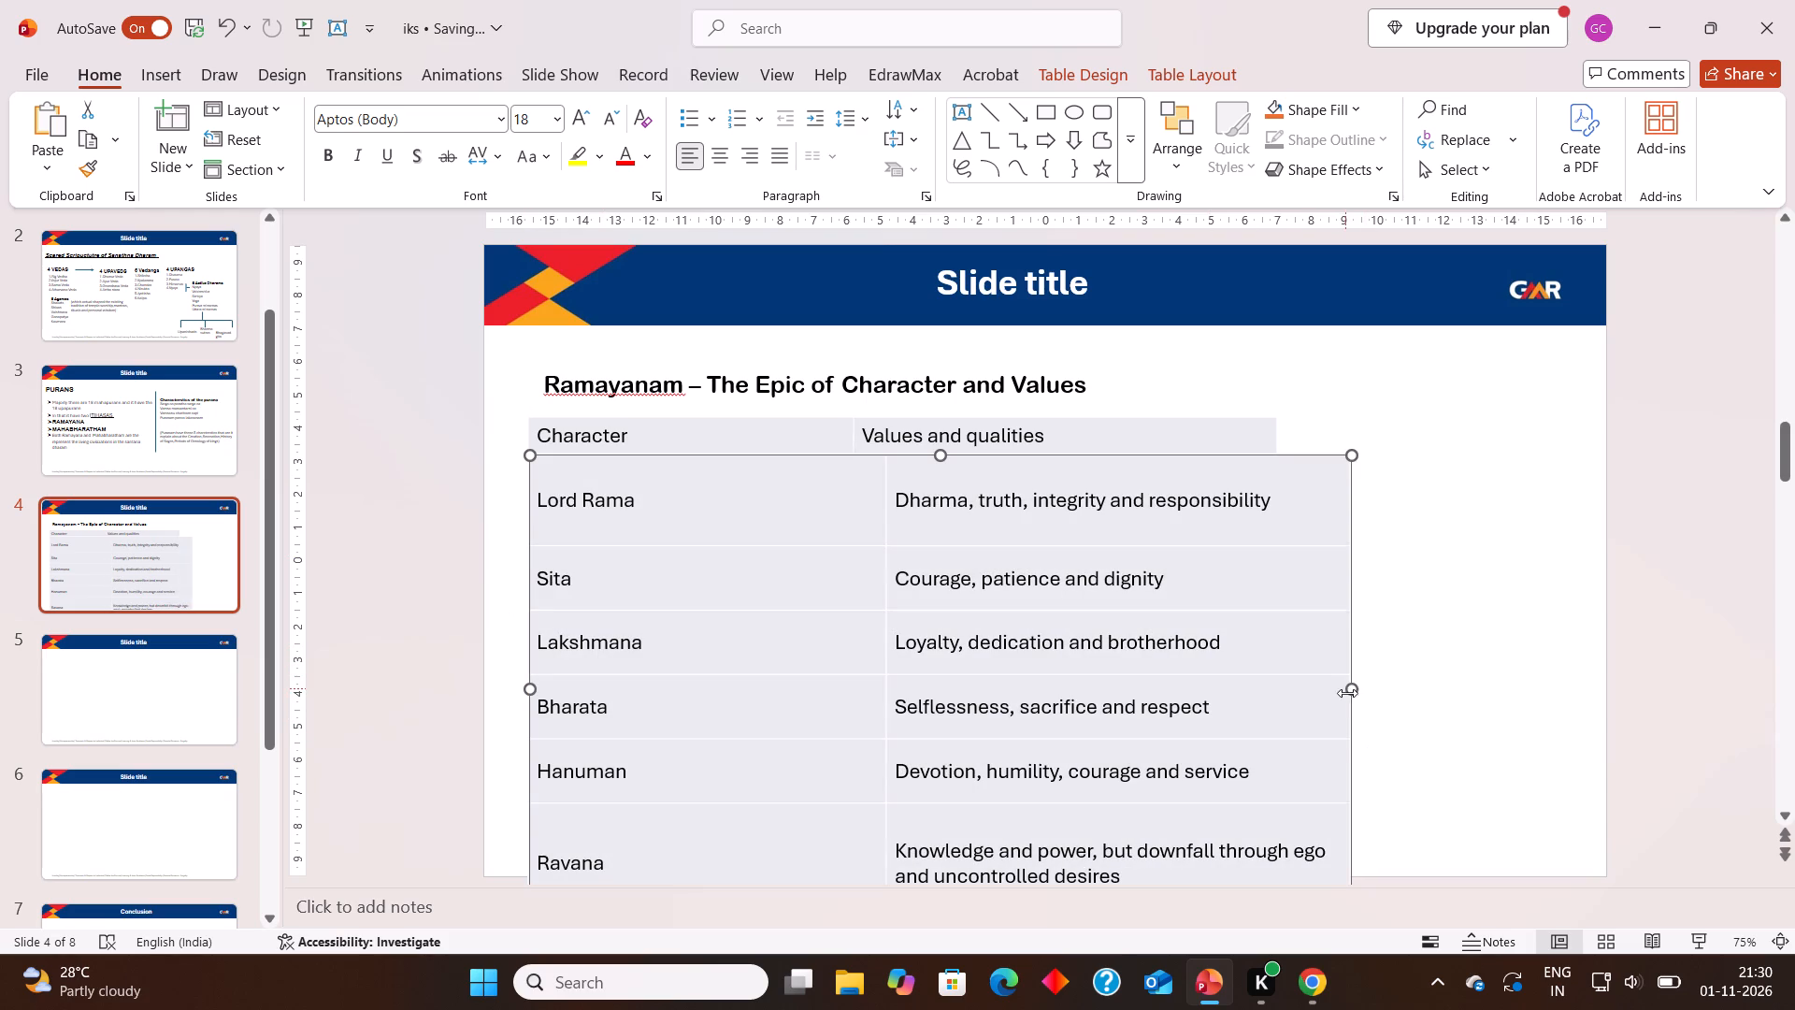
drag(1352, 694, 1486, 667)
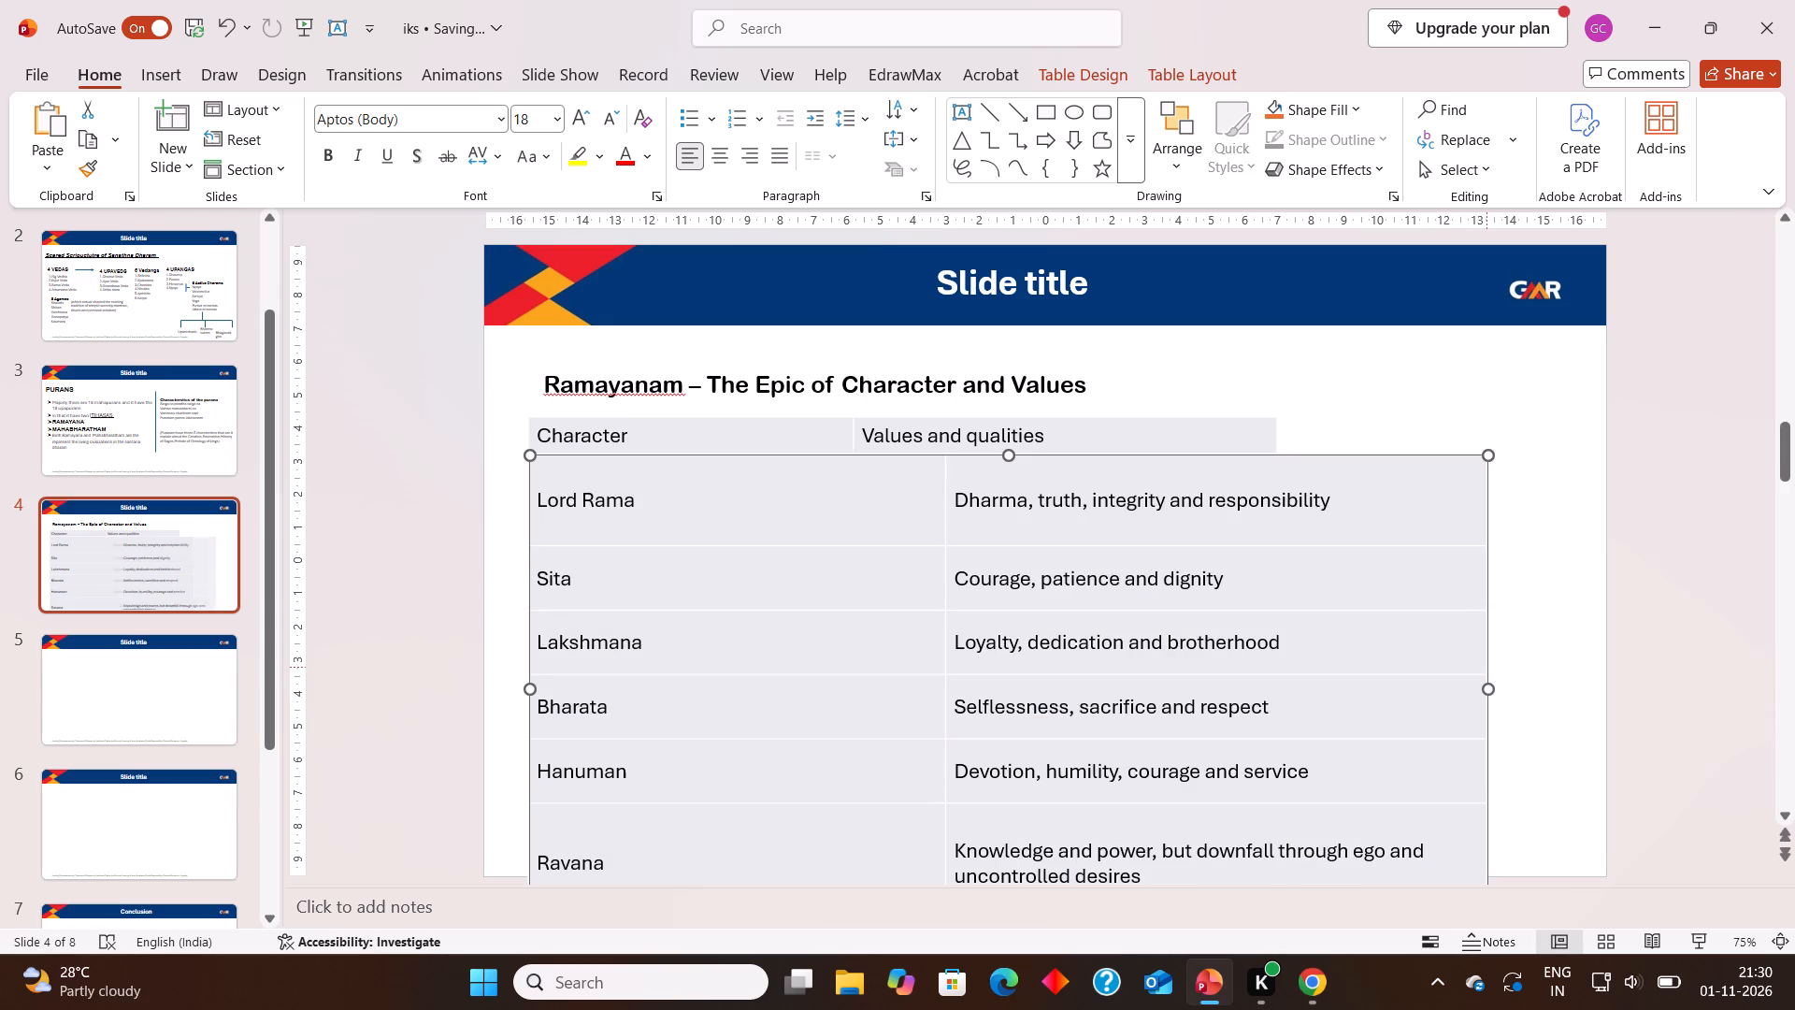
drag(1491, 690, 1598, 684)
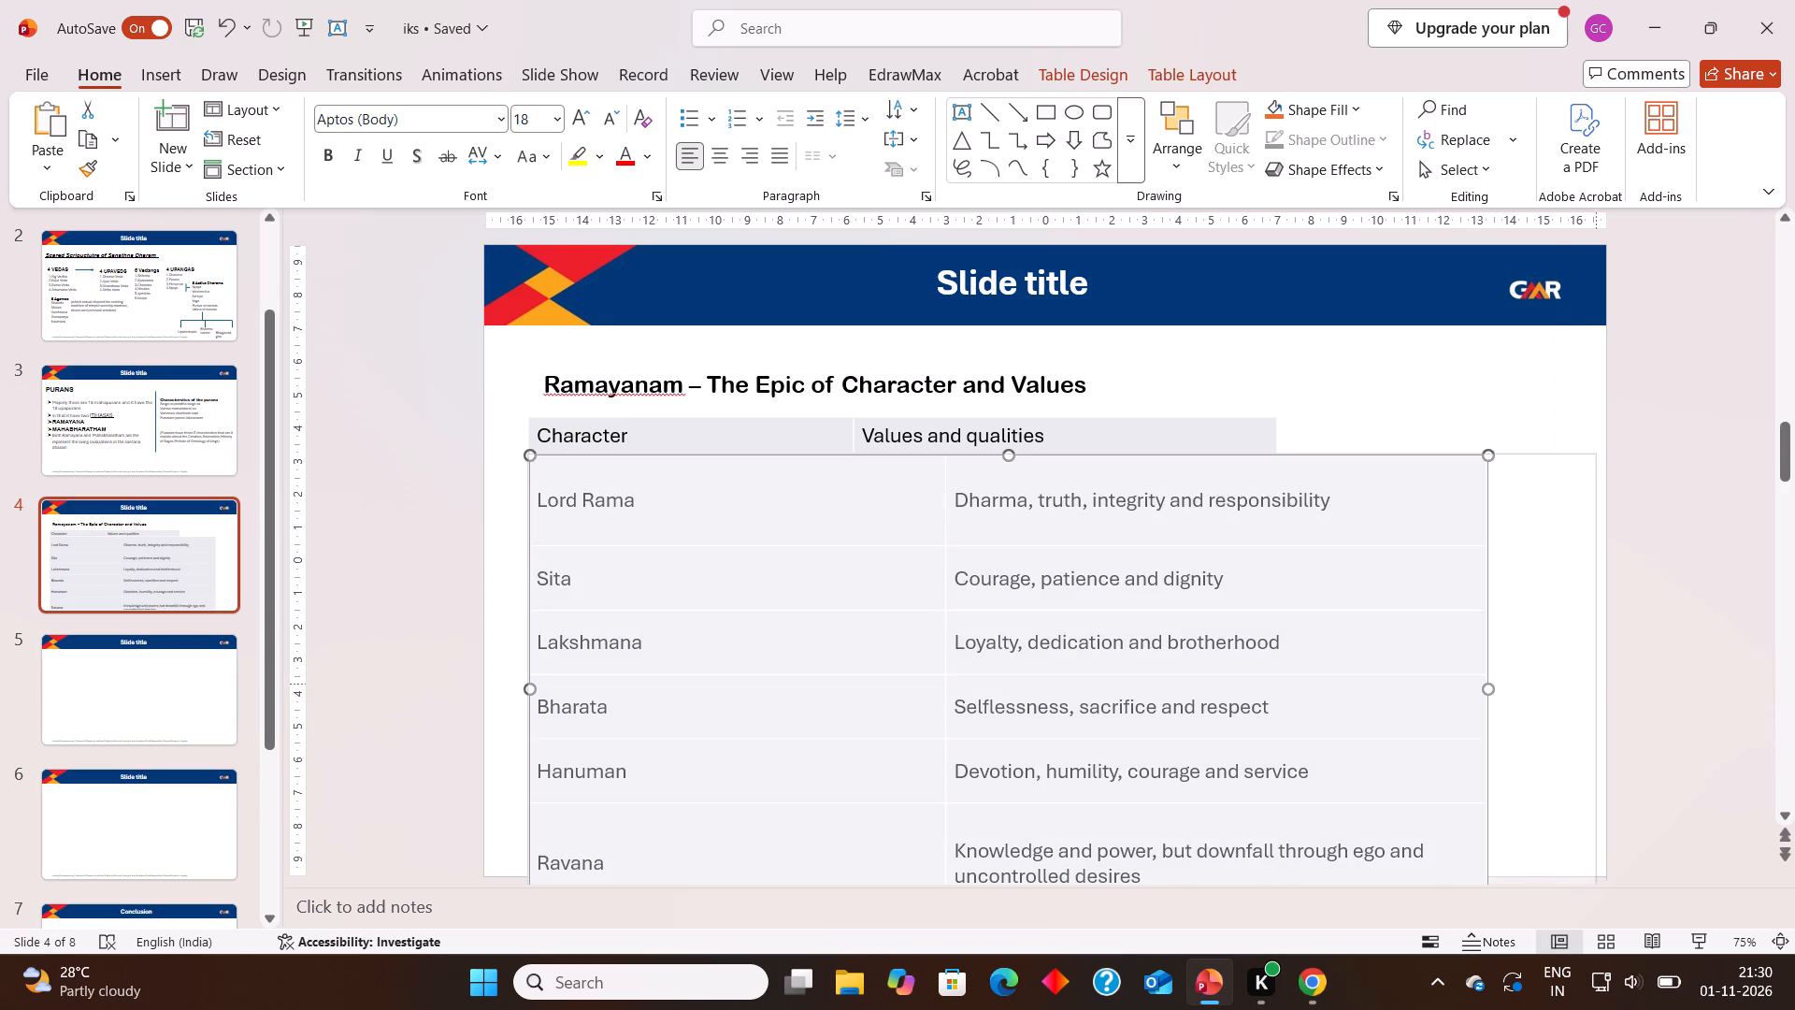
drag(1598, 684, 1599, 683)
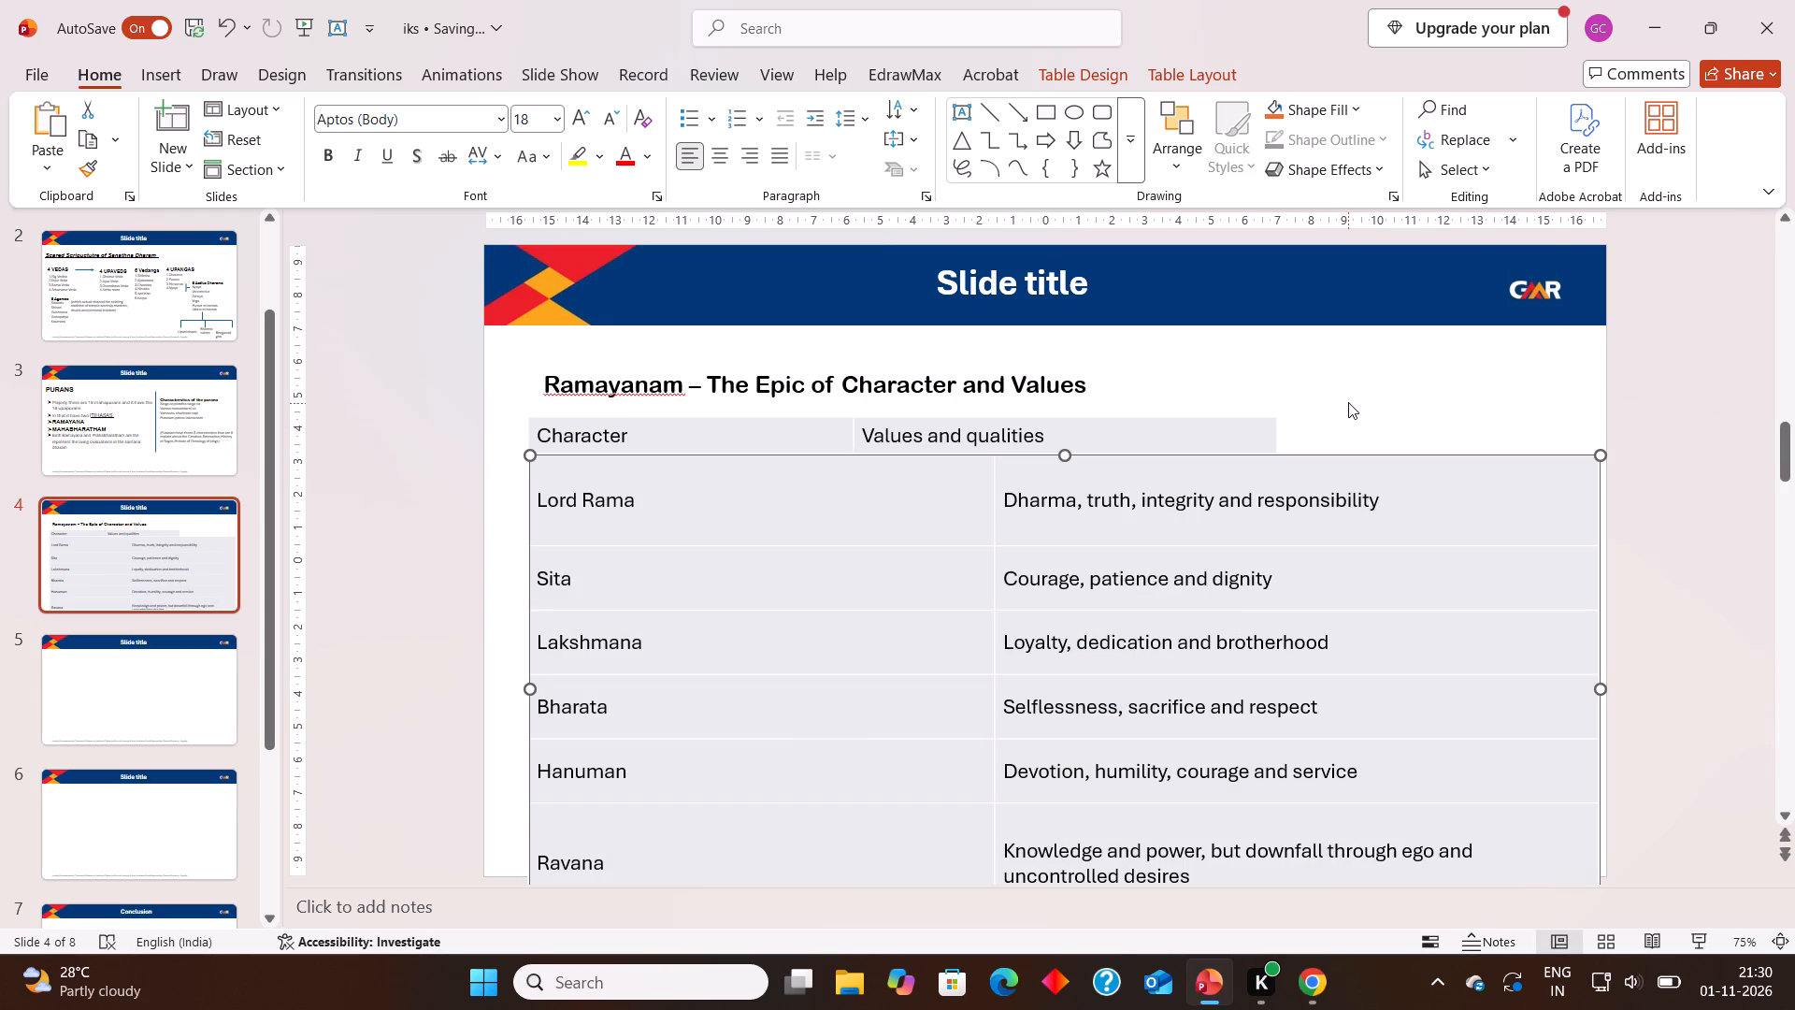
scroll(1348, 402, down, 1)
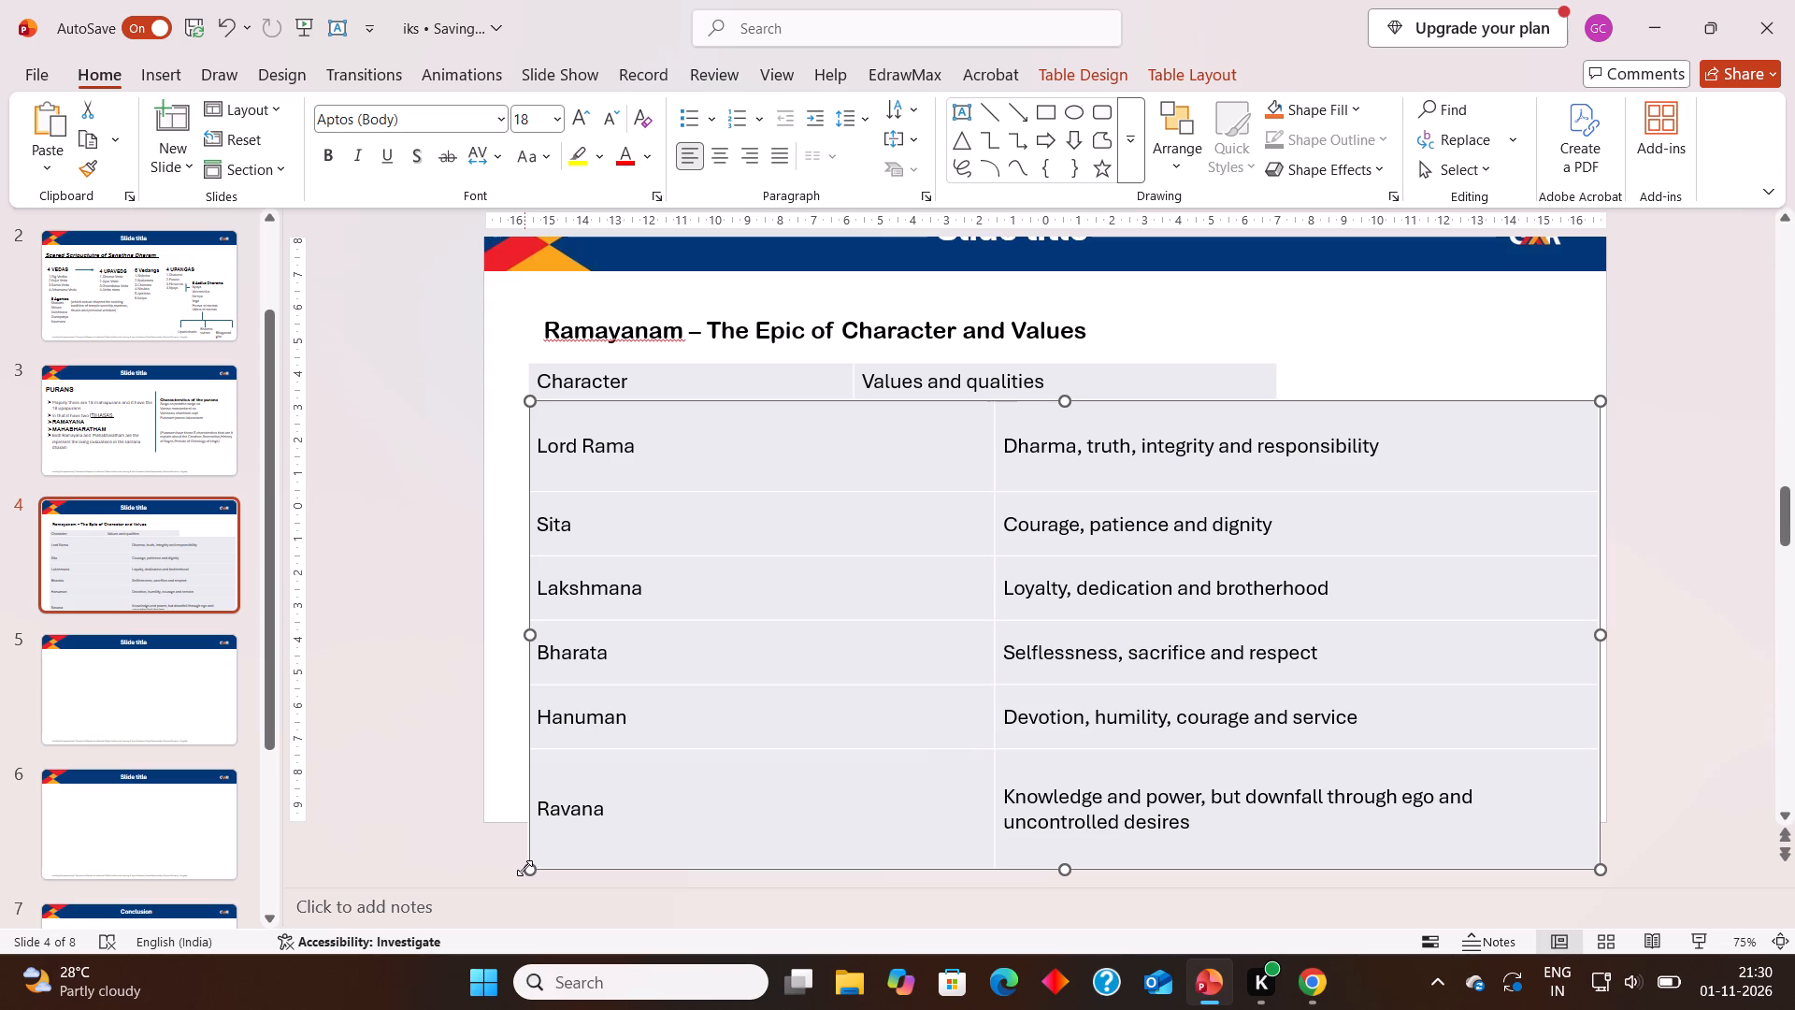
drag(526, 868, 524, 810)
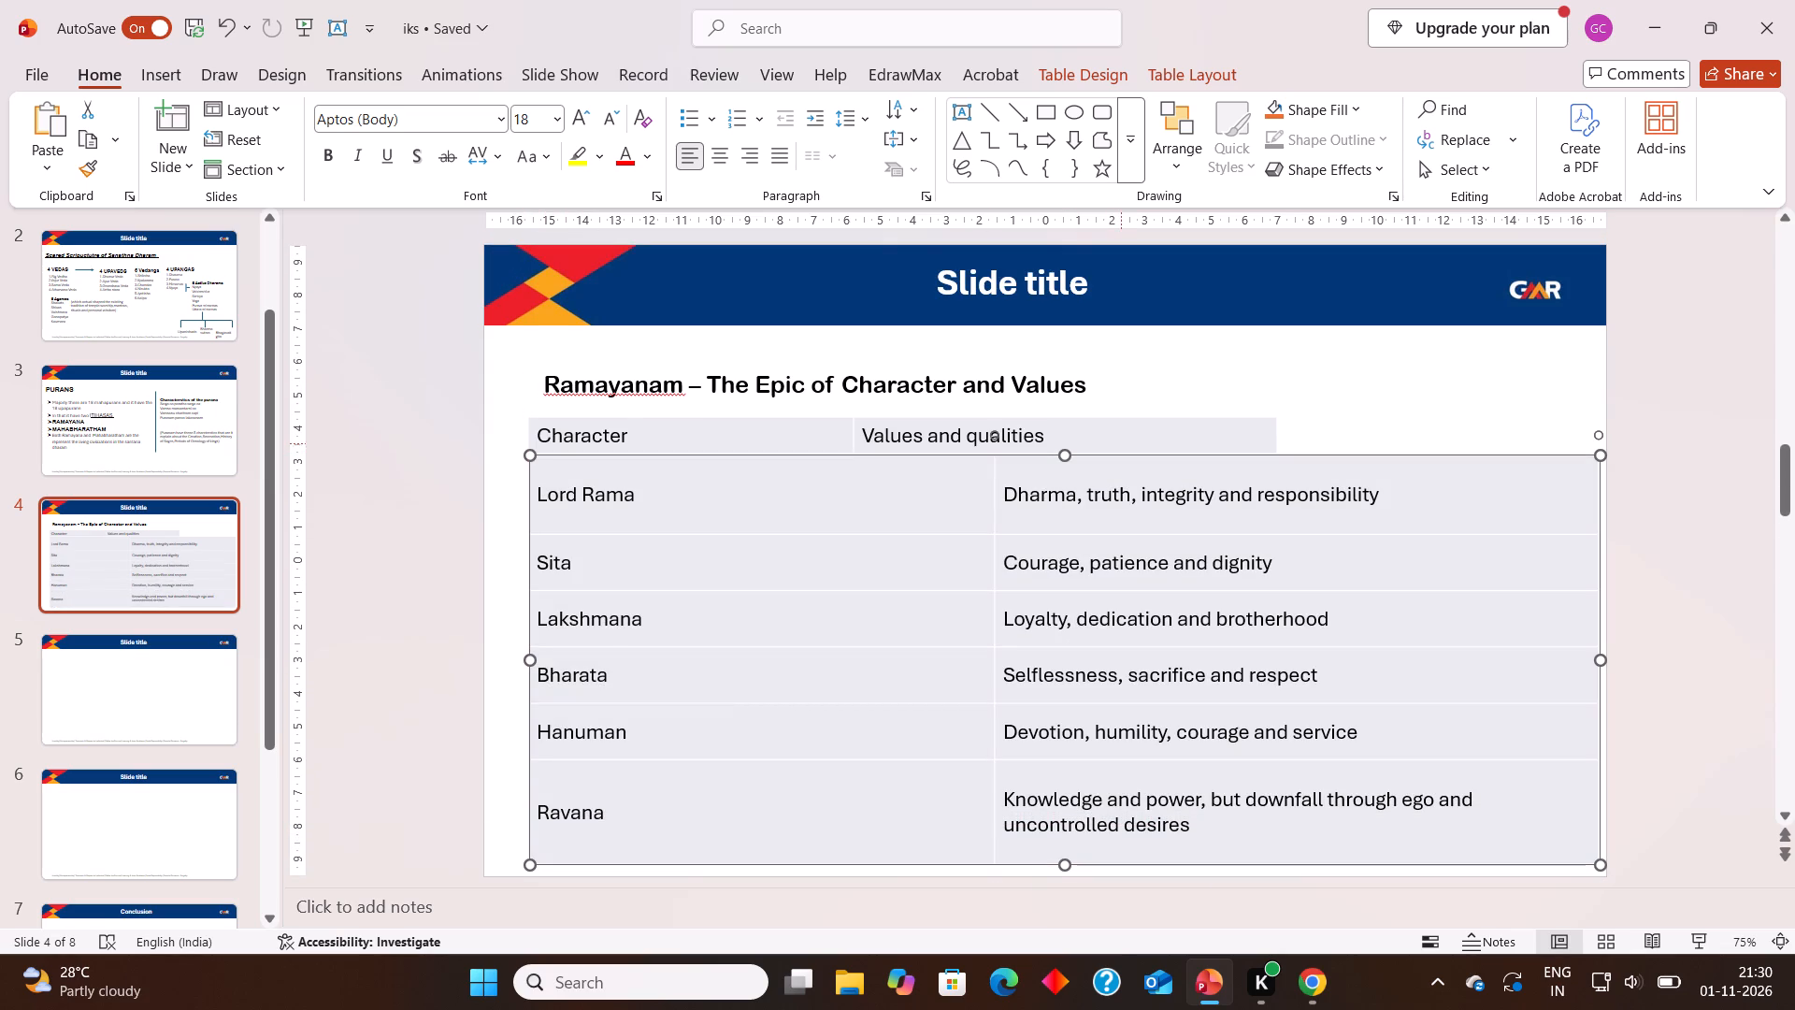
Widen the header row so its right edge lines up with the right edge of the enlarged character table.
click(1121, 442)
click(1153, 430)
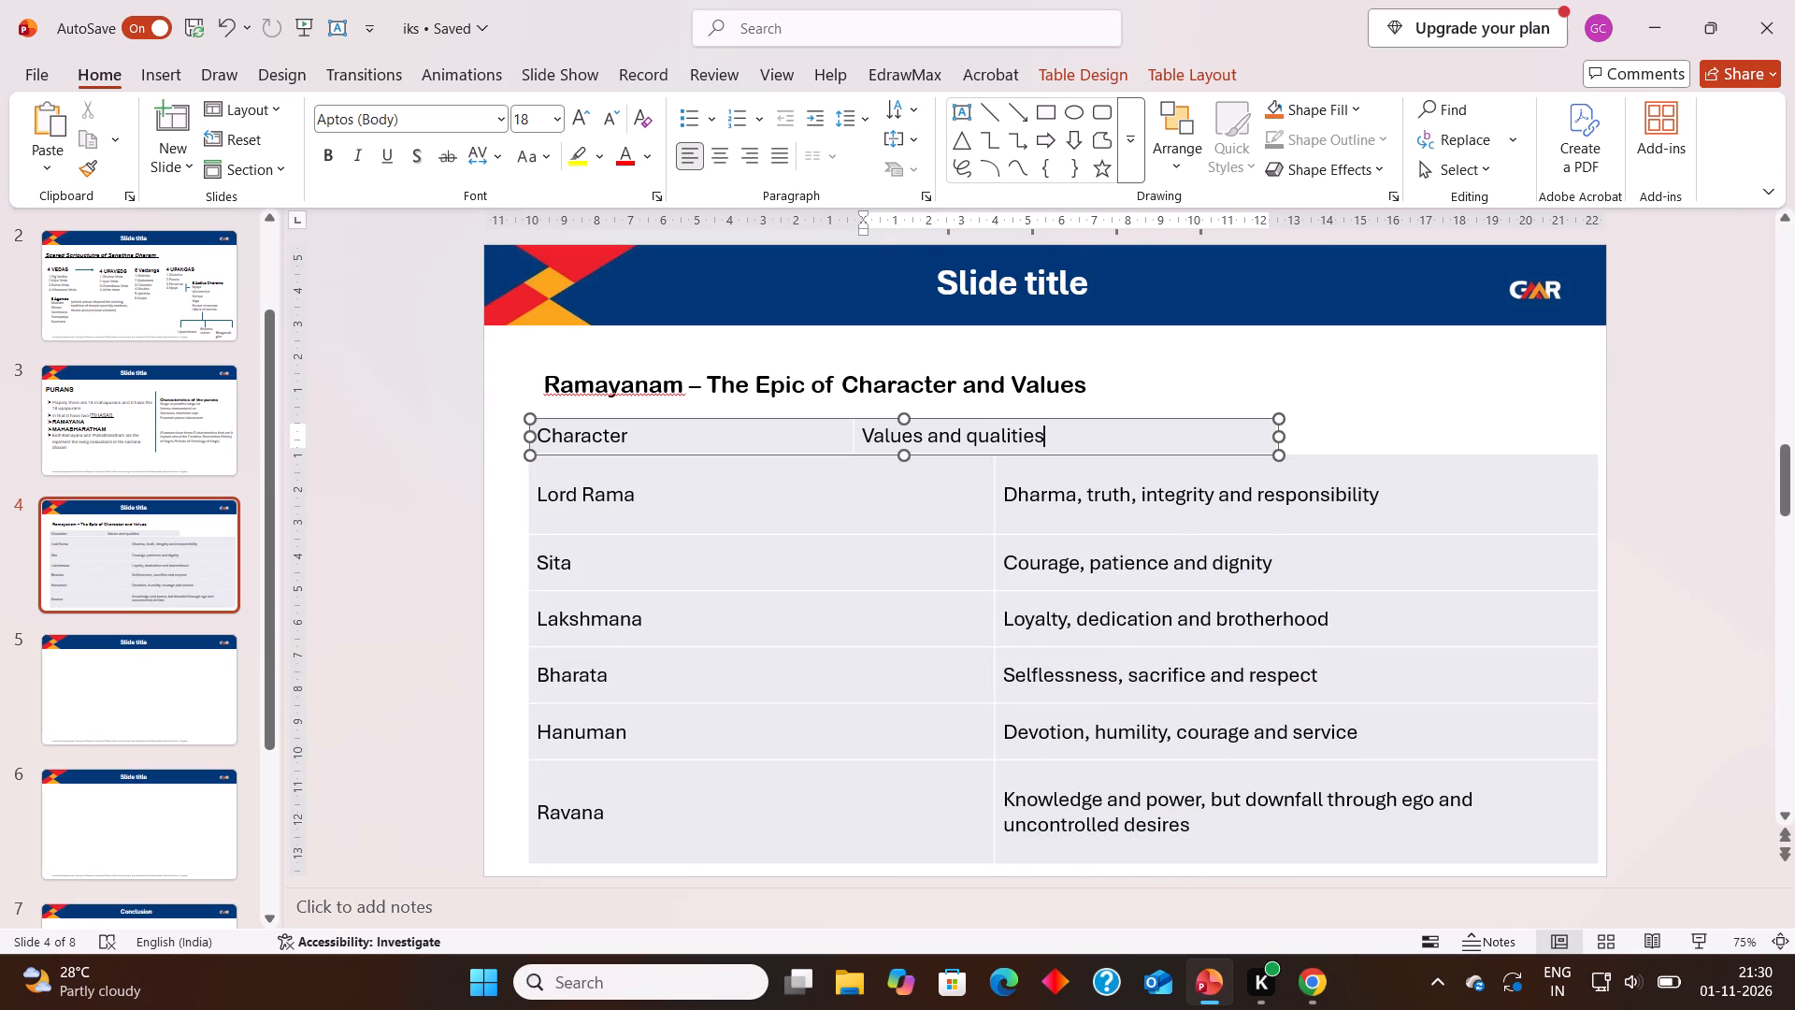
drag(1280, 441, 1438, 413)
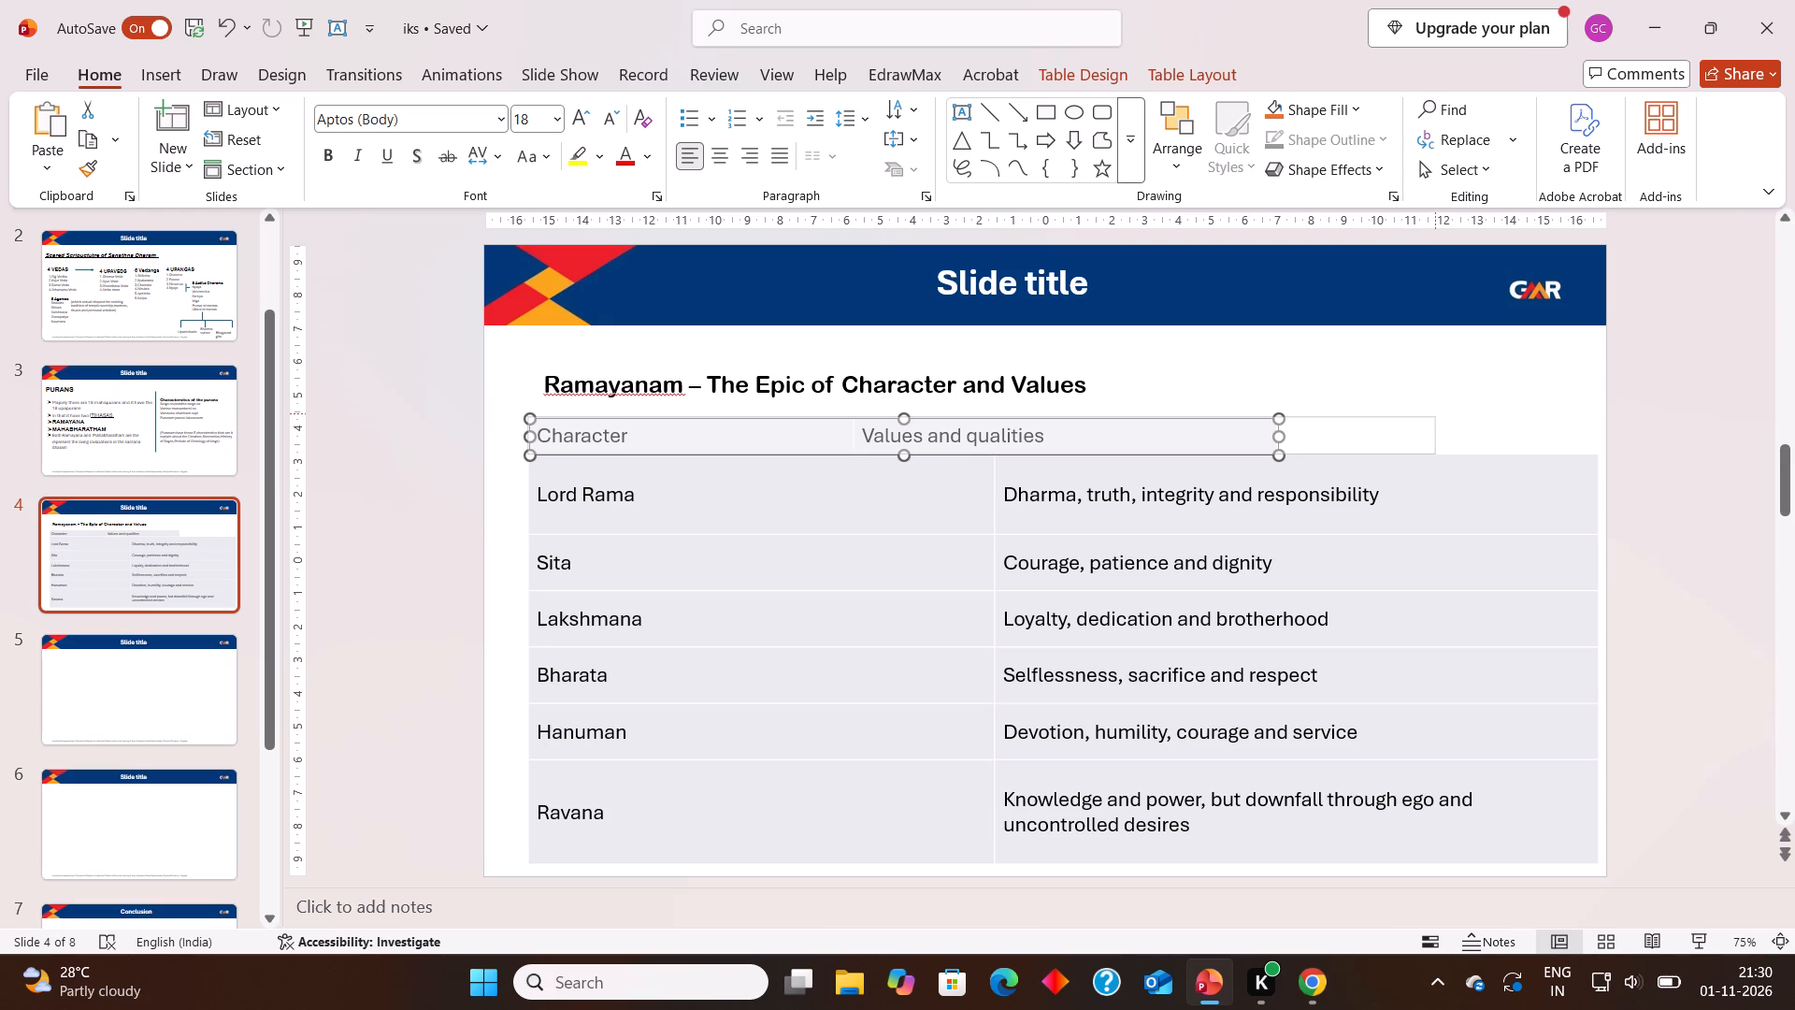
drag(1438, 413, 1585, 405)
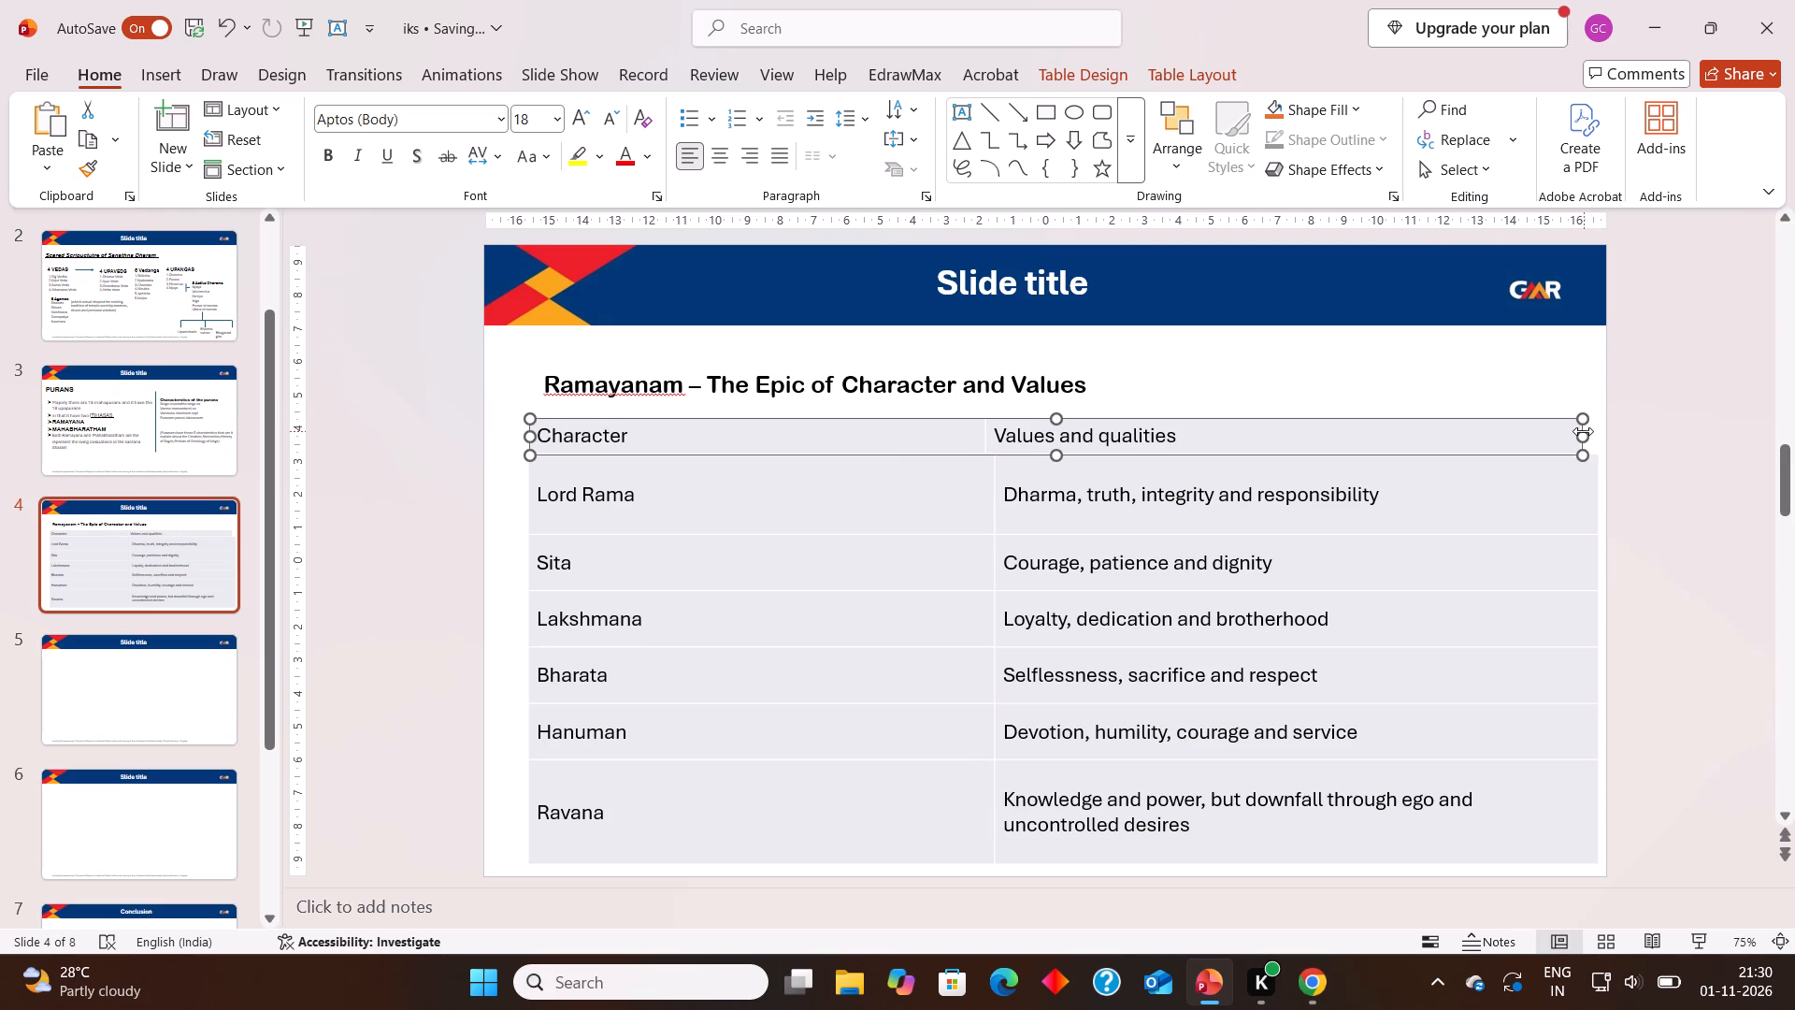
drag(1582, 433, 1598, 433)
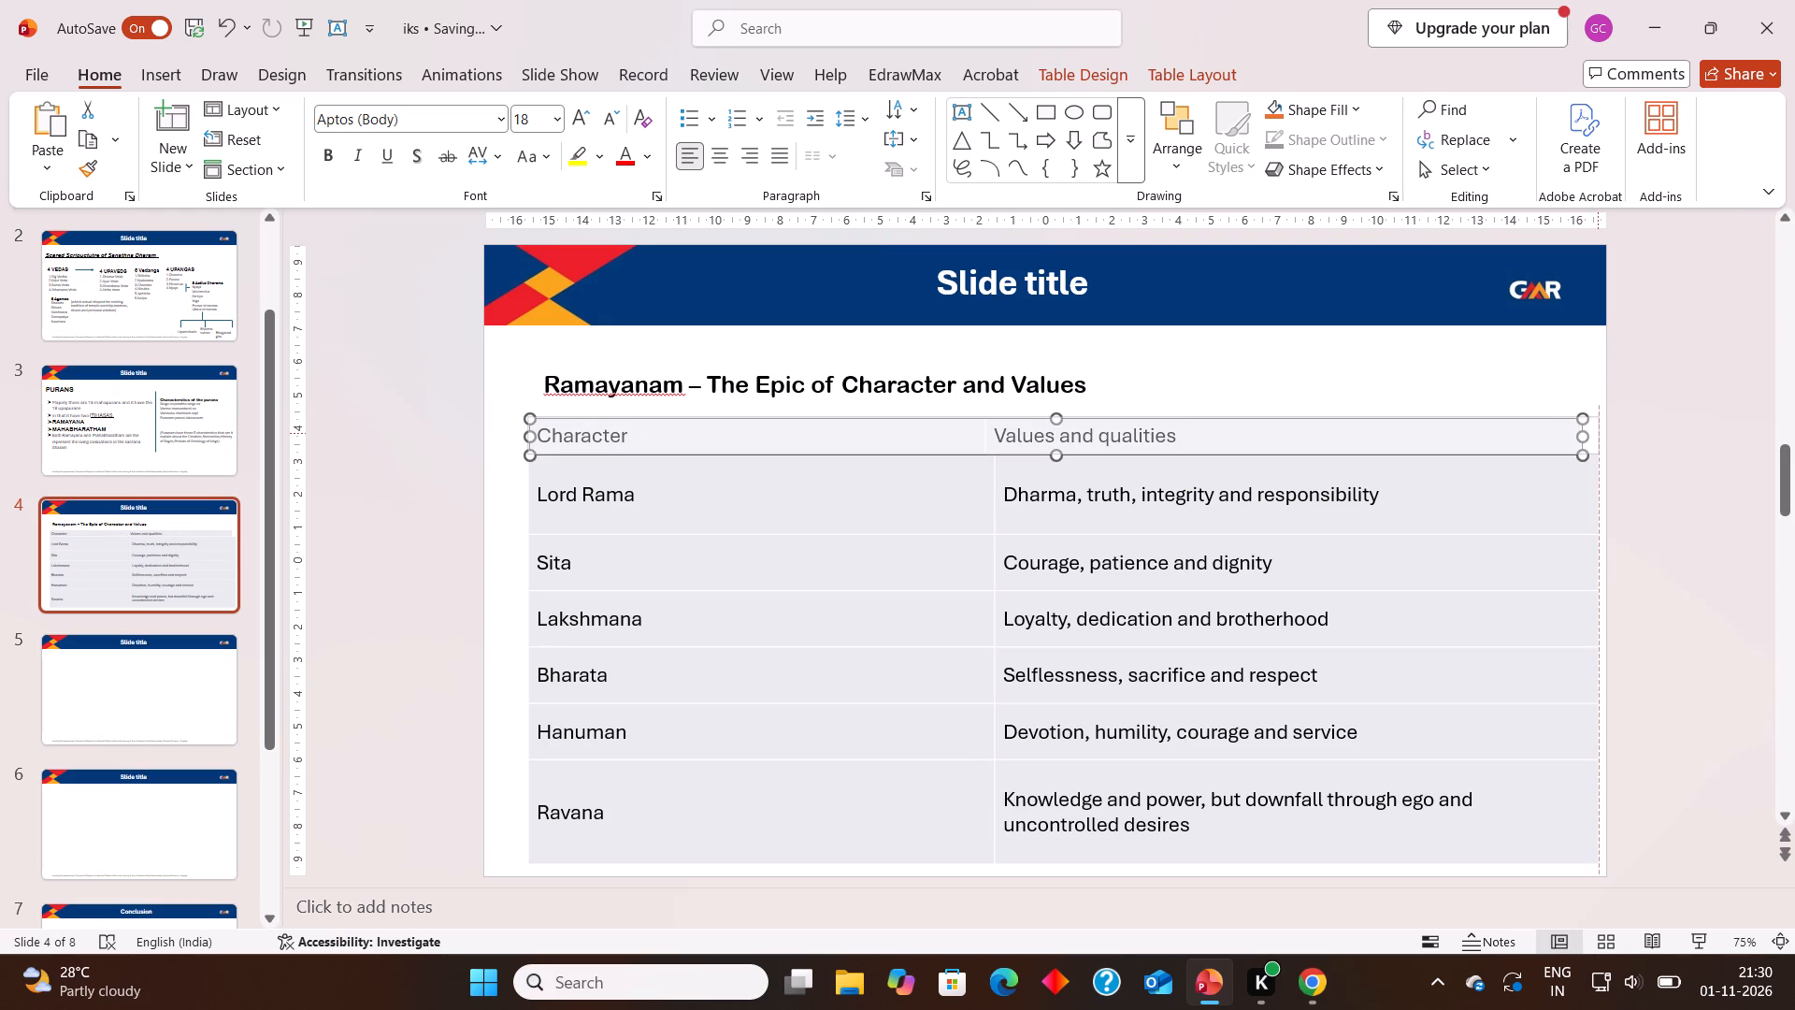
drag(1598, 433, 1599, 433)
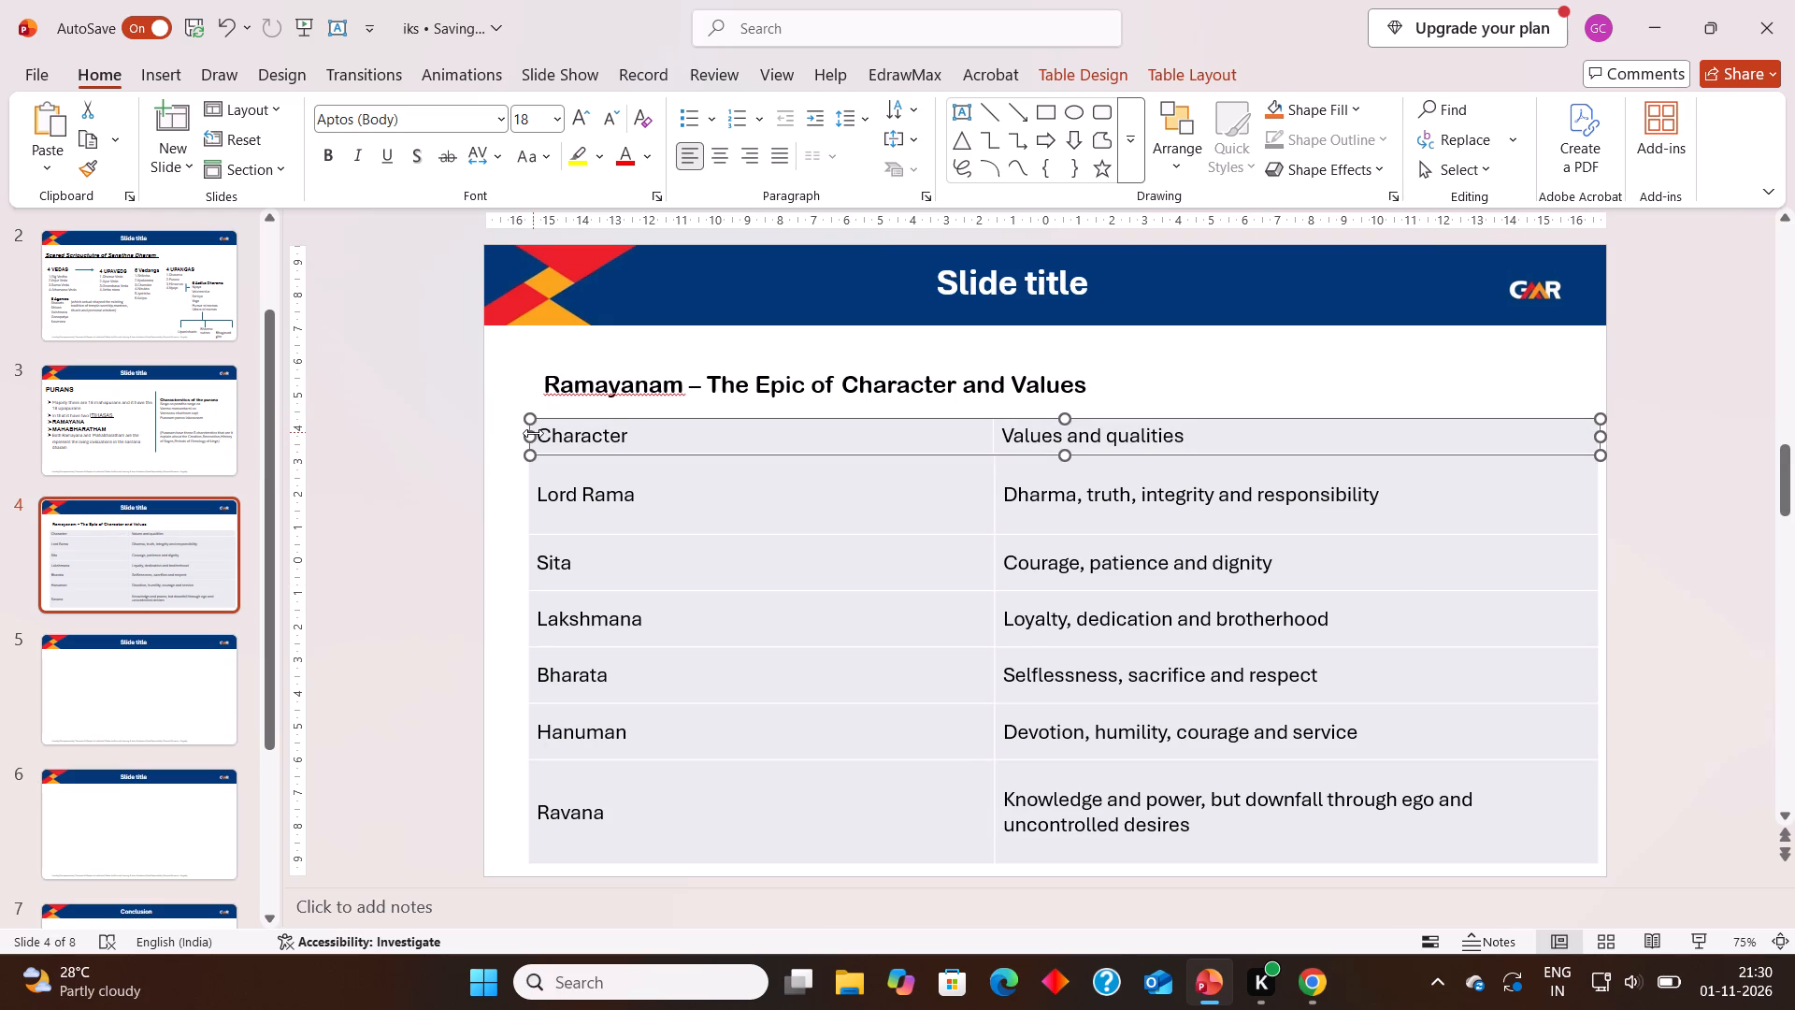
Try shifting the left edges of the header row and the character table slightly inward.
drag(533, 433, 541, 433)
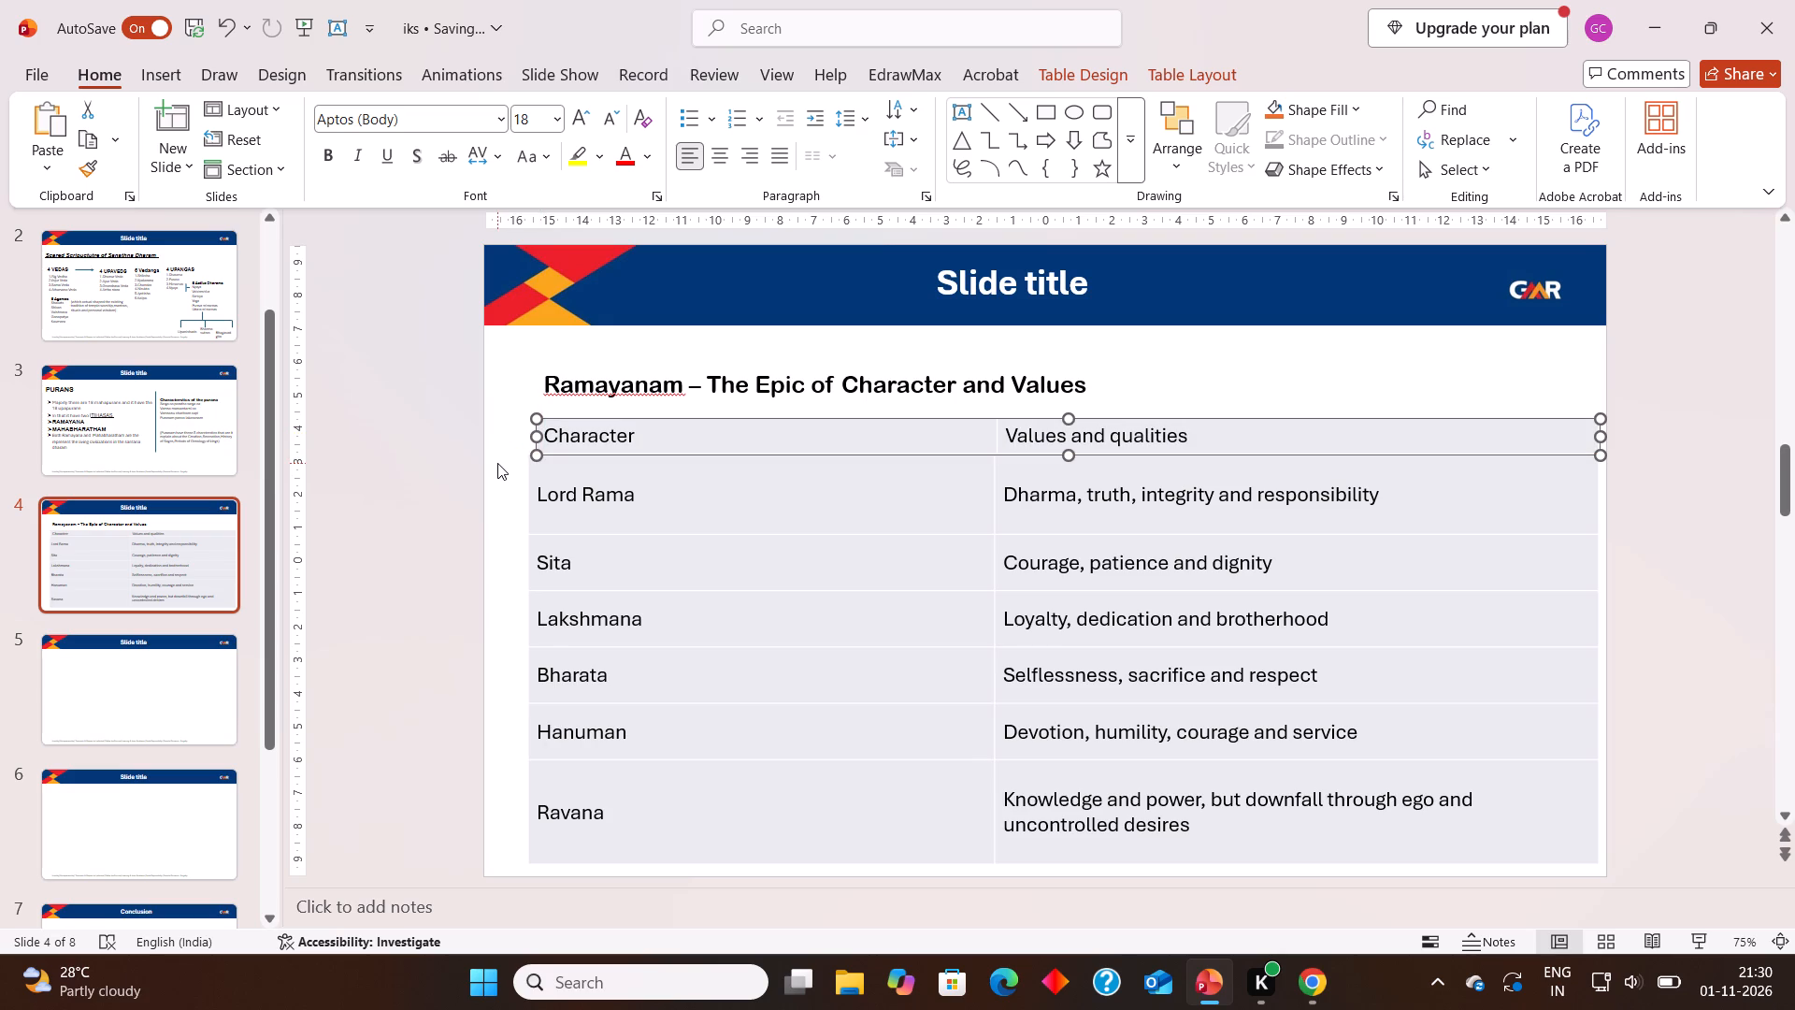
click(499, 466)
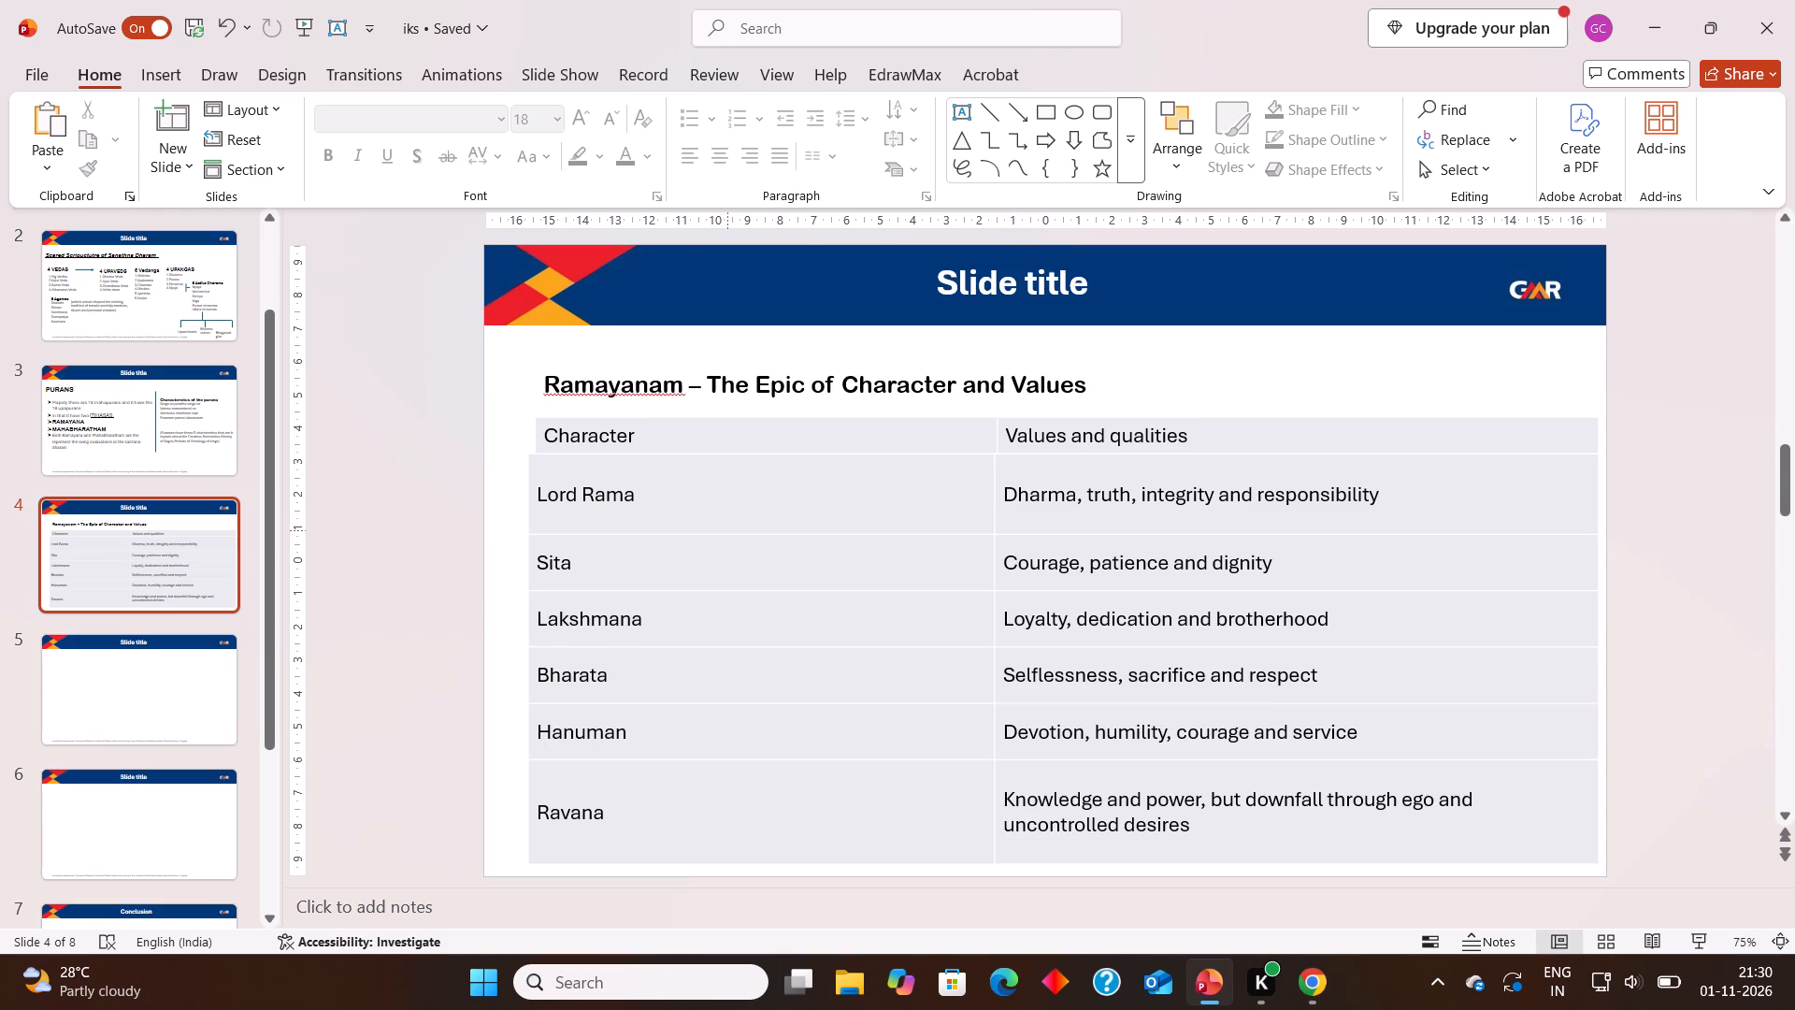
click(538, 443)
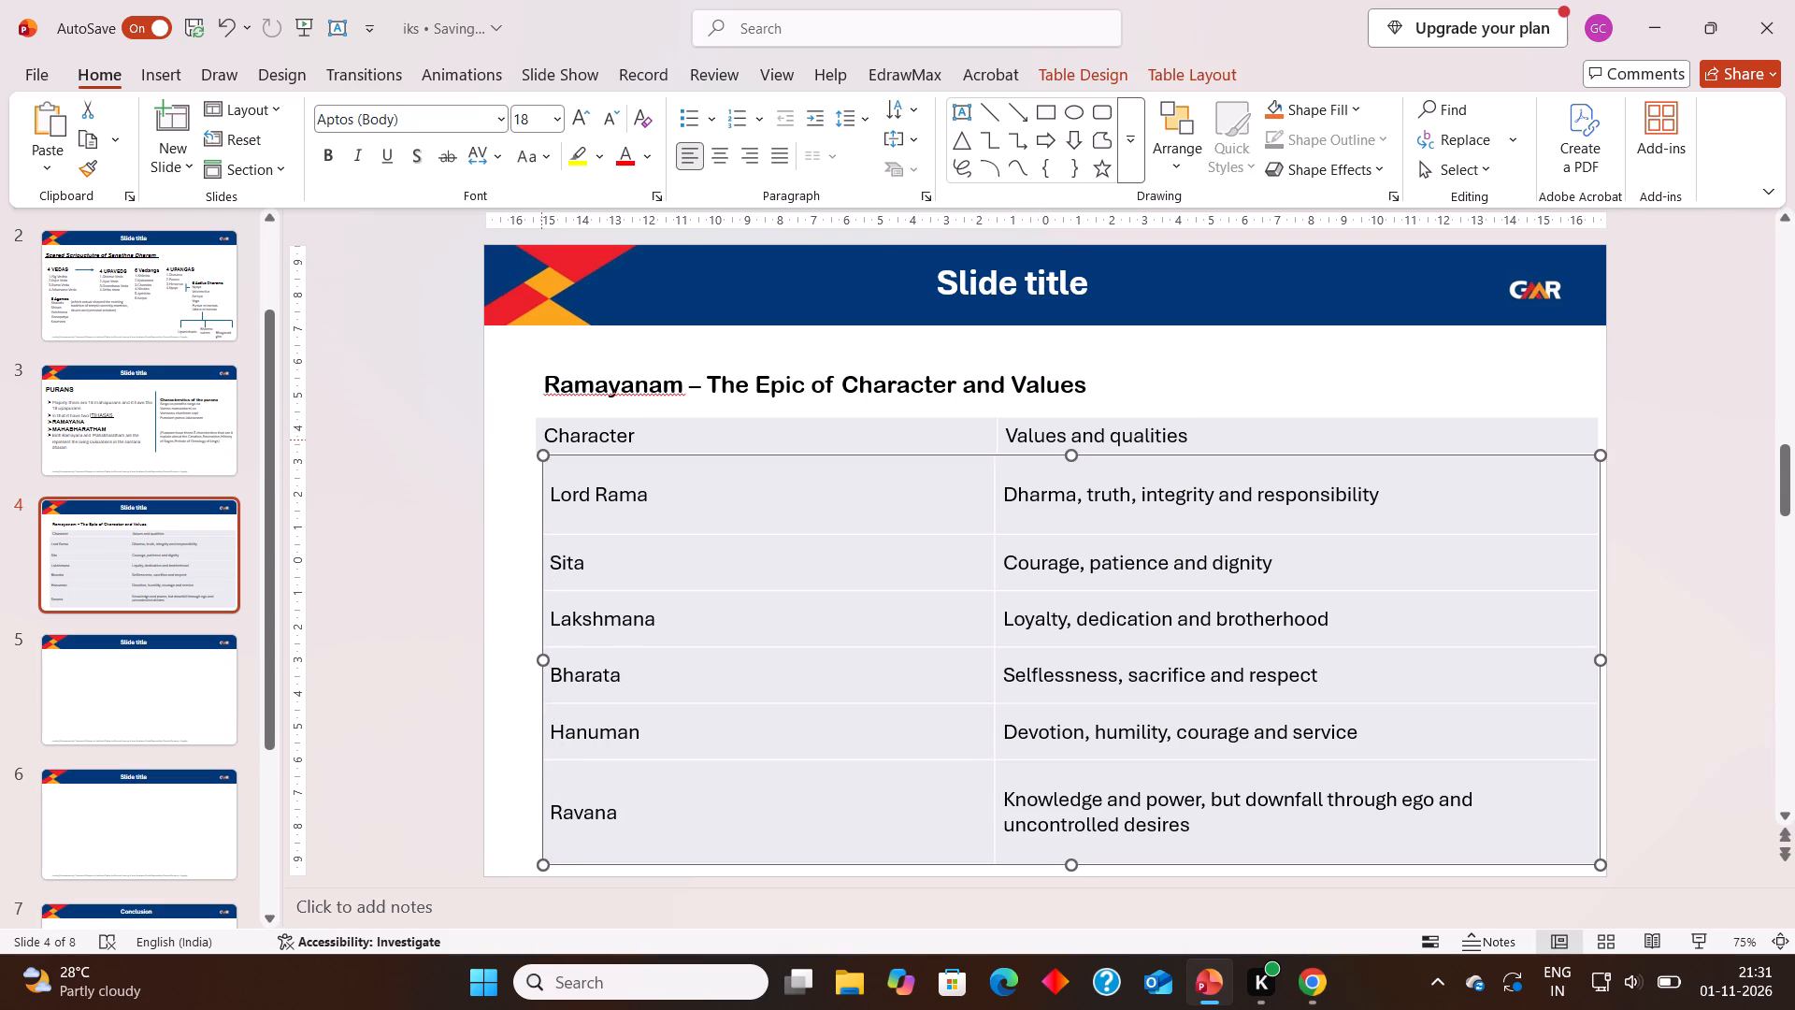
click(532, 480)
Extend the left edges of the character table and header row outward to the same line, slightly left of the heading.
drag(542, 457, 521, 455)
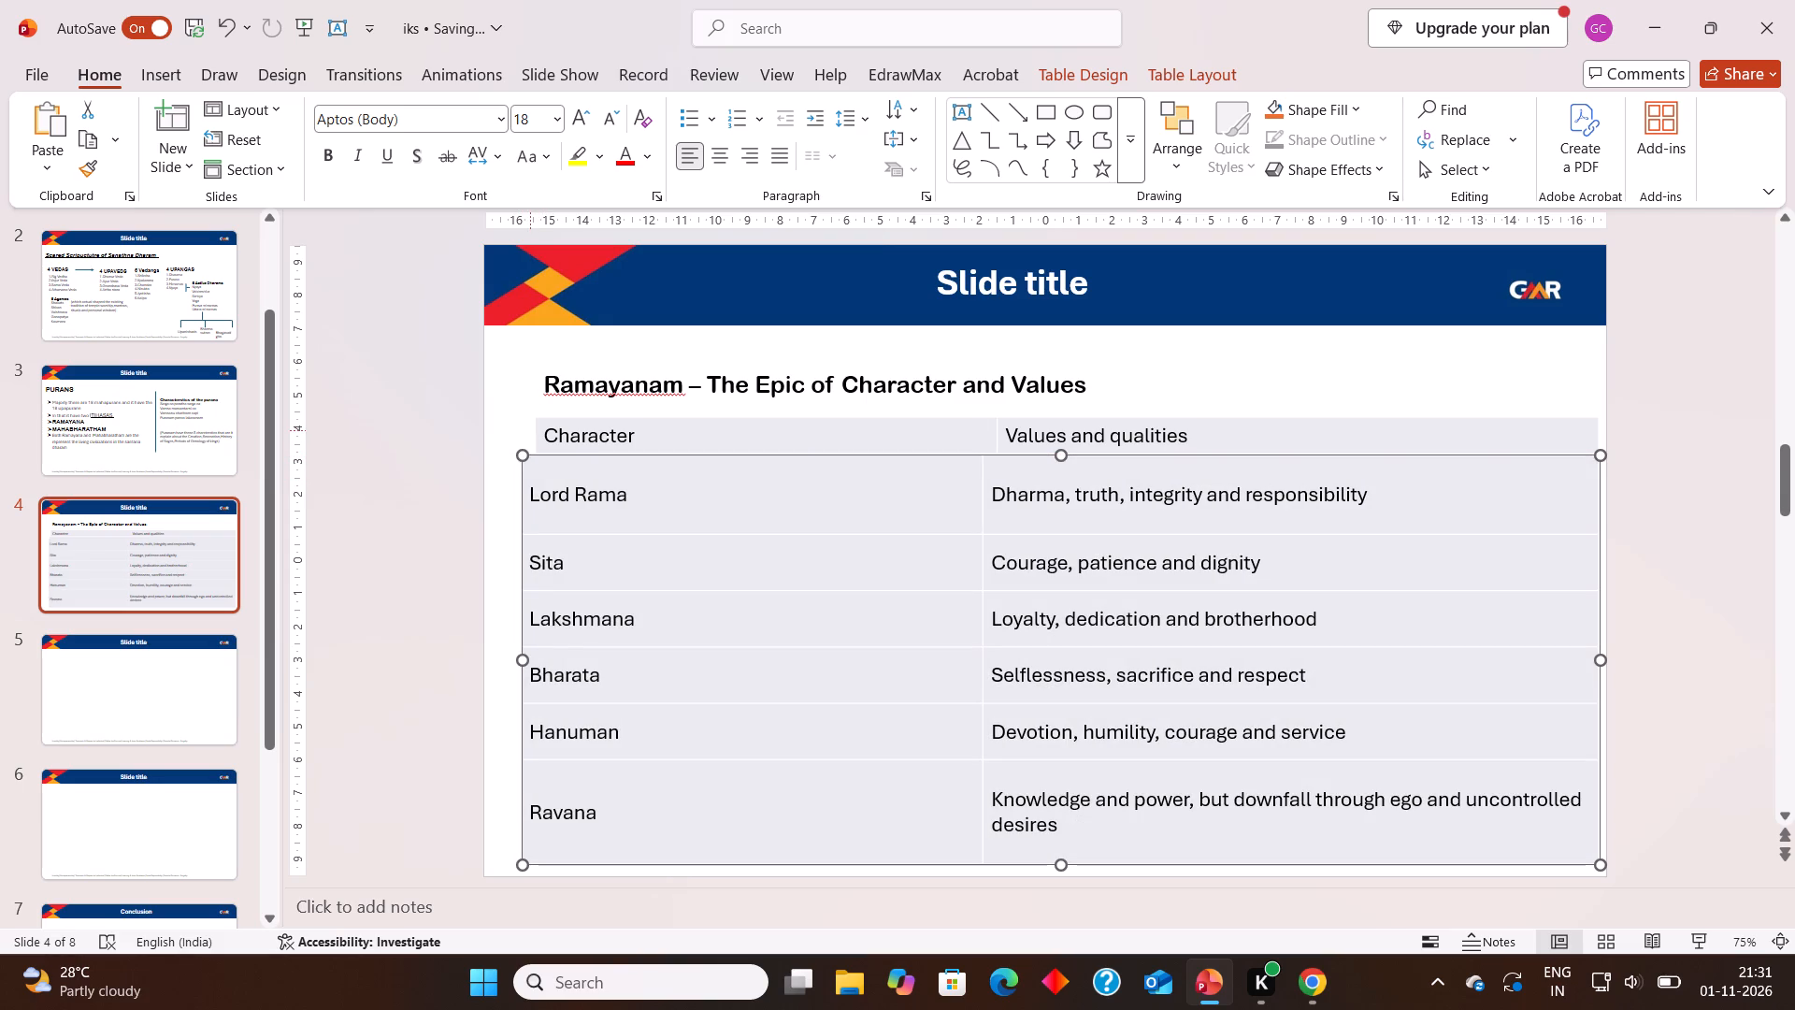
drag(542, 430, 553, 437)
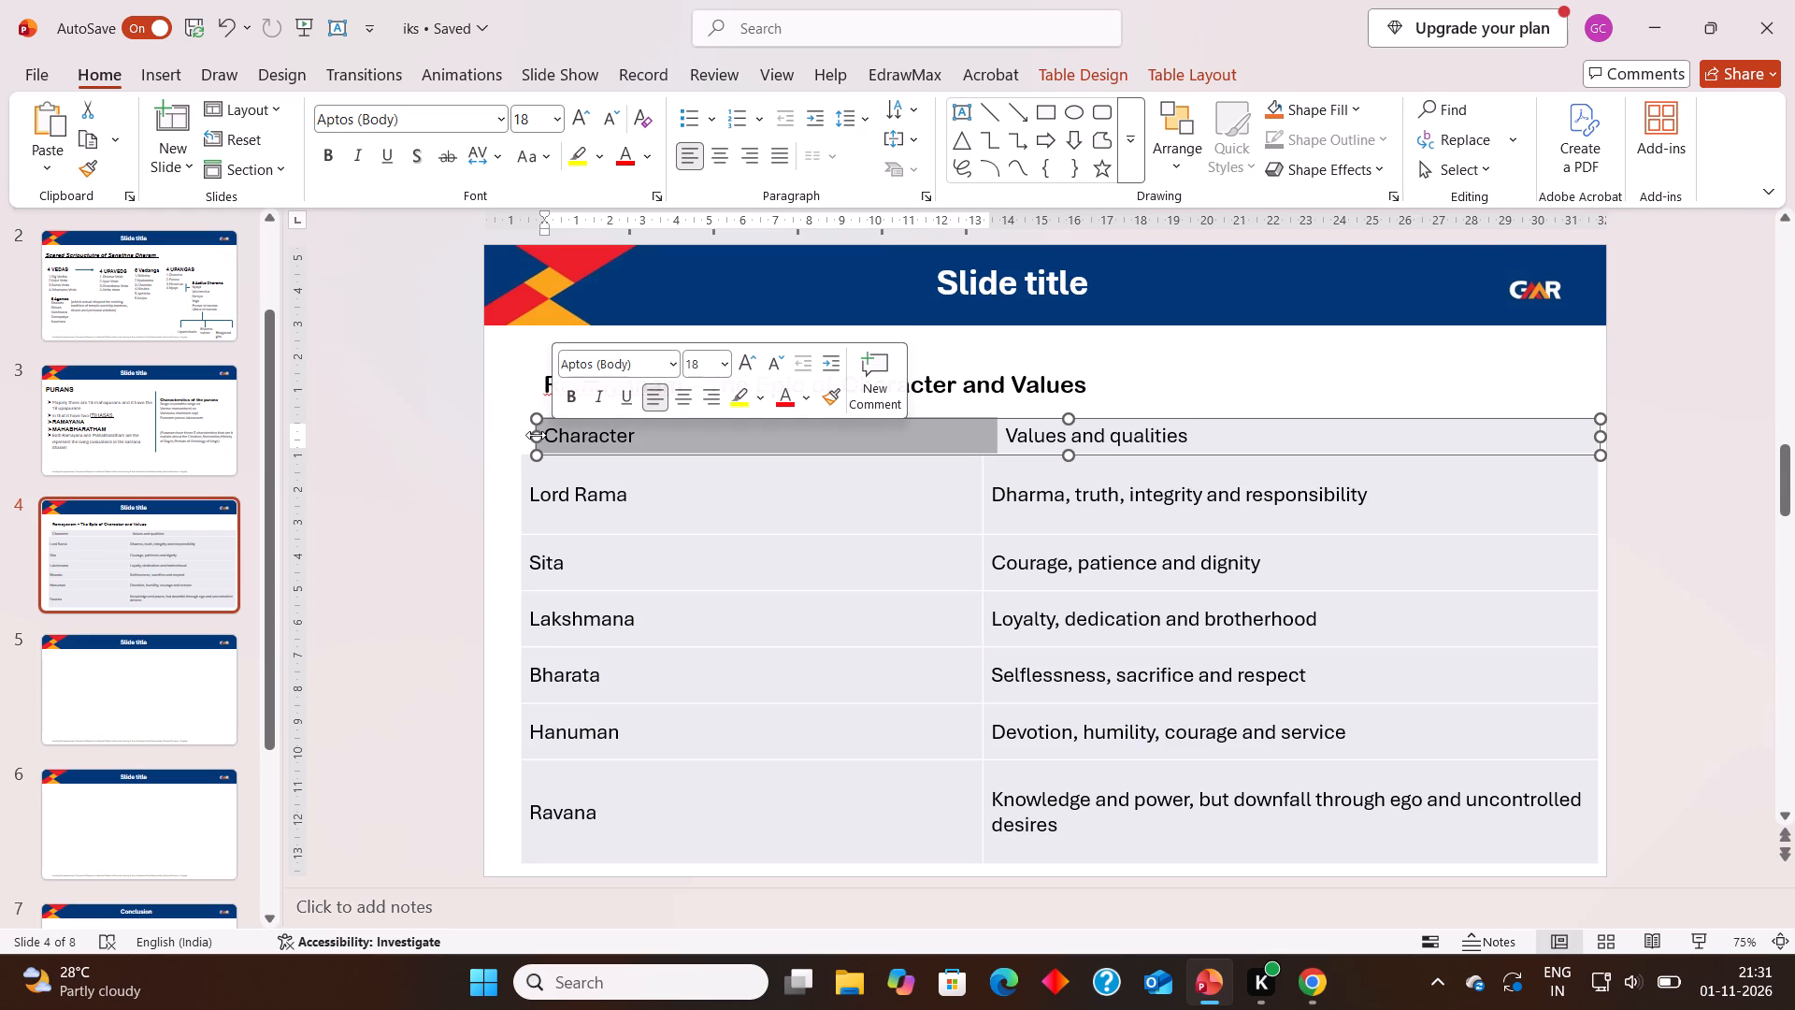
drag(536, 438, 528, 436)
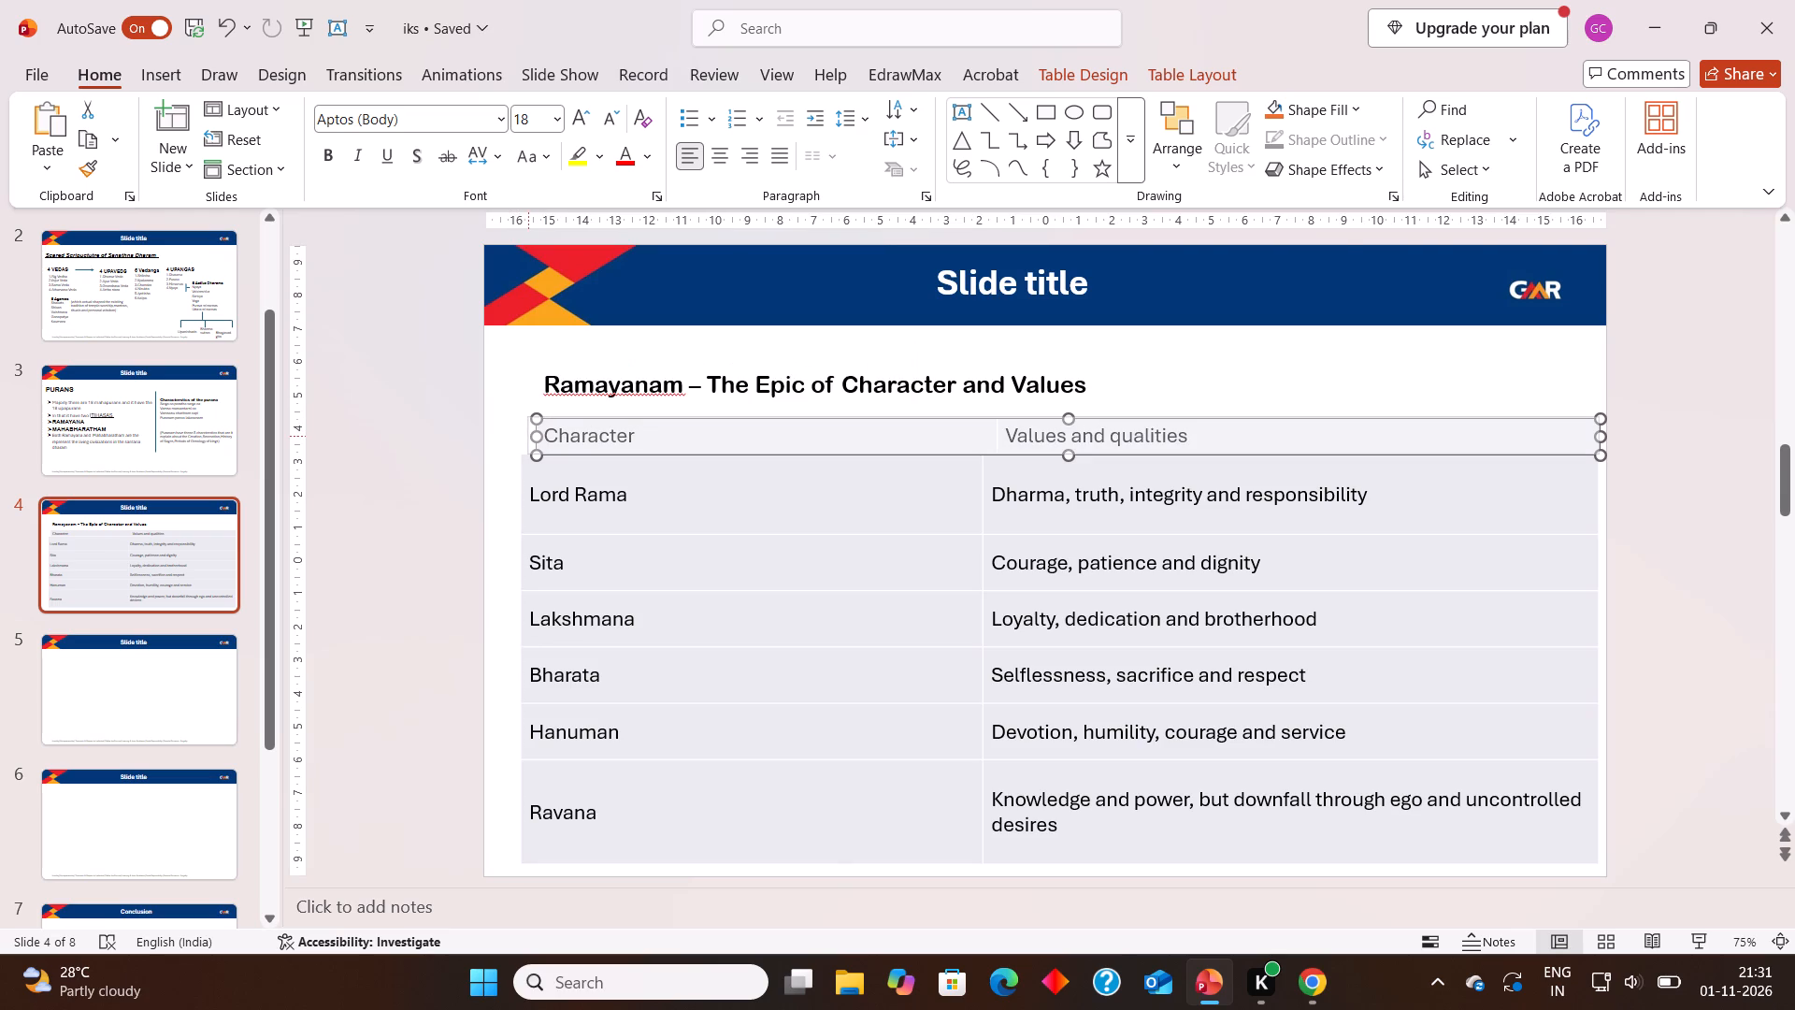
drag(528, 436, 519, 432)
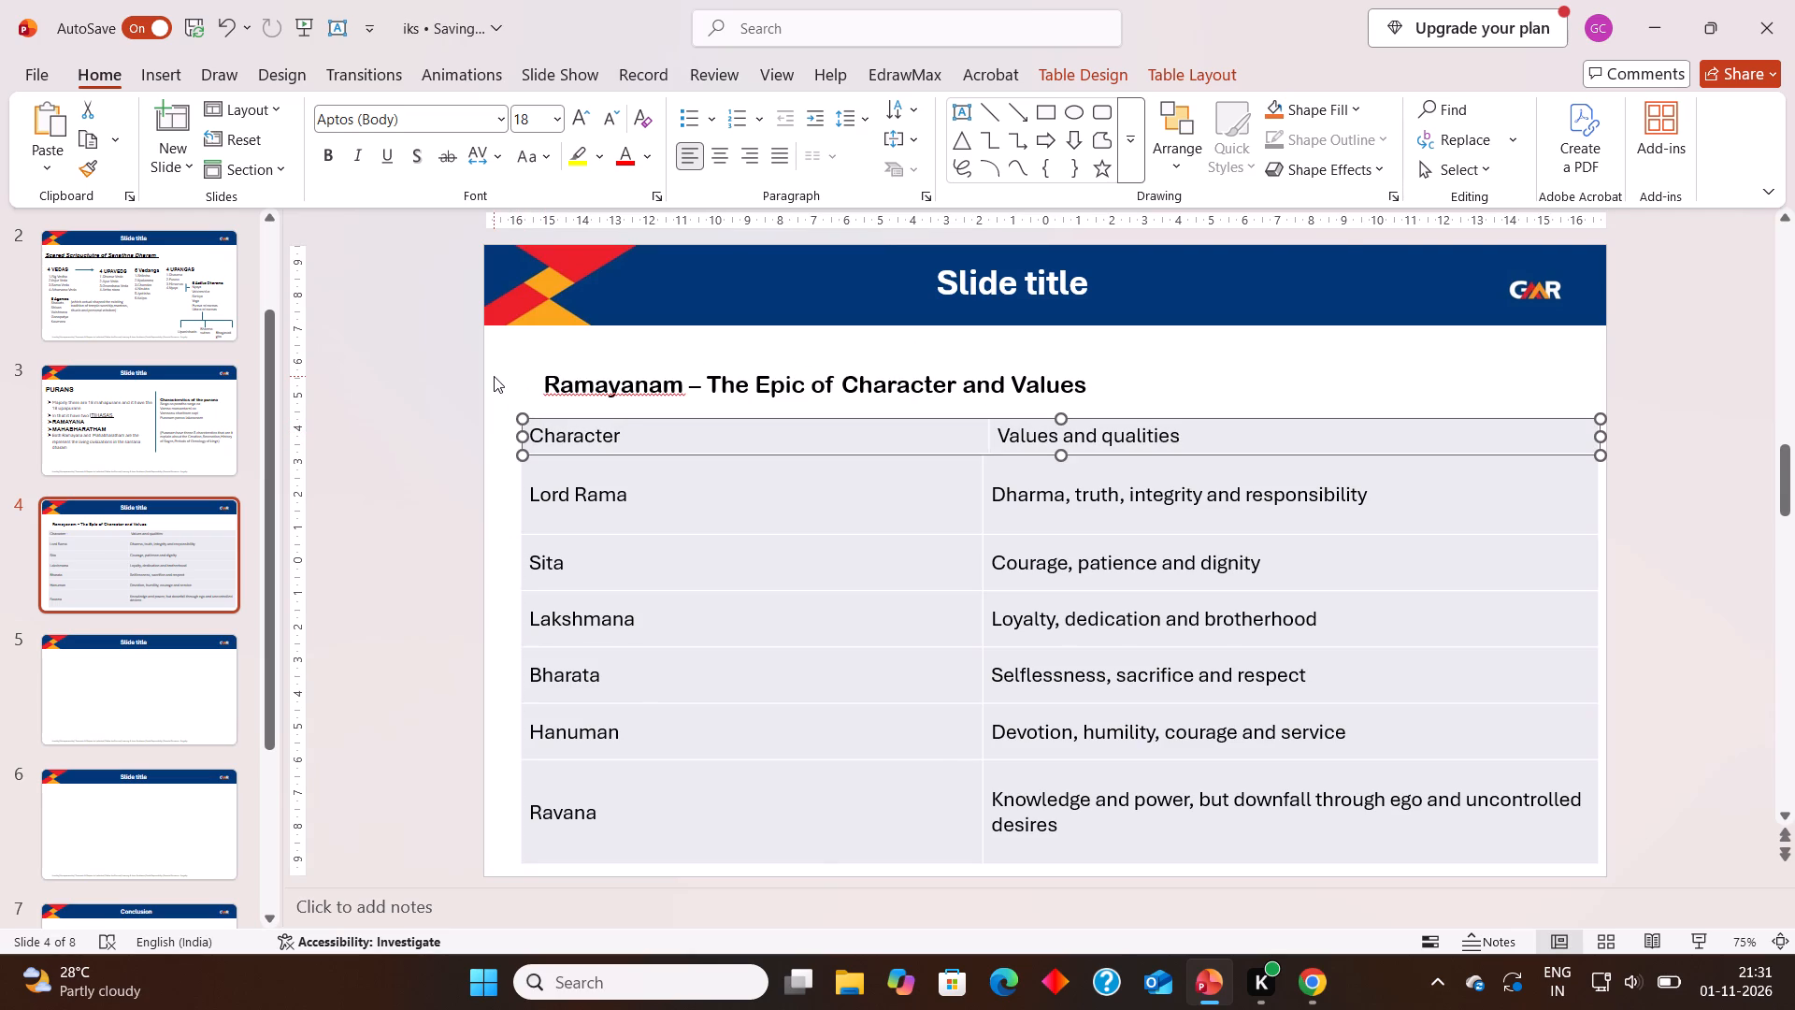
click(494, 376)
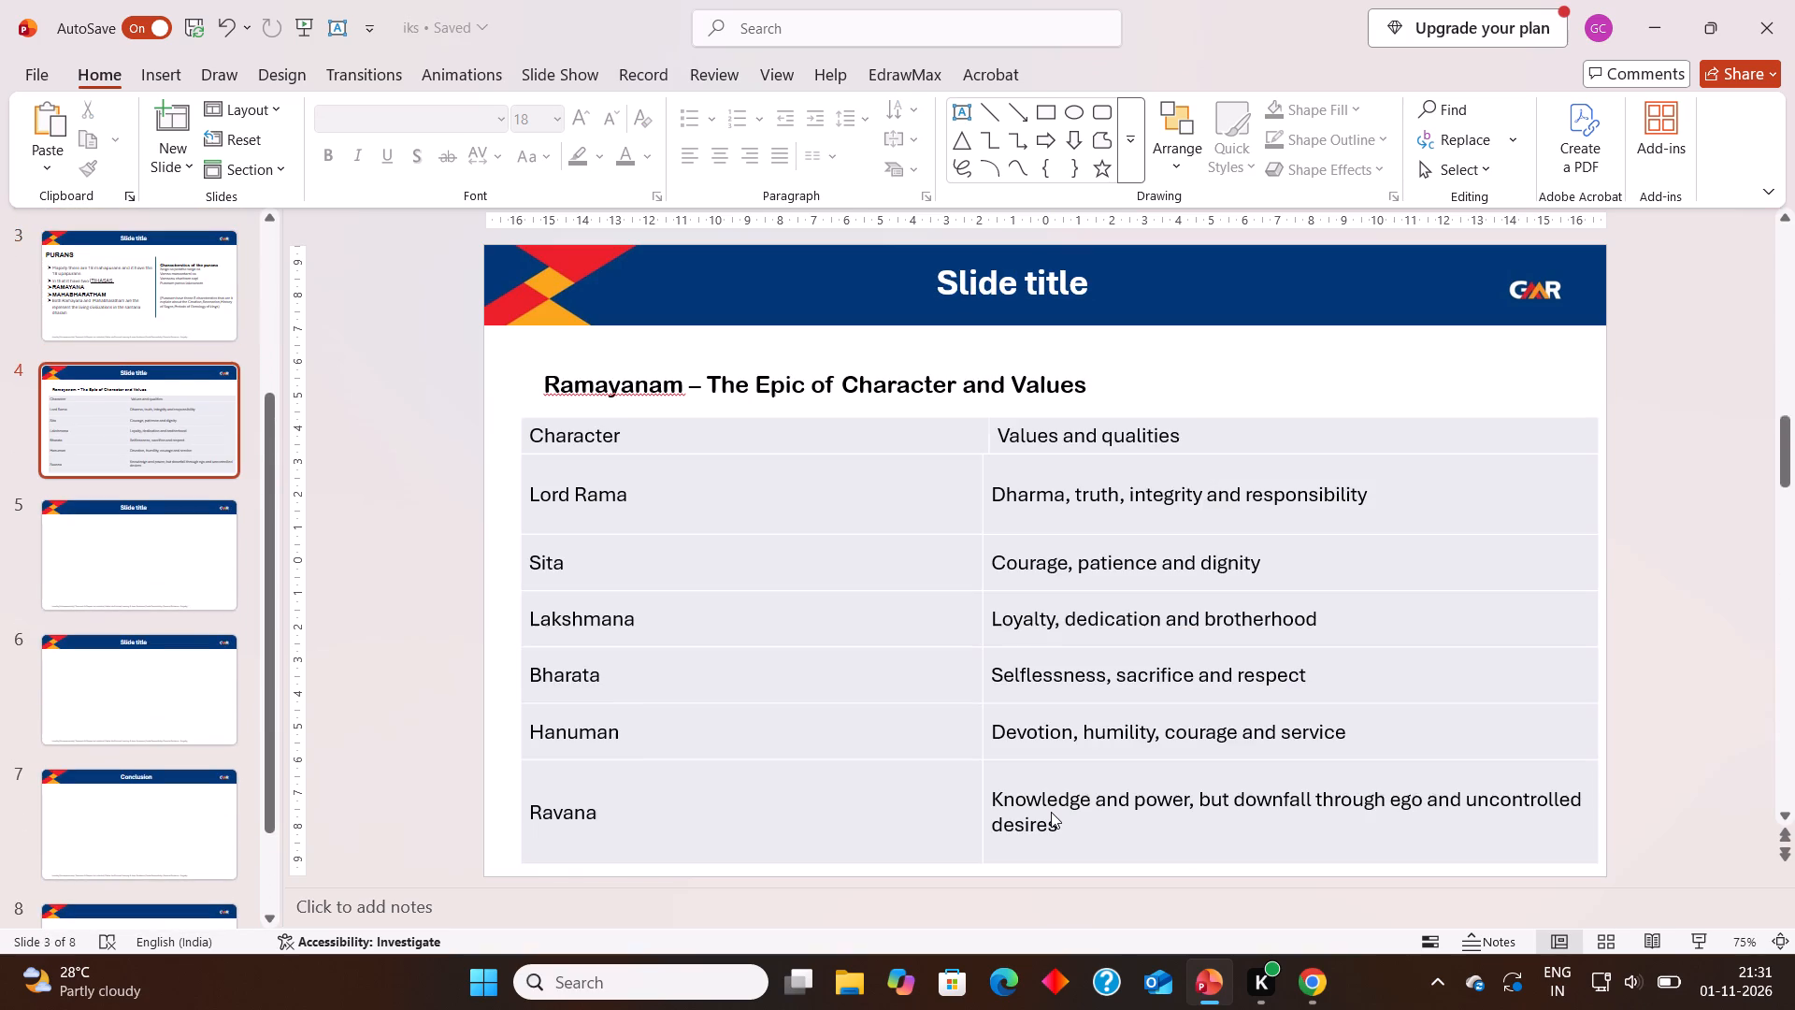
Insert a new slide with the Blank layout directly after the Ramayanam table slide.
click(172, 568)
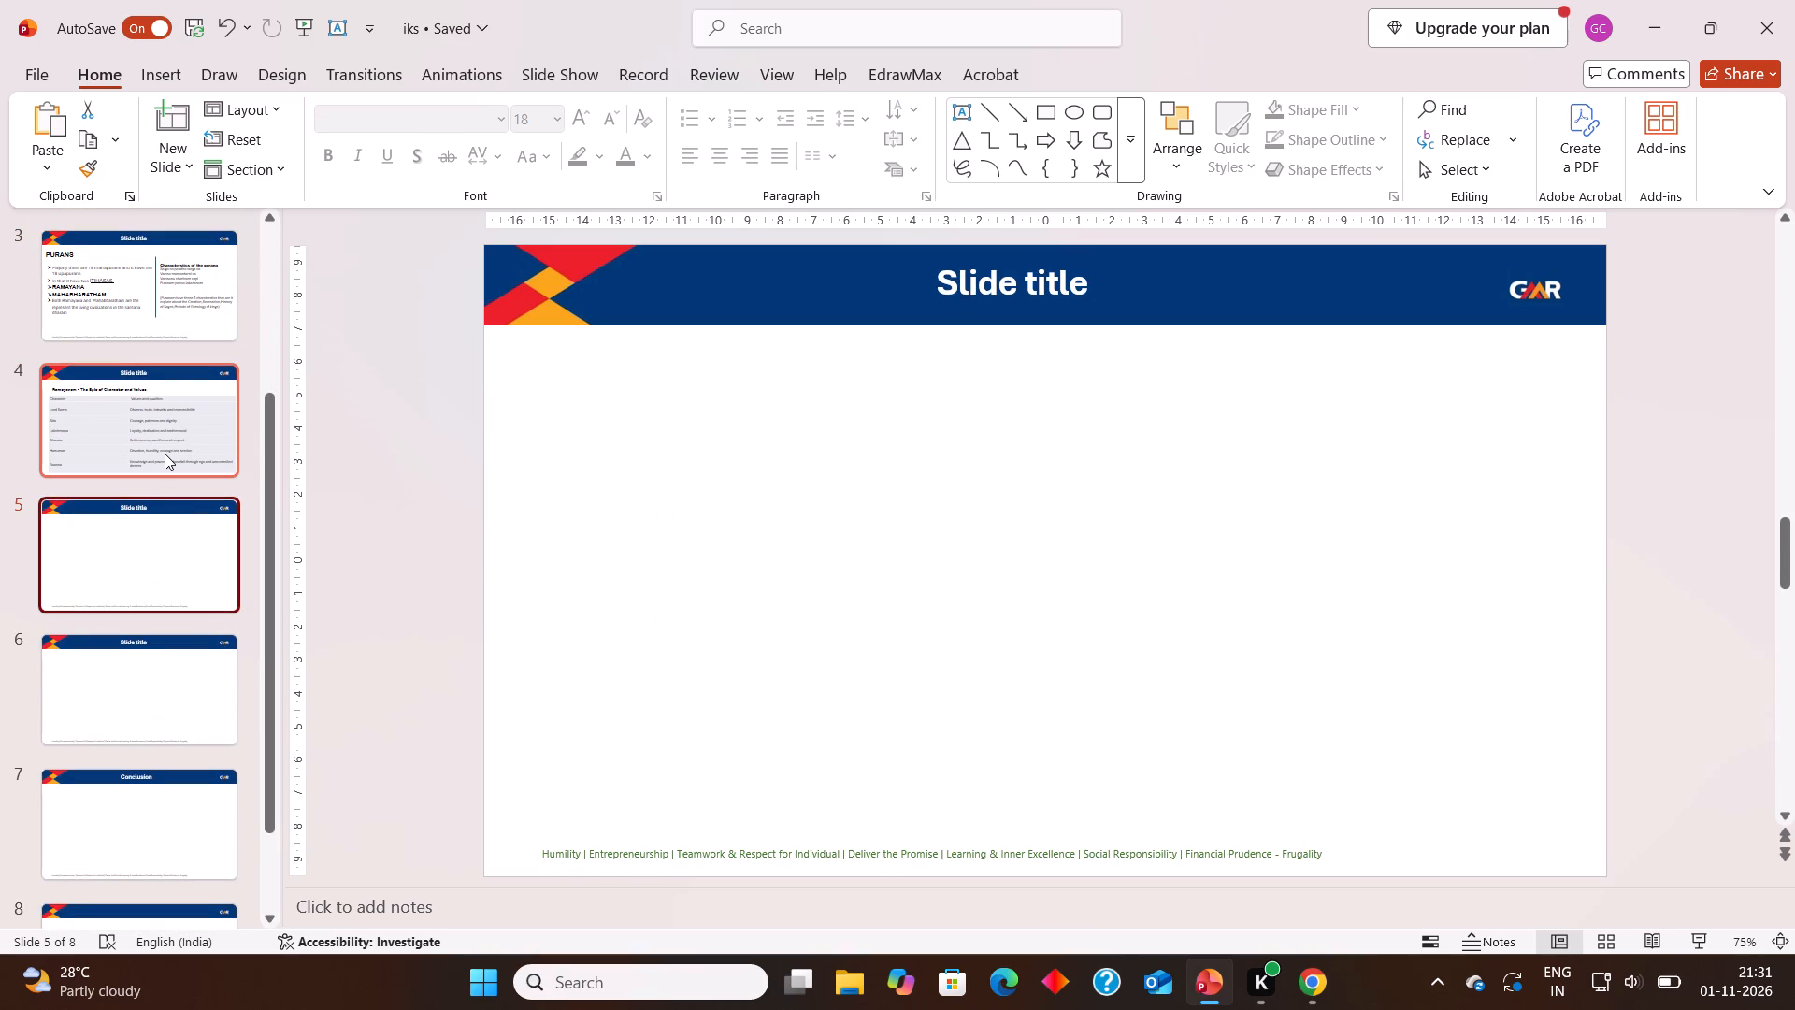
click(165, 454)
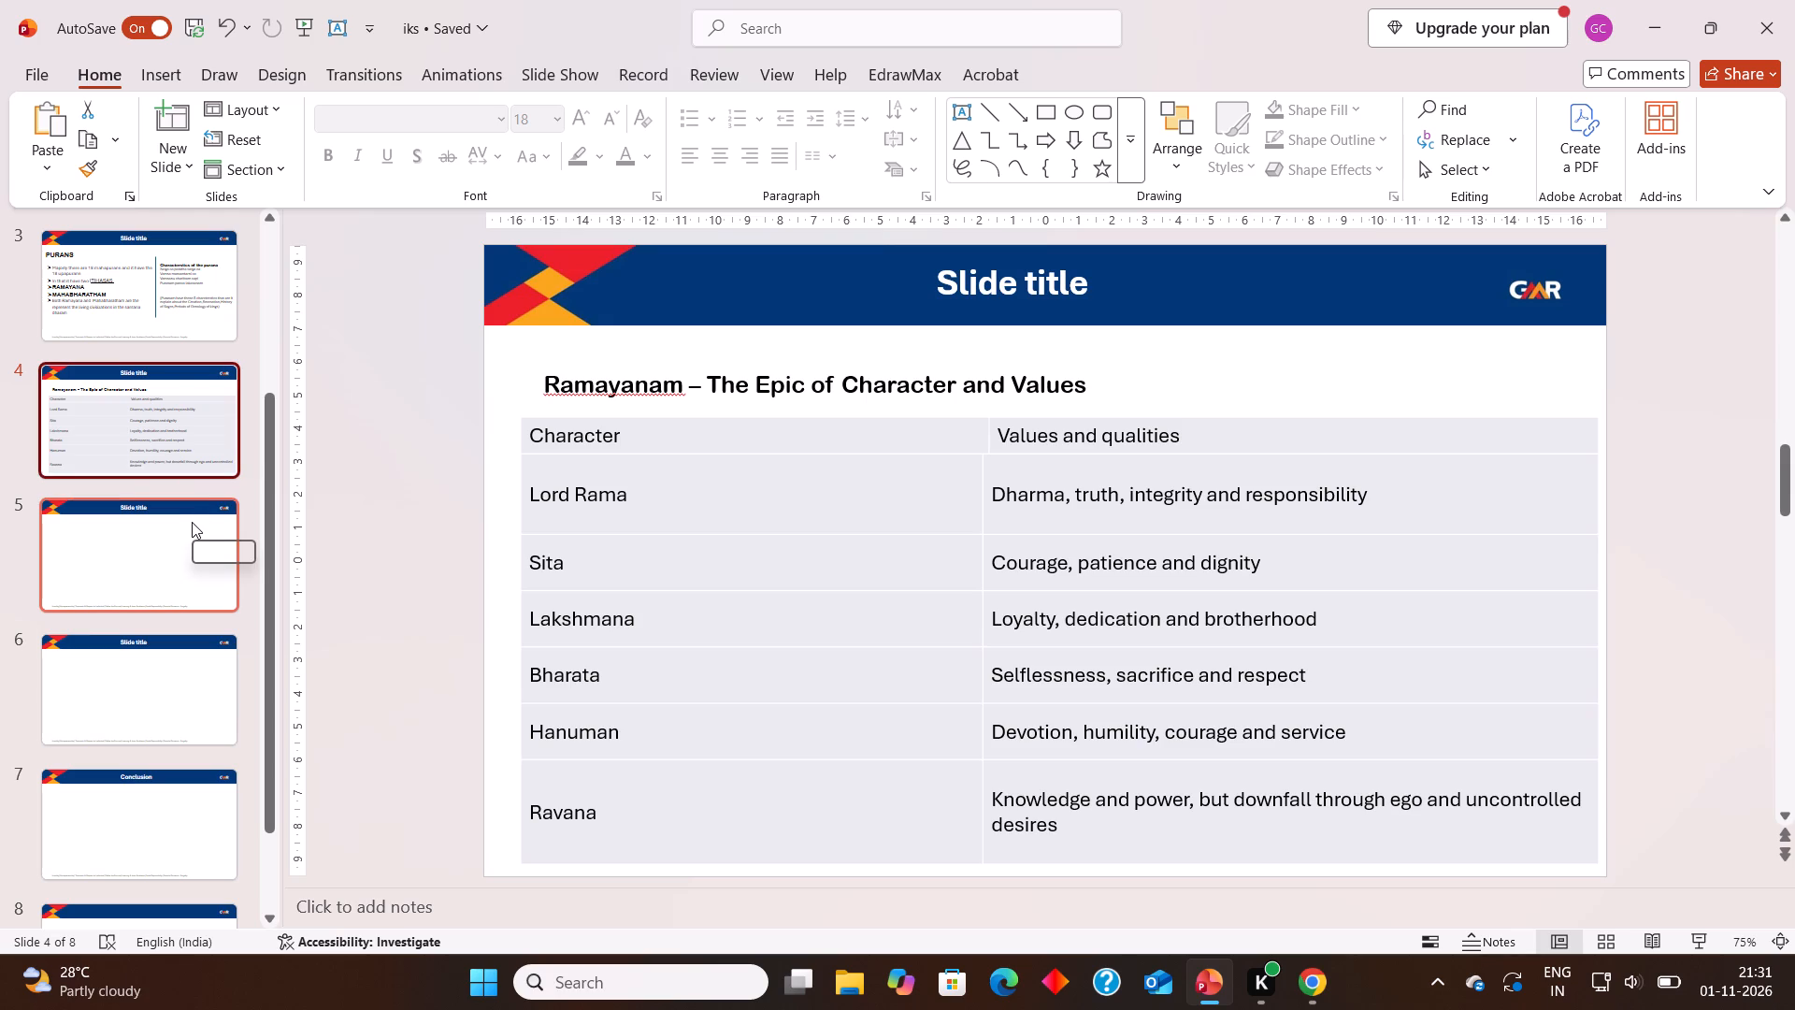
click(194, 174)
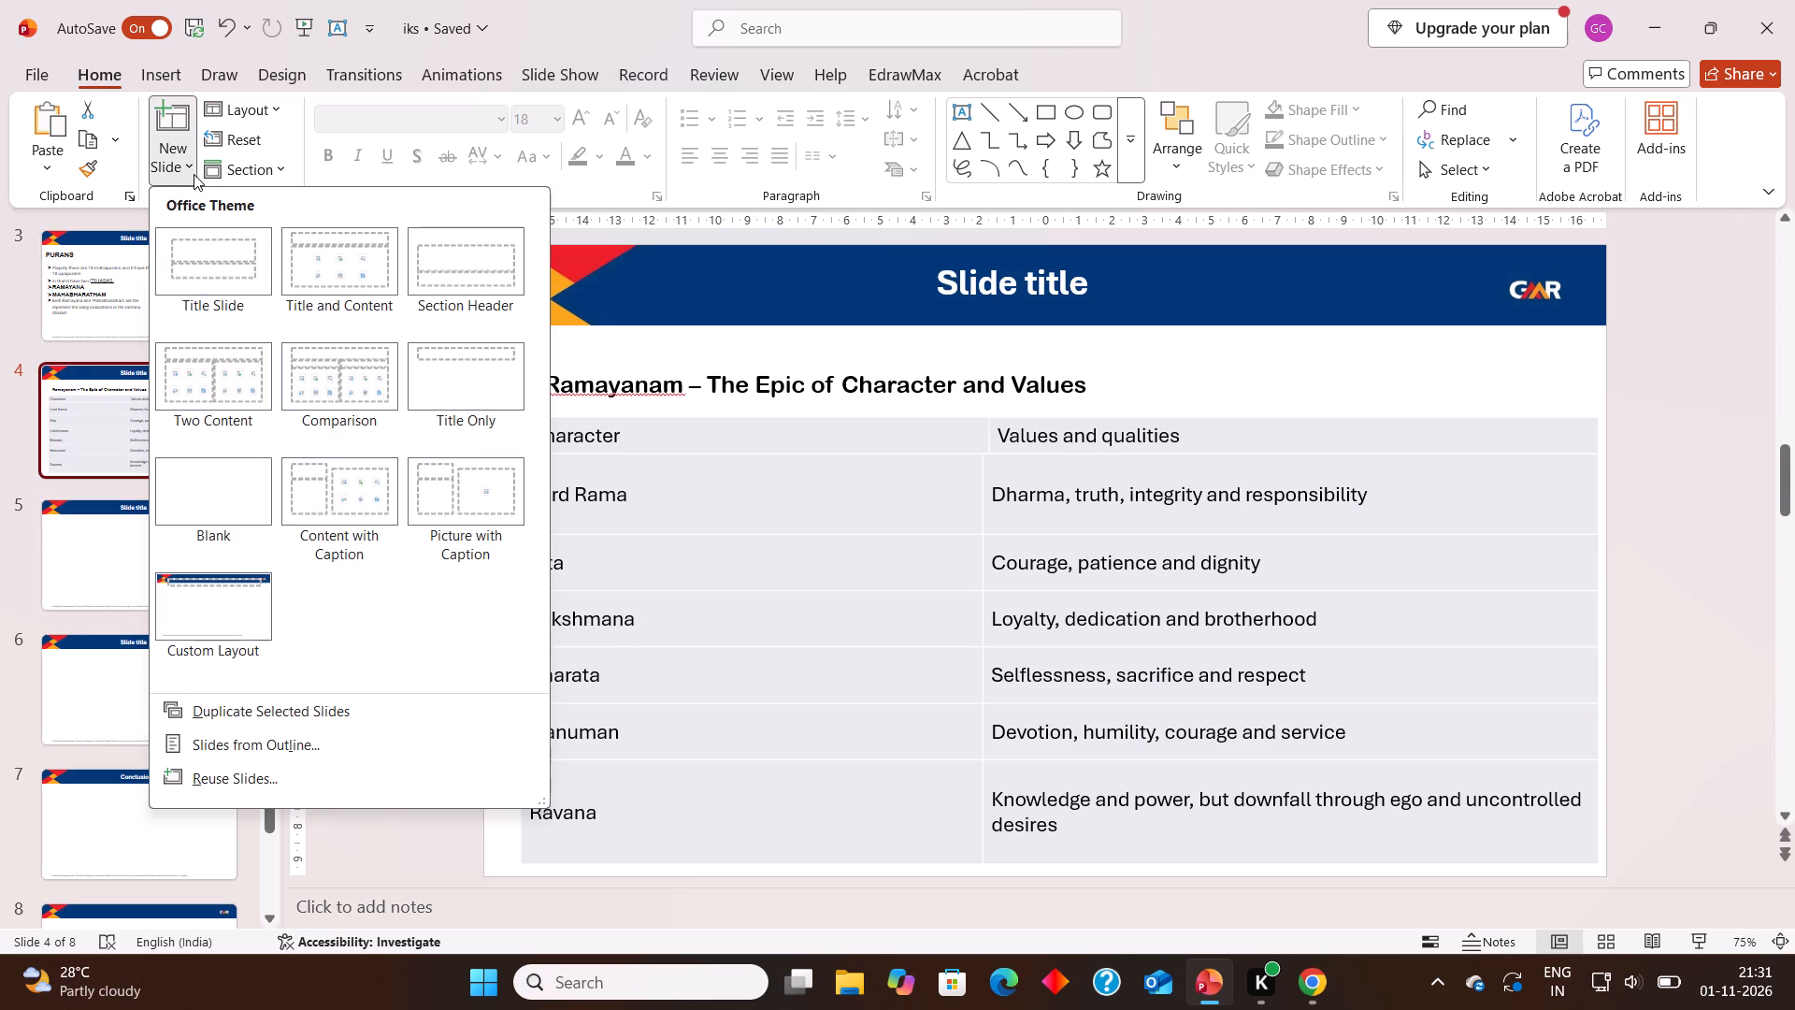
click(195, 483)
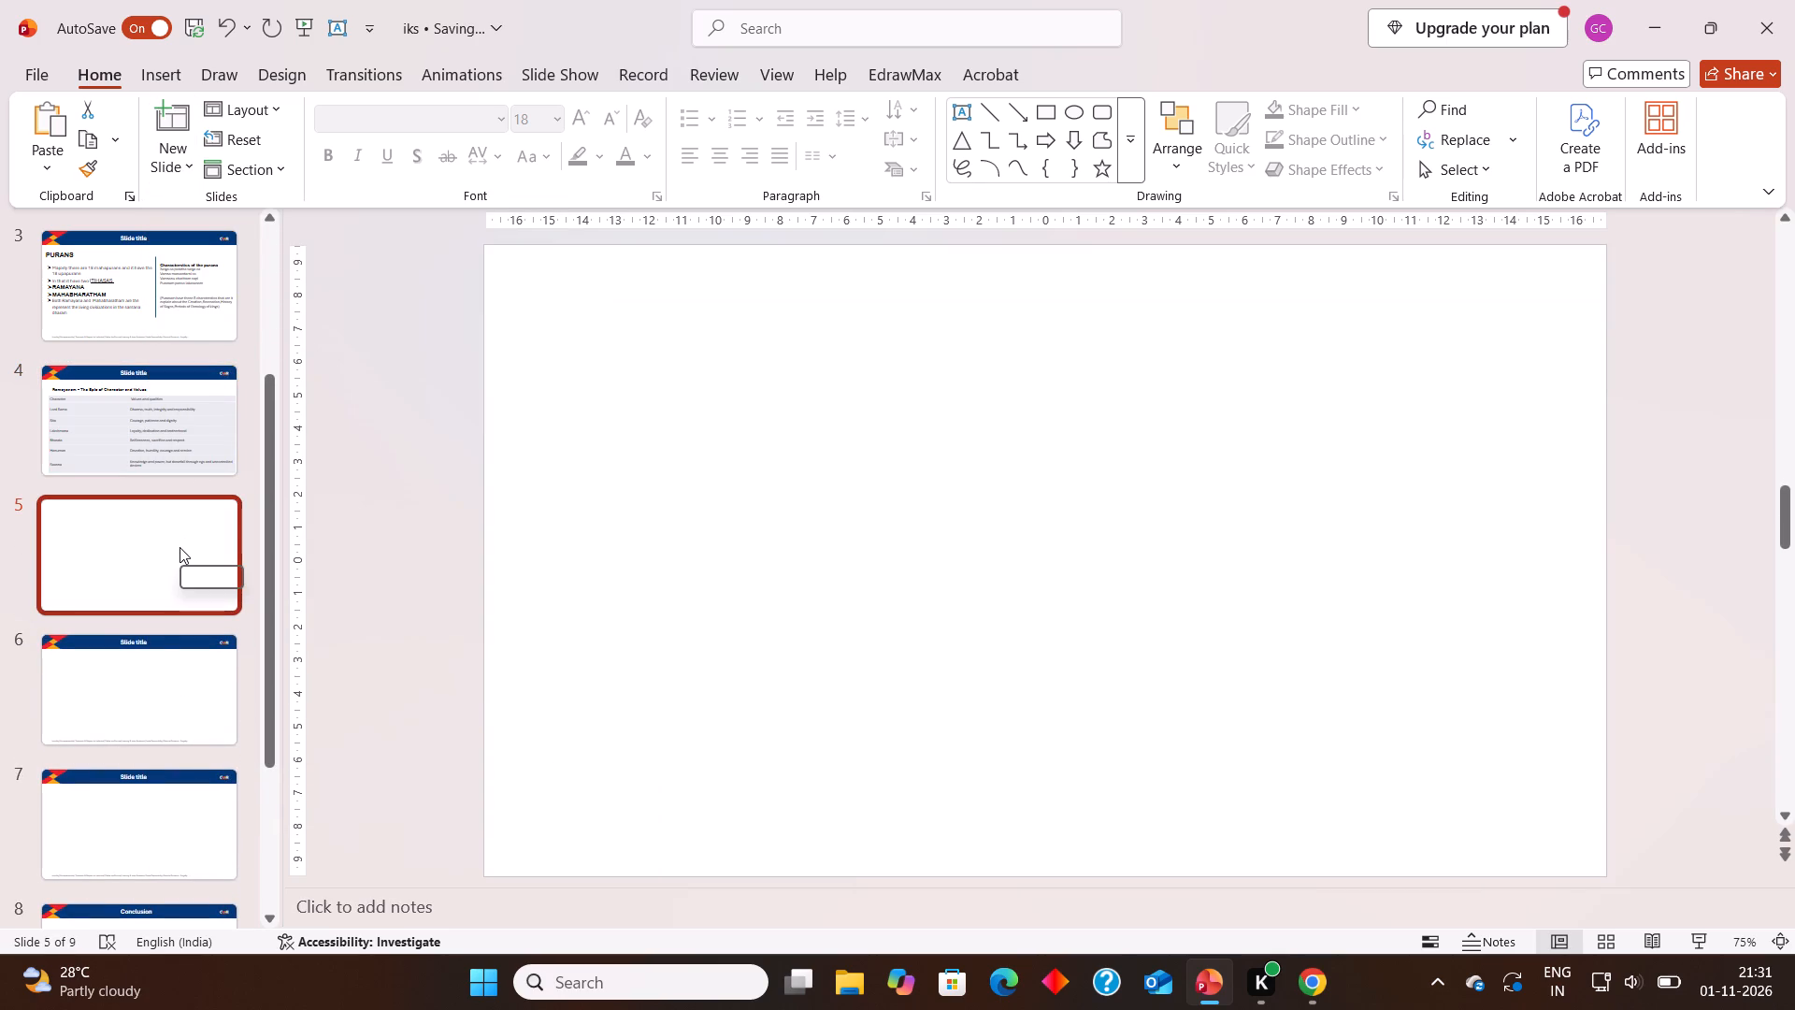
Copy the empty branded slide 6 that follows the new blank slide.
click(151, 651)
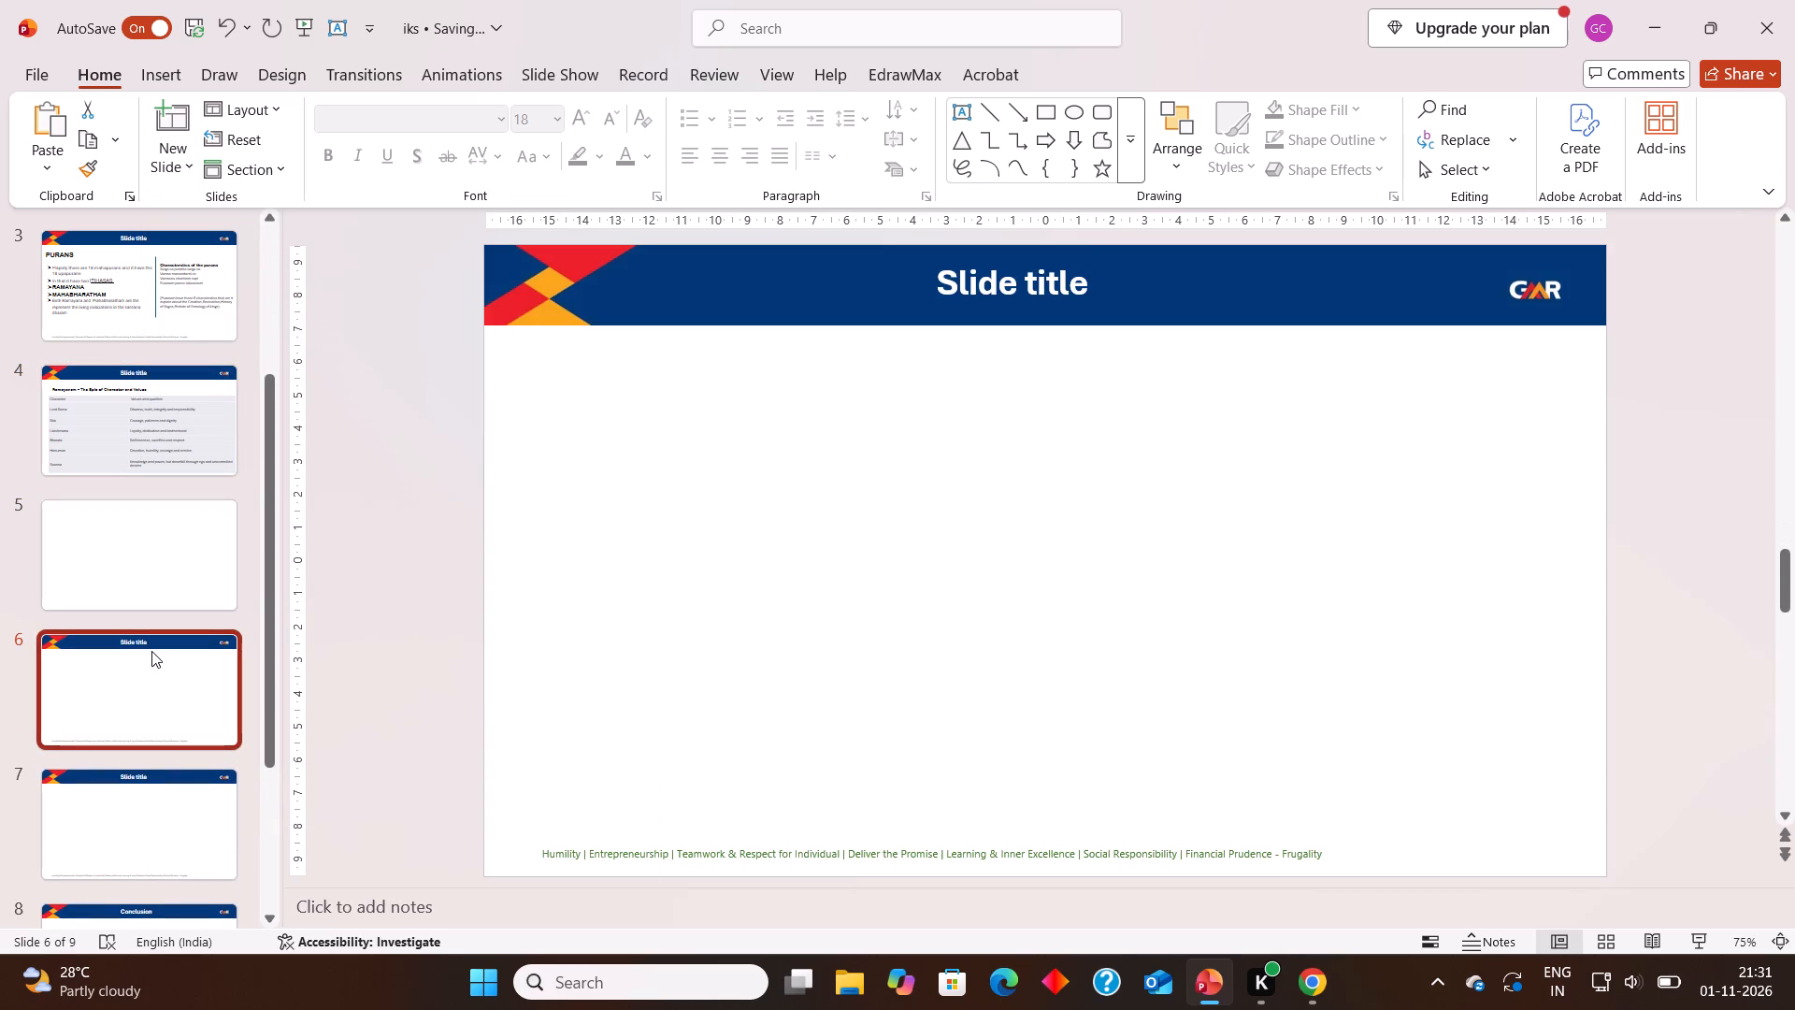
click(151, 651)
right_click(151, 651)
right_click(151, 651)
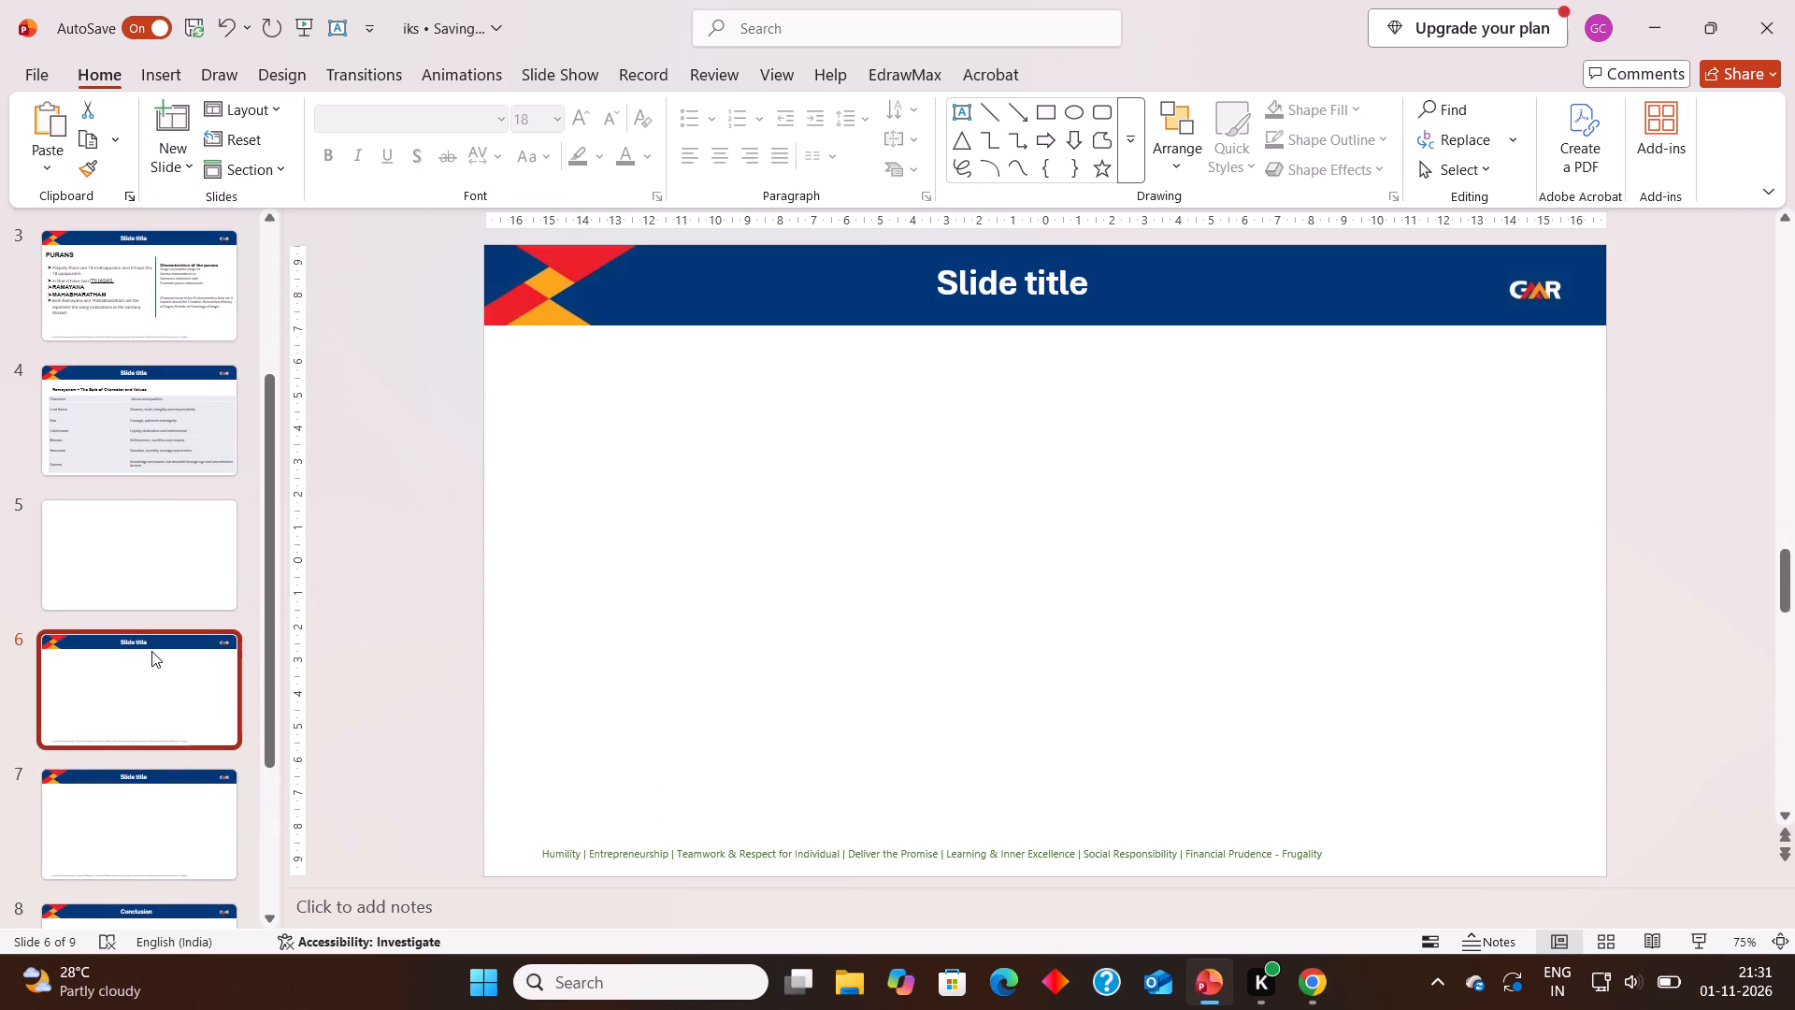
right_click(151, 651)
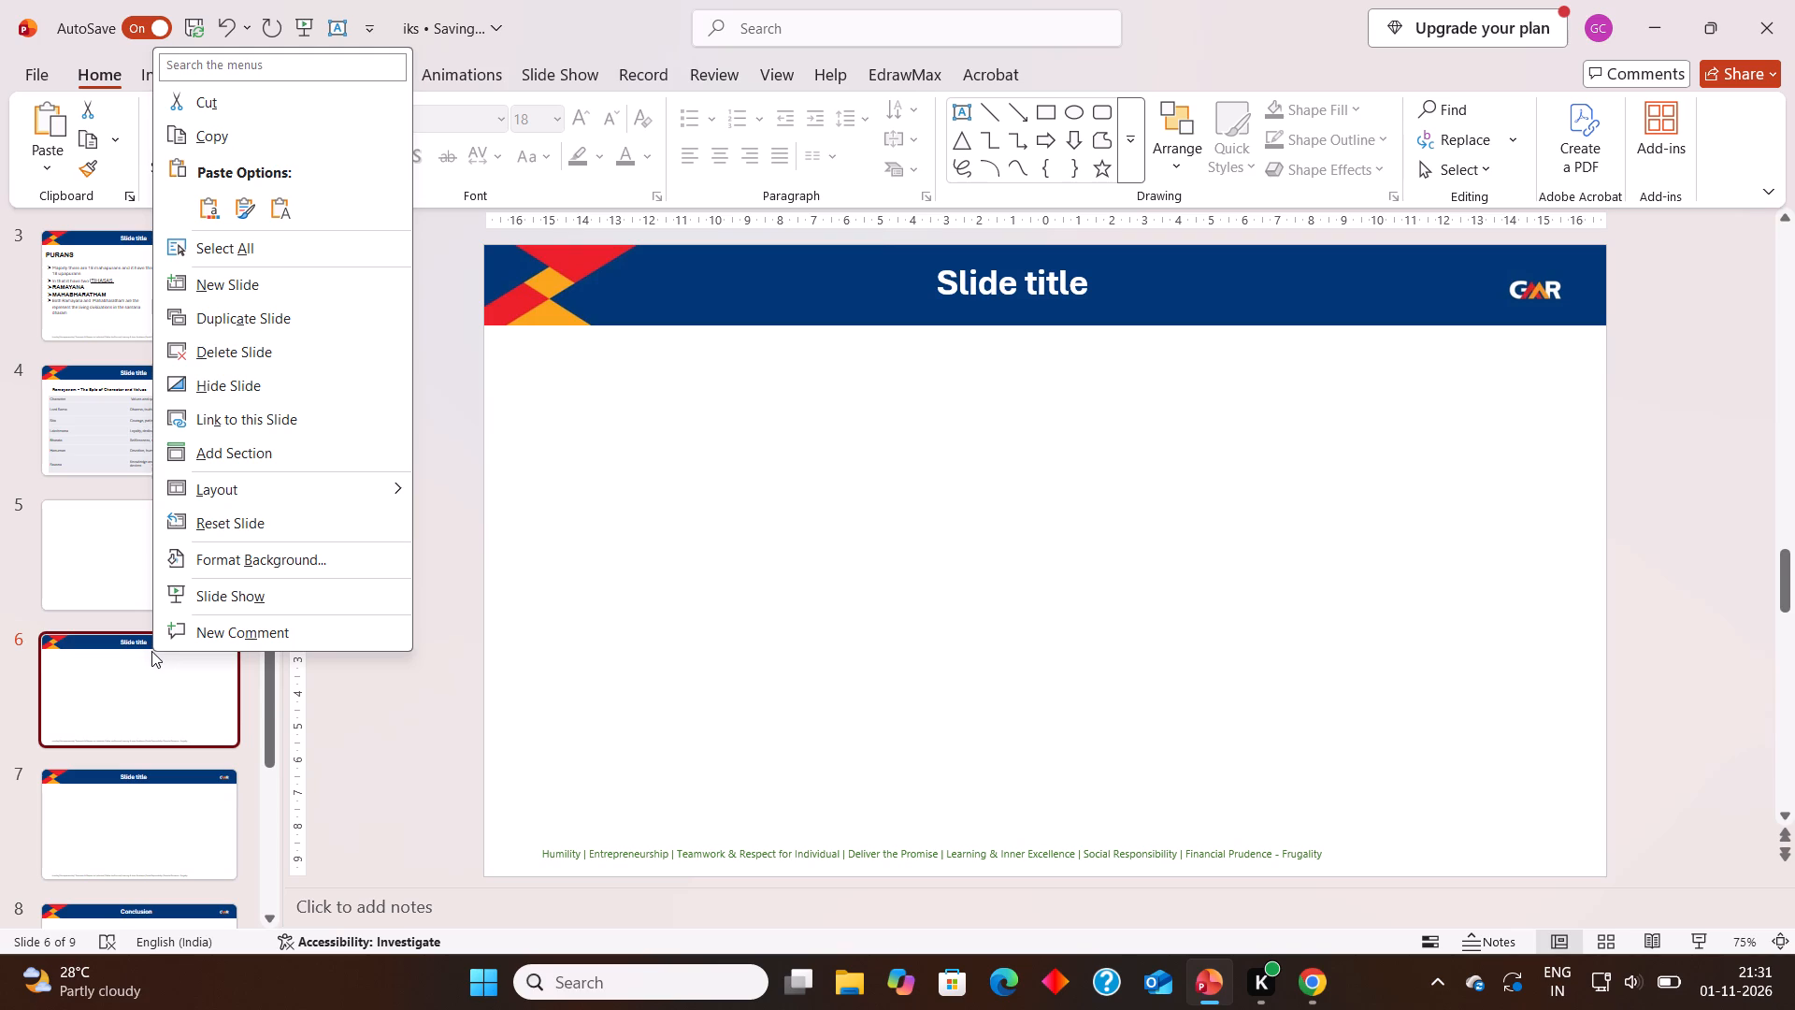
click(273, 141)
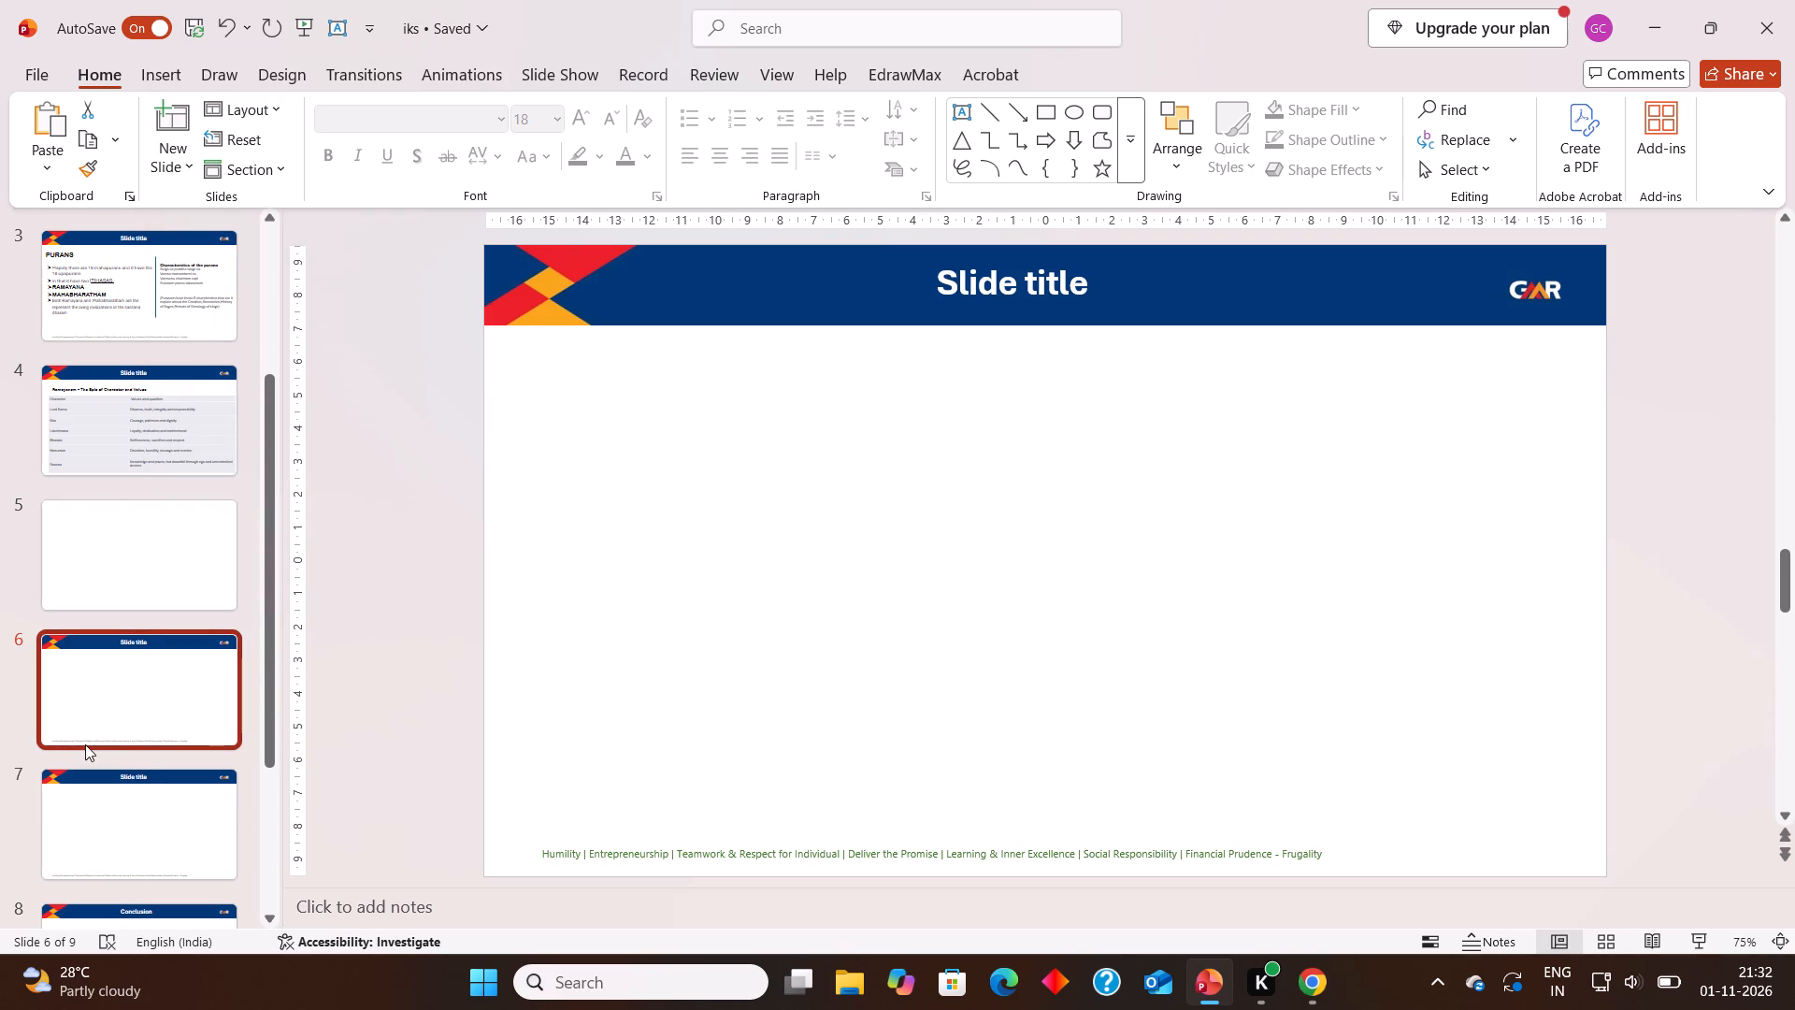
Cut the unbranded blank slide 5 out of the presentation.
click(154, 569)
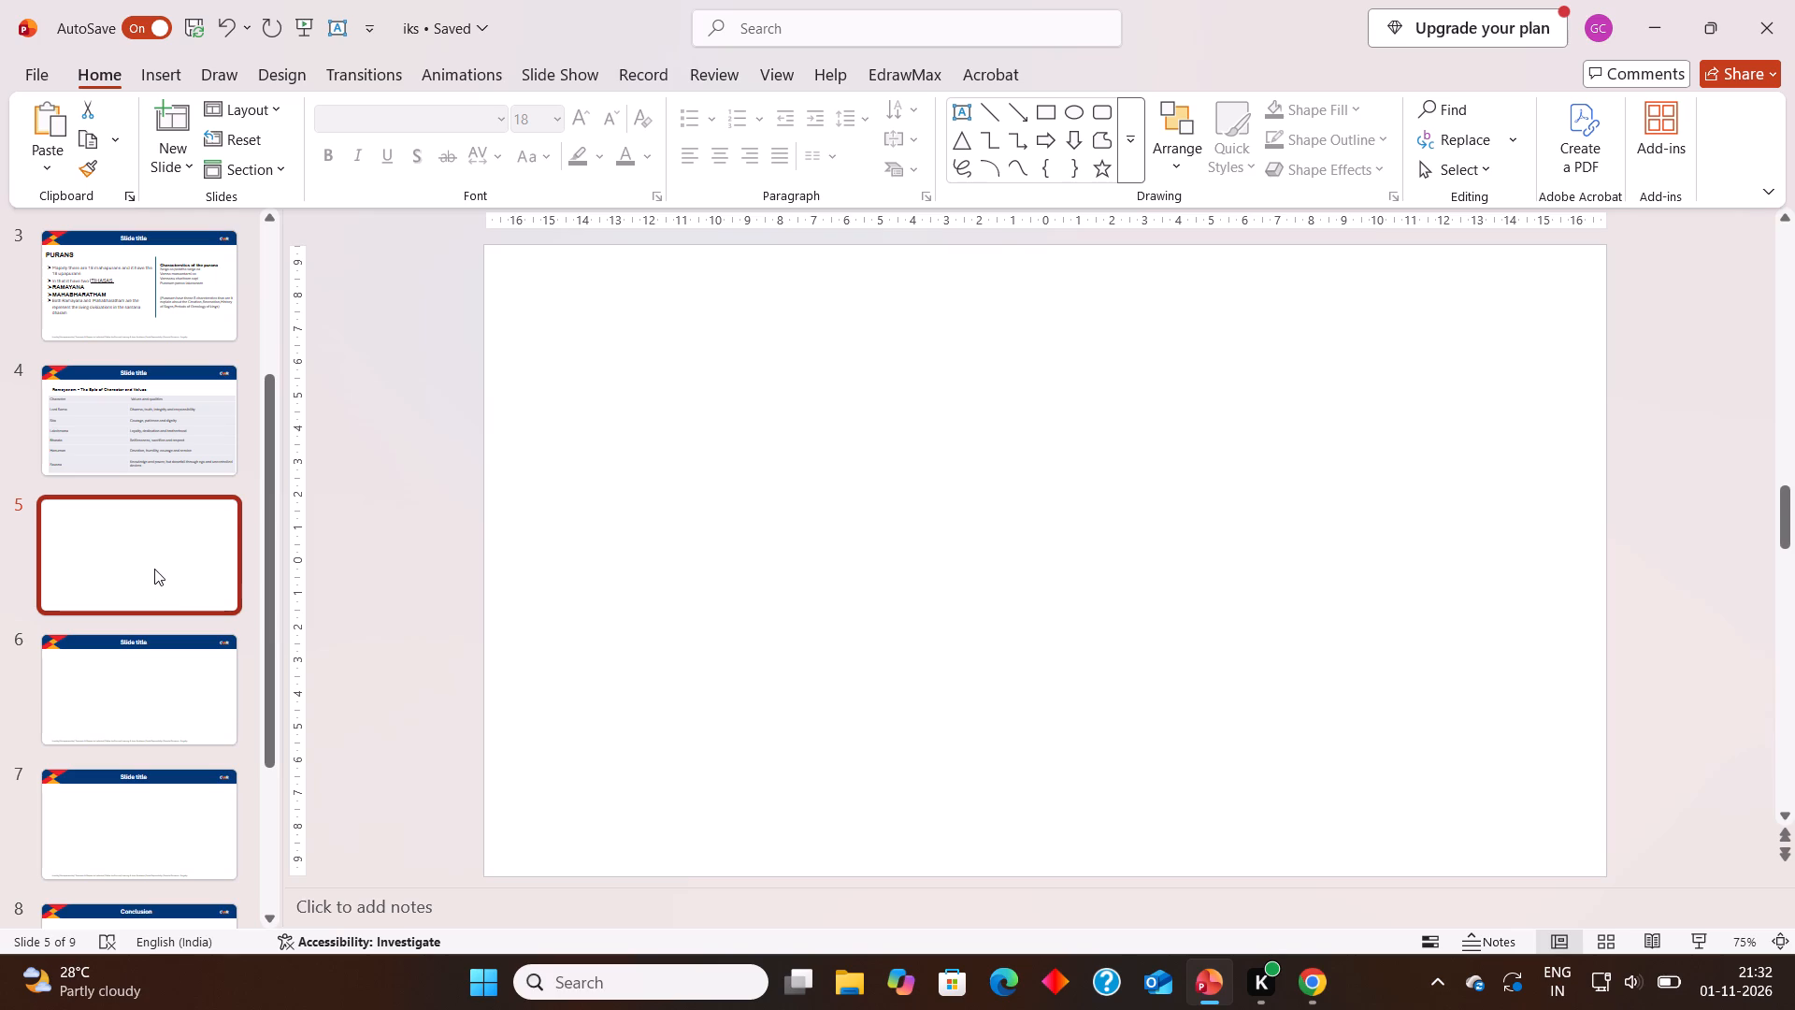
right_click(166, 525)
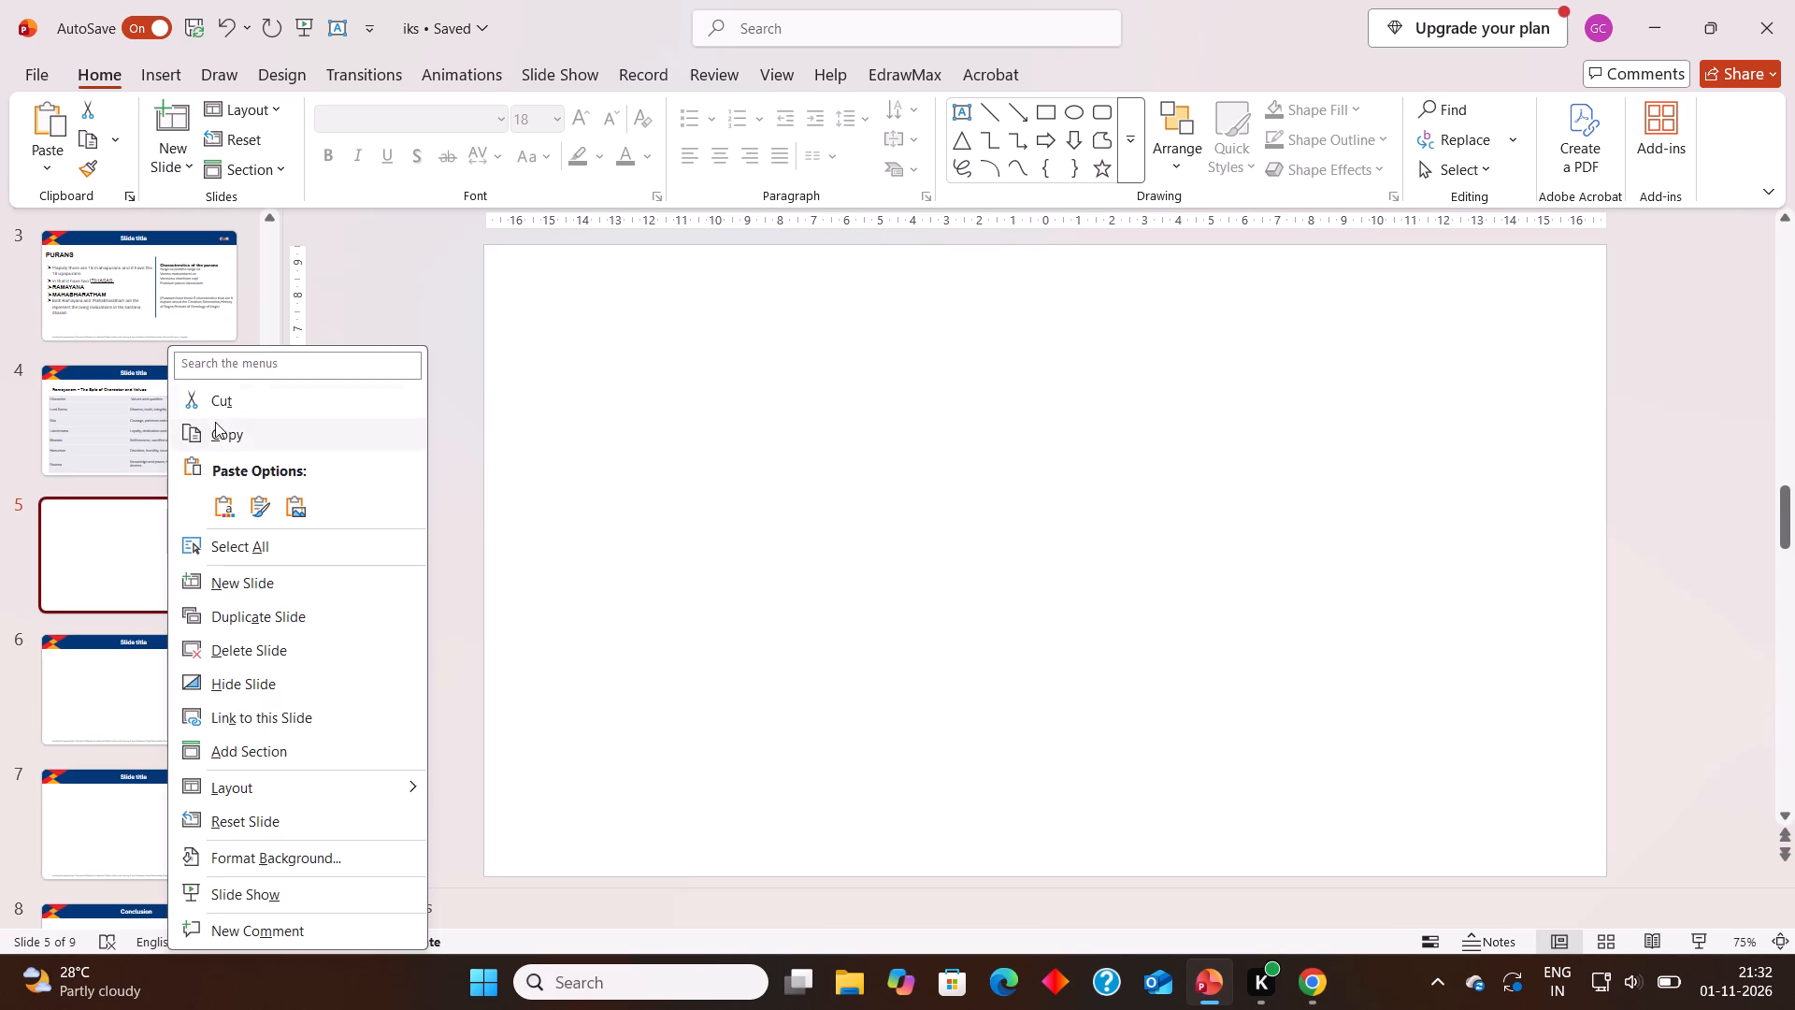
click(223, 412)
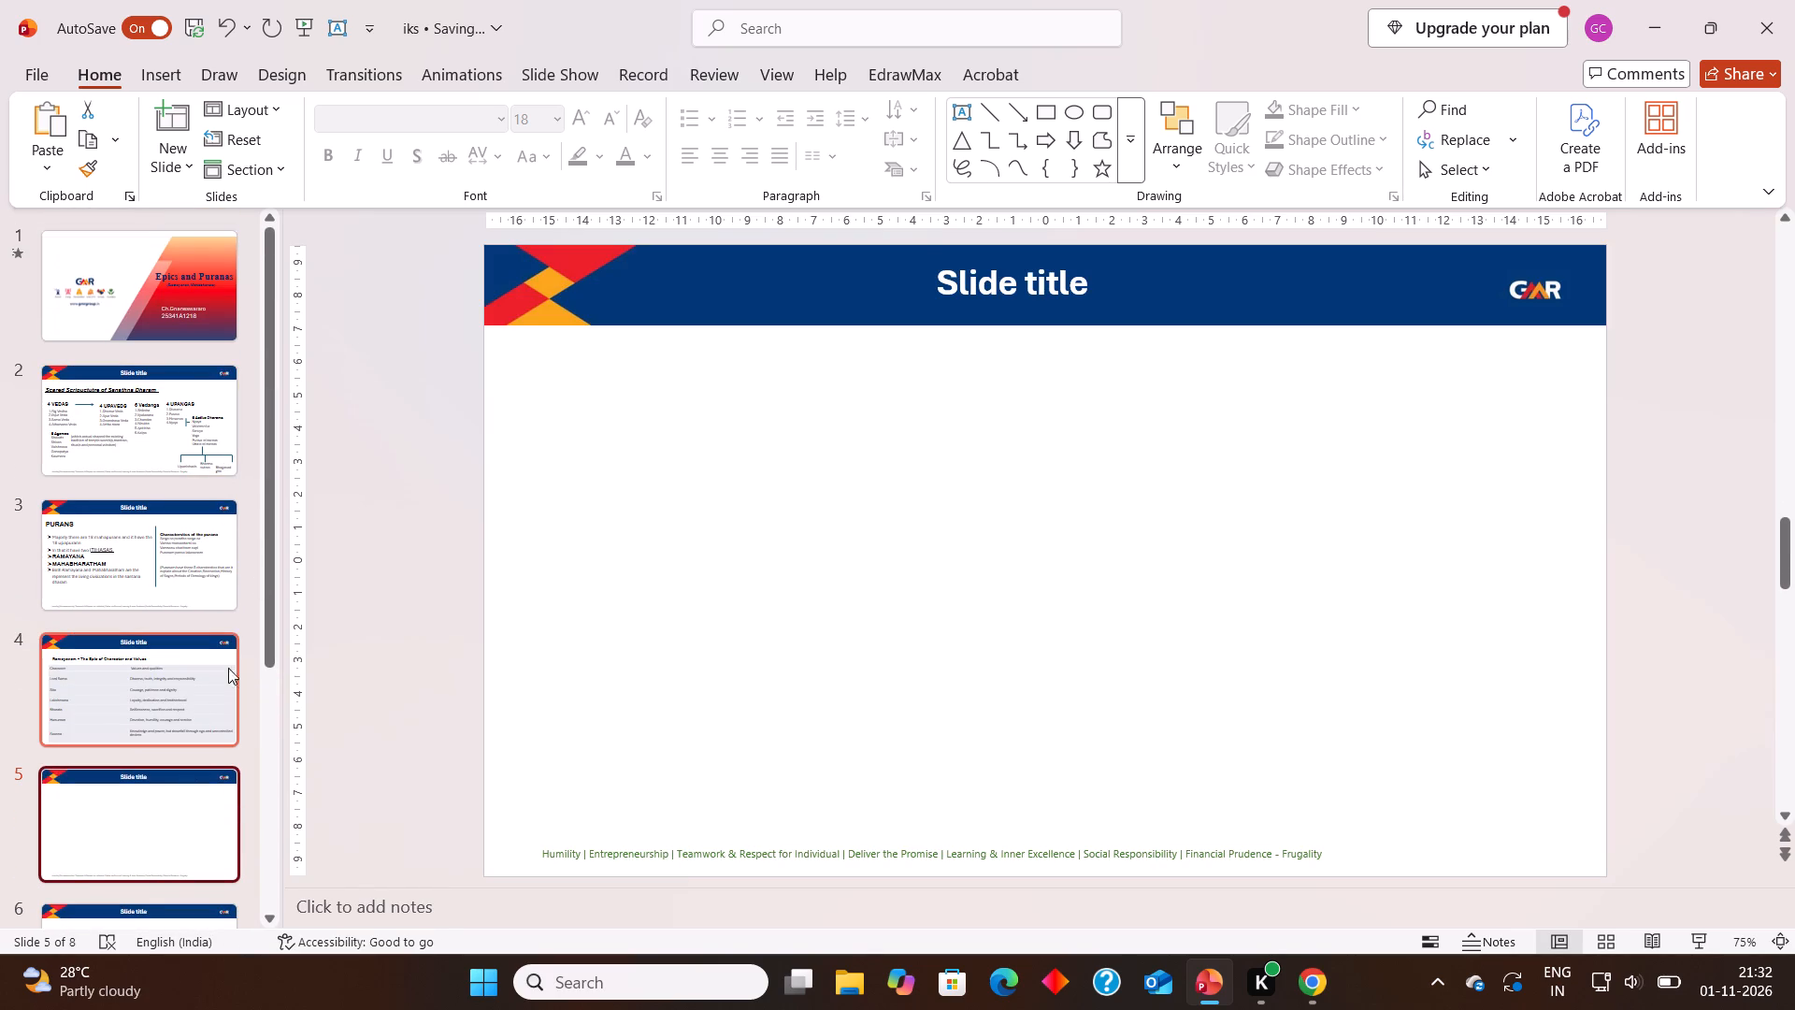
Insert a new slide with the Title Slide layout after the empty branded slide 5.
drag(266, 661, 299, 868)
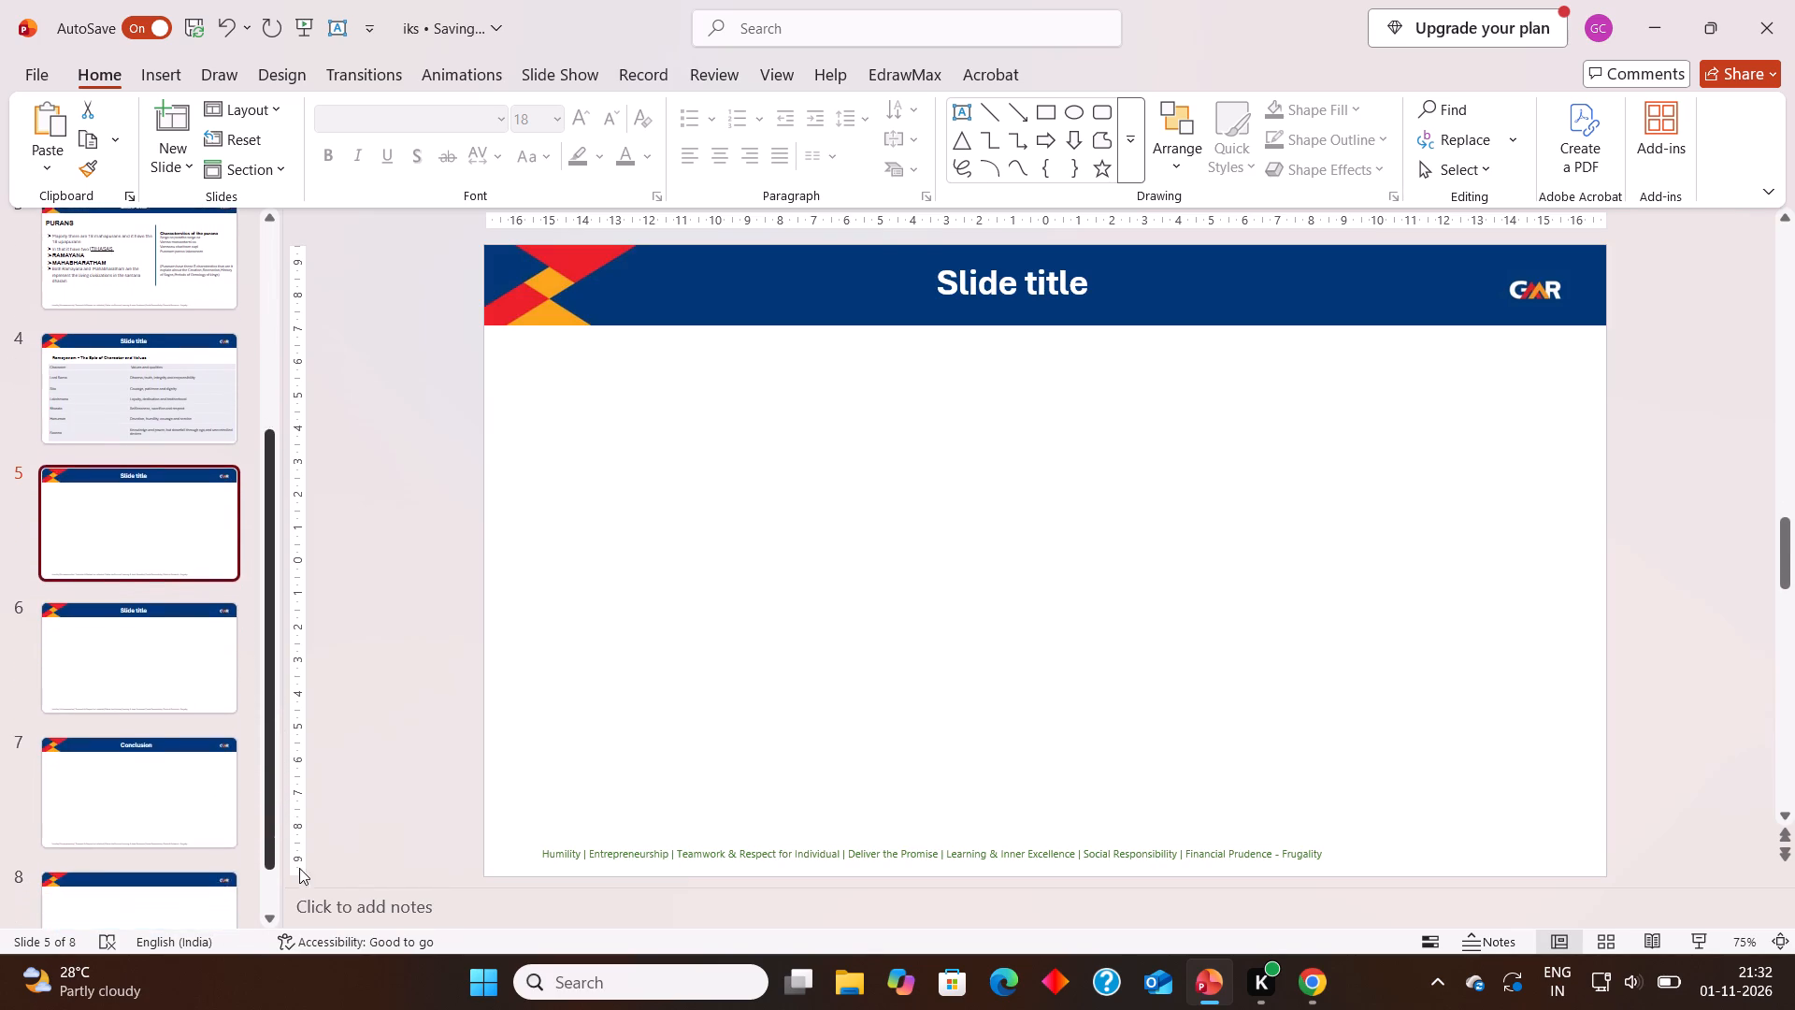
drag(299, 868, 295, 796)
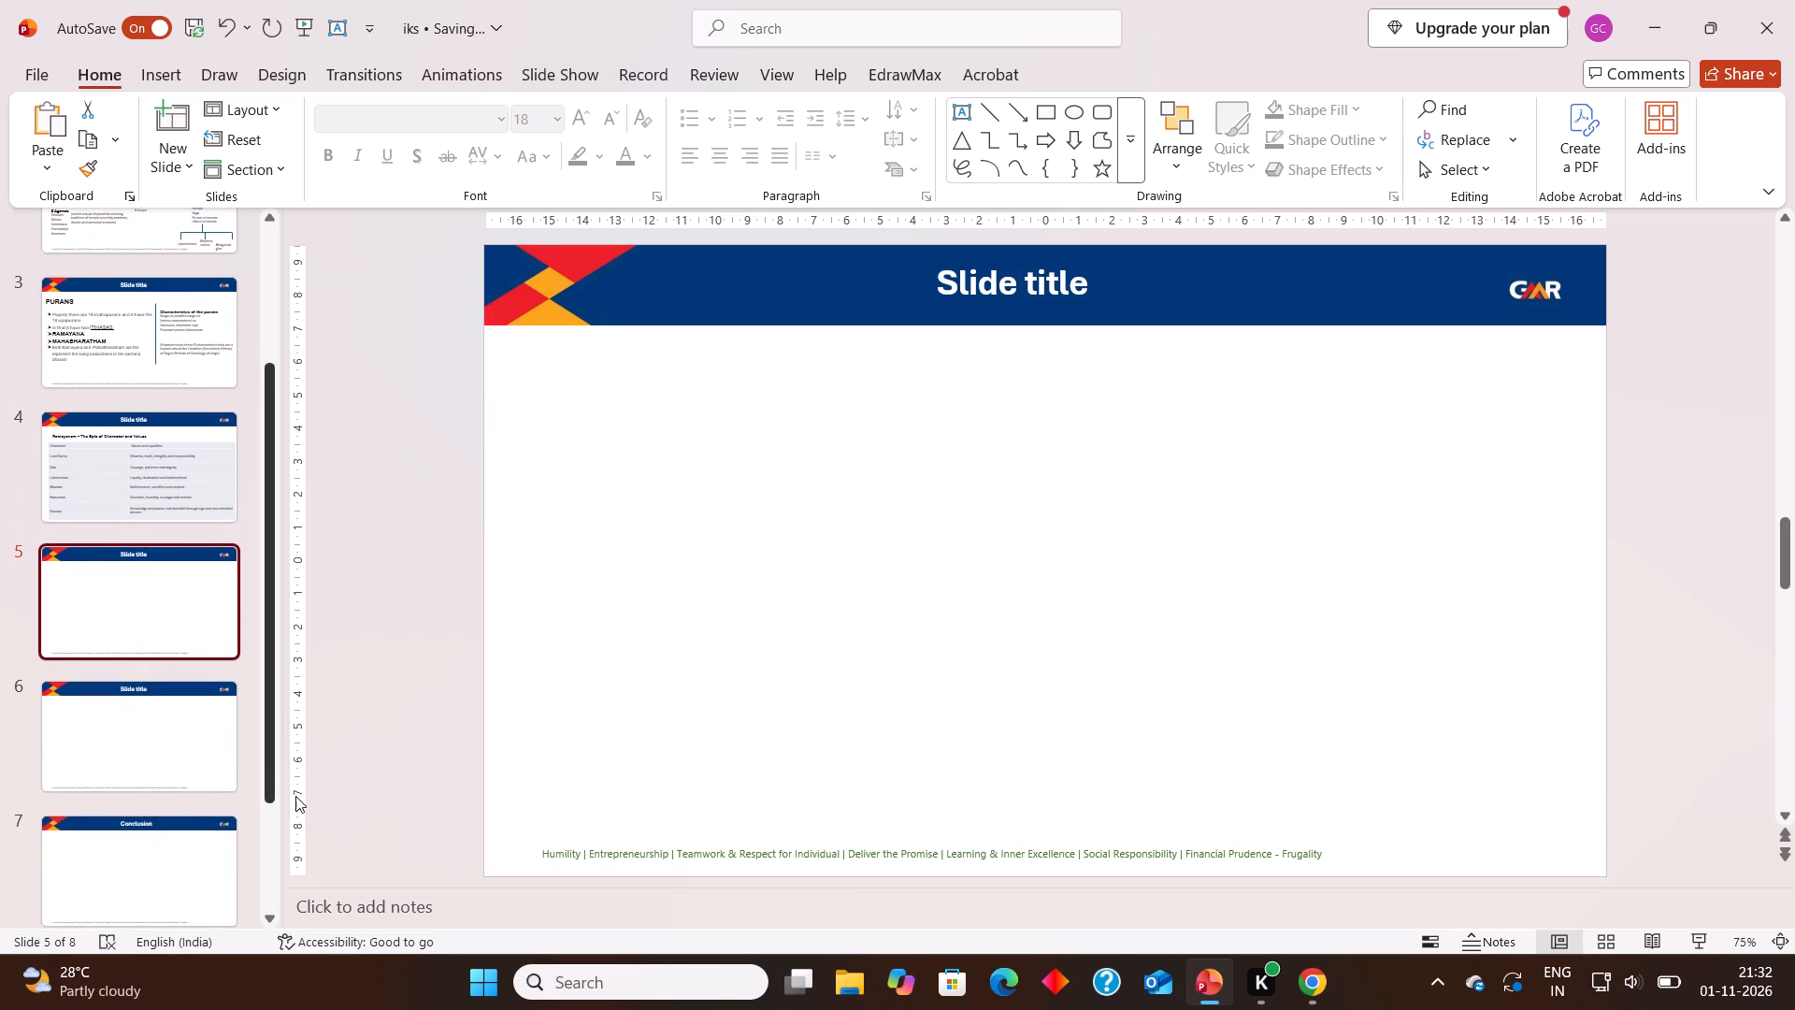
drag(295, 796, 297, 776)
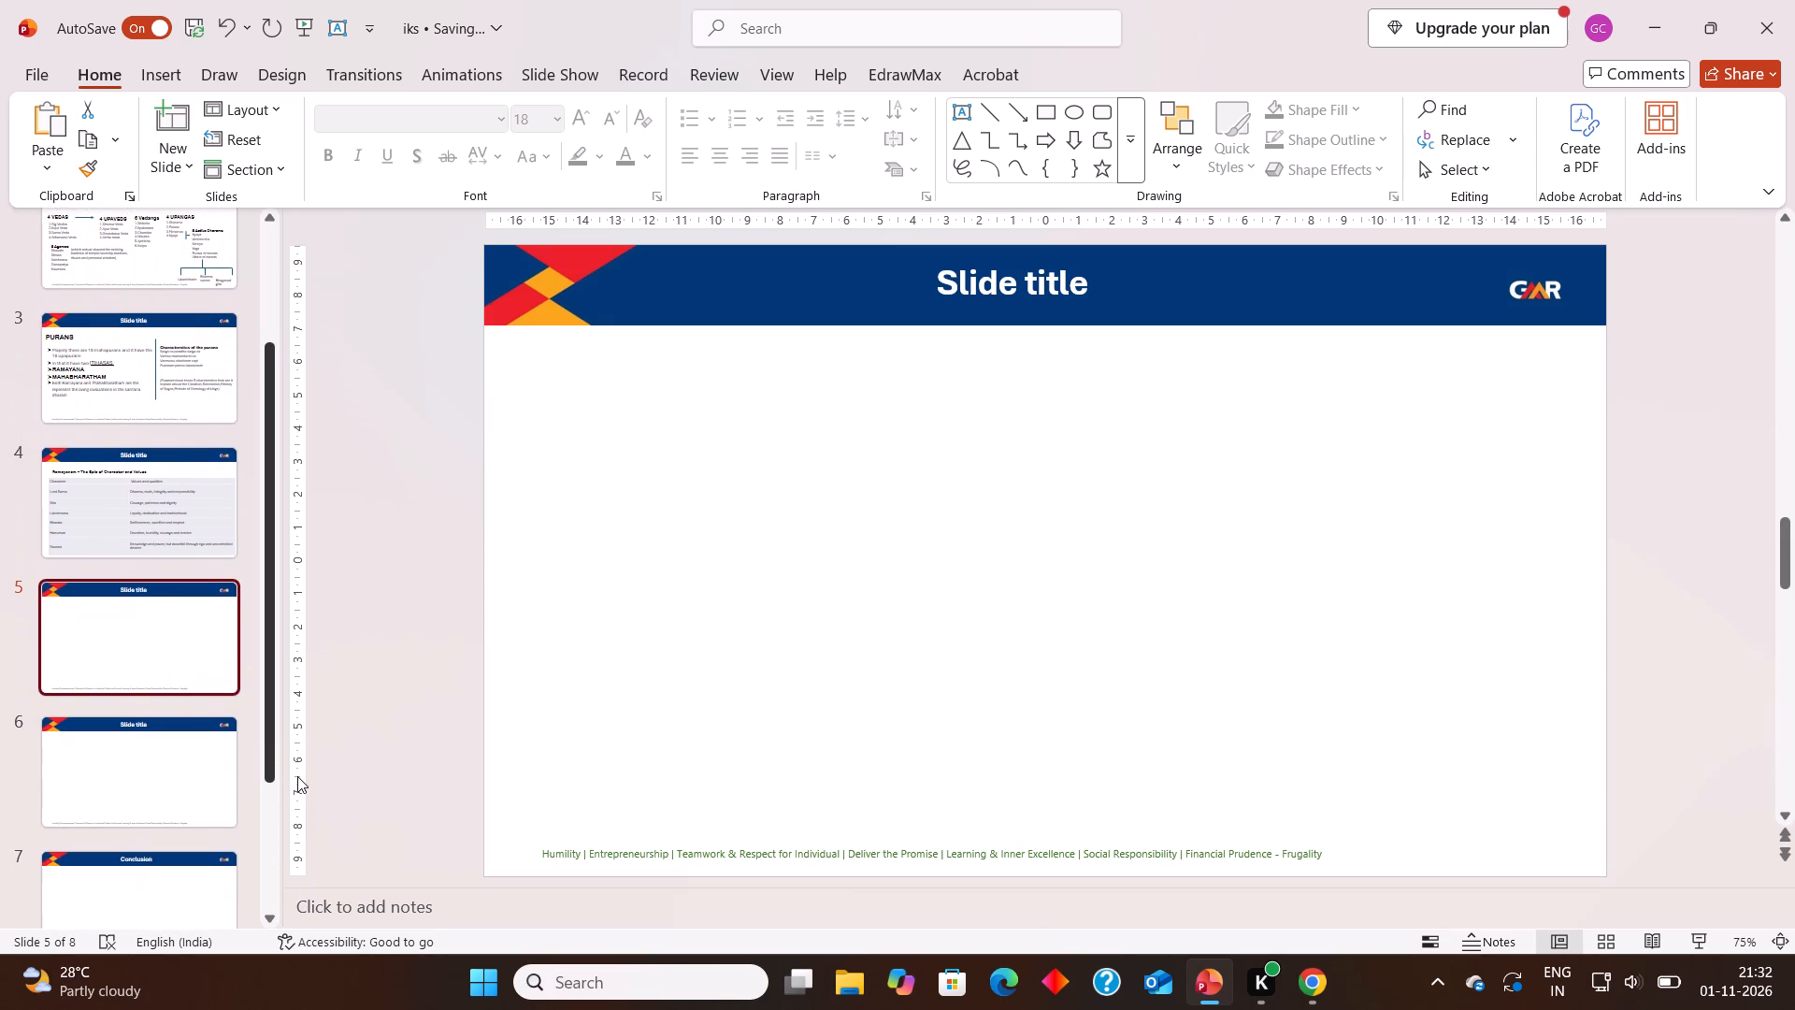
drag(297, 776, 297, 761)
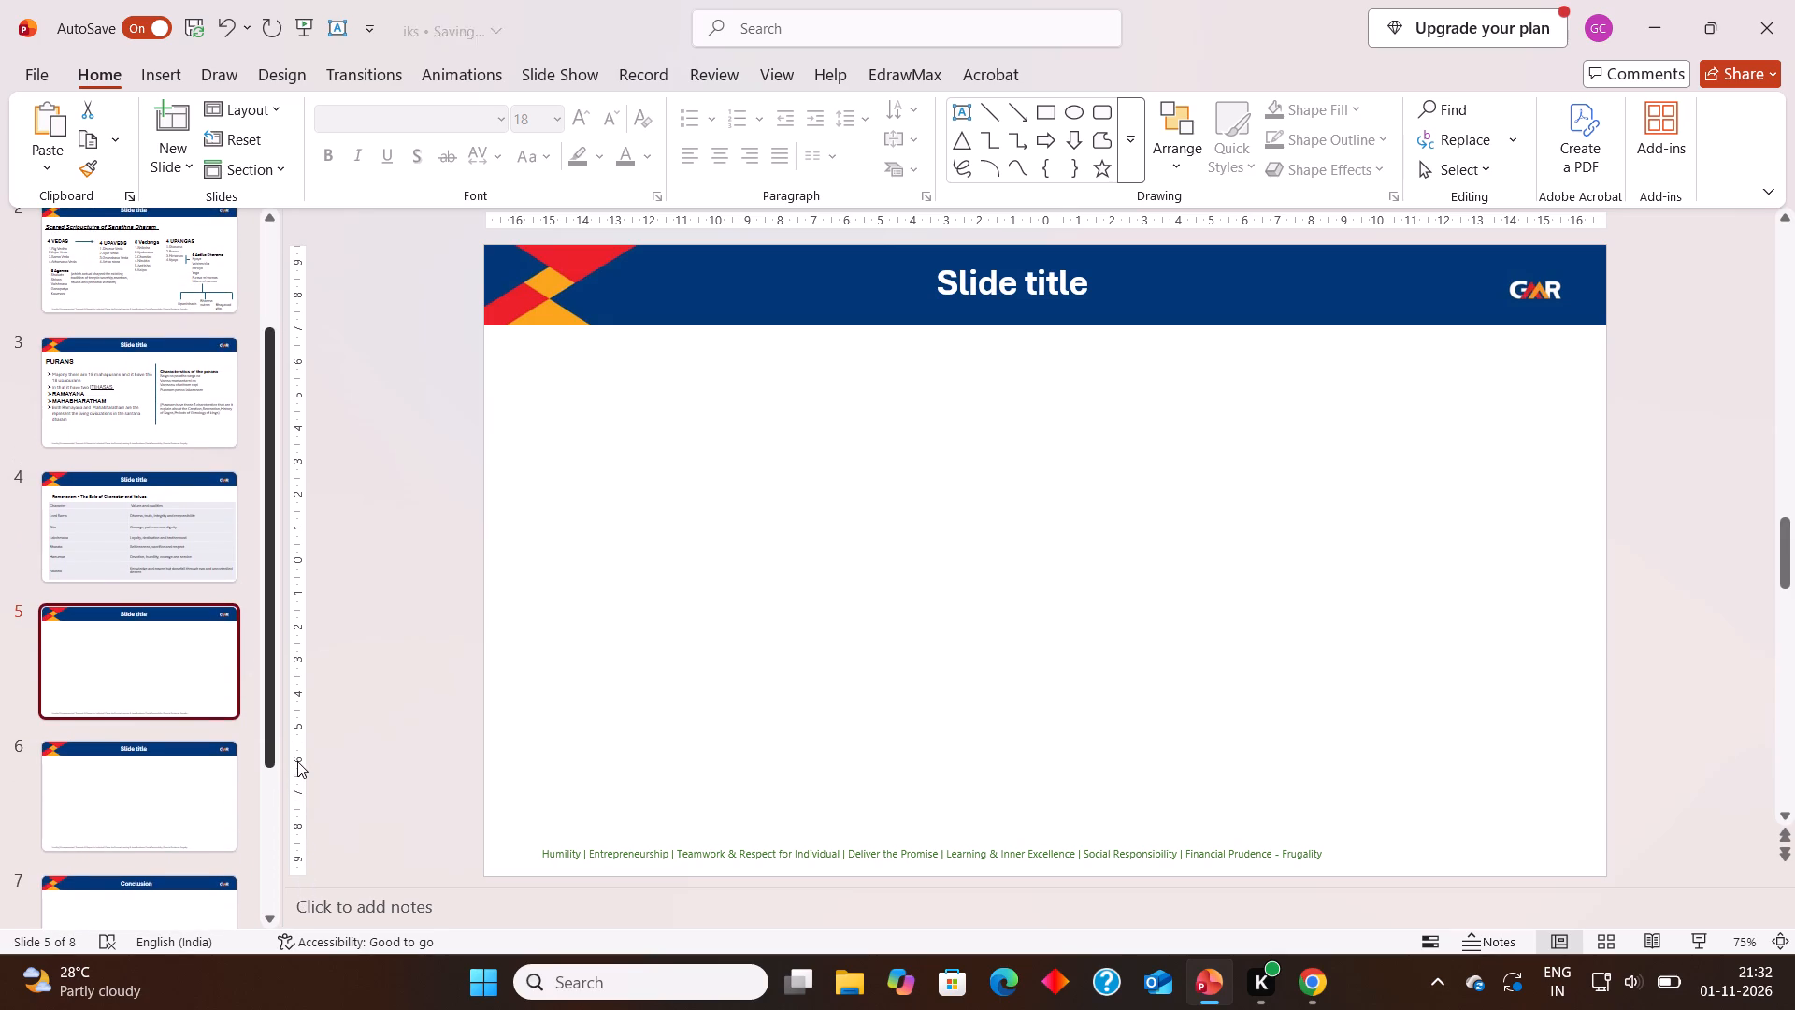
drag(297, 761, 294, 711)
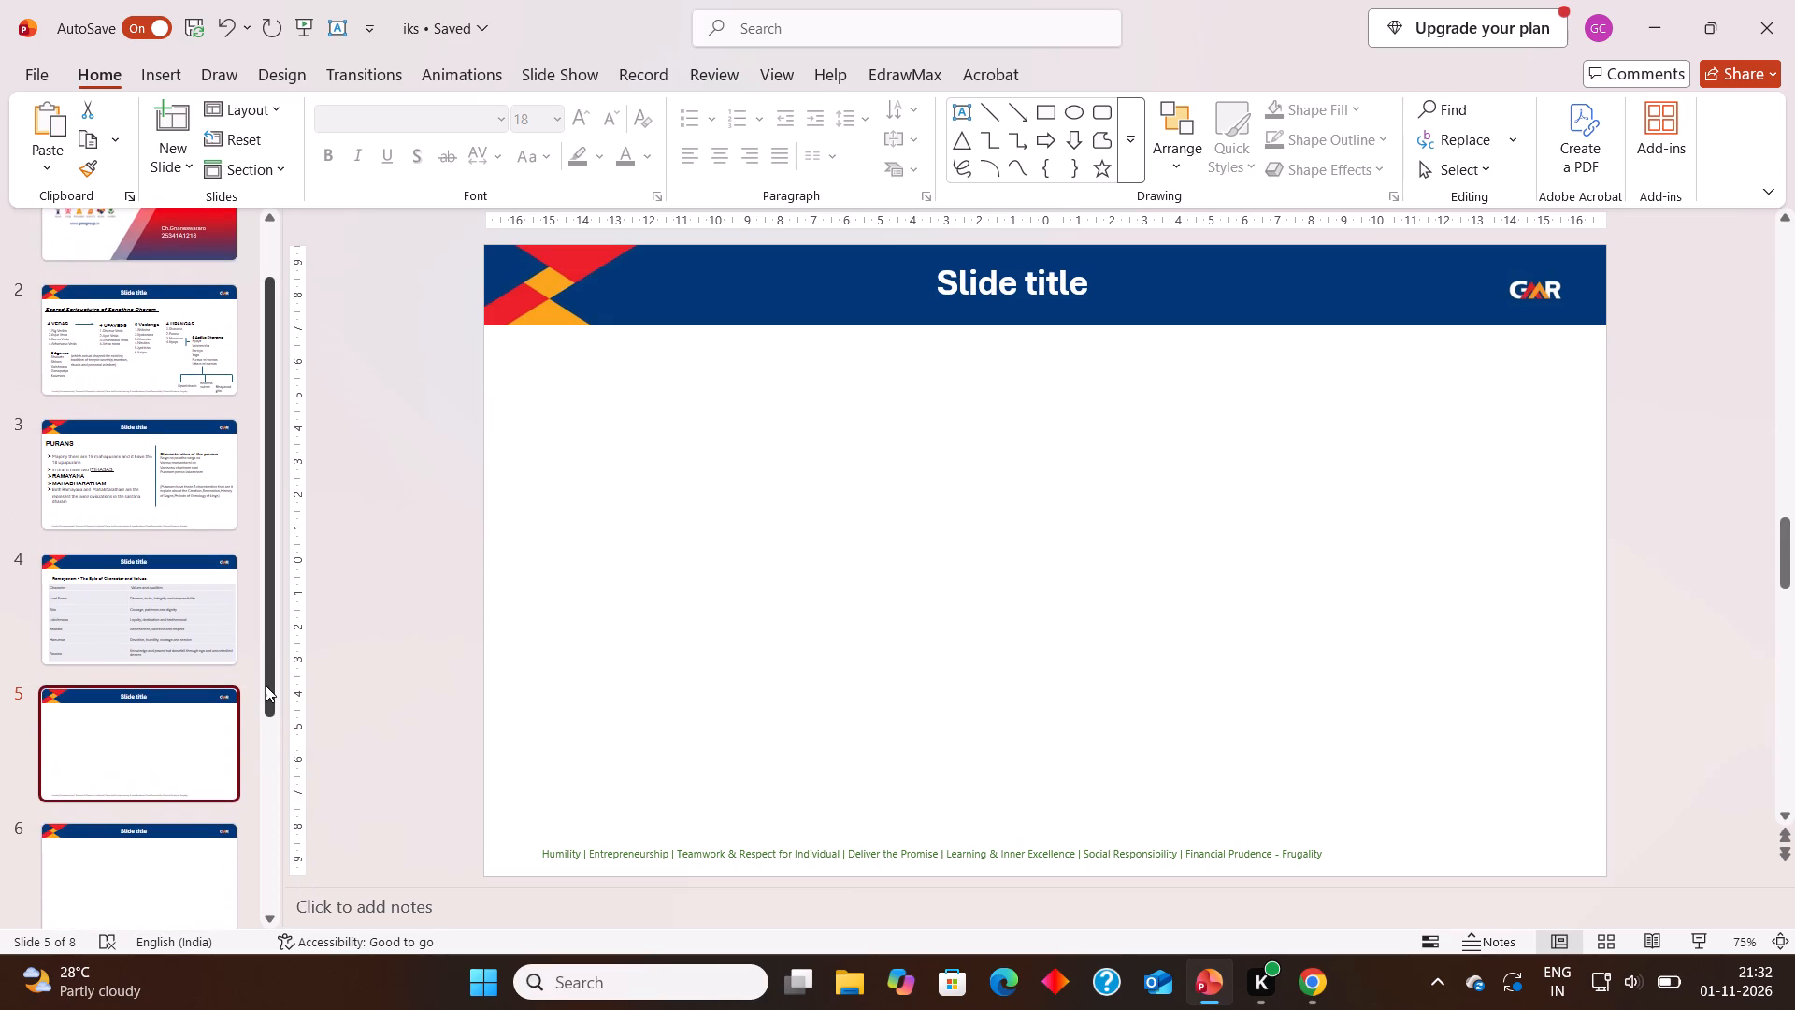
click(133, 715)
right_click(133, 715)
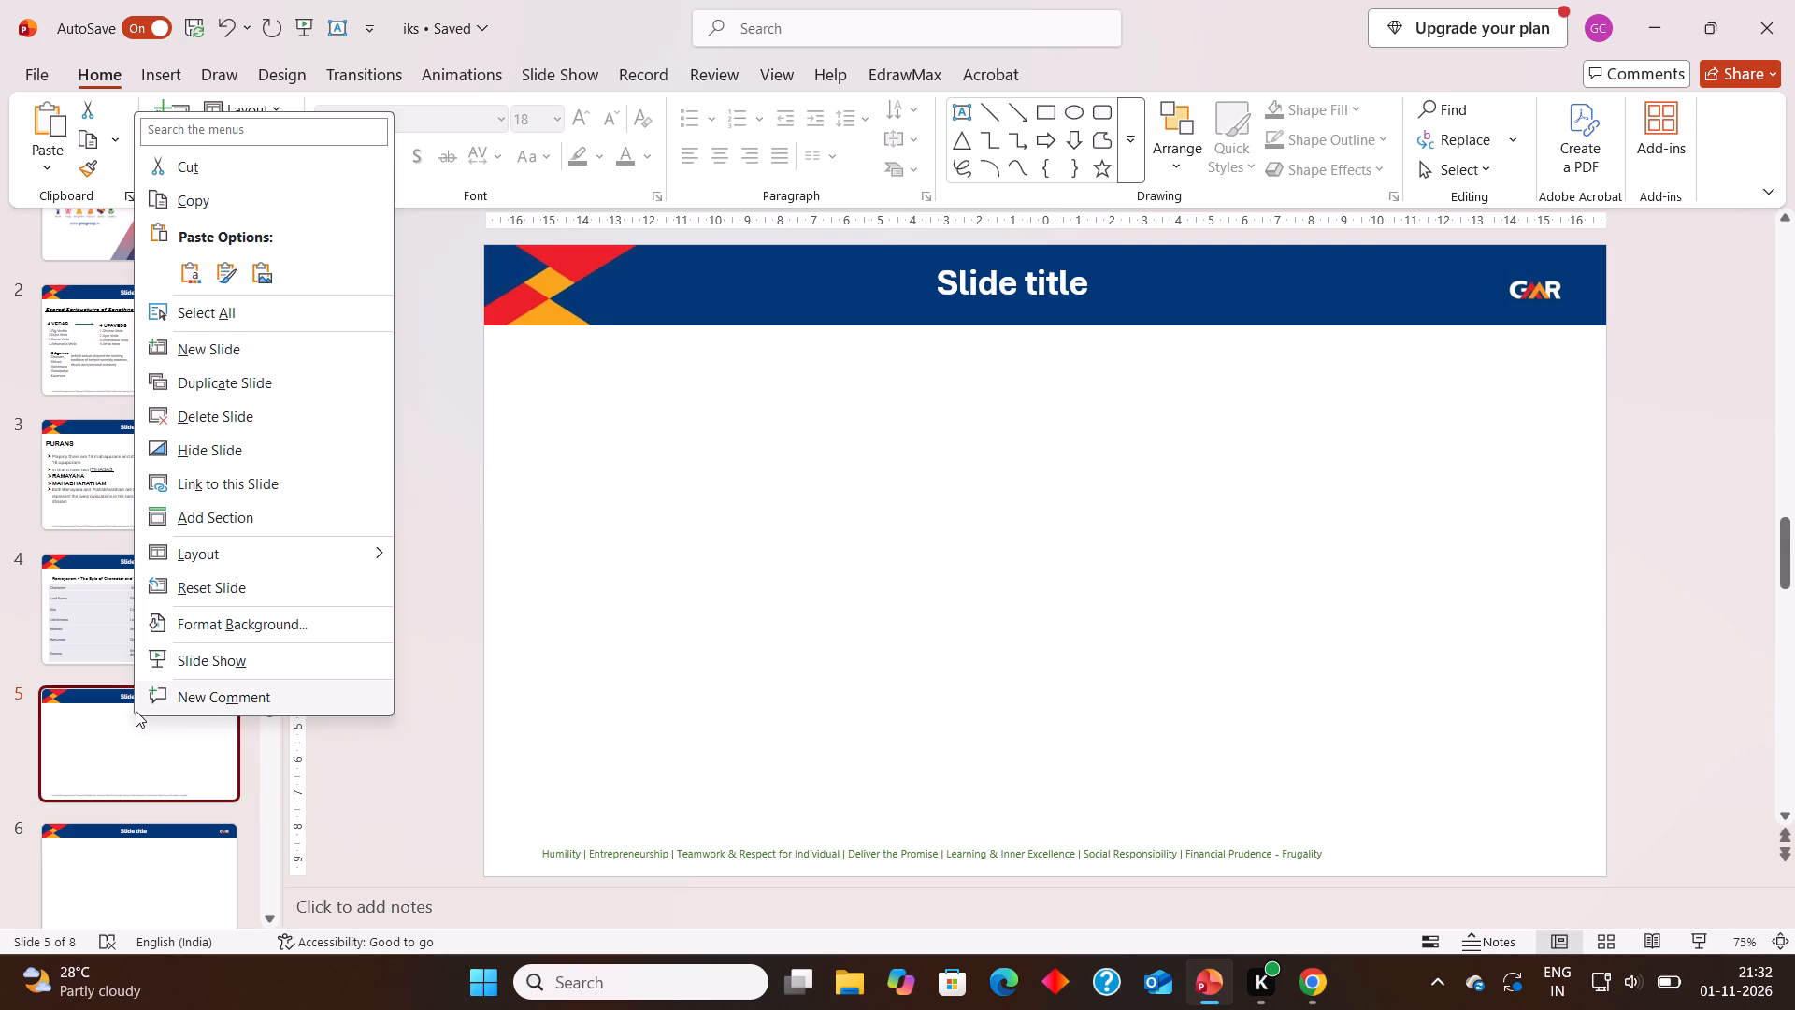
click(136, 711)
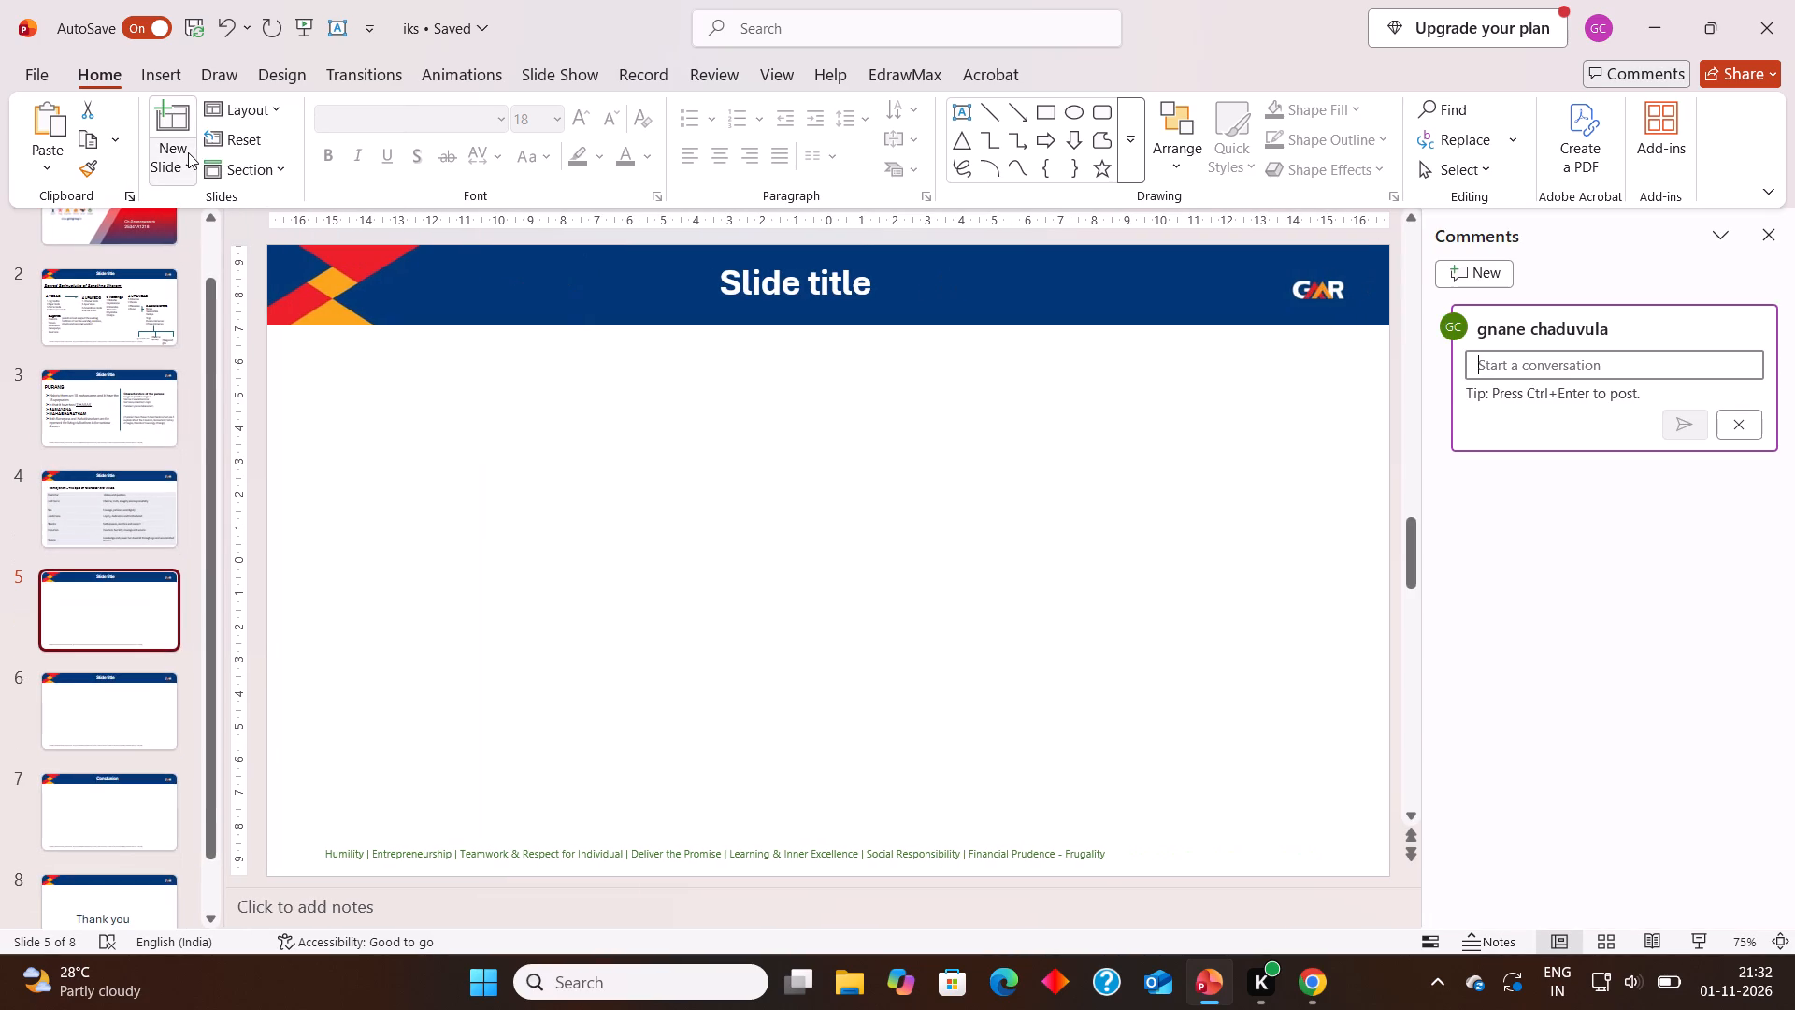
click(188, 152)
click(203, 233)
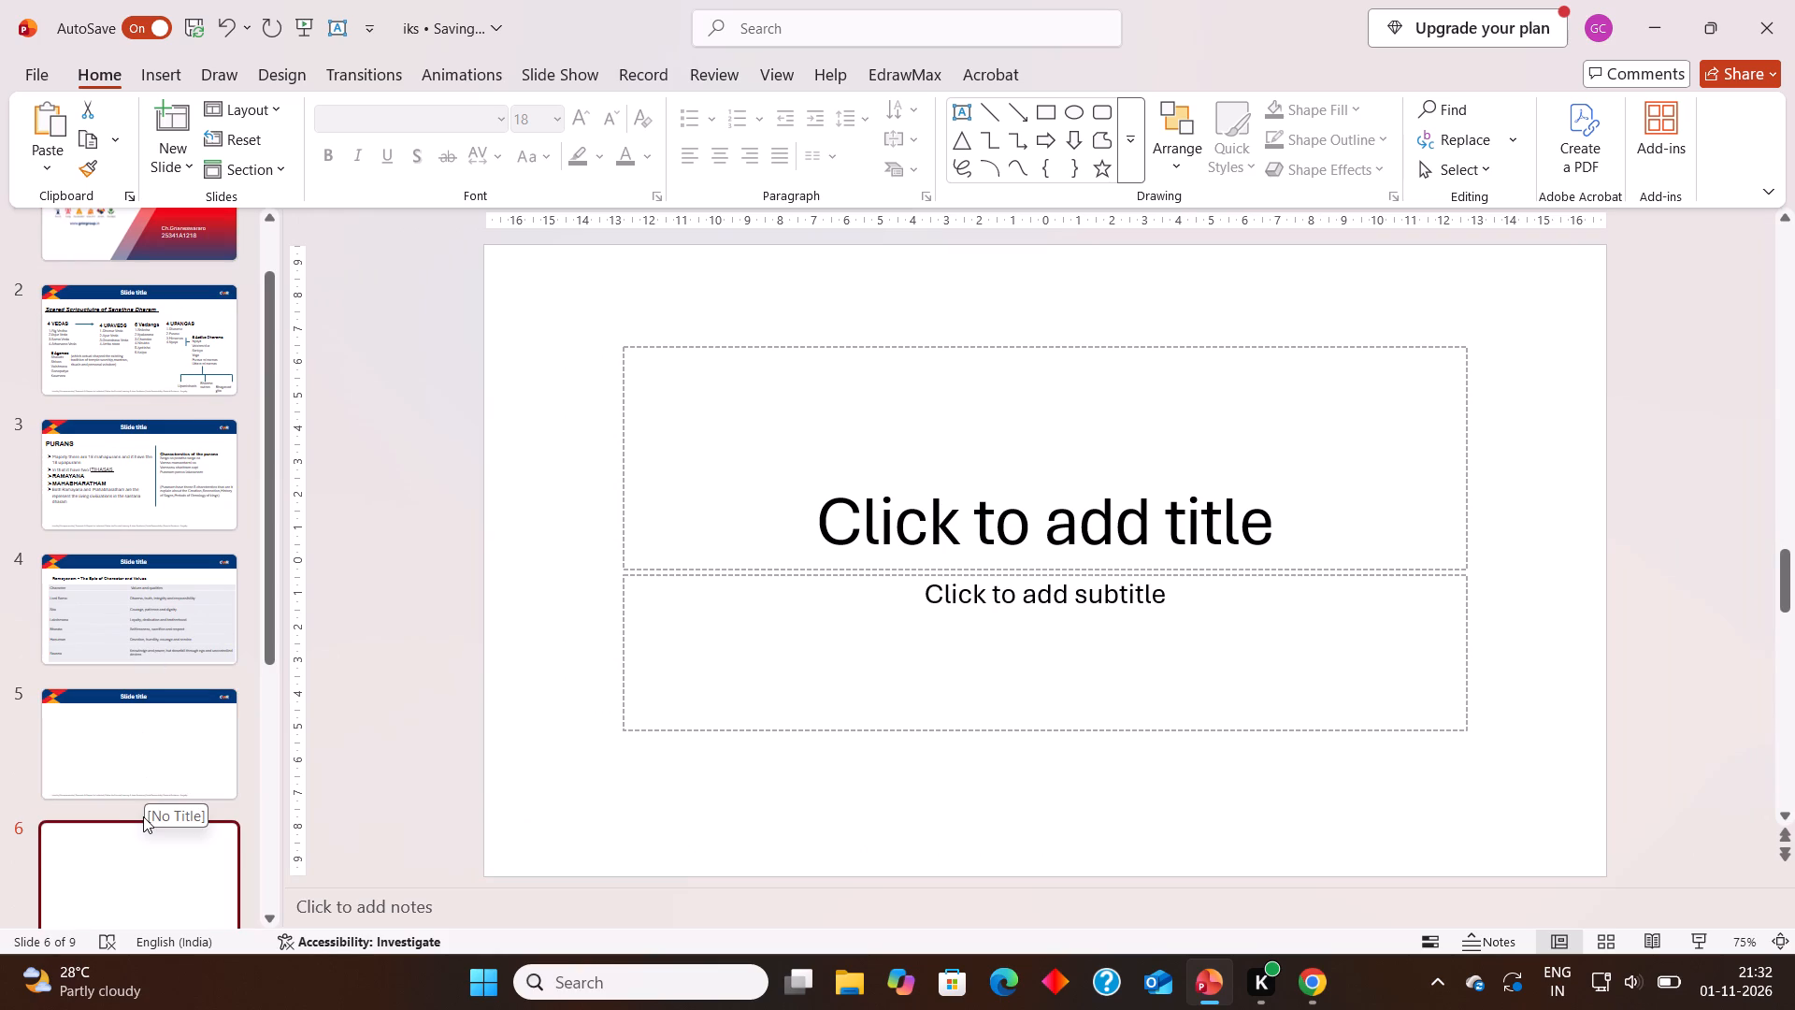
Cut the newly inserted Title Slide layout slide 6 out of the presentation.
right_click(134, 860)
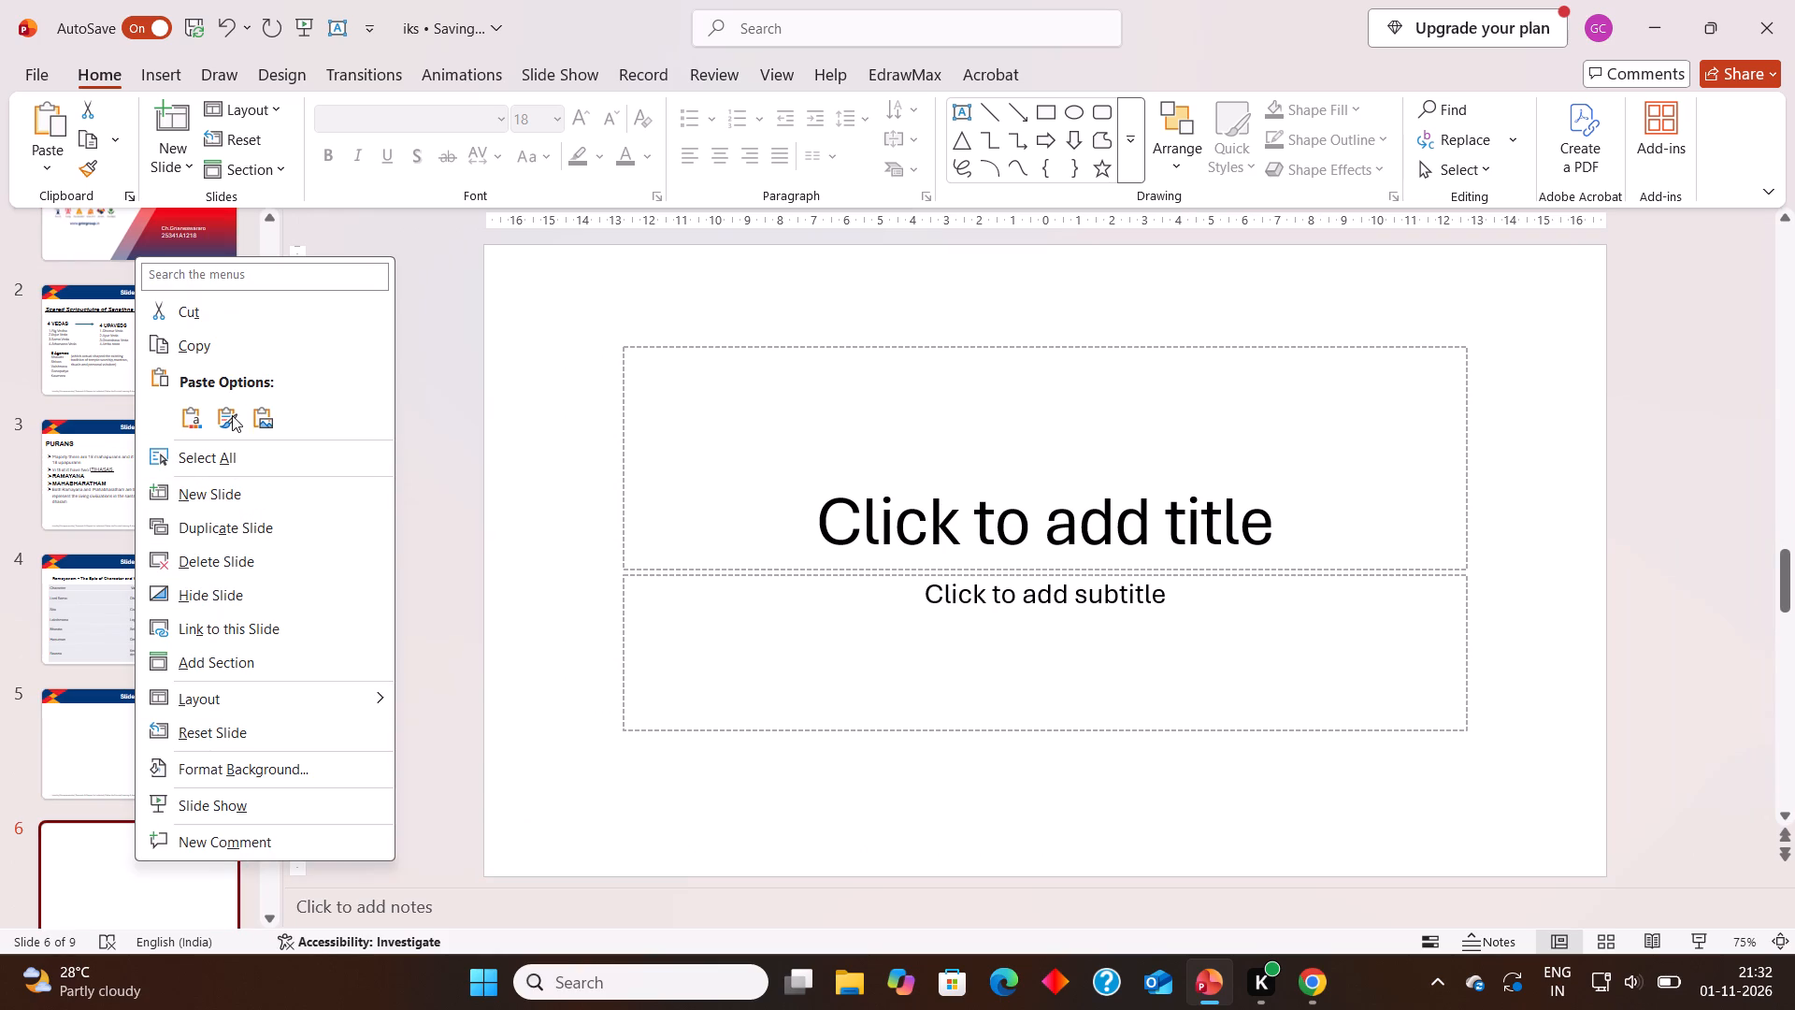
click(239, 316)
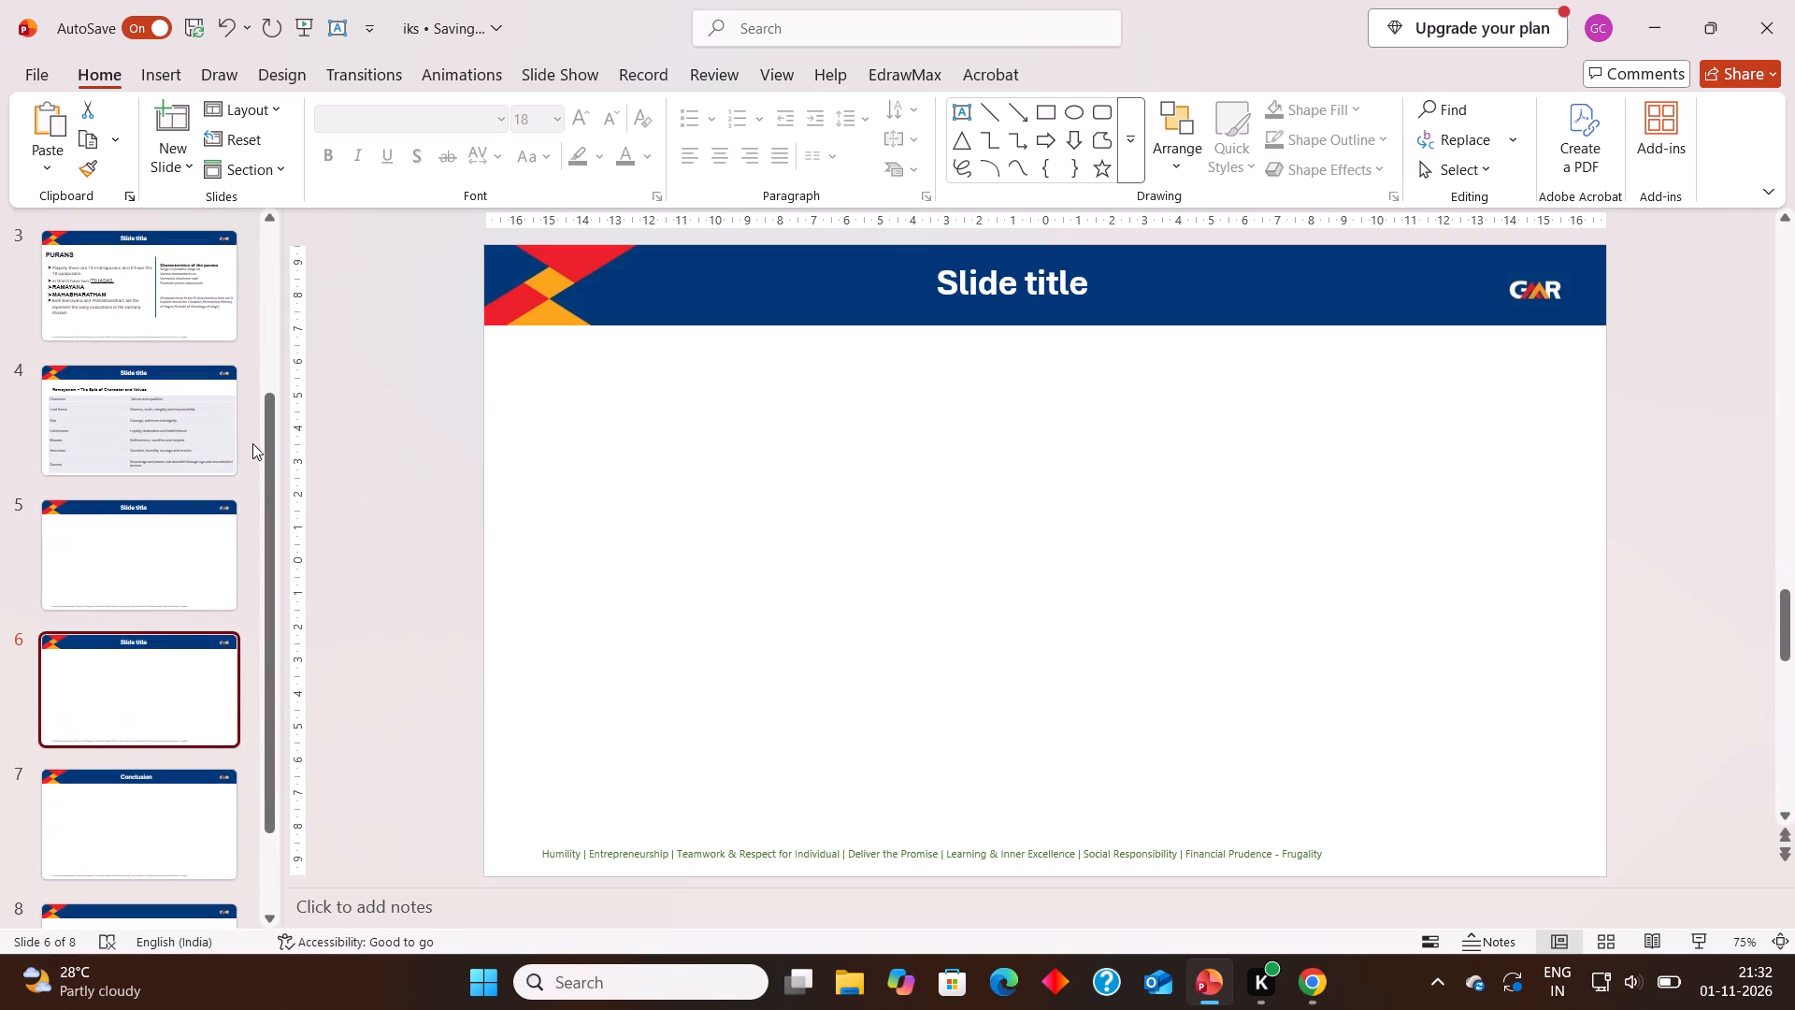
Copy the empty branded slide 5 and paste the copy directly after it.
drag(268, 481, 258, 296)
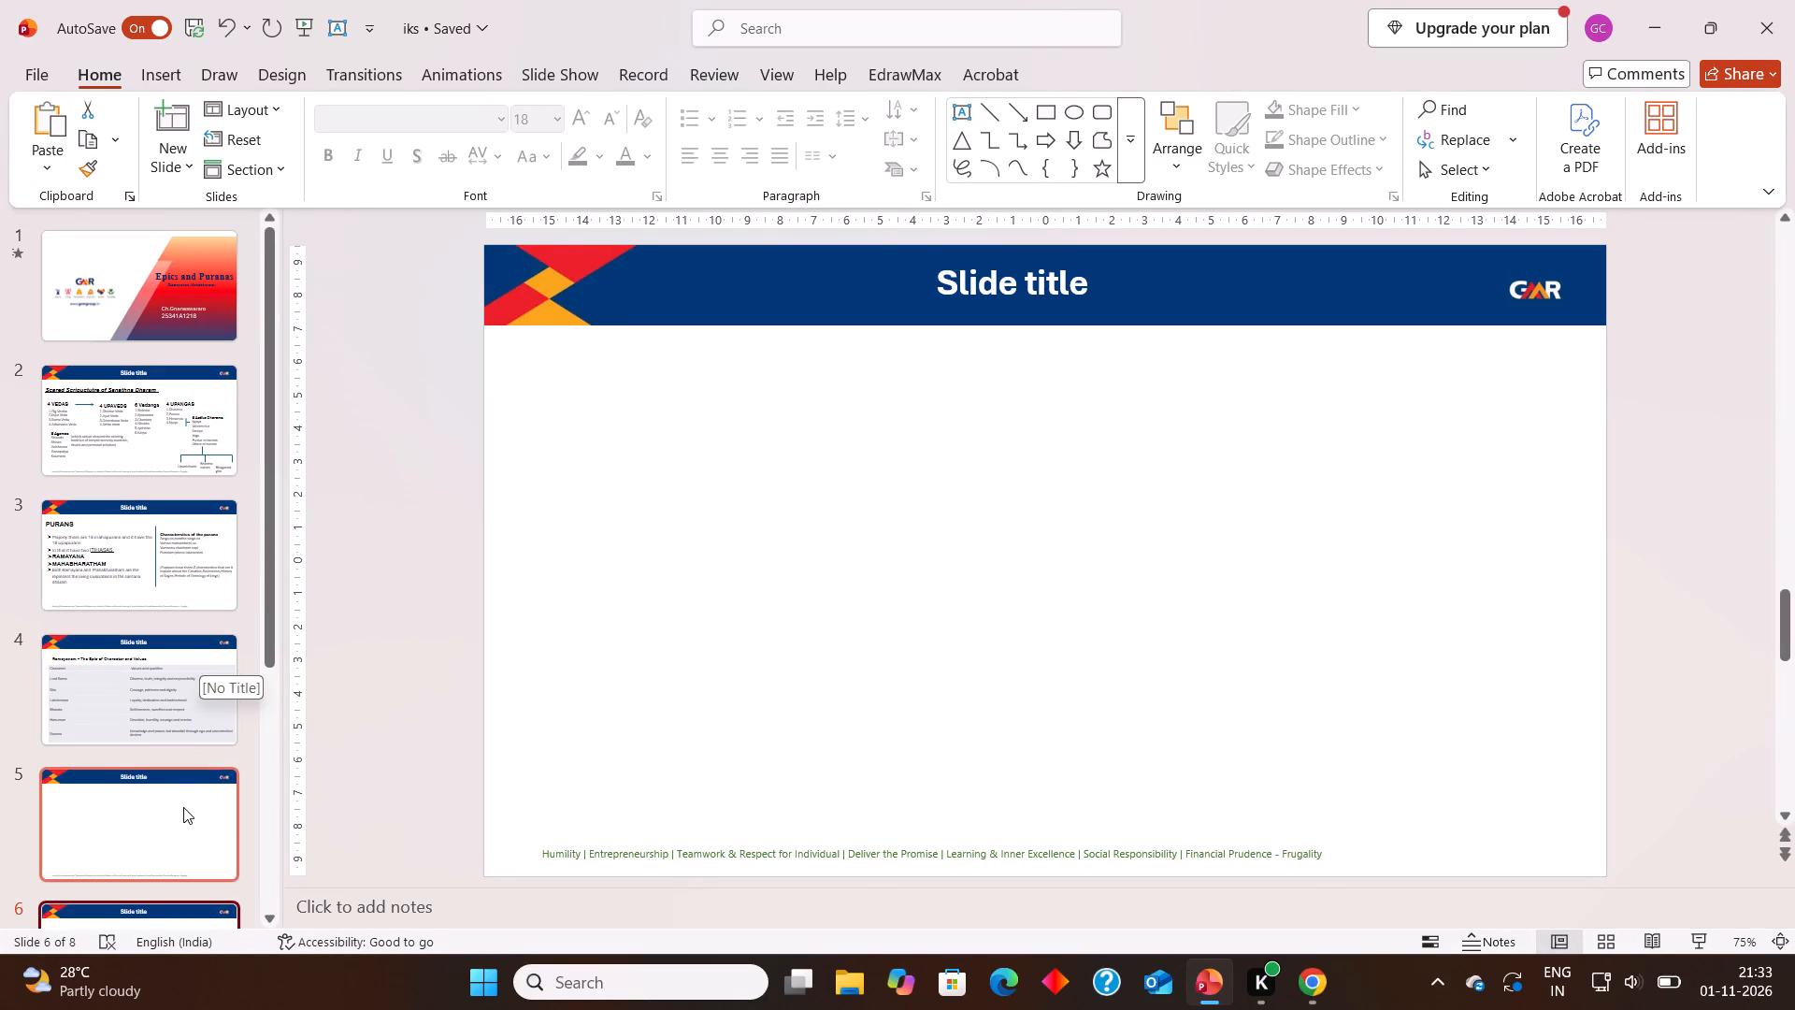
scroll(183, 811, down, 4)
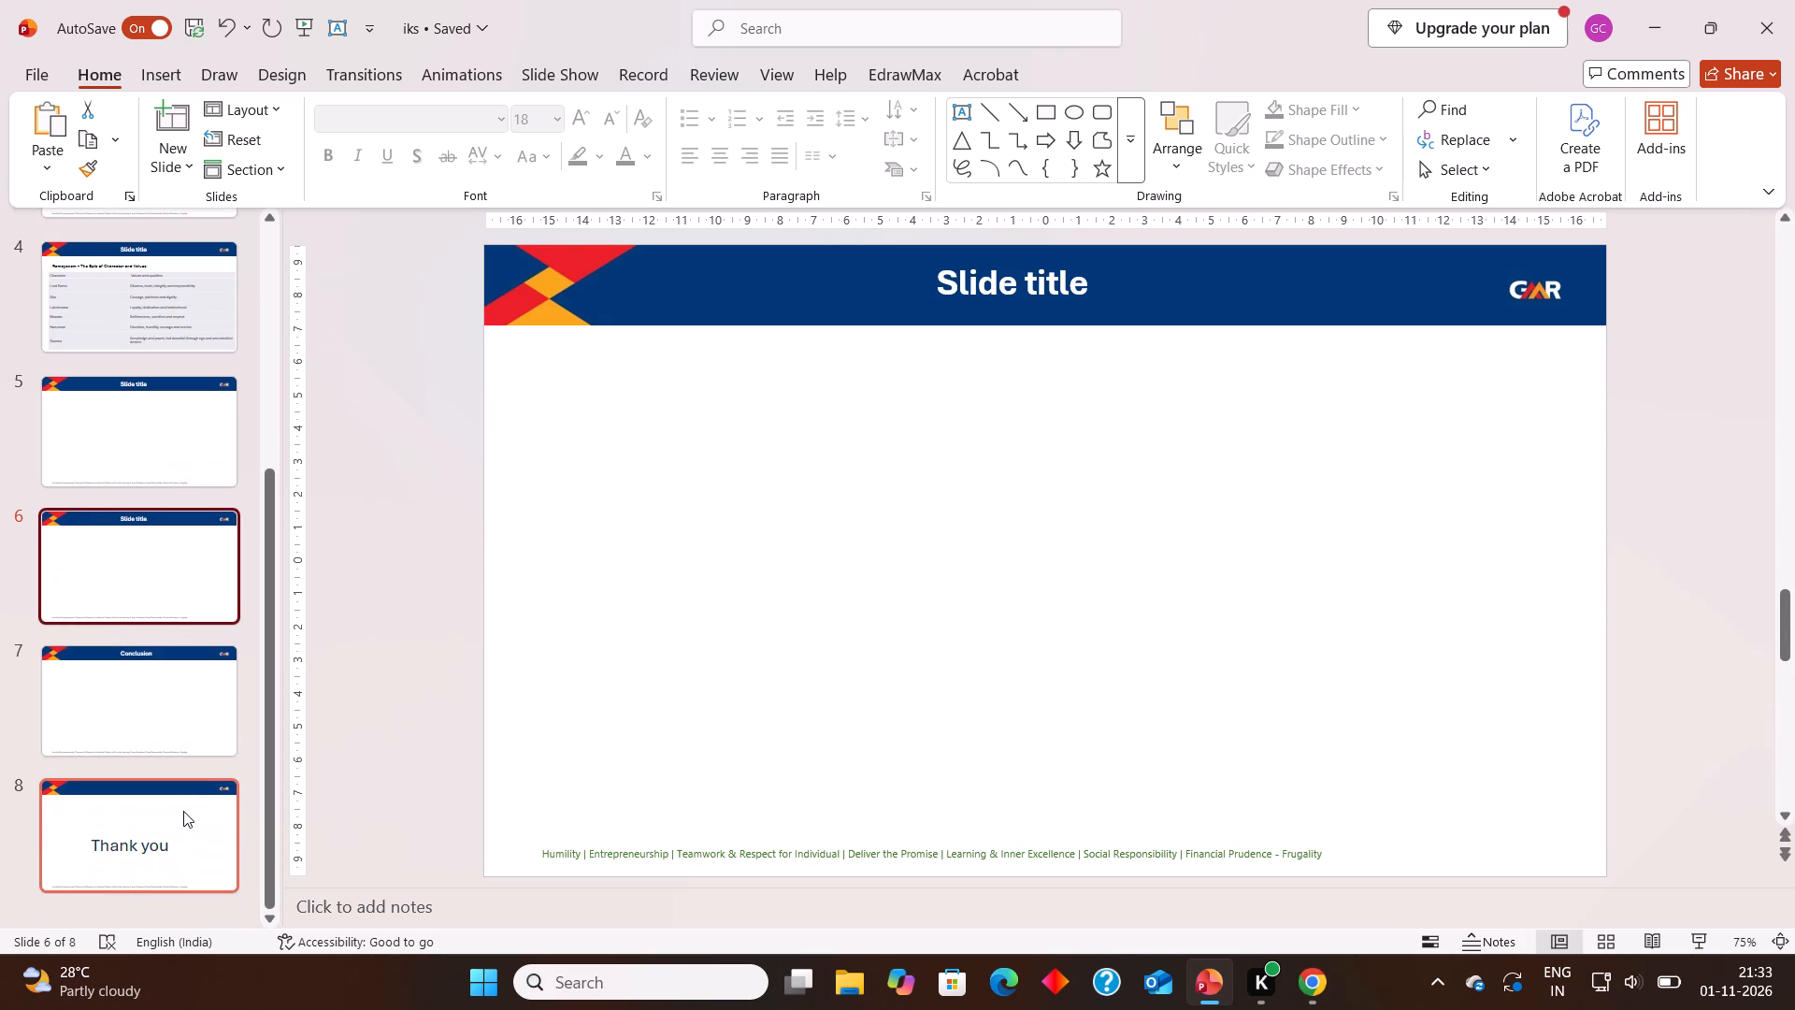
click(130, 461)
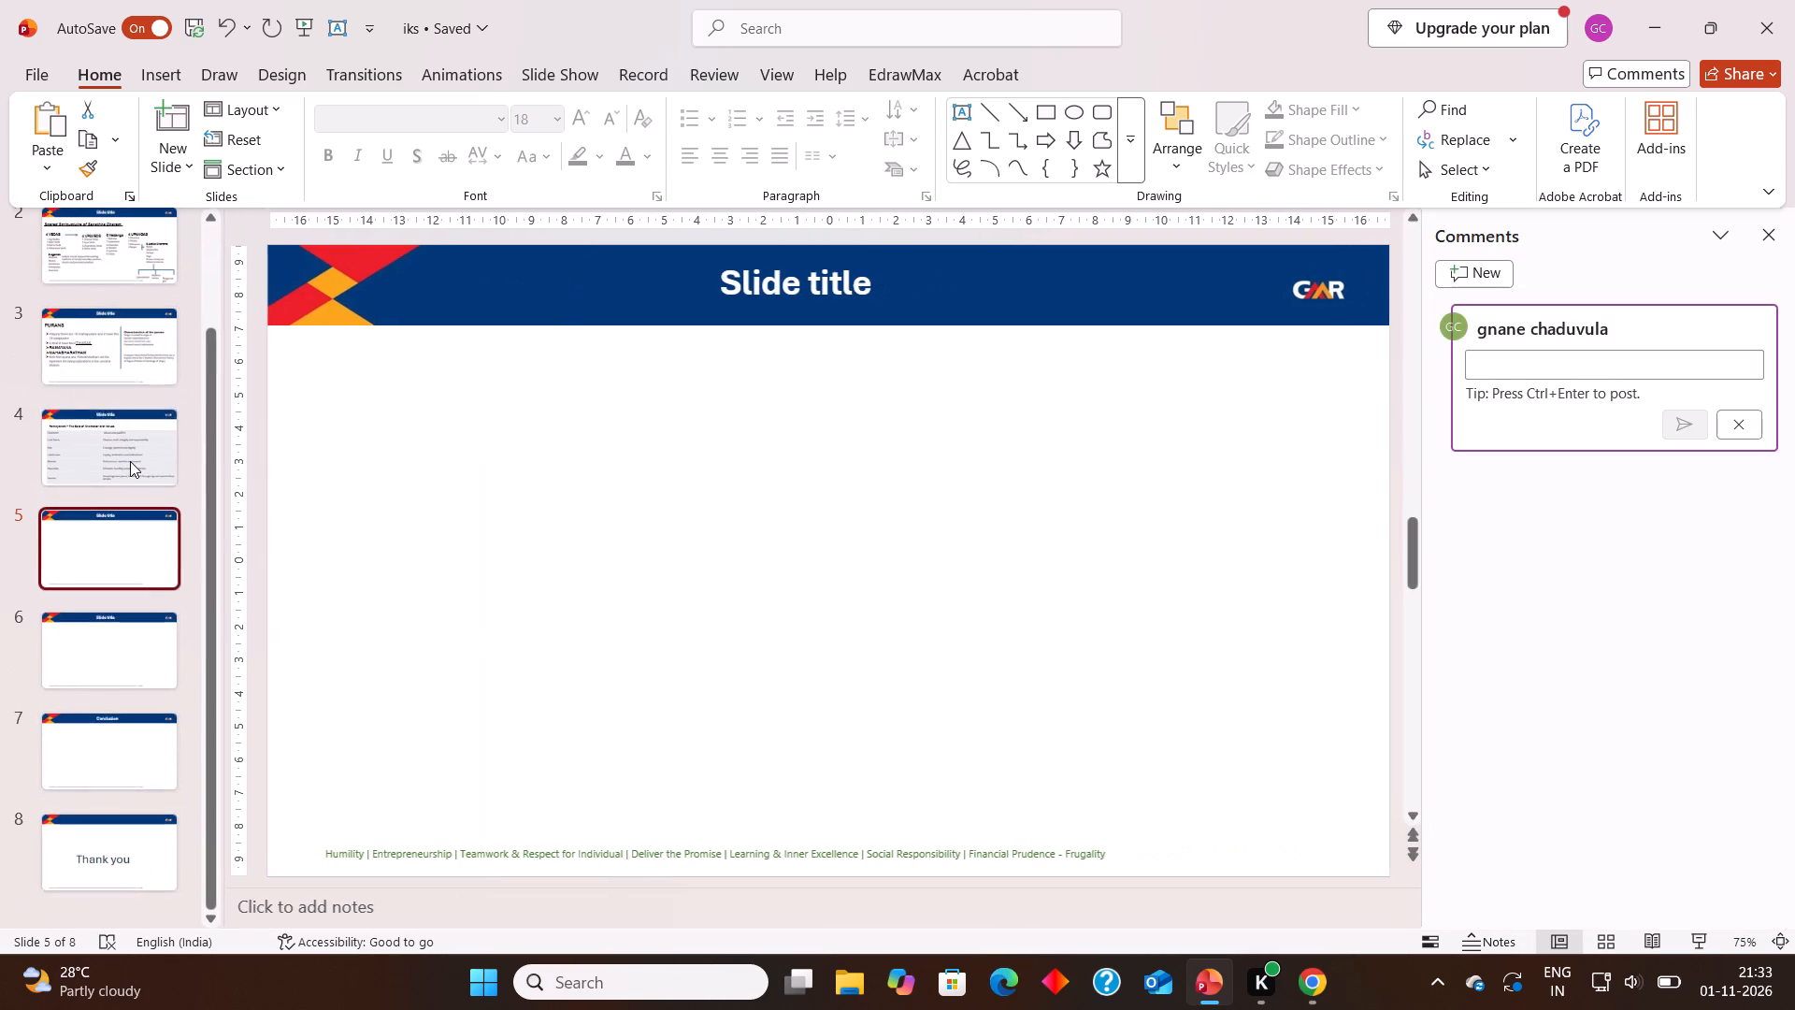
click(117, 527)
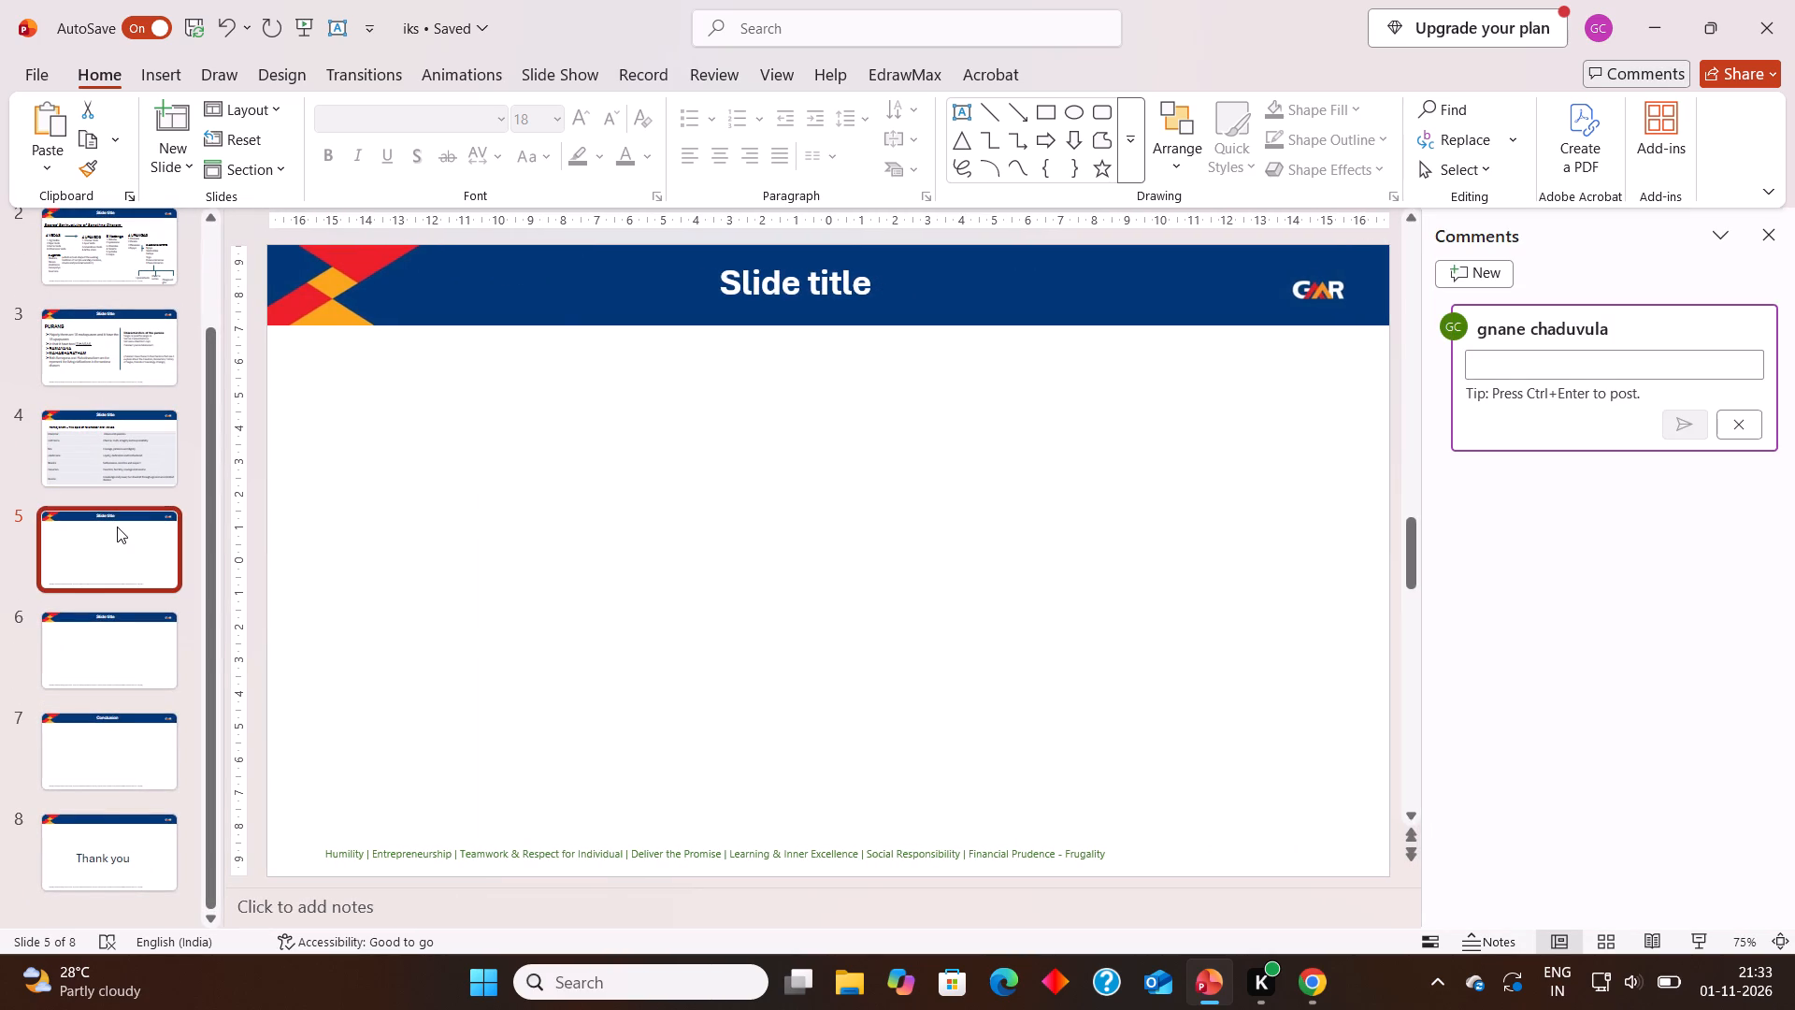
key(ctrl+c)
key(ctrl+v)
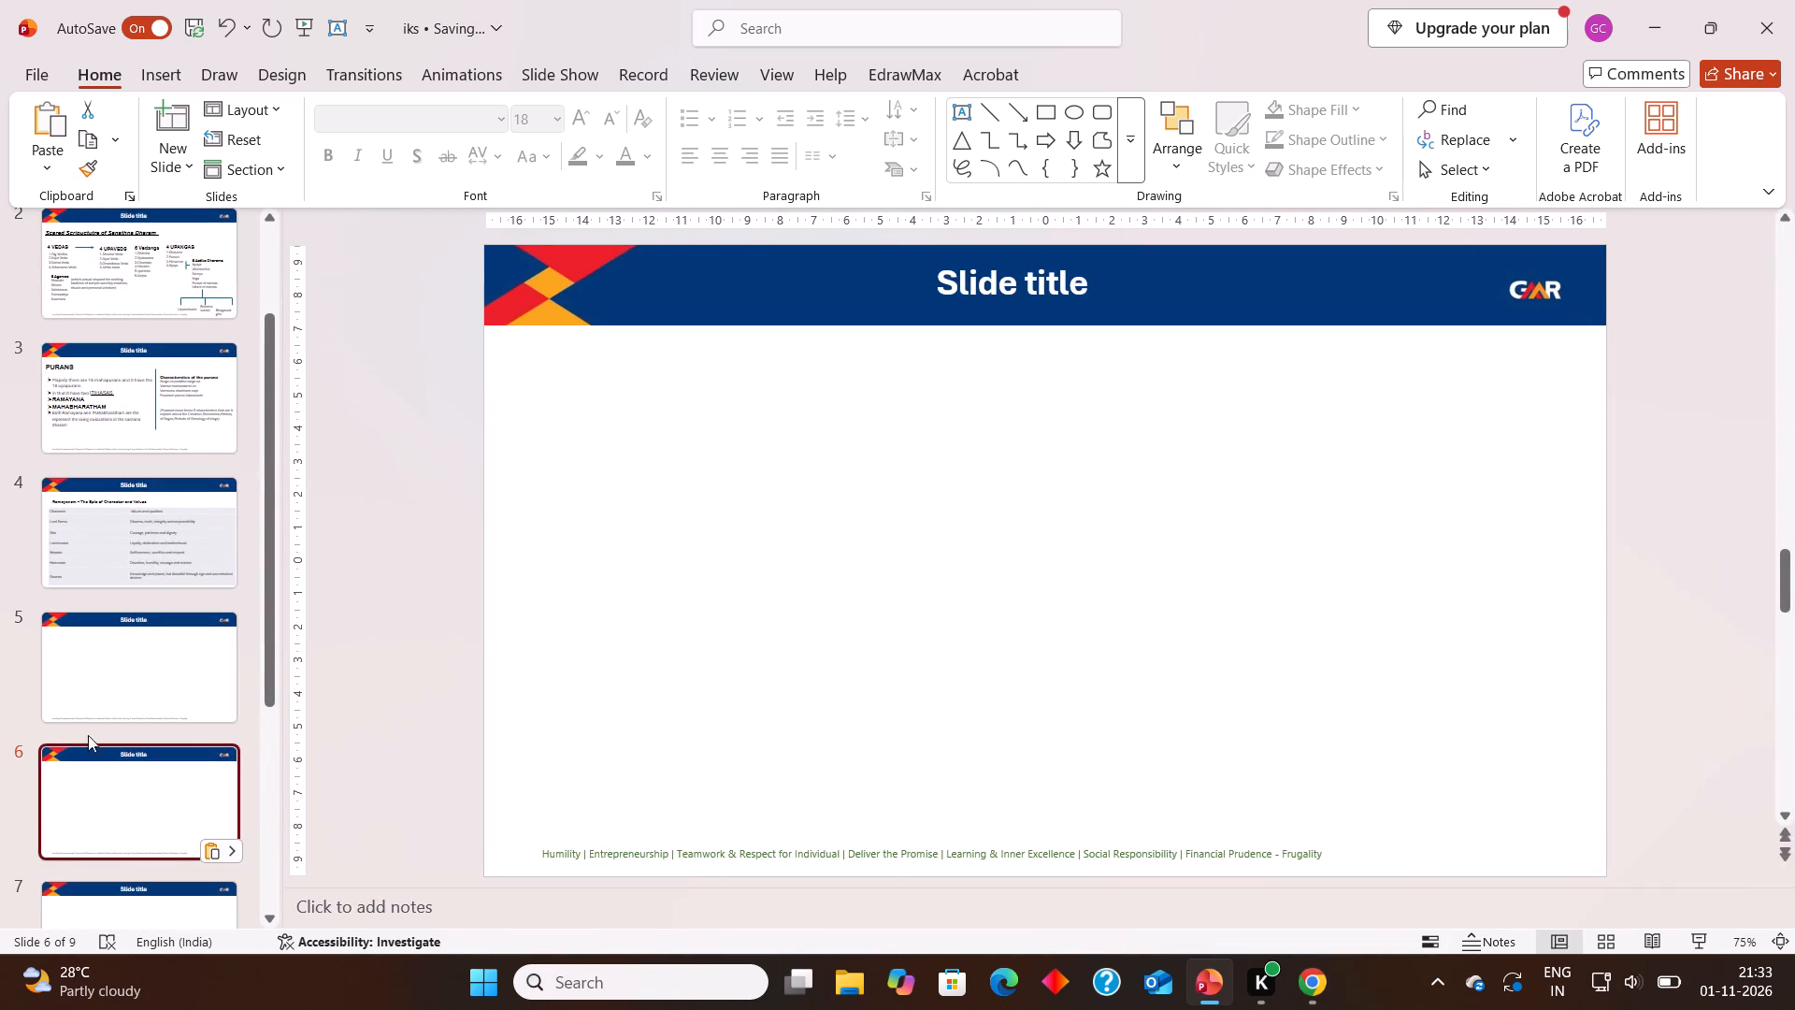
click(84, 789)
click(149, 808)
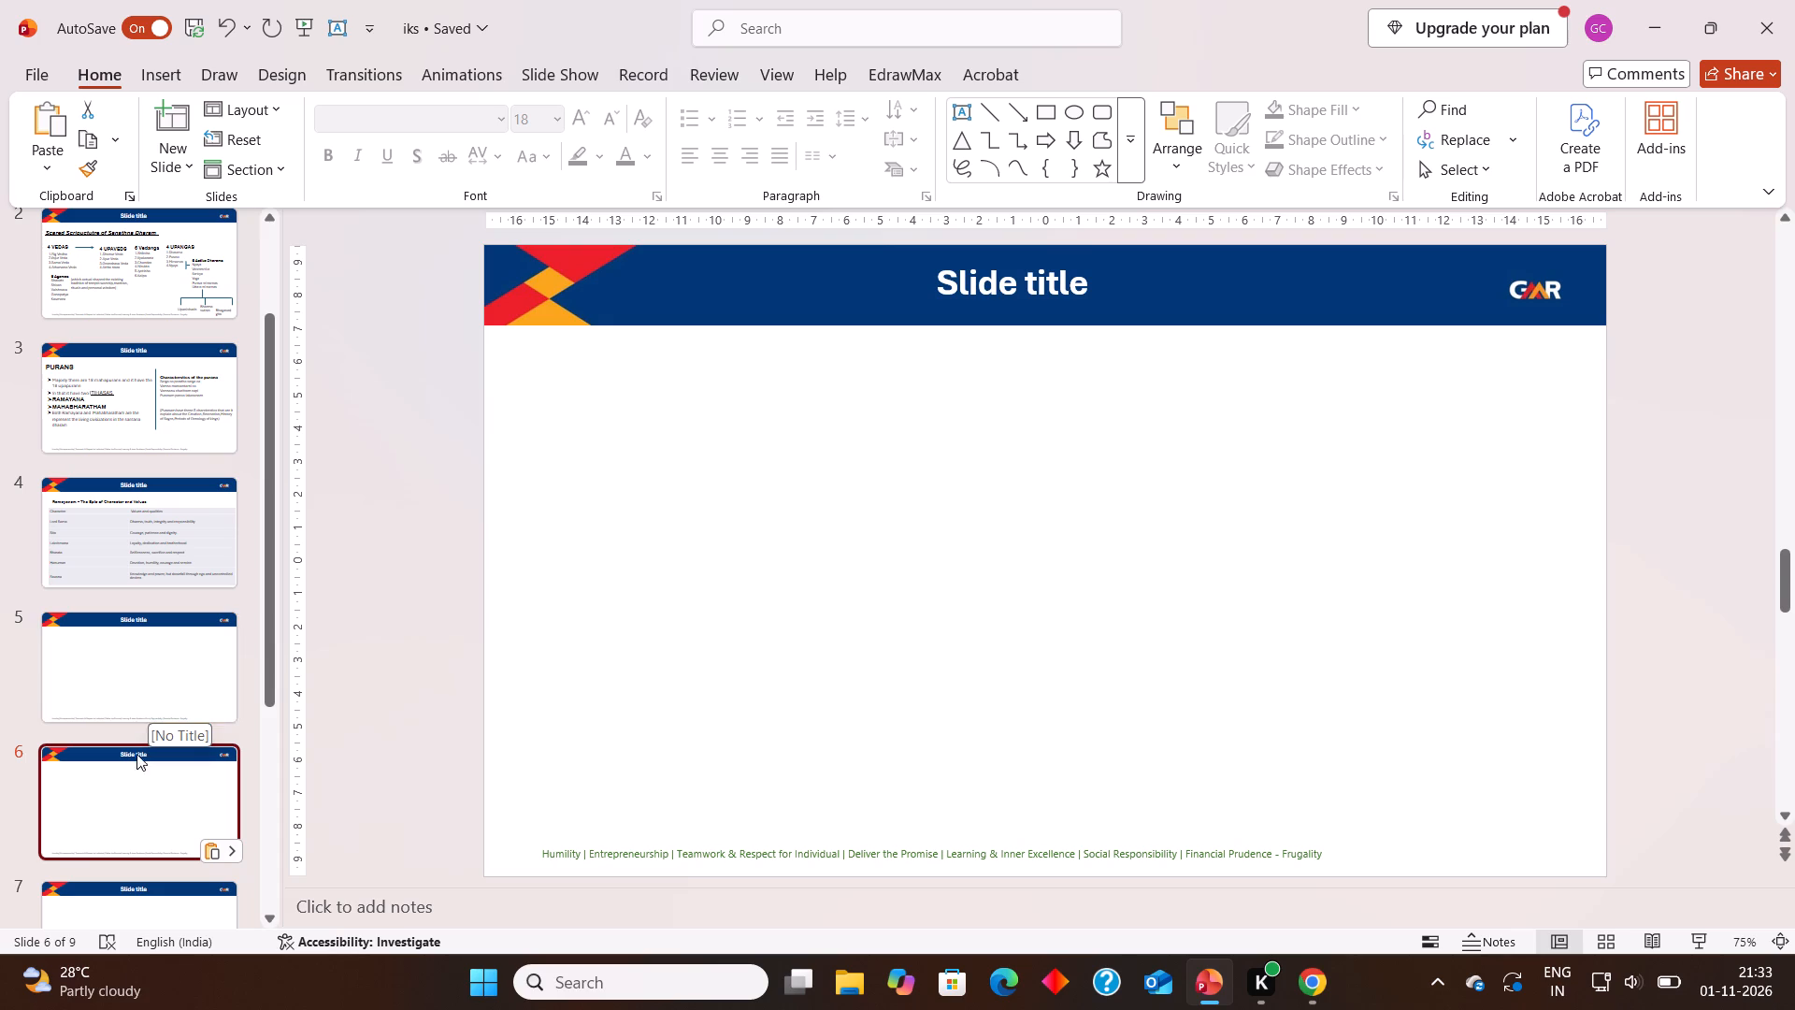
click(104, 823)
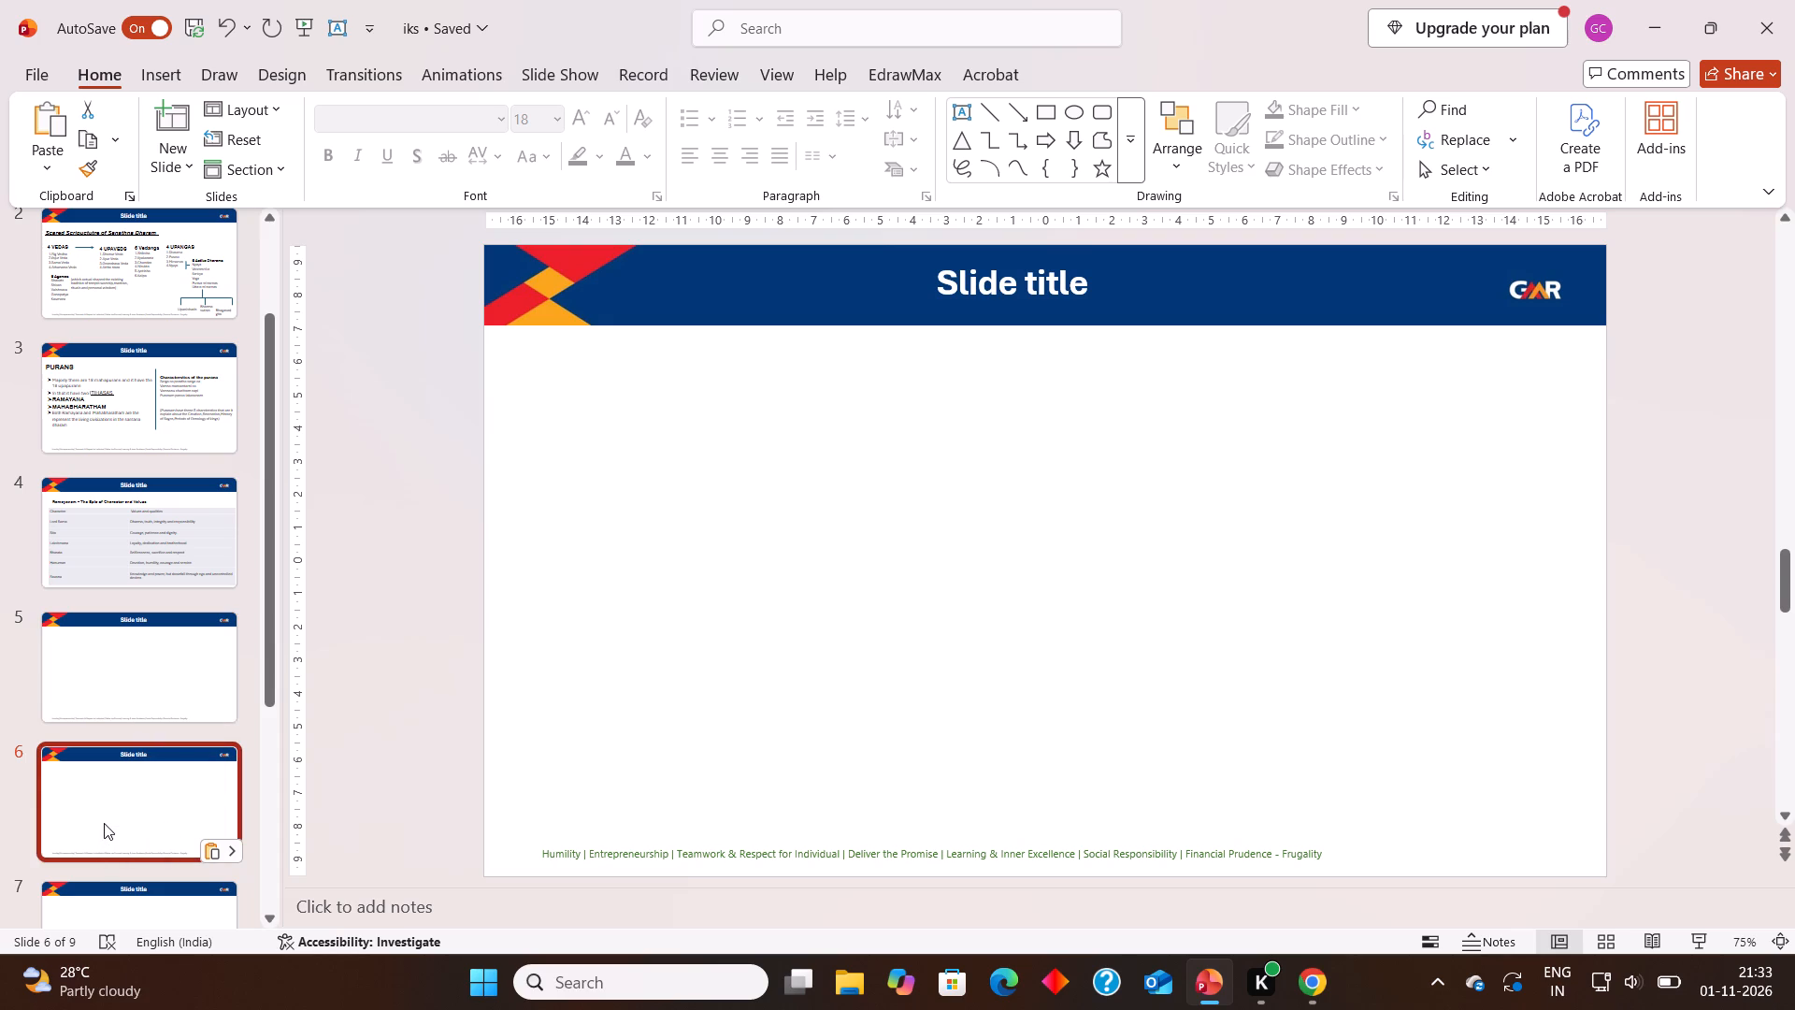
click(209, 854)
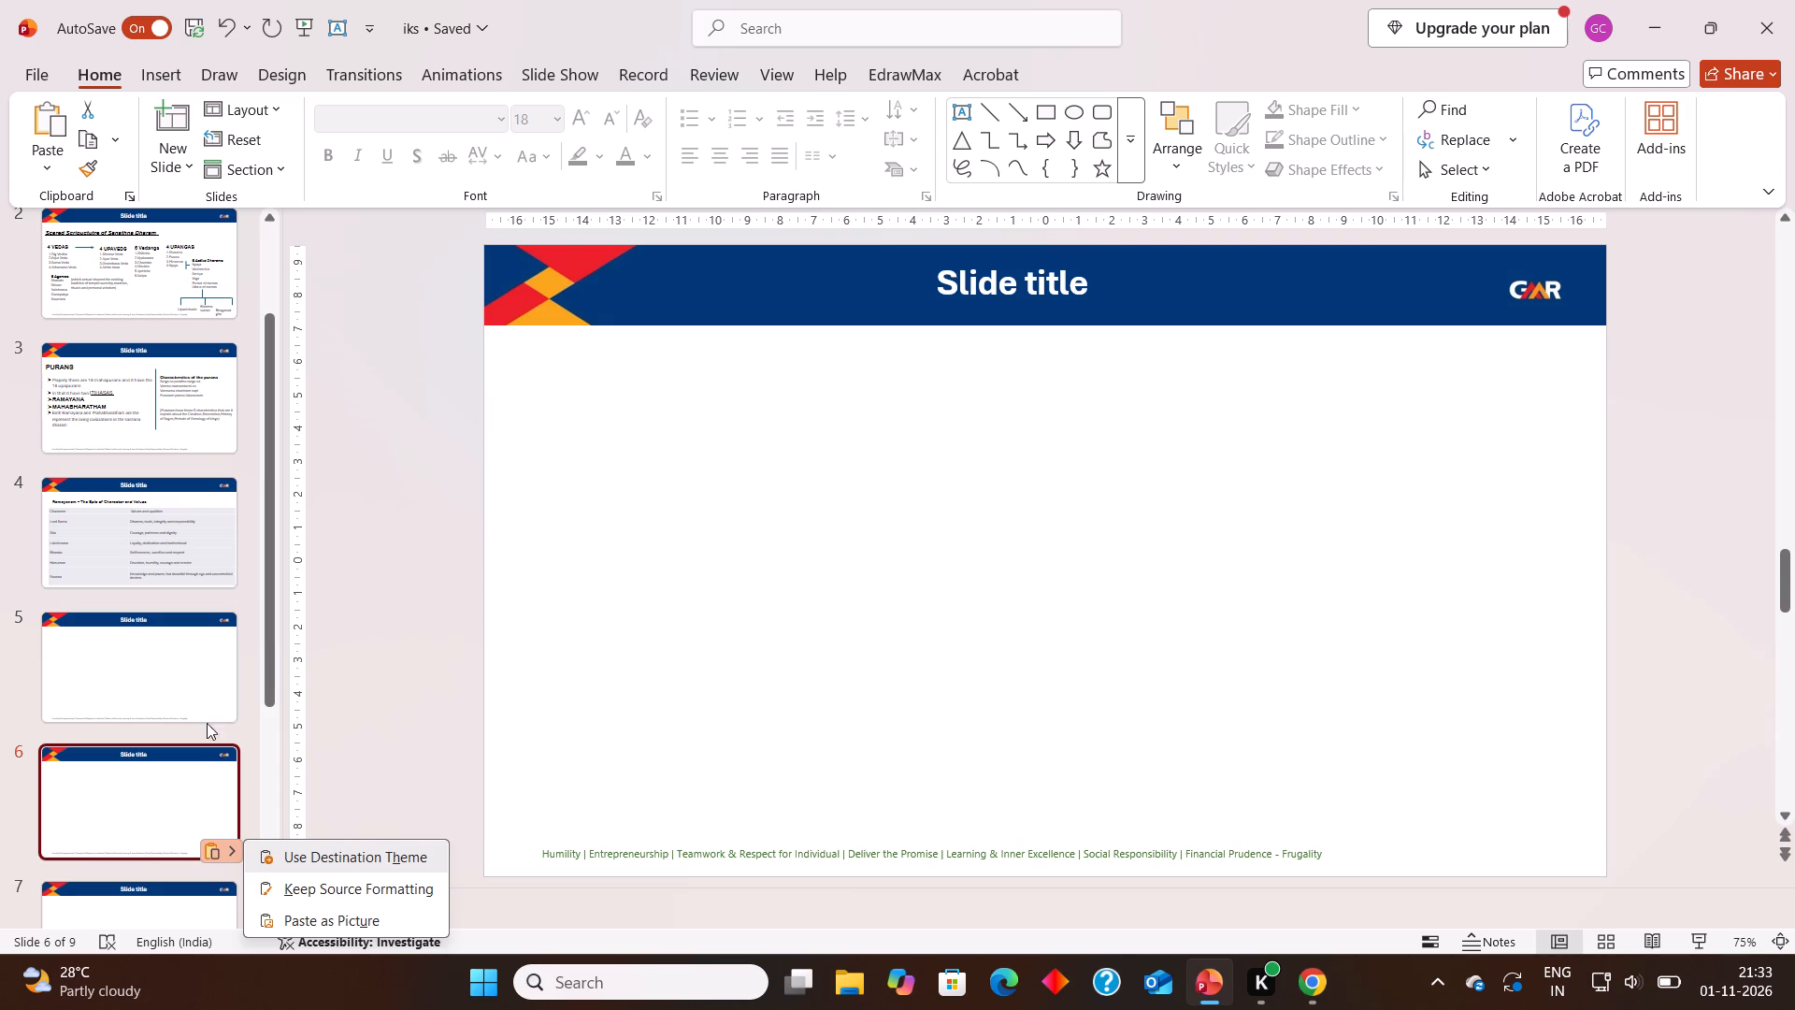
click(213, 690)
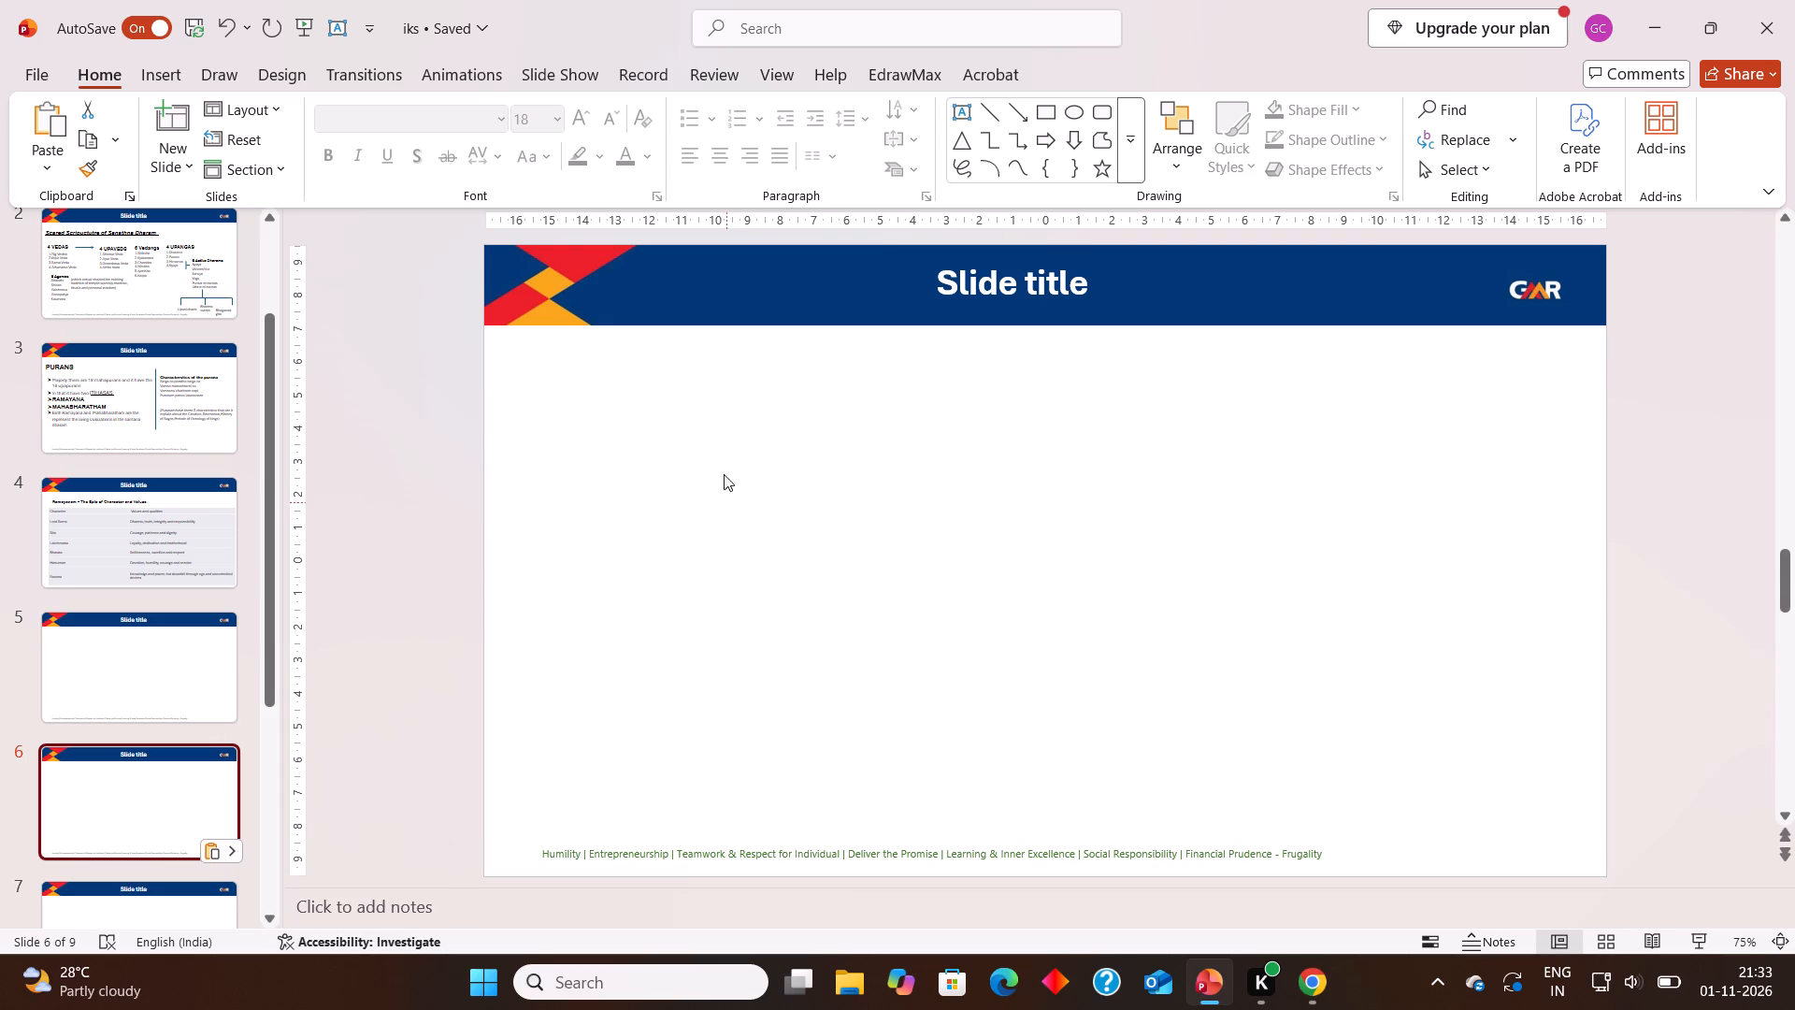
Draw a text box in the upper middle of the pasted slide 6 and enter the placeholder text "gudfegf".
click(968, 116)
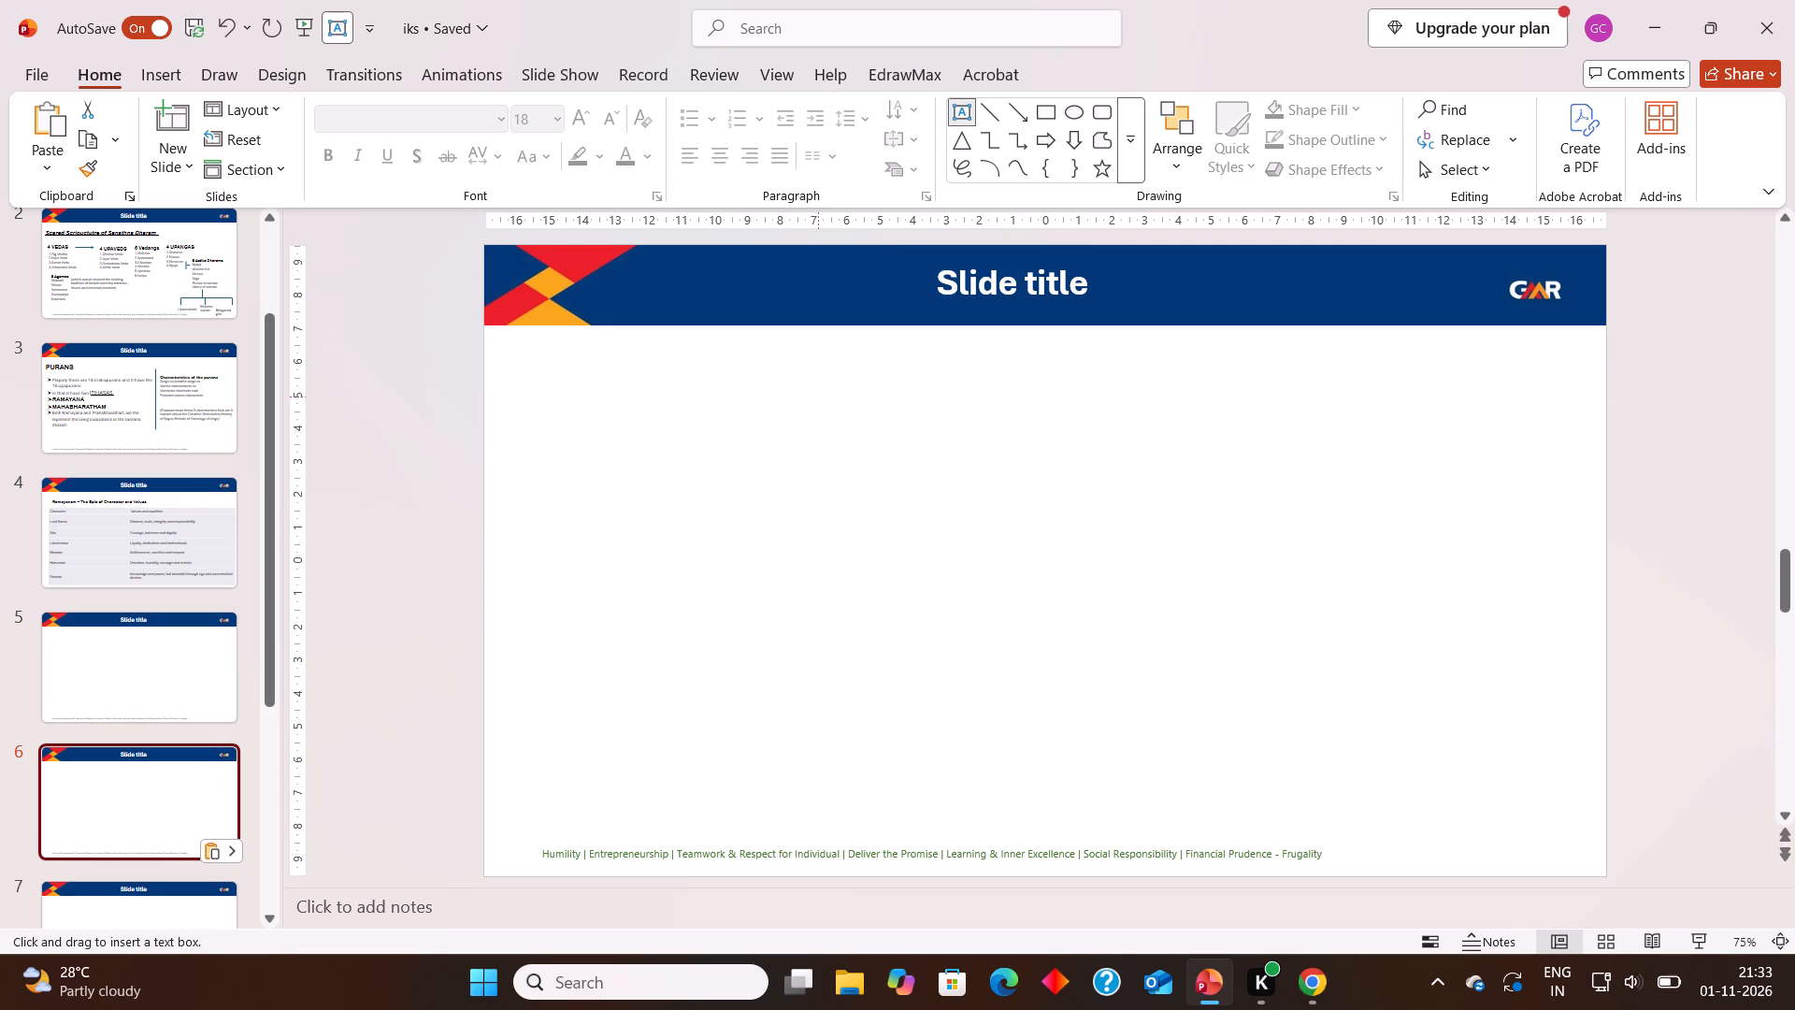
drag(818, 397, 1047, 536)
text(gudfegf)
click(1035, 607)
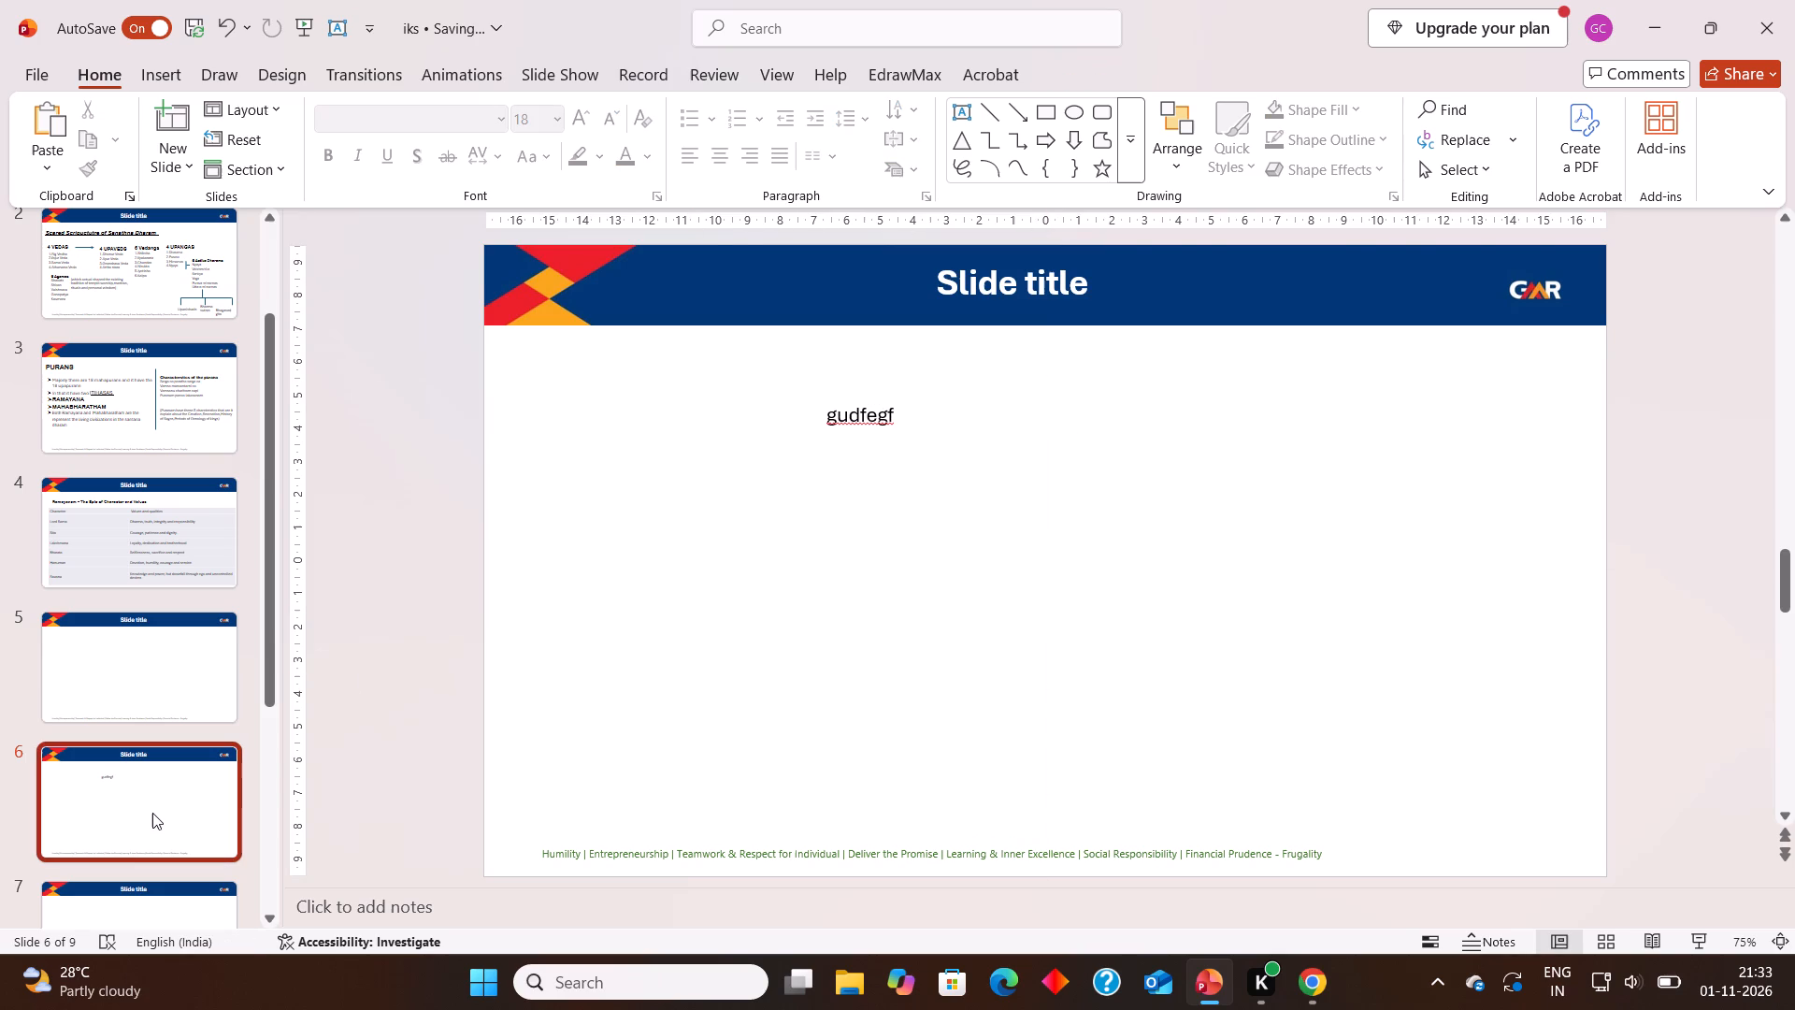
Return to the empty branded slide 5 and close its comments view.
click(151, 813)
click(163, 643)
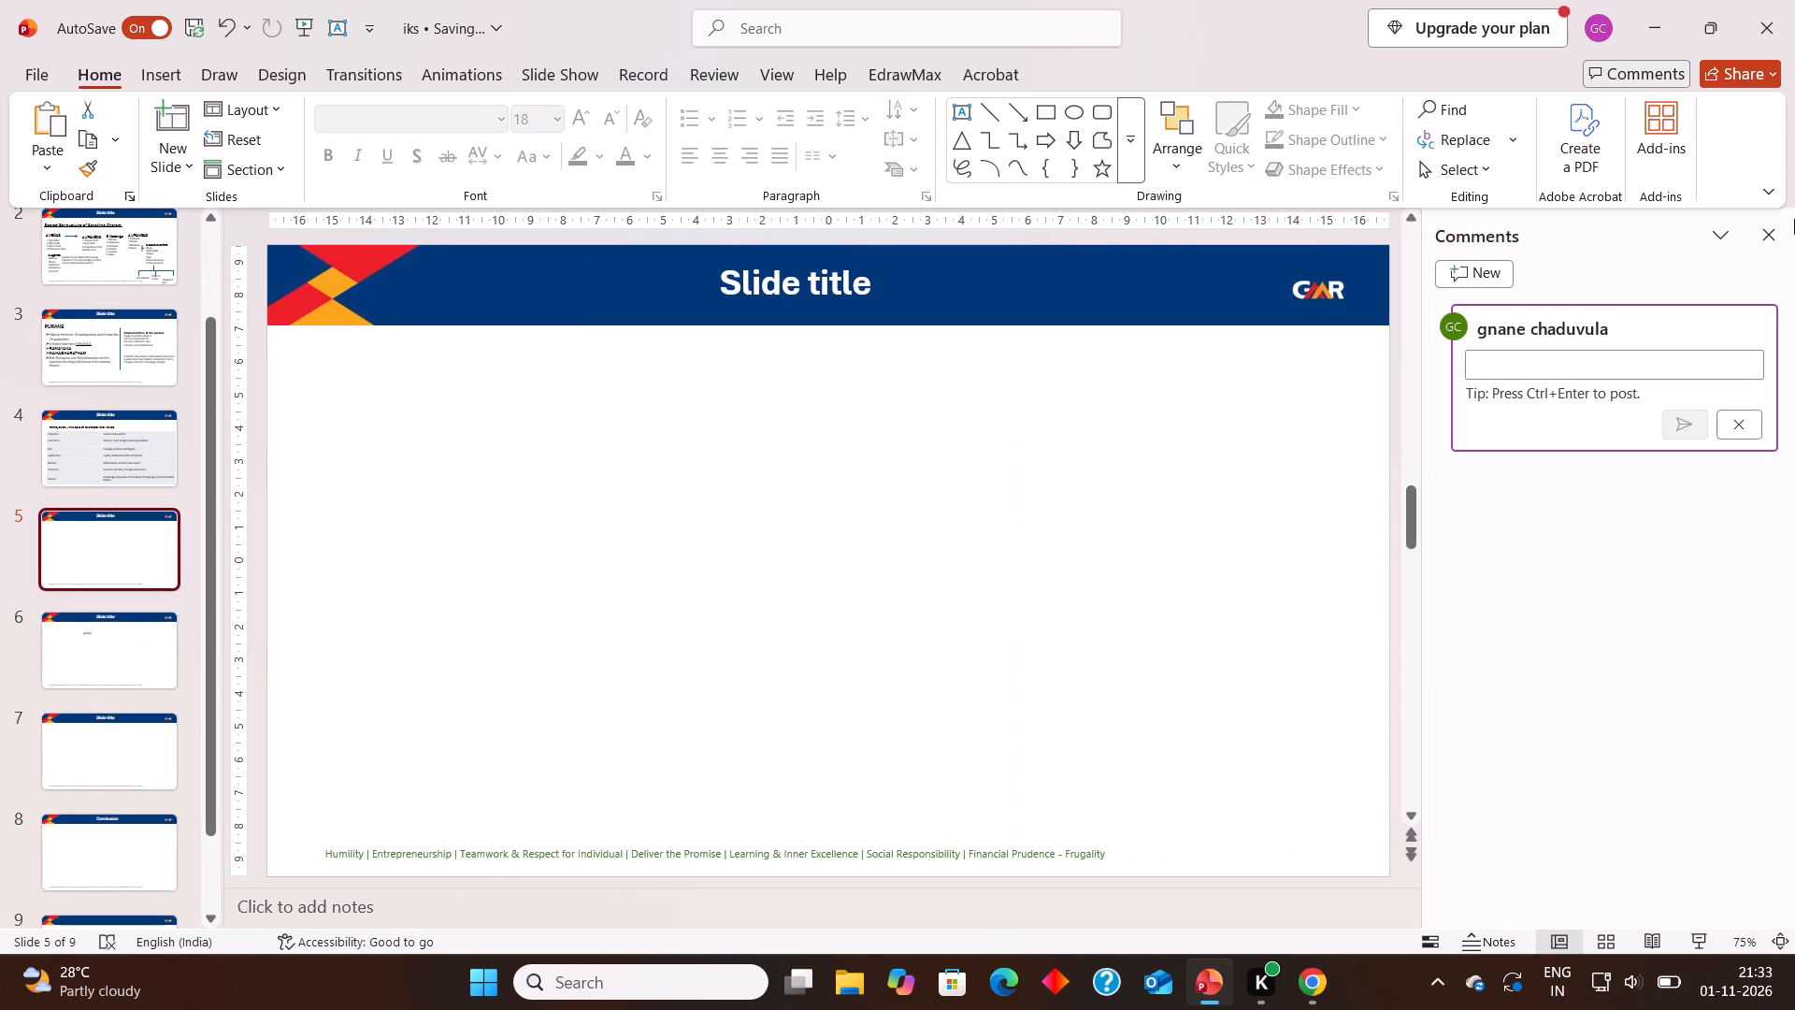
click(1769, 232)
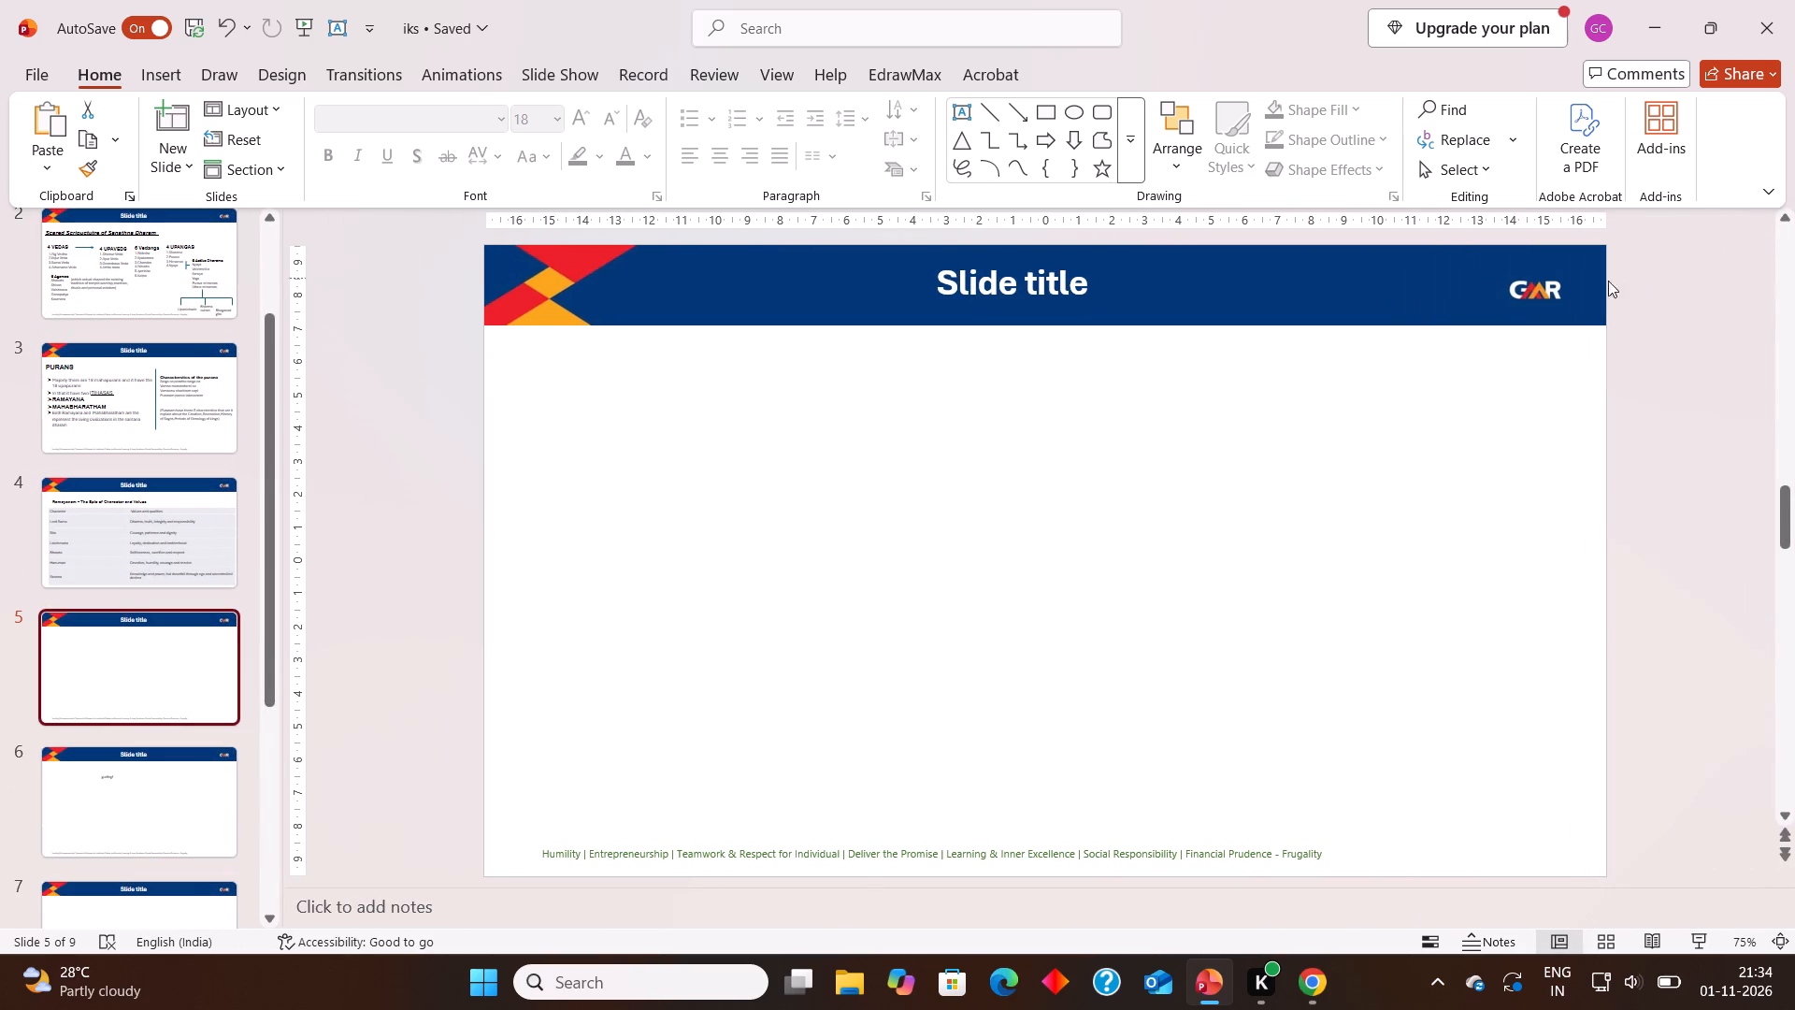
Delete the placeholder text "gudfegf" from the text box on slide 6.
click(233, 783)
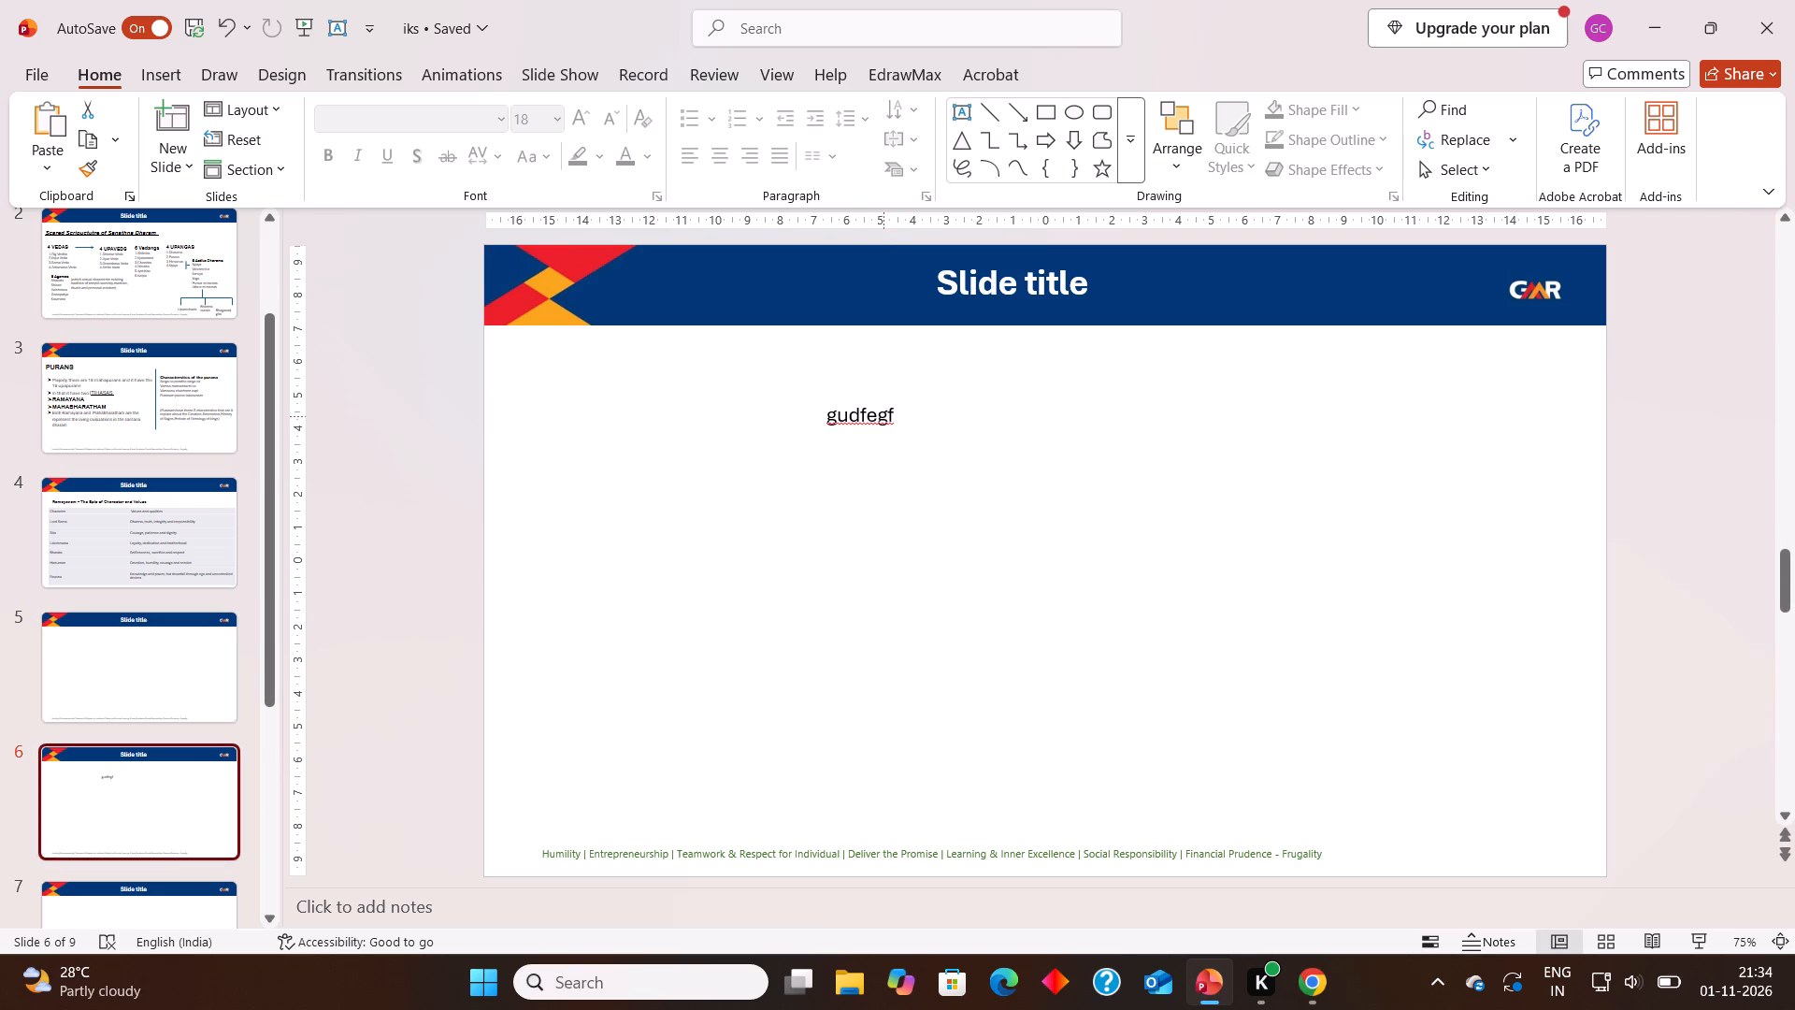
click(890, 413)
key(BackSpace)
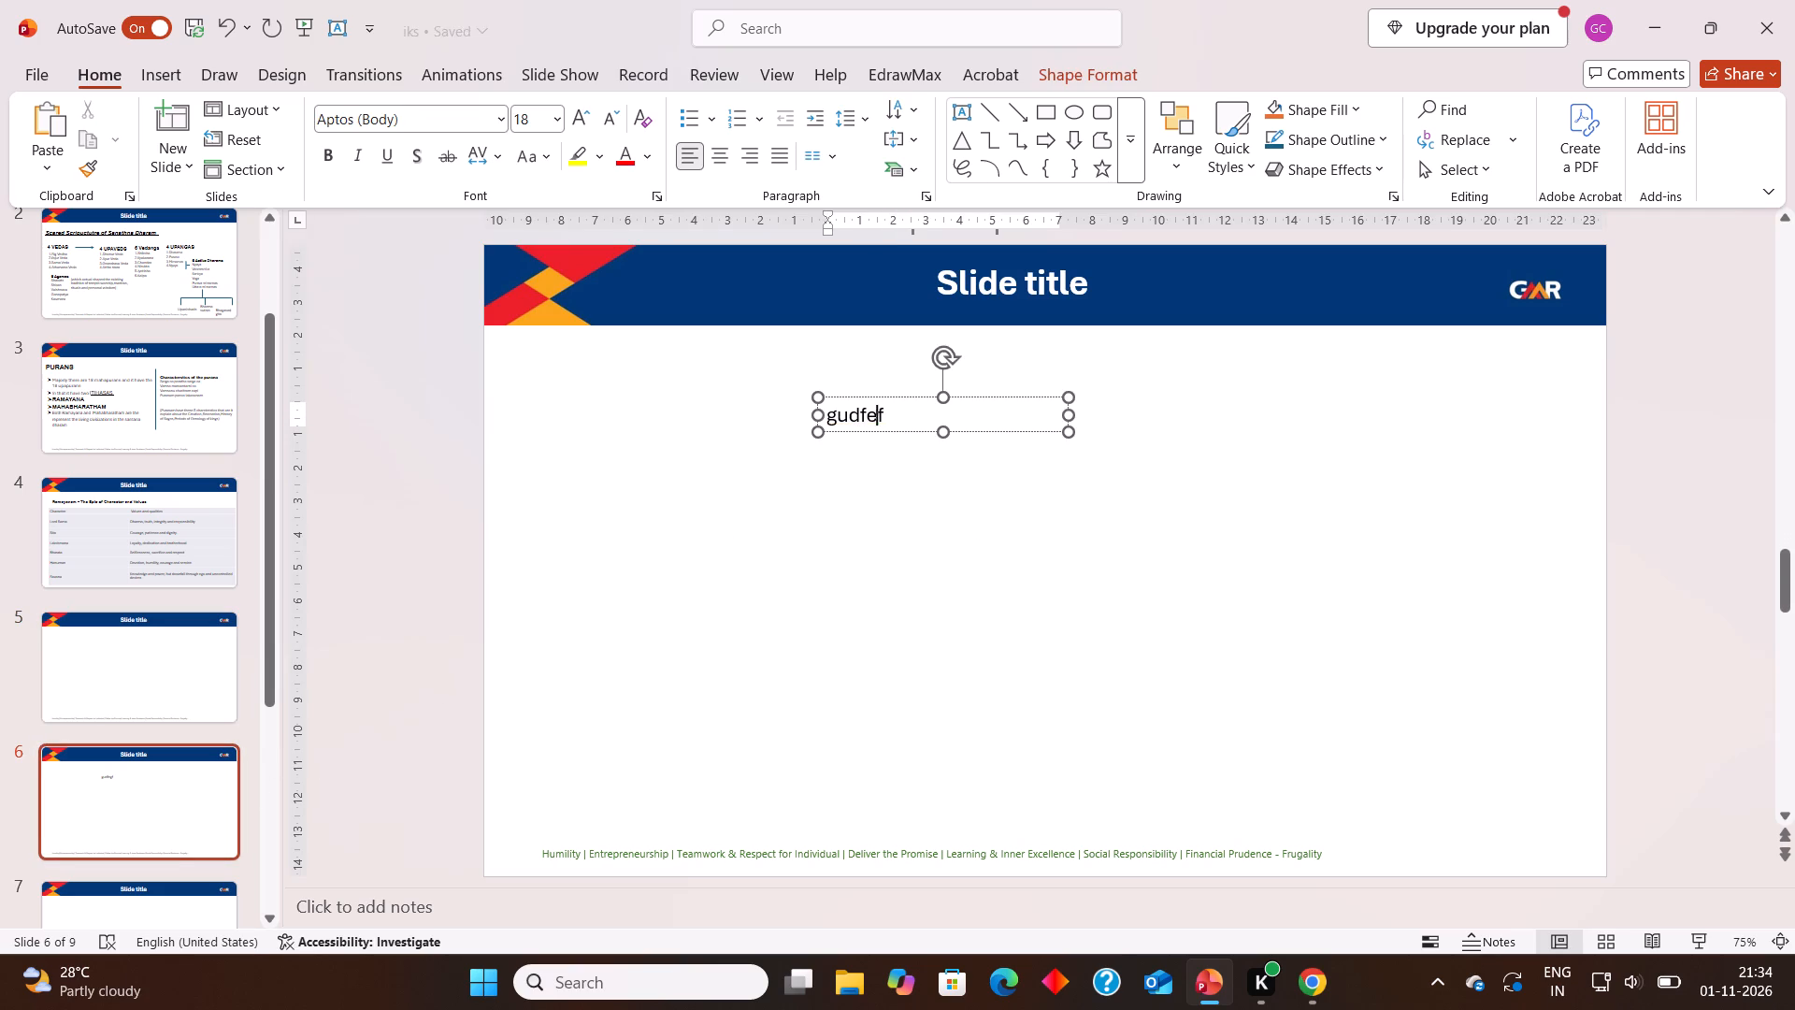
key(BackSpace)
key(BackSpace)
key(BackSpace)
key(BackSpace)
key(BackSpace)
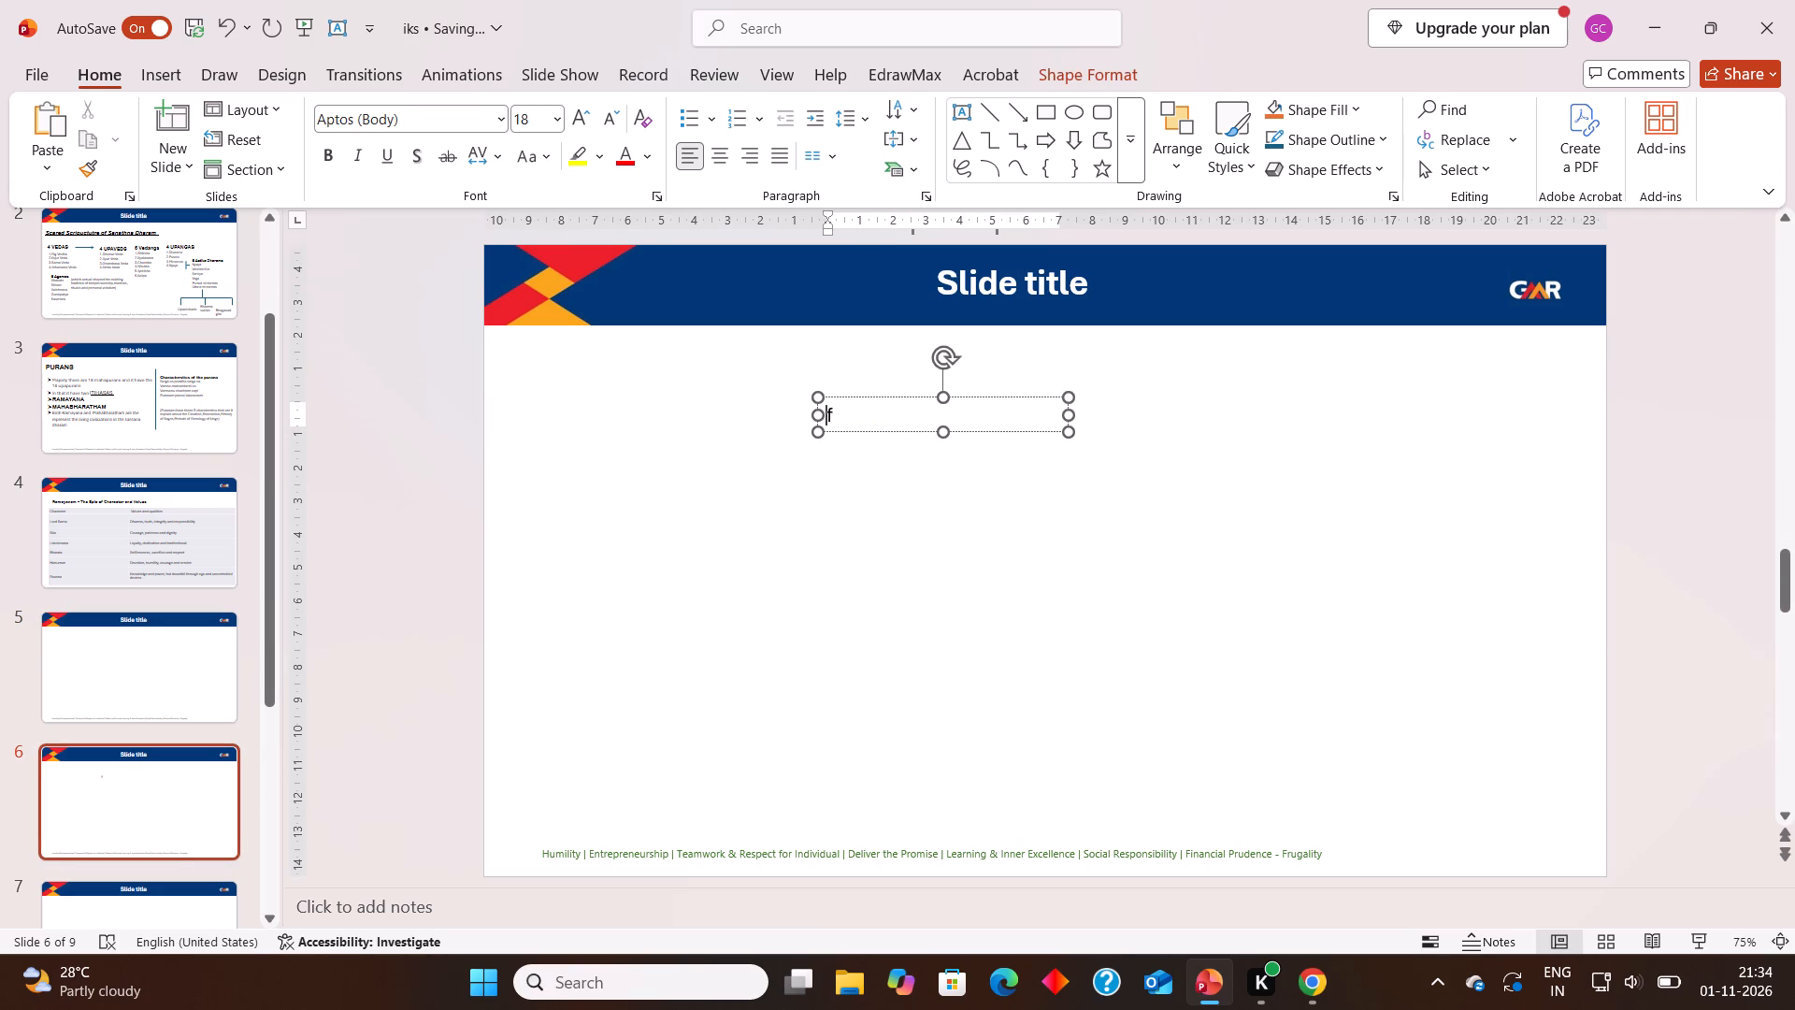
key(Right)
key(BackSpace)
key(BackSpace)
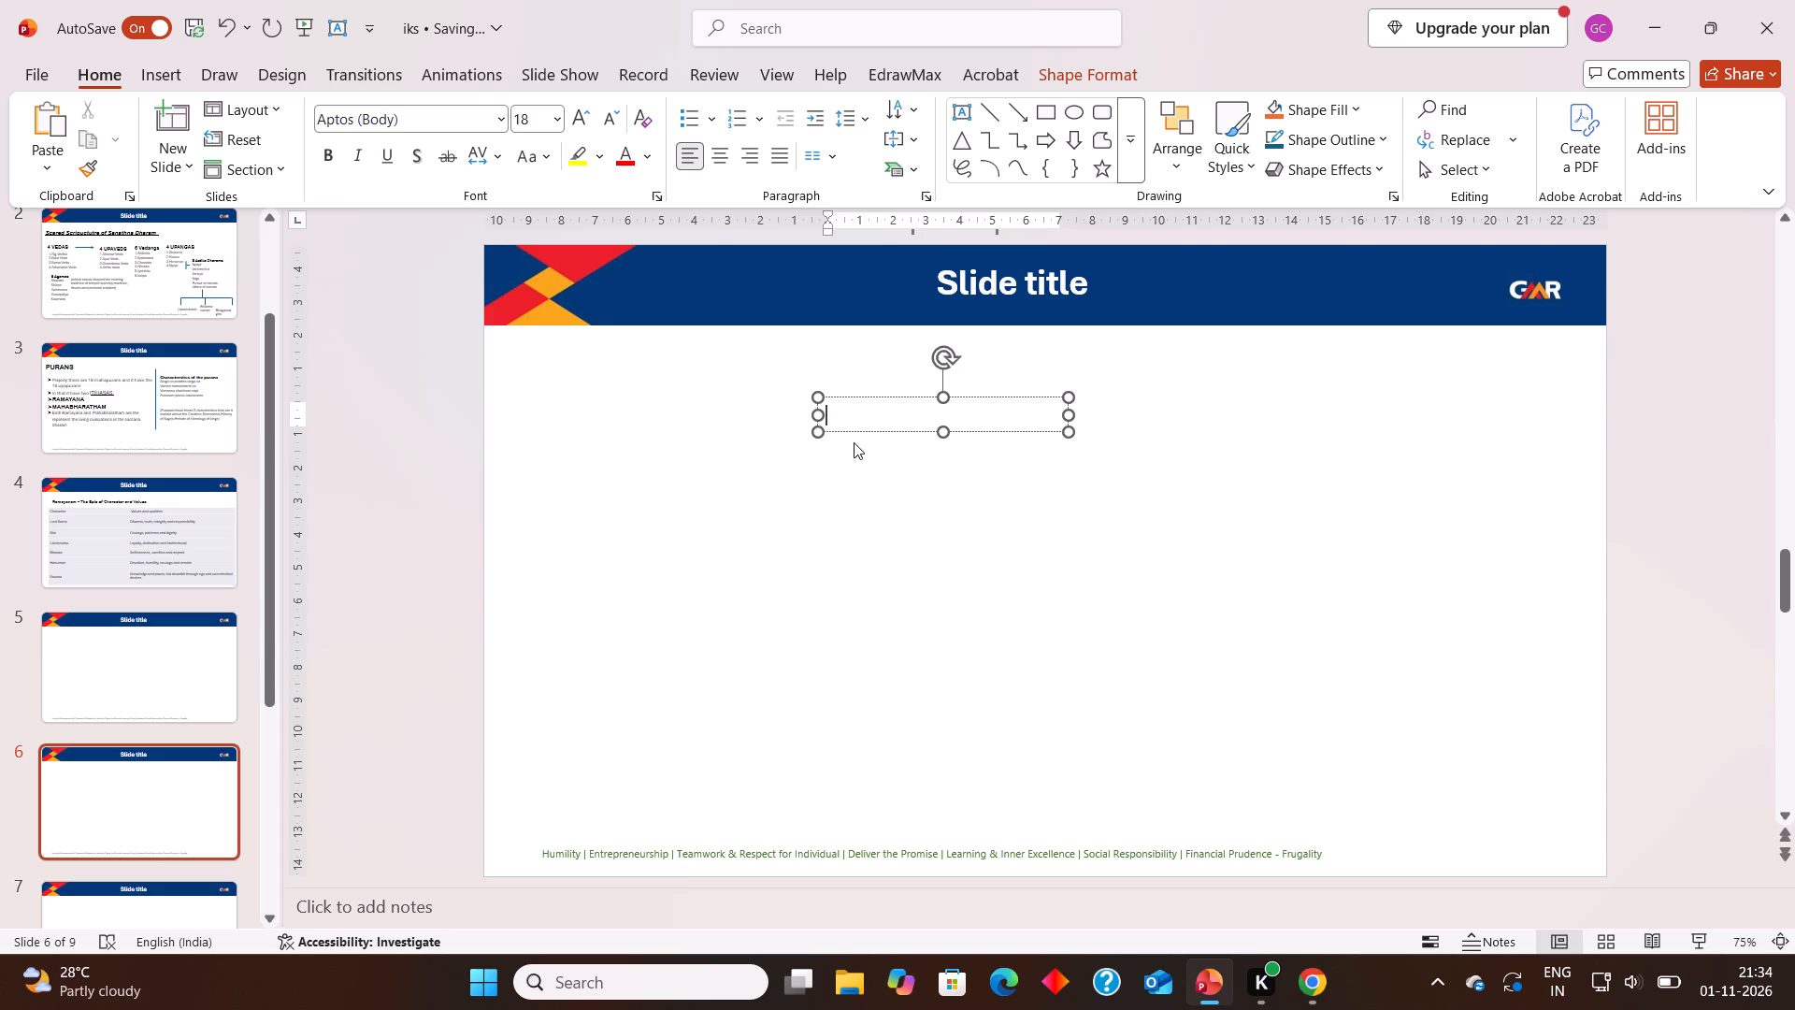
click(854, 442)
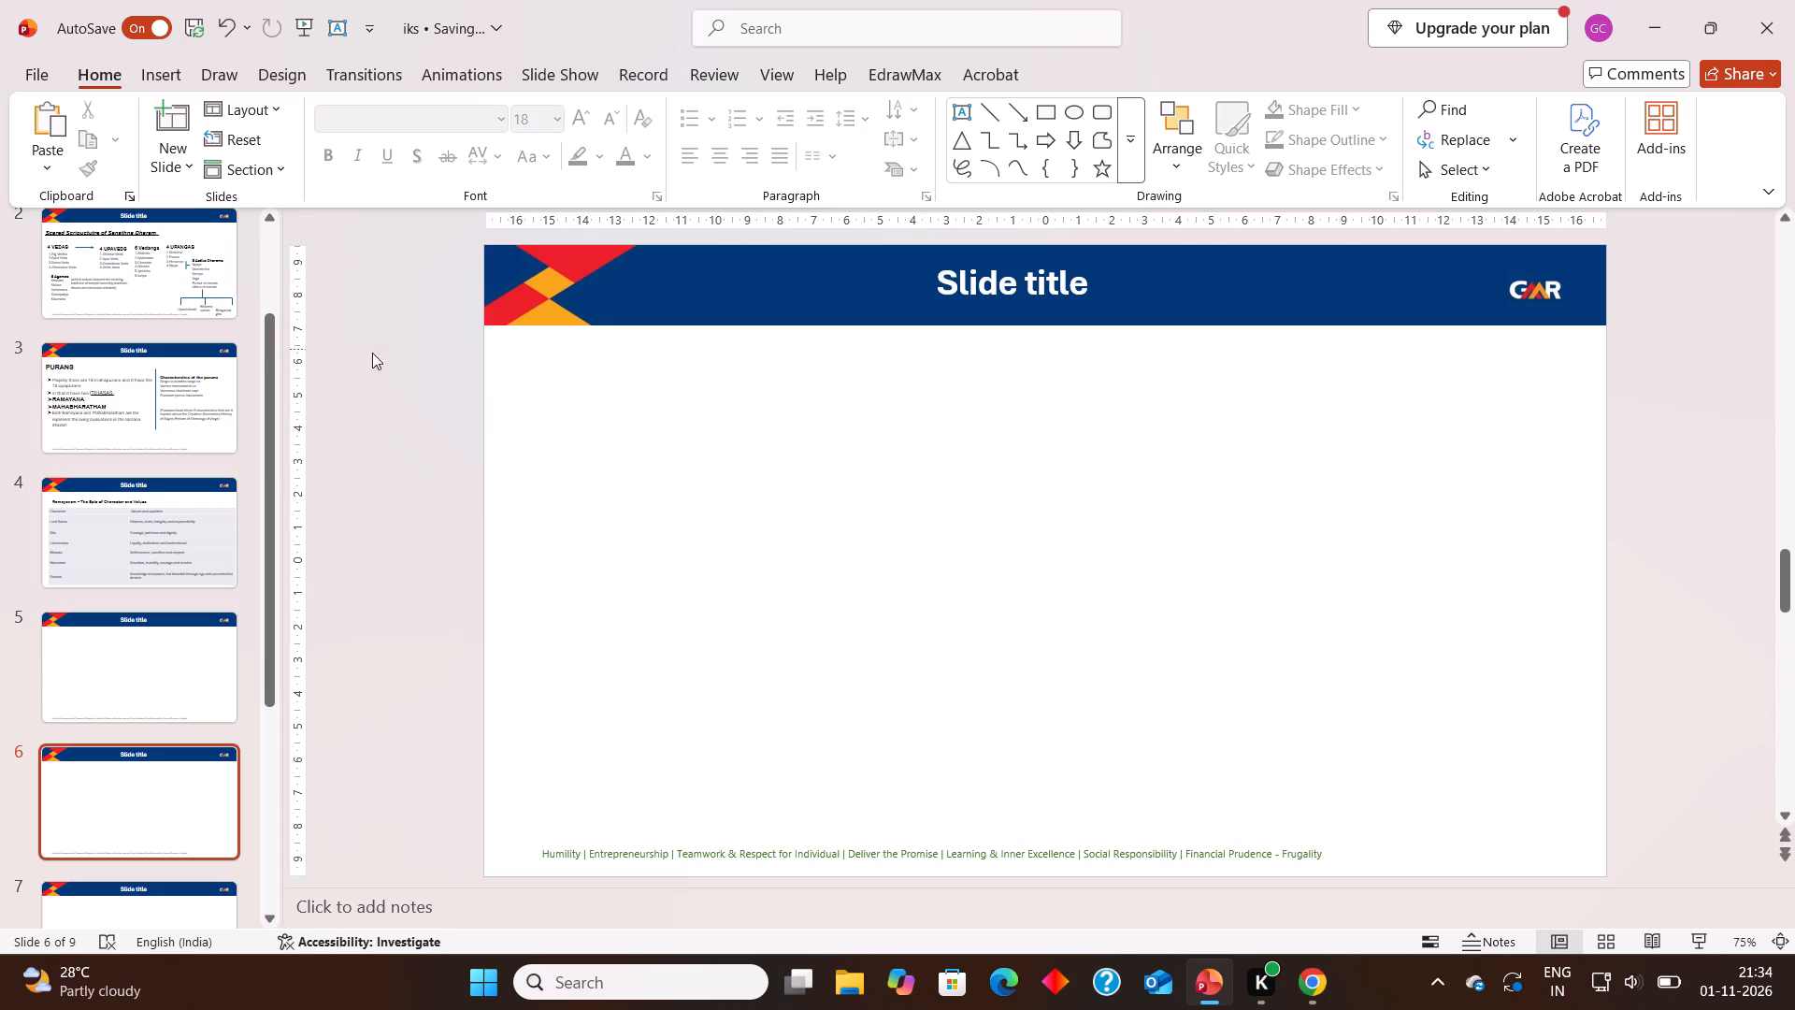
Move the empty branded slide 5 up to position 2, directly after the Epics and Puranas title slide.
drag(275, 352, 265, 293)
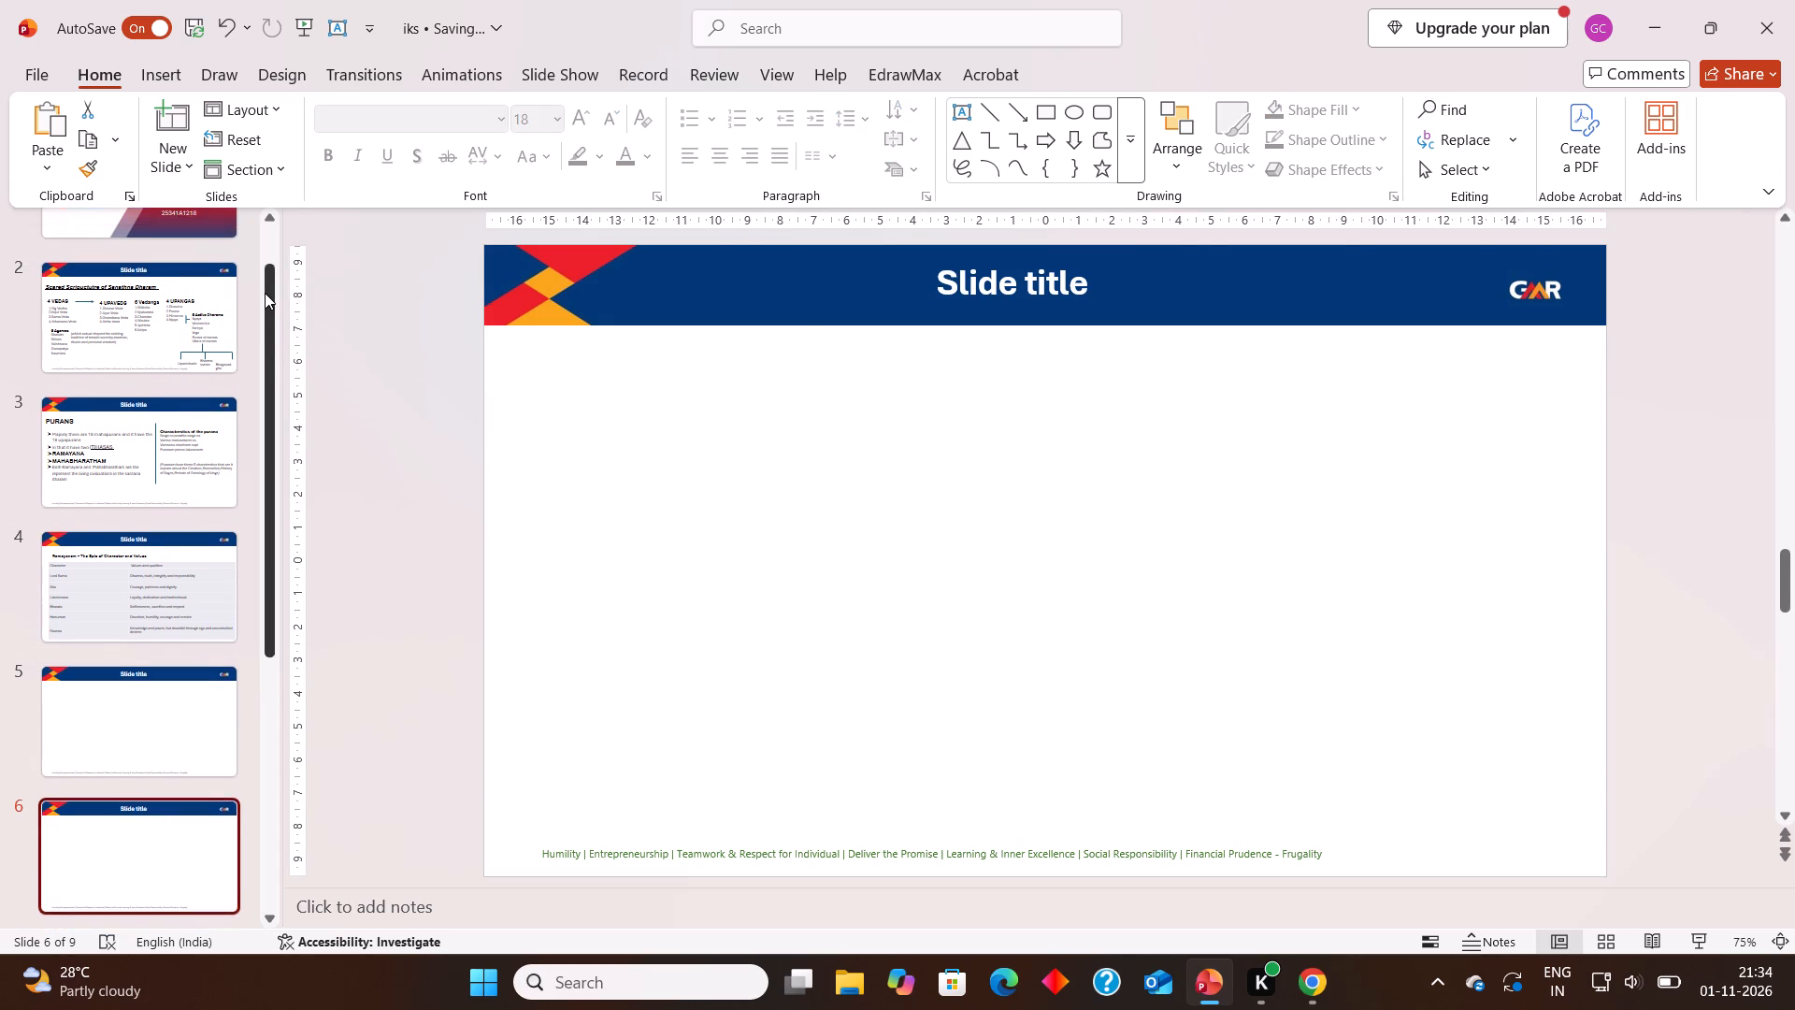
drag(265, 293, 265, 289)
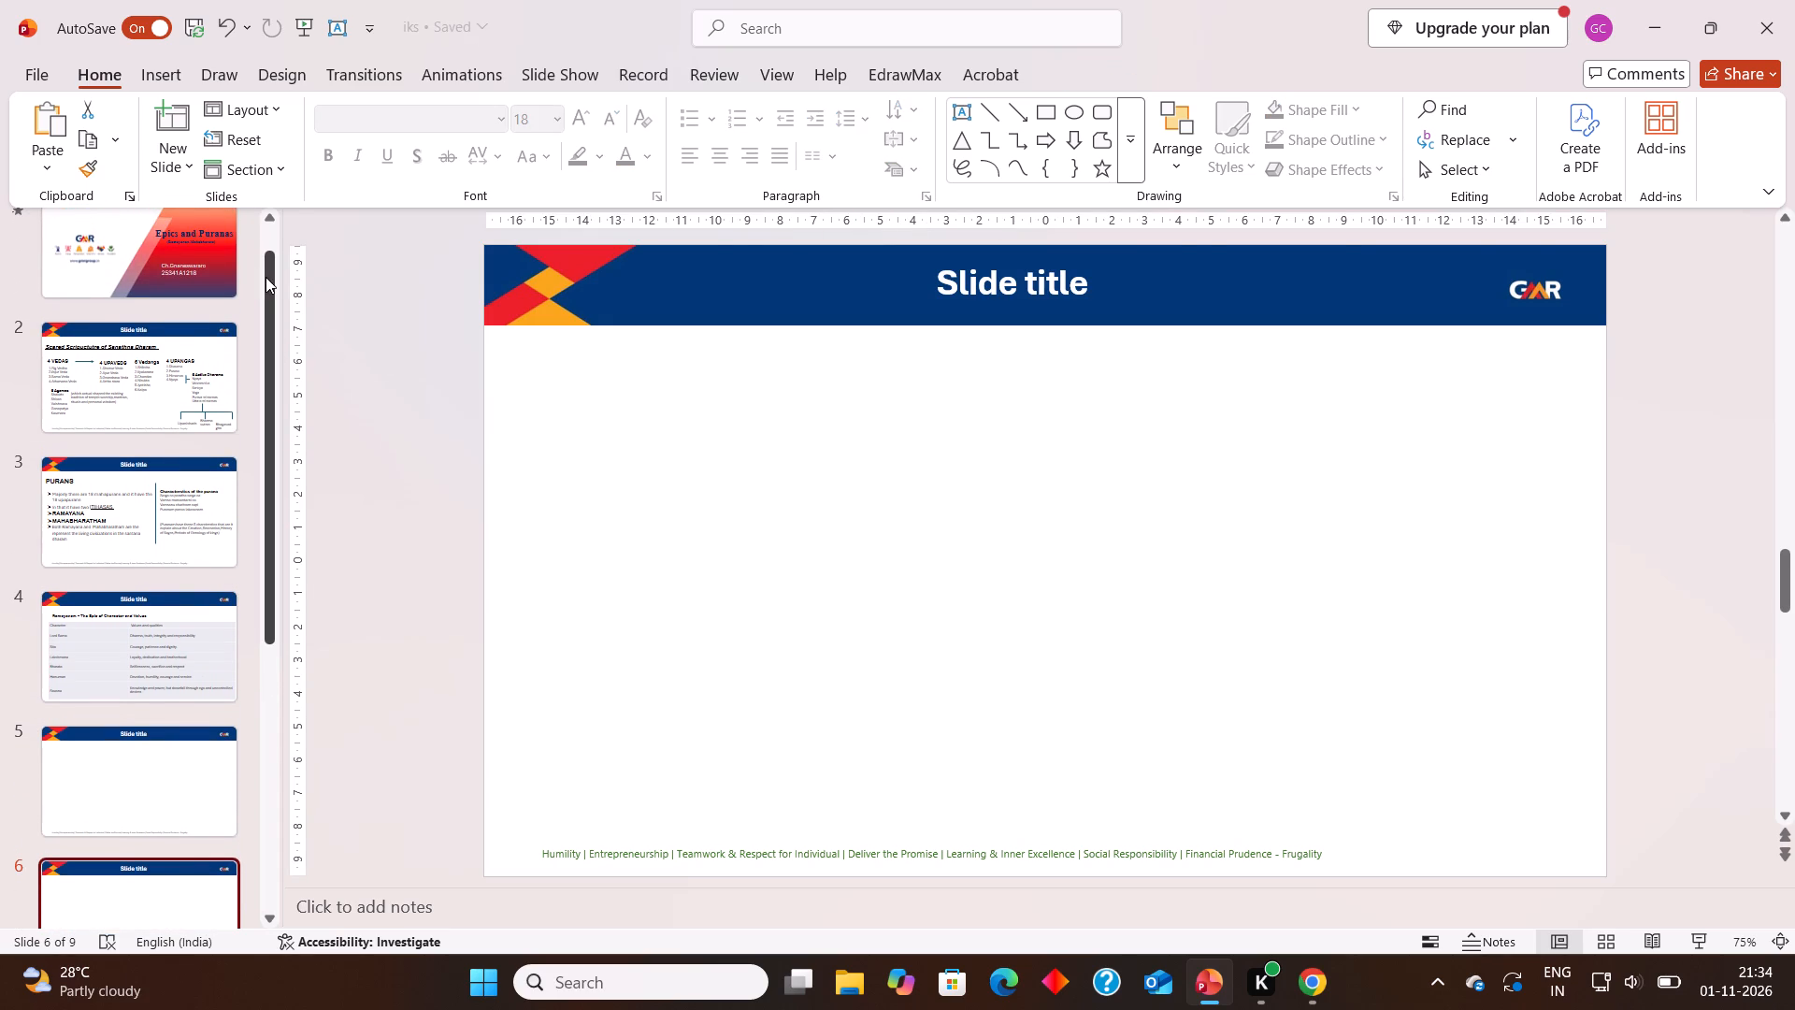
drag(277, 278, 271, 228)
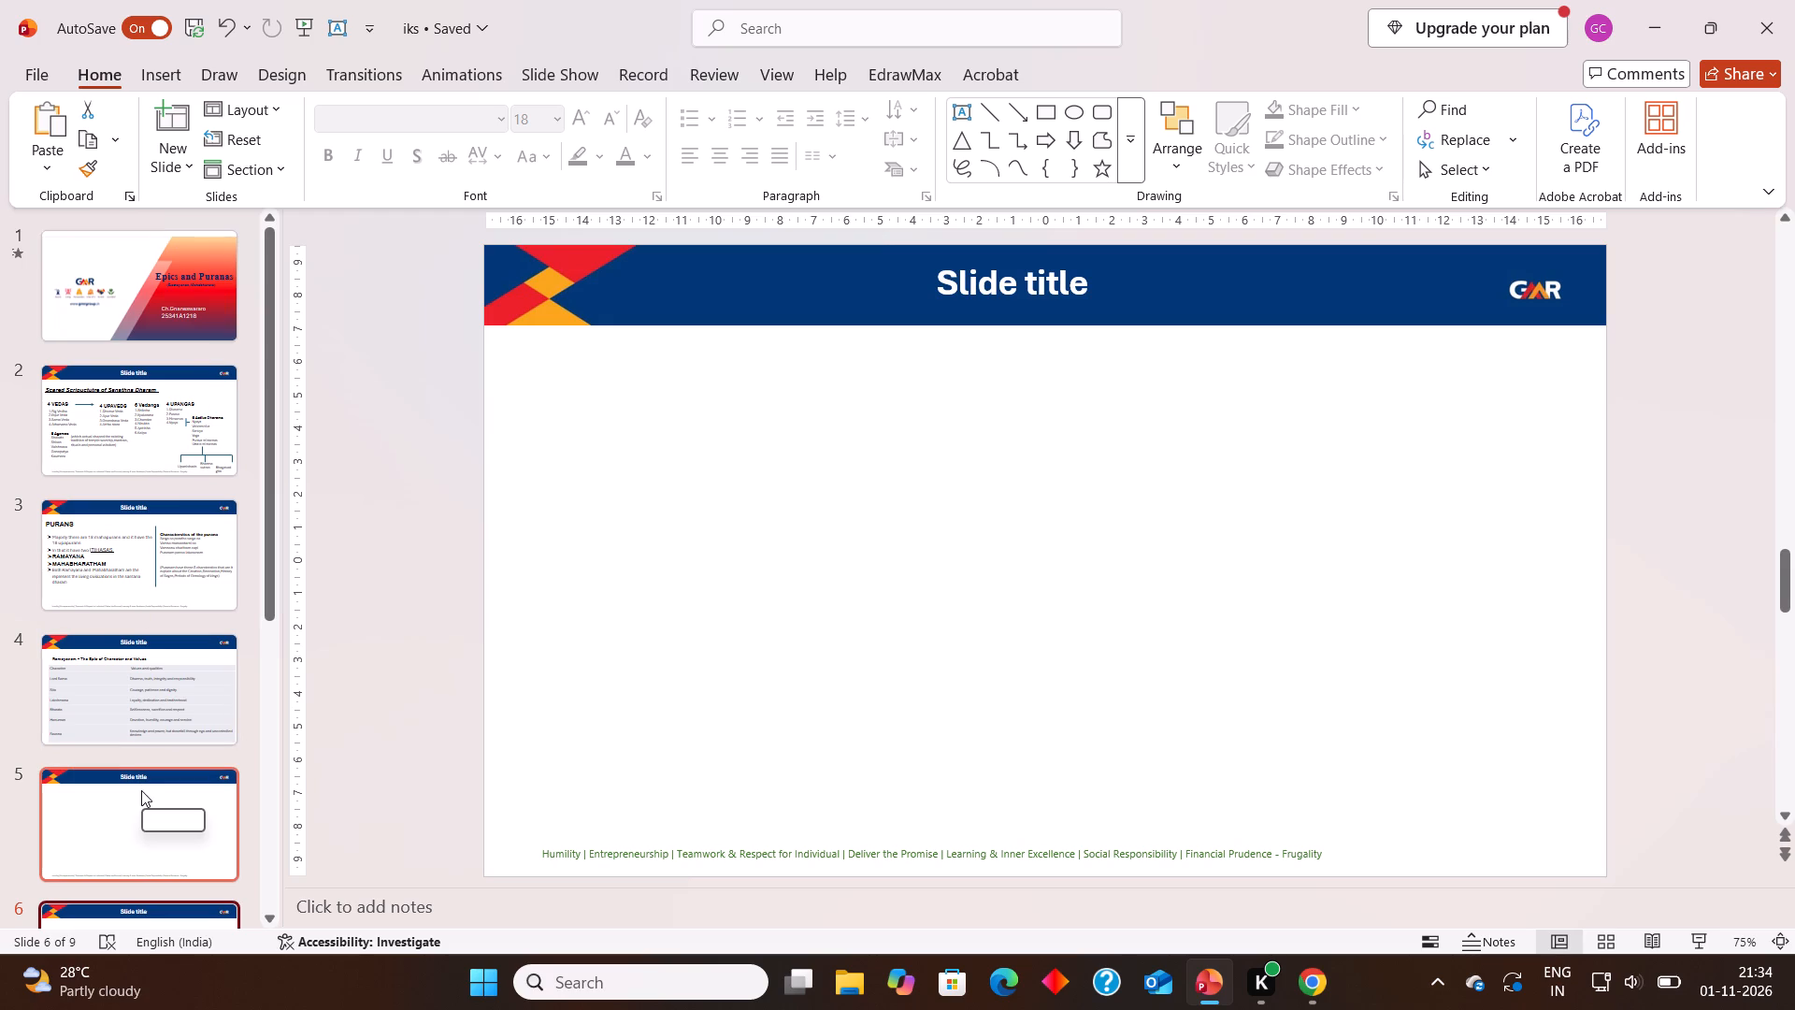
drag(141, 790, 143, 568)
scroll(143, 568, down, 1)
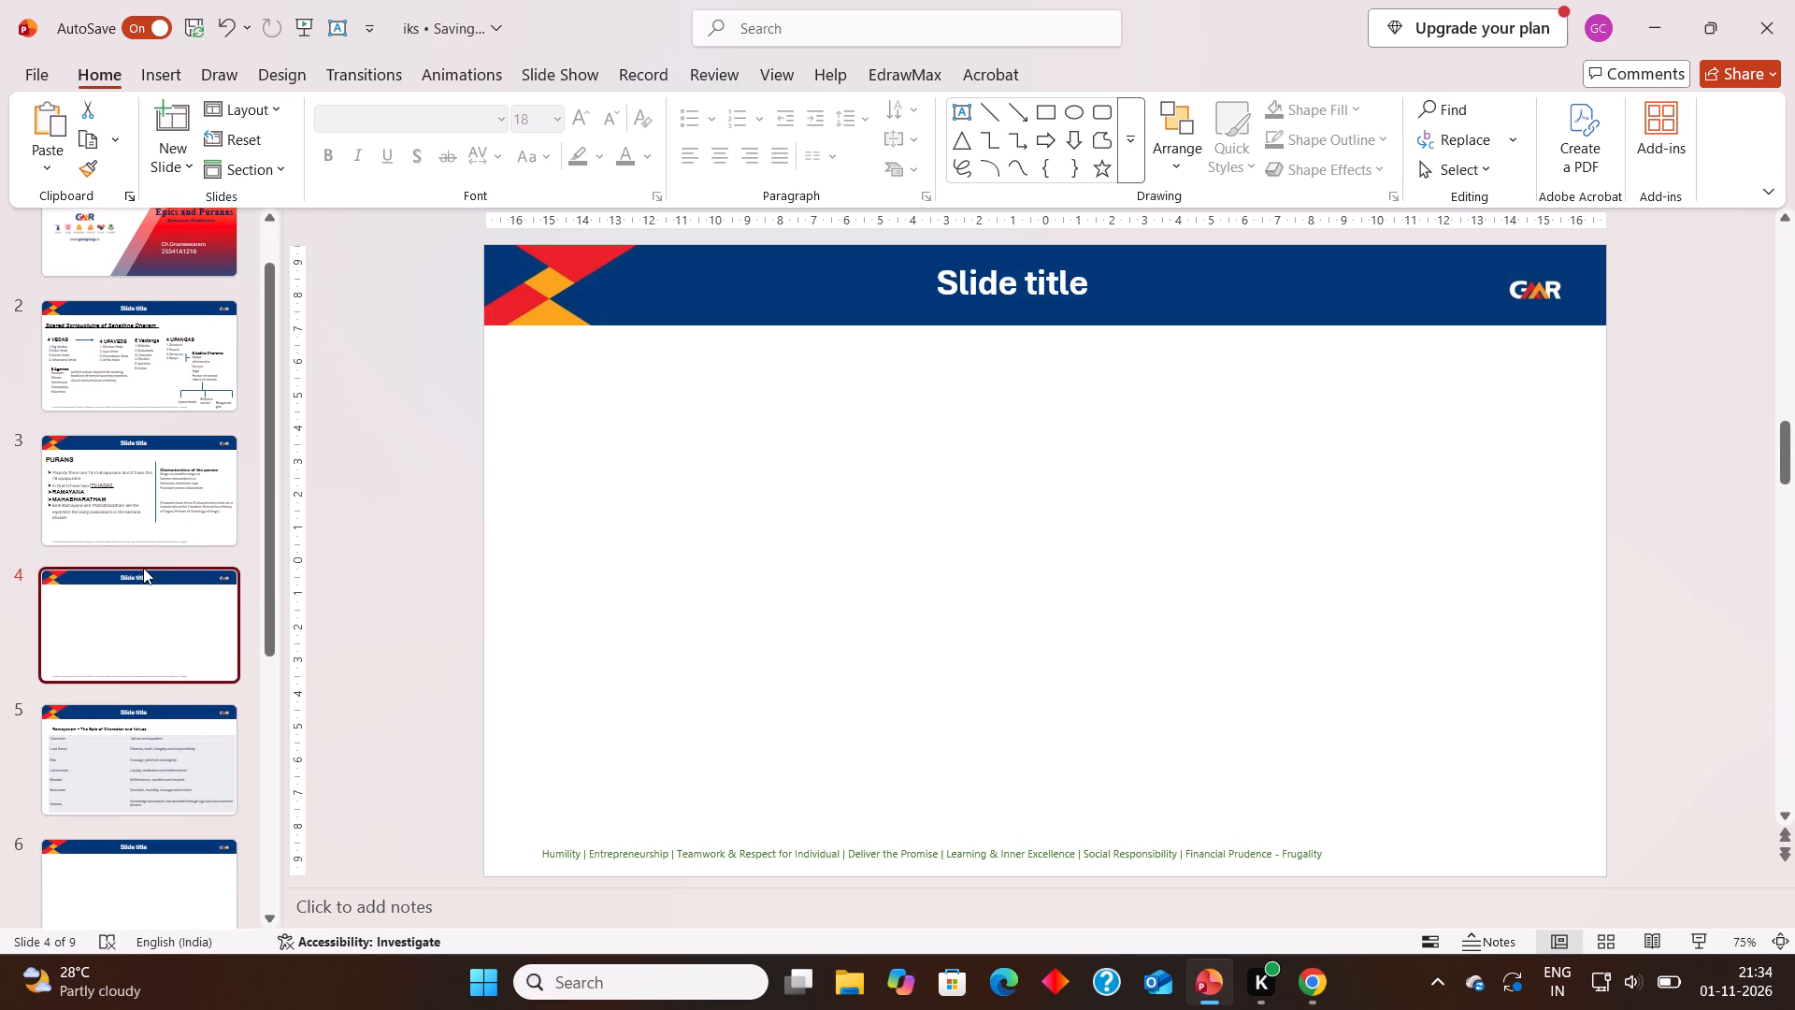
drag(143, 568, 0, 837)
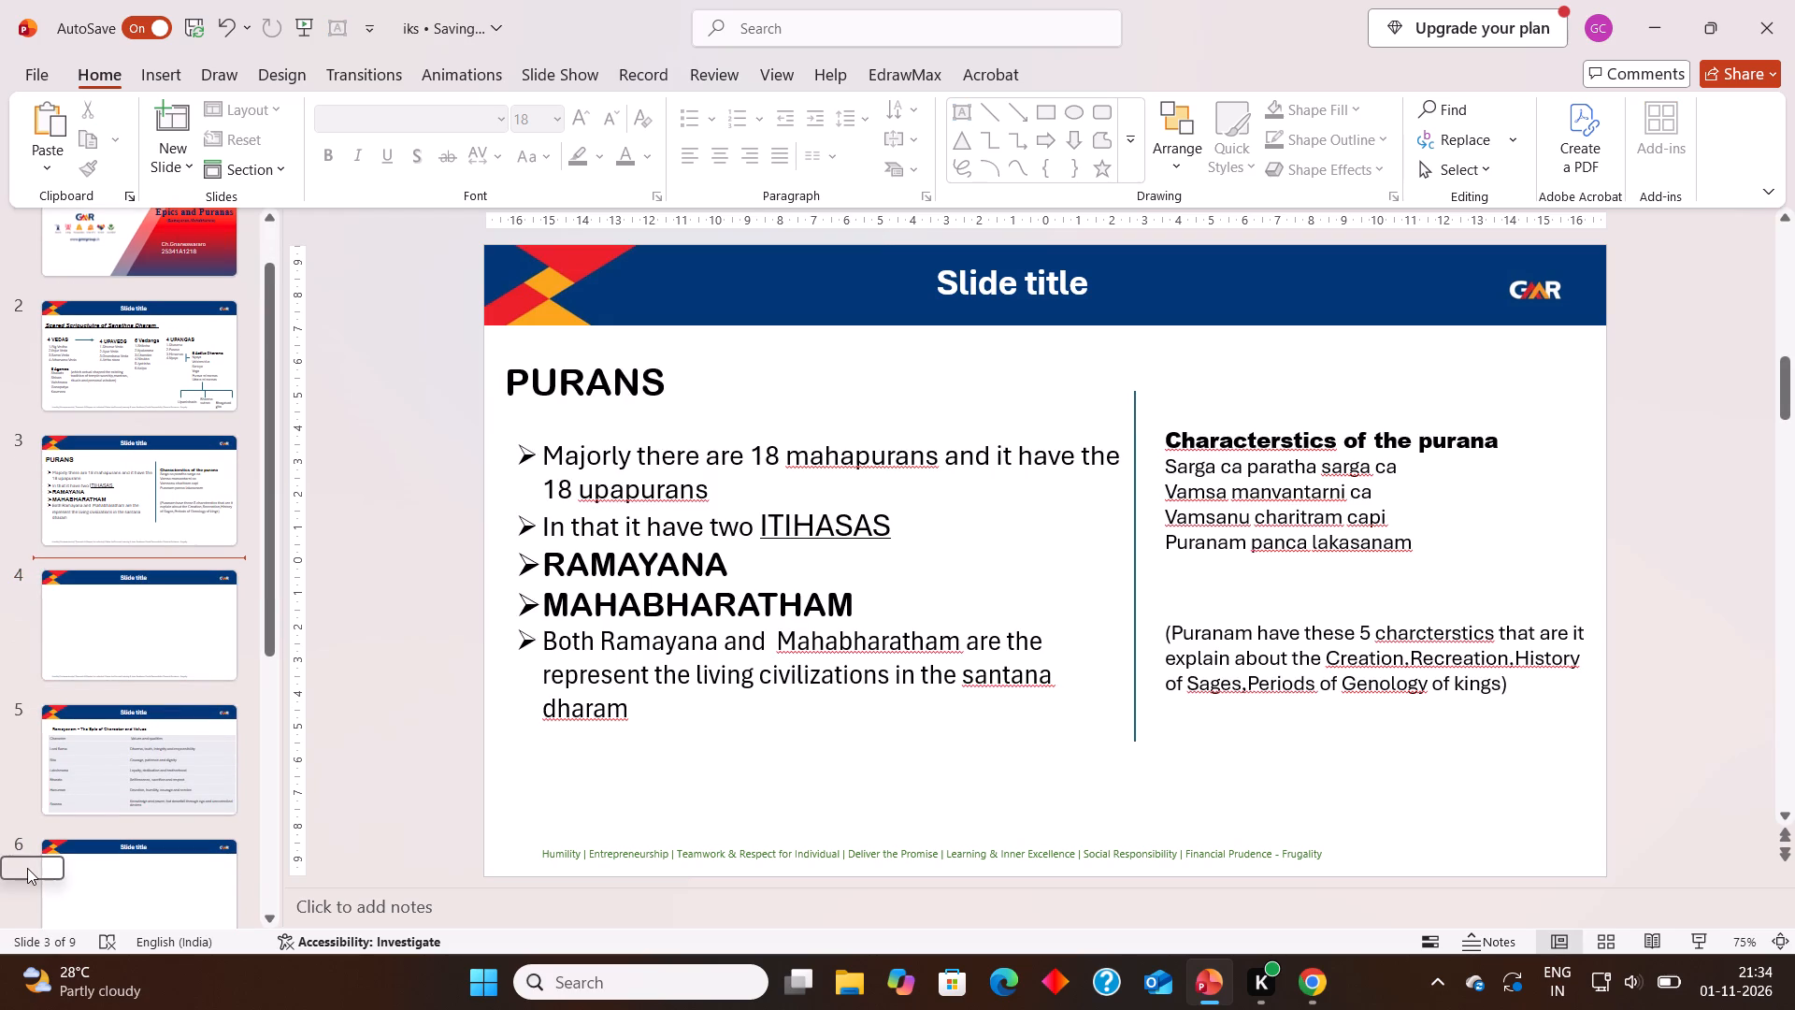
click(127, 628)
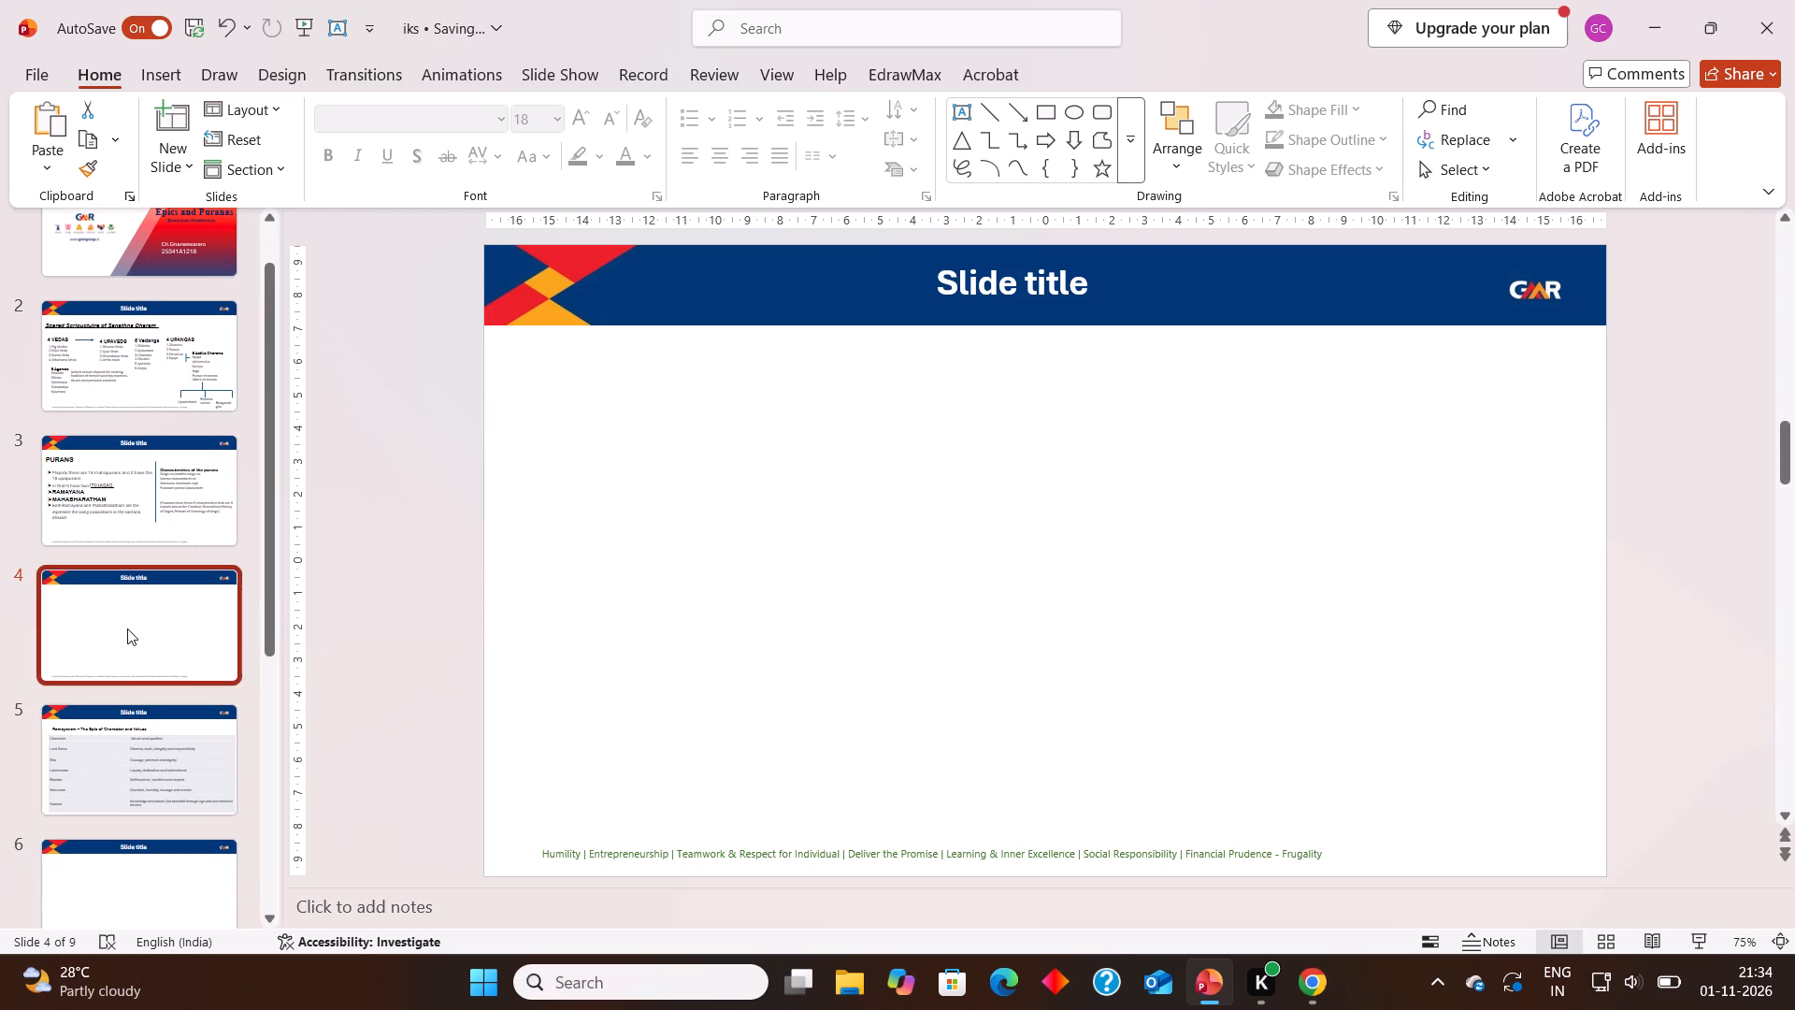
drag(127, 628, 128, 483)
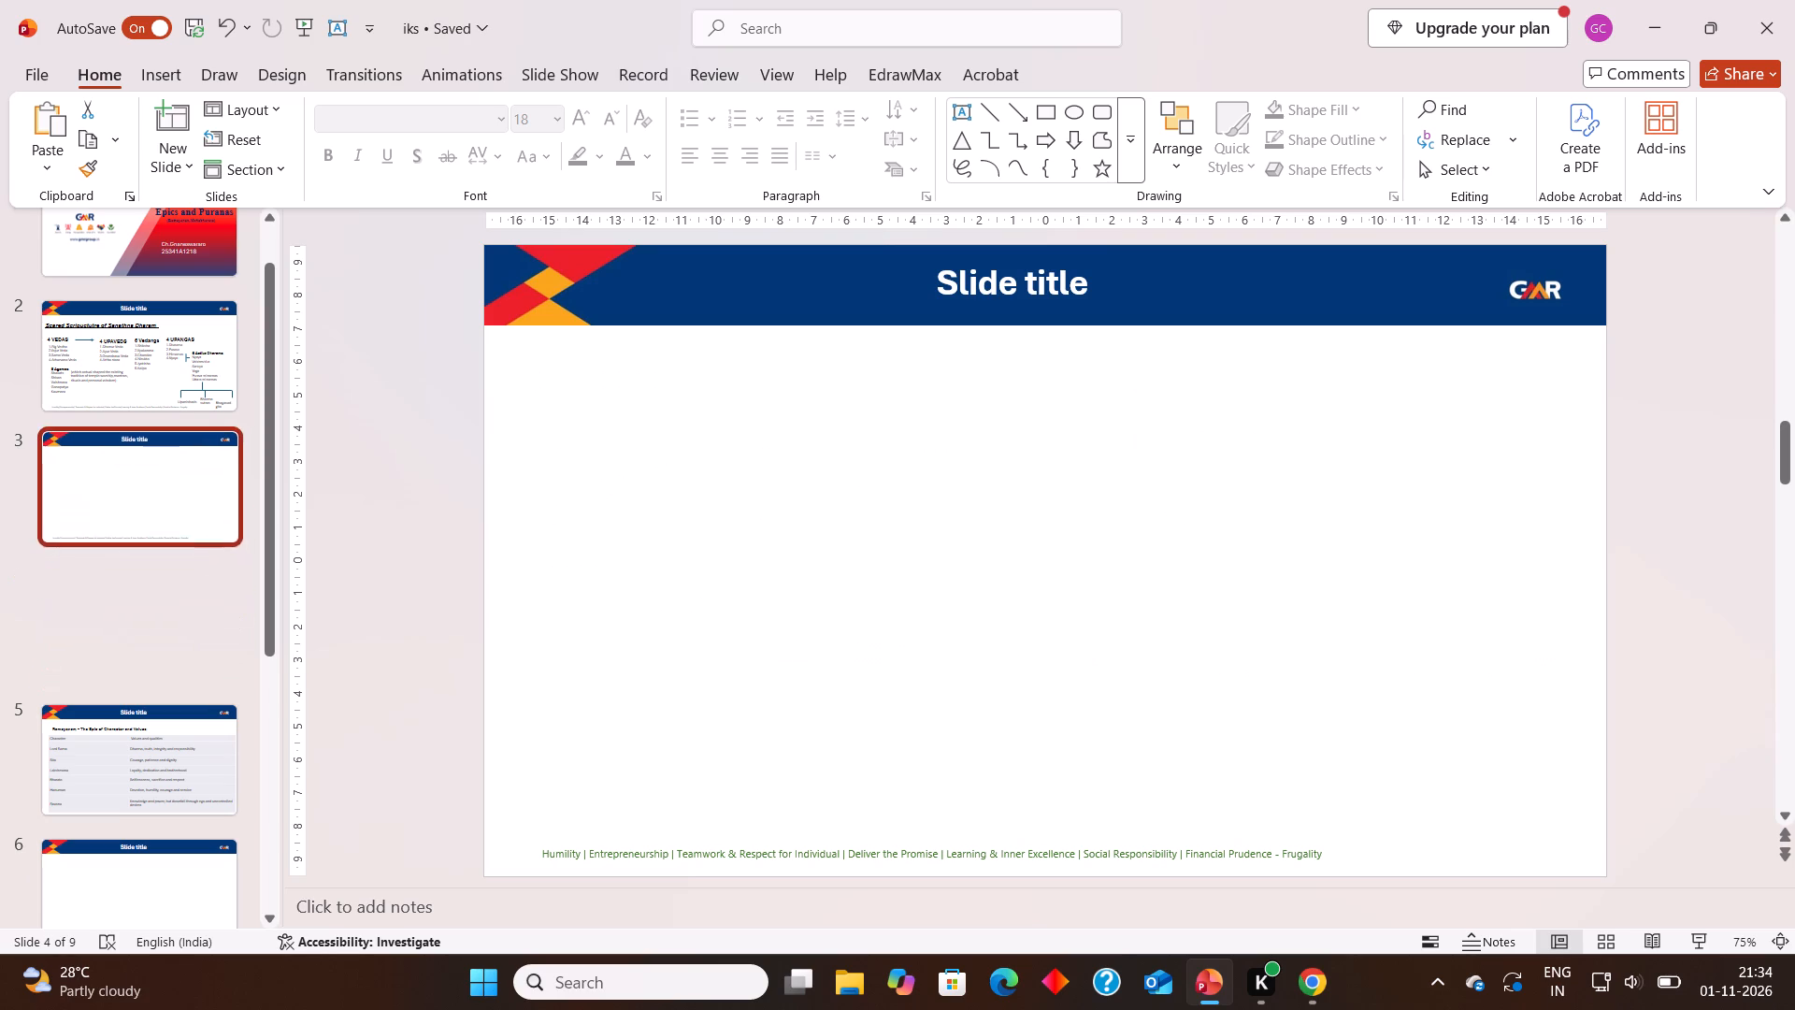
drag(128, 483, 129, 350)
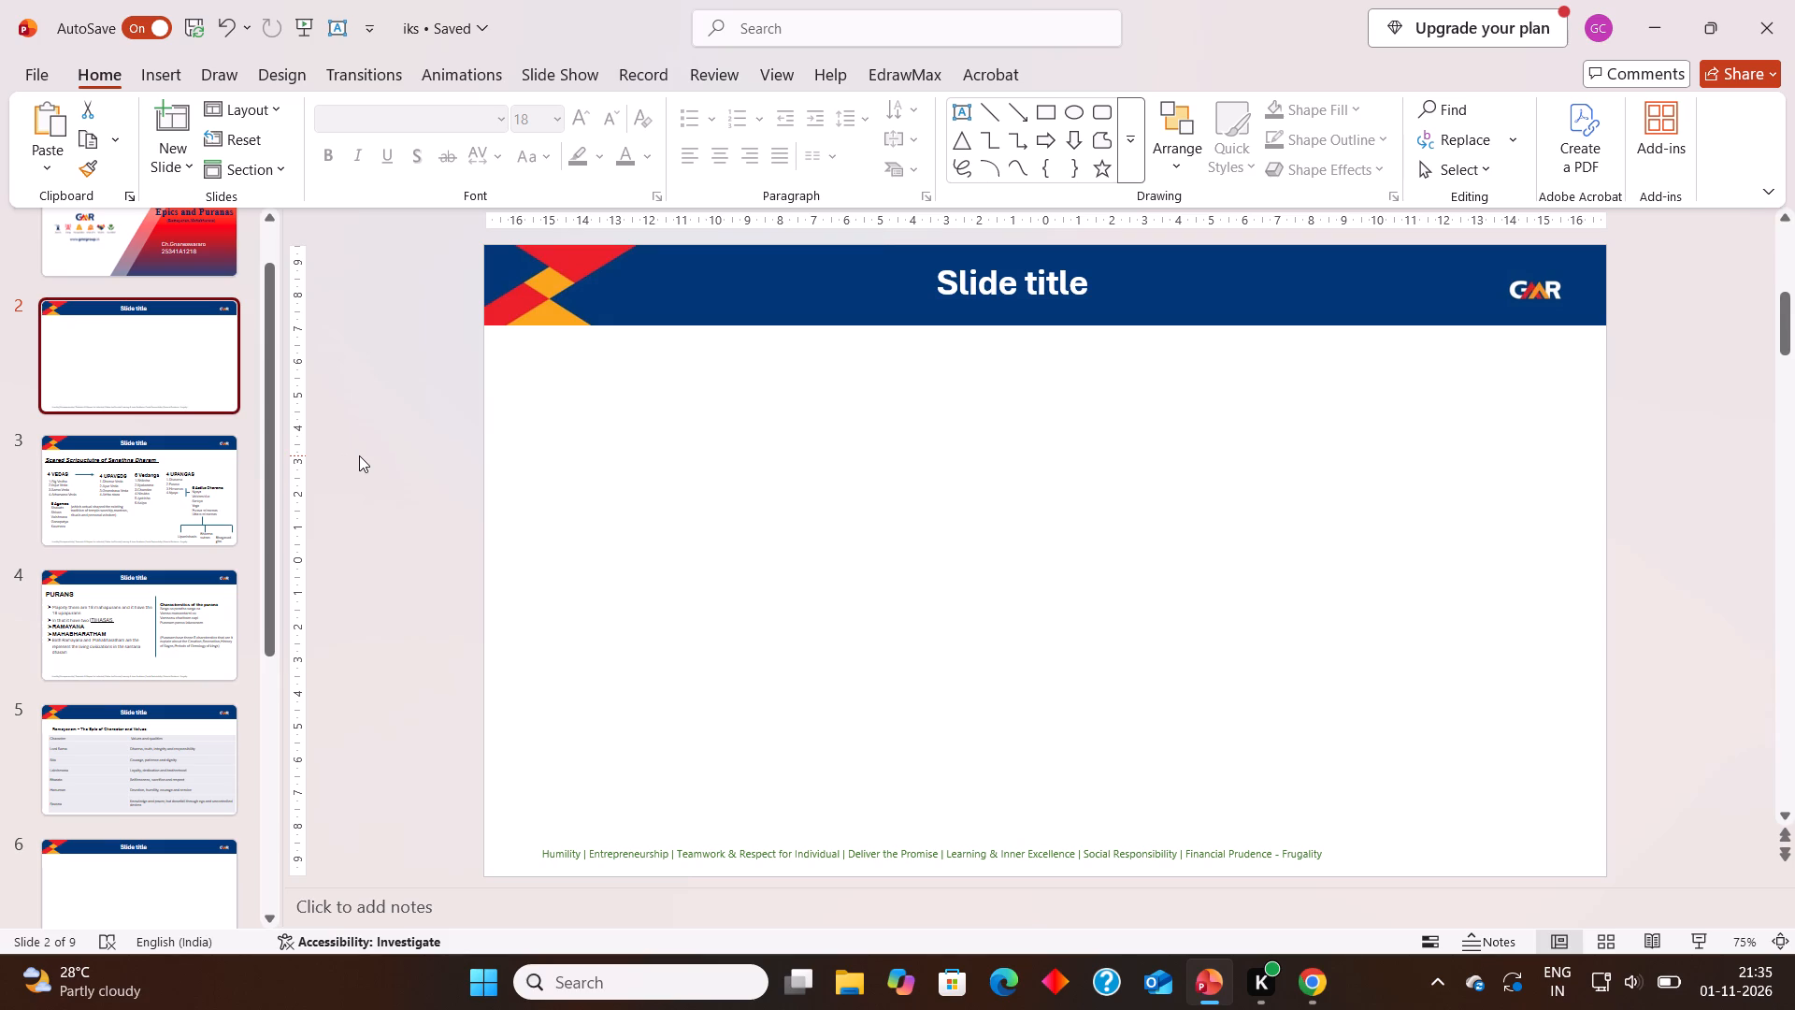
click(1328, 981)
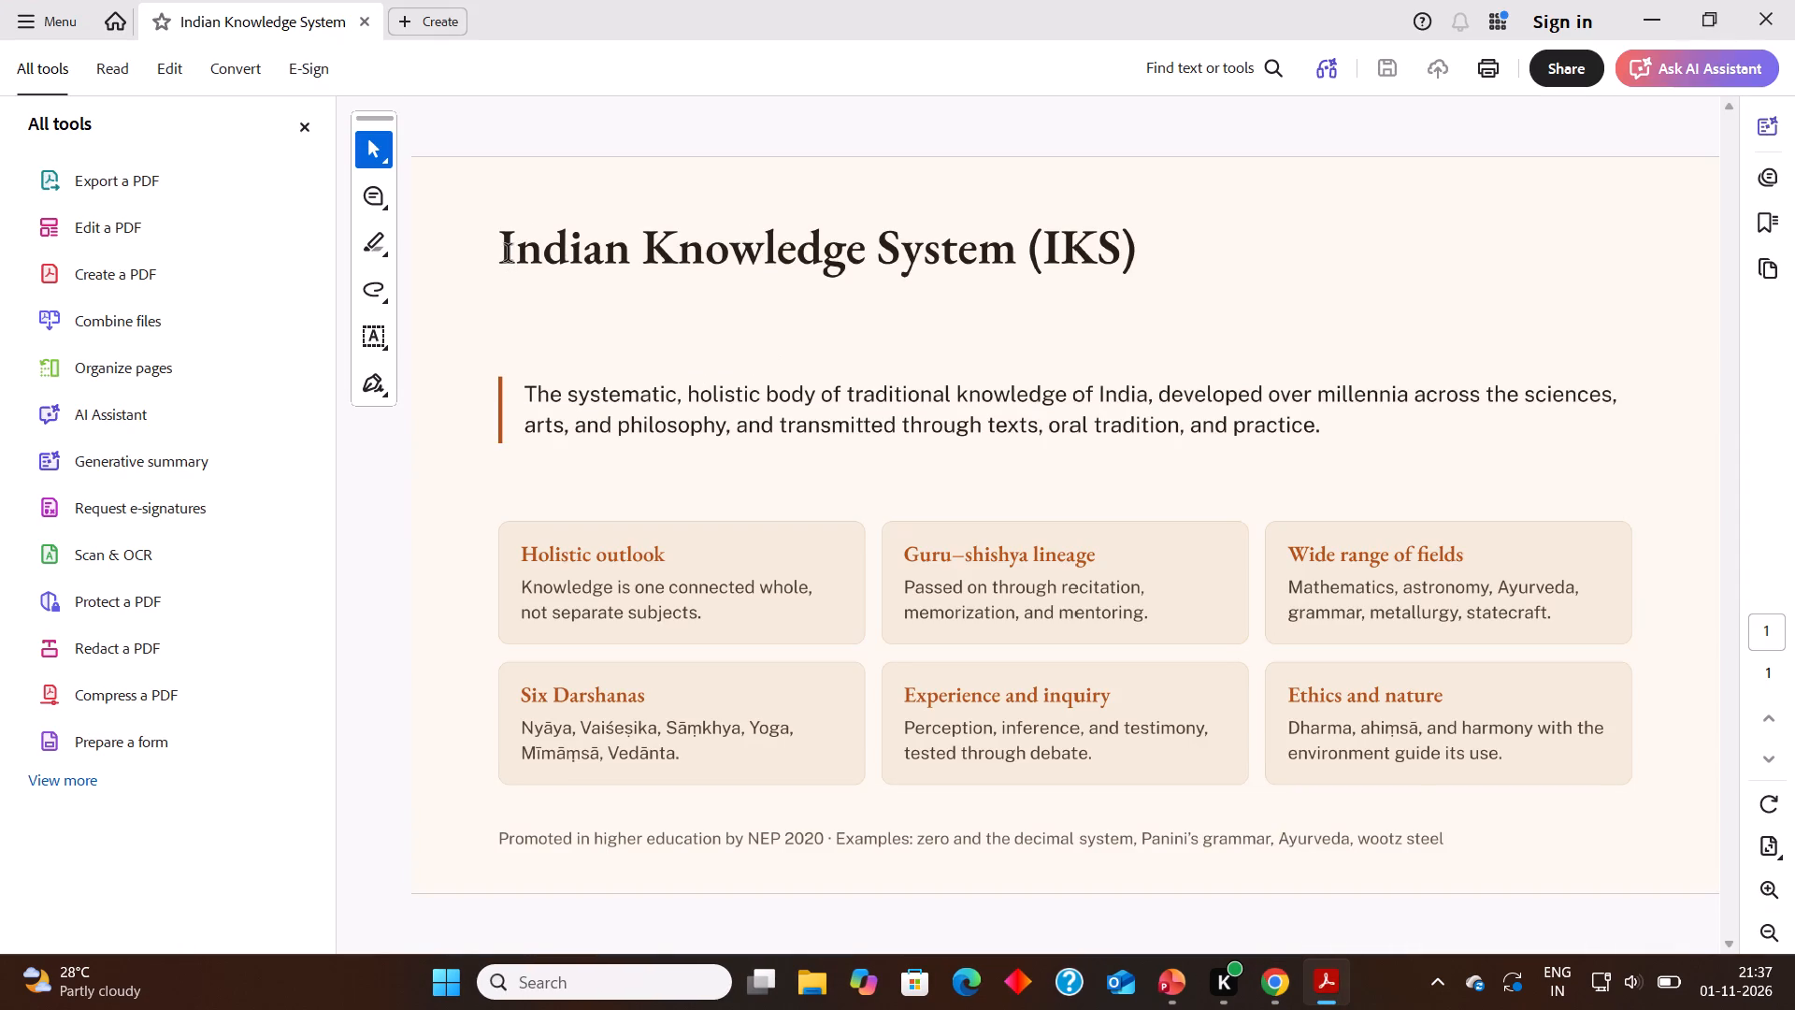
Select the entire Indian Knowledge System (IKS) slide page in the downloaded PDF and copy it.
drag(509, 254, 1169, 278)
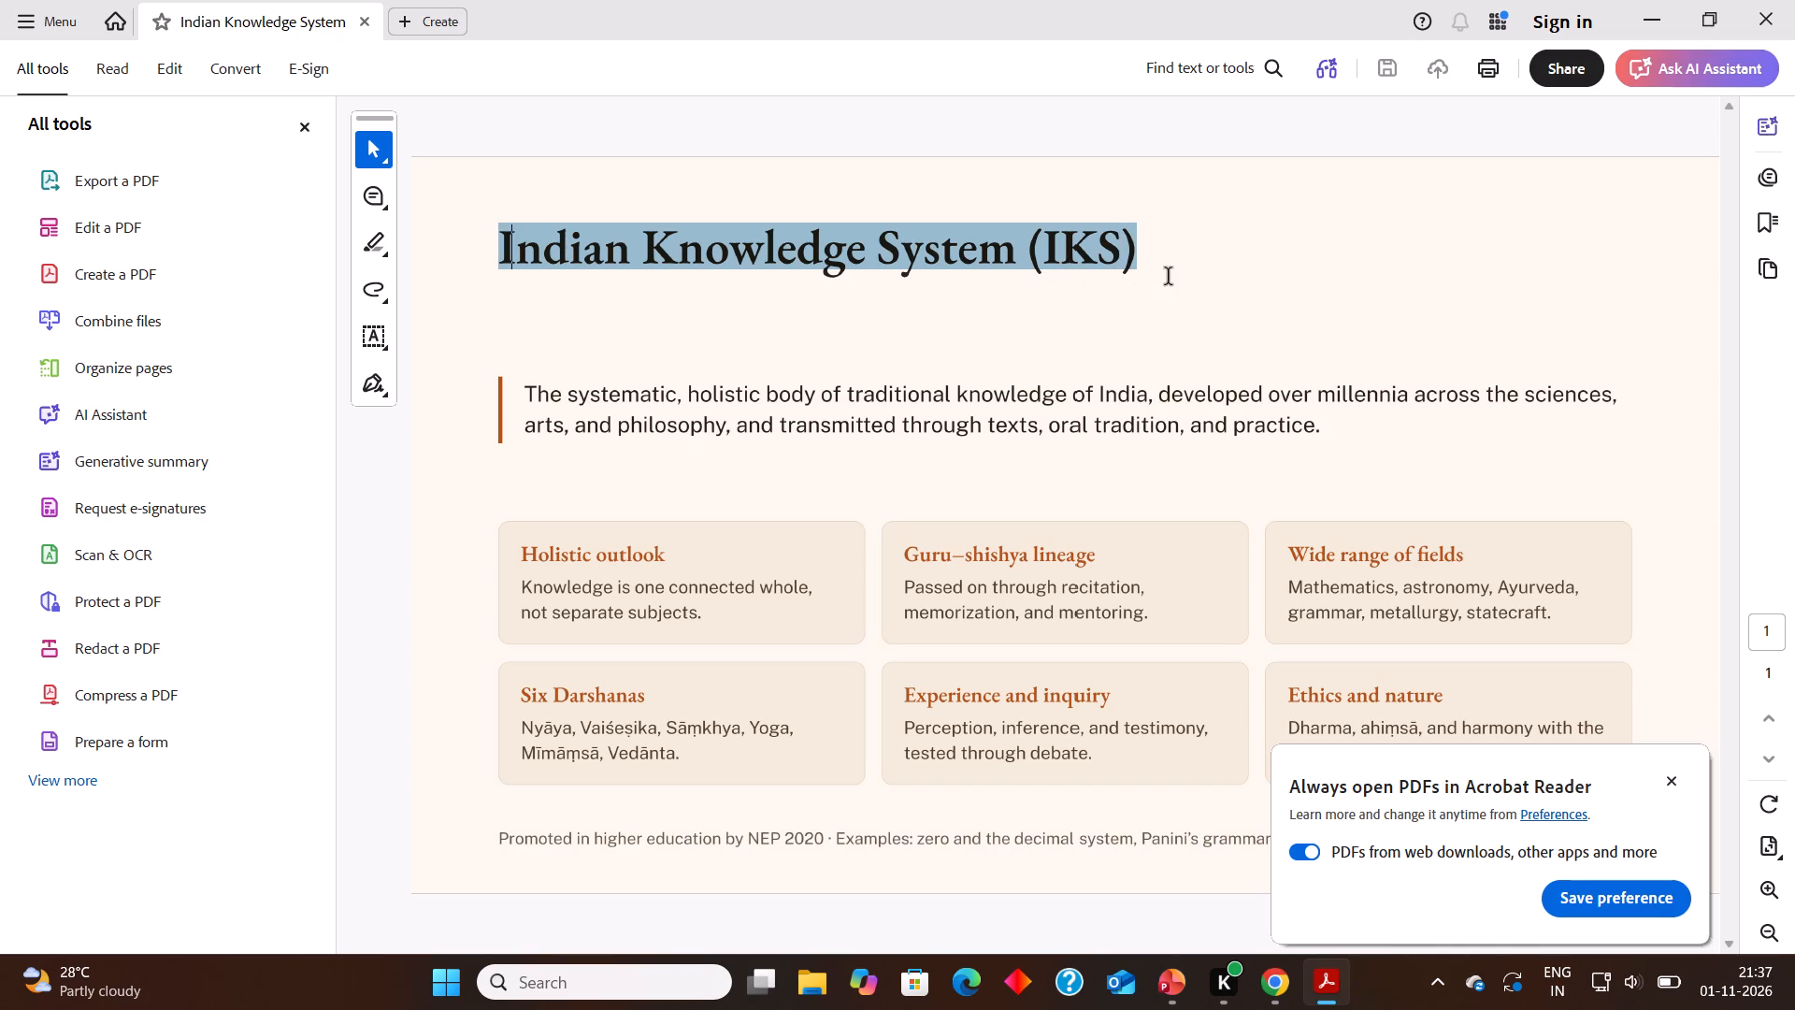
drag(1169, 278, 1194, 278)
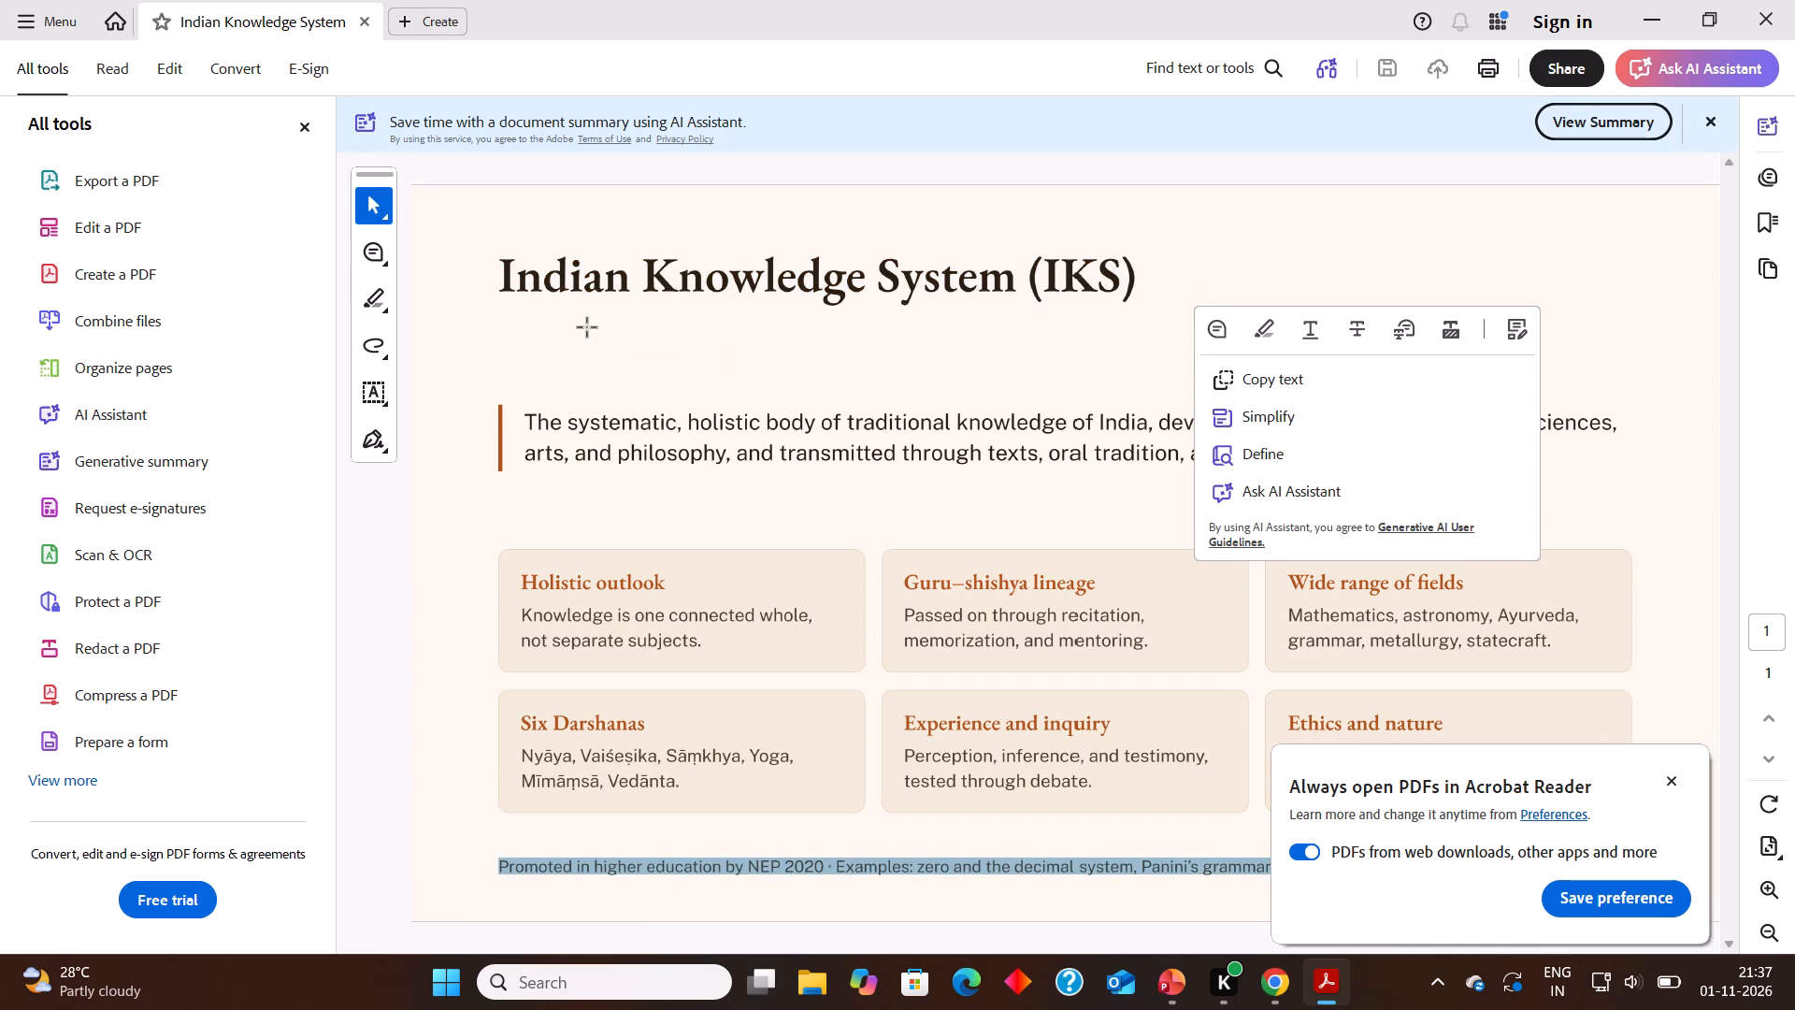
drag(508, 281, 740, 361)
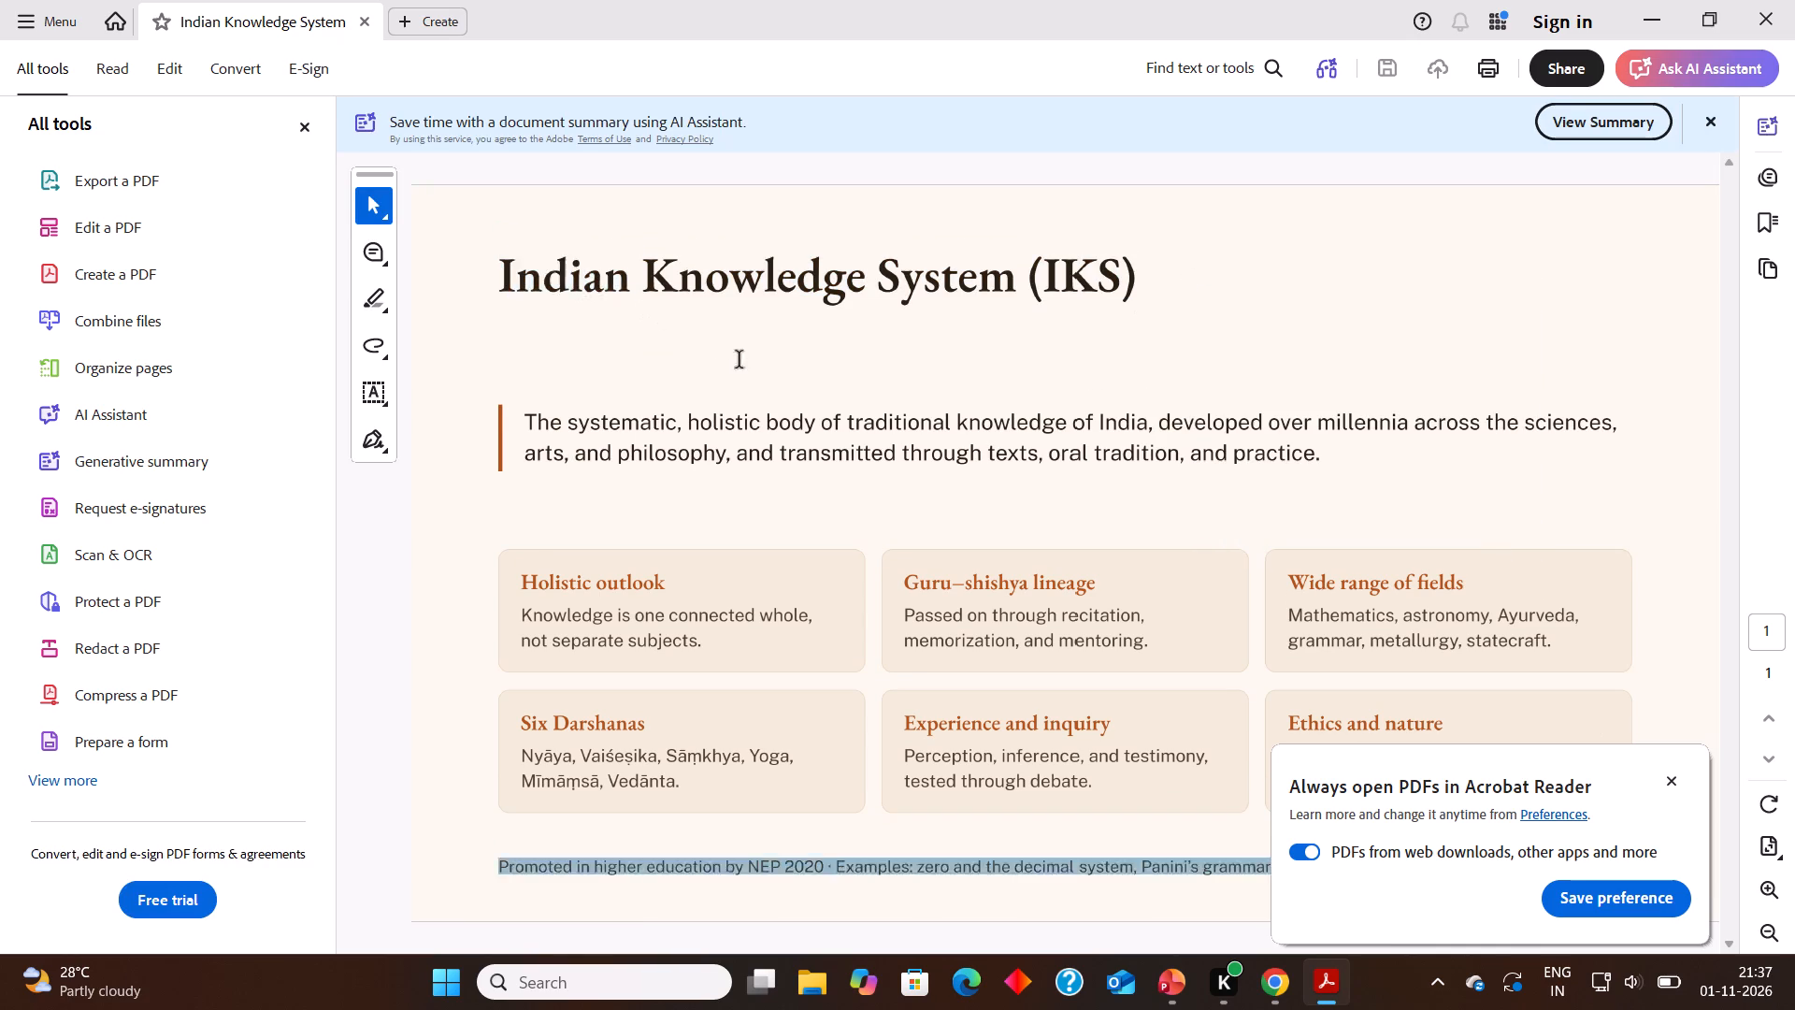
drag(740, 361, 1165, 711)
drag(1165, 711, 1133, 570)
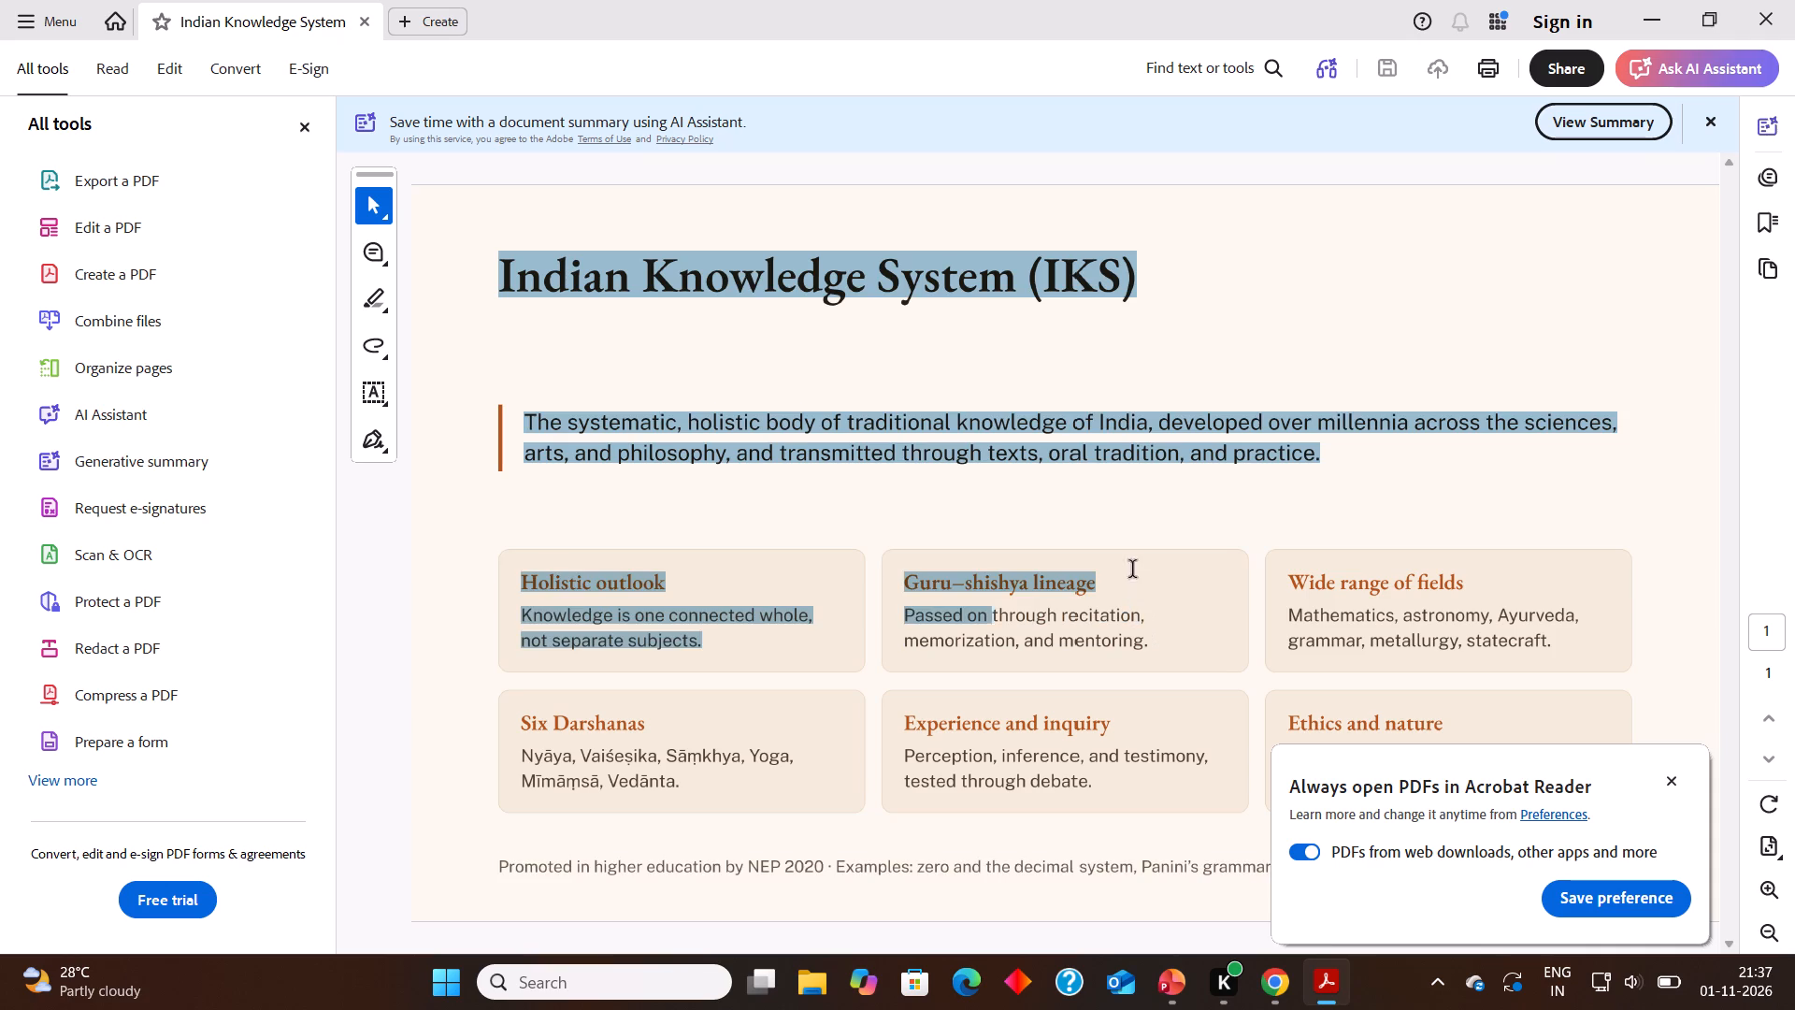
drag(1133, 570, 1353, 456)
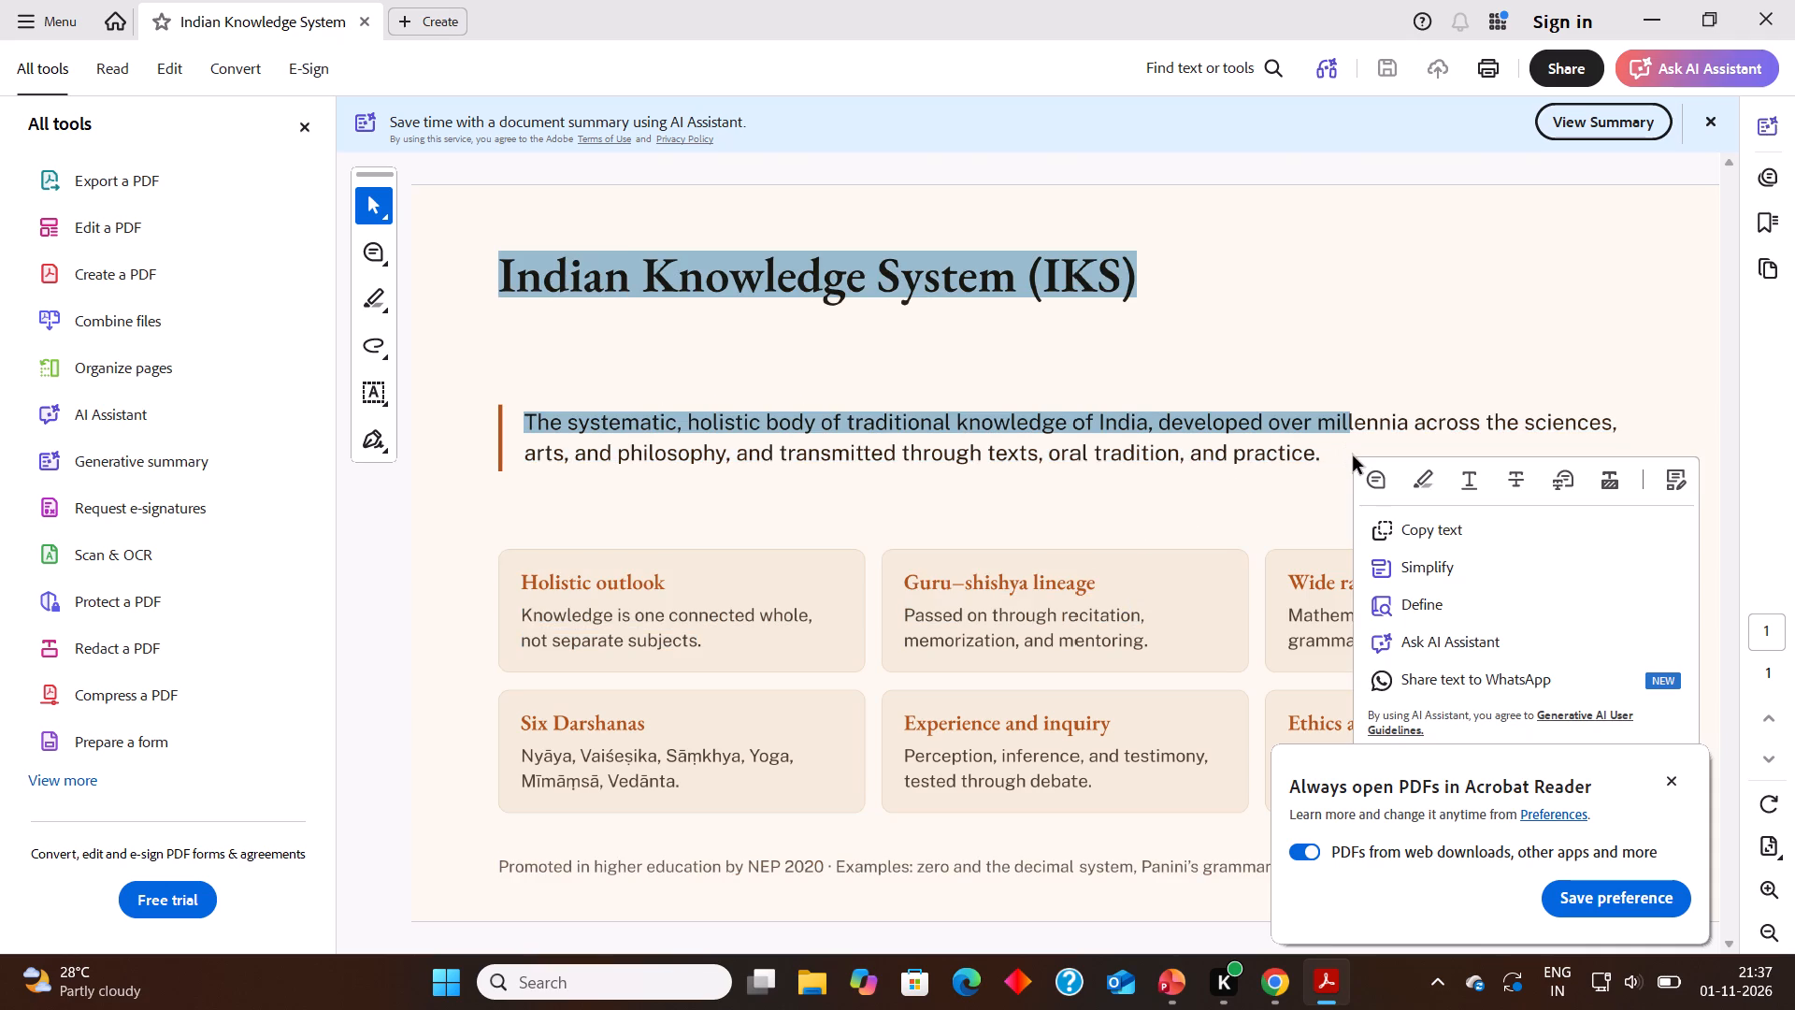
click(828, 342)
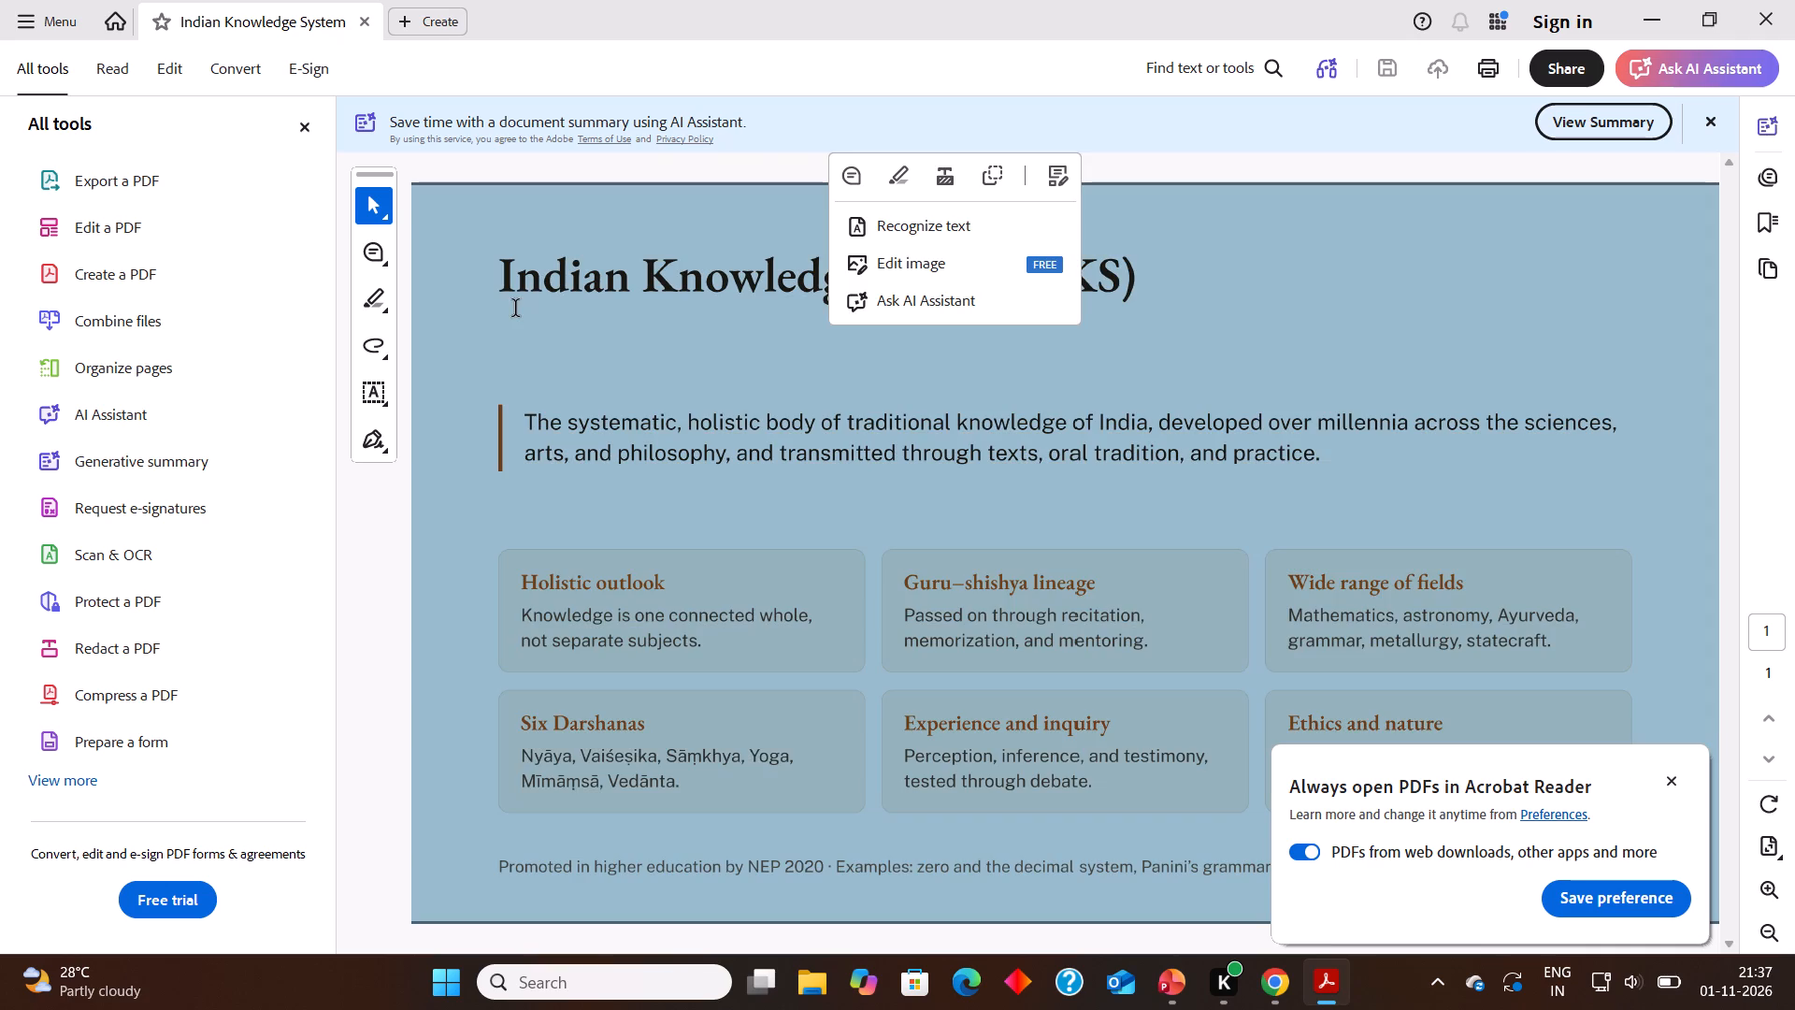
key(ctrl+c)
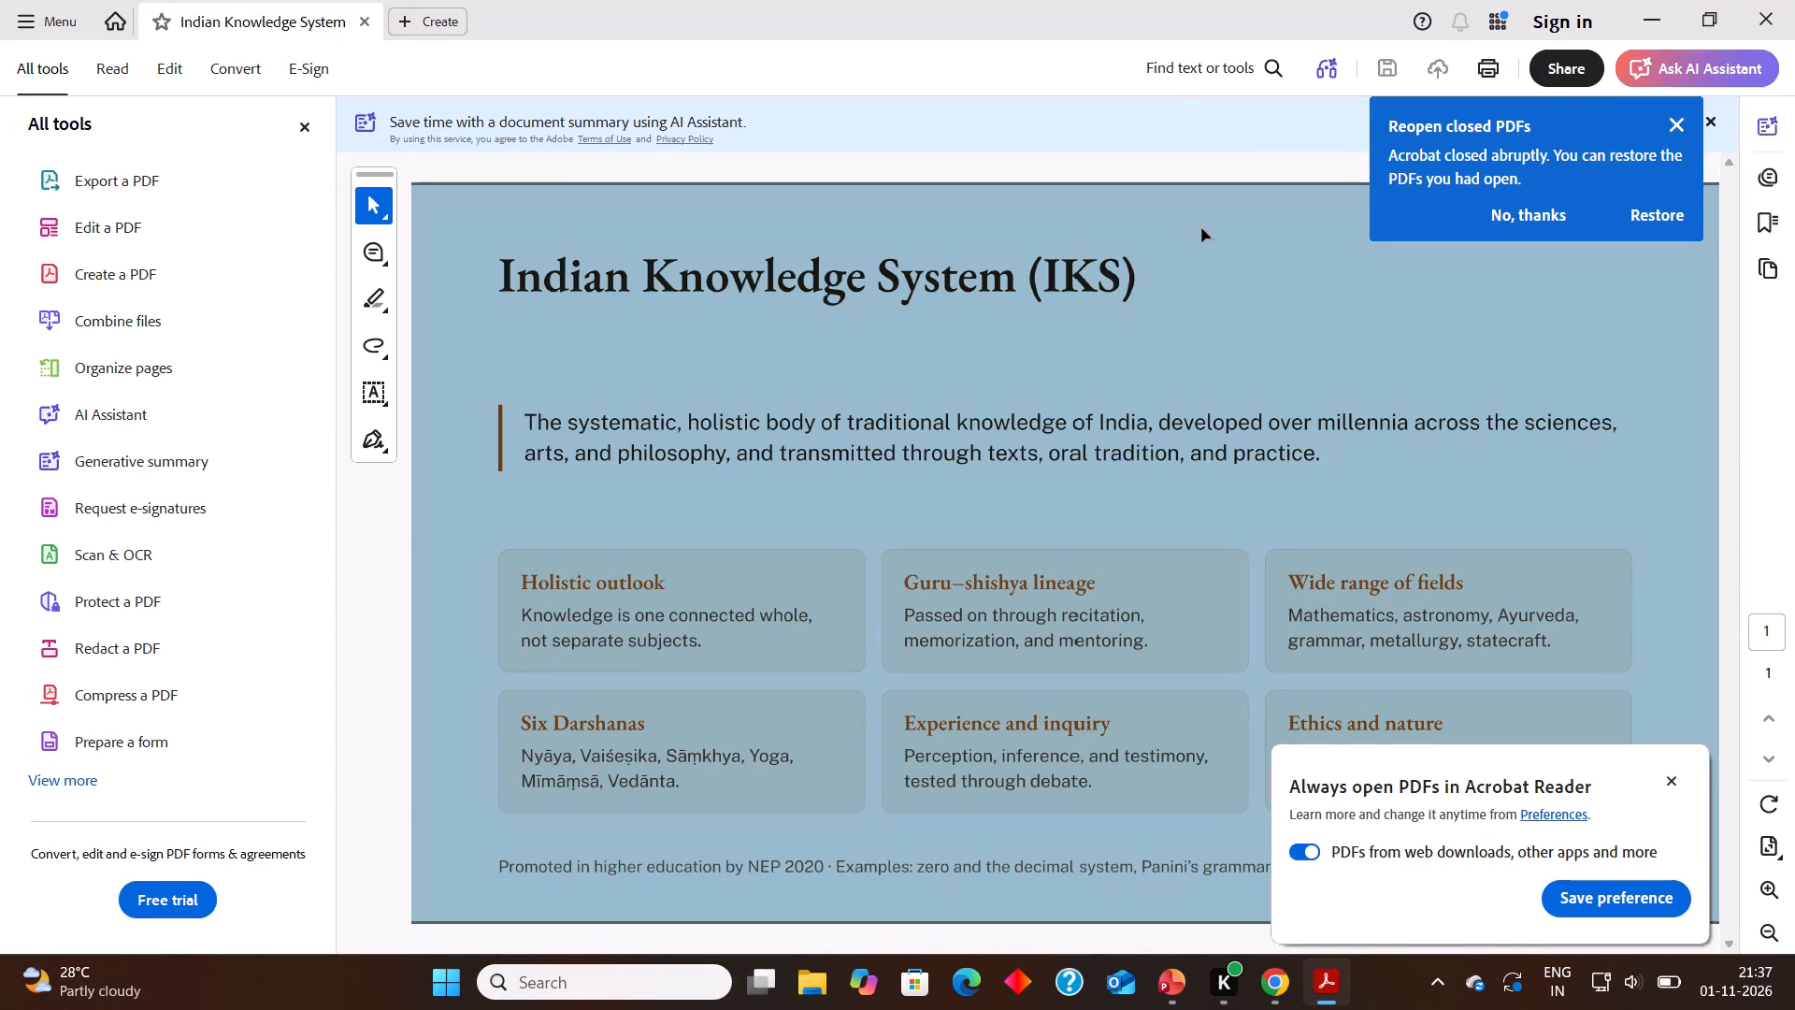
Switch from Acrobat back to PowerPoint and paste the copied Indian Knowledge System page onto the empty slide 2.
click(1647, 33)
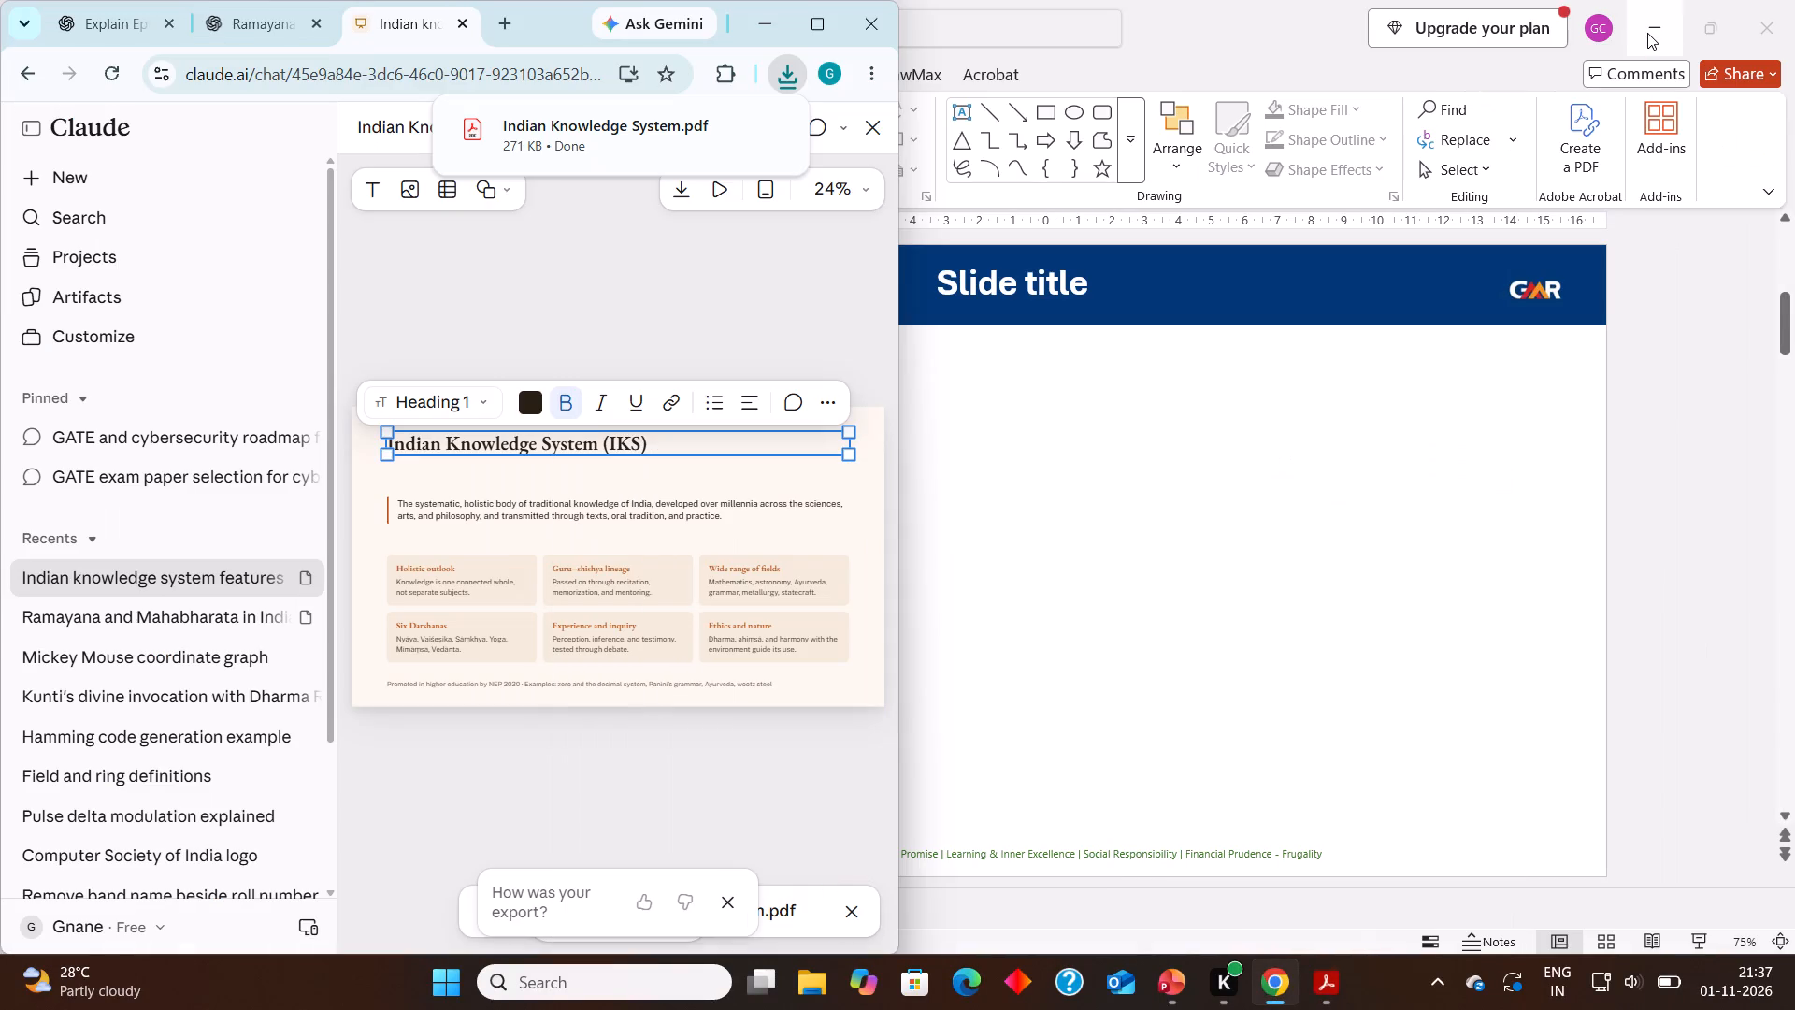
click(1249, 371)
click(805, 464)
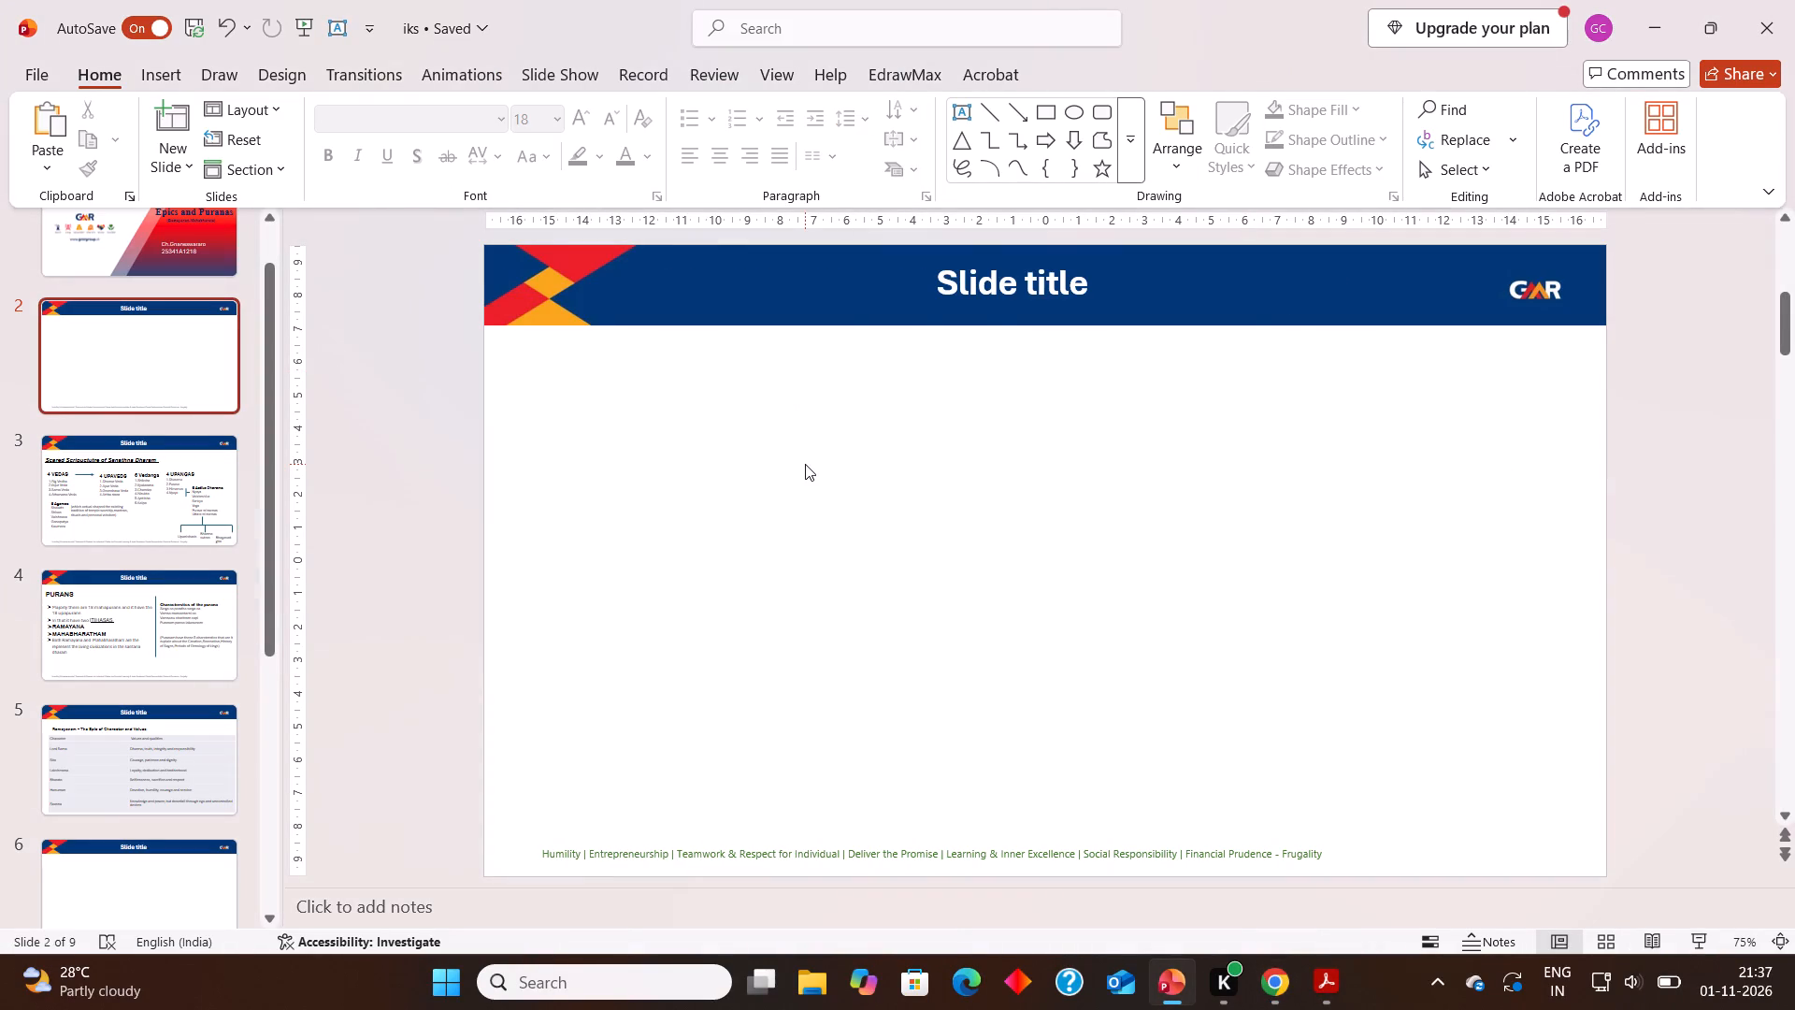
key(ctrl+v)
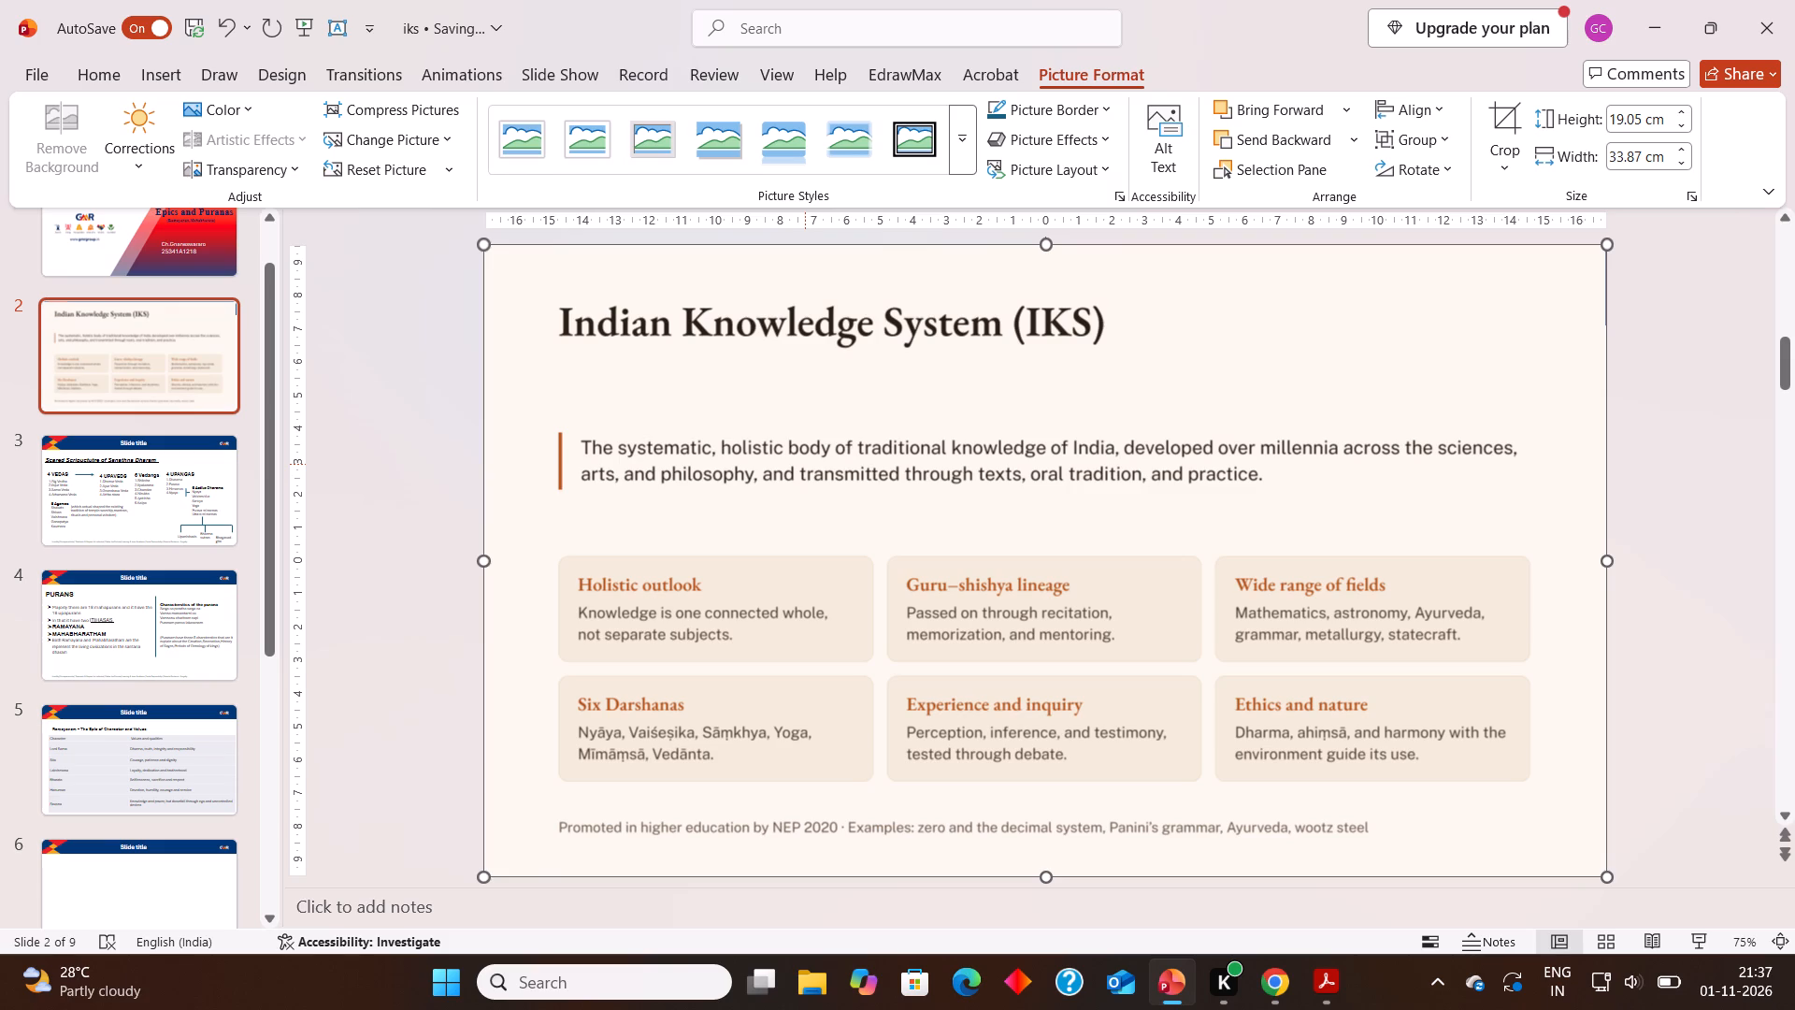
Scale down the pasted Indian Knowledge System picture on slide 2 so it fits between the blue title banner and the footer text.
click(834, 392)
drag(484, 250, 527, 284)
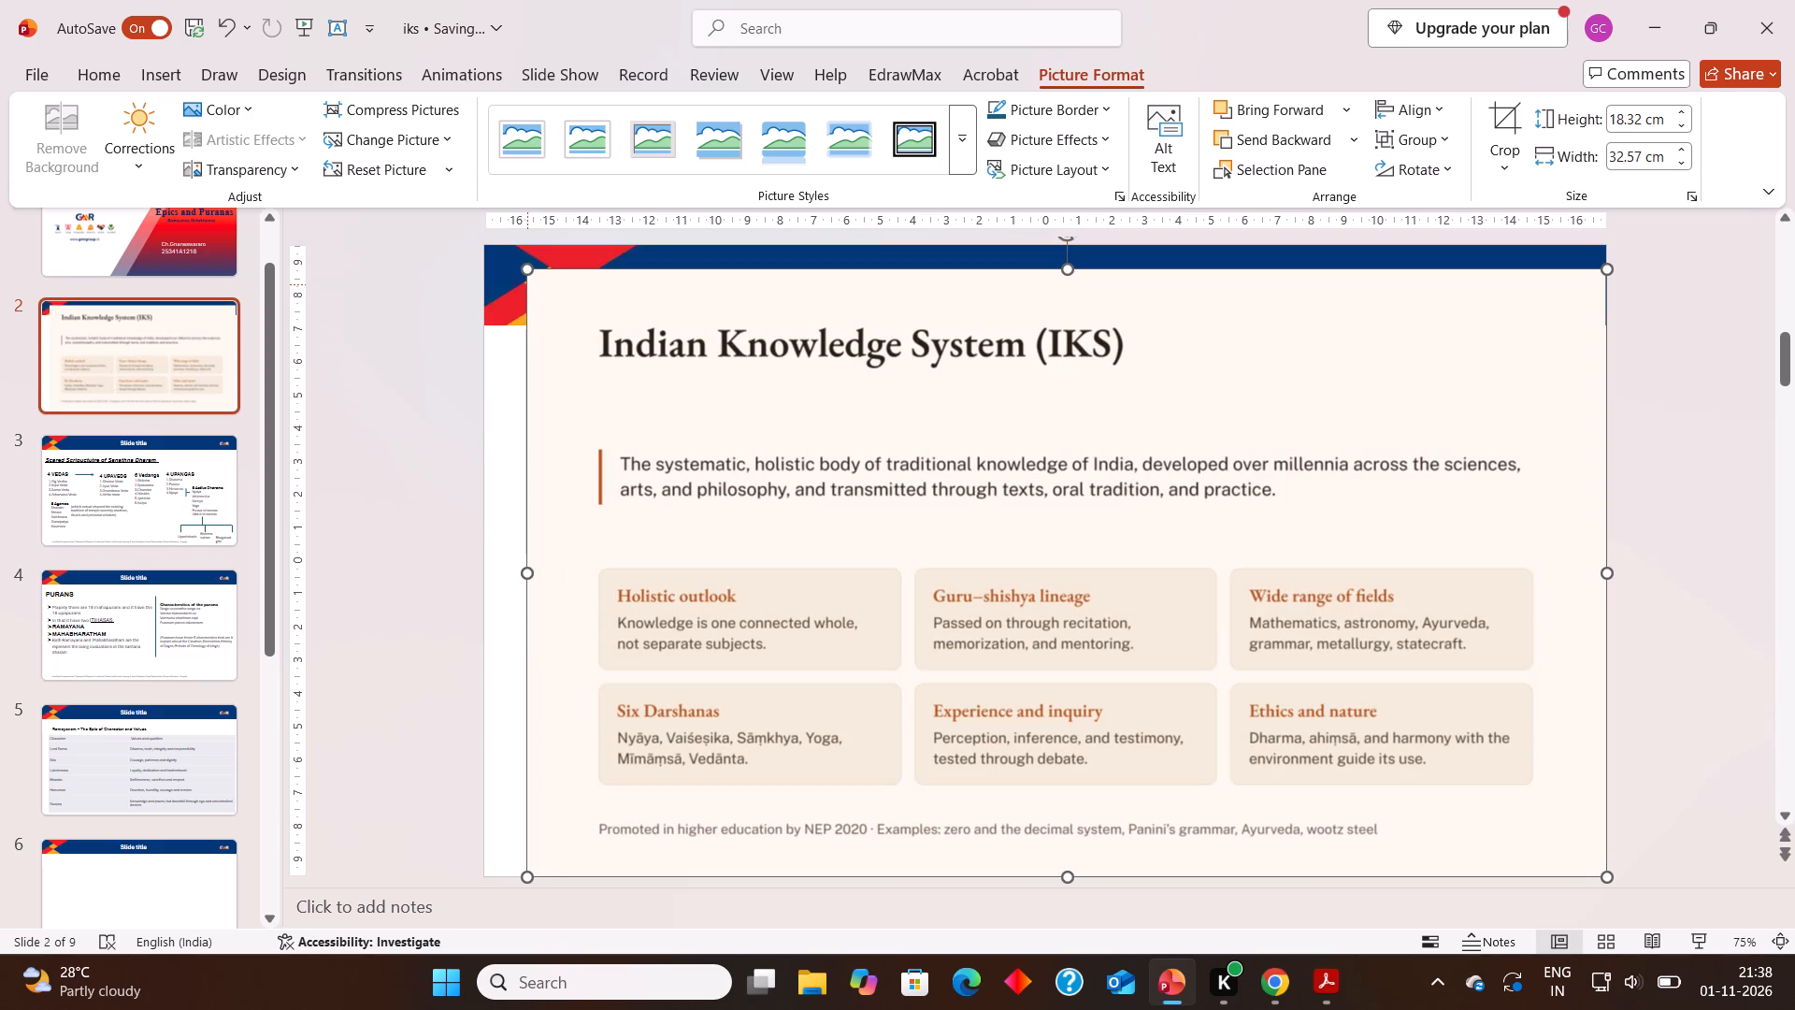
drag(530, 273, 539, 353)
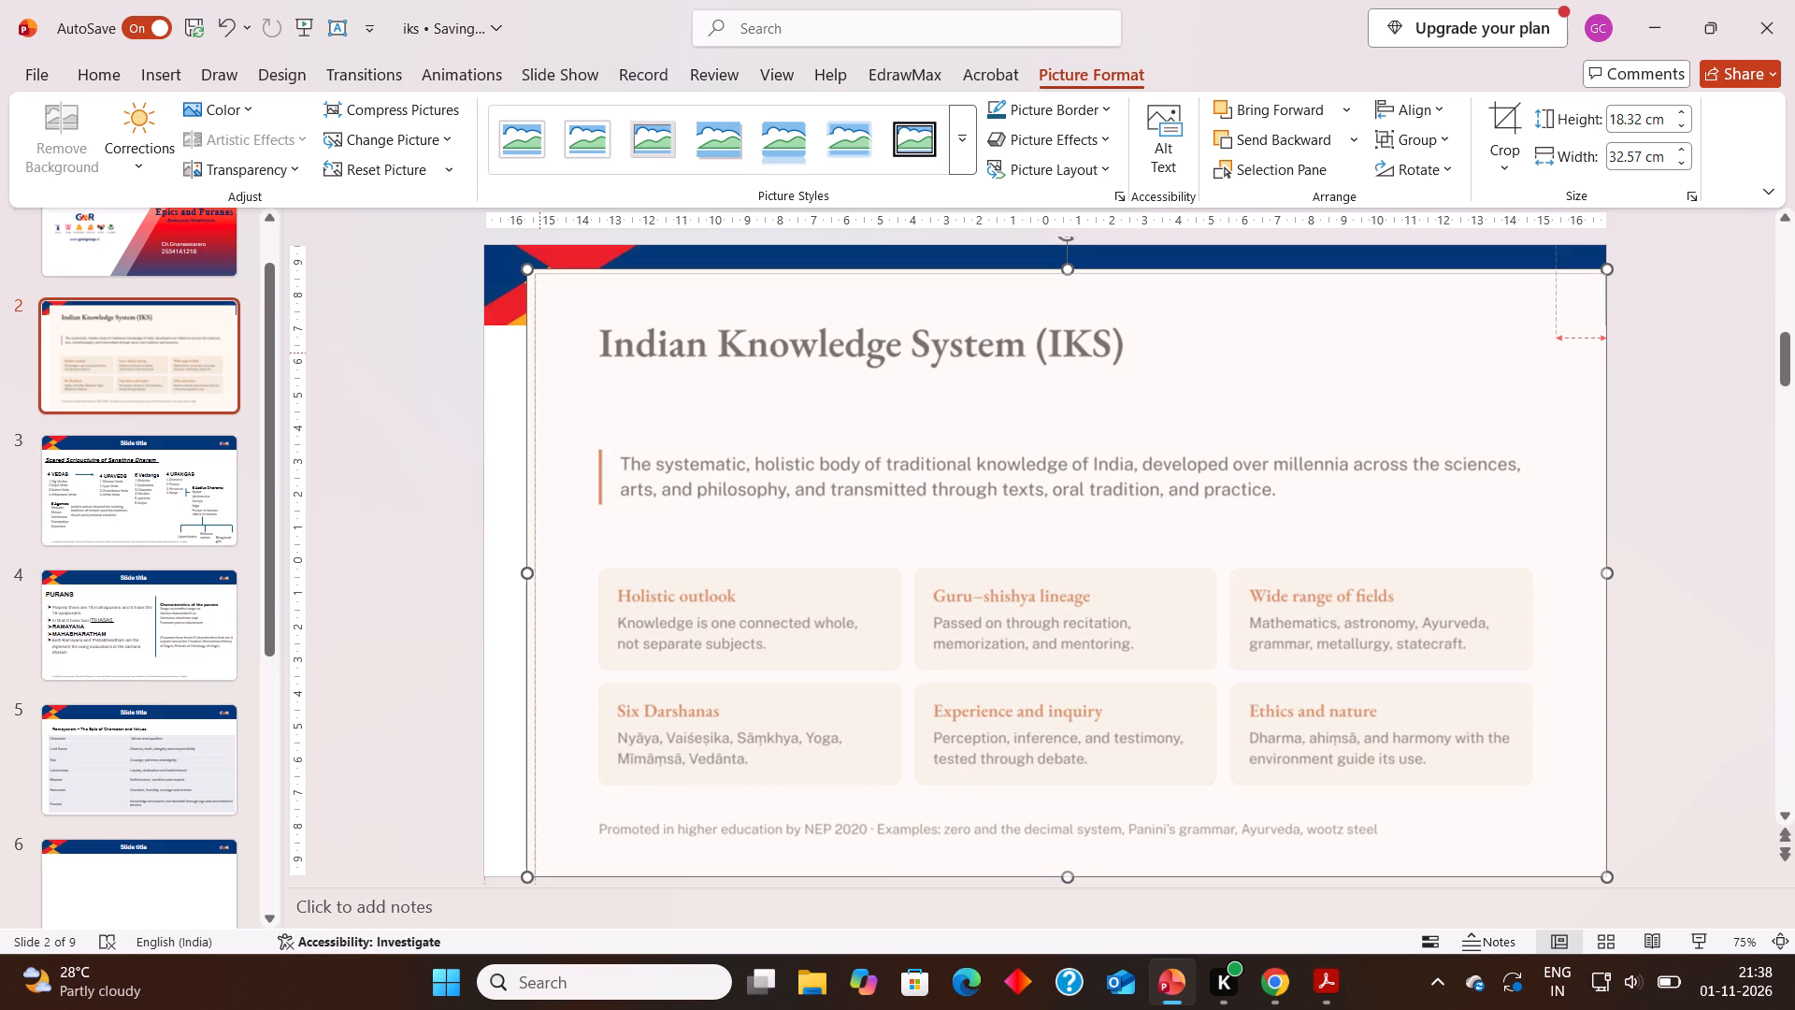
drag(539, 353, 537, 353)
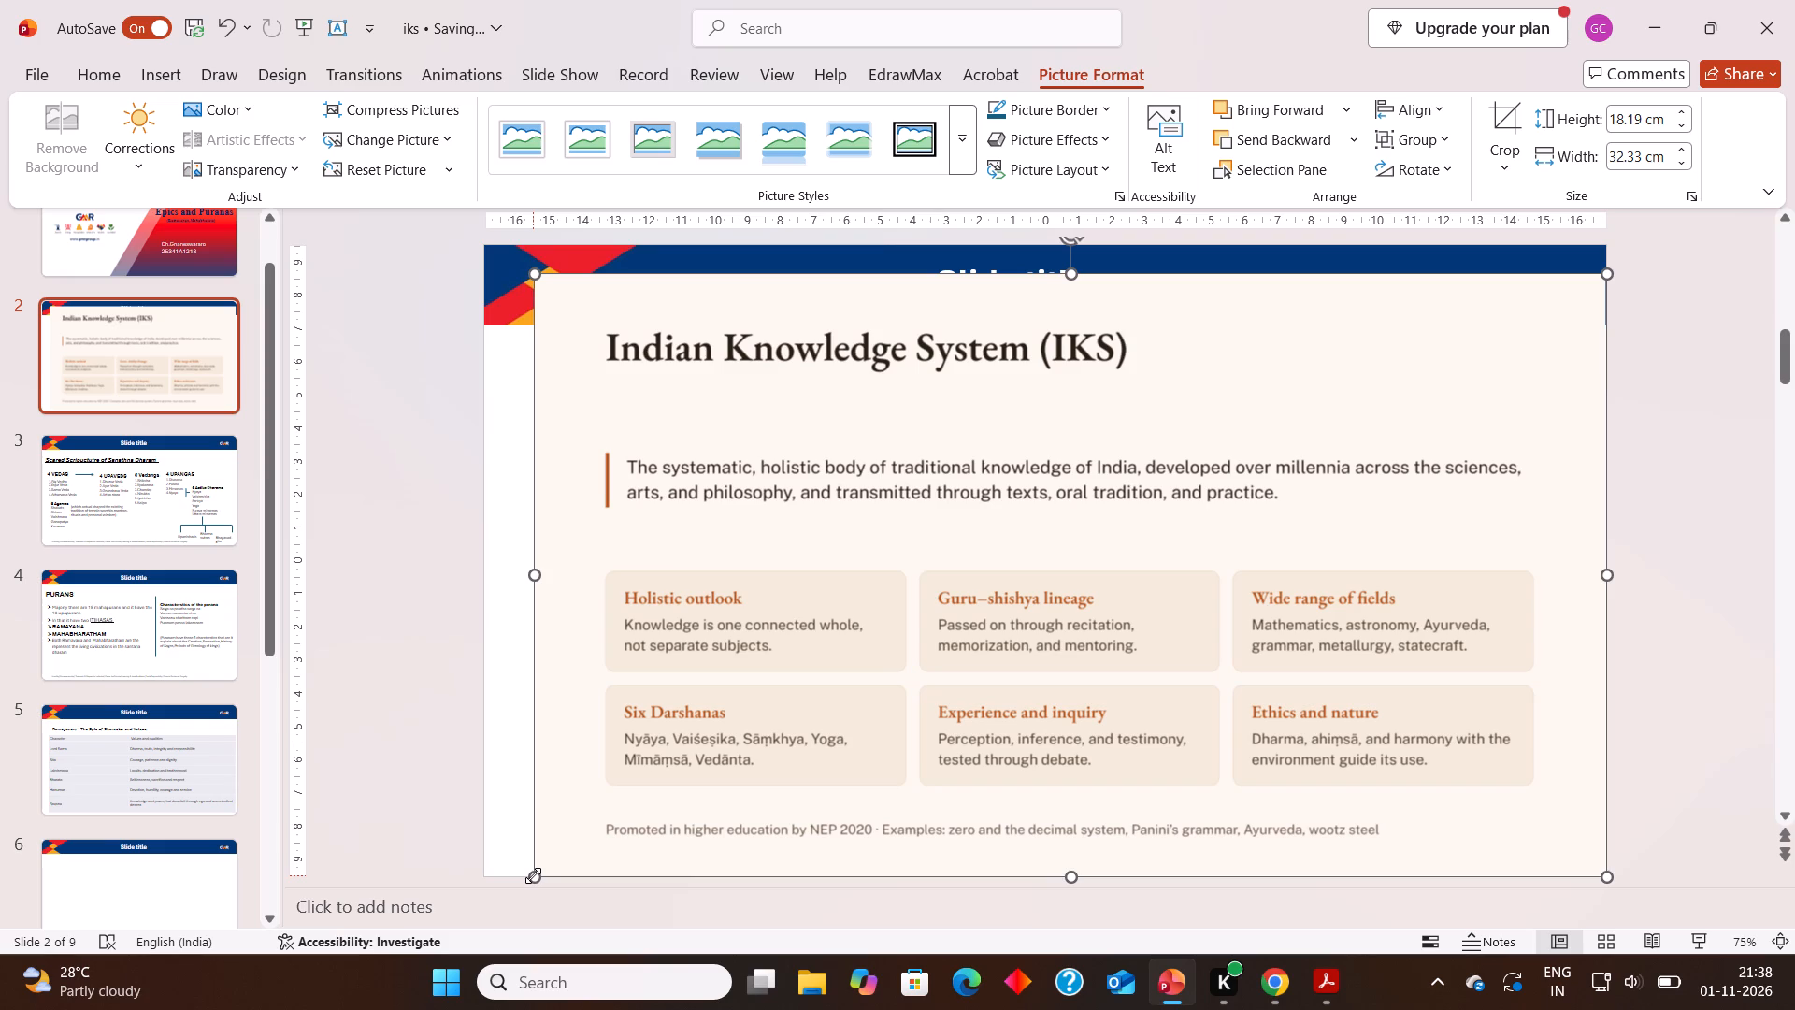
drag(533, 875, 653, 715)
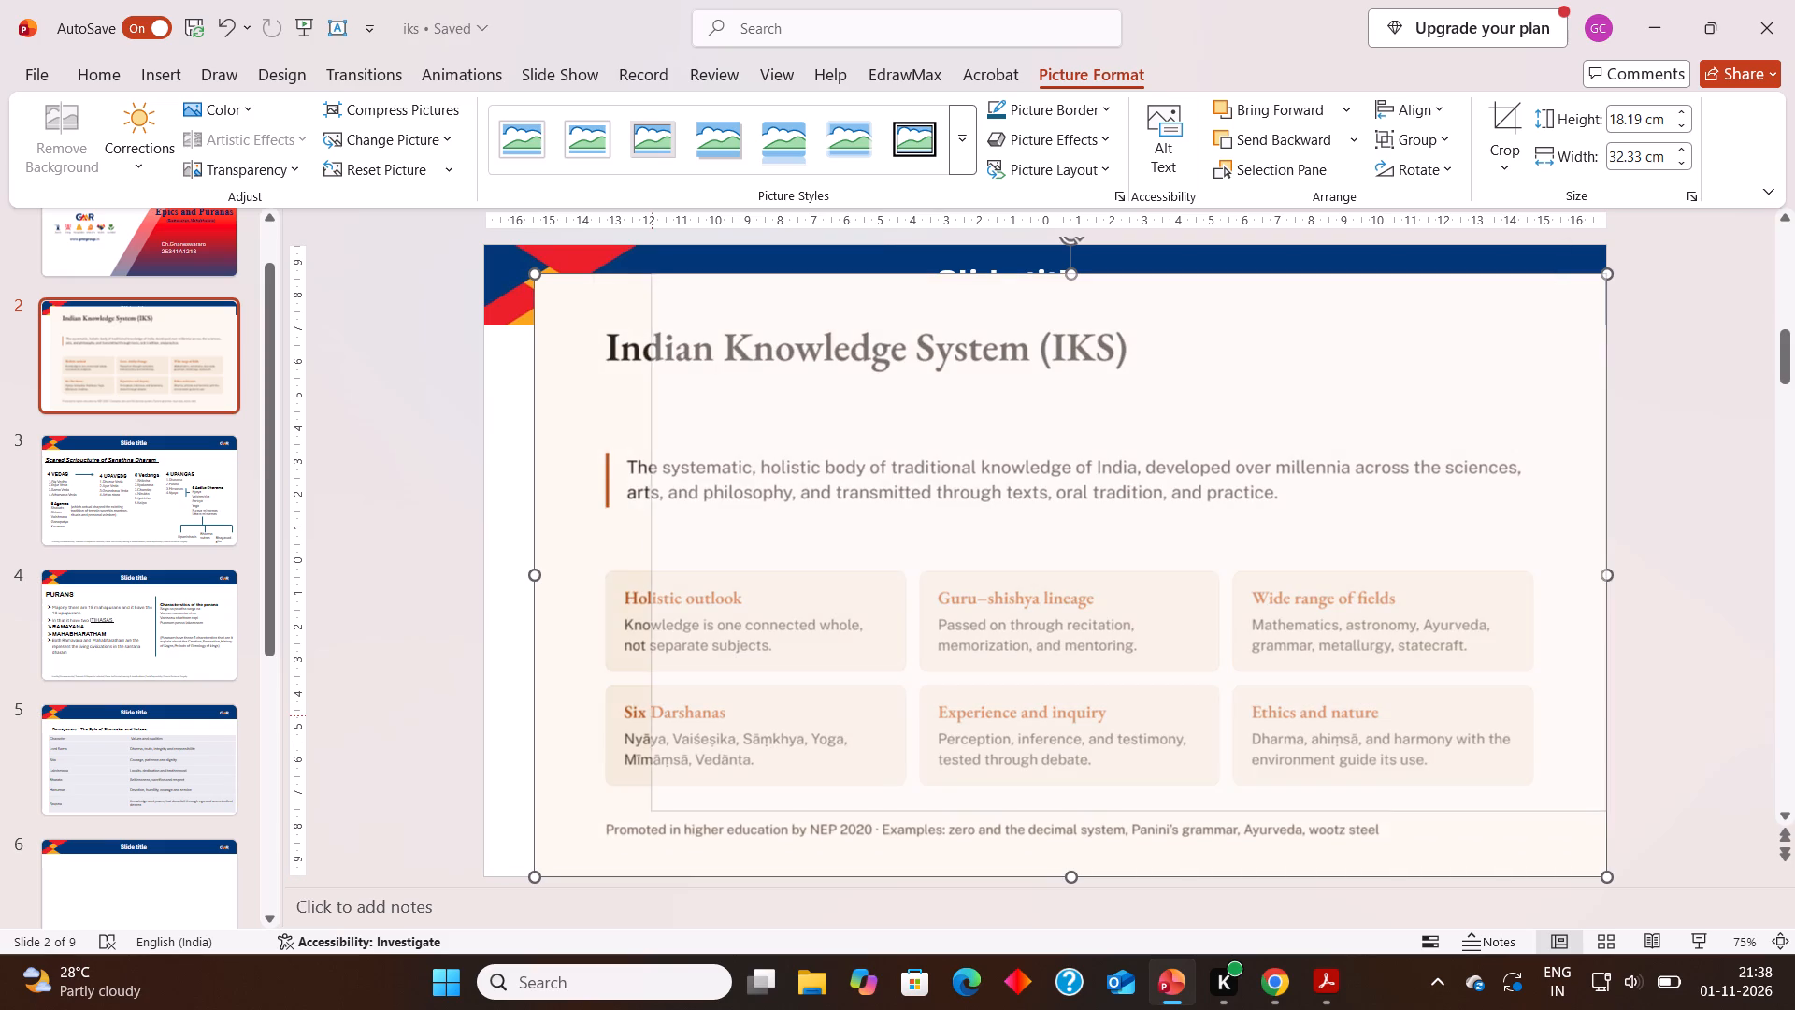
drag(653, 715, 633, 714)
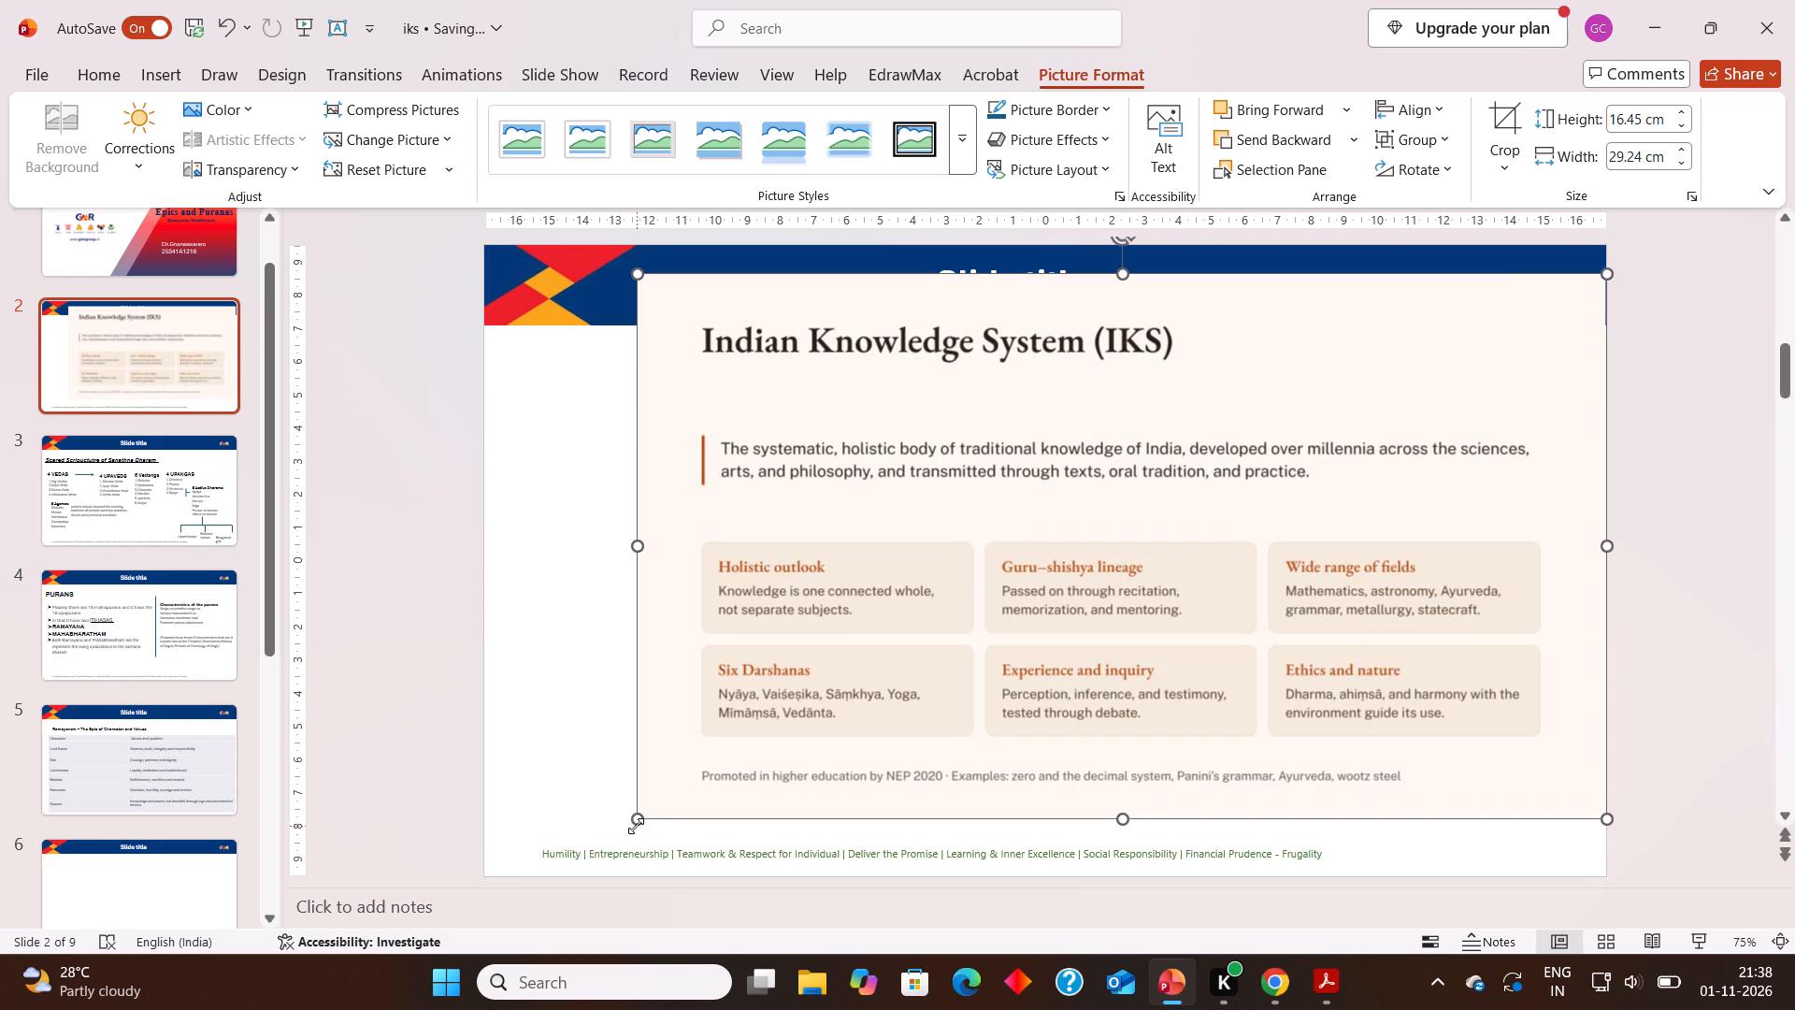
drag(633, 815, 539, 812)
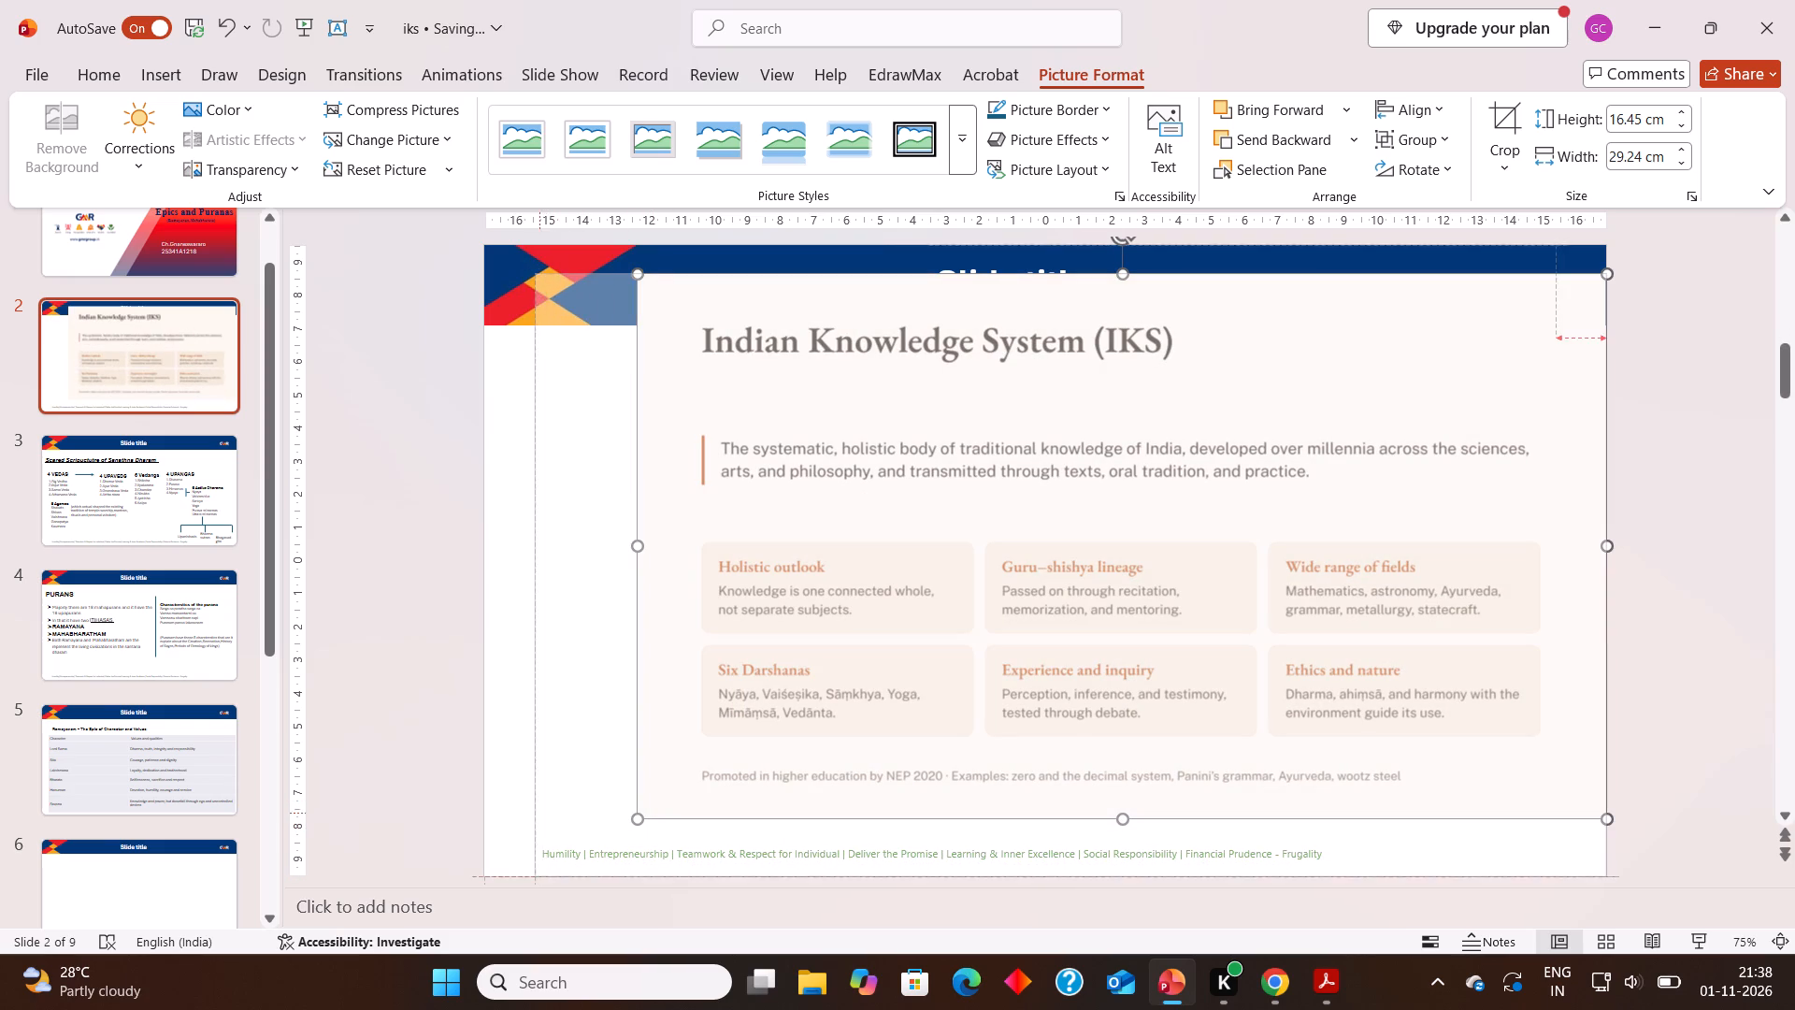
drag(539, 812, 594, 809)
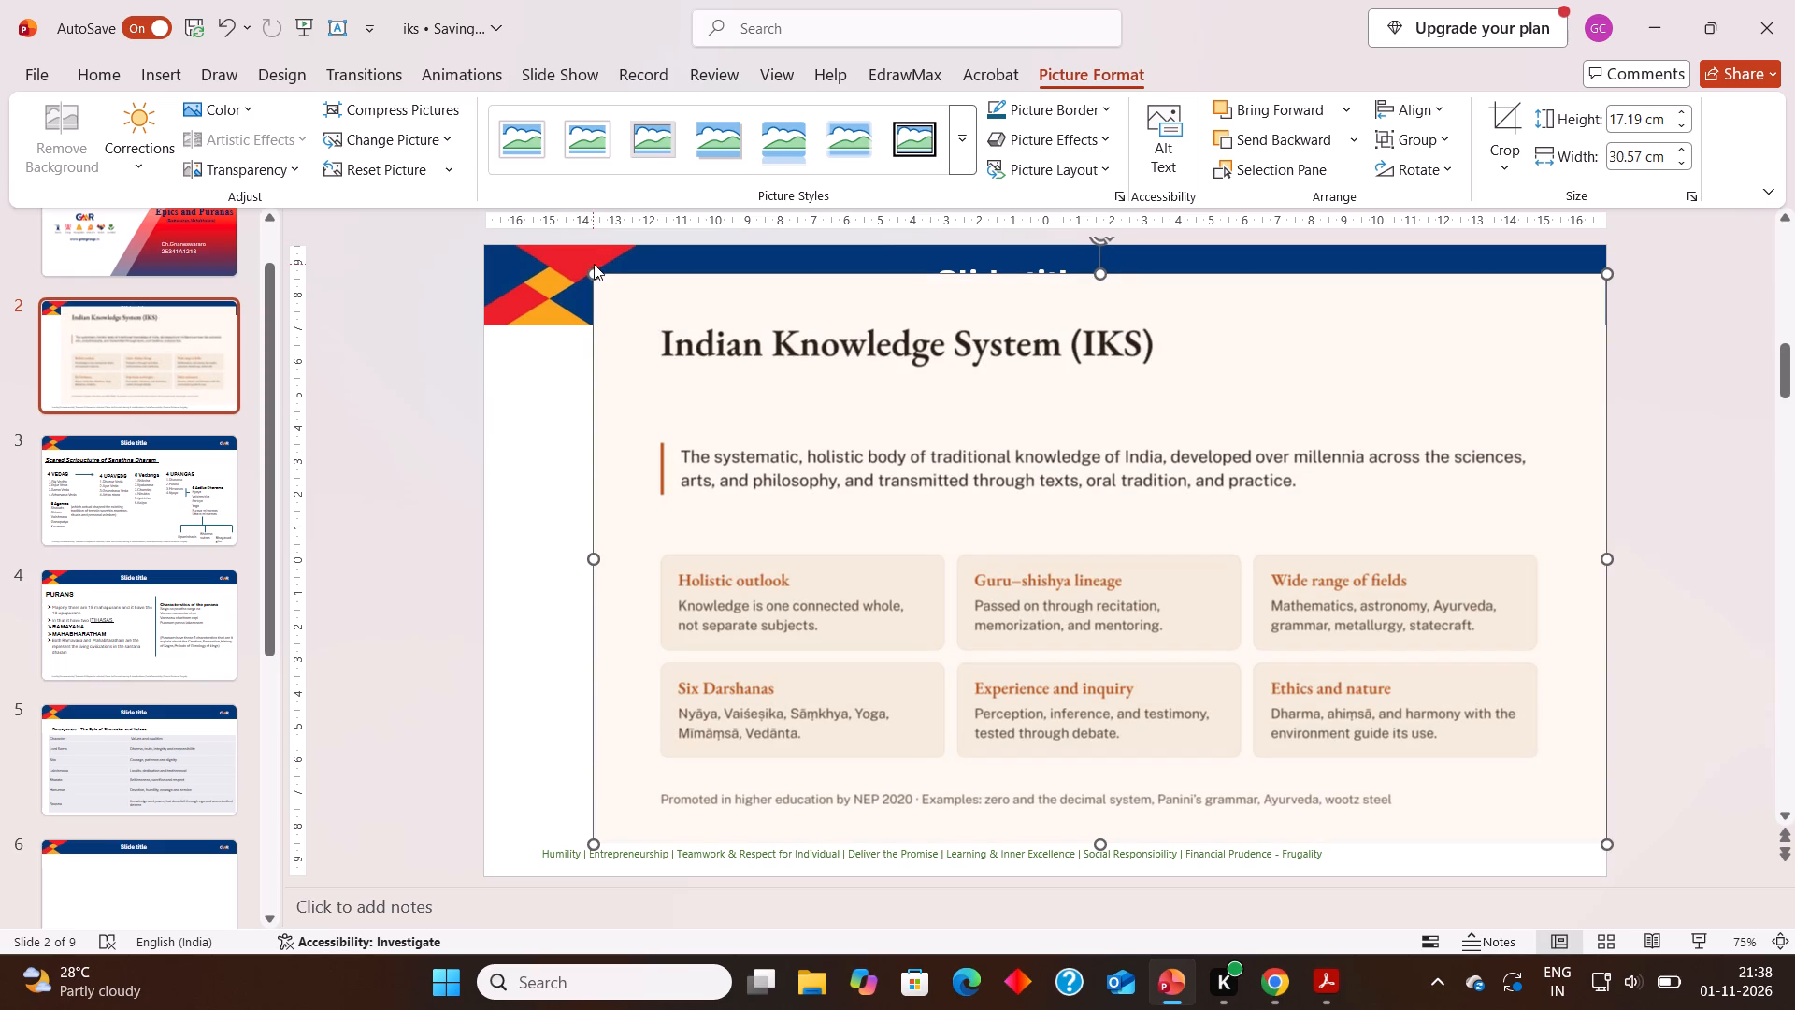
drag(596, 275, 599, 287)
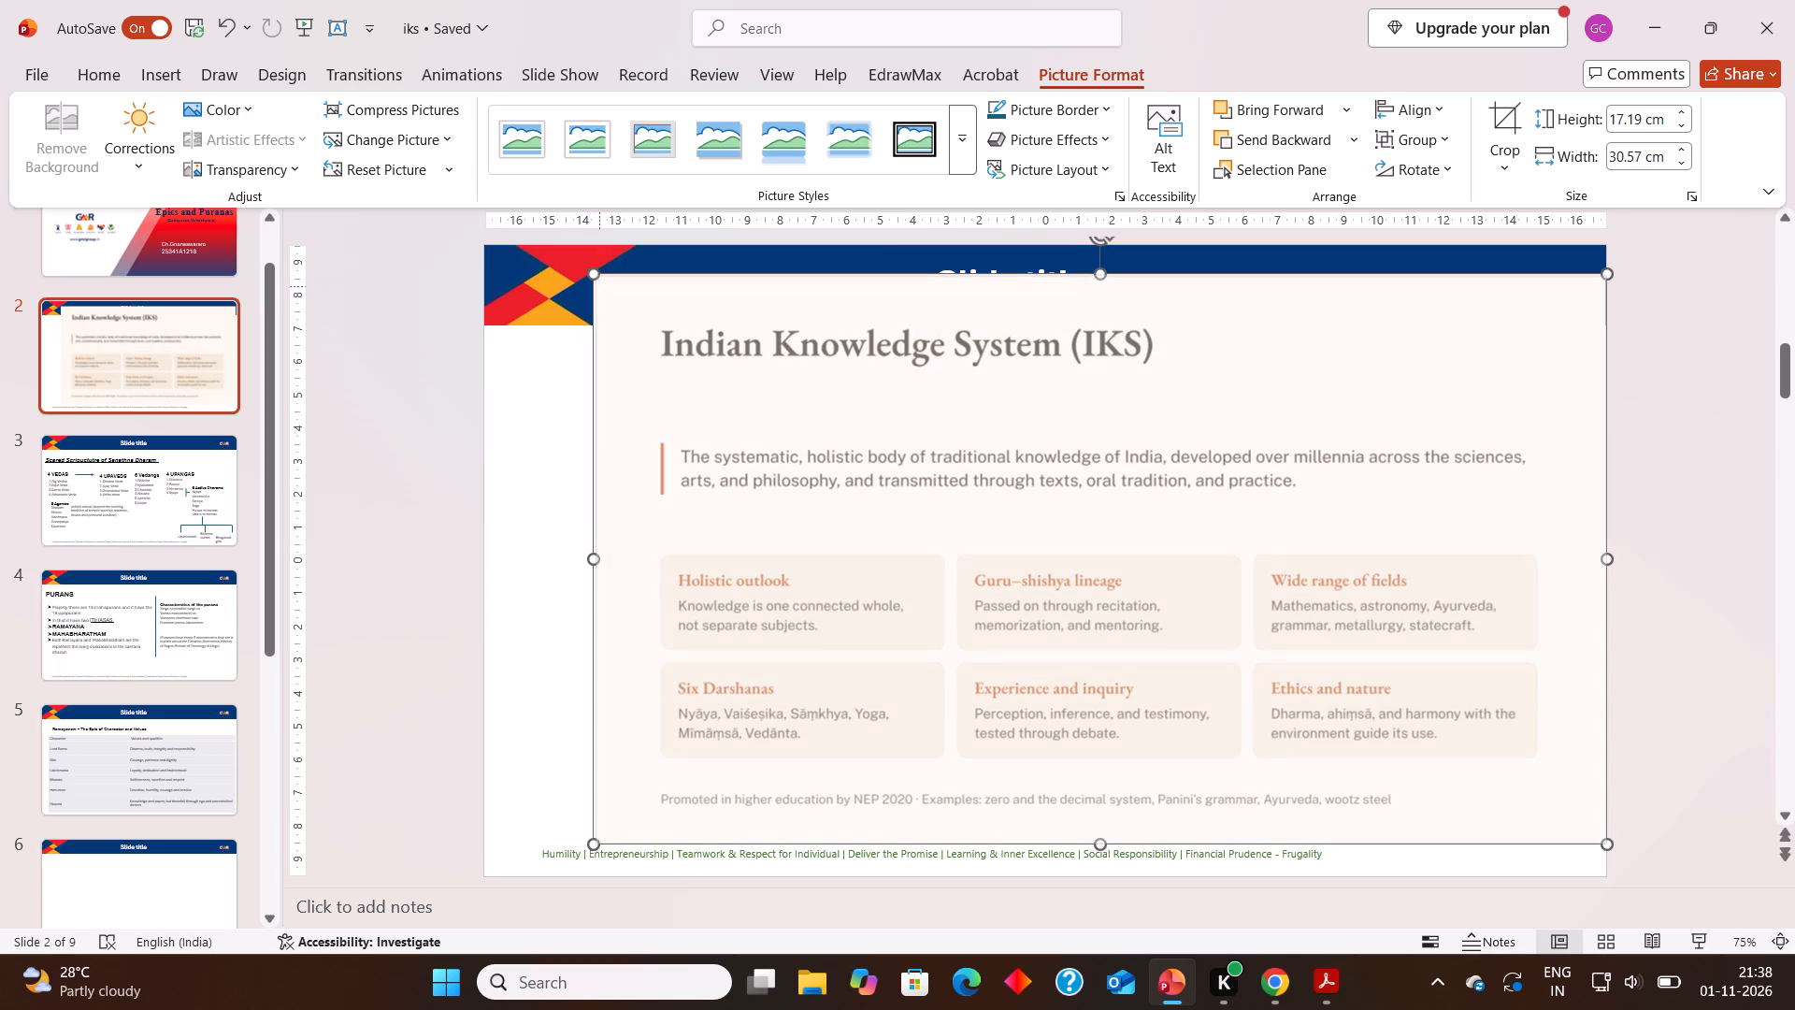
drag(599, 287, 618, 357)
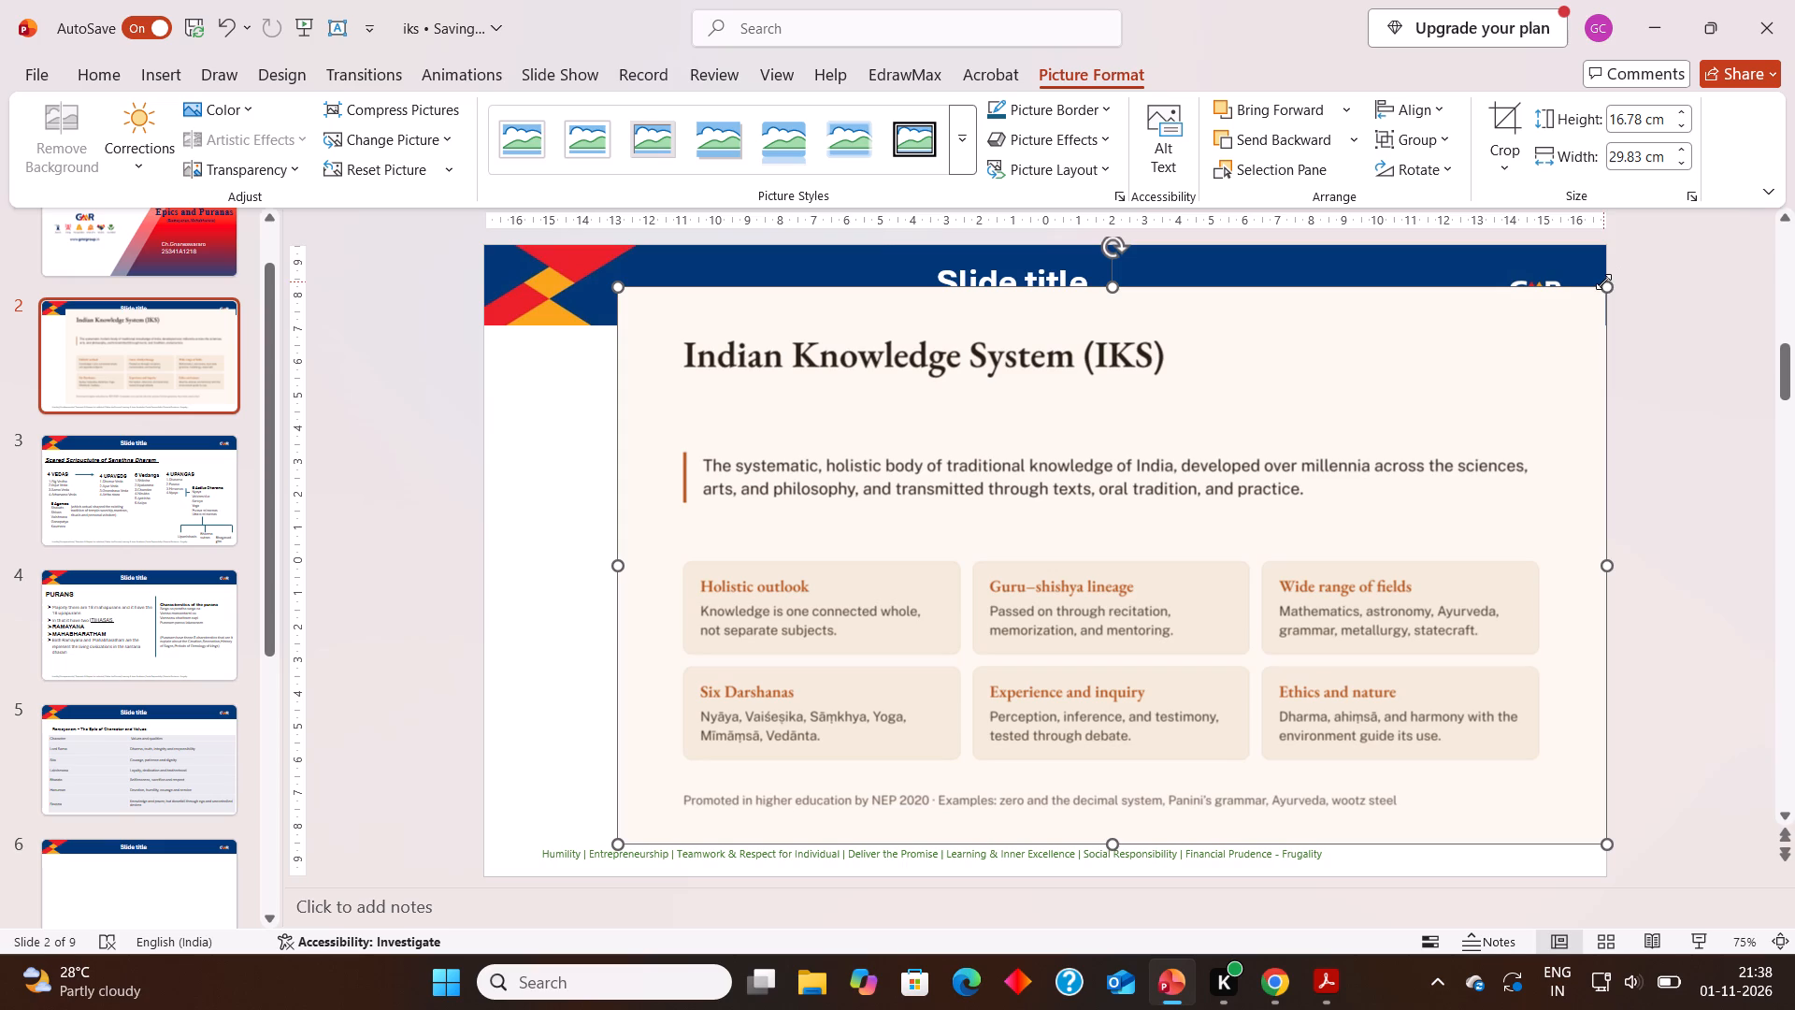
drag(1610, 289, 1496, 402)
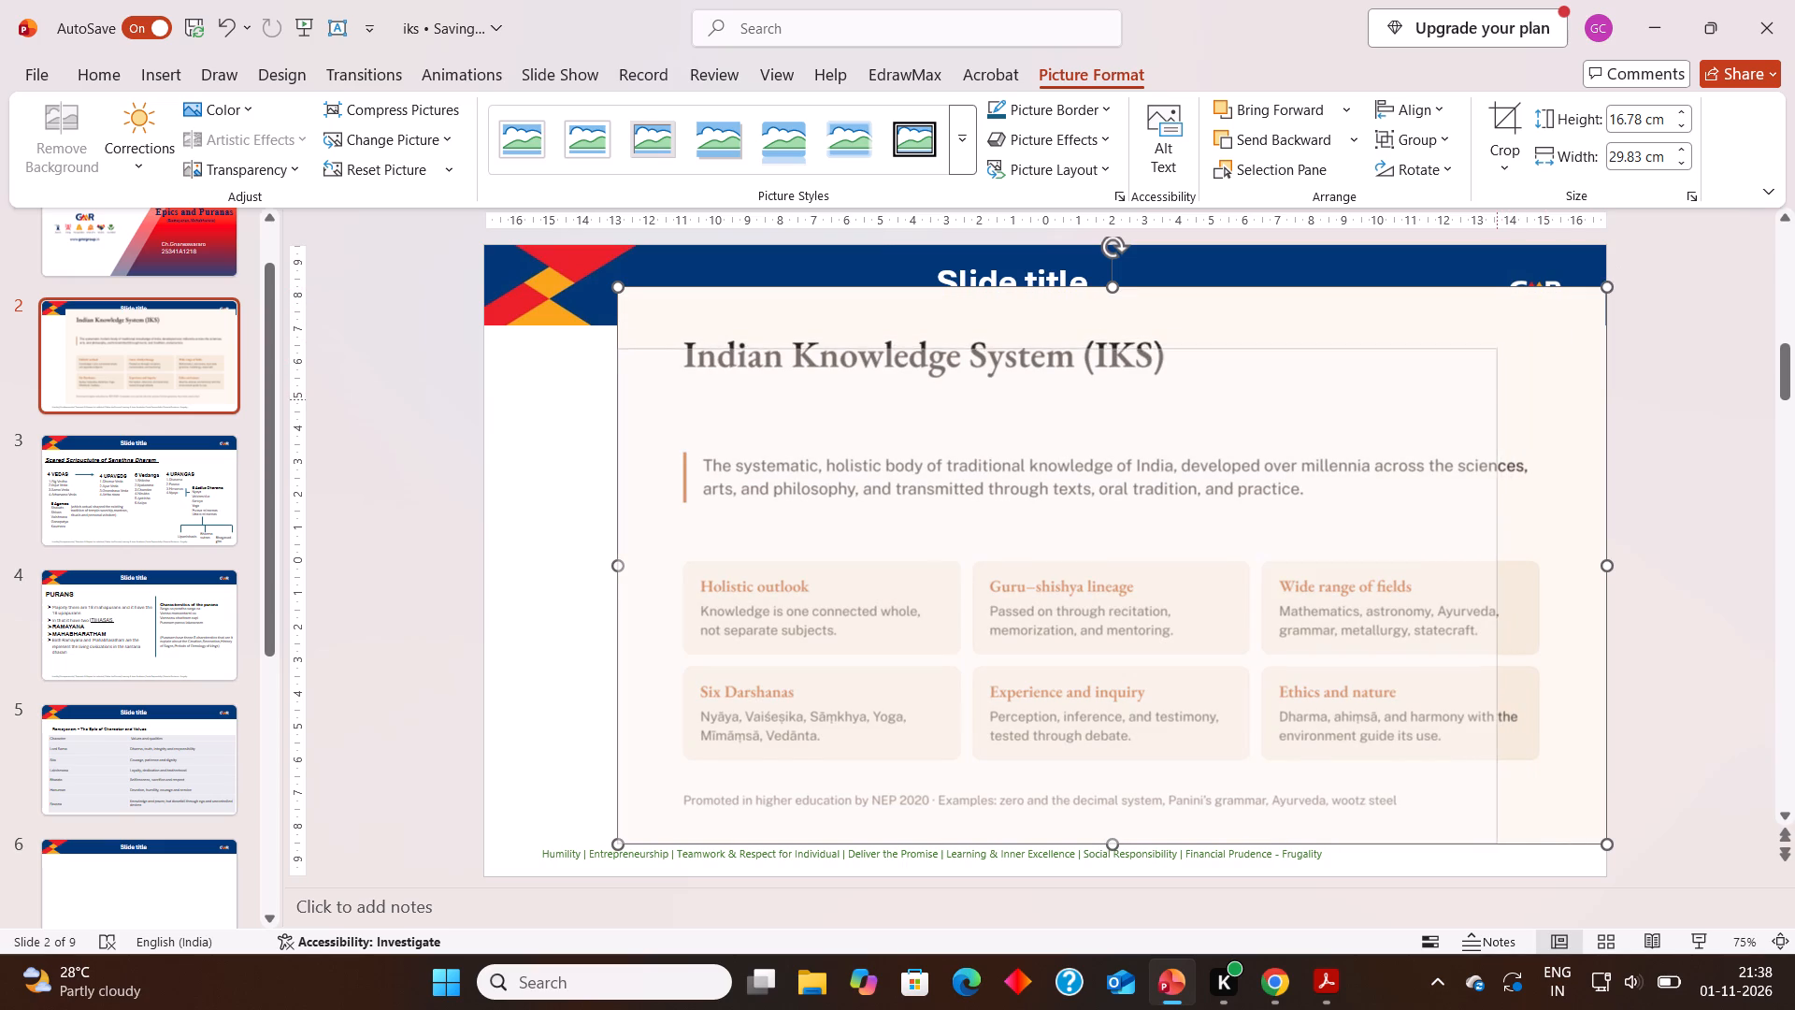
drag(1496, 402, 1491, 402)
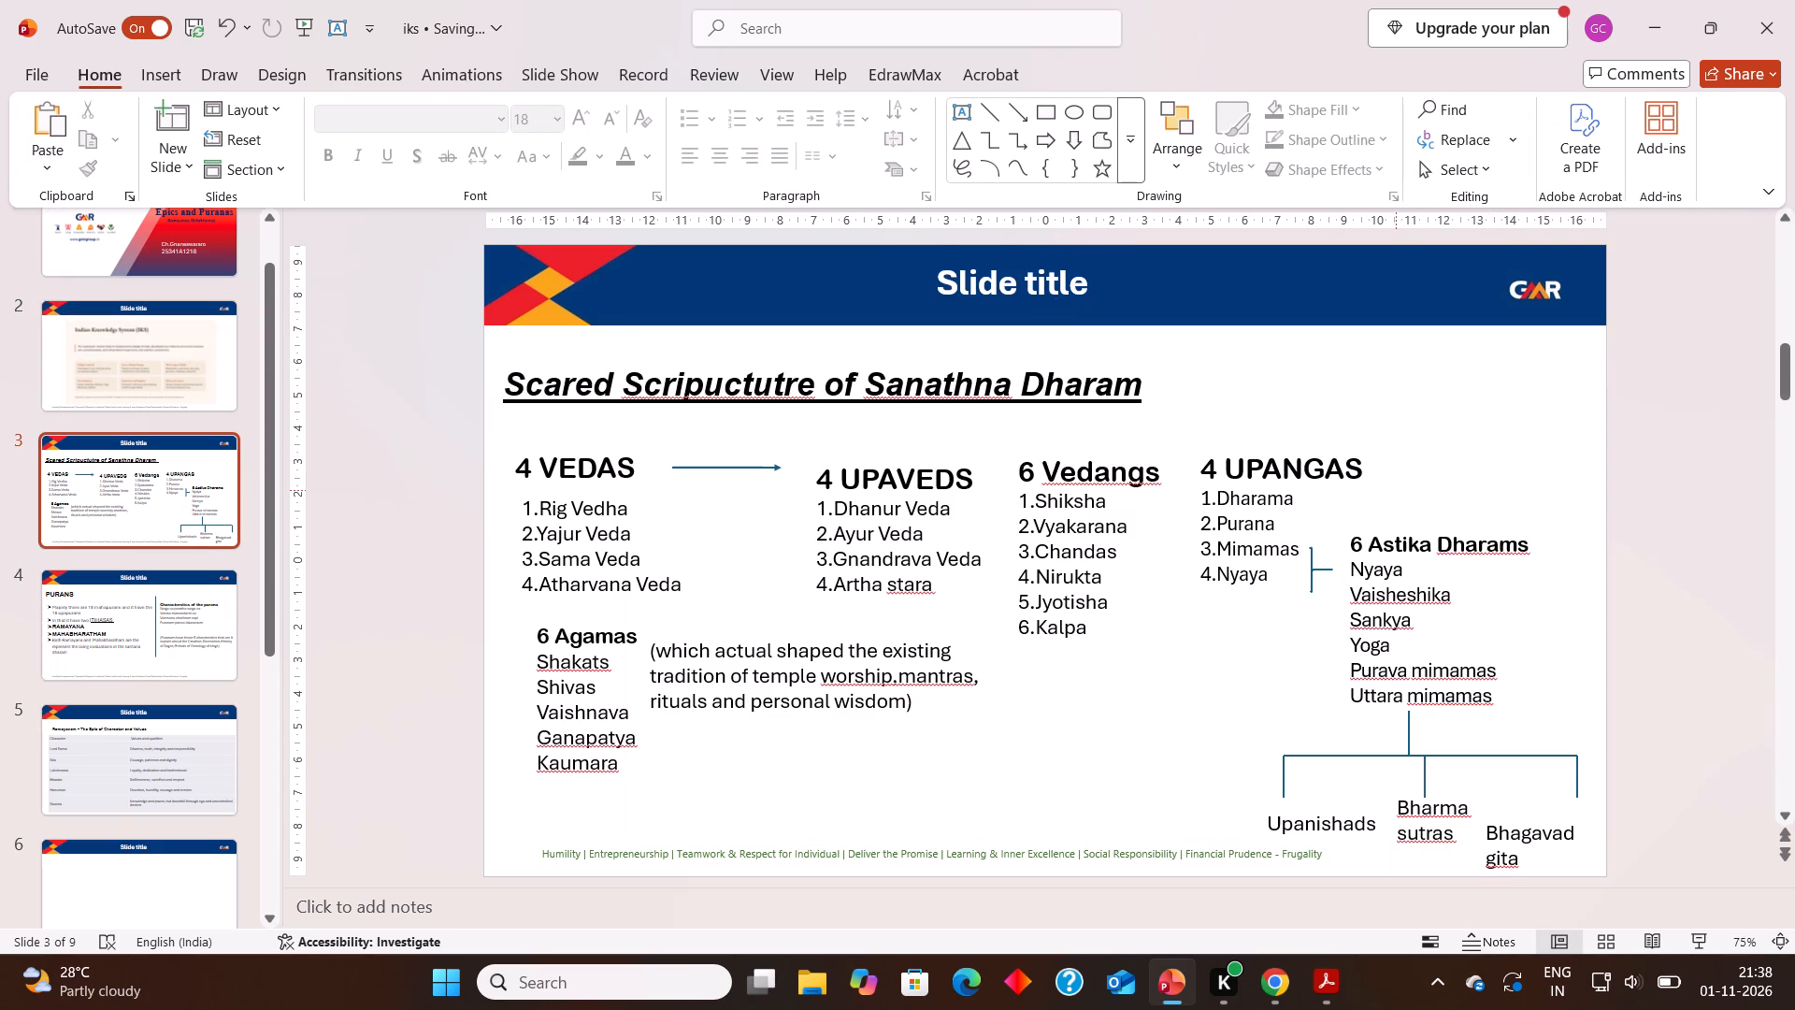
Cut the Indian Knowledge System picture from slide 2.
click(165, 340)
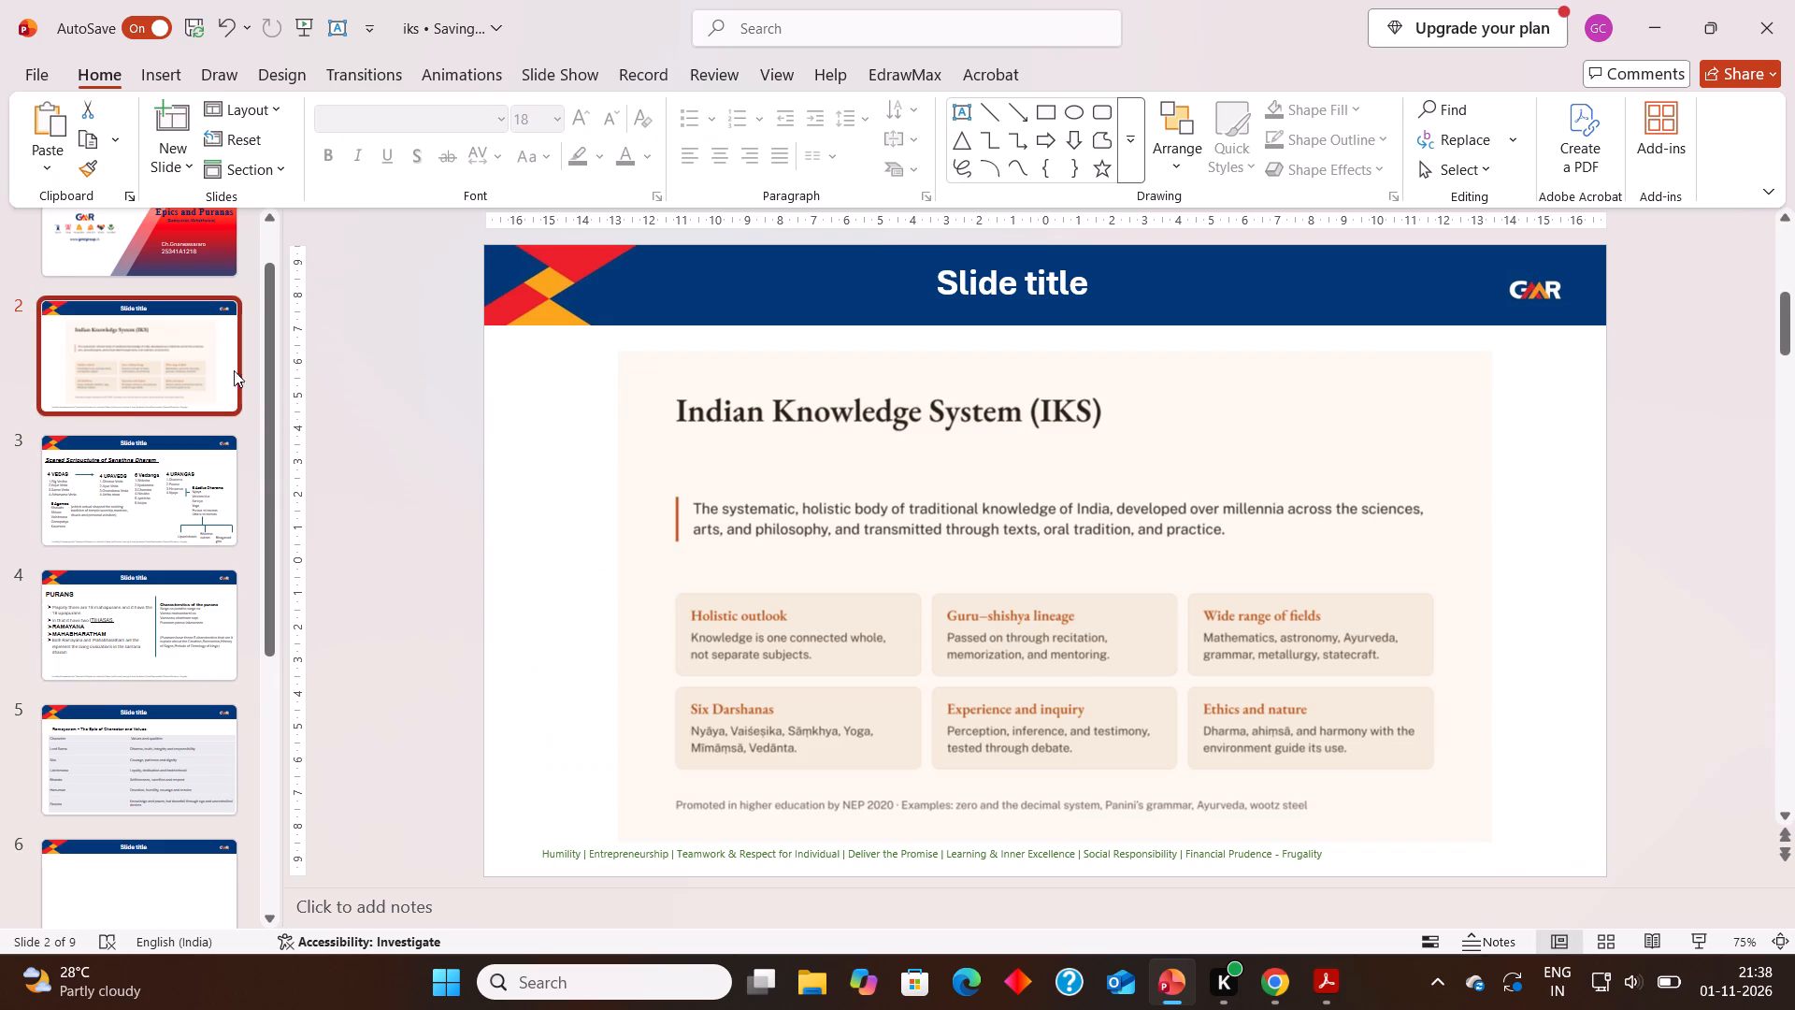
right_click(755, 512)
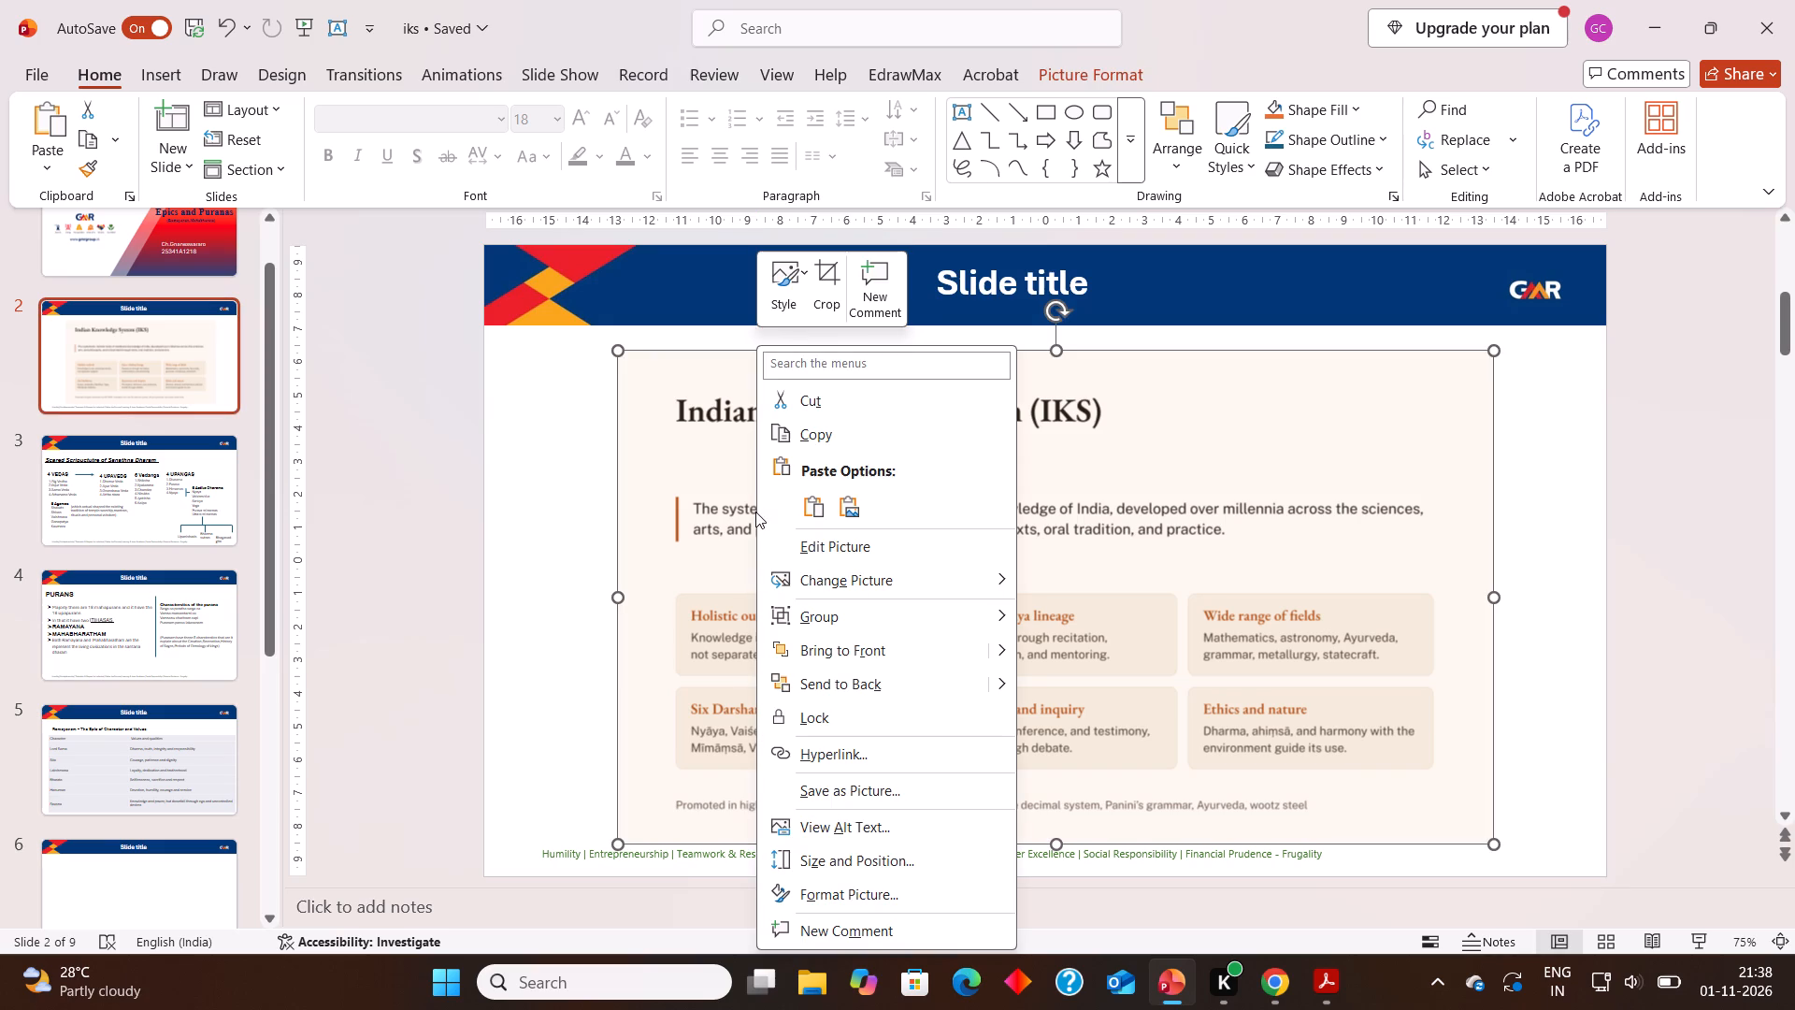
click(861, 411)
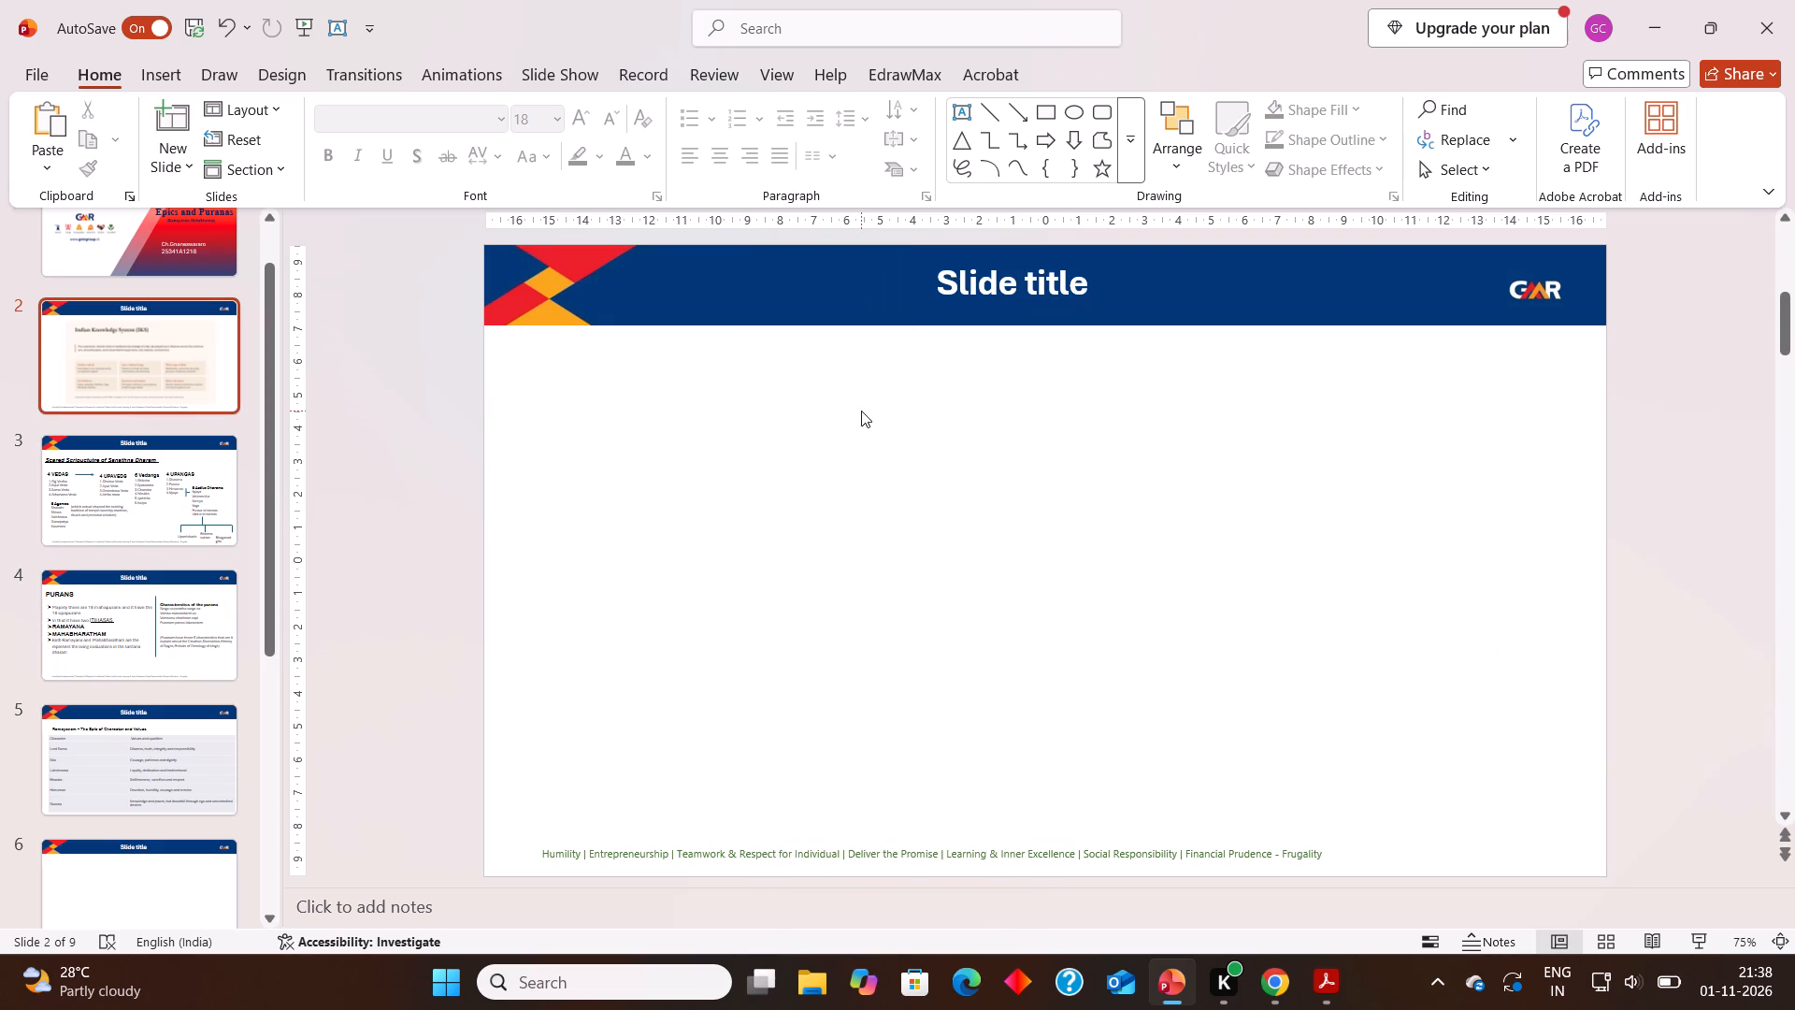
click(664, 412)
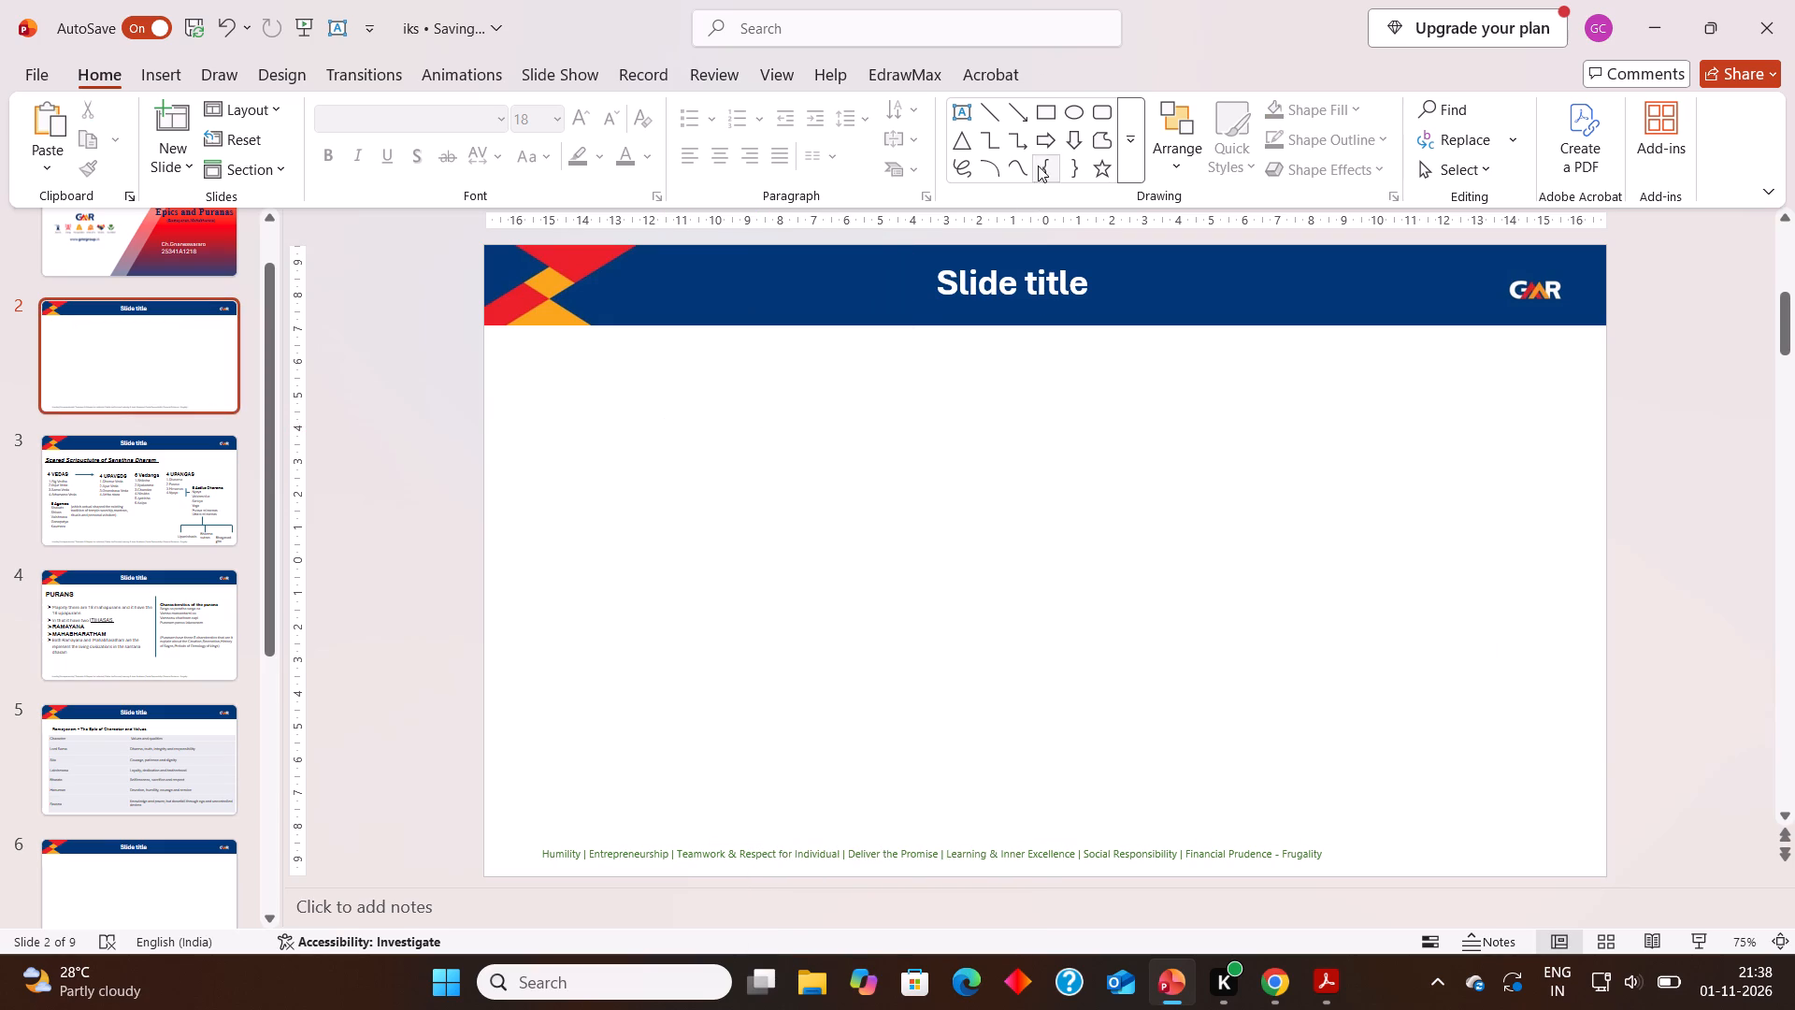
Draw a single-line text box about 21 cm wide just below the title banner on slide 2, starting near the slide's left edge.
click(960, 117)
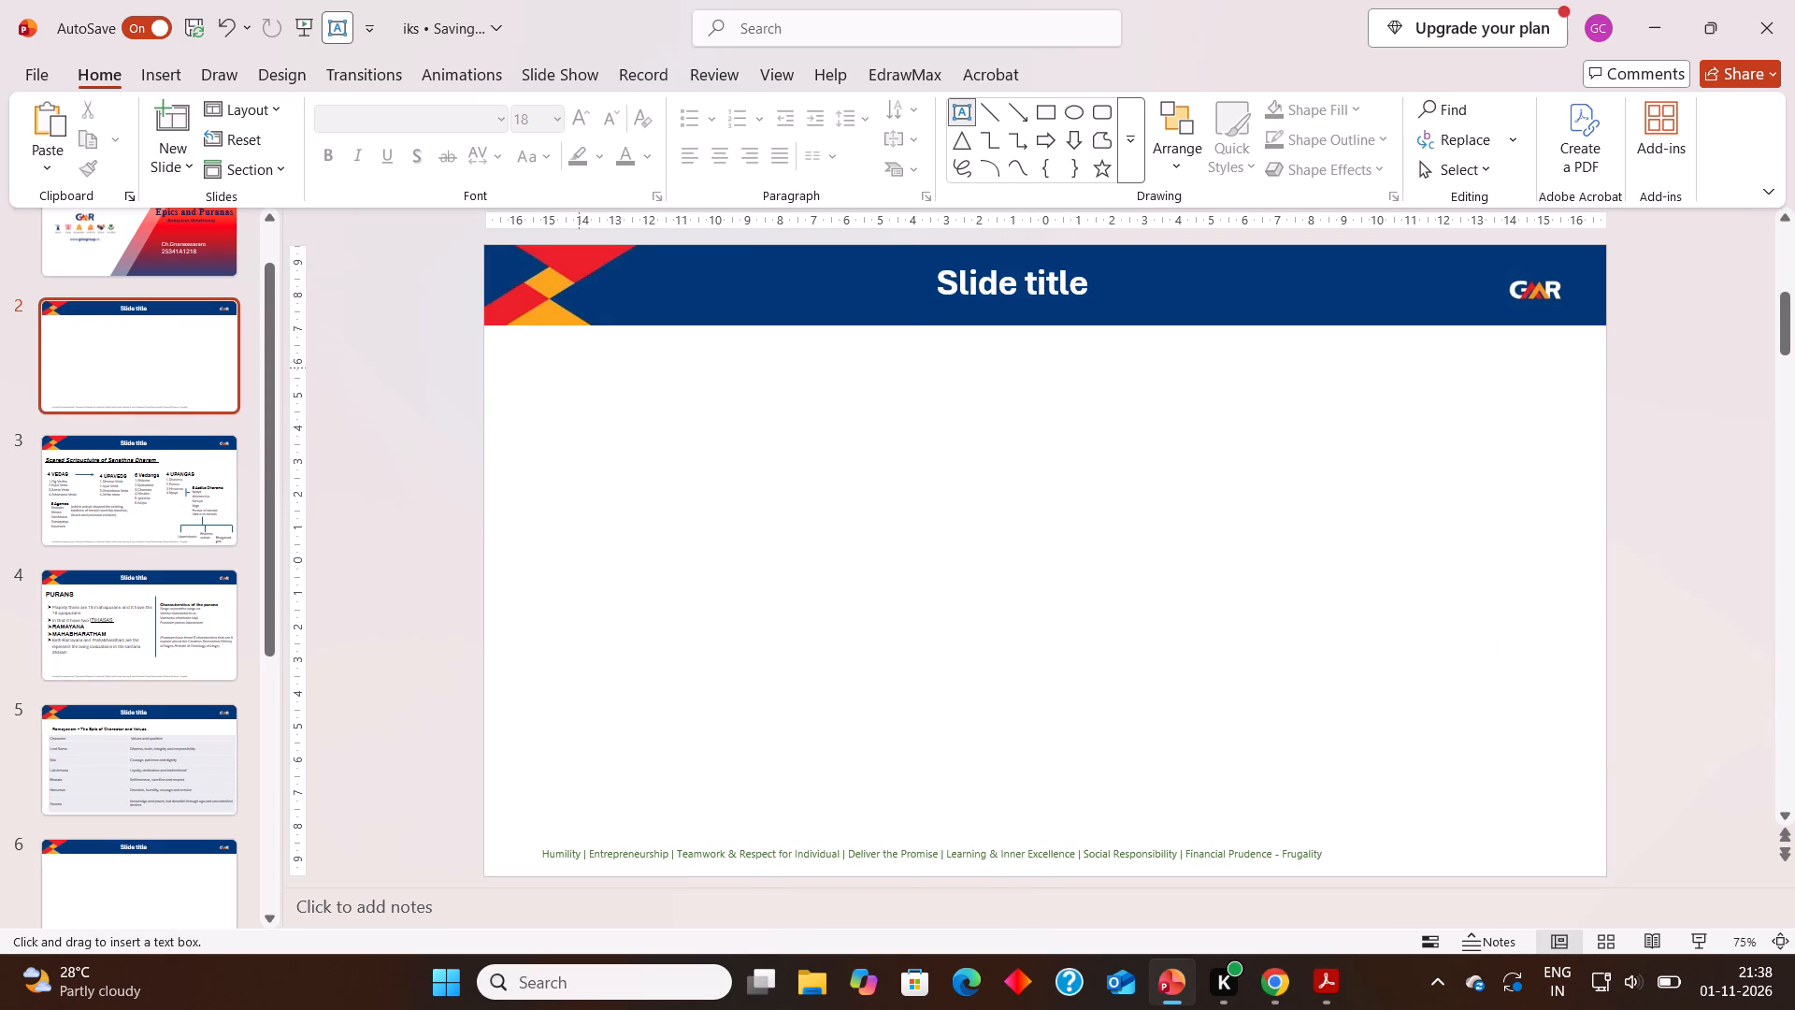
drag(501, 351, 812, 383)
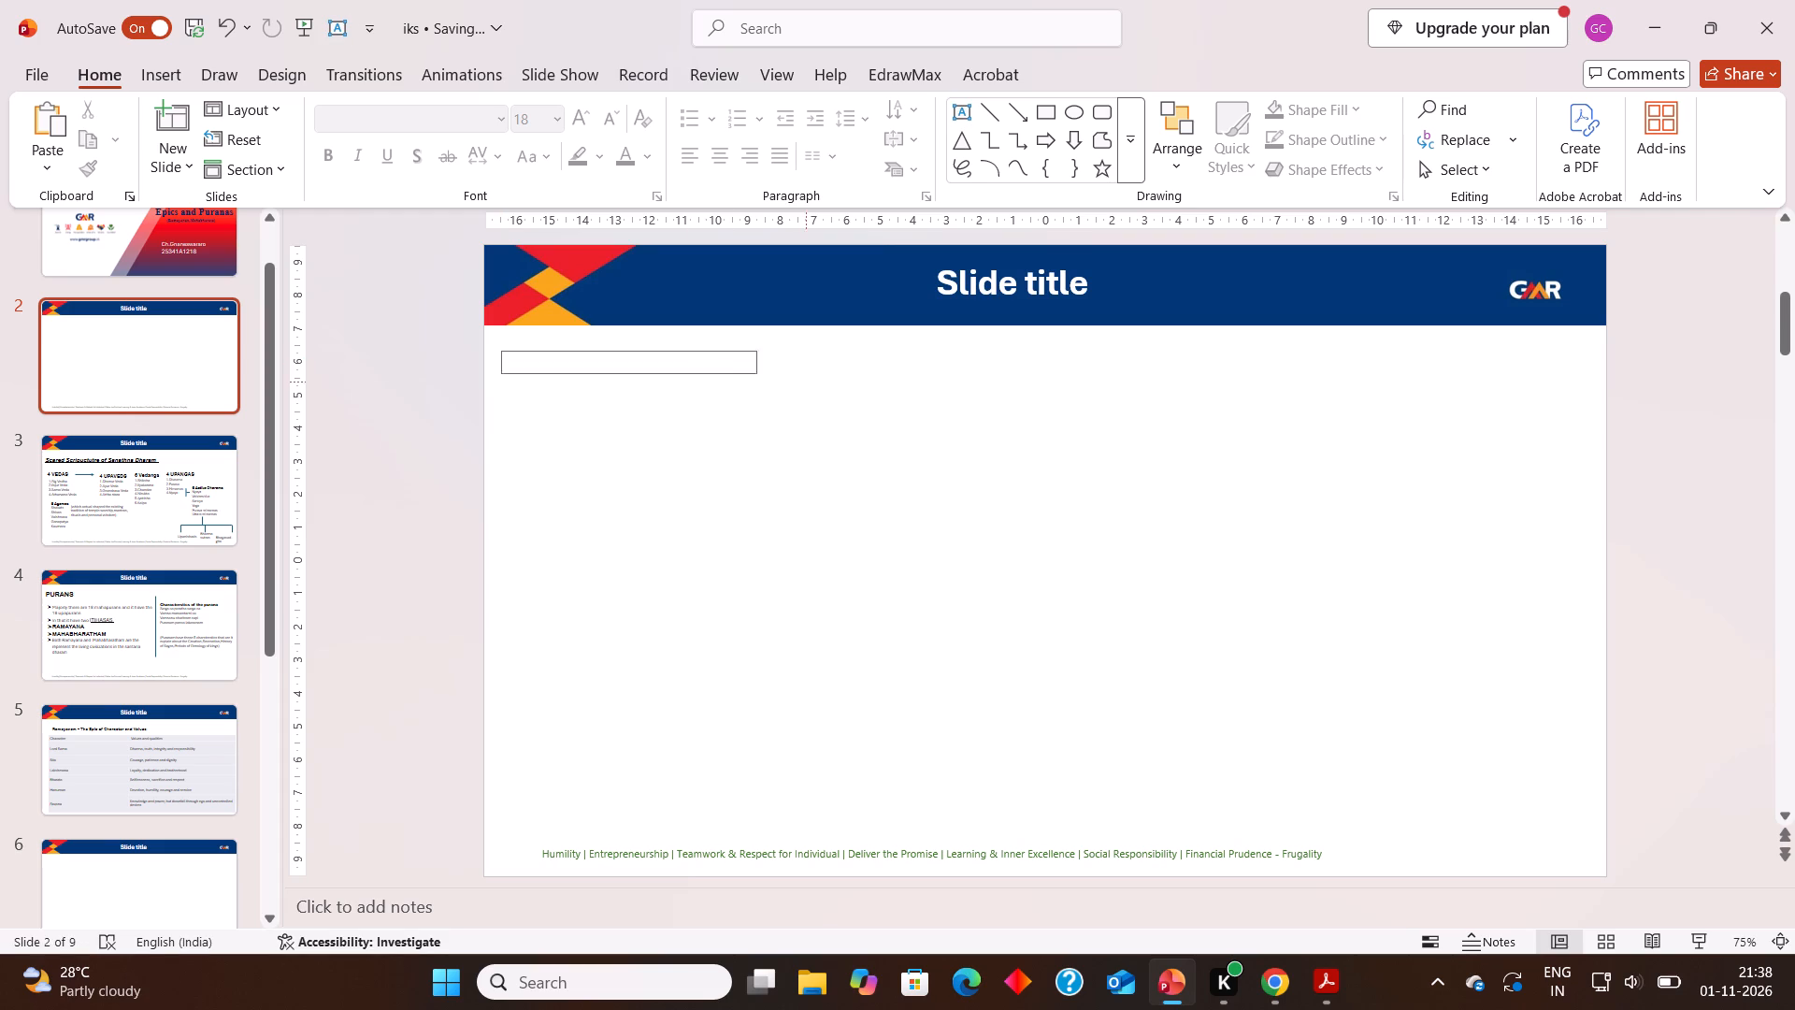
drag(812, 383, 1197, 397)
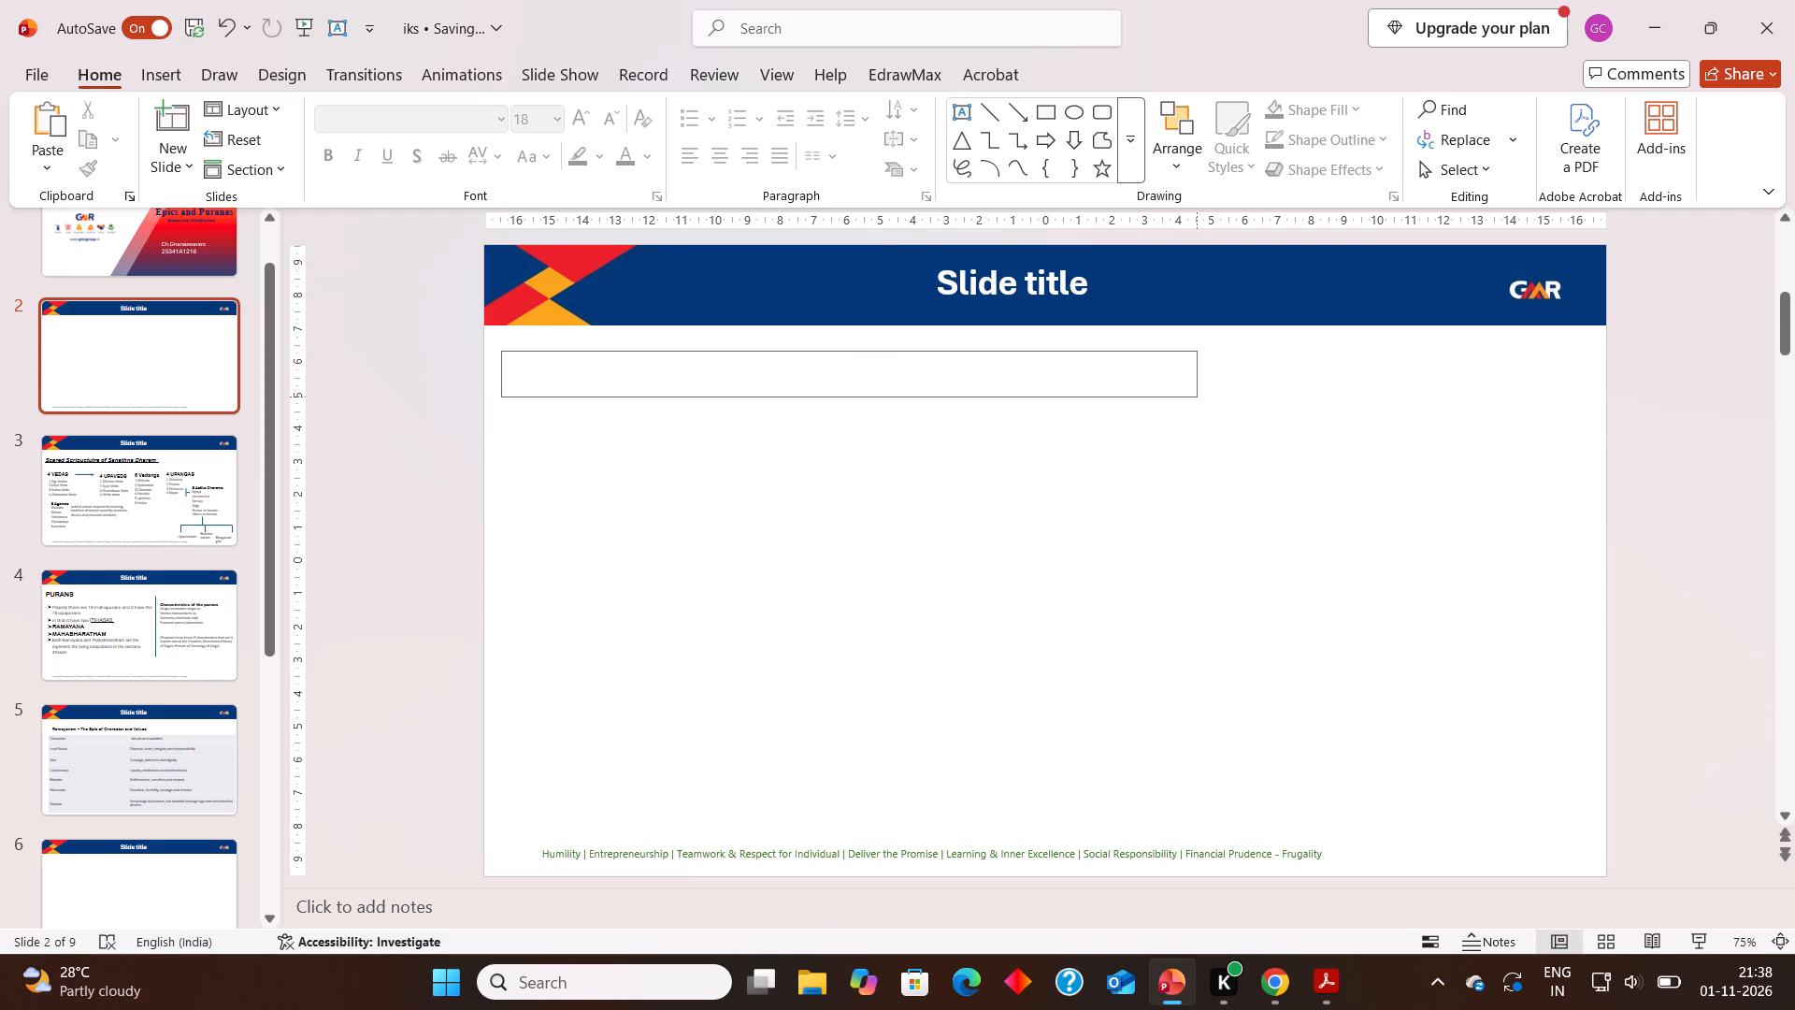
drag(1197, 397, 1205, 397)
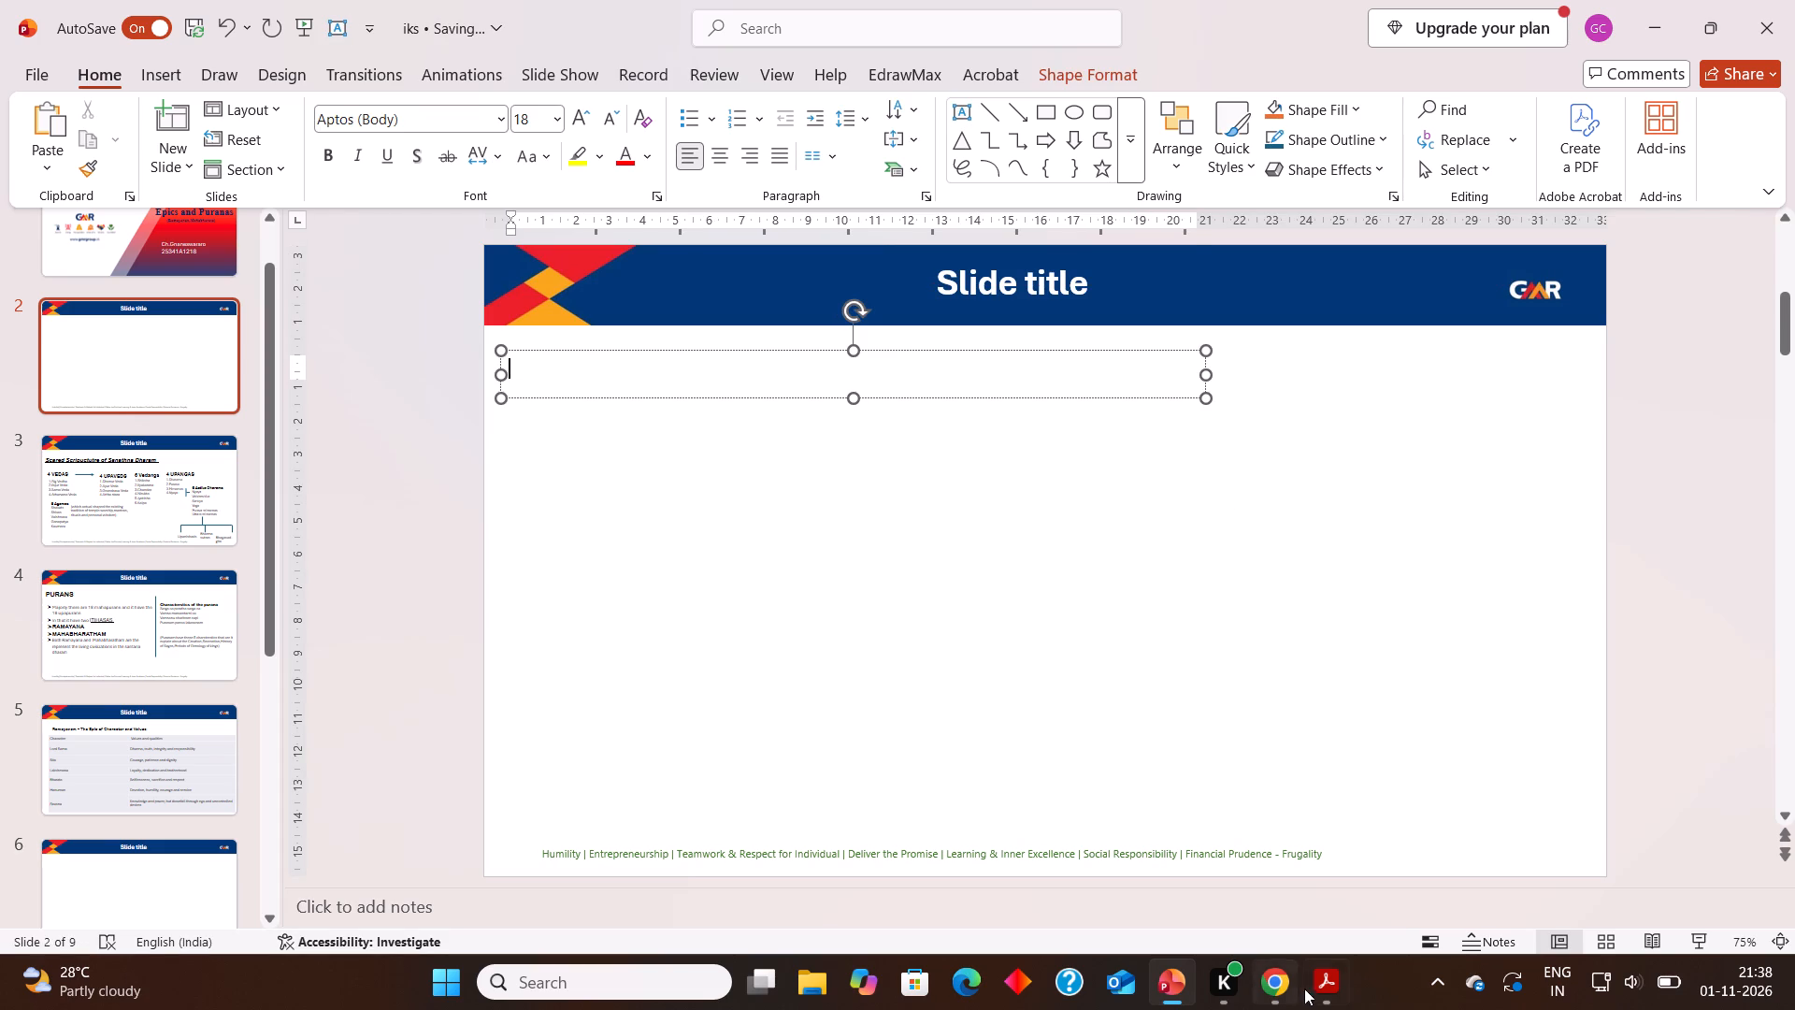
Copy the heading "Indian Knowledge System (IKS)" from the PDF in Acrobat and paste it into the text box on PowerPoint slide 2.
click(1325, 983)
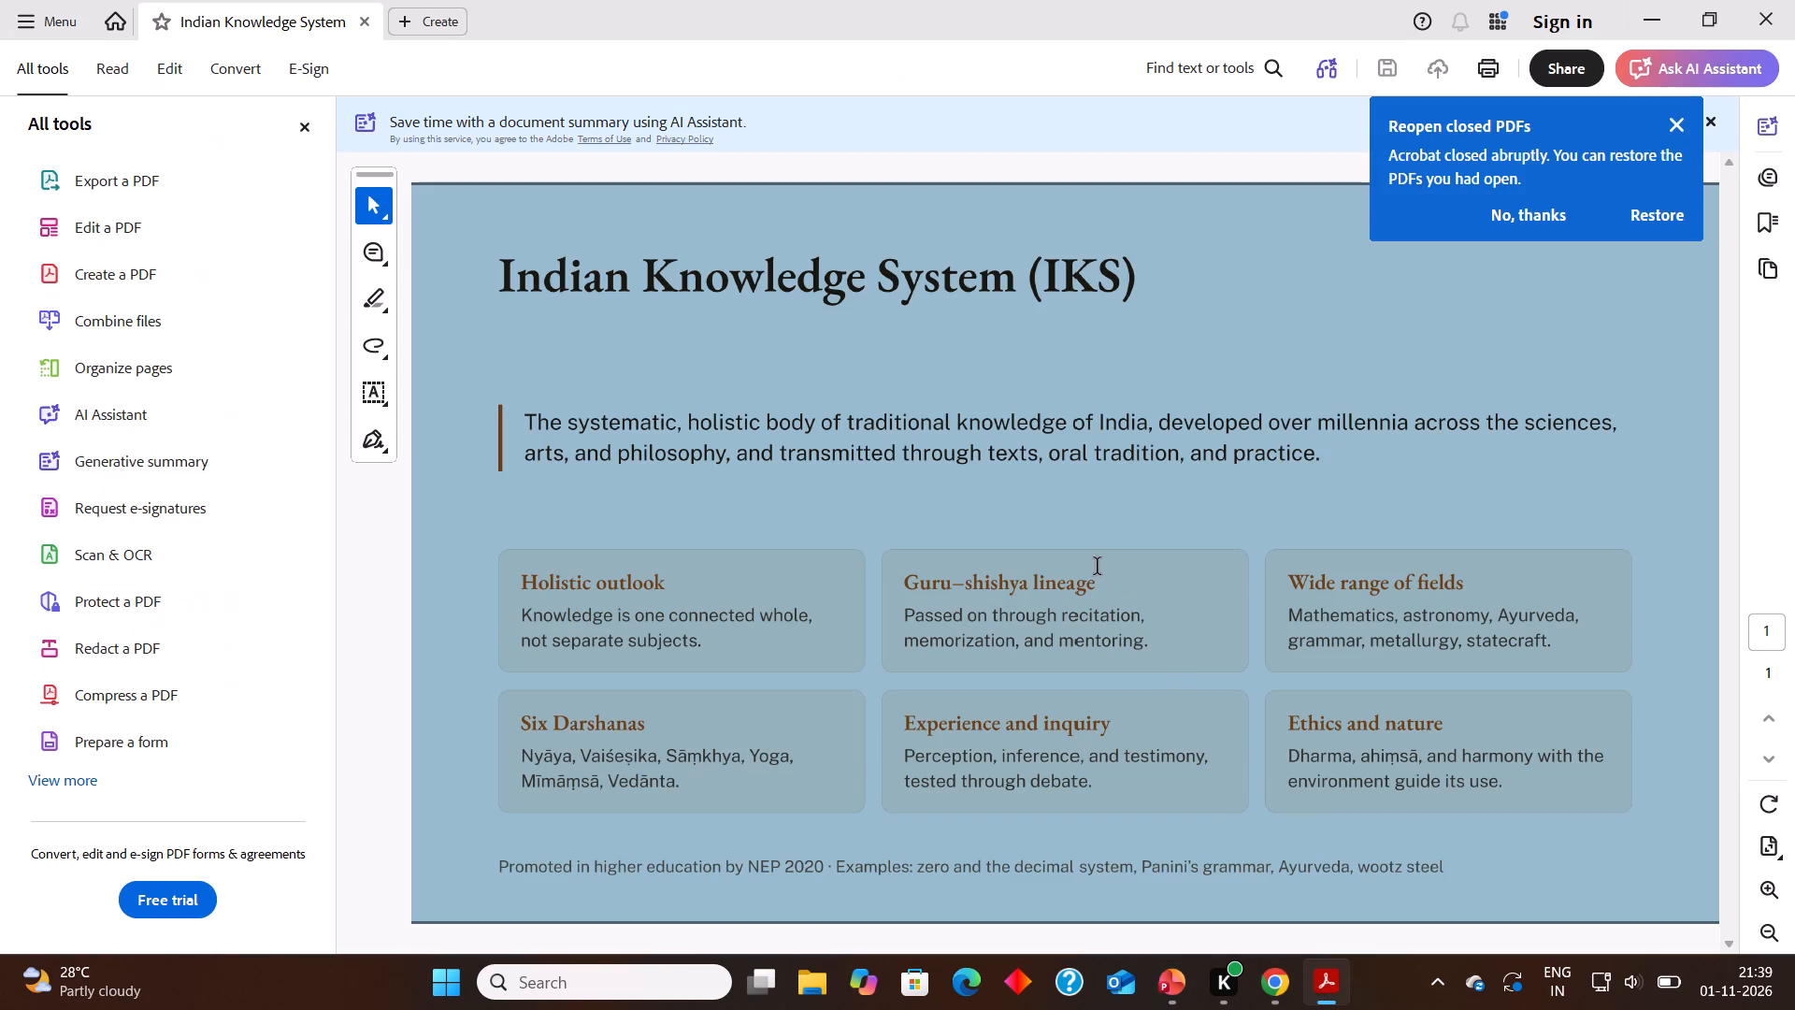
click(1208, 287)
drag(513, 284, 681, 288)
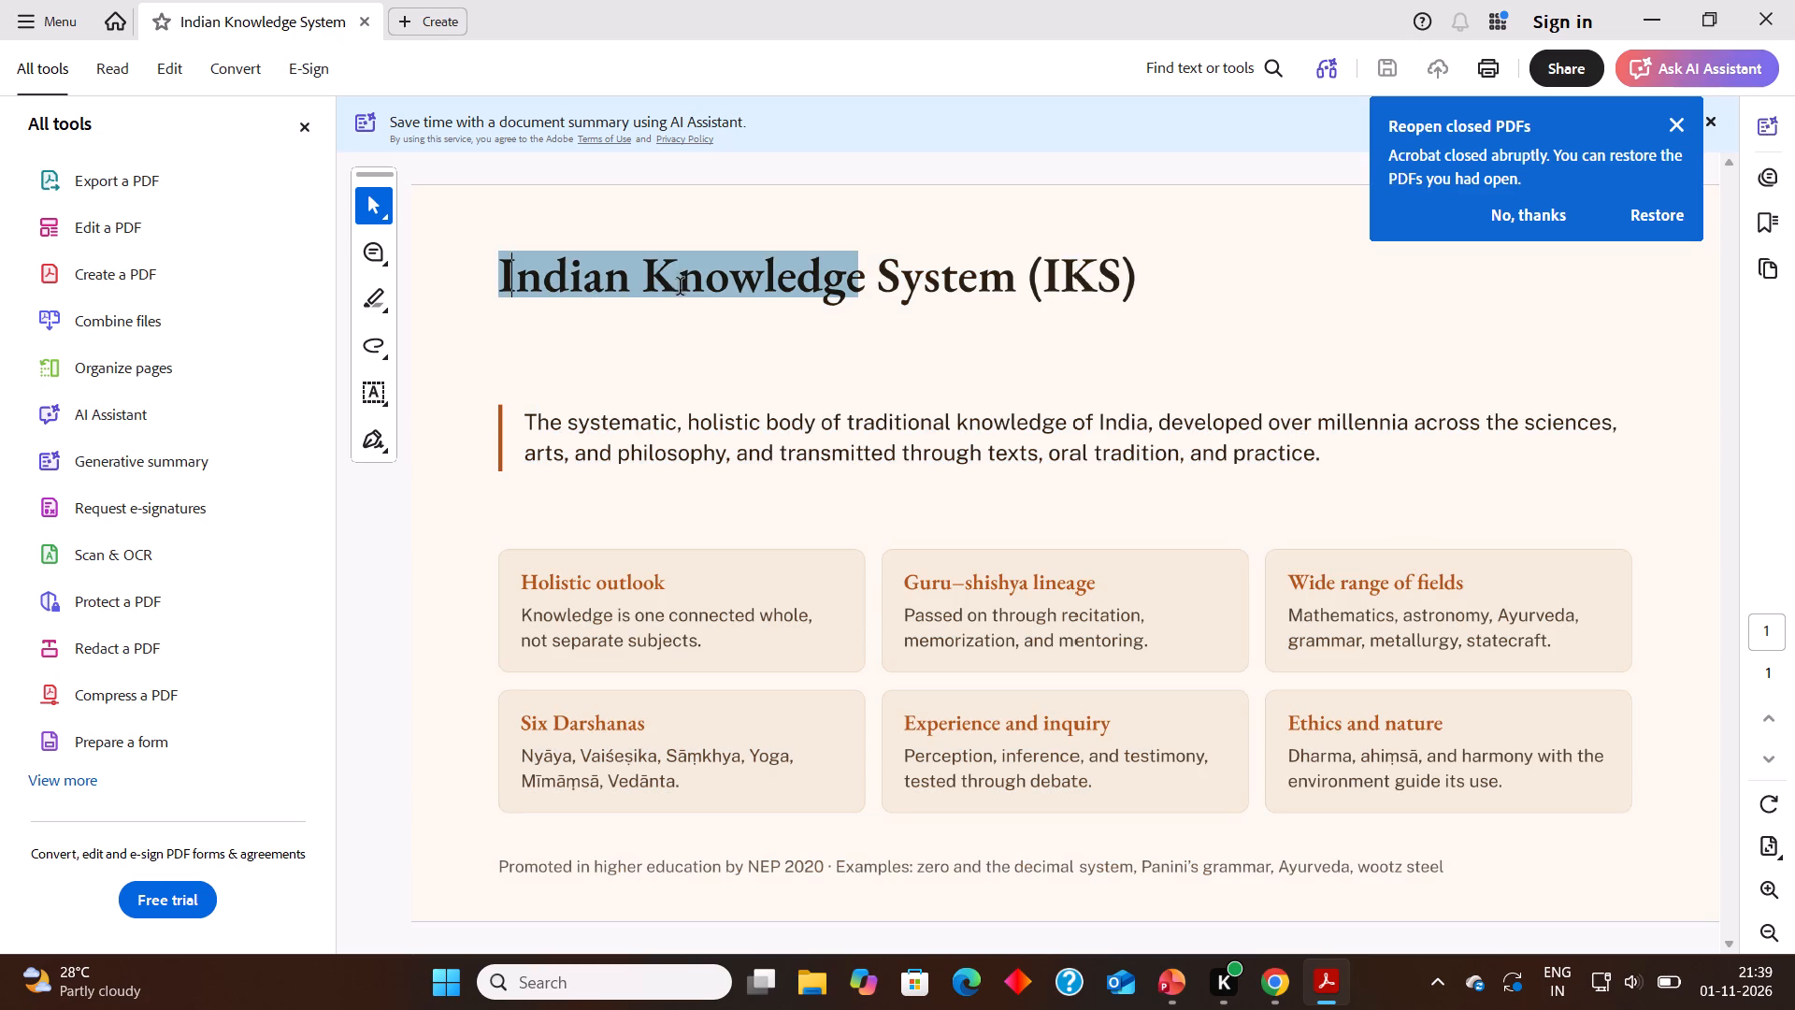
drag(681, 288, 1049, 287)
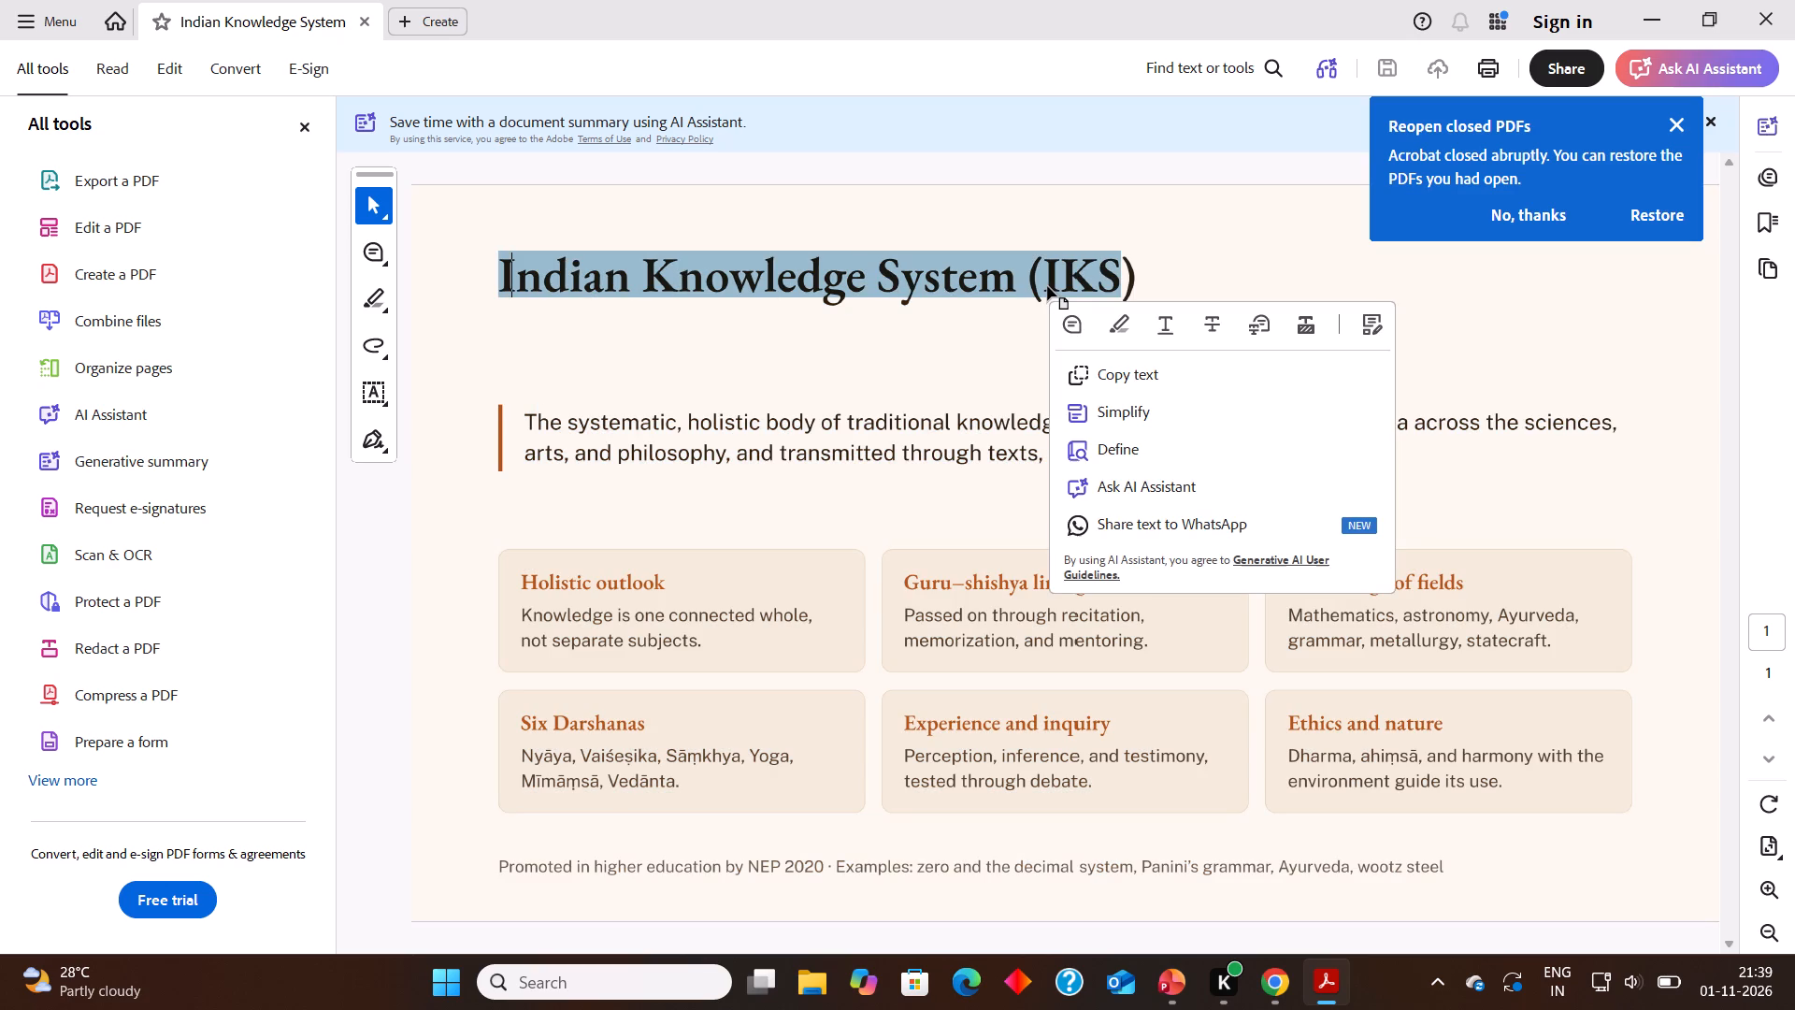
drag(1119, 274, 1124, 277)
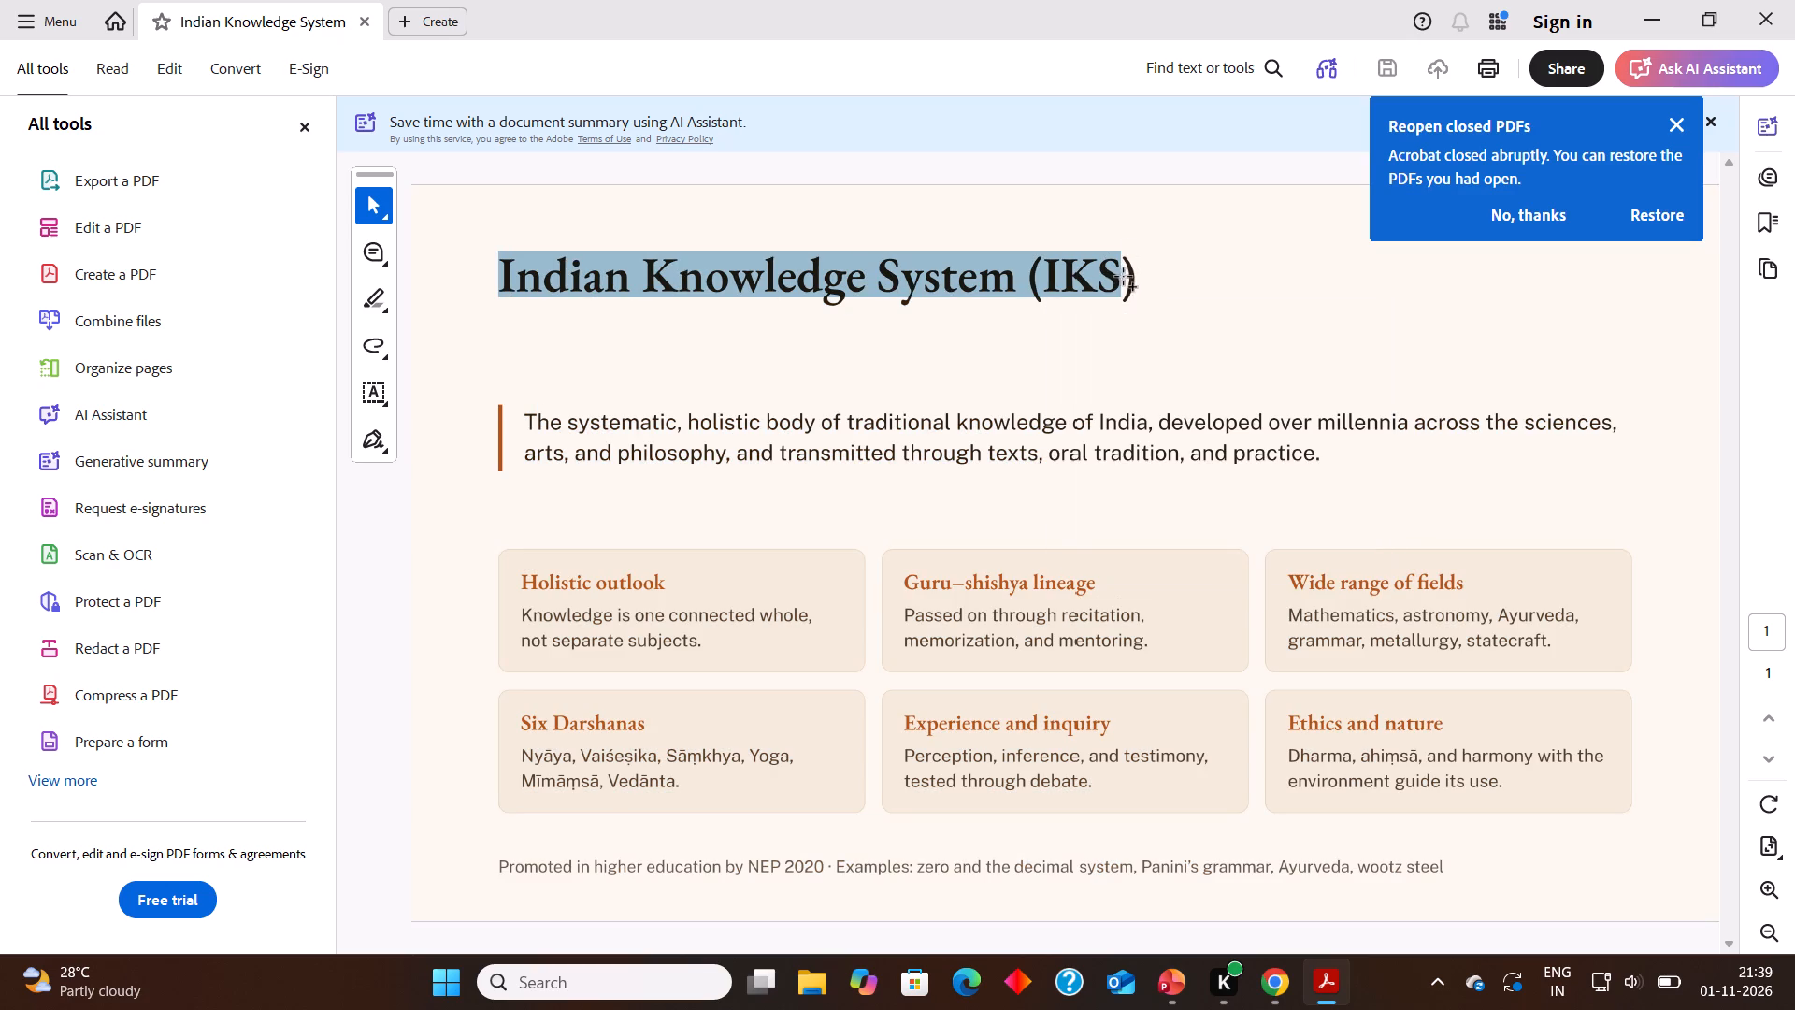
drag(1124, 277, 1146, 279)
key(ctrl+c)
click(1170, 978)
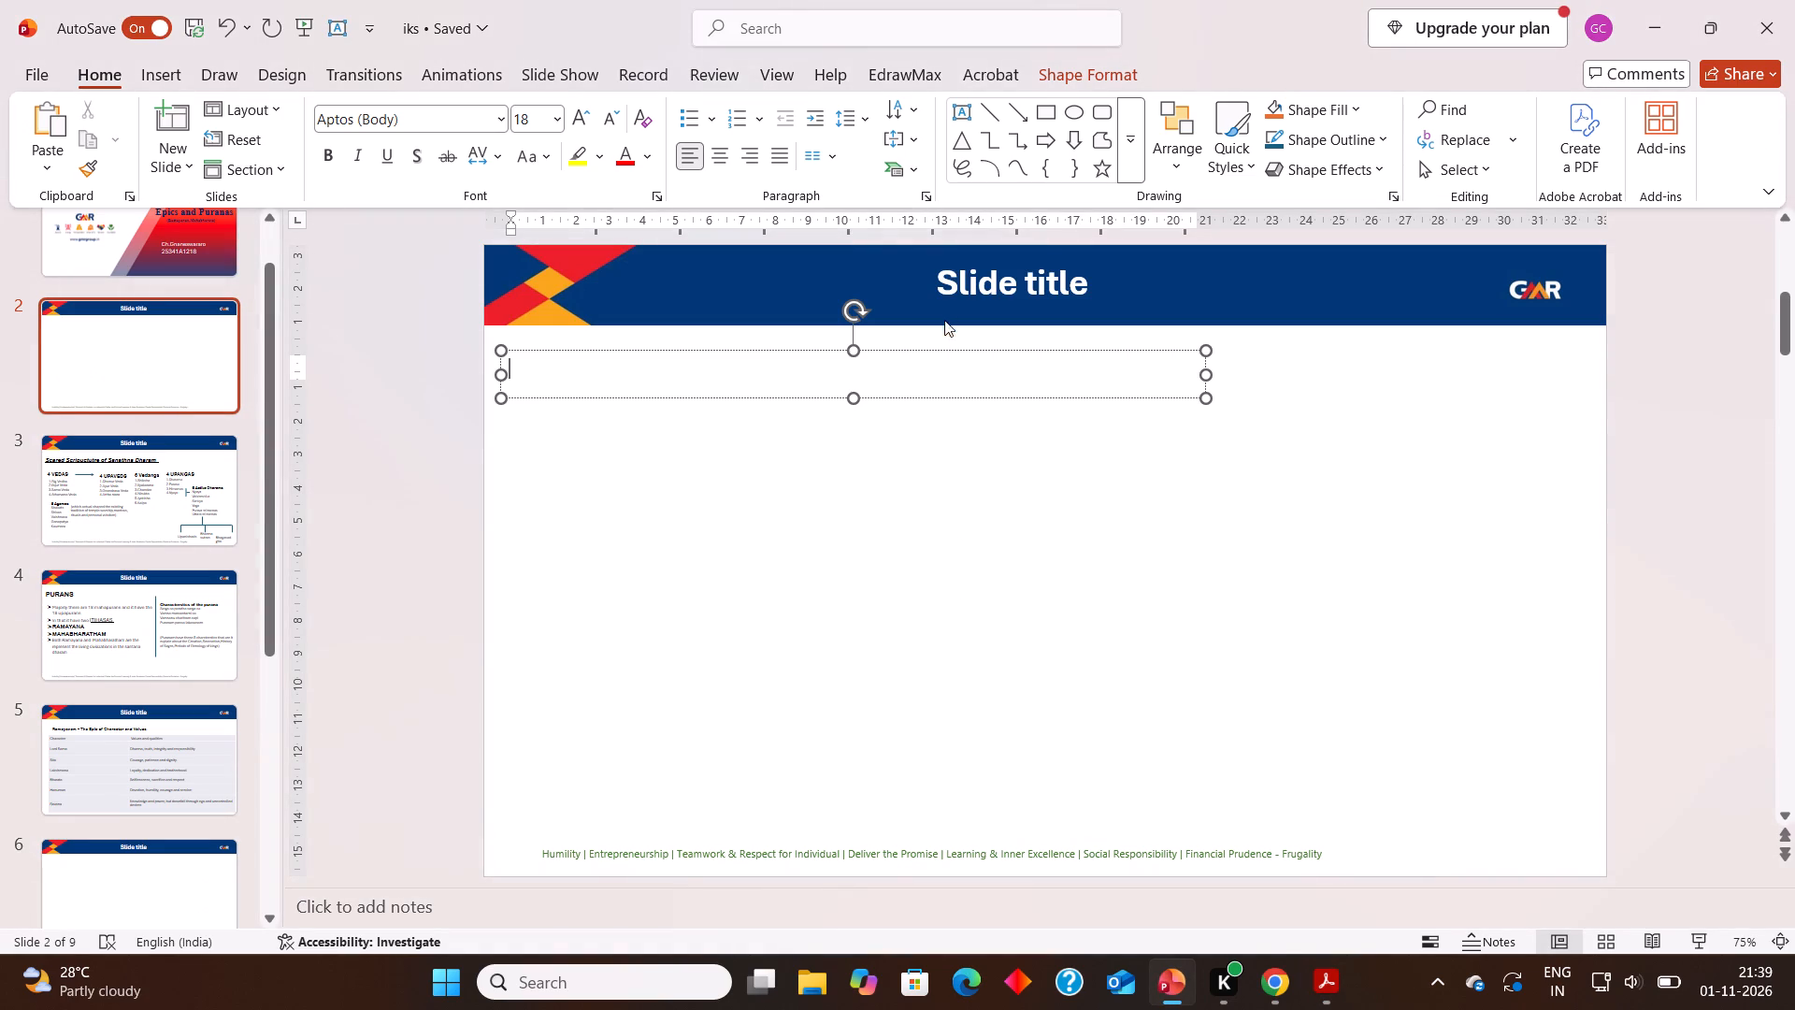
click(954, 377)
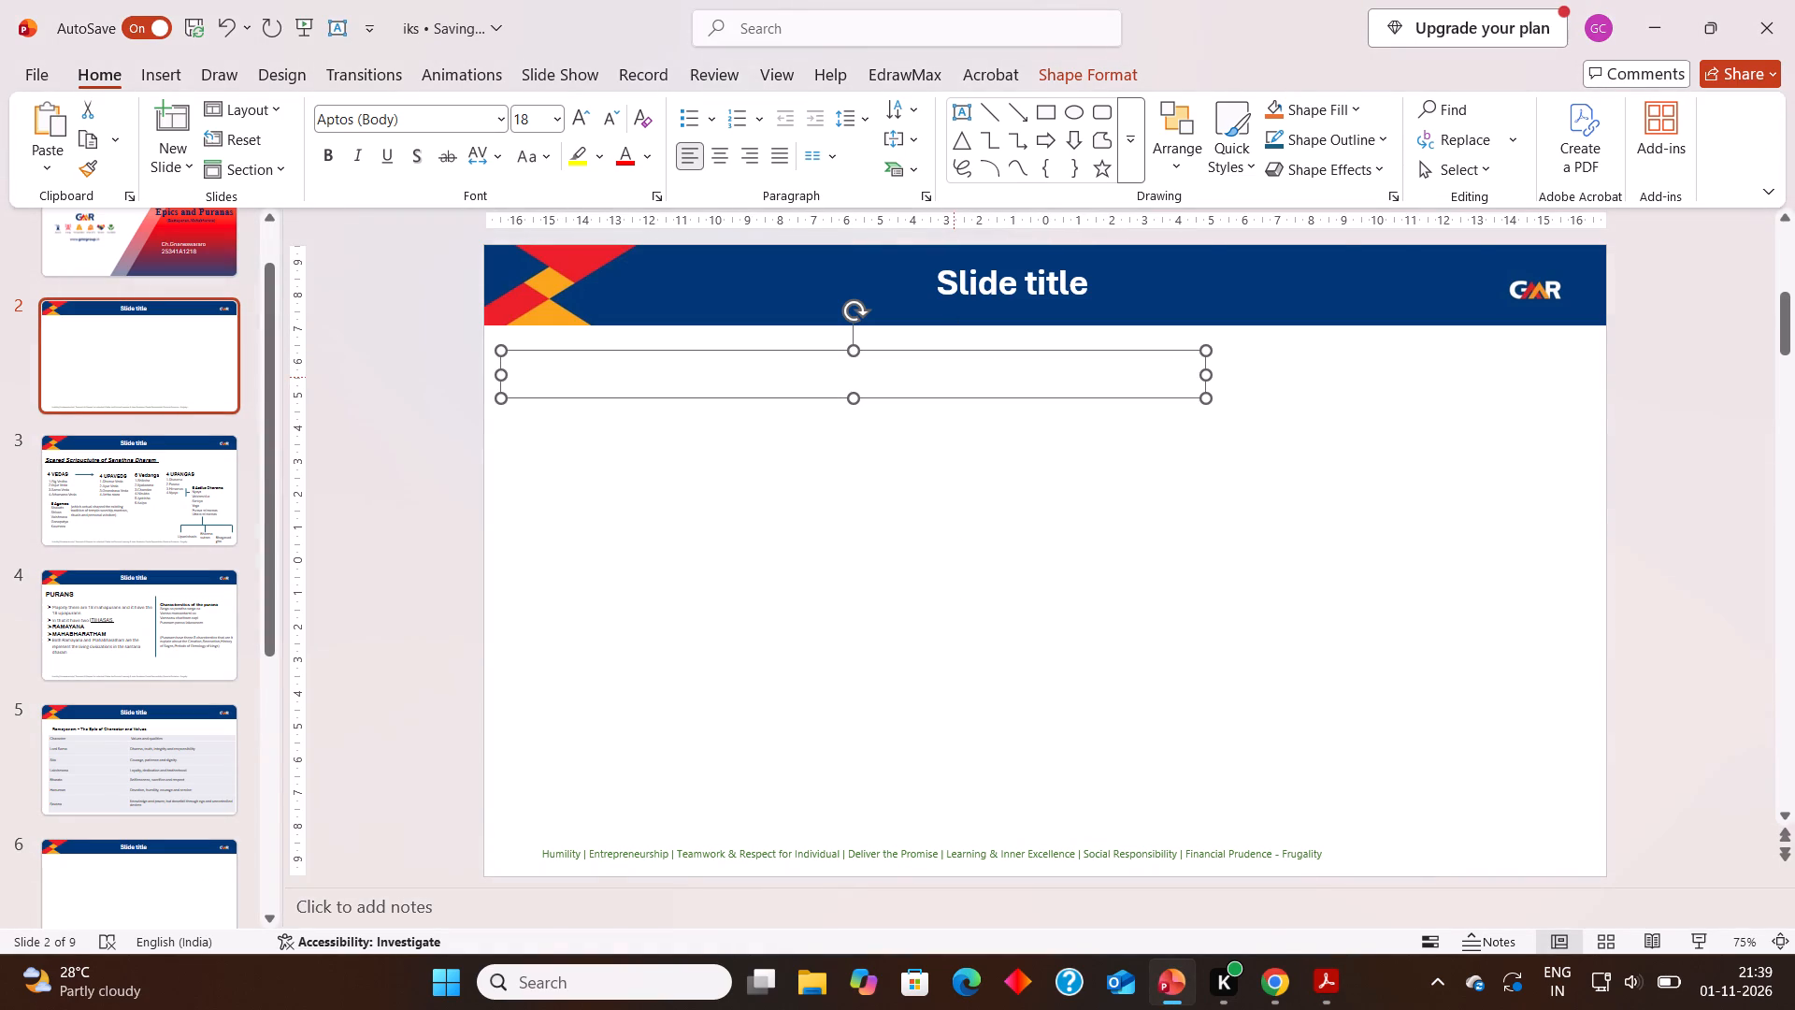
key(ctrl+v)
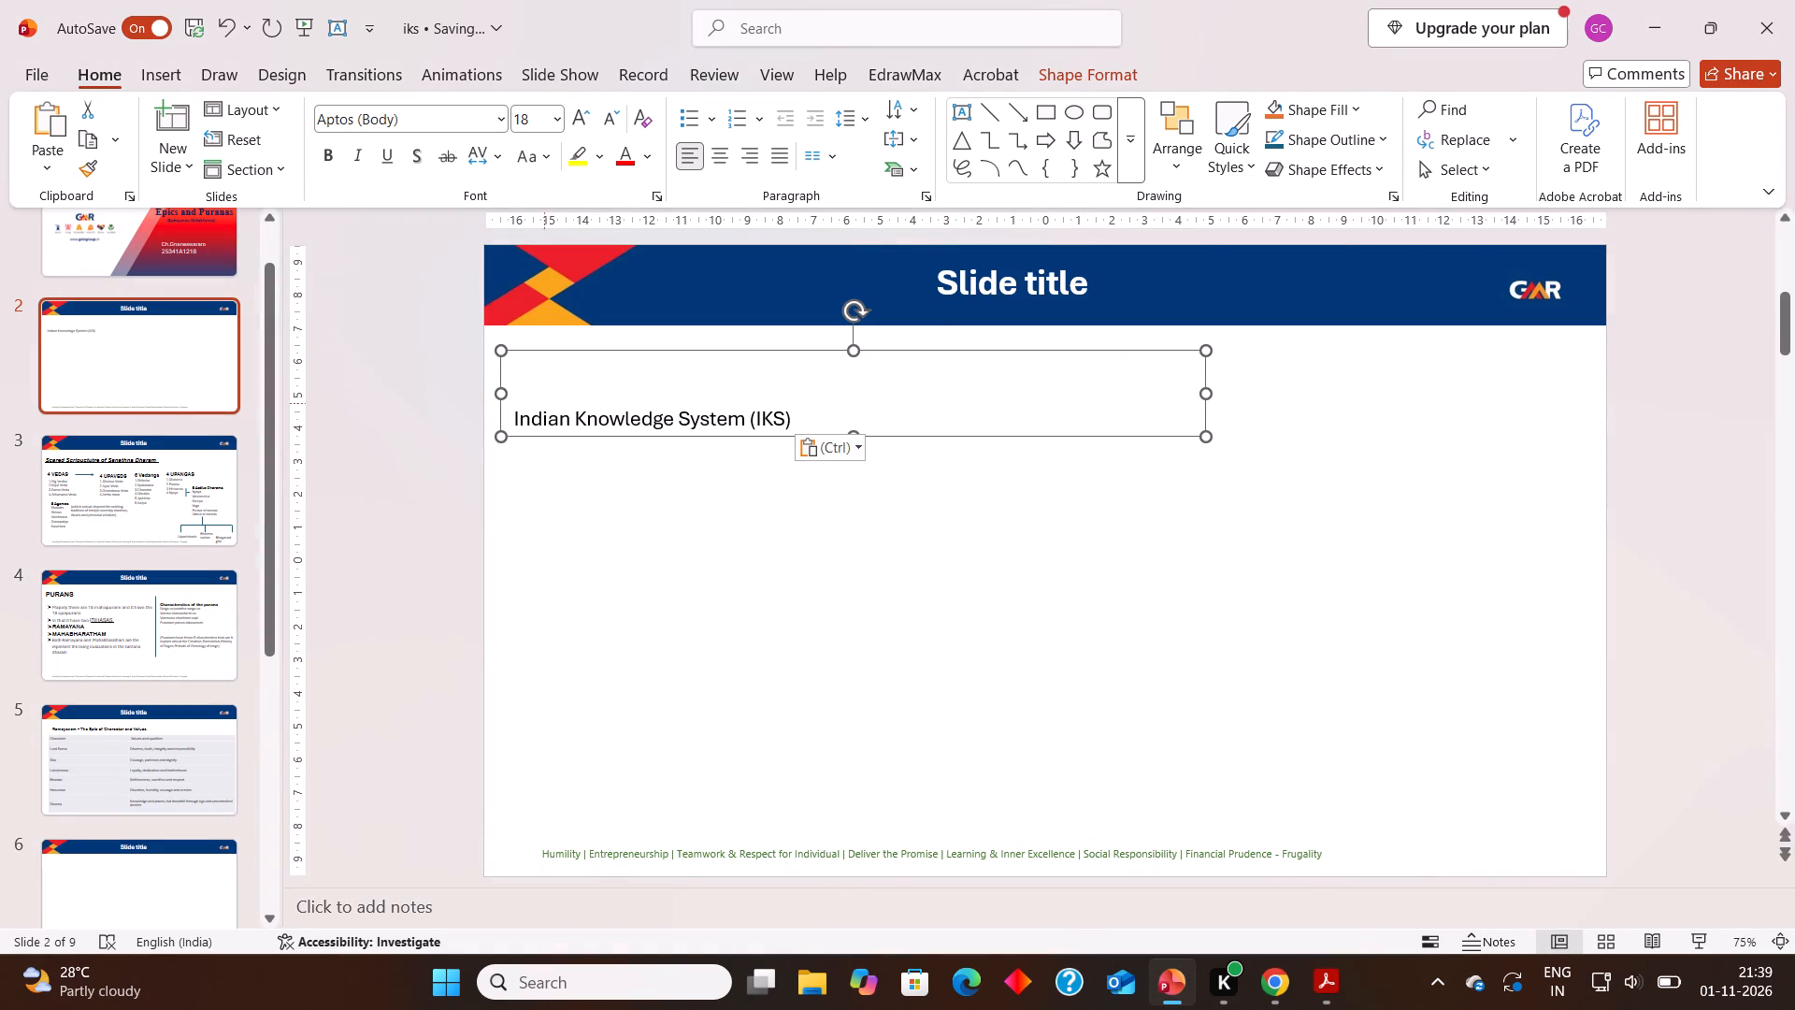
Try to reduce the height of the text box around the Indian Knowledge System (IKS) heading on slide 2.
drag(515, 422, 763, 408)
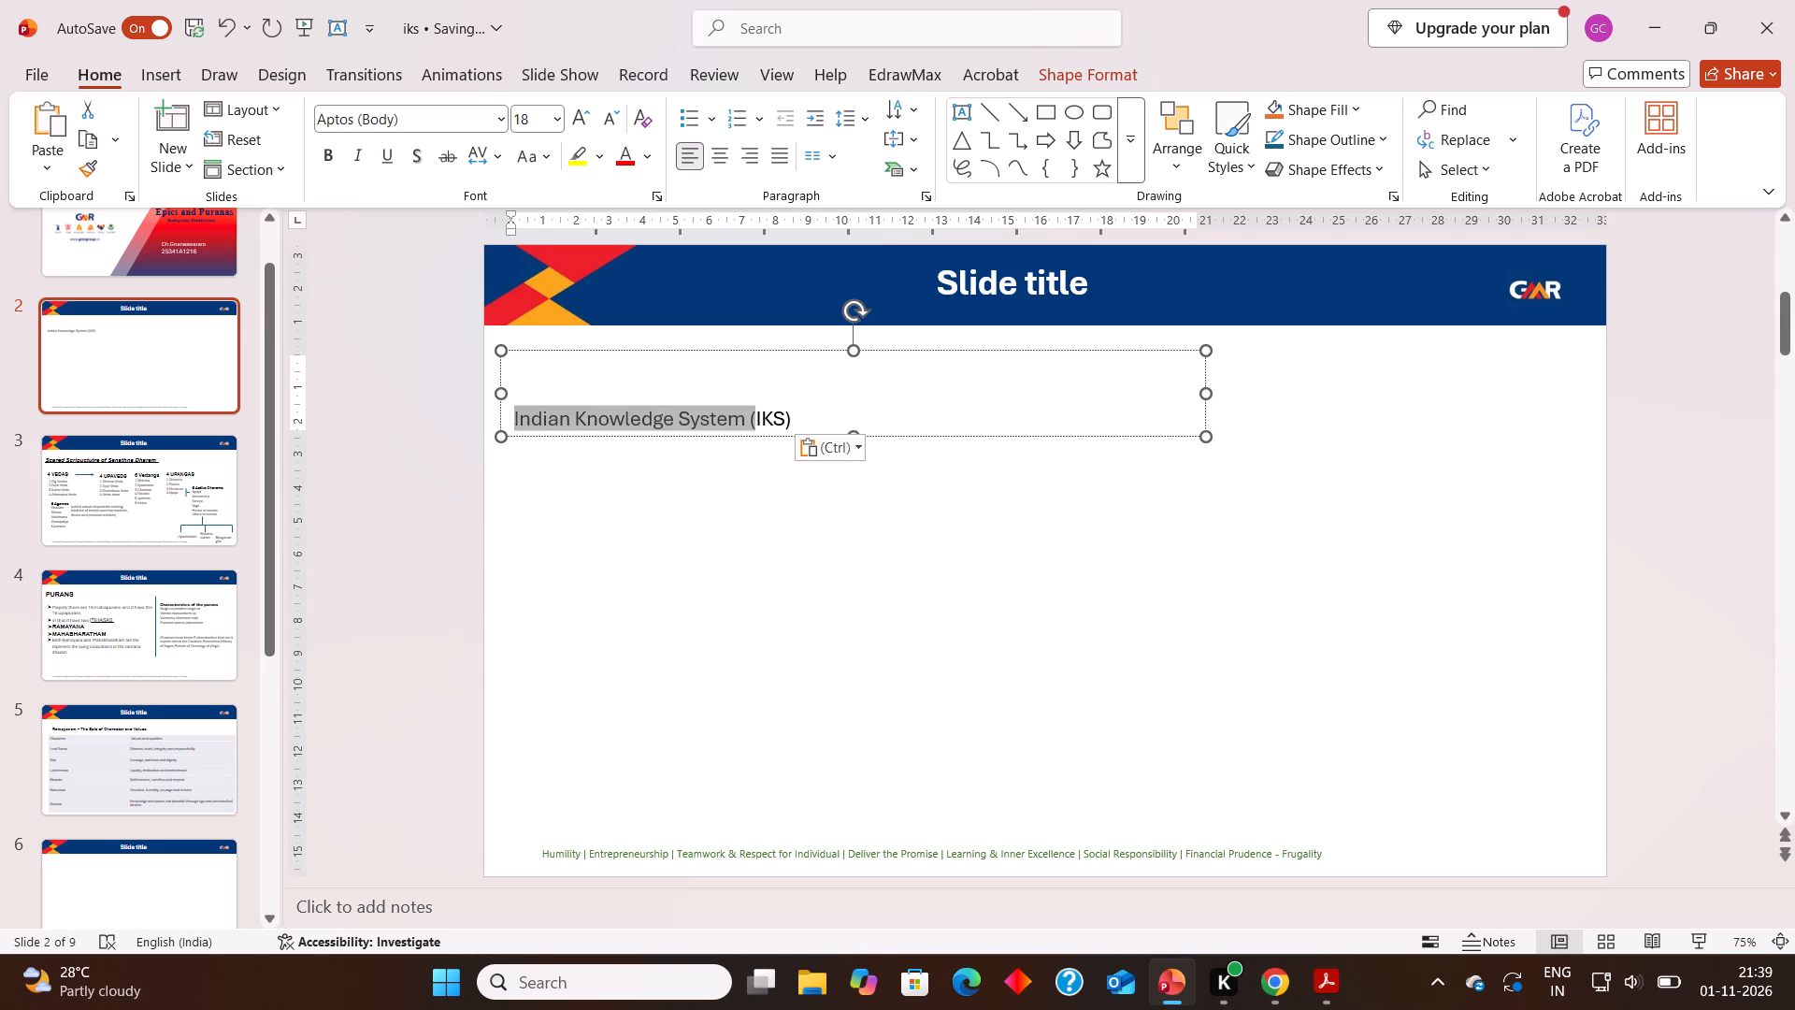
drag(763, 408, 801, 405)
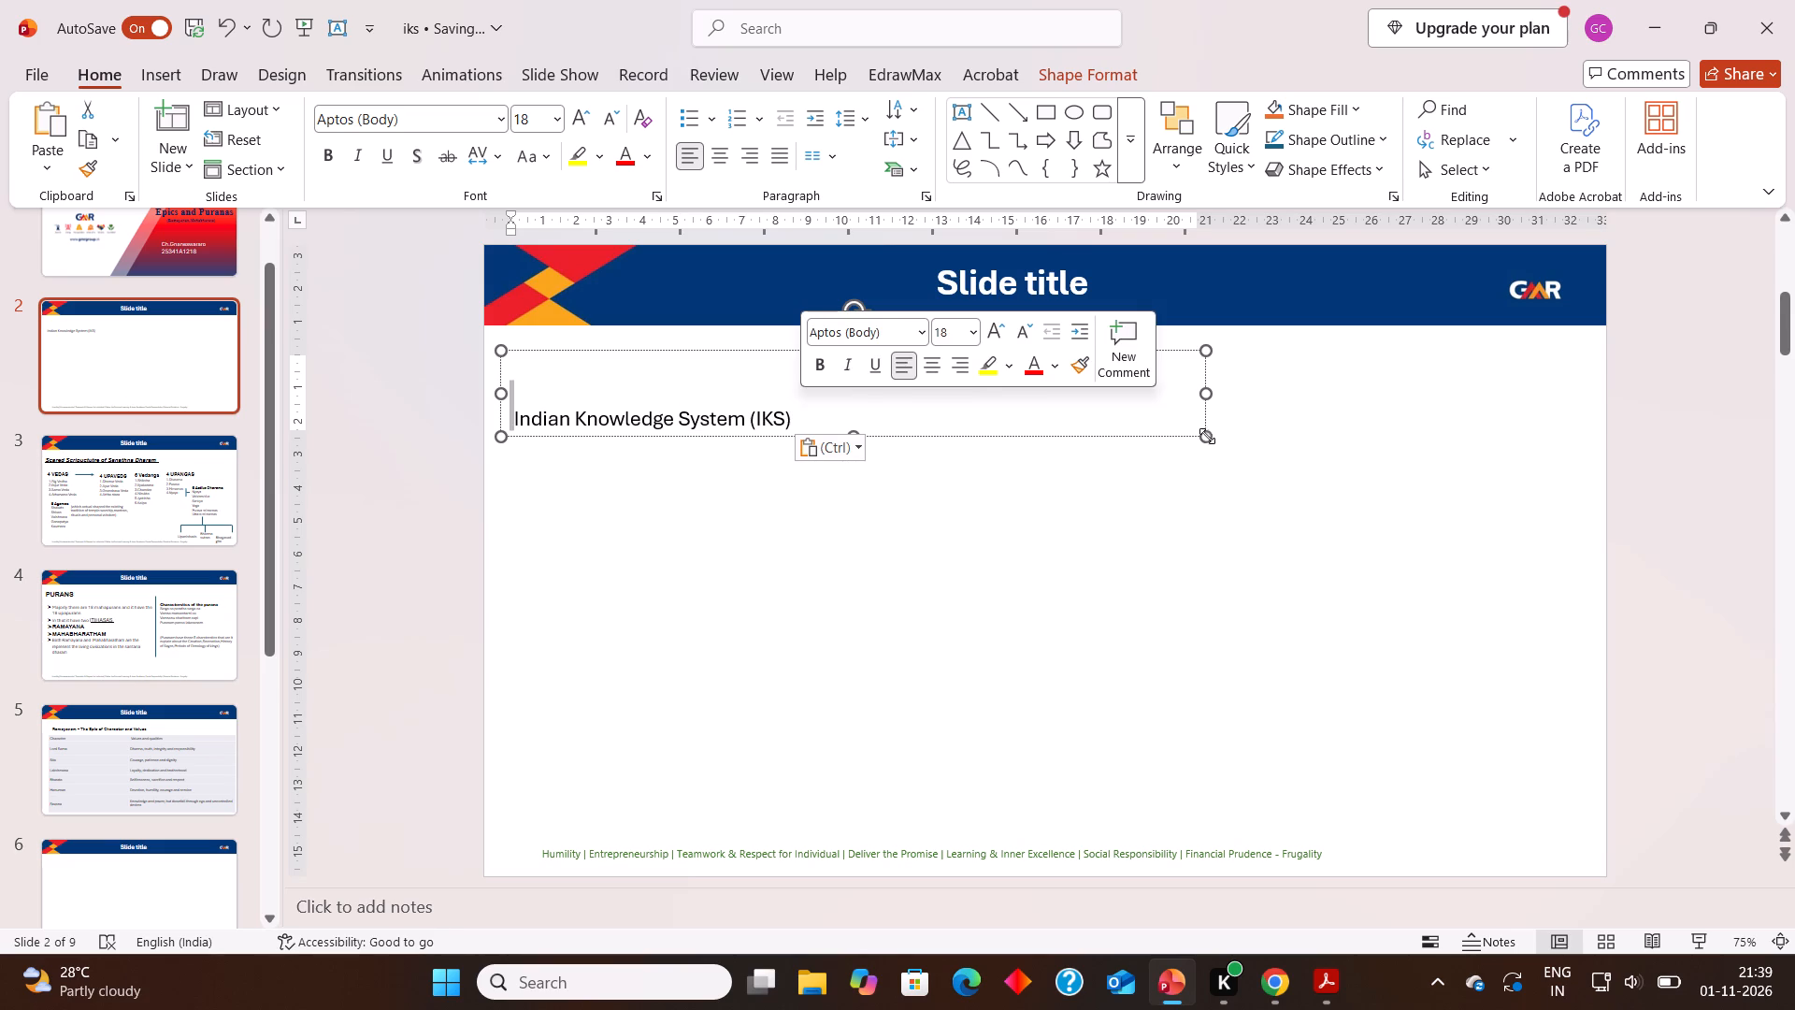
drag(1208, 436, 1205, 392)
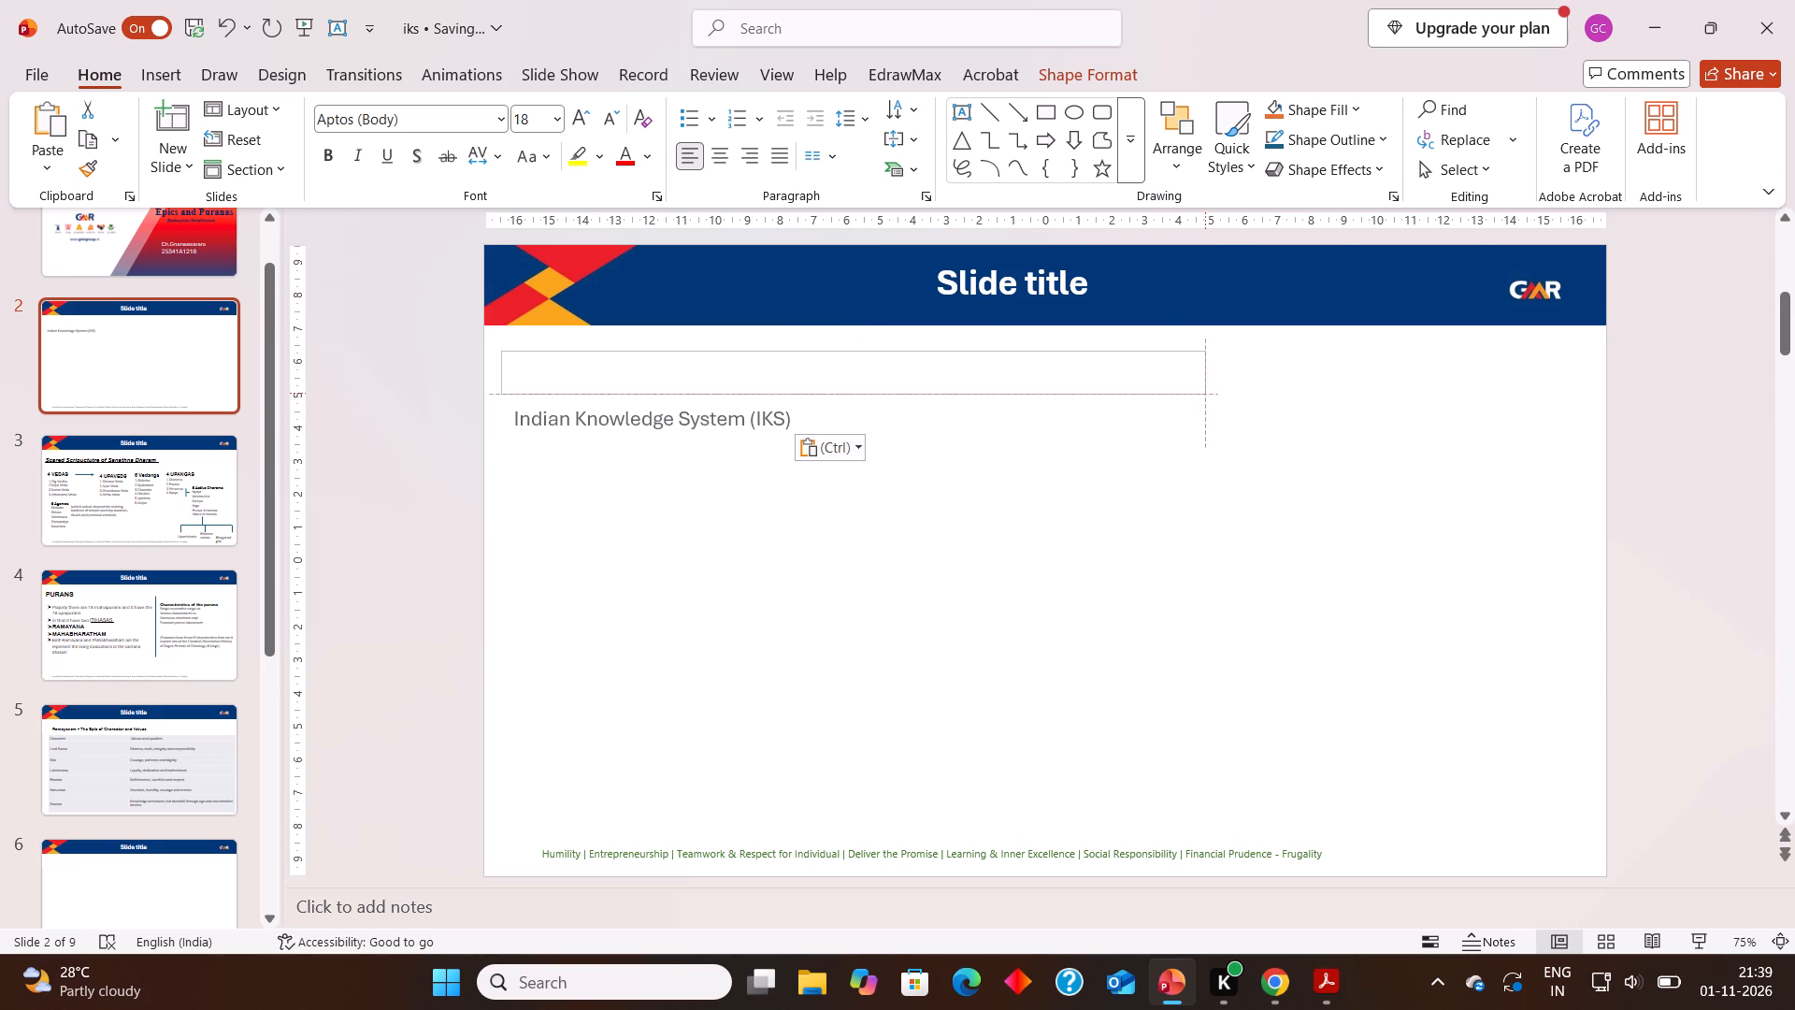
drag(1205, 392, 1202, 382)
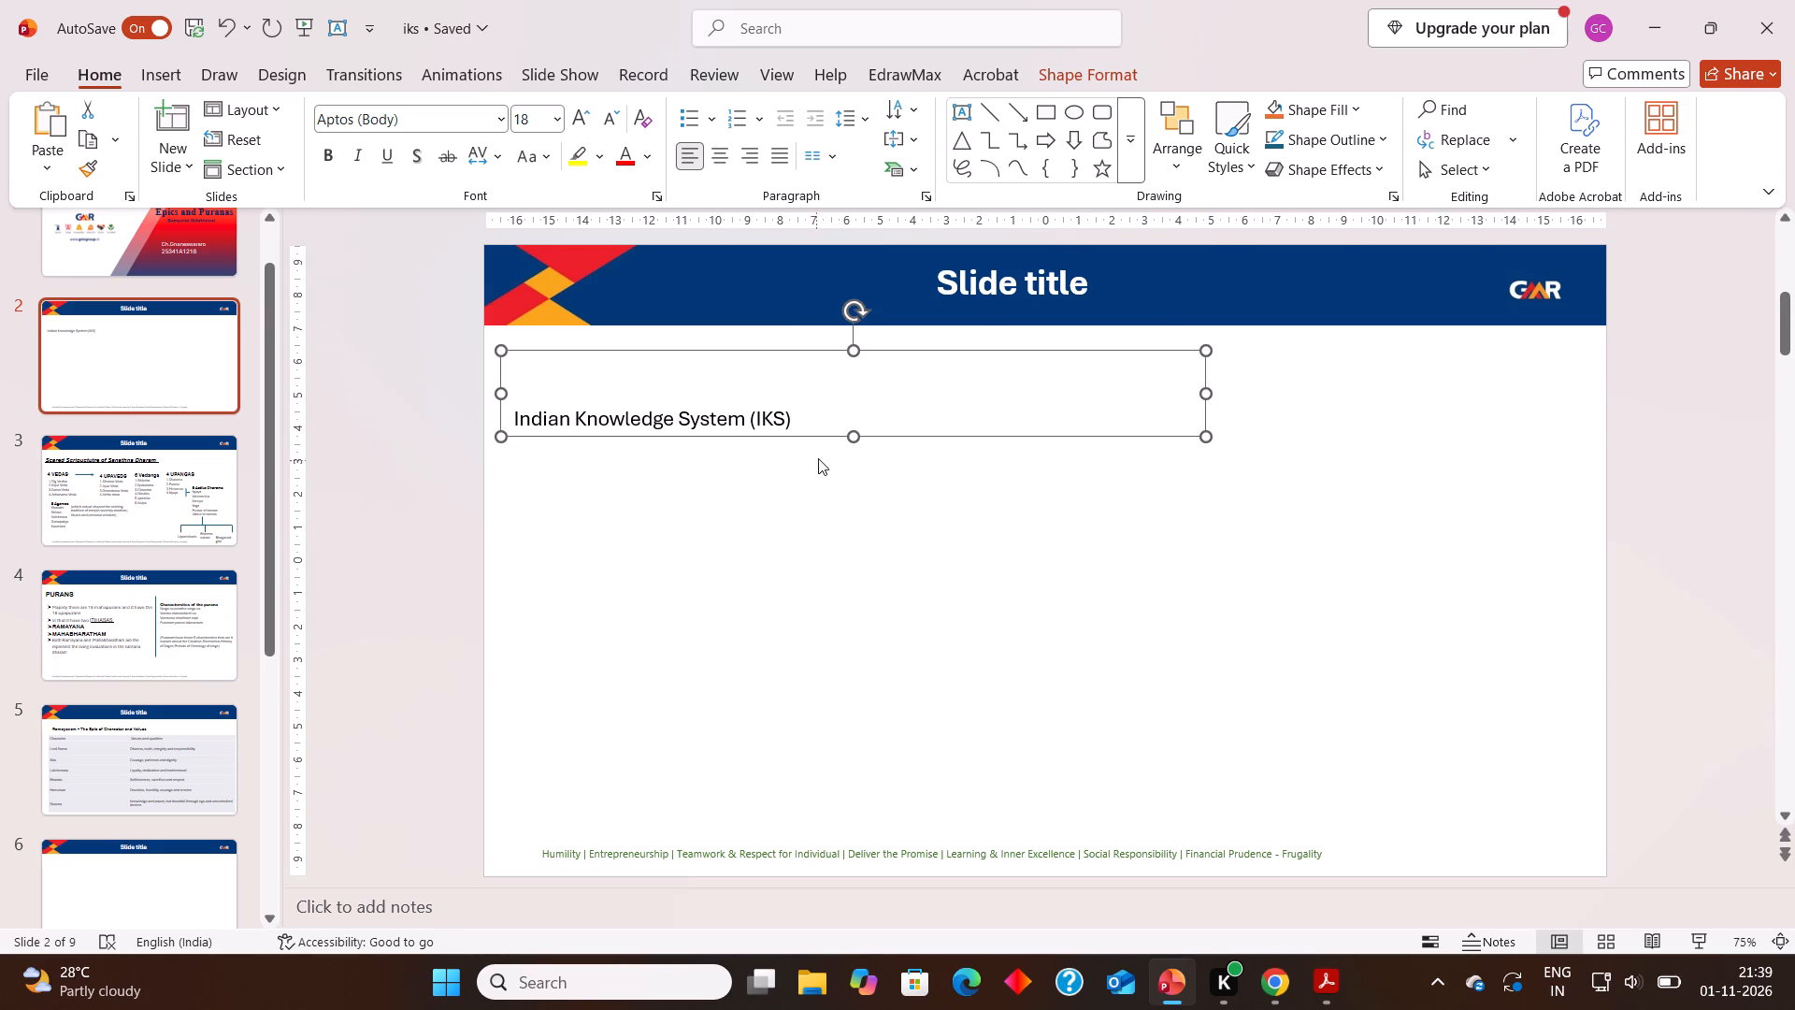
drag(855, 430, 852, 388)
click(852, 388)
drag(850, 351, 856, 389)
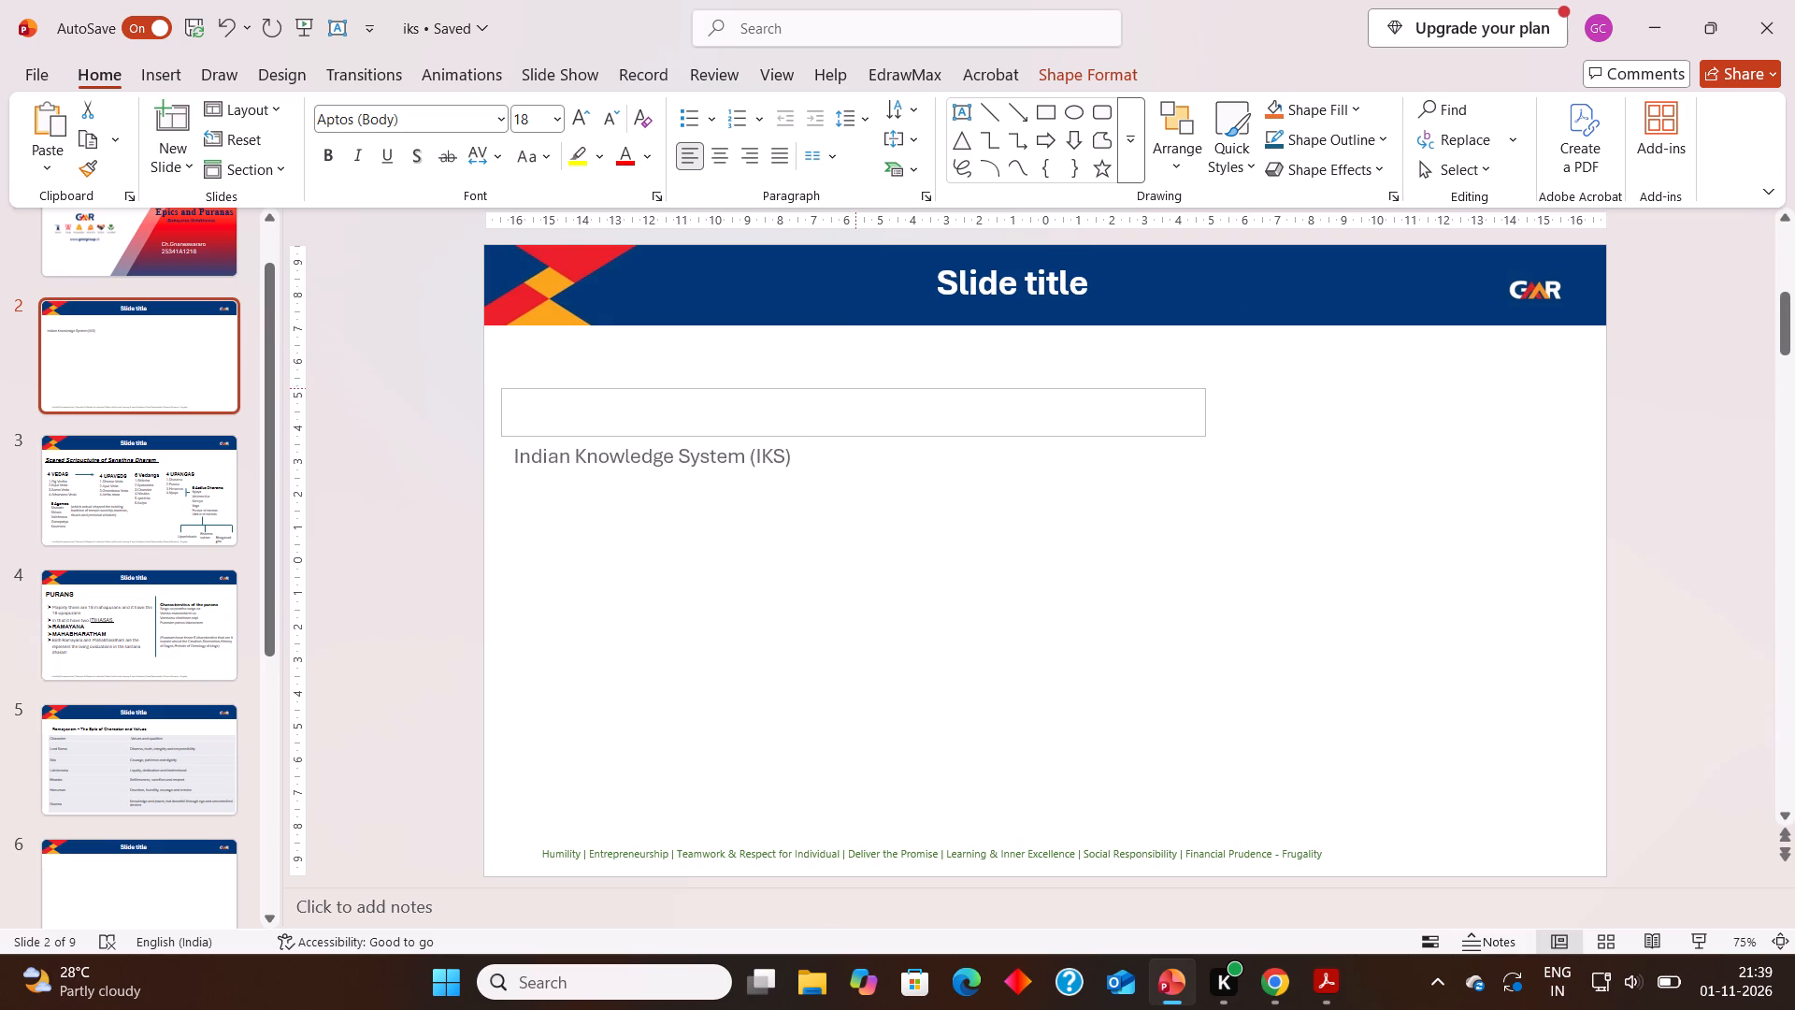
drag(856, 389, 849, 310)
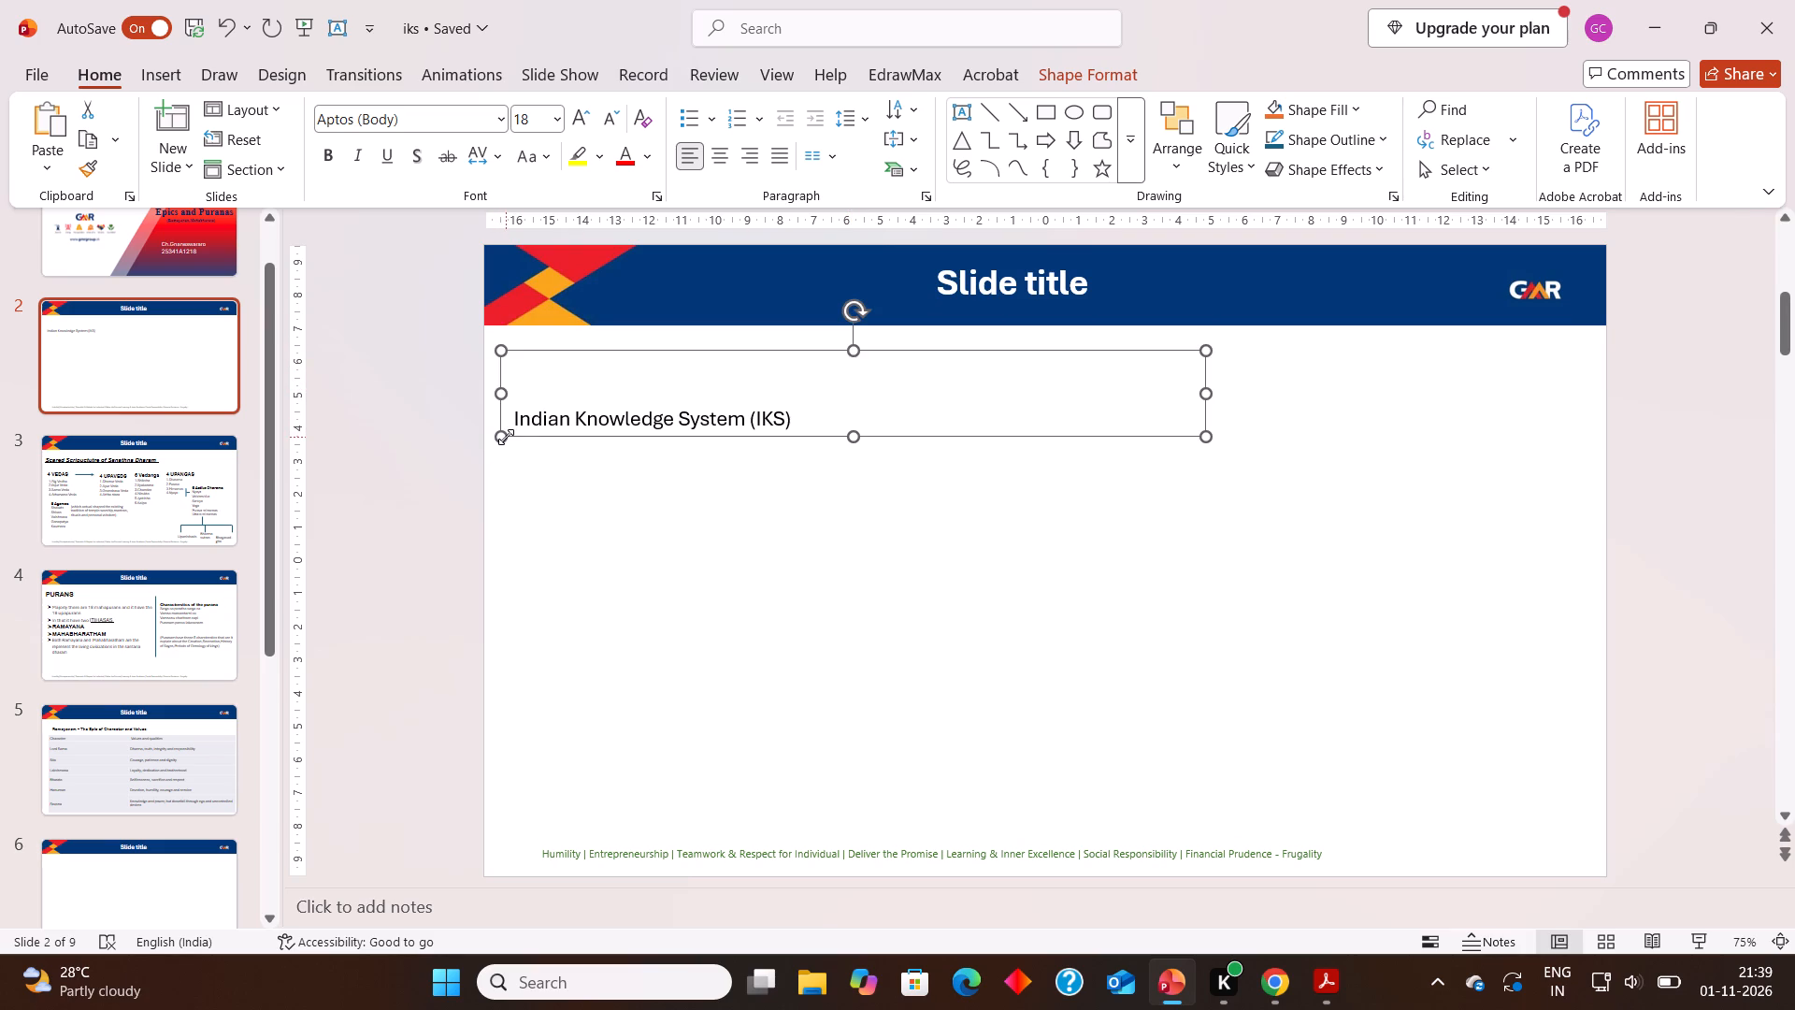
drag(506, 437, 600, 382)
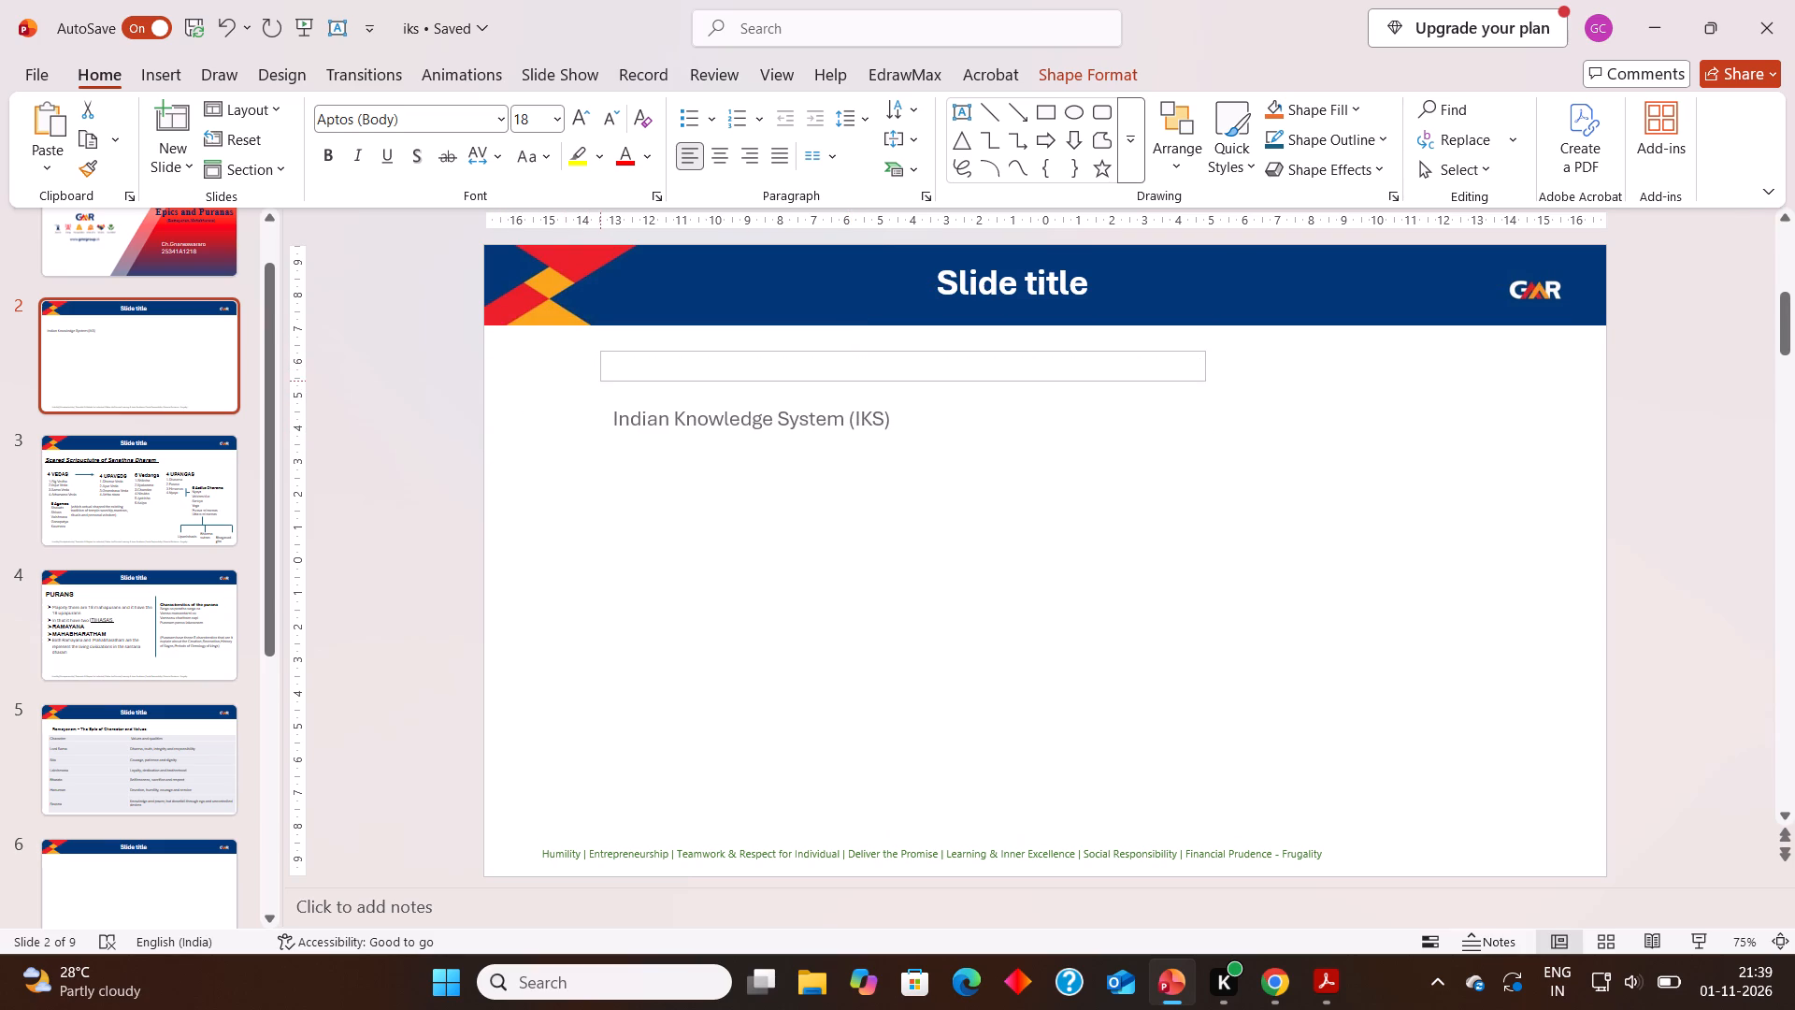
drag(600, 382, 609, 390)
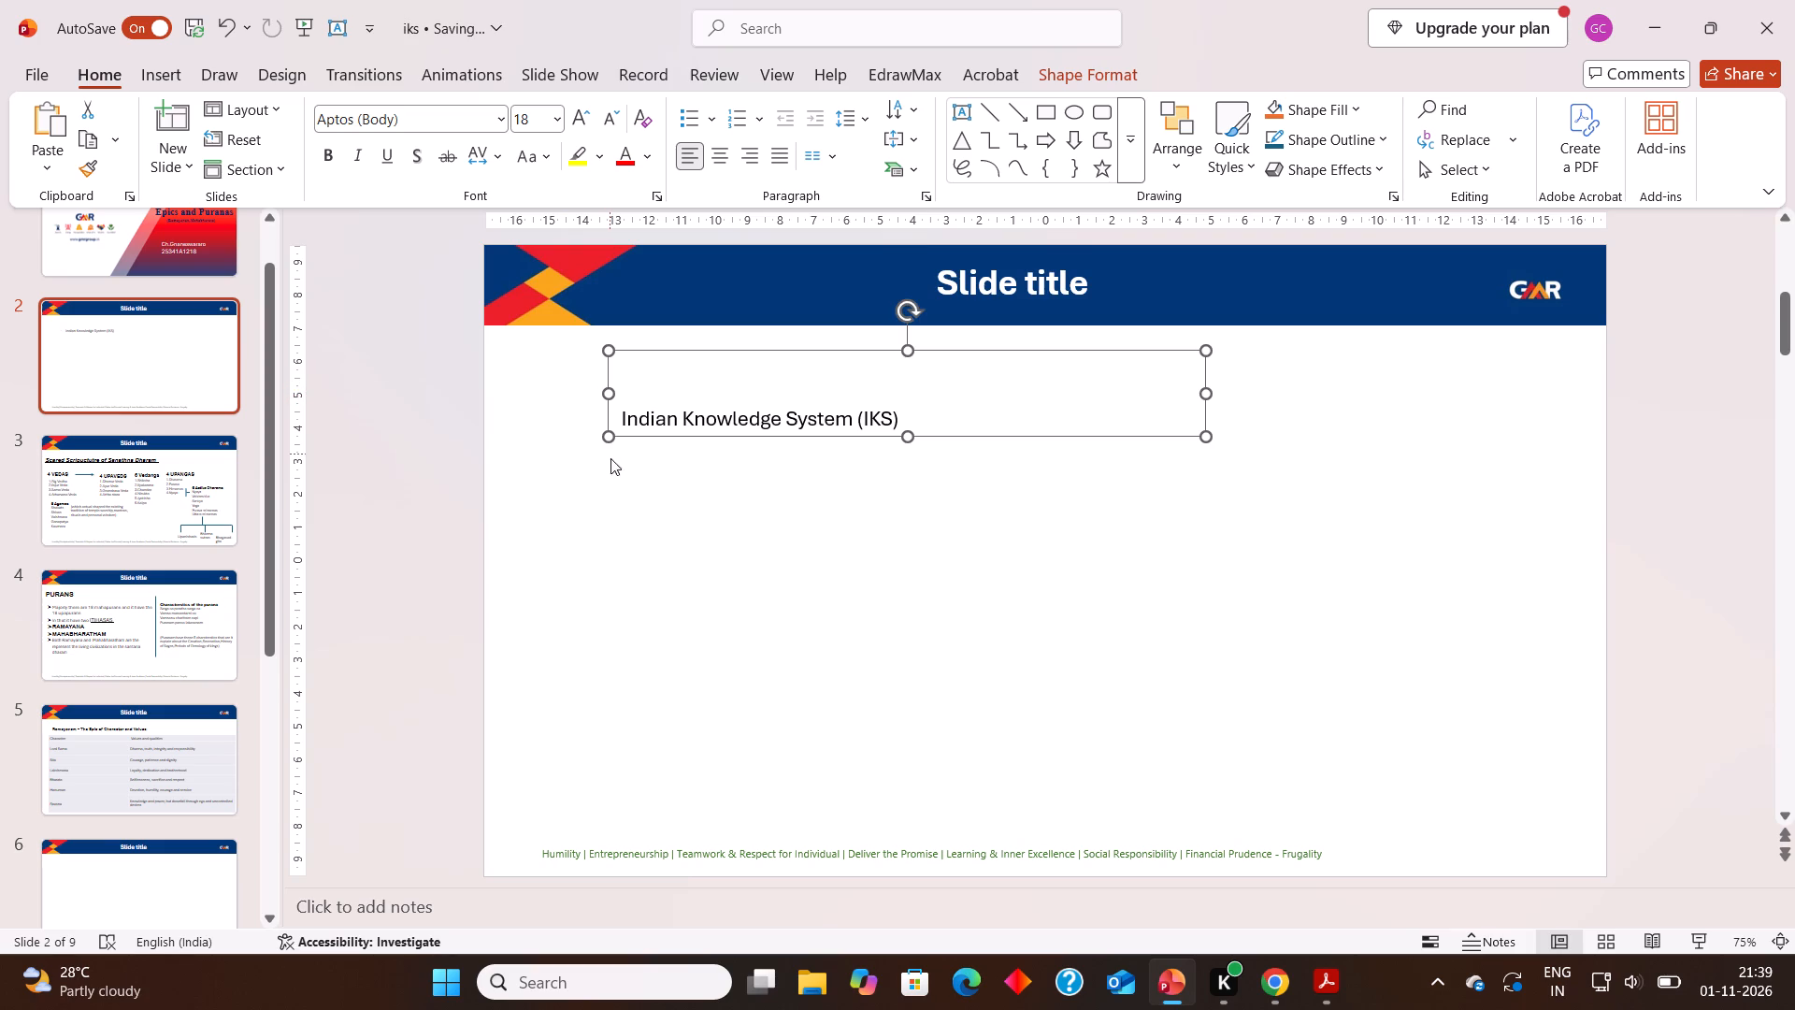
Delete the extra blank space above the Indian Knowledge System (IKS) heading inside its text box.
click(625, 390)
key(BackSpace)
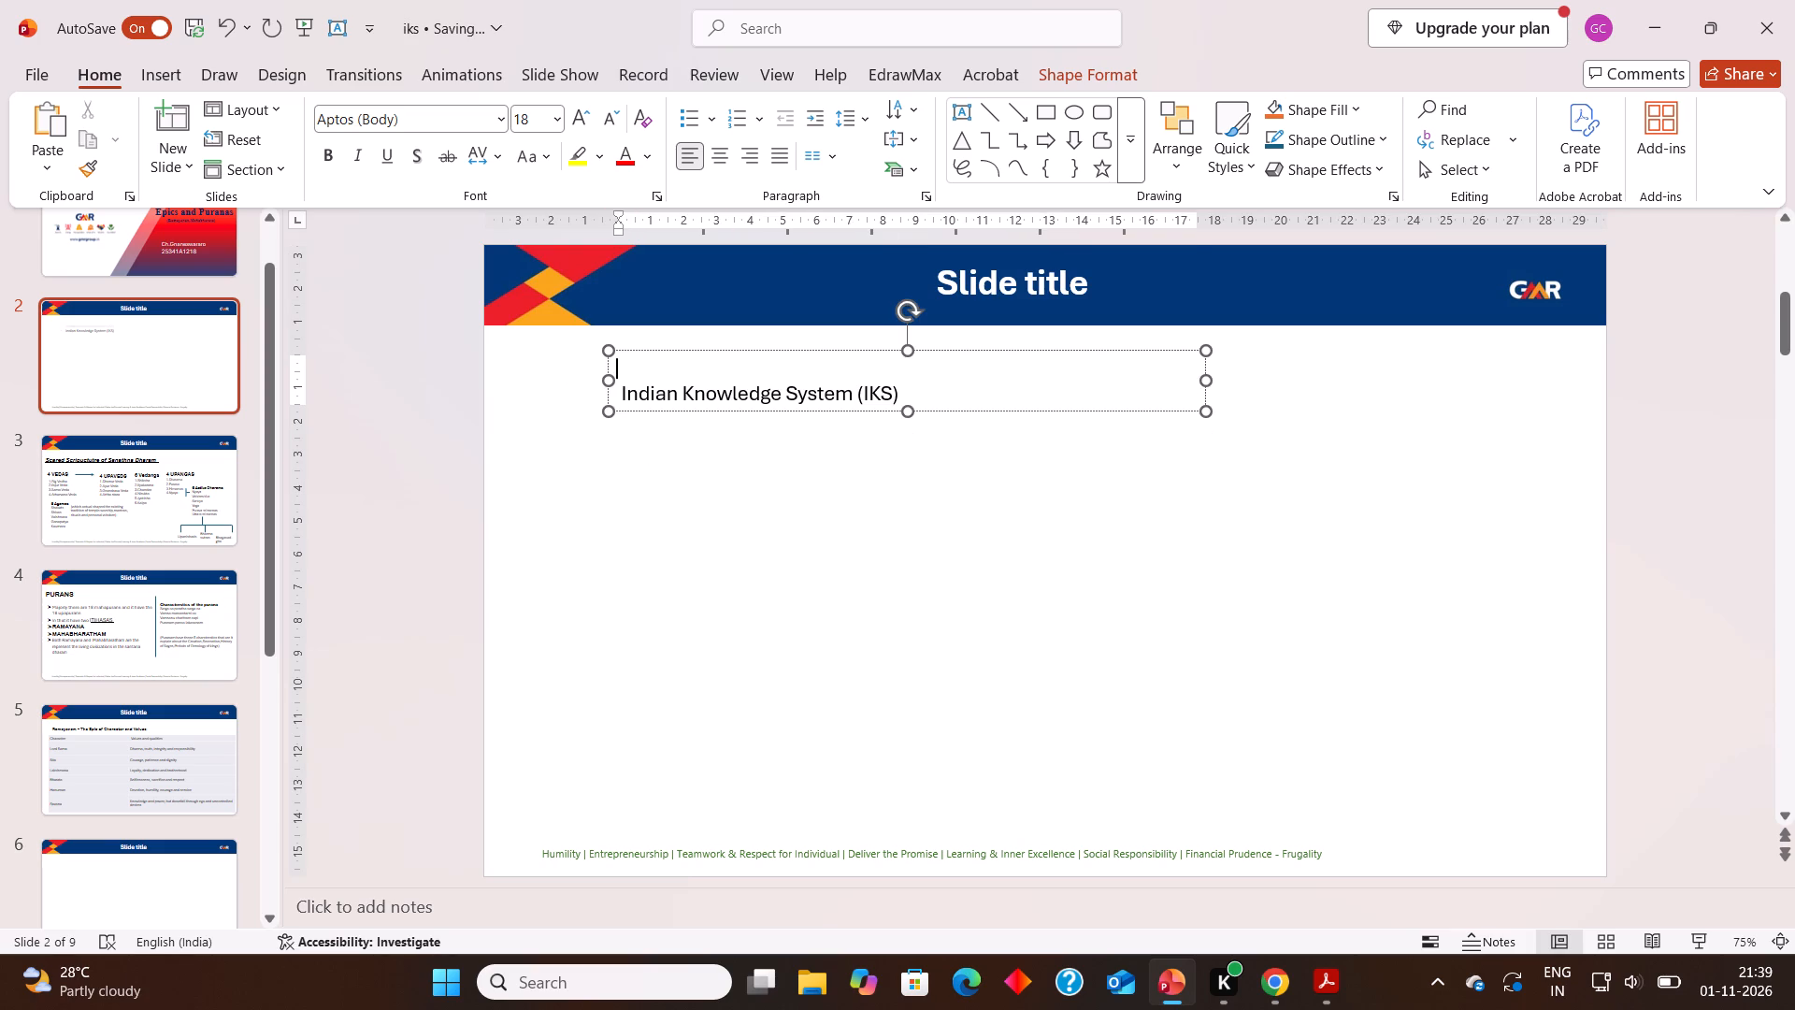
key(BackSpace)
key(BackSpace)
key(BackSpace)
key(BackSpace)
Widen the heading's text box toward the slide's left edge, to about 20 cm wide.
drag(604, 383, 531, 354)
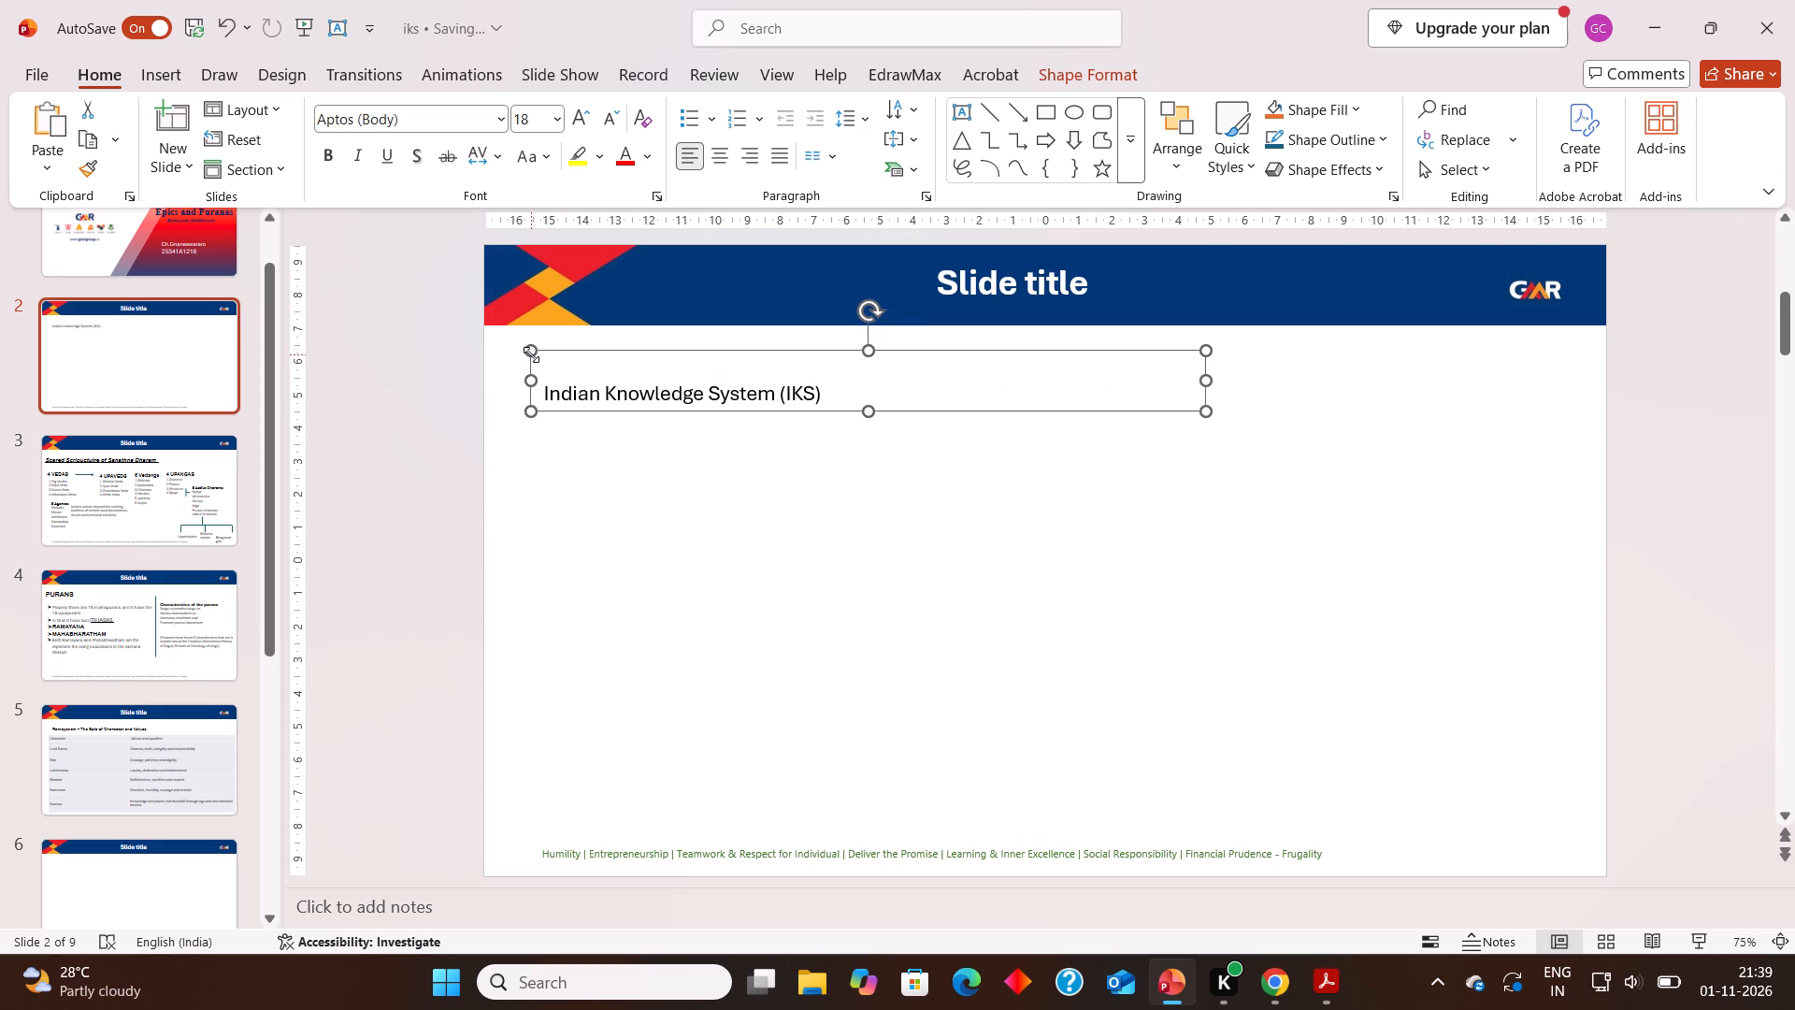
drag(520, 352, 510, 336)
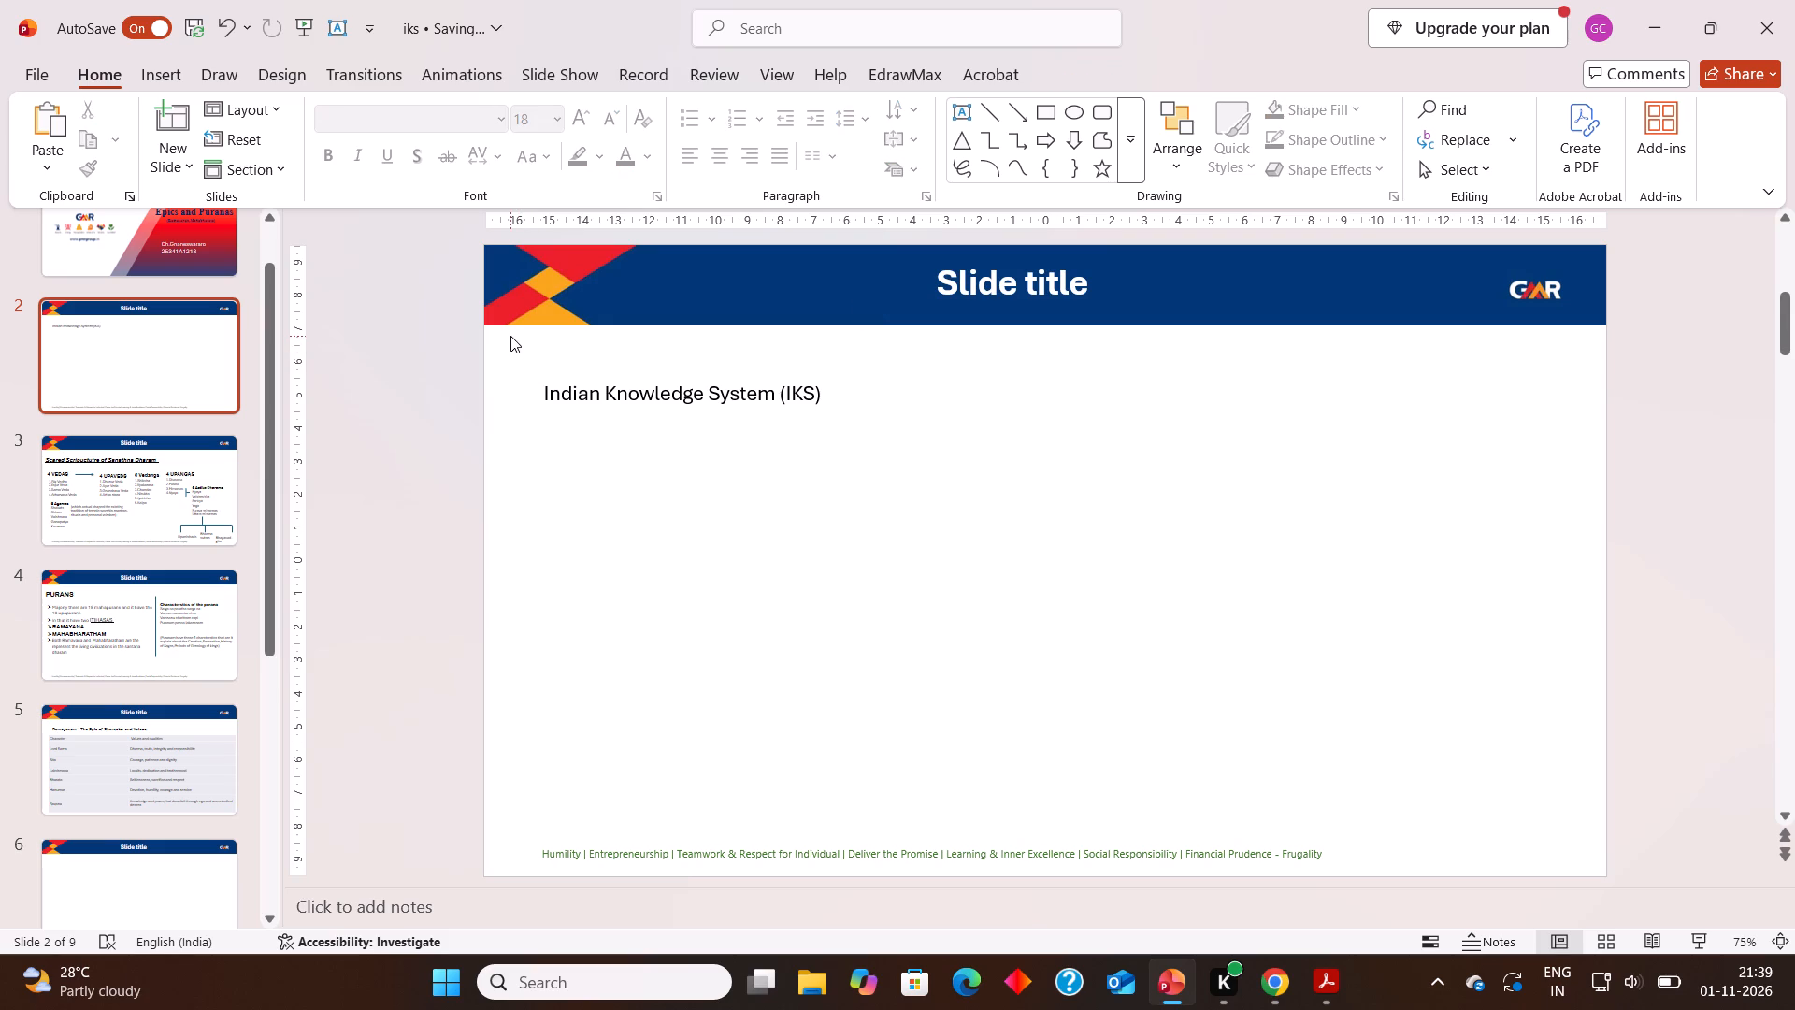
Format the Indian Knowledge System (IKS) heading in Arial Rounded MT Bold at font size 32.
click(539, 394)
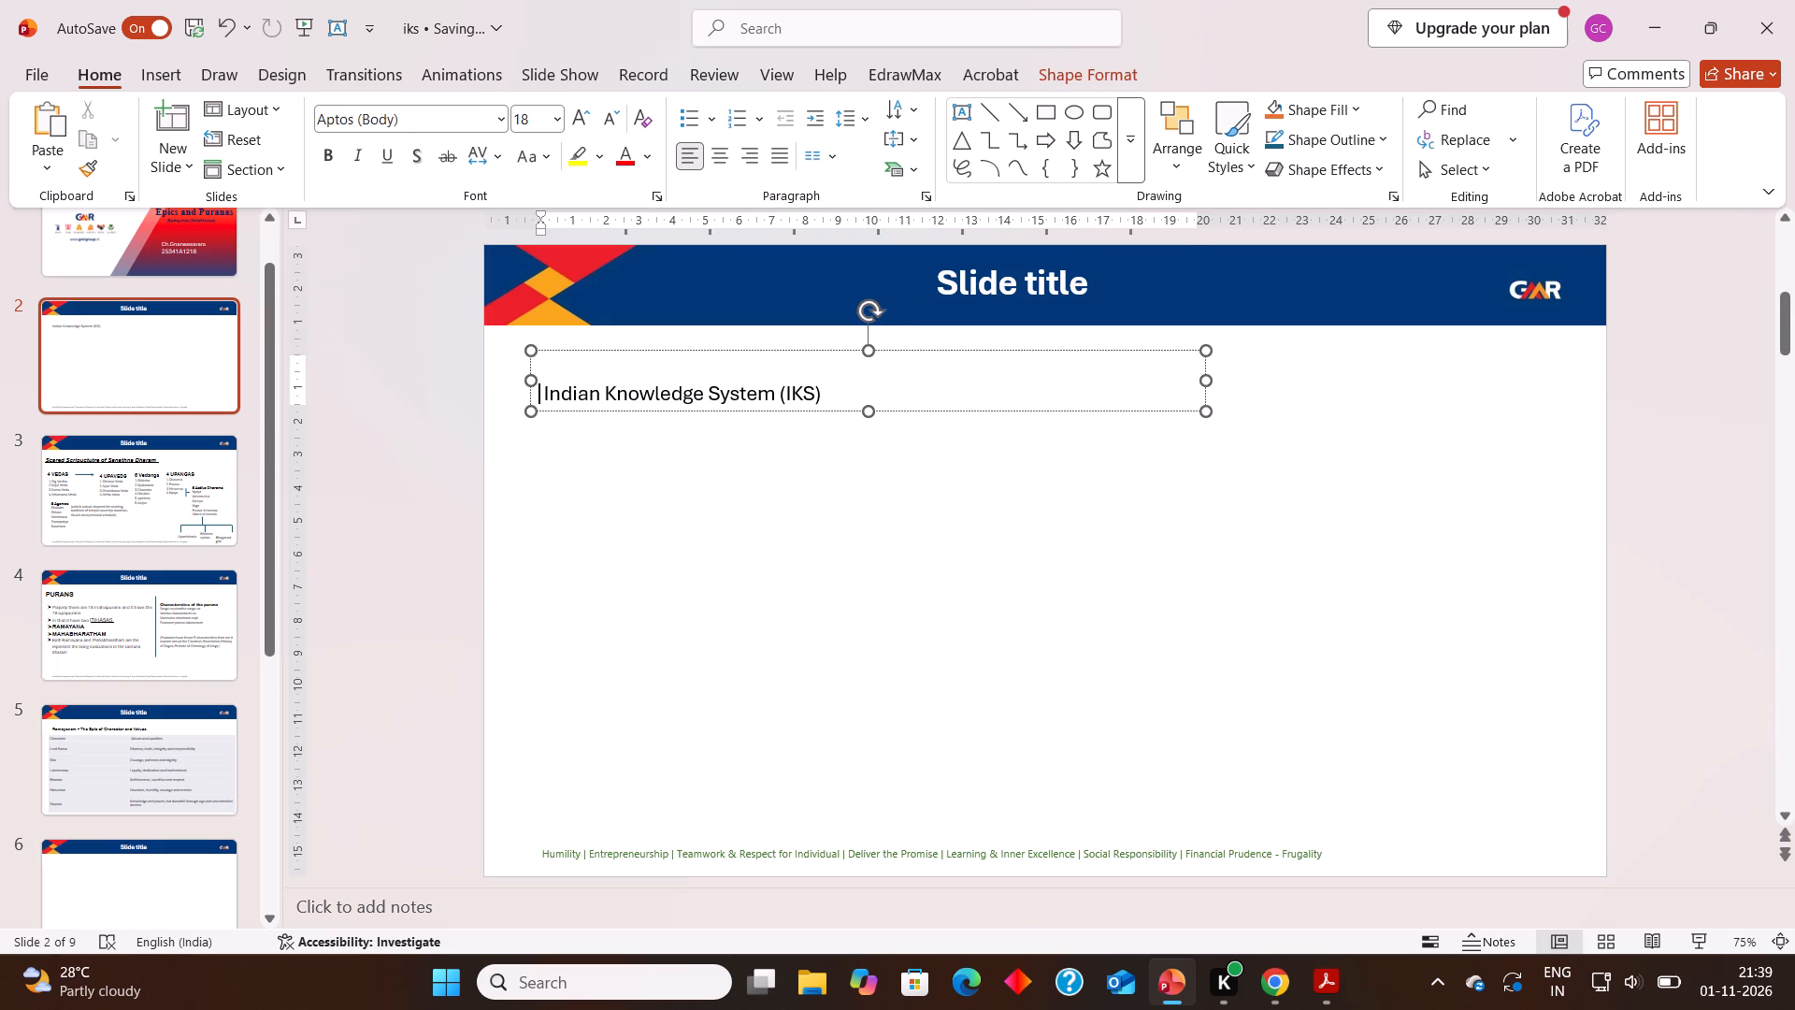
drag(539, 394, 678, 382)
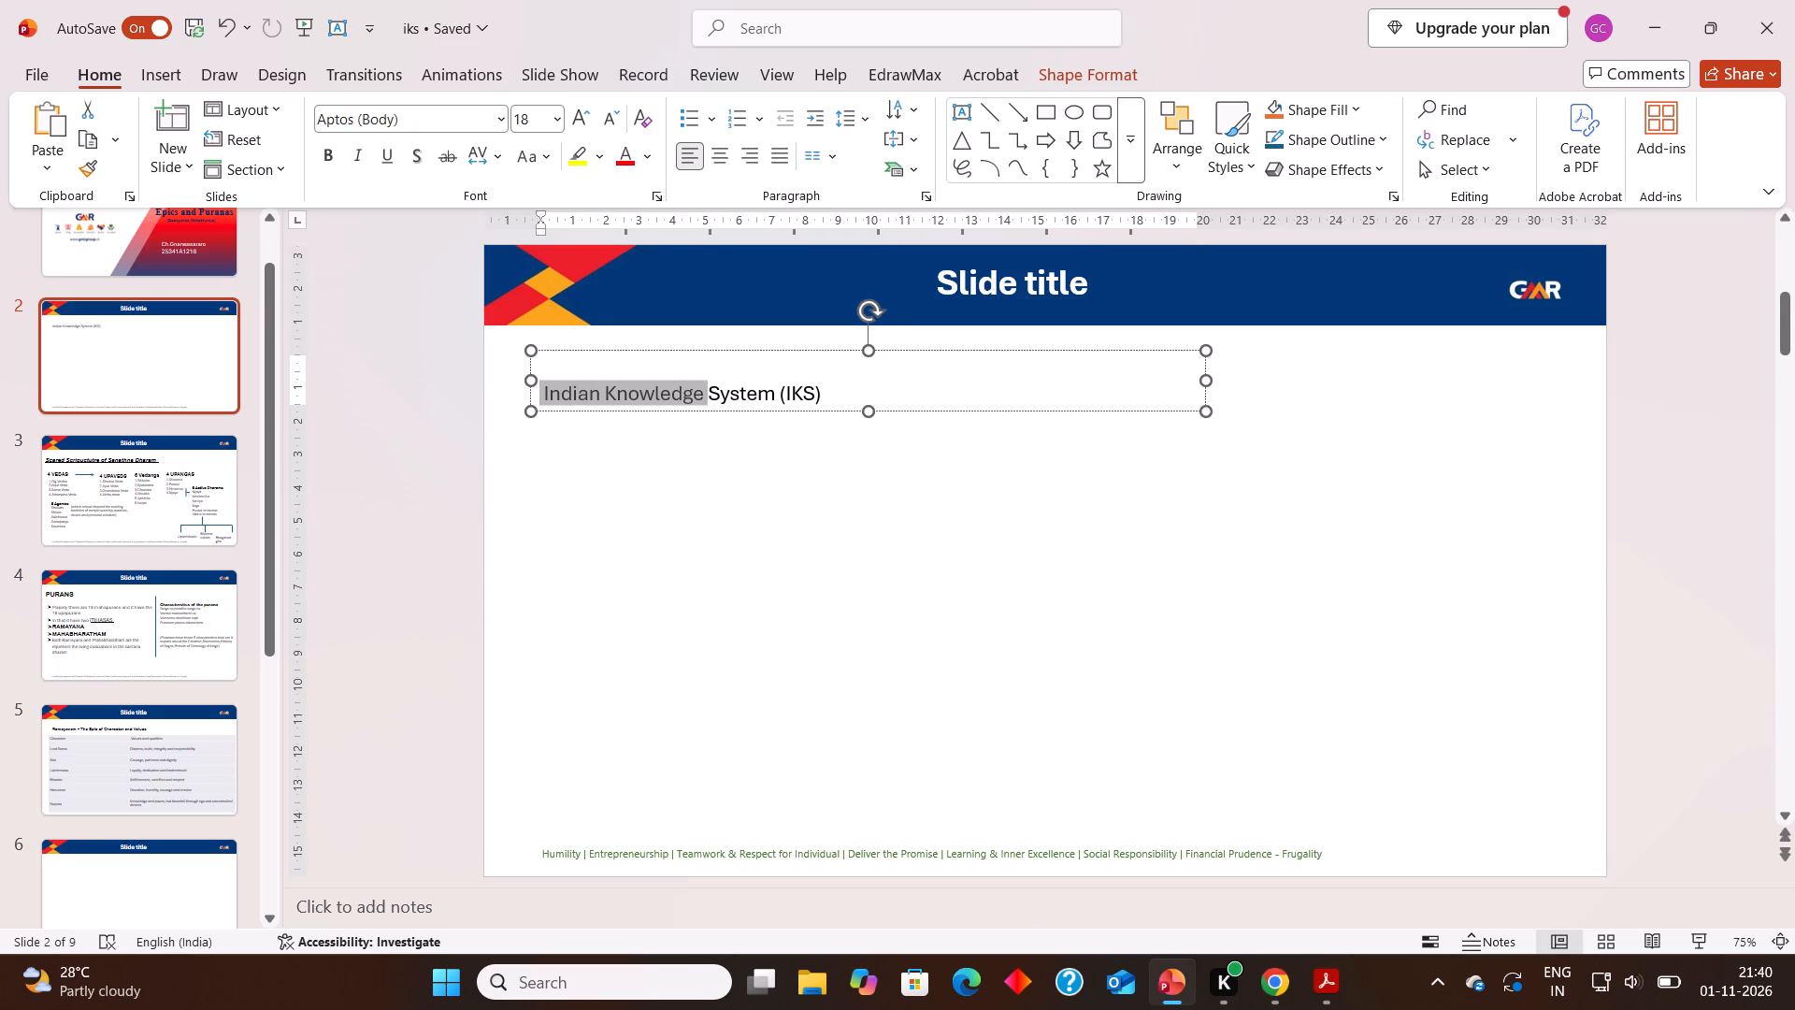
drag(678, 382, 827, 380)
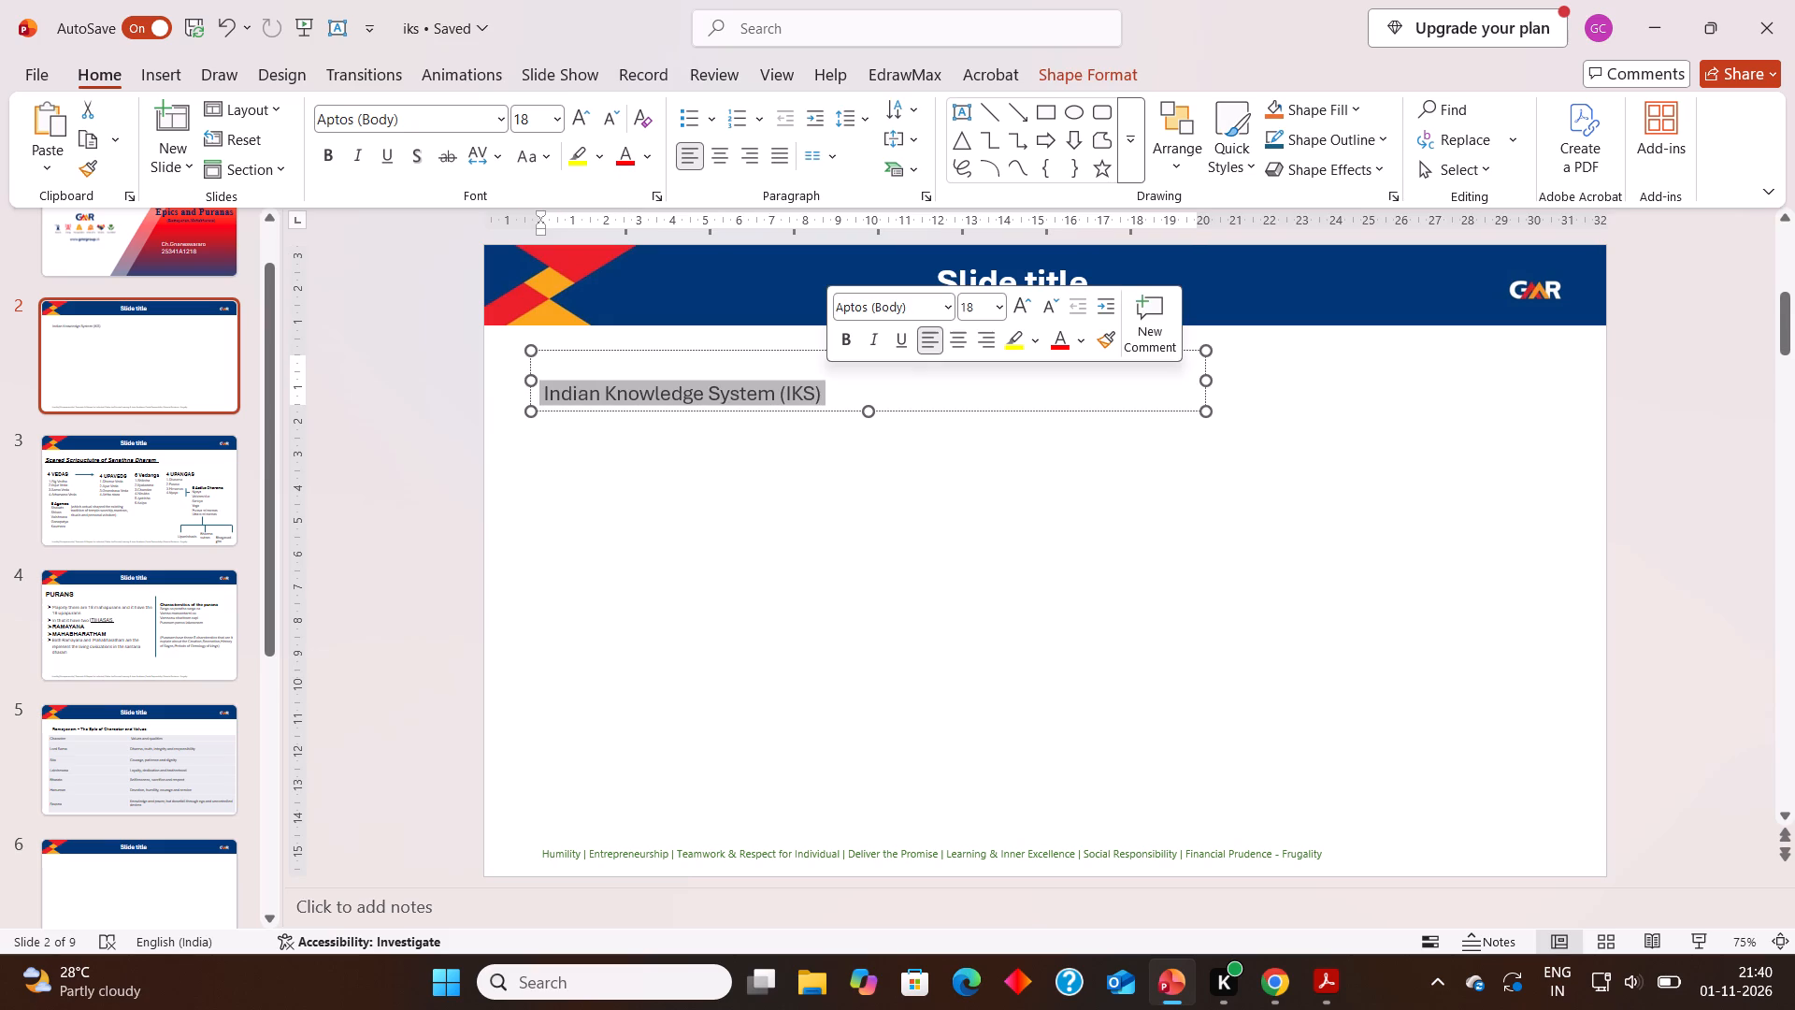
click(954, 310)
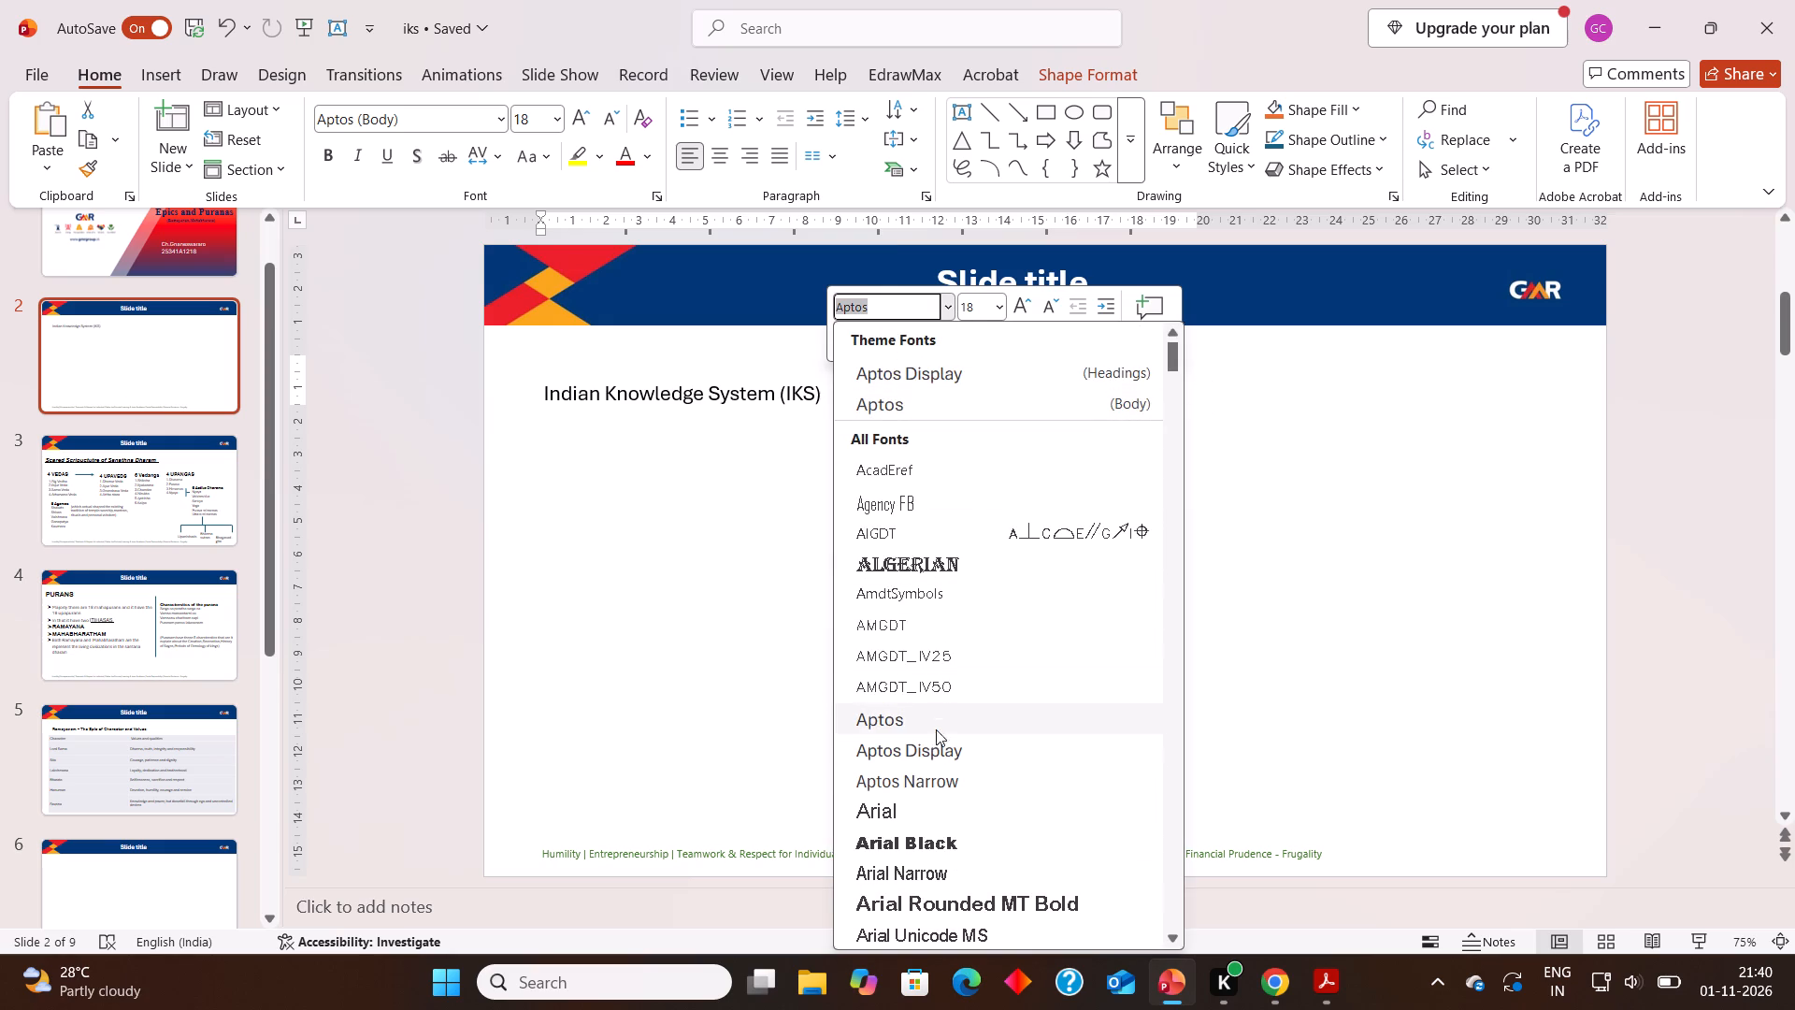
click(942, 907)
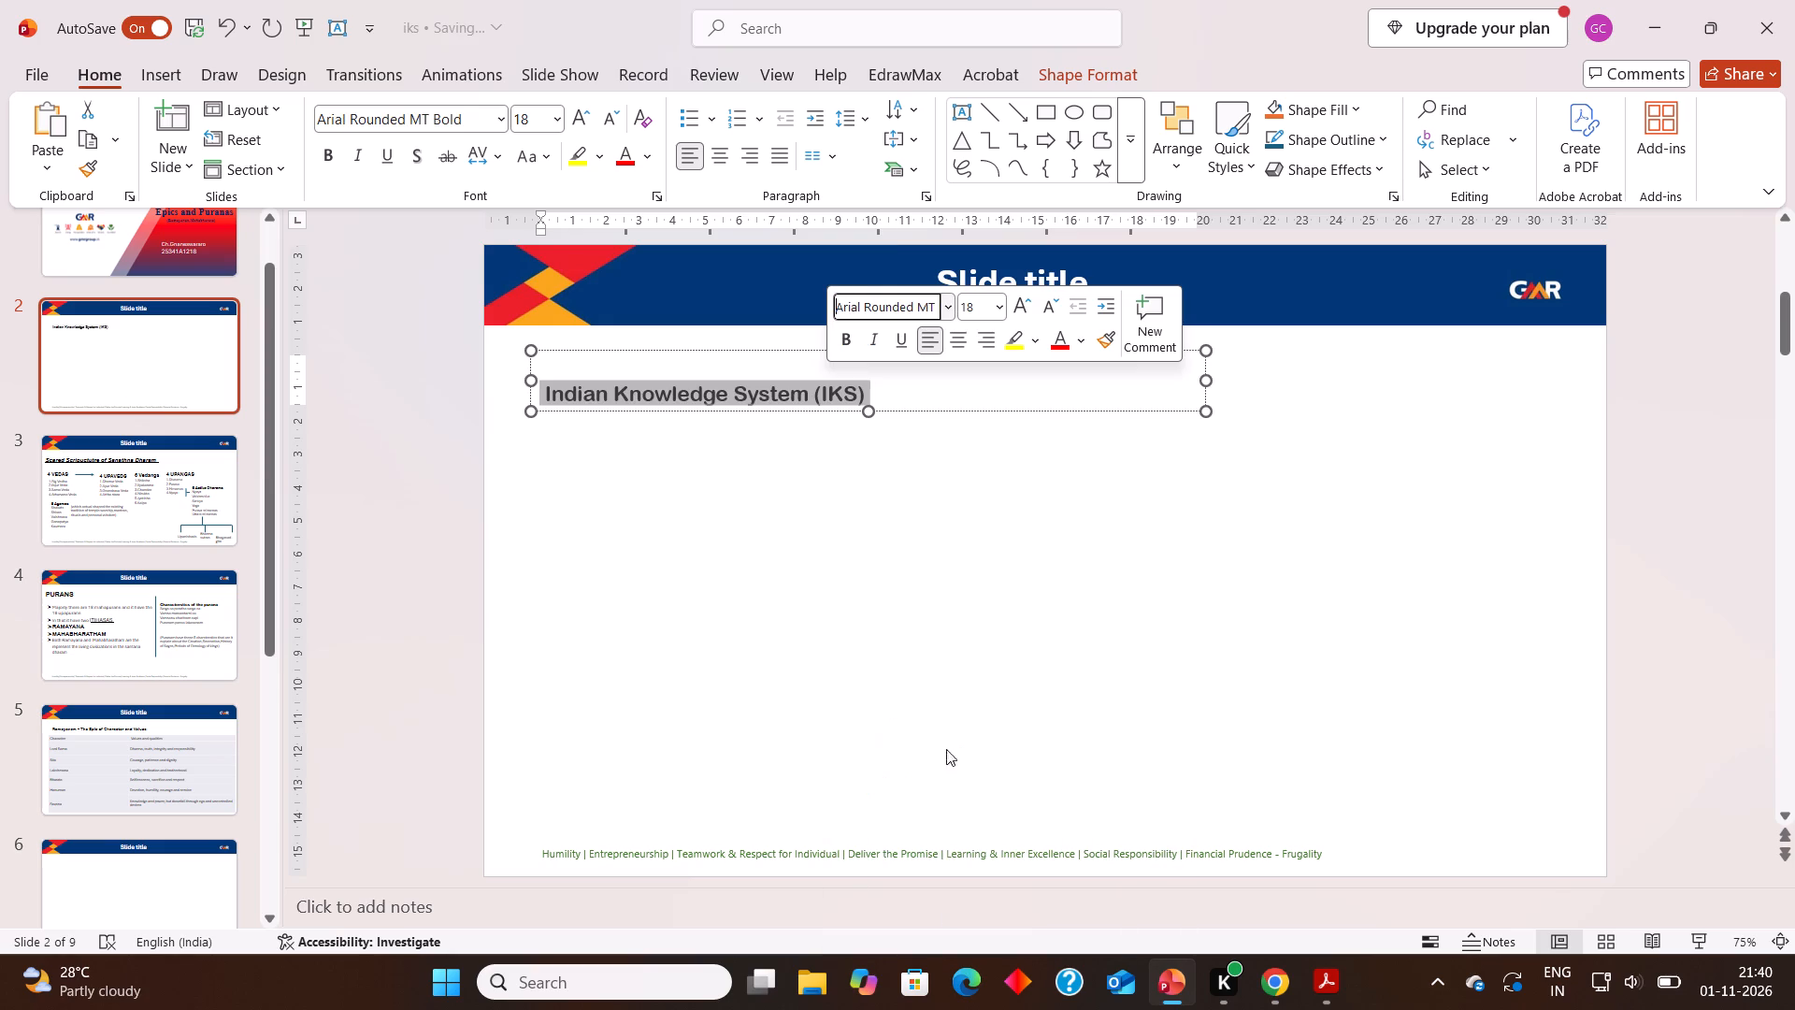
click(1000, 314)
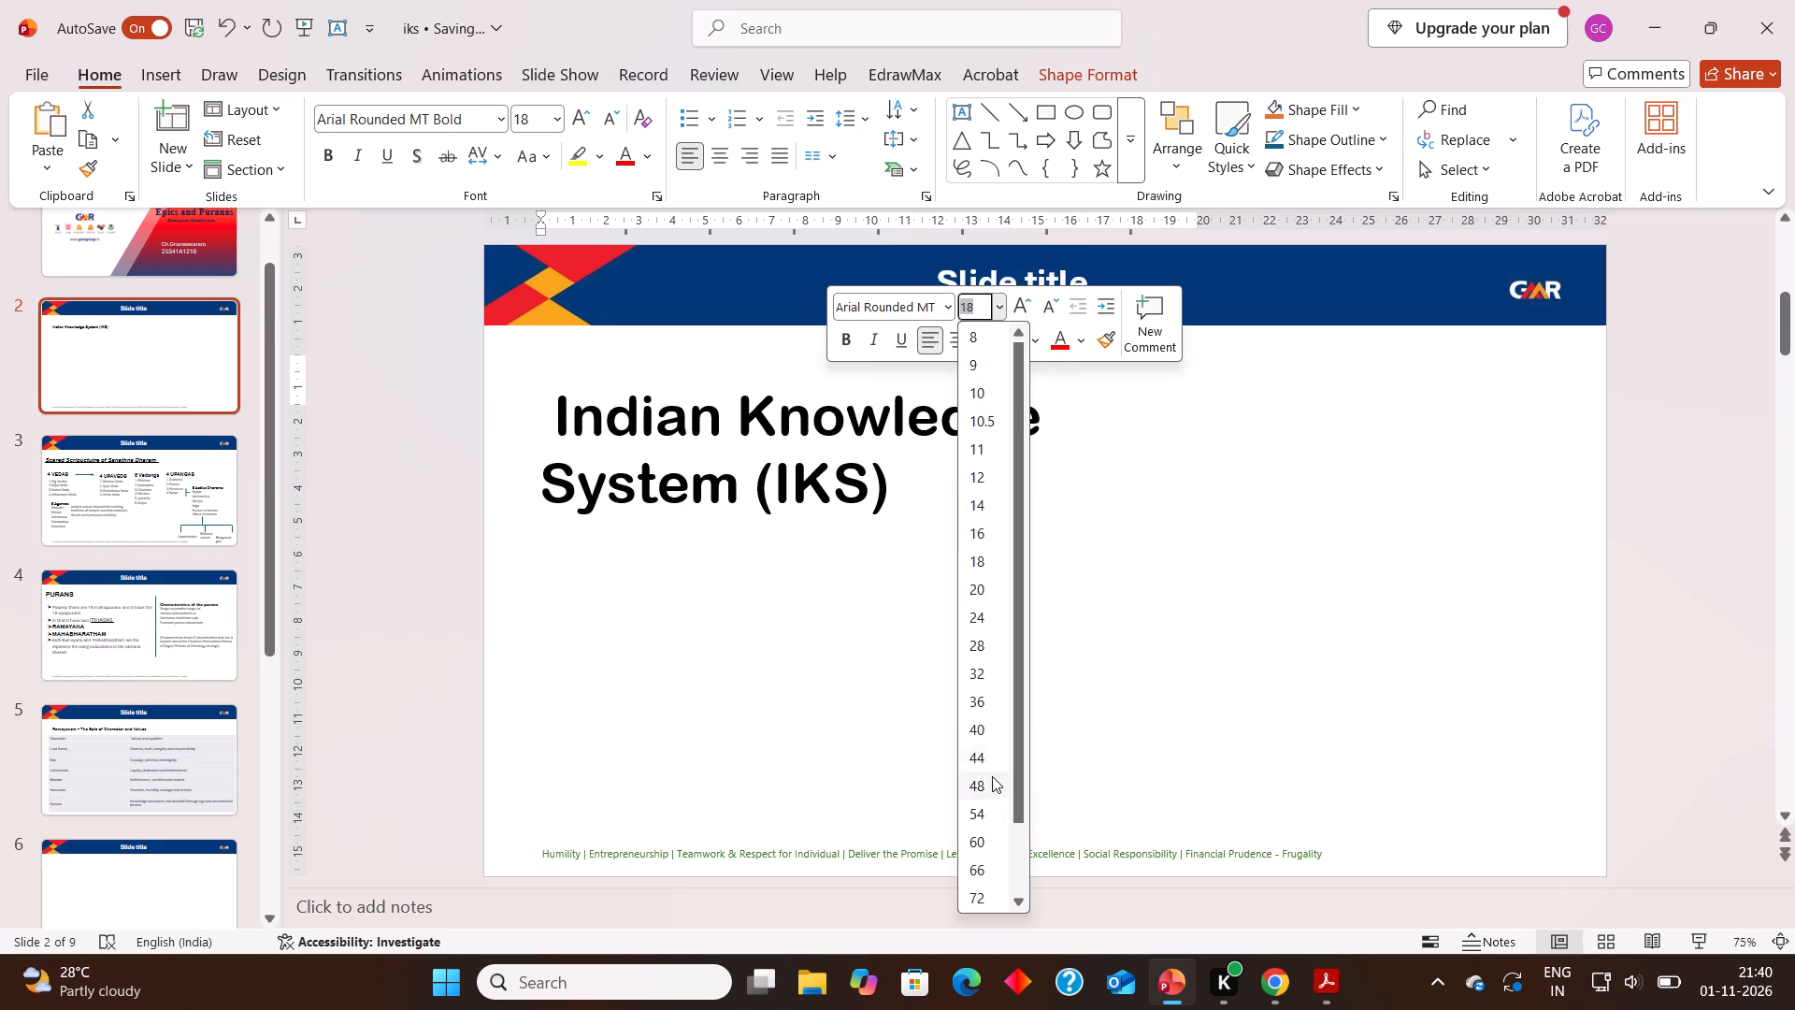
click(987, 673)
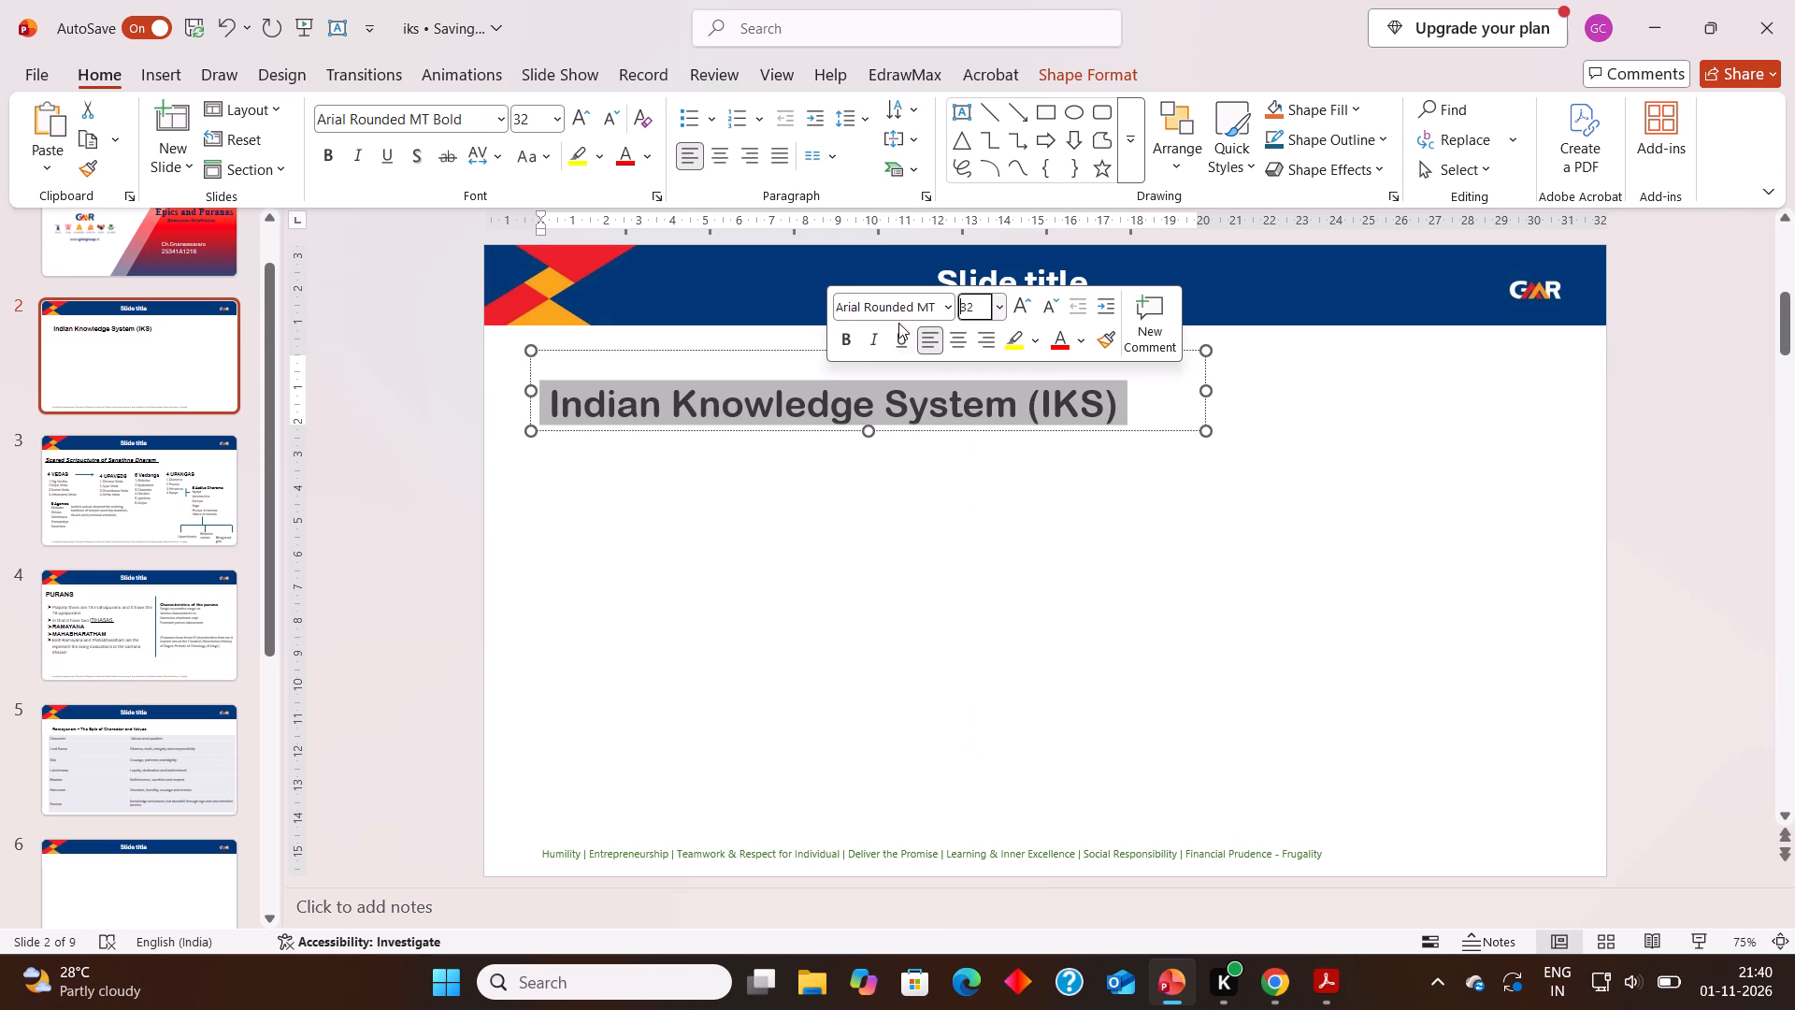
Change the font of the Indian Knowledge System (IKS) heading on slide 2 to Times New Roman.
click(943, 312)
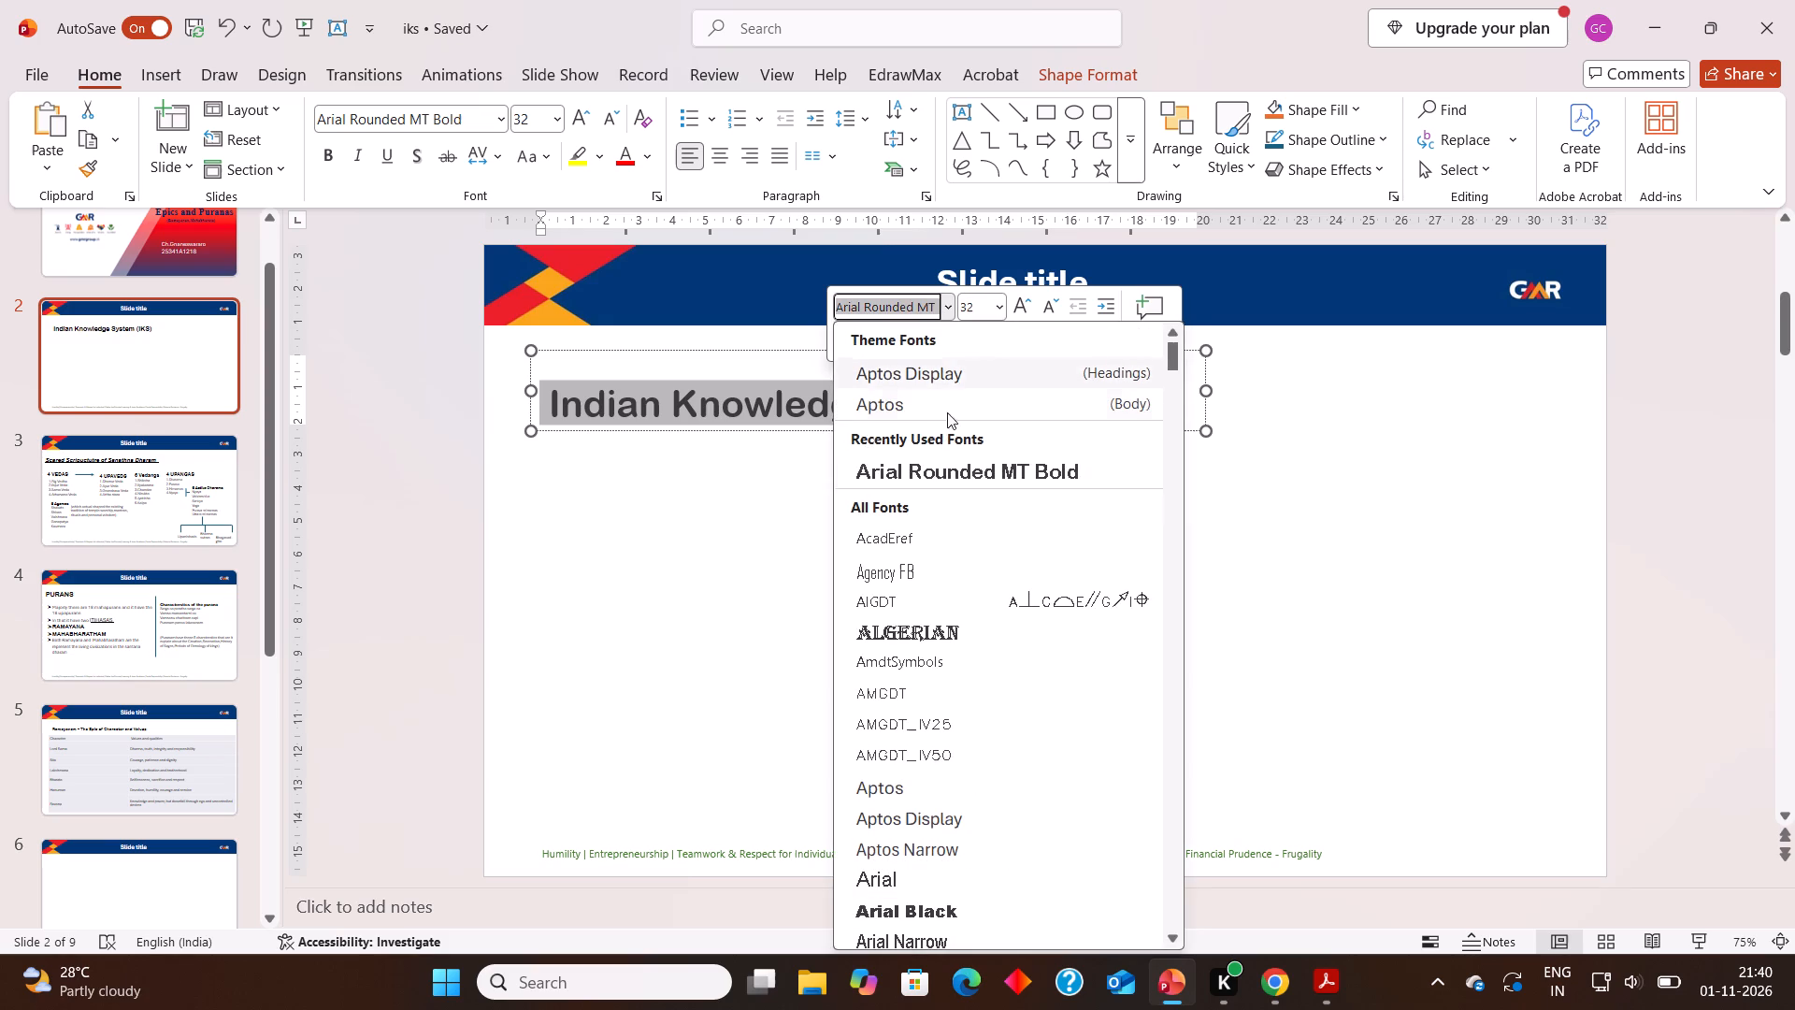
click(931, 296)
key(BackSpace)
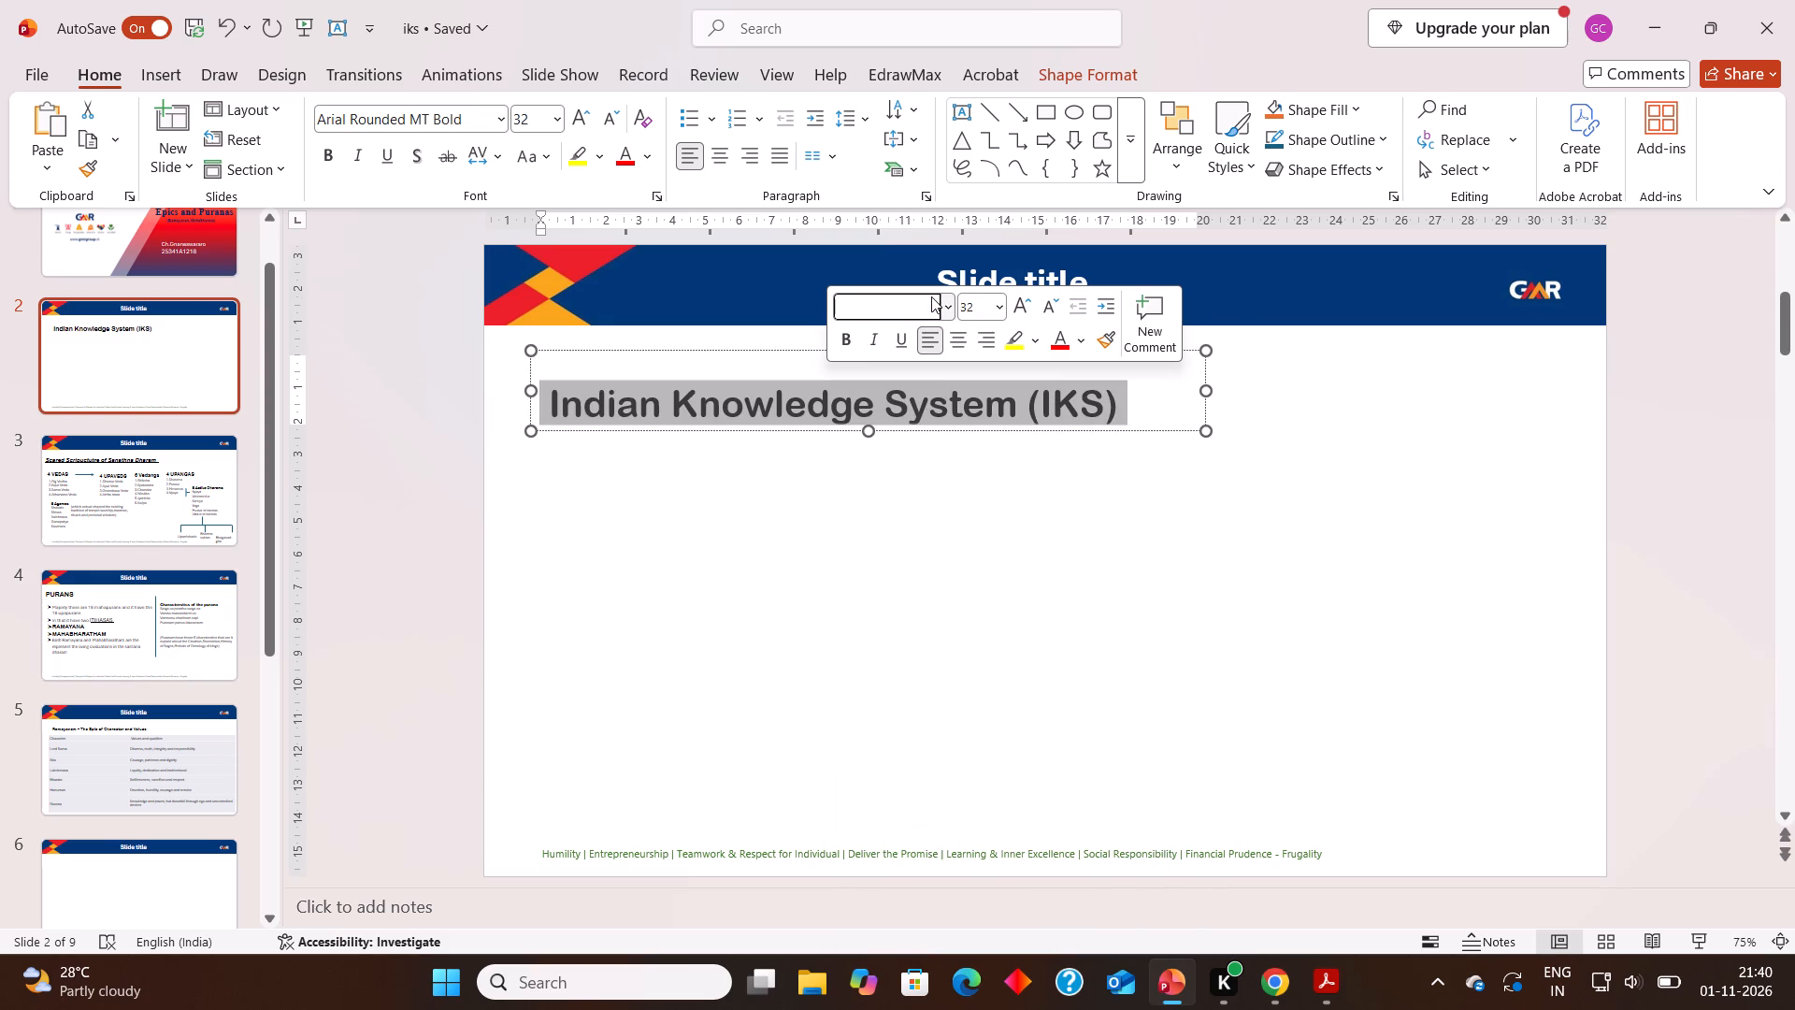
key(t)
key(i)
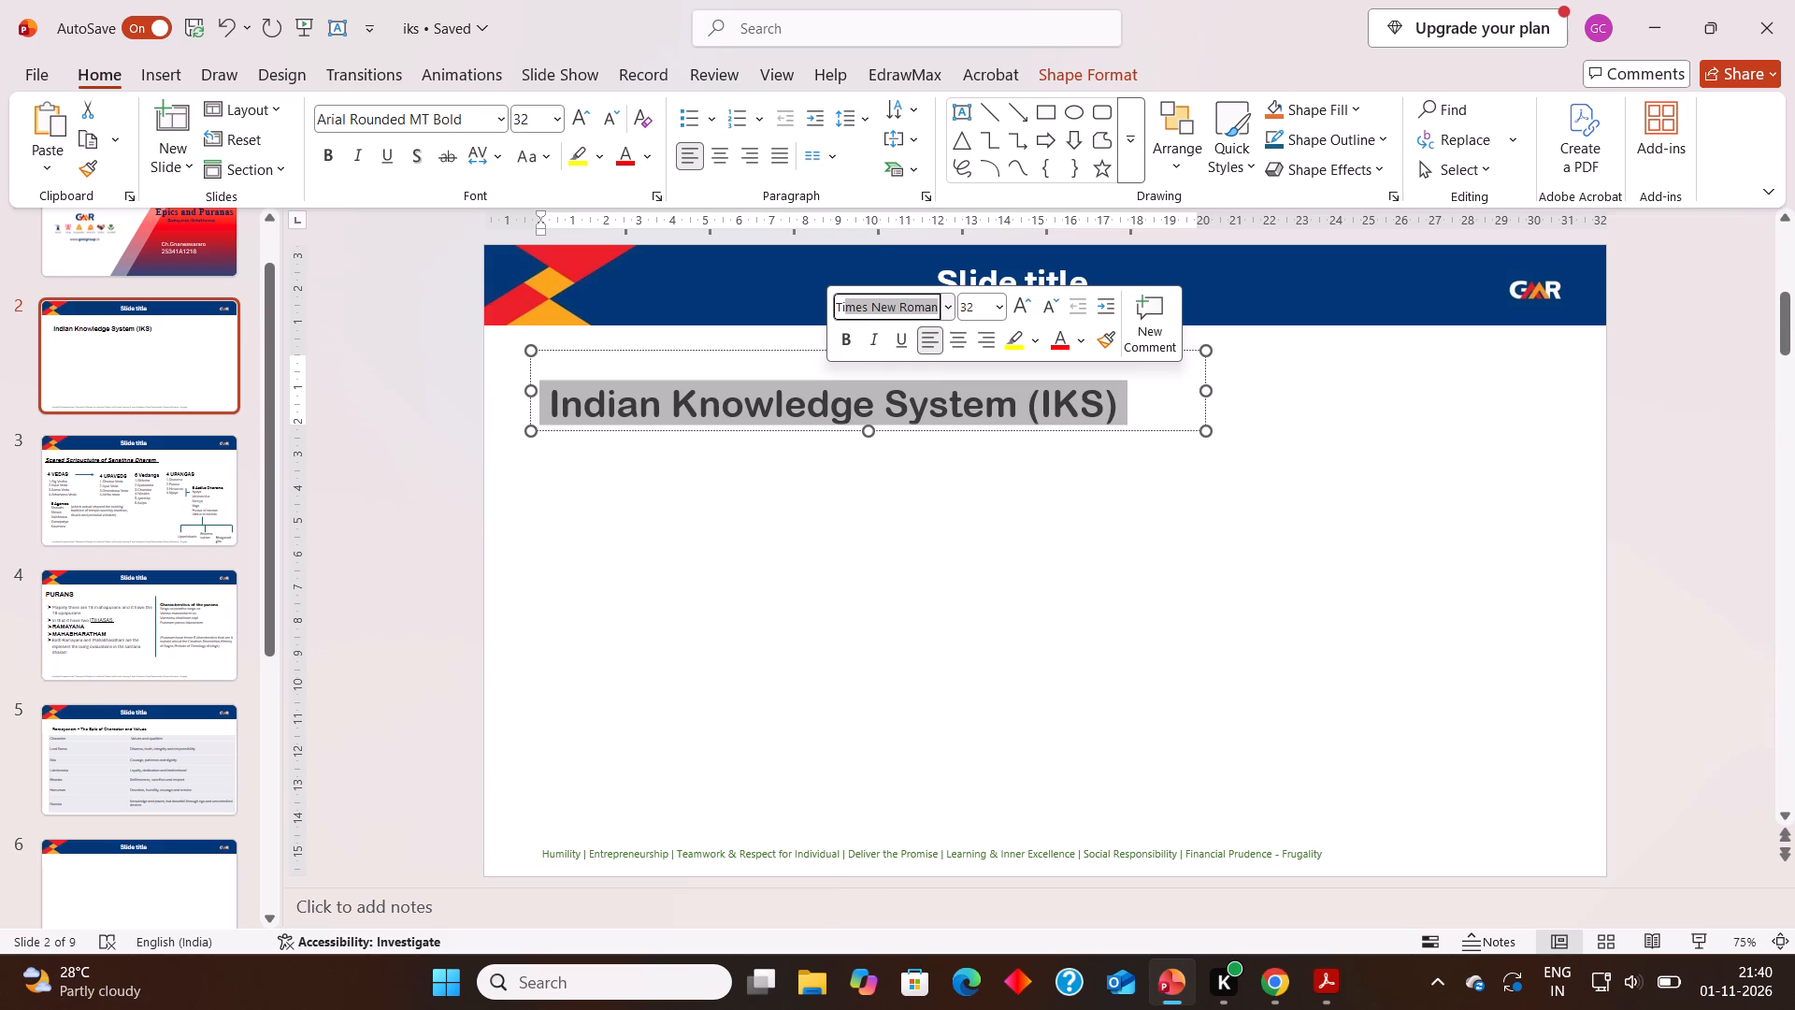
click(945, 305)
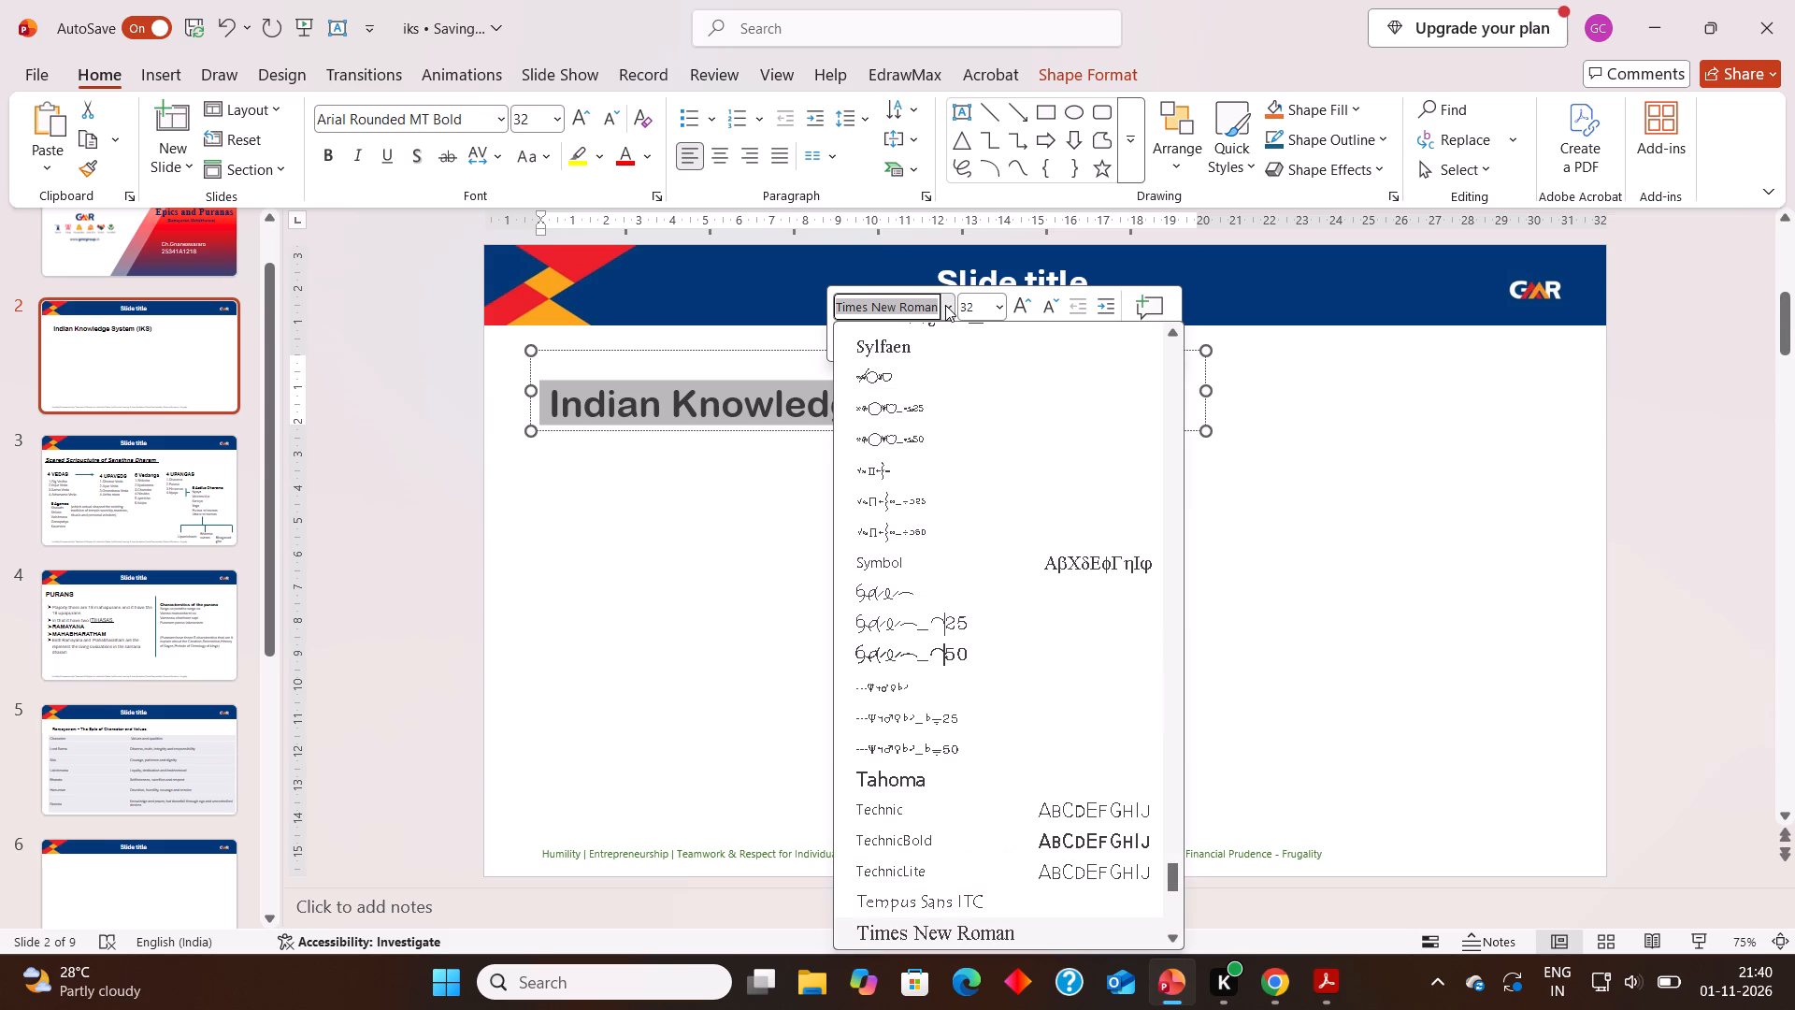
click(1005, 937)
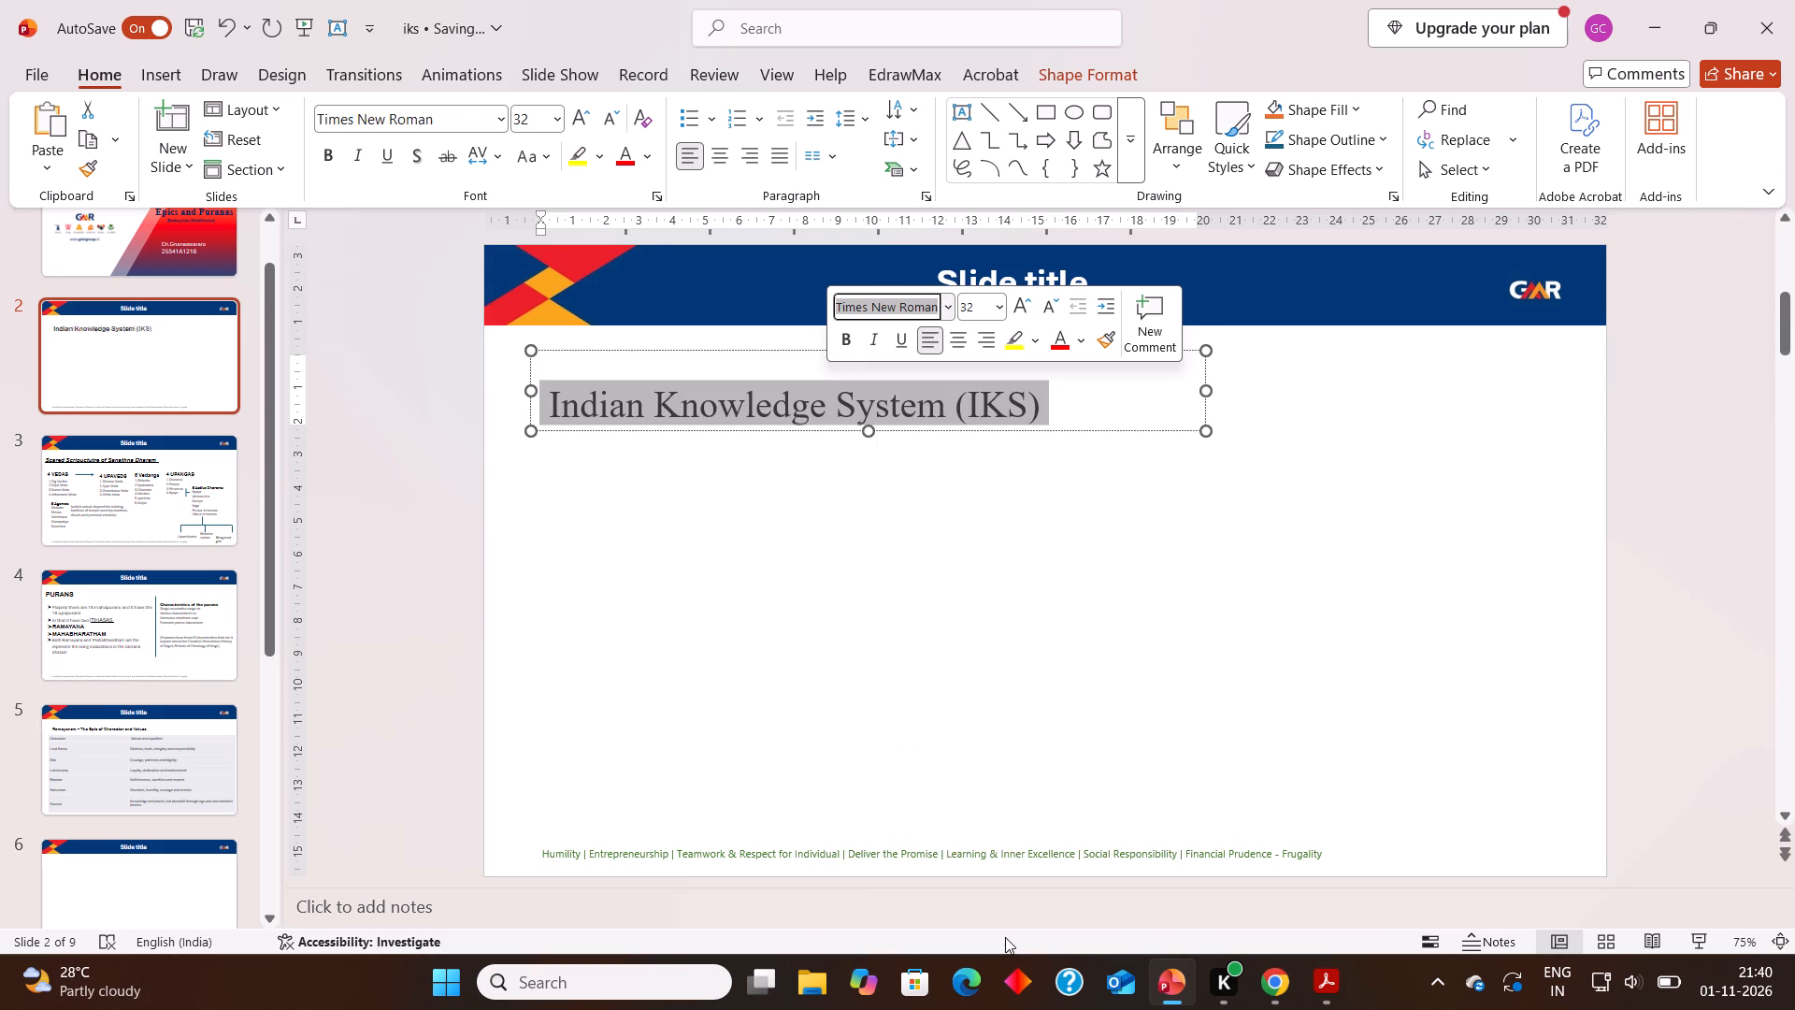
click(955, 569)
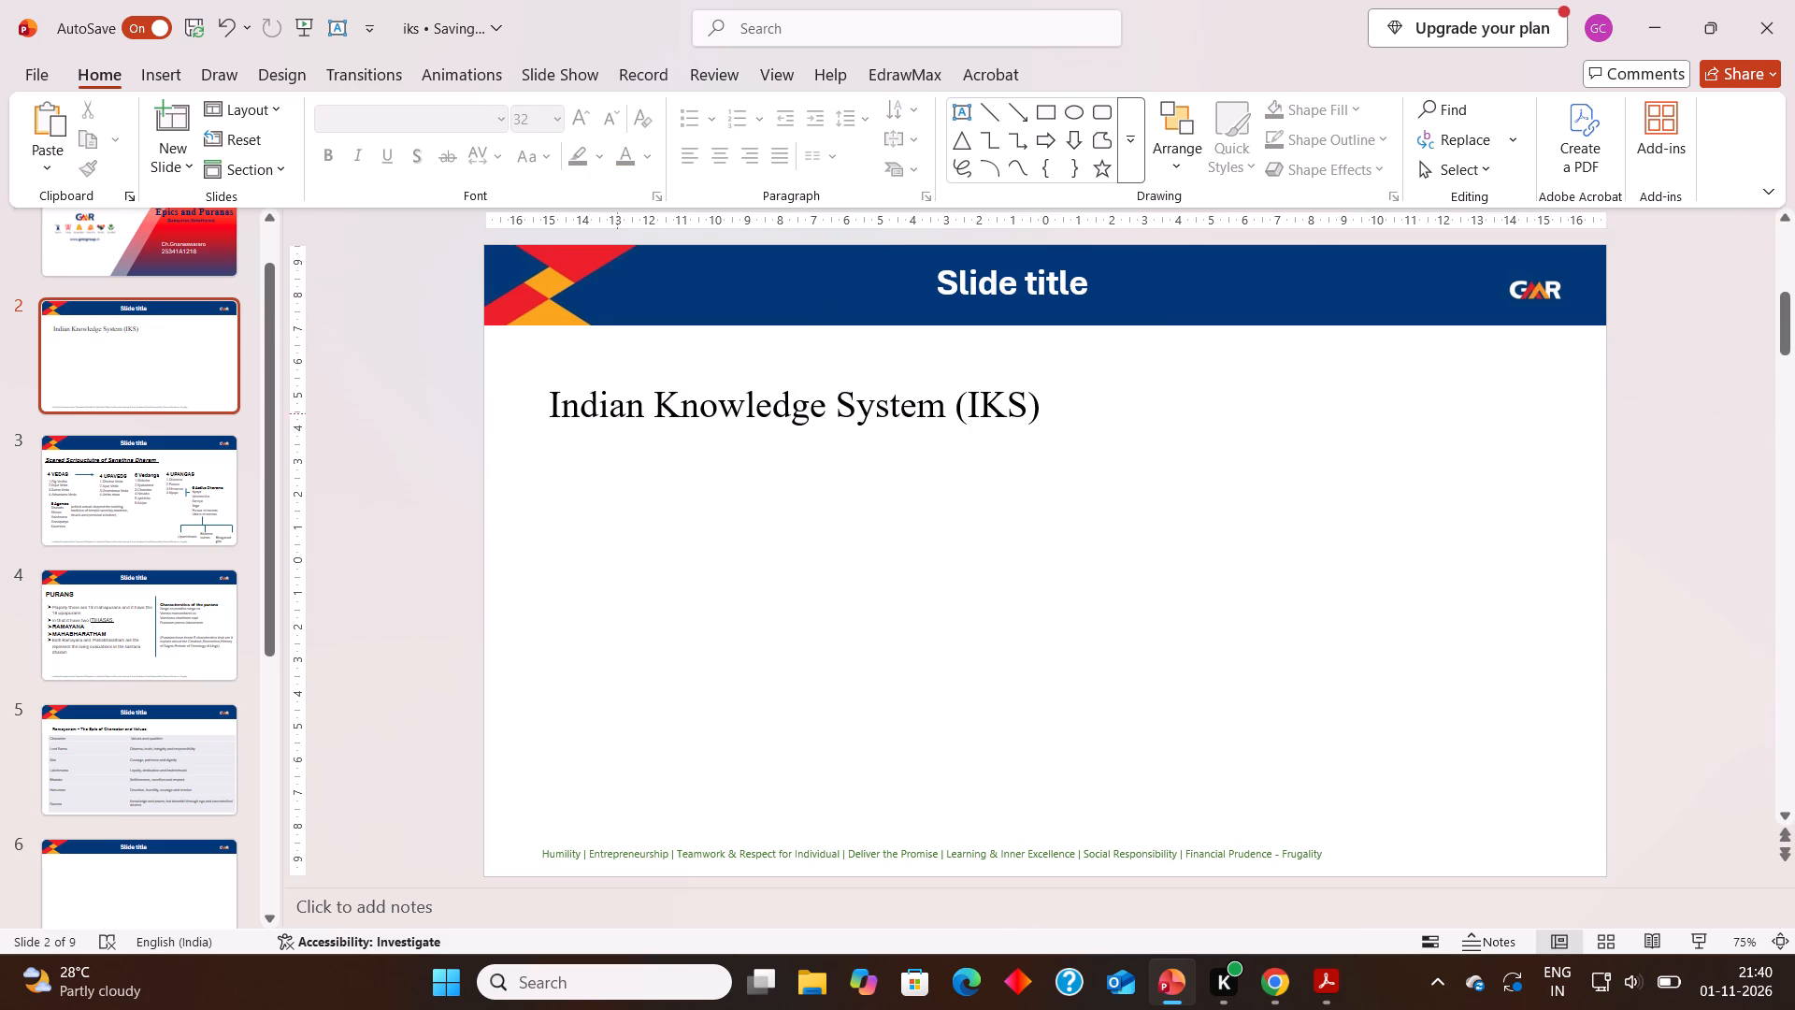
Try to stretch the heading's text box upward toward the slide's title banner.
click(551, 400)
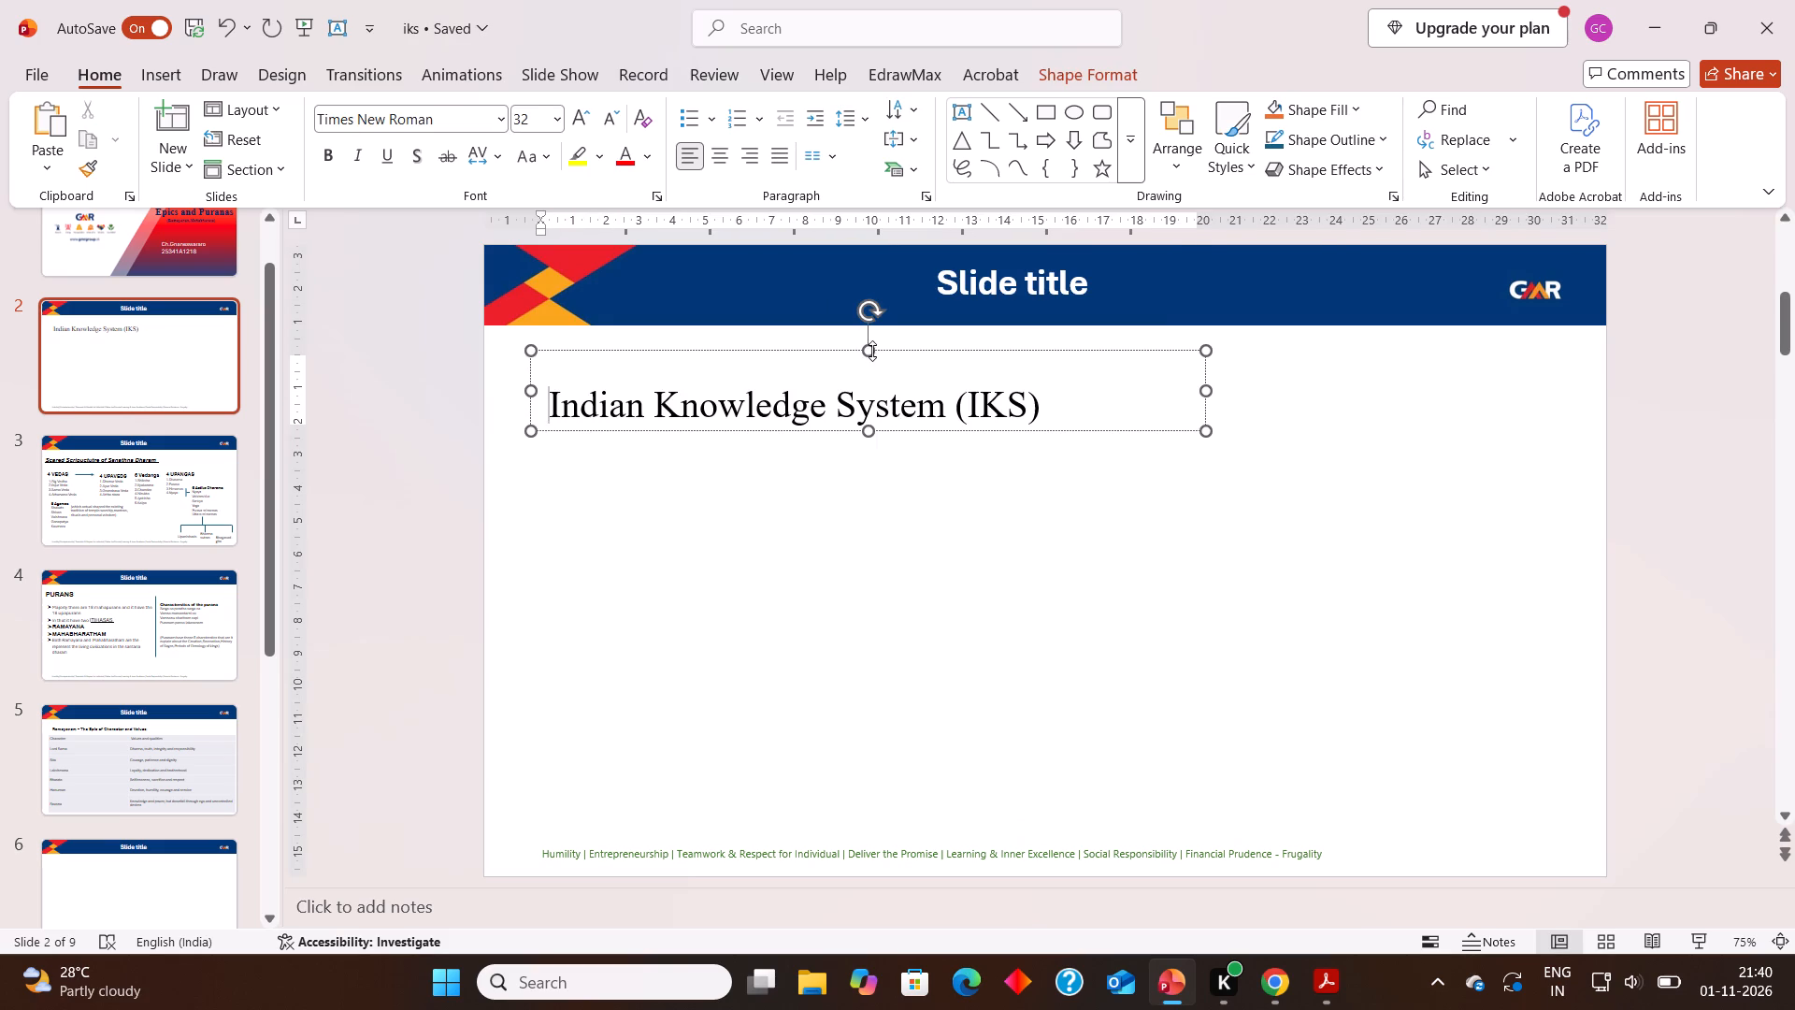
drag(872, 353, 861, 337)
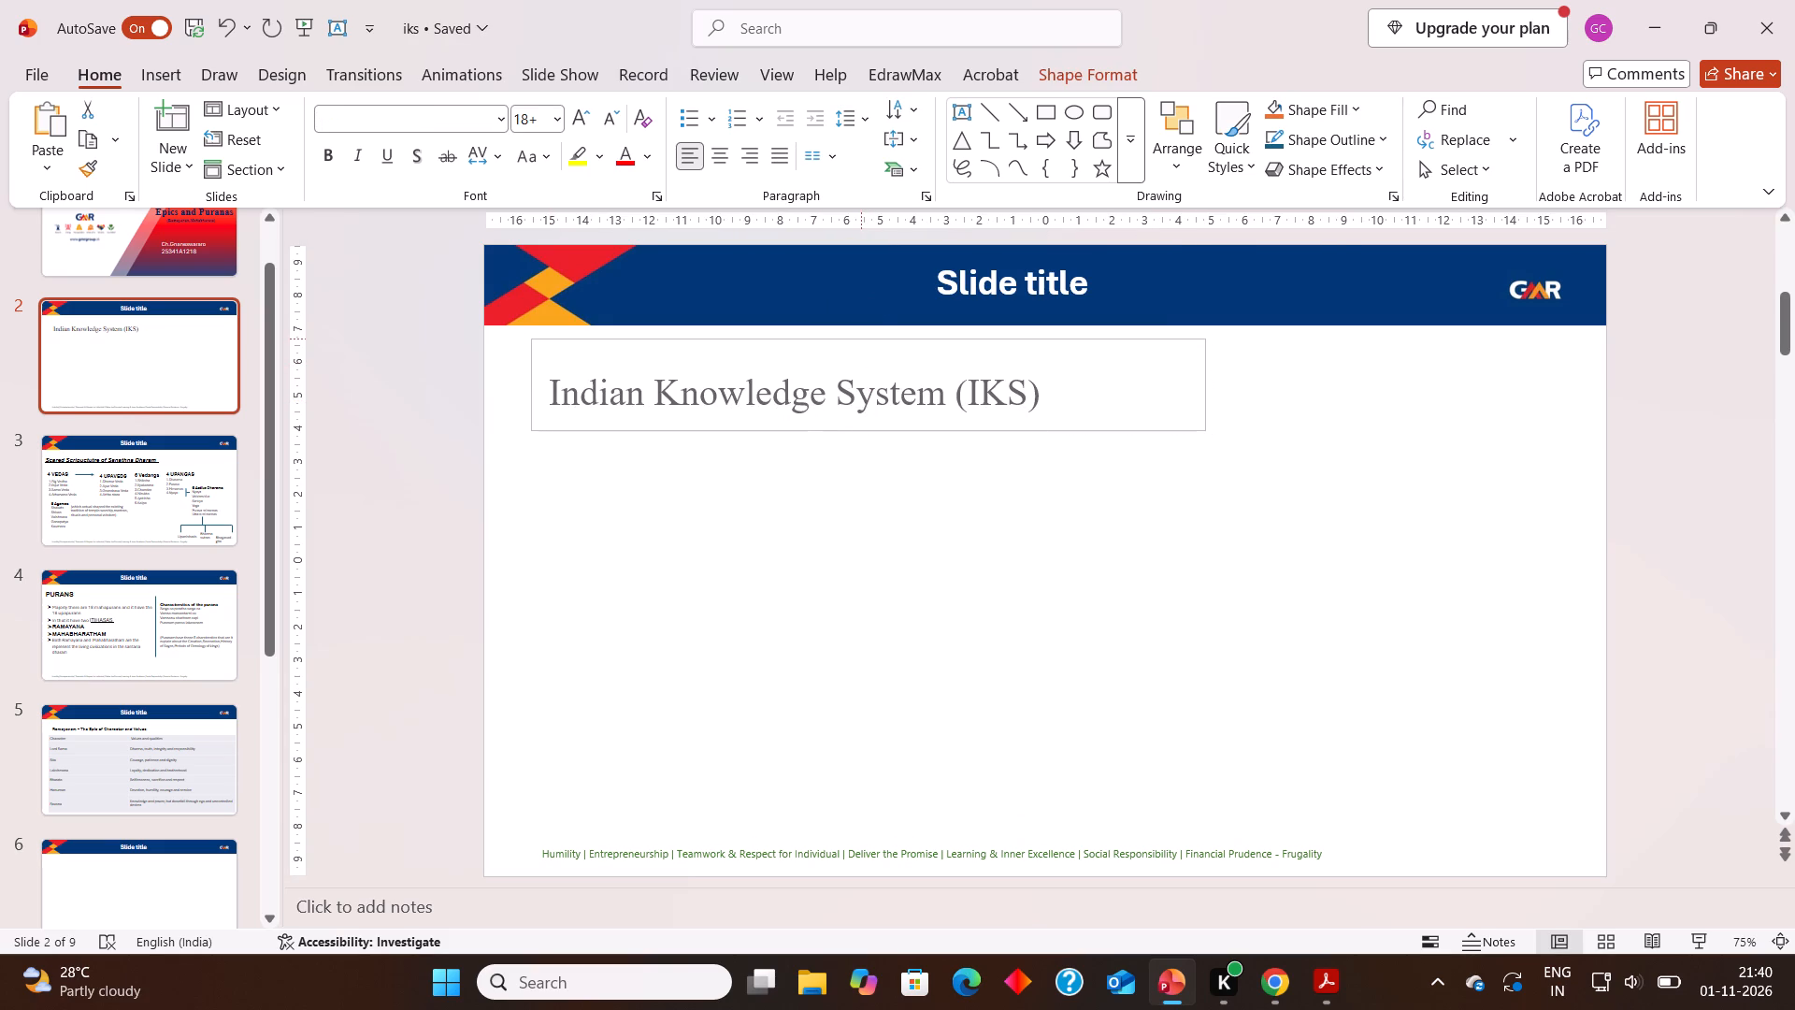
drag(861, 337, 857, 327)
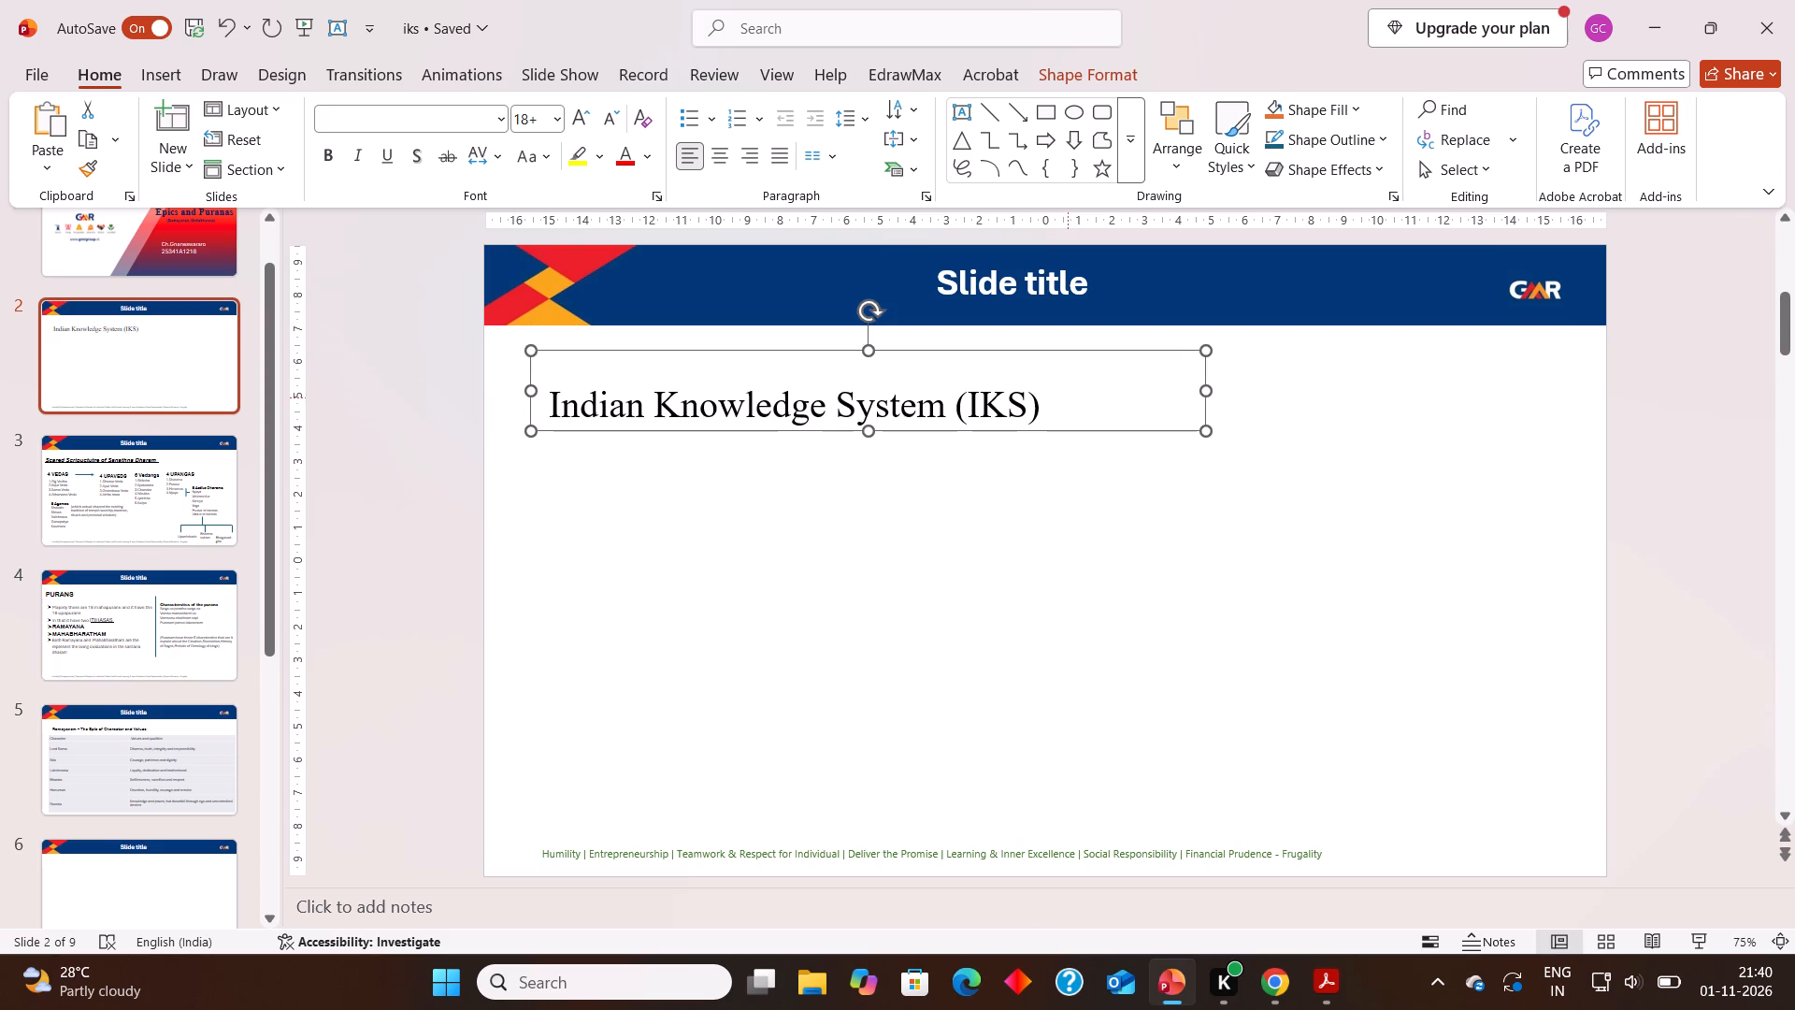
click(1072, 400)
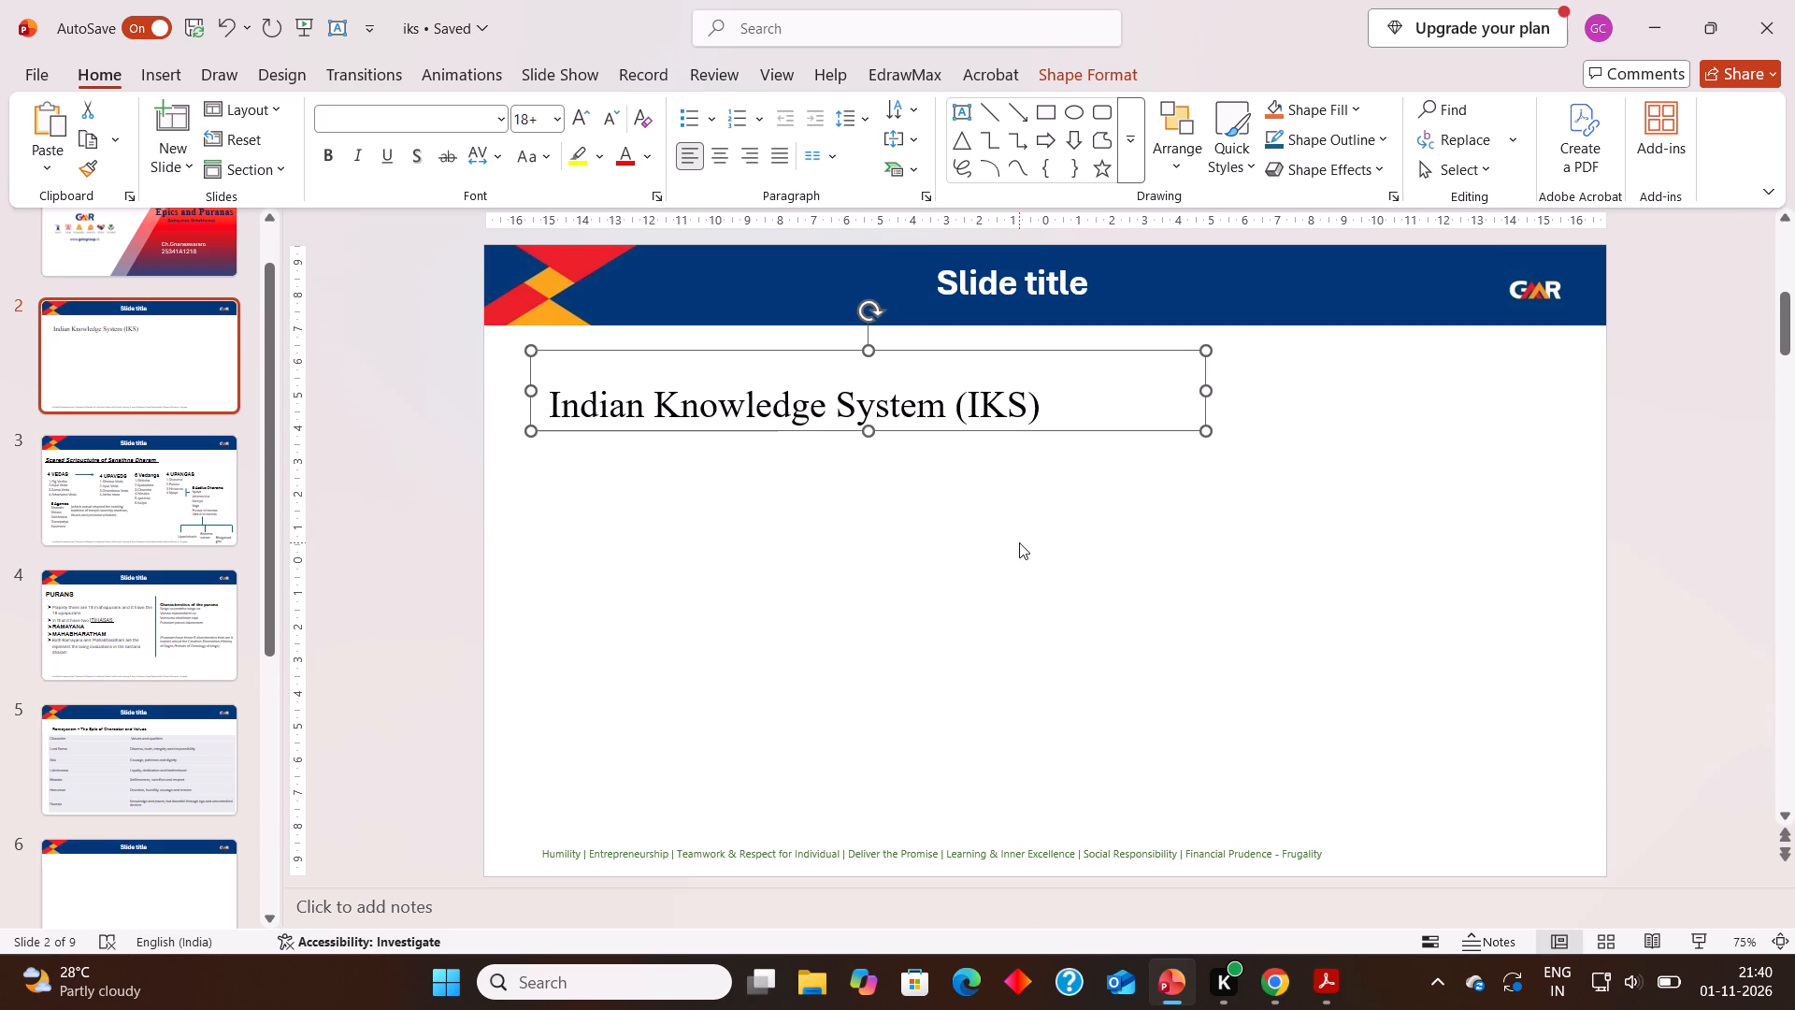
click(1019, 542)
Draw a vertical straight line about 1.75 cm long below the start of the Indian Knowledge System (IKS) heading.
click(996, 105)
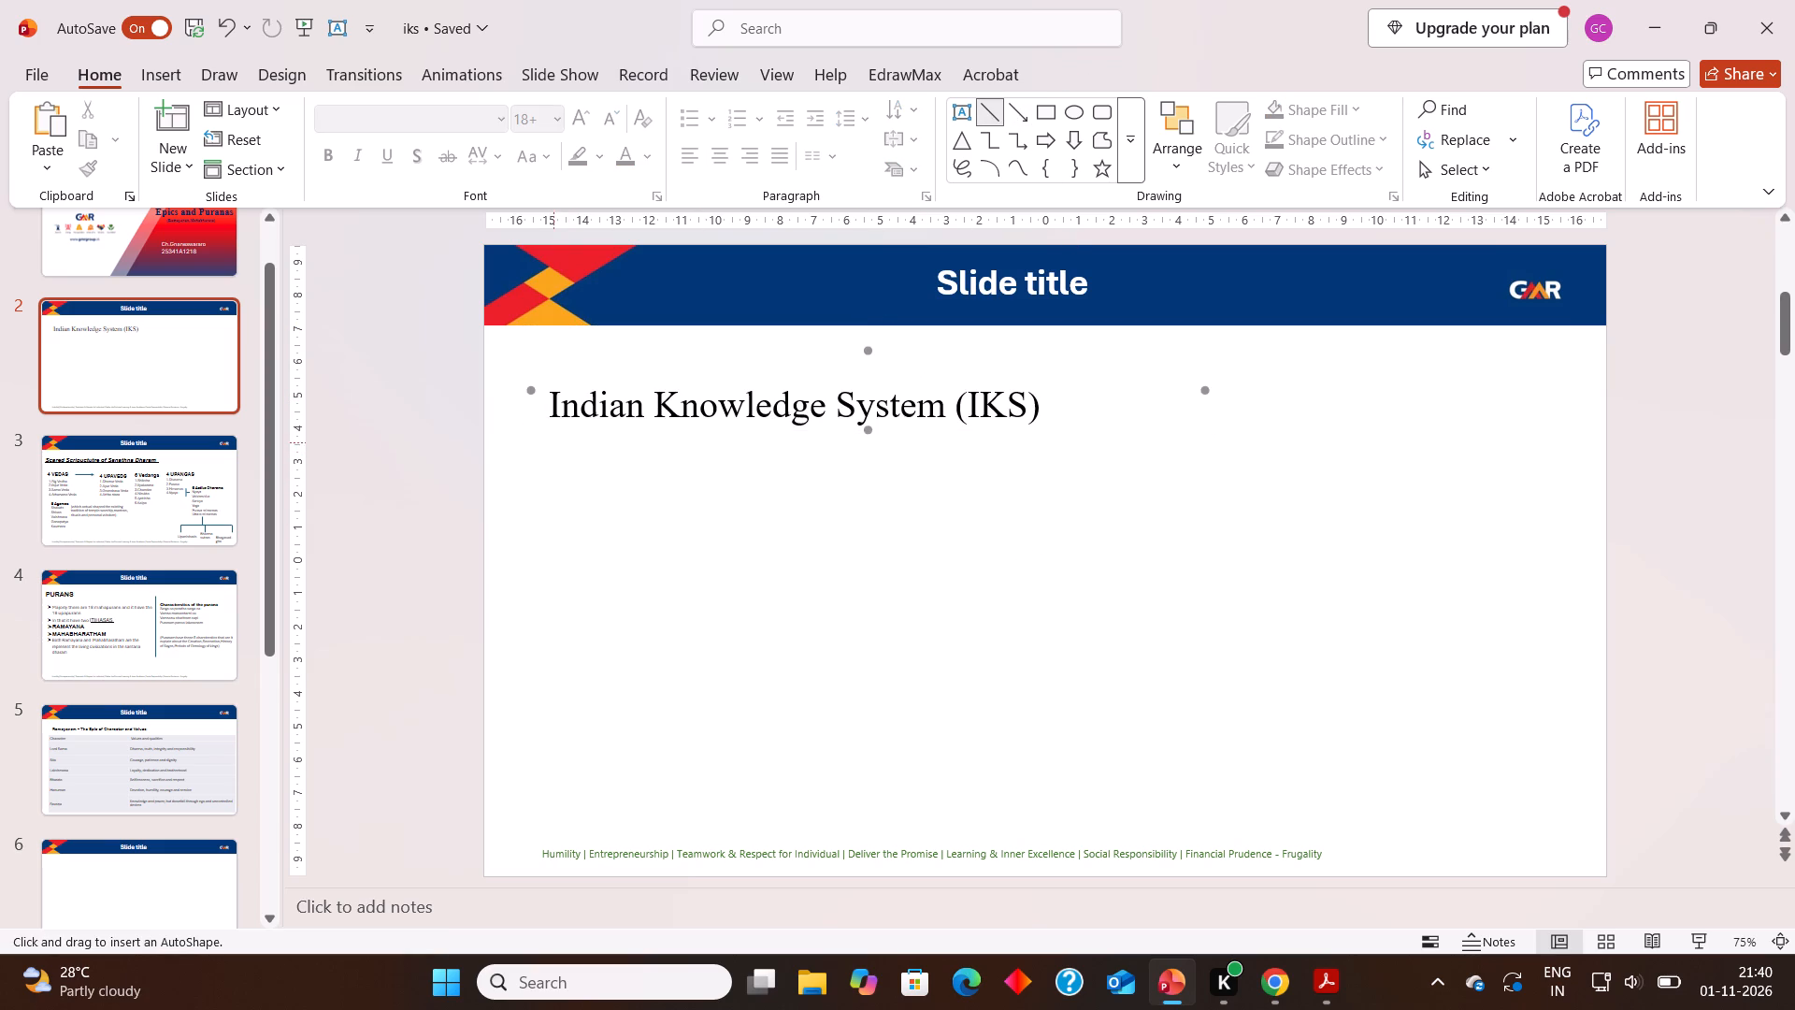
drag(556, 450, 556, 506)
drag(556, 506, 556, 509)
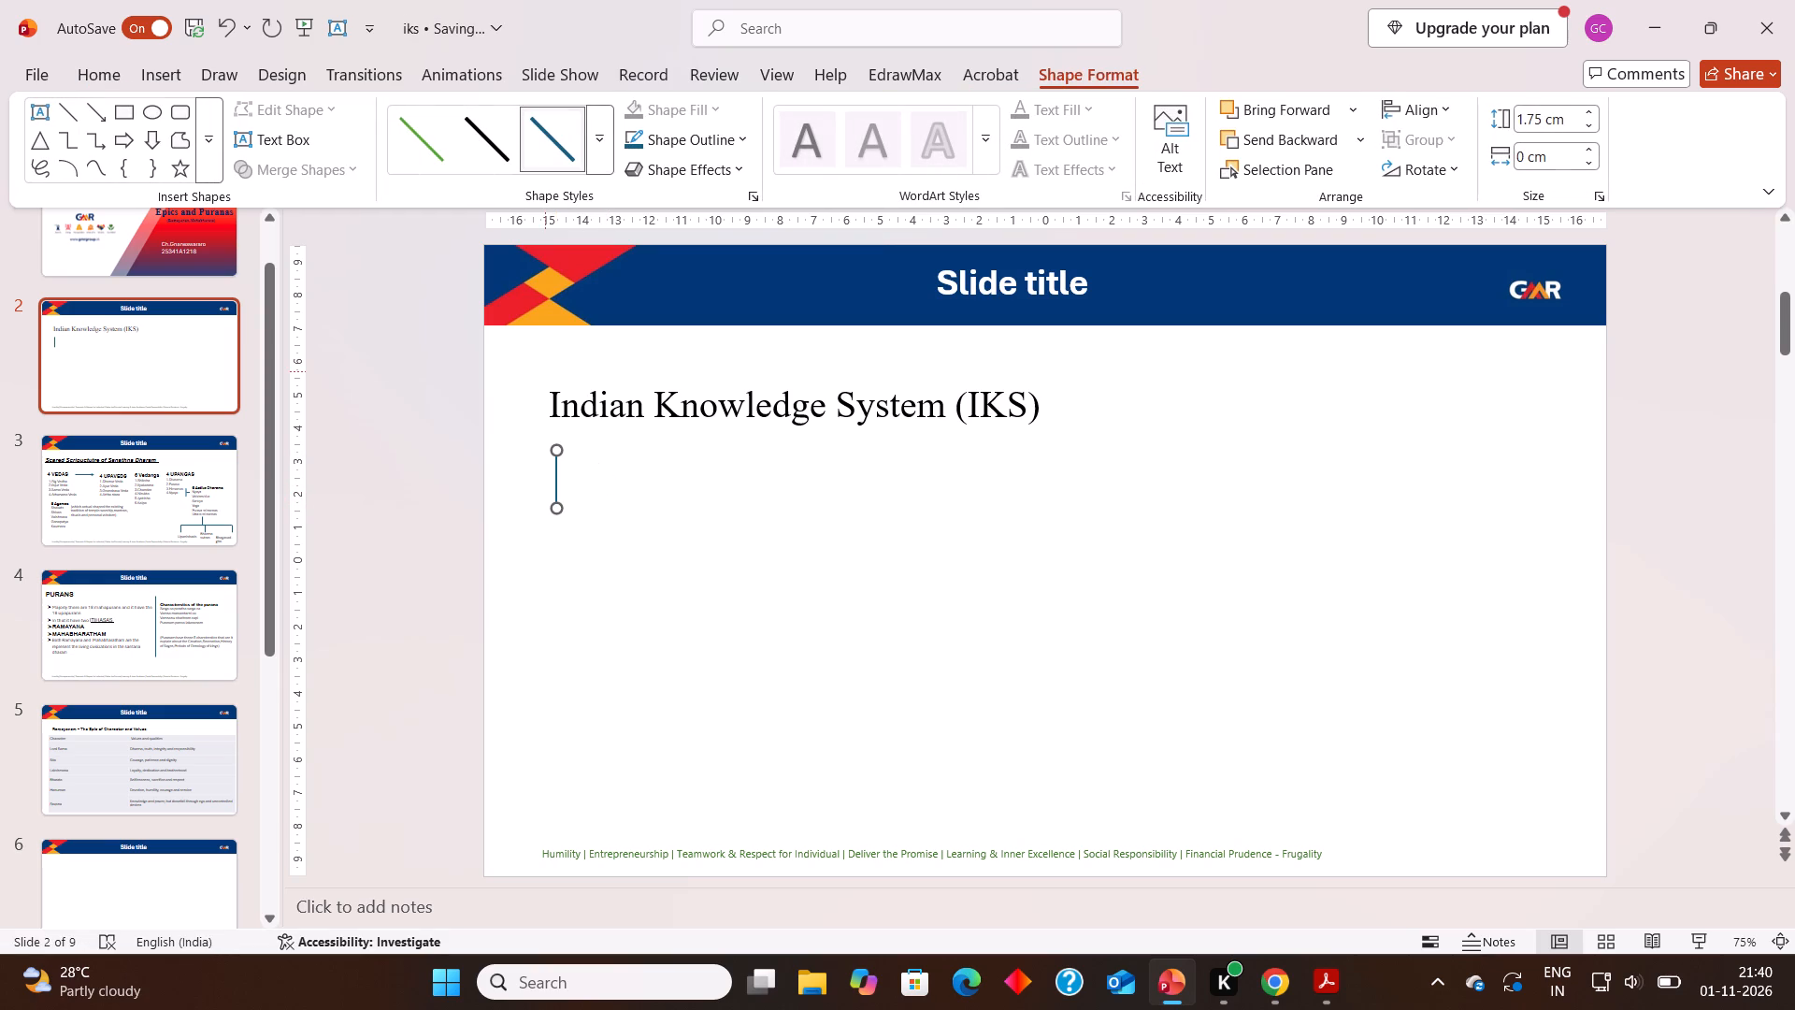
Apply the thickest orange theme line style to the vertical line below the heading.
click(596, 155)
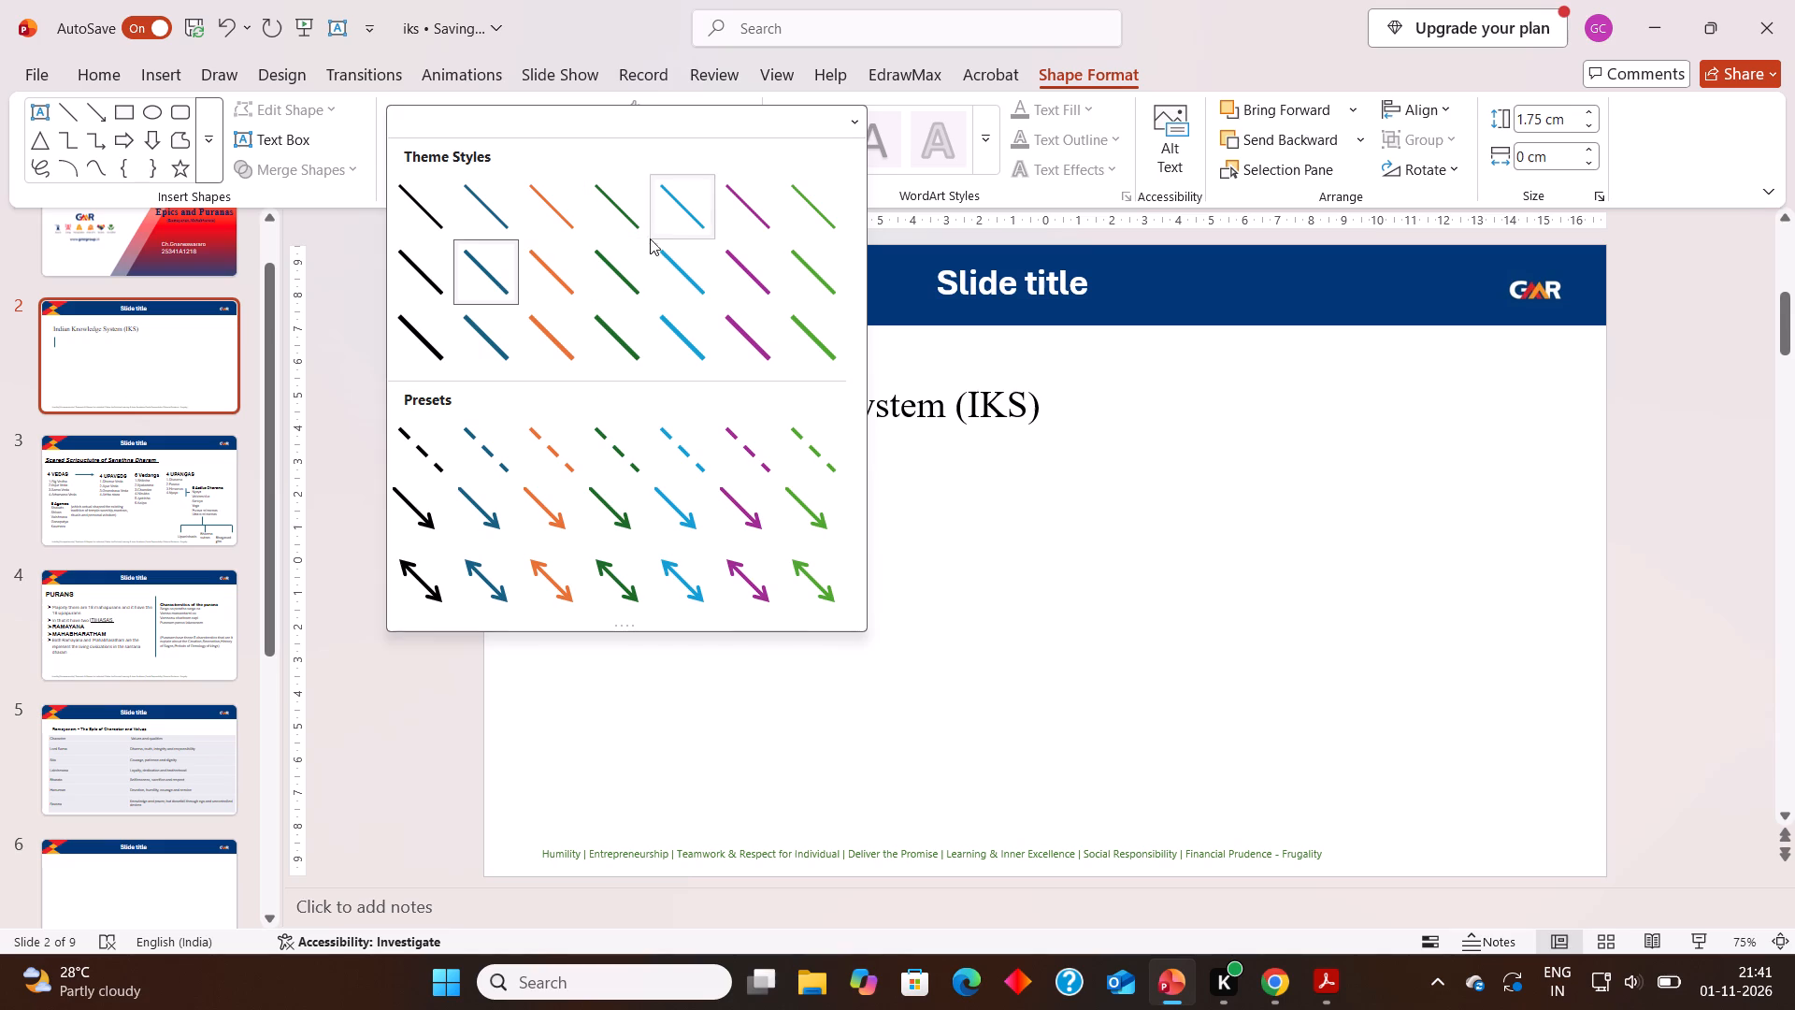
click(559, 335)
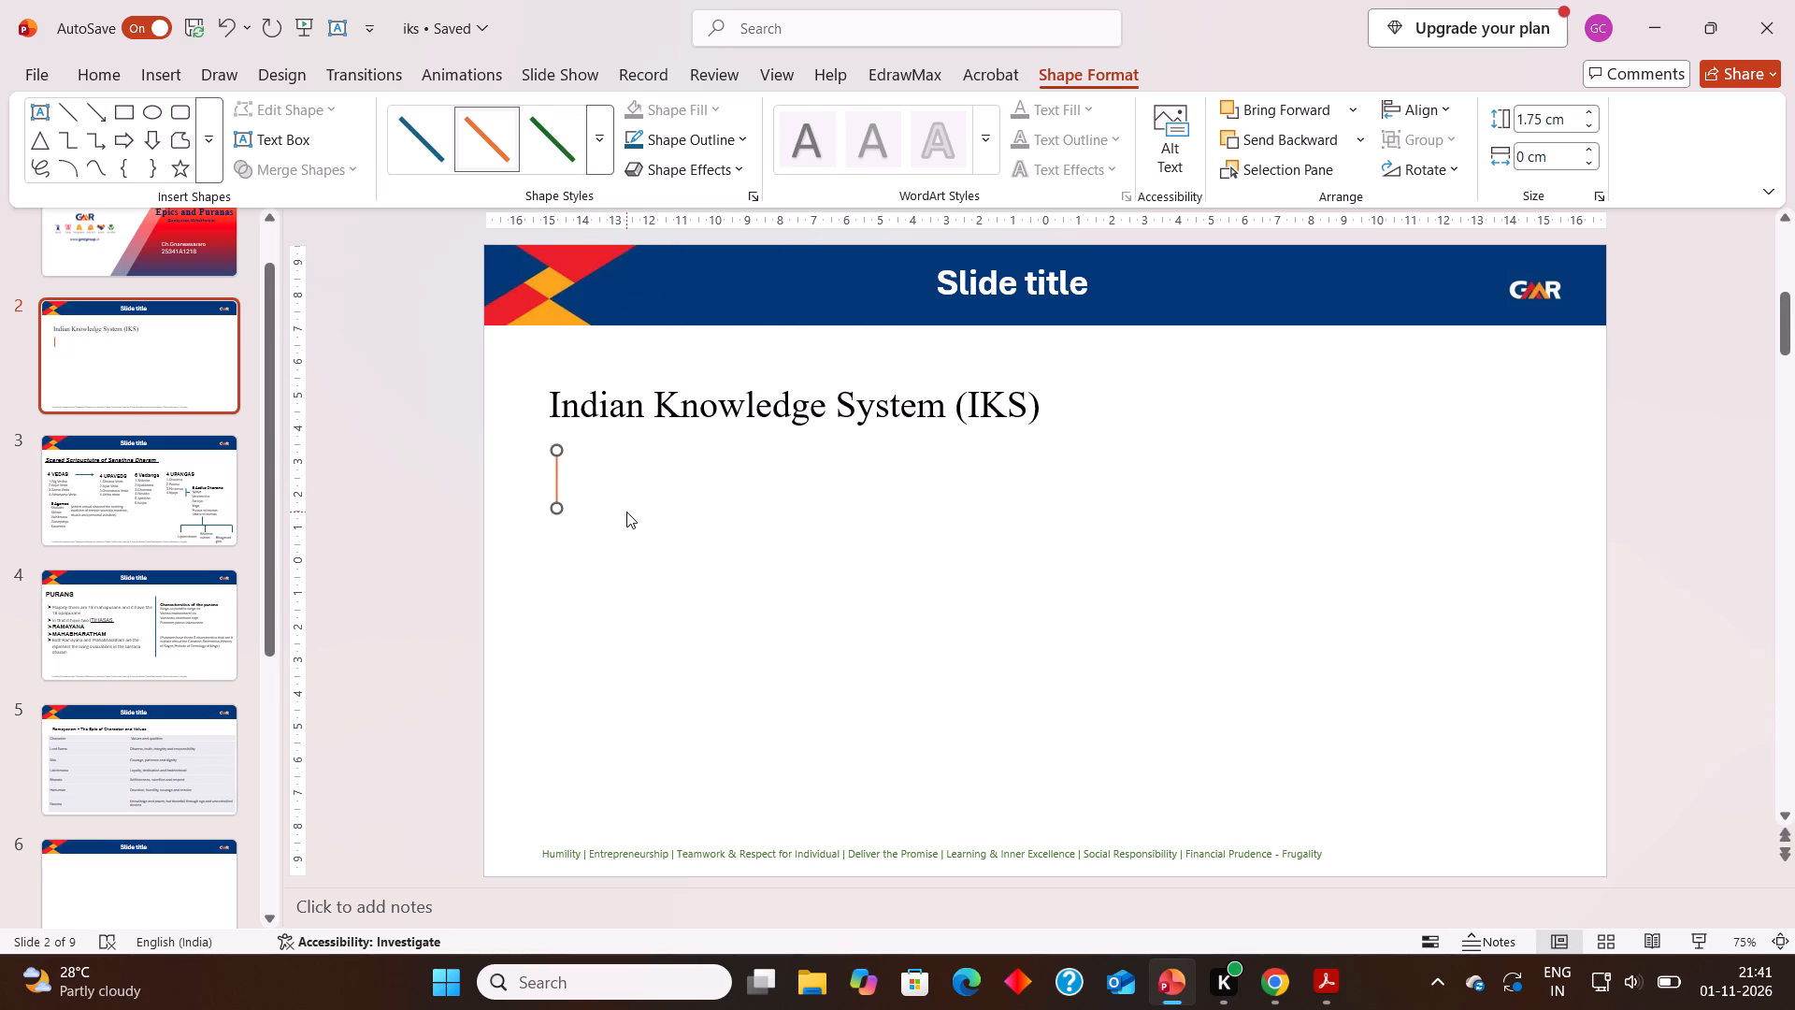
click(626, 512)
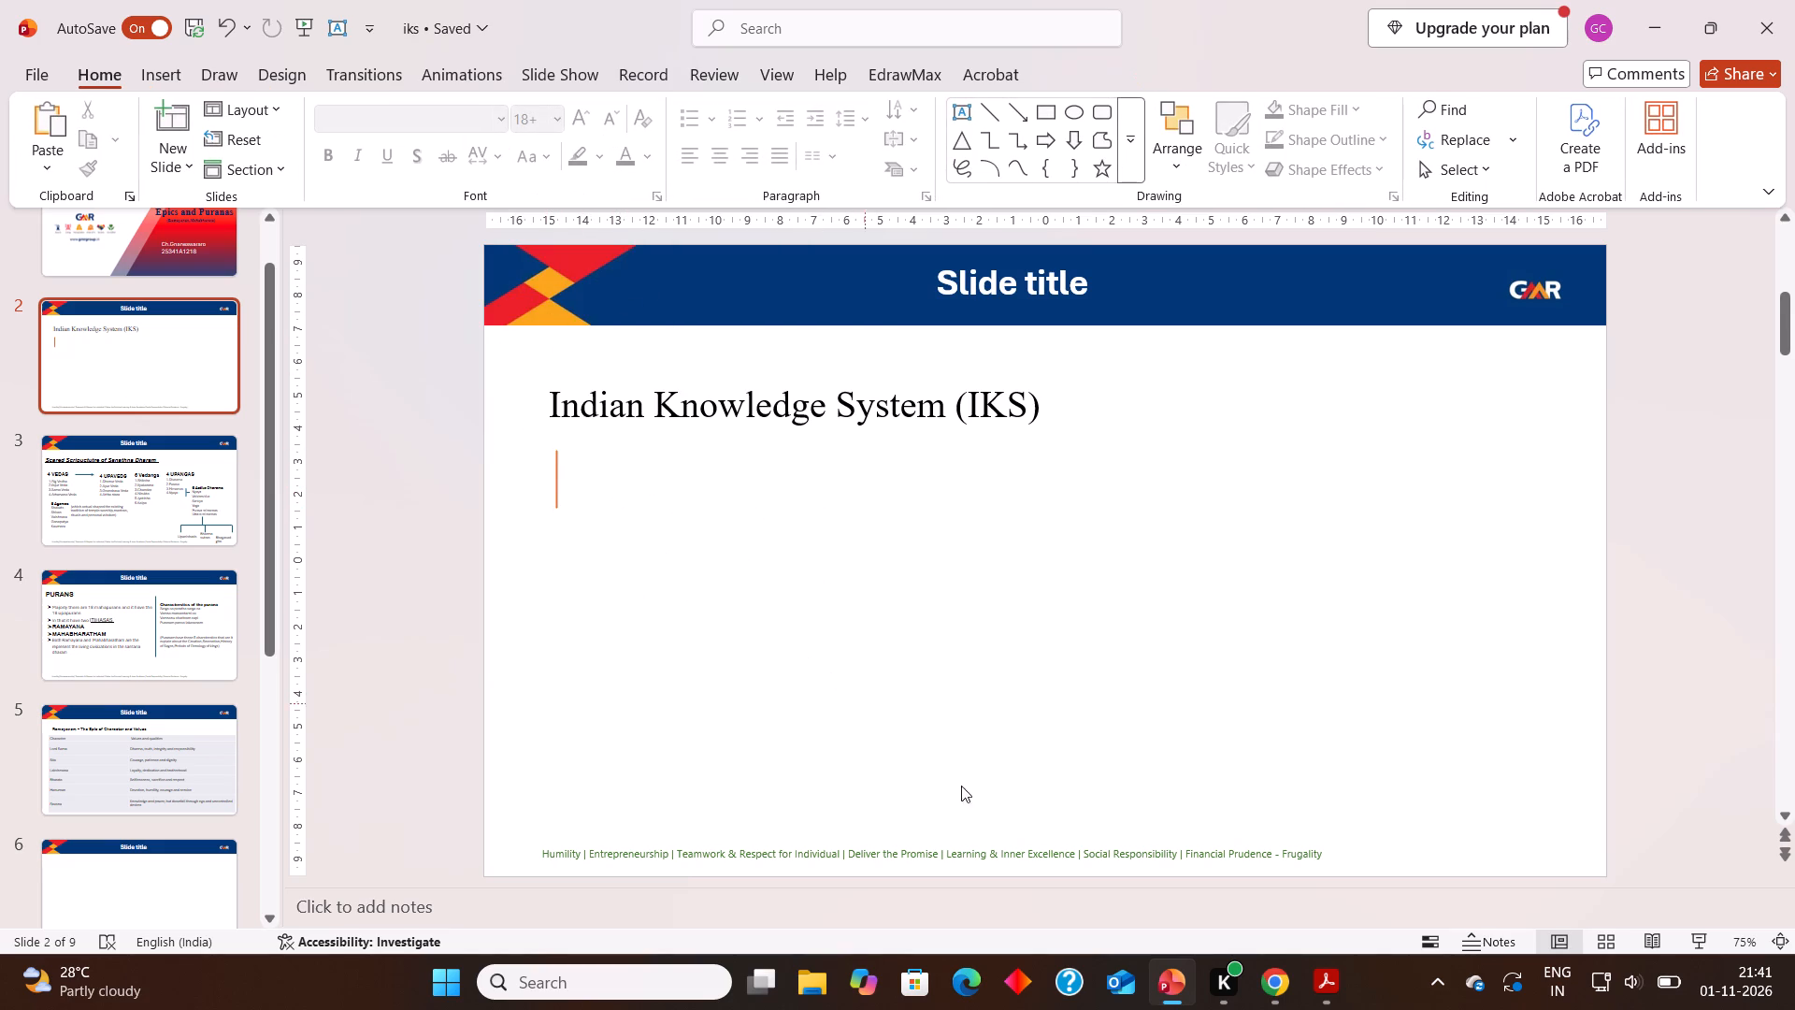
Copy the definition paragraph beginning "The systematic, holistic body of traditional knowledge of India" from the PDF in Acrobat and paste it onto PowerPoint slide 2.
click(1328, 984)
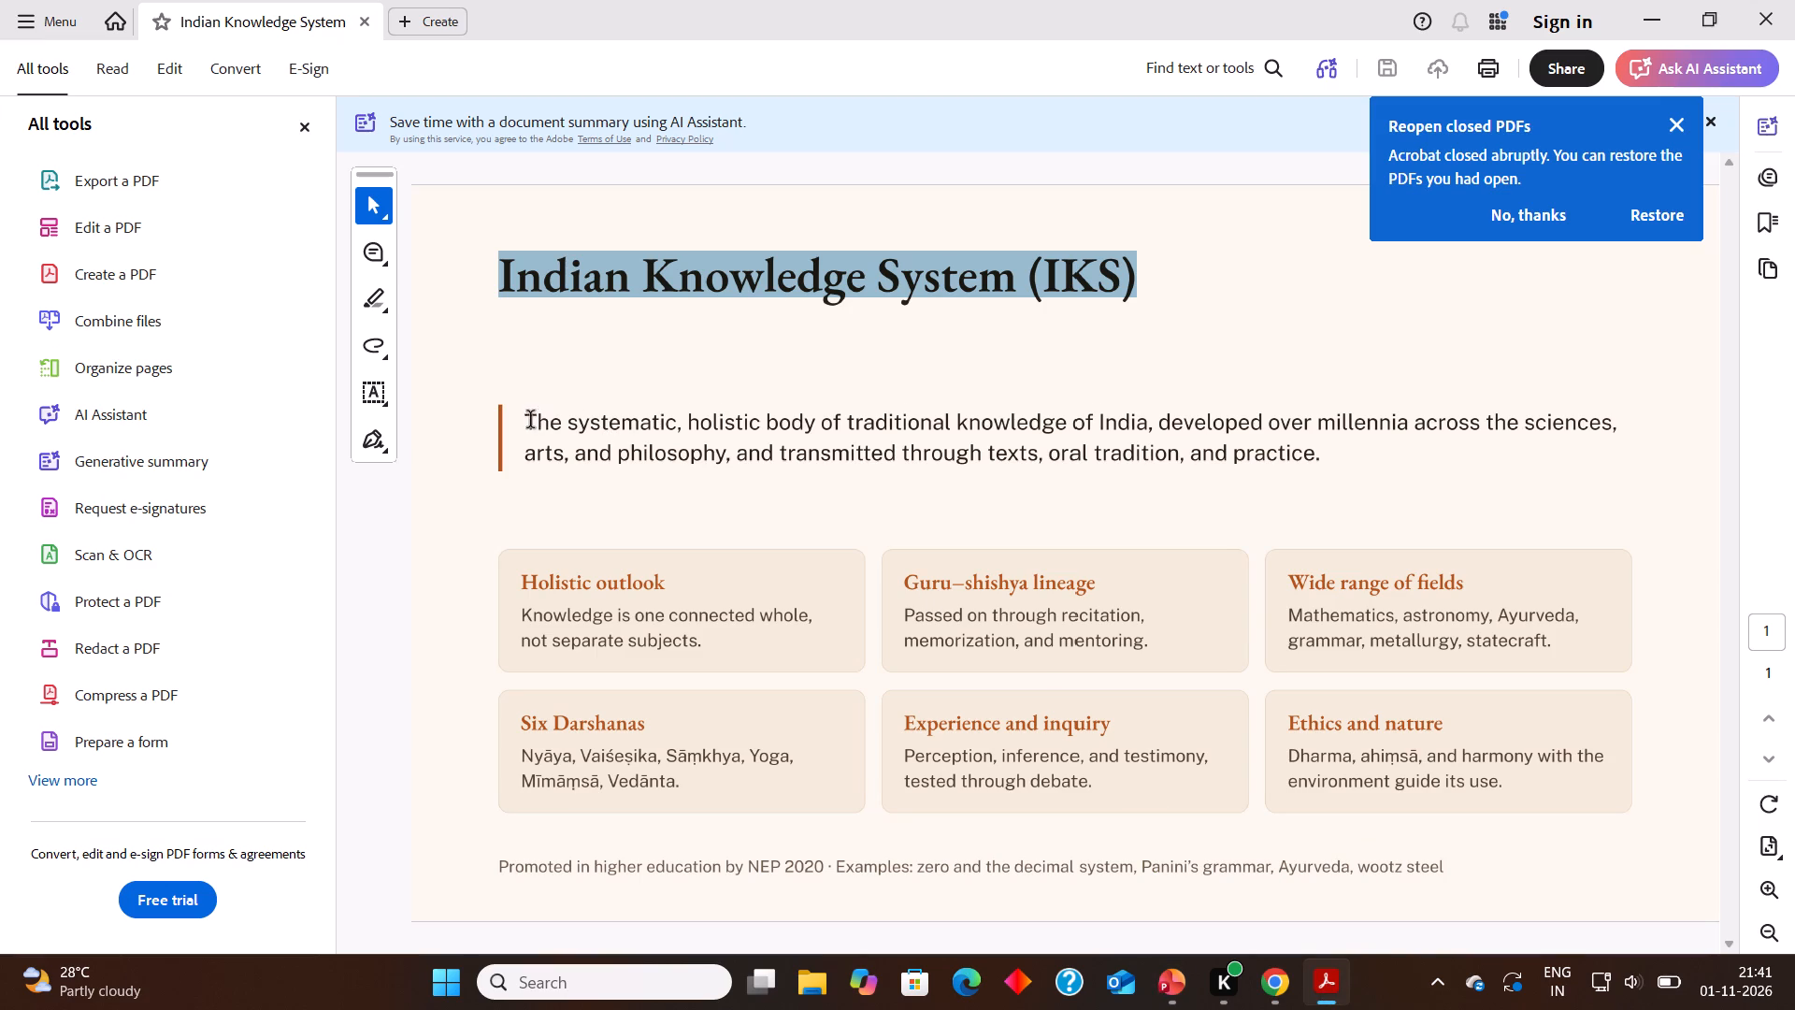
drag(531, 421, 1320, 446)
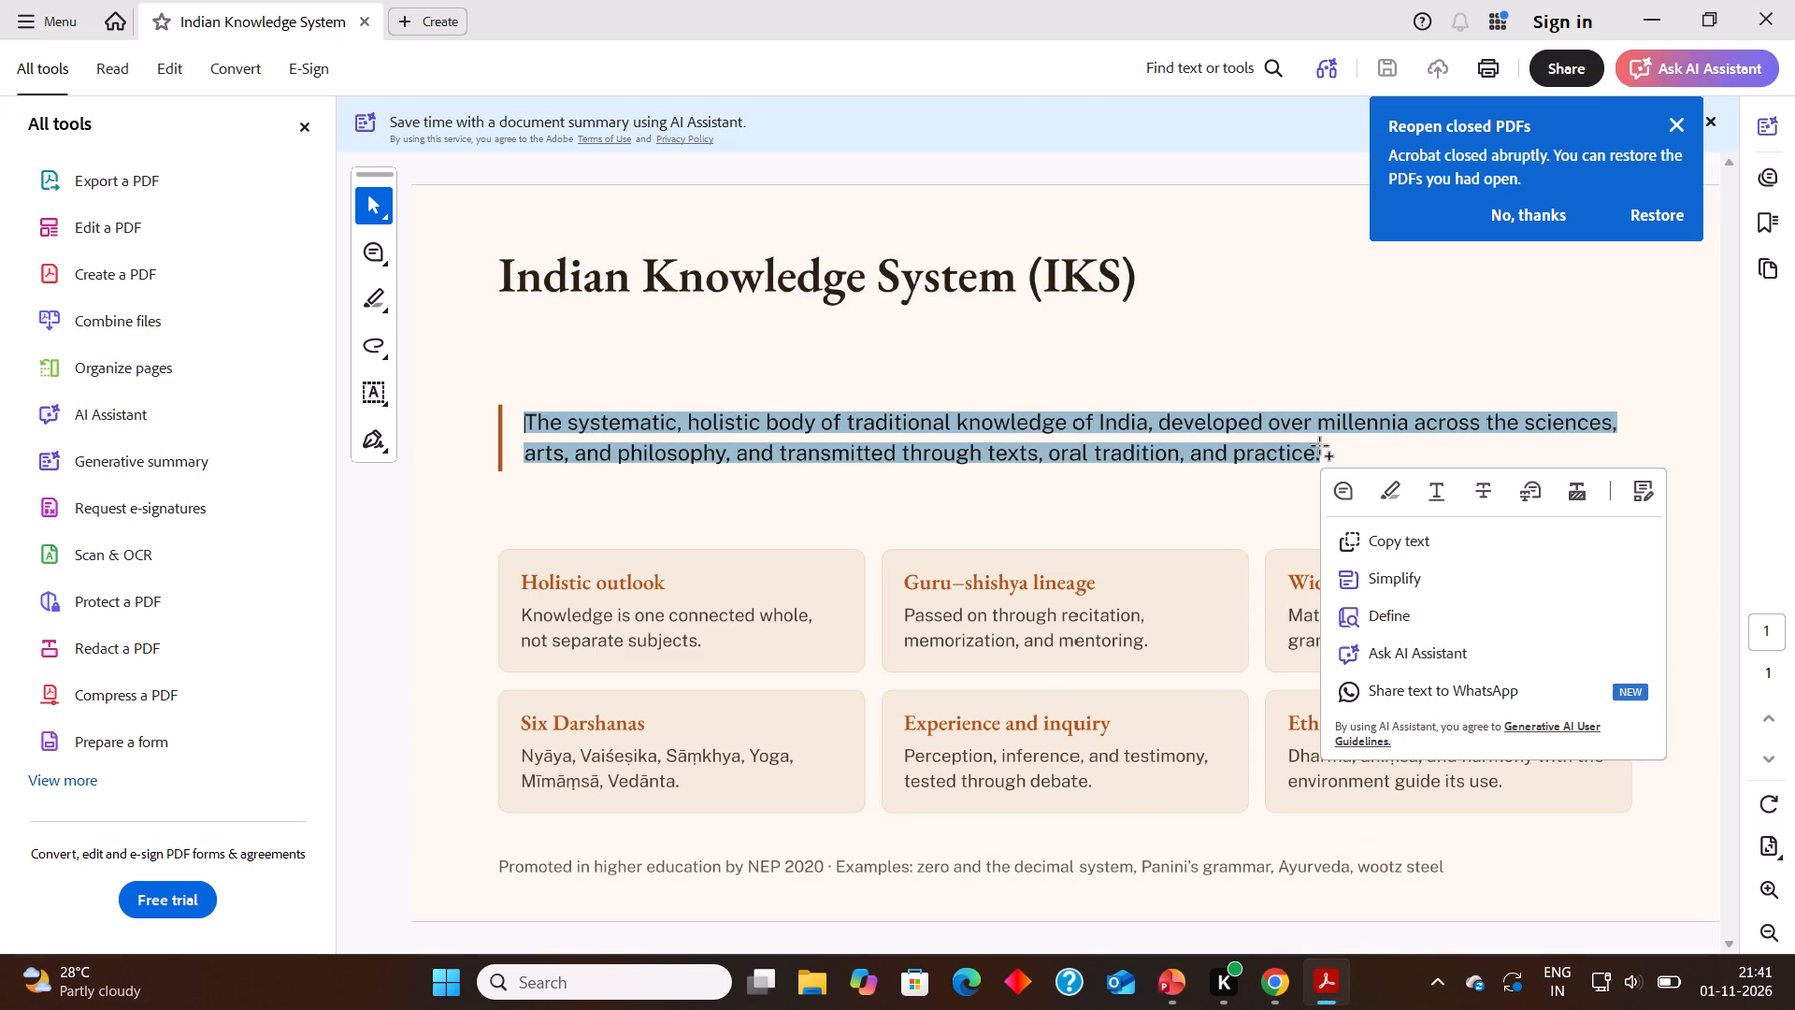
click(1408, 537)
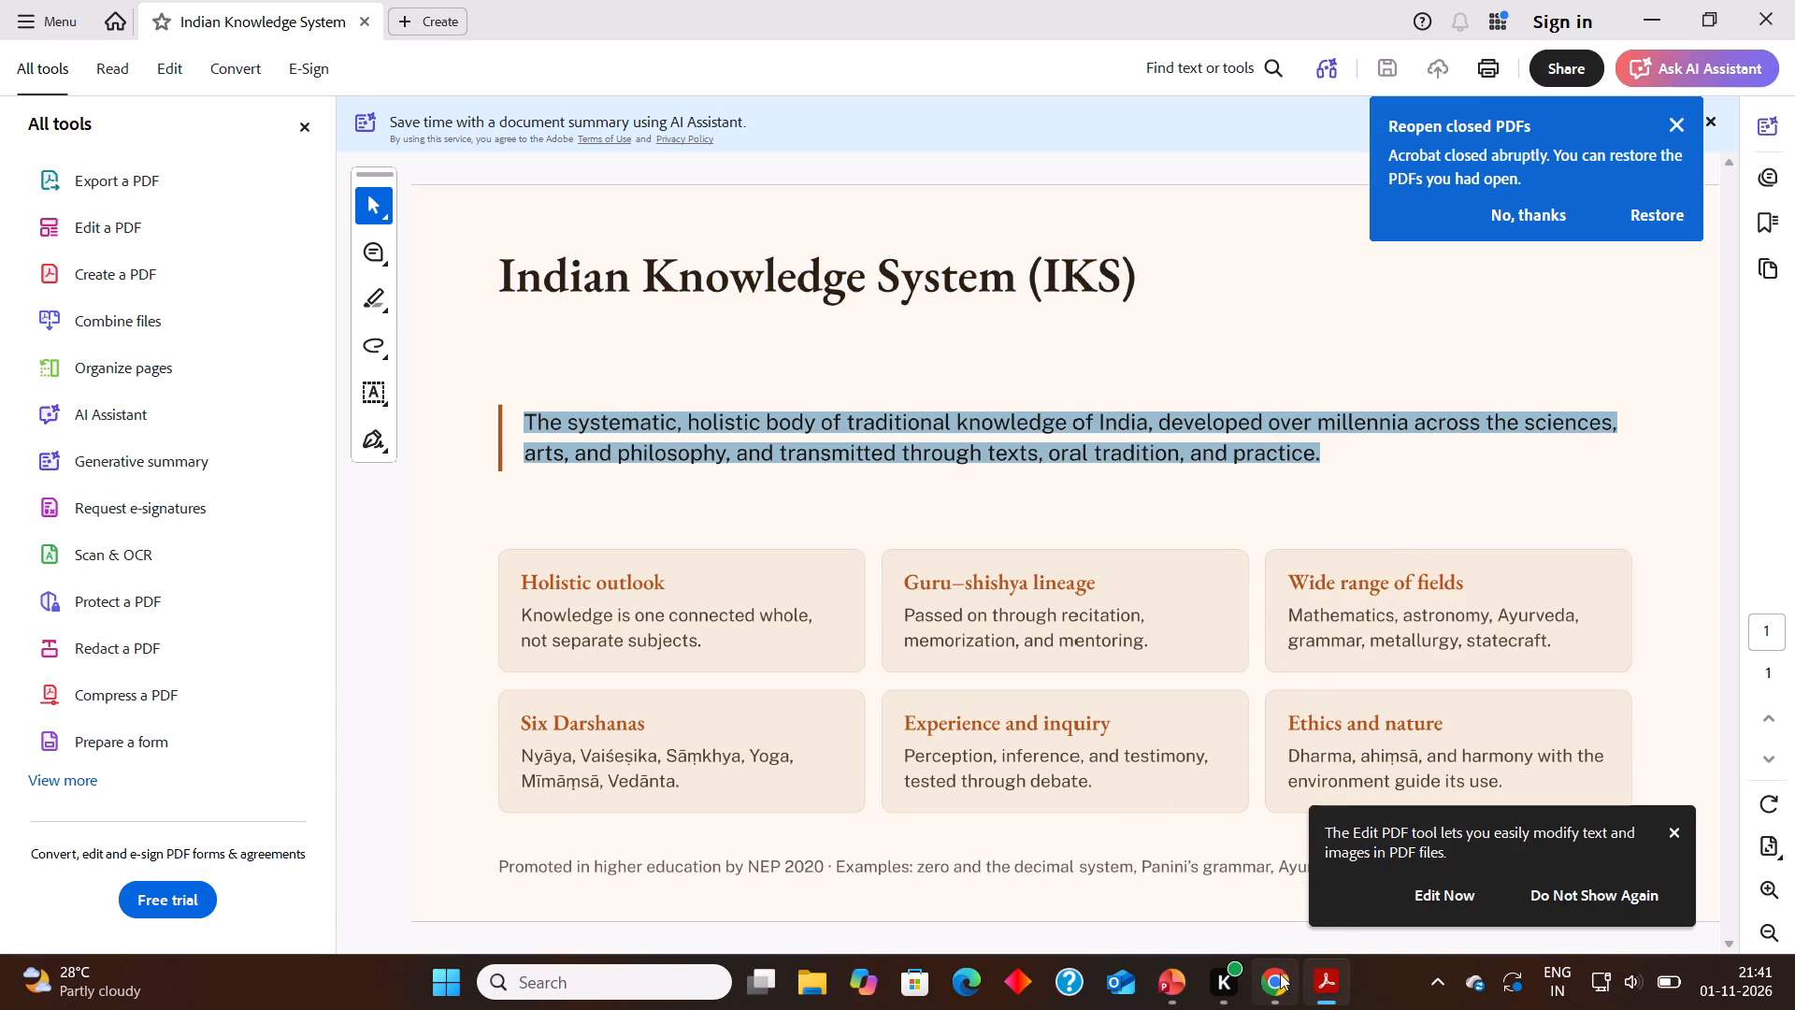
click(1166, 985)
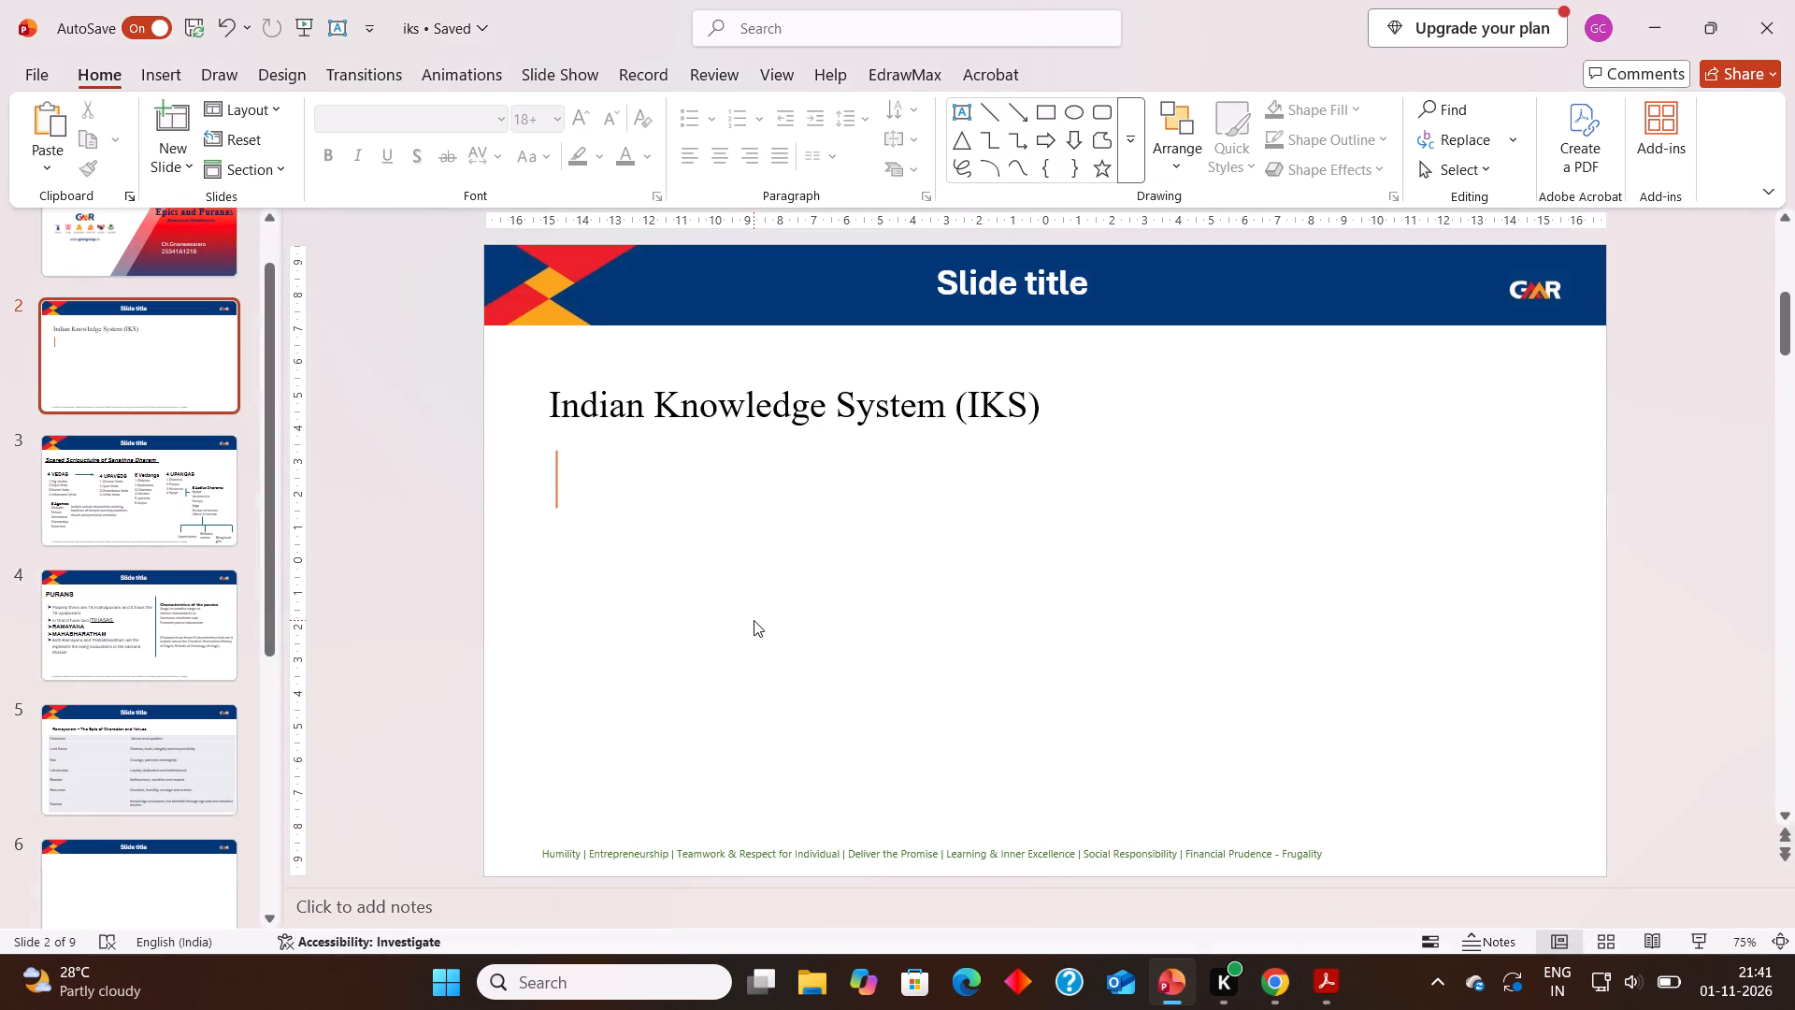
click(588, 466)
key(ctrl+v)
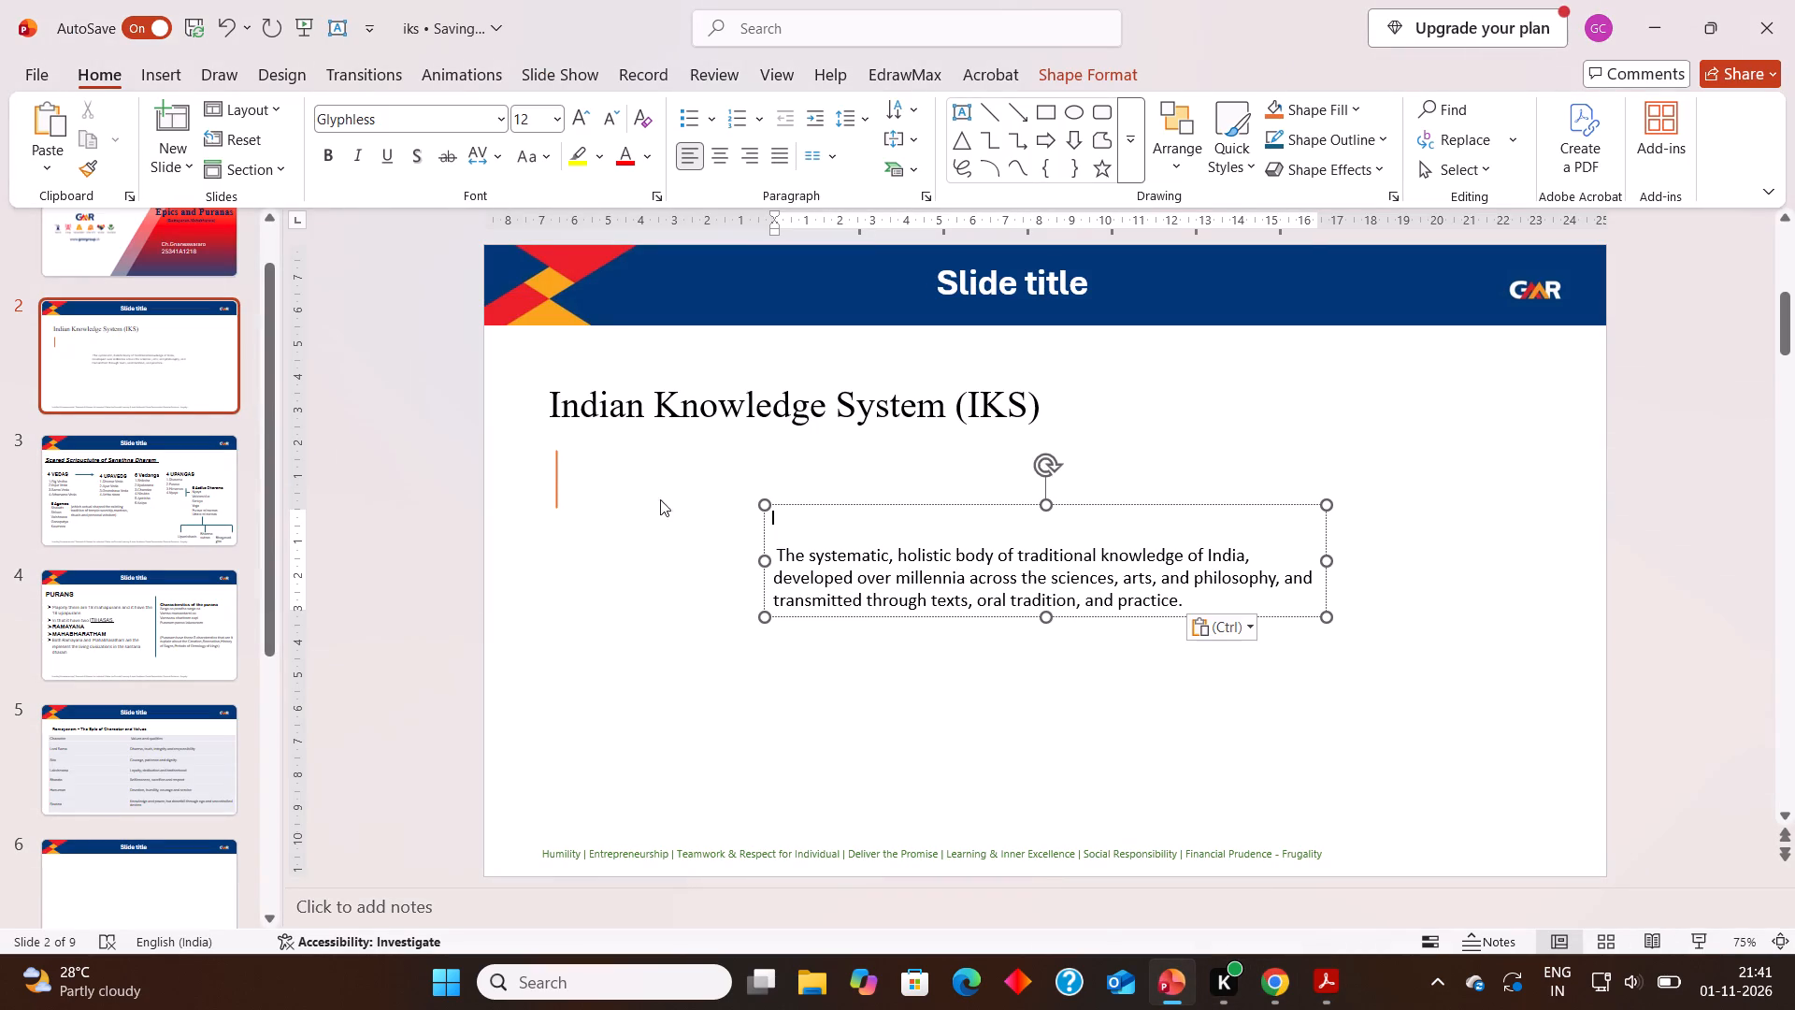
Stretch the definition's text box to about 30 cm wide, from beside the orange line to near the slide's right edge, directly below the heading.
drag(767, 507, 723, 482)
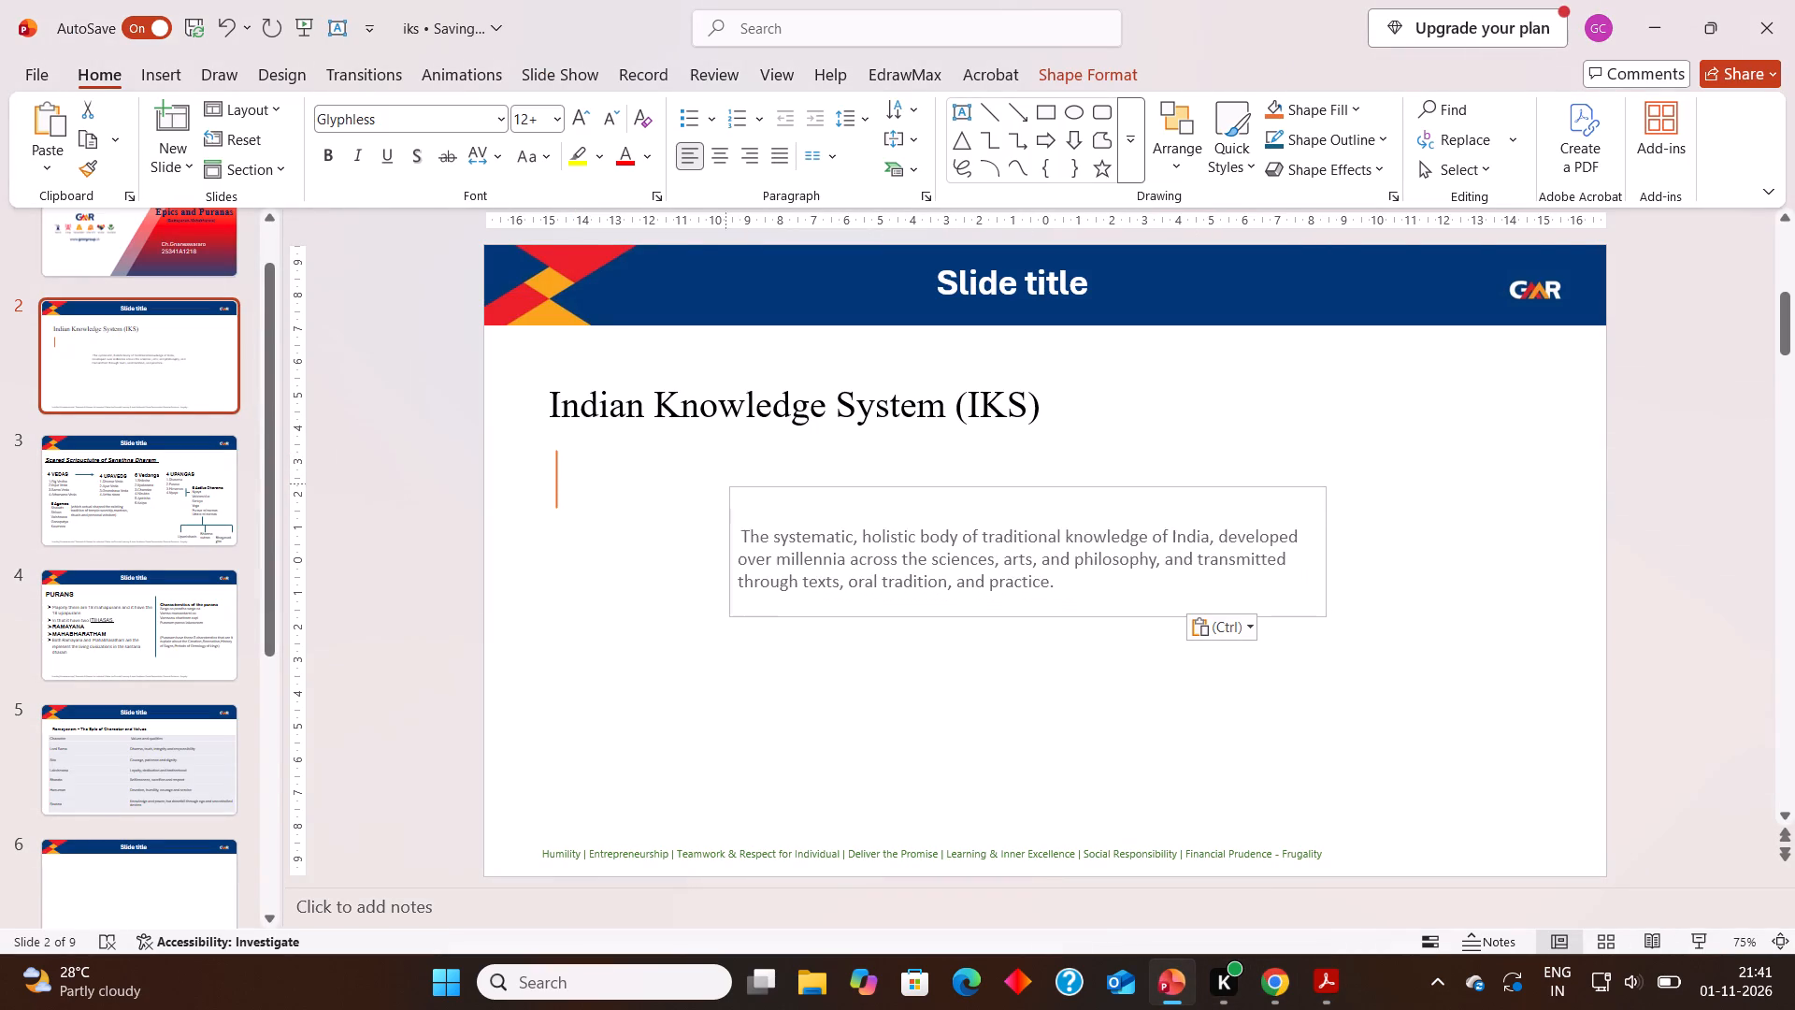
drag(723, 482, 564, 425)
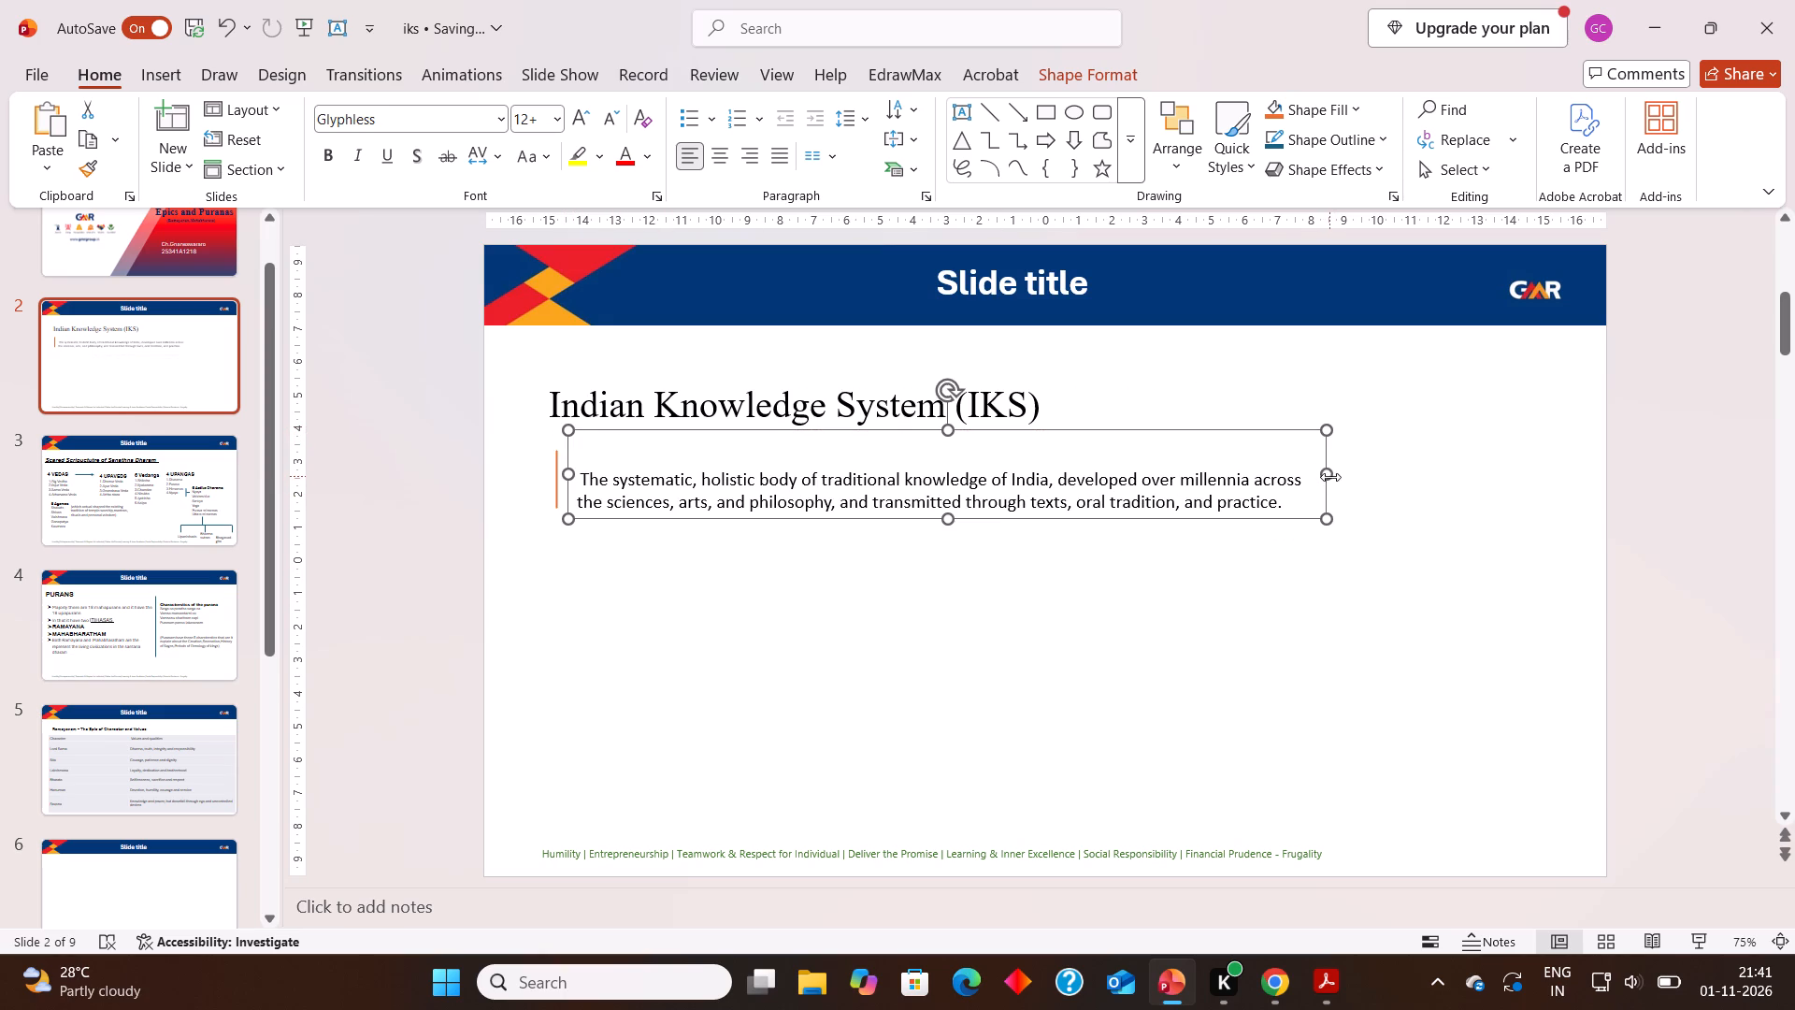
drag(1330, 478, 1579, 446)
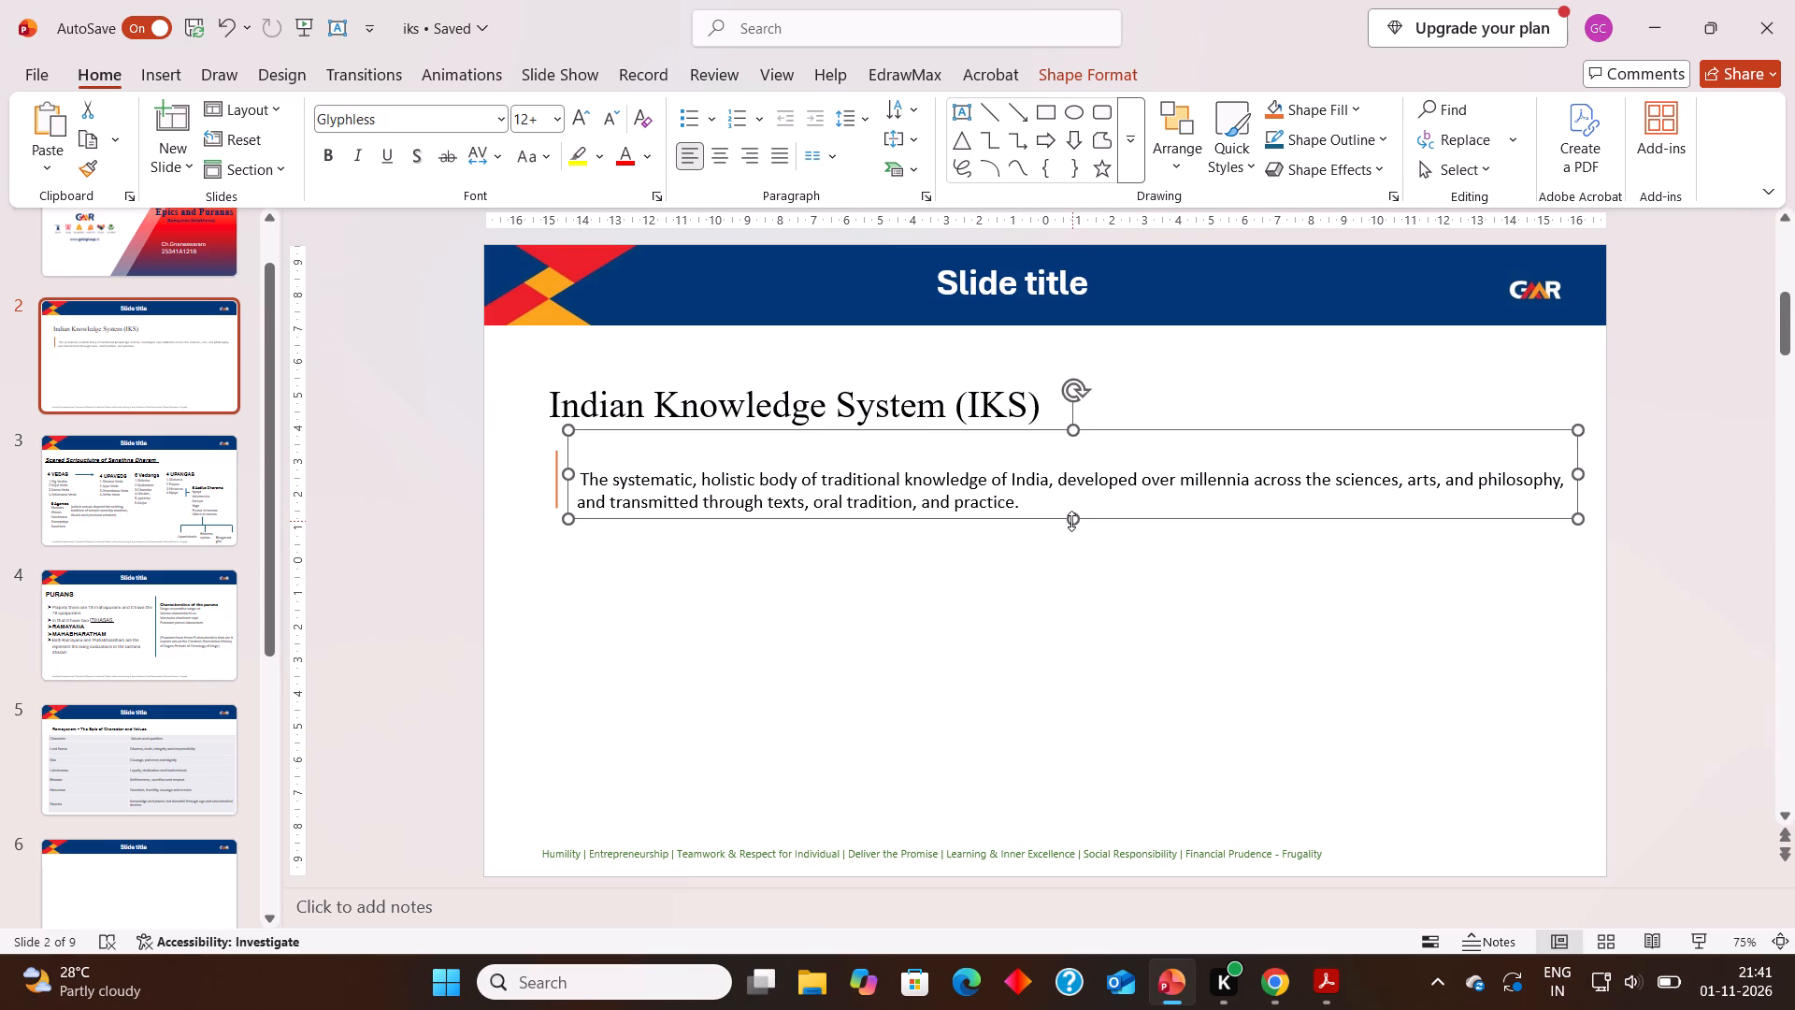
drag(1071, 521, 1068, 506)
click(739, 597)
Move the orange vertical line against the left edge of the definition paragraph, level with its two lines of text.
drag(558, 488, 579, 497)
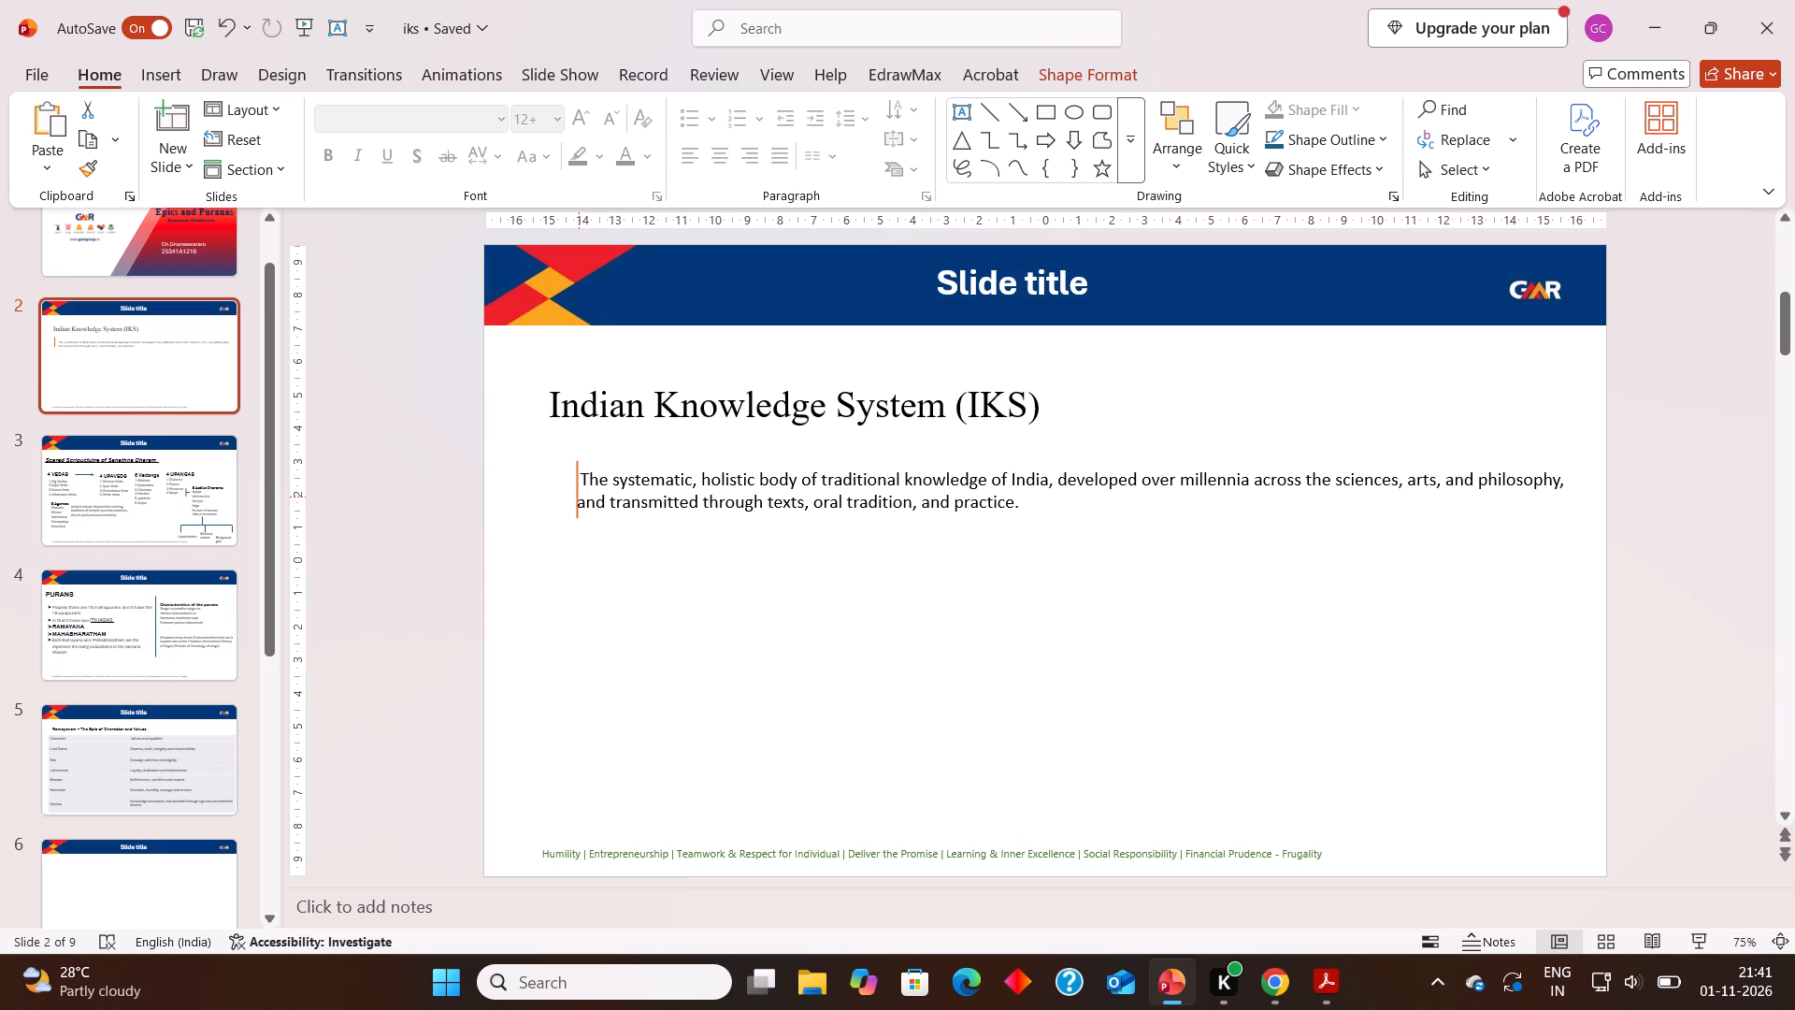
drag(579, 497, 576, 495)
Deselect the orange vertical line beside the definition paragraph on slide 2.
click(664, 557)
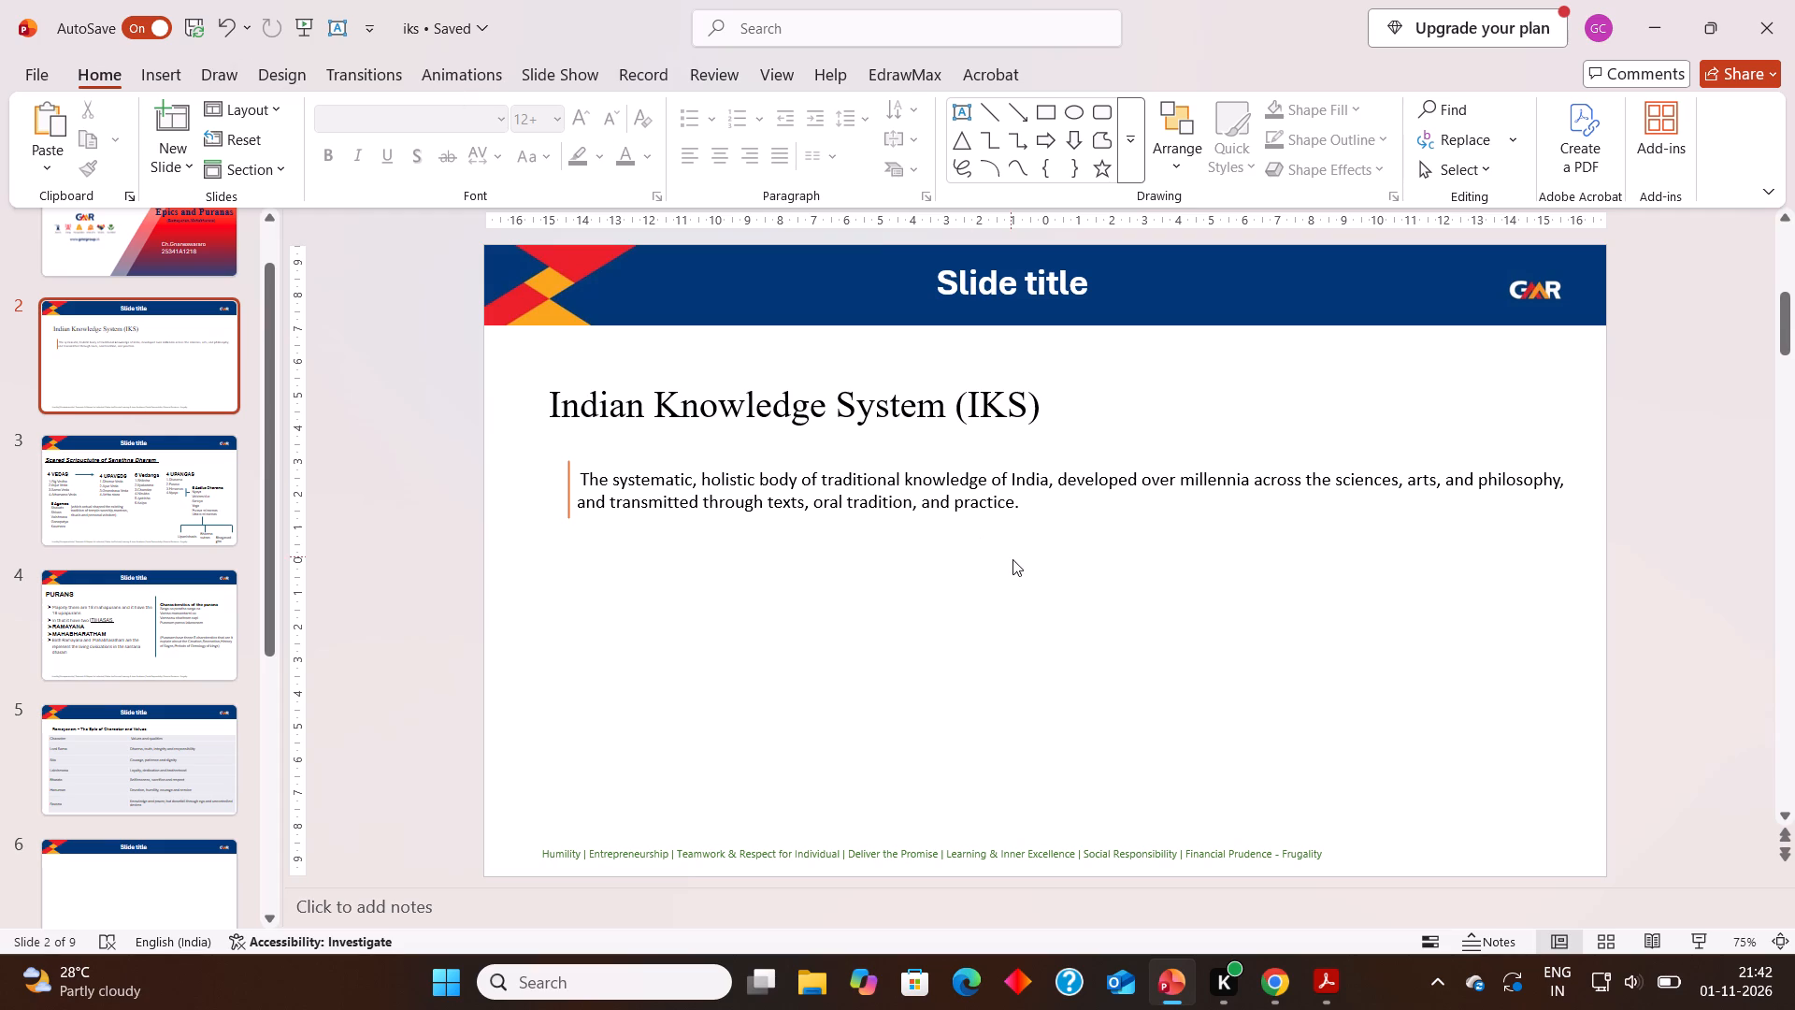
Switch to the PDF in Acrobat, clear the definition paragraph's selection, and underline the "Holistic outlook" card heading.
click(1332, 997)
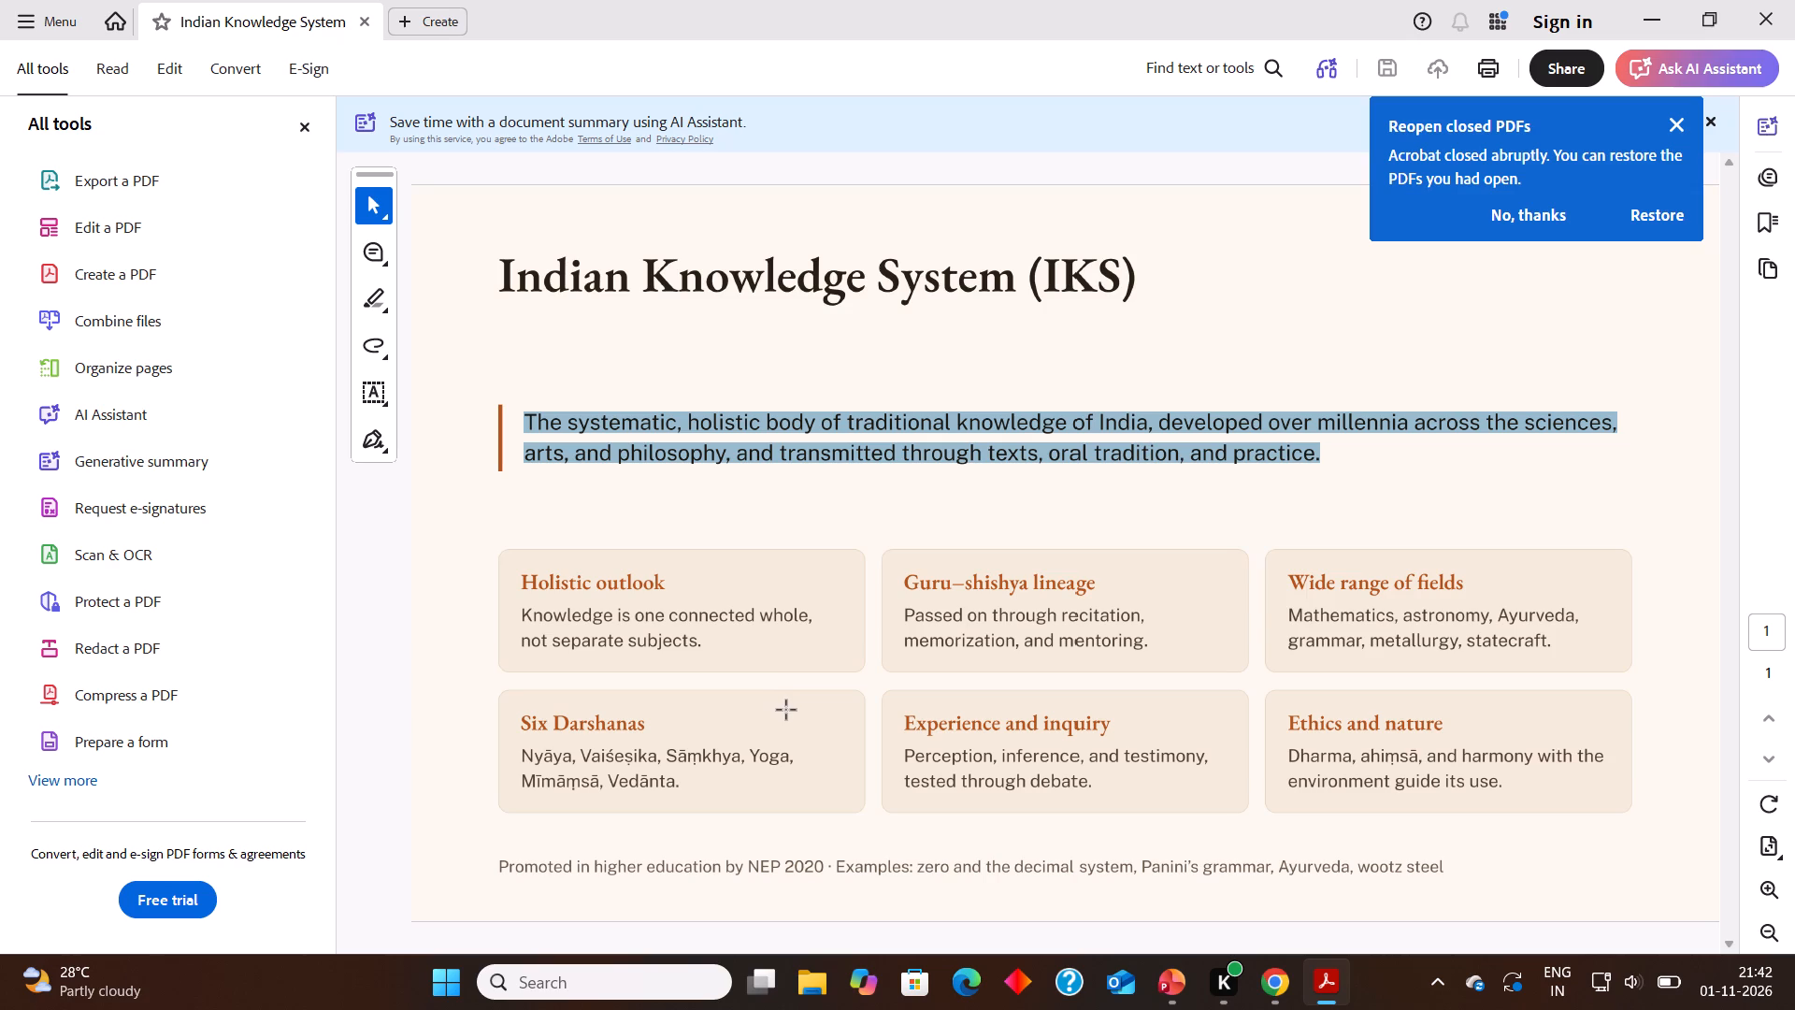
click(815, 522)
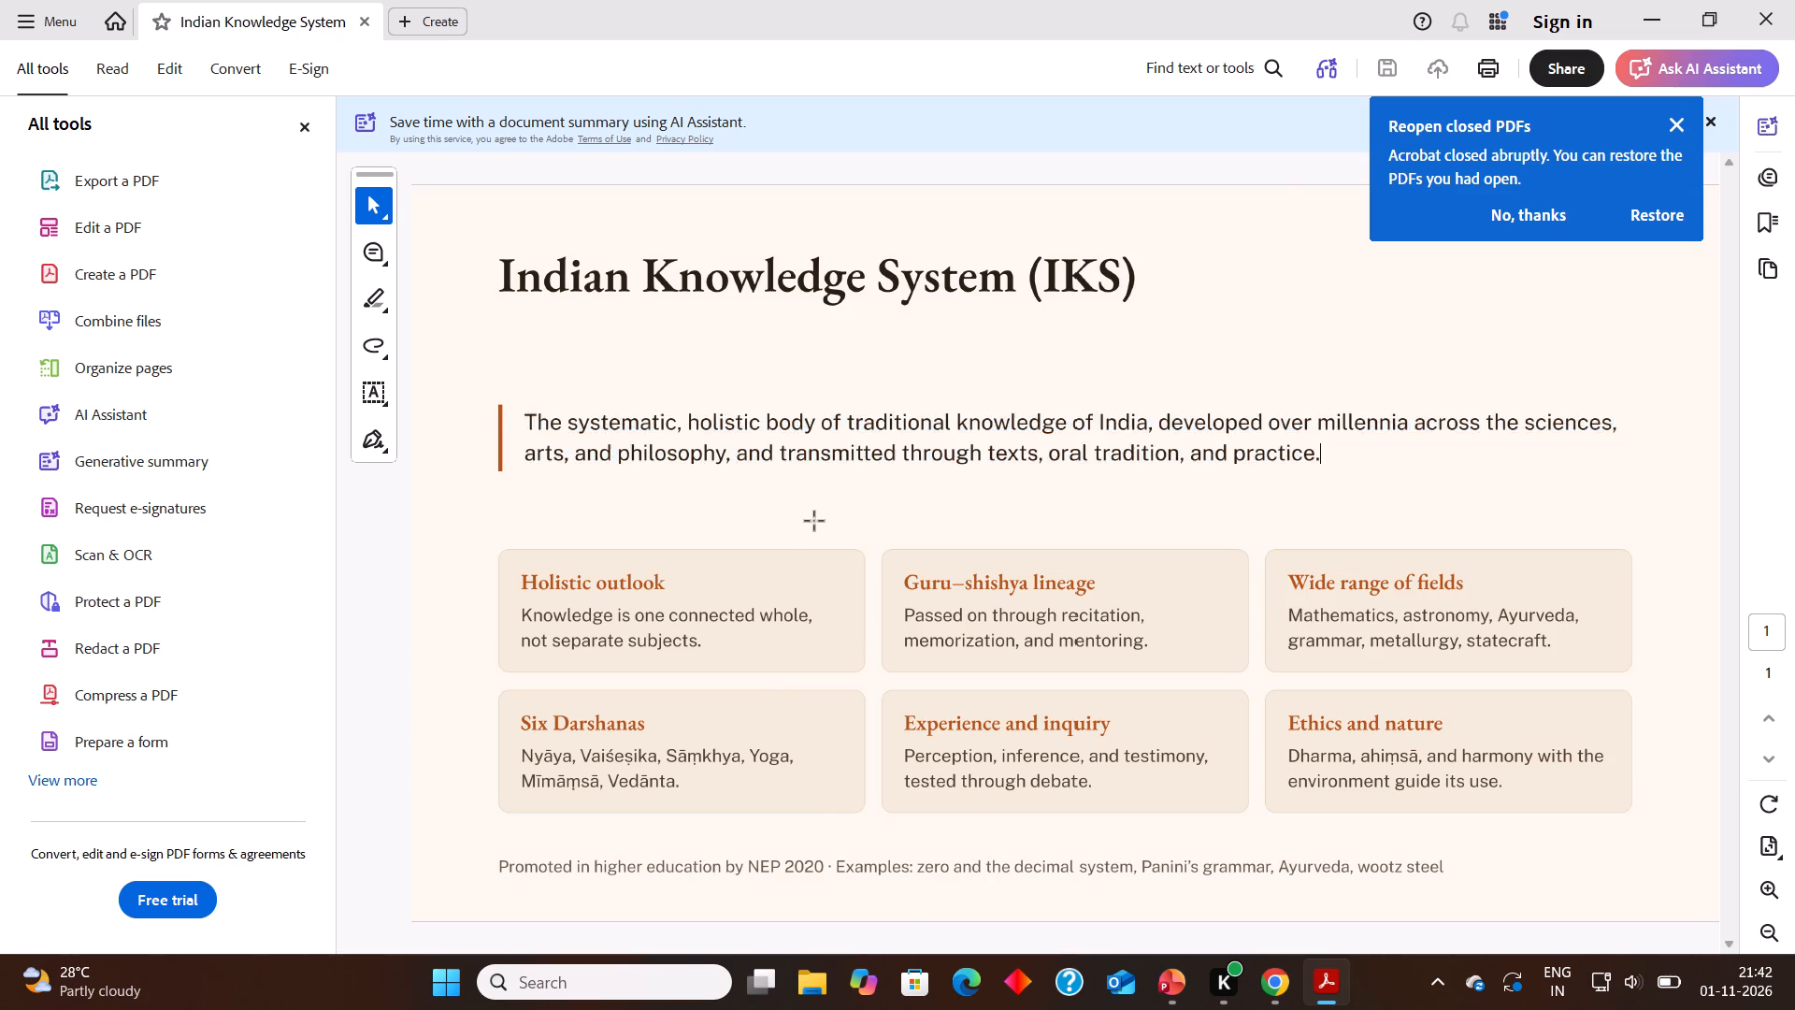
click(815, 522)
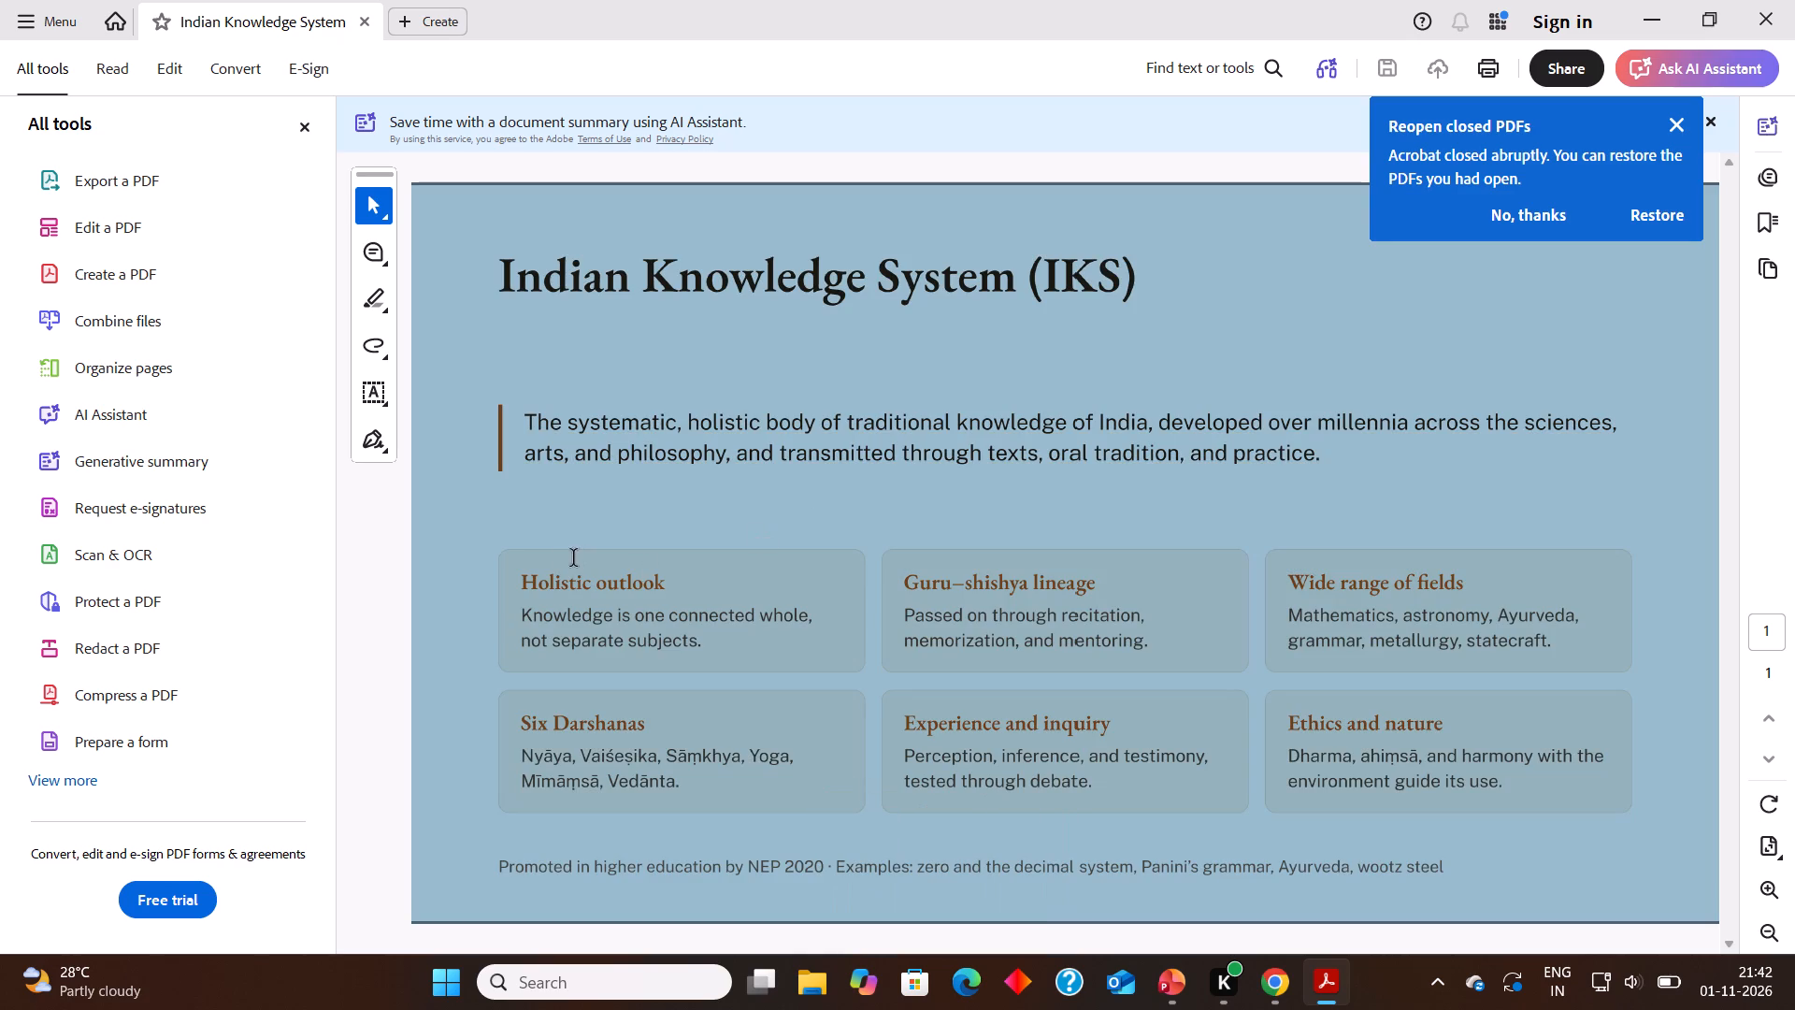
drag(524, 584, 602, 586)
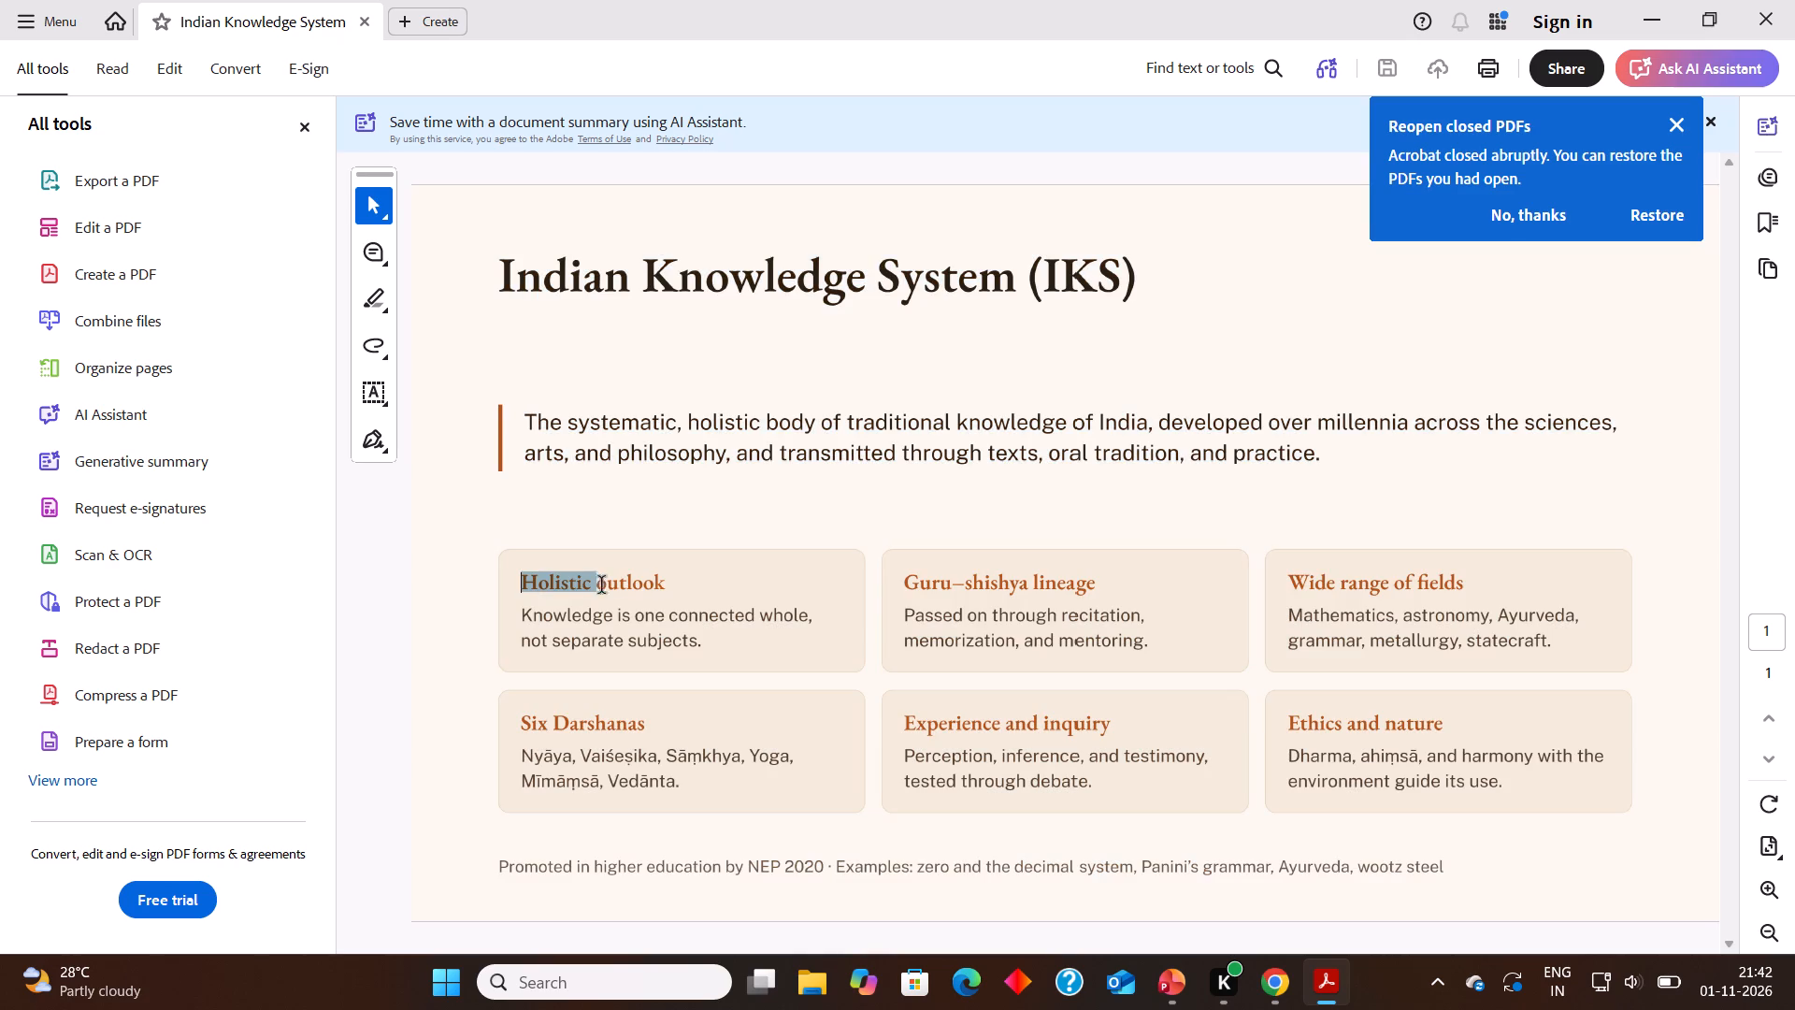
drag(602, 586, 648, 588)
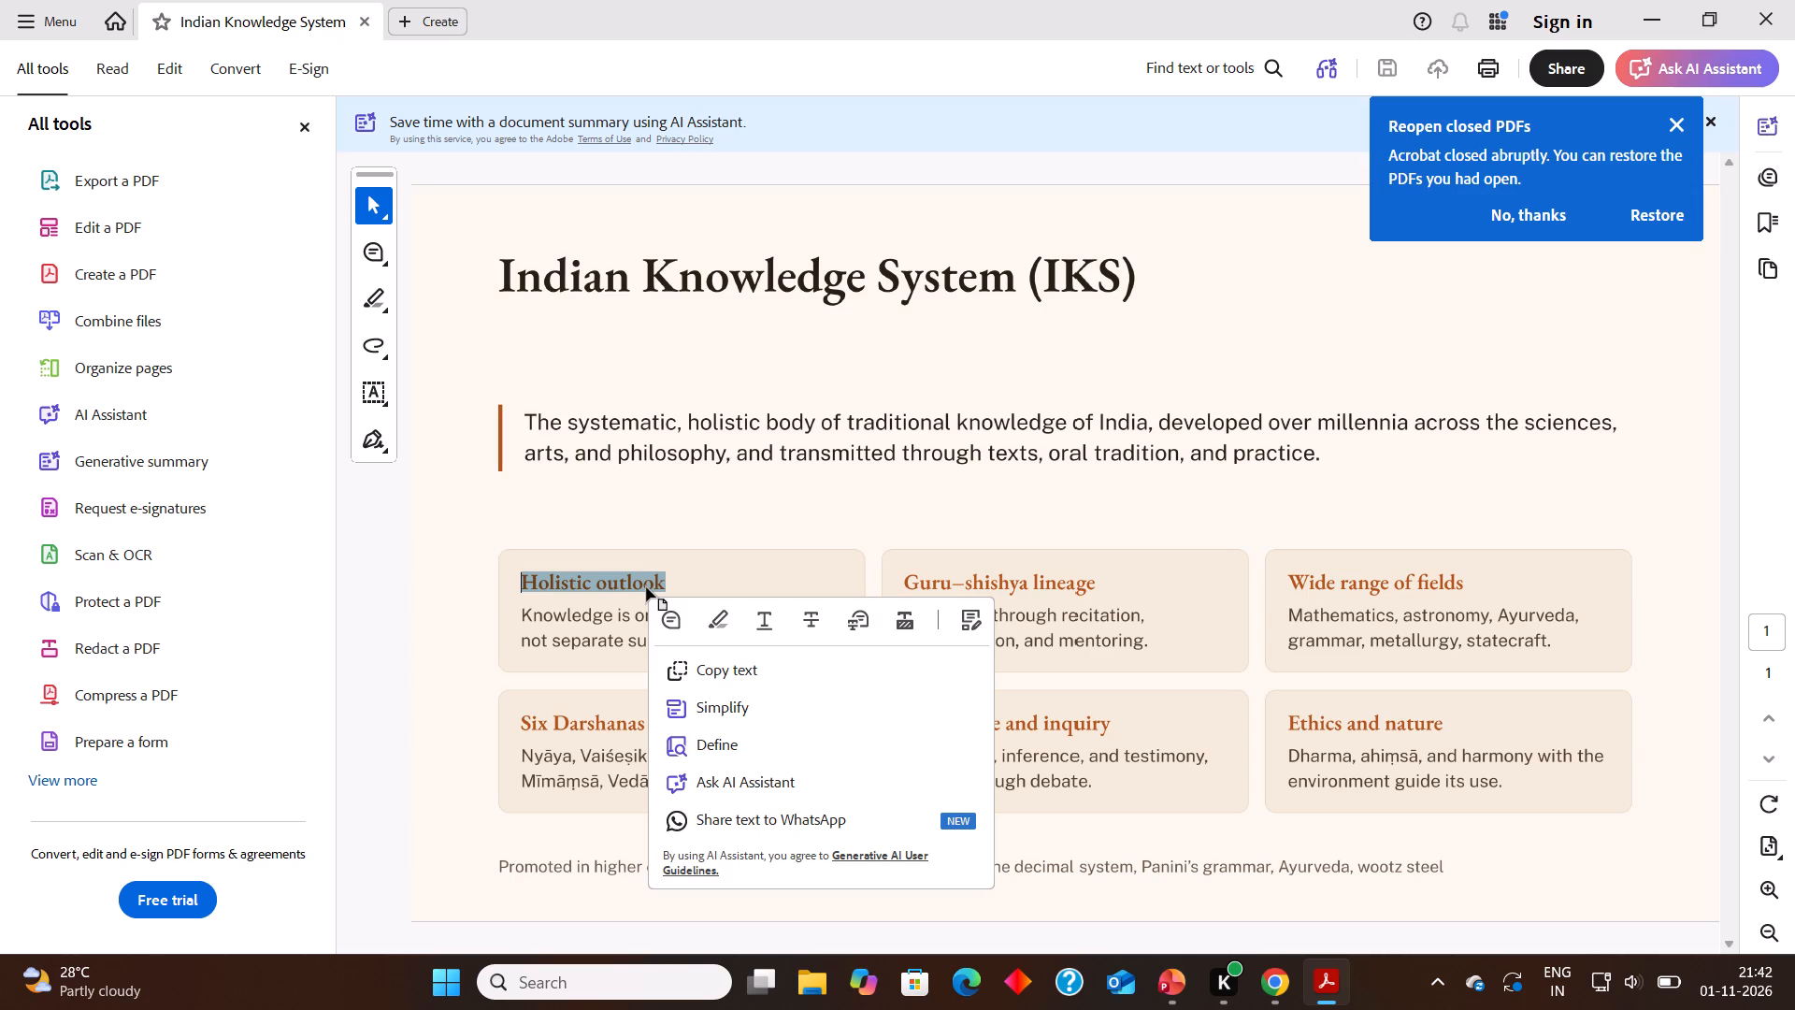
click(758, 631)
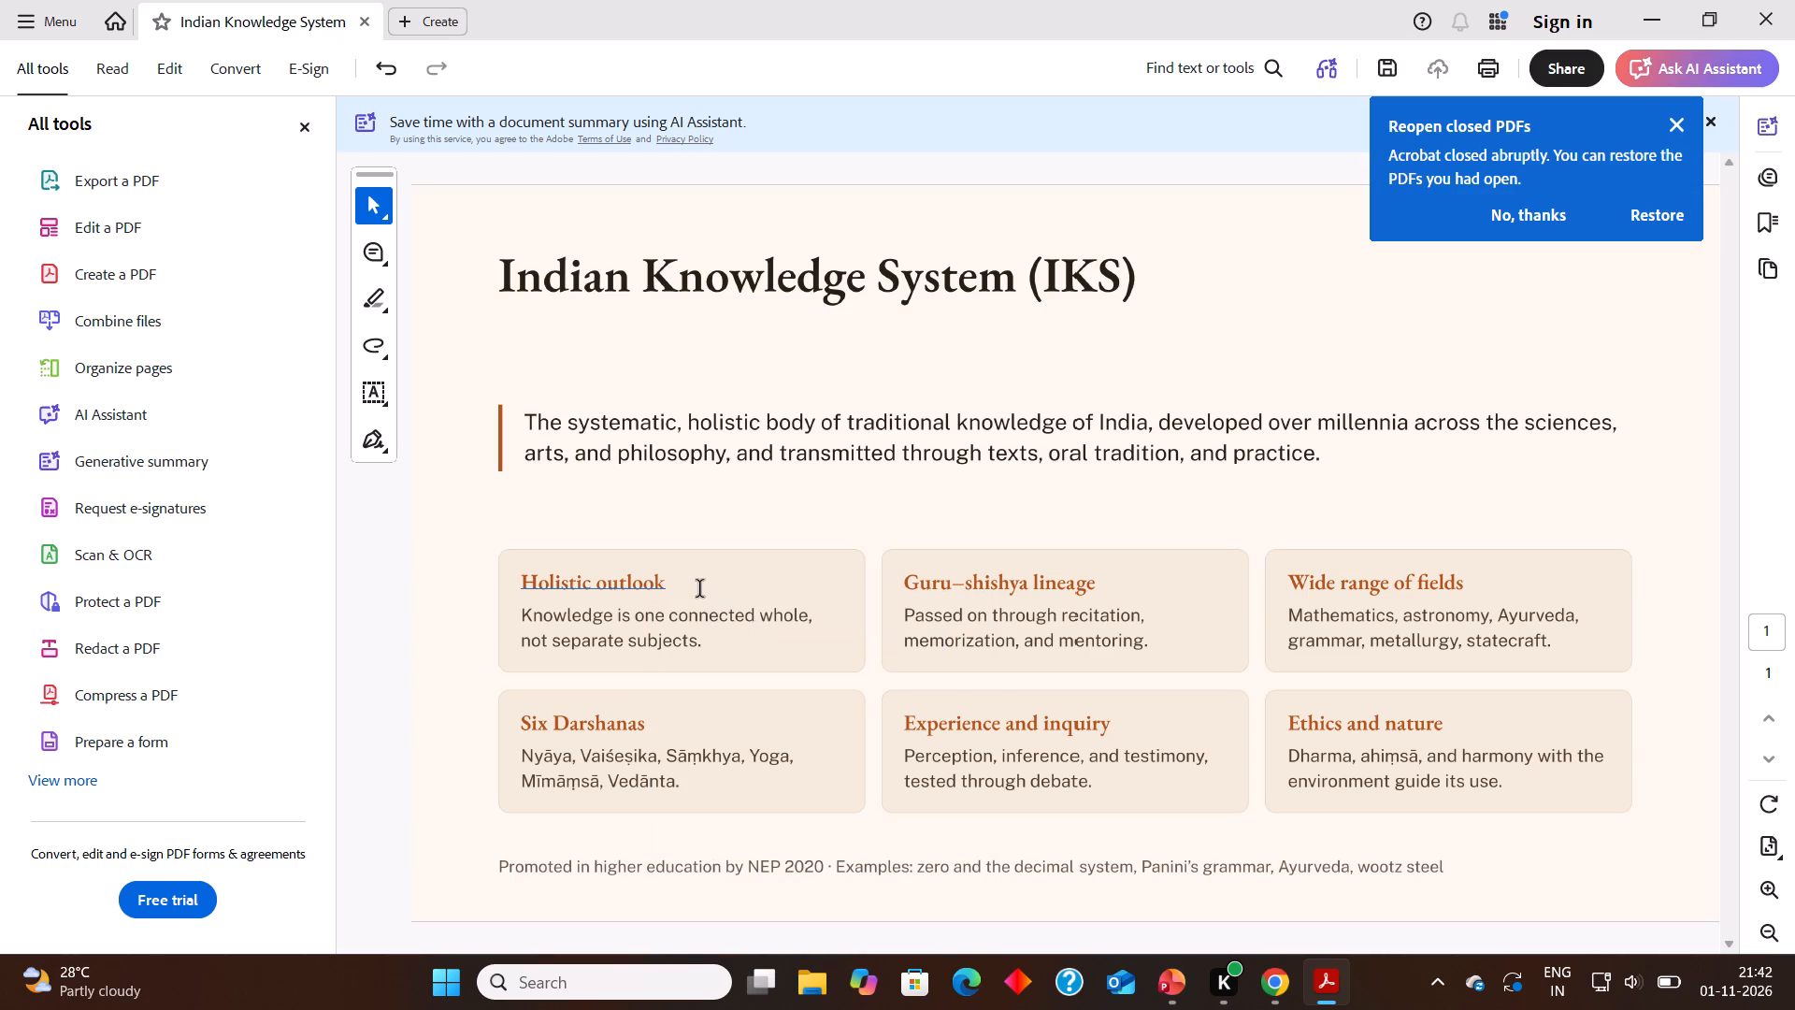
Try to select the "Holistic outlook" heading text again in the first card of the PDF.
drag(529, 582, 548, 582)
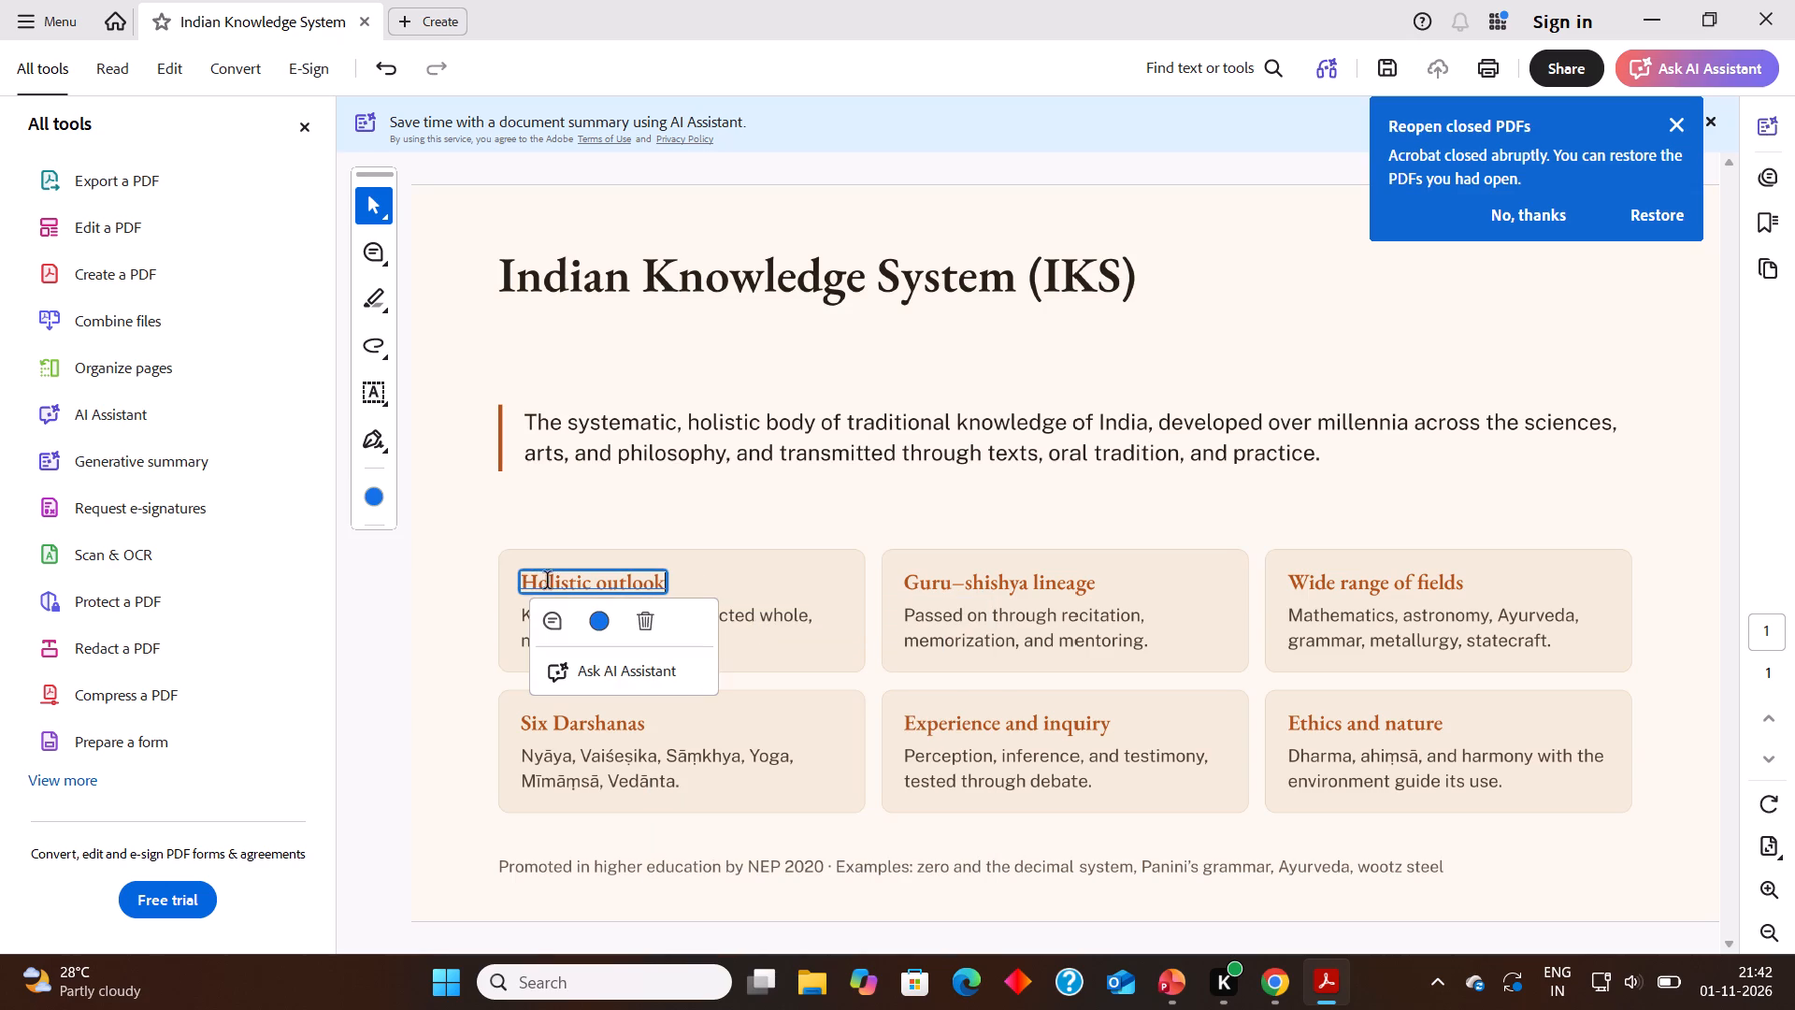
drag(548, 582, 665, 573)
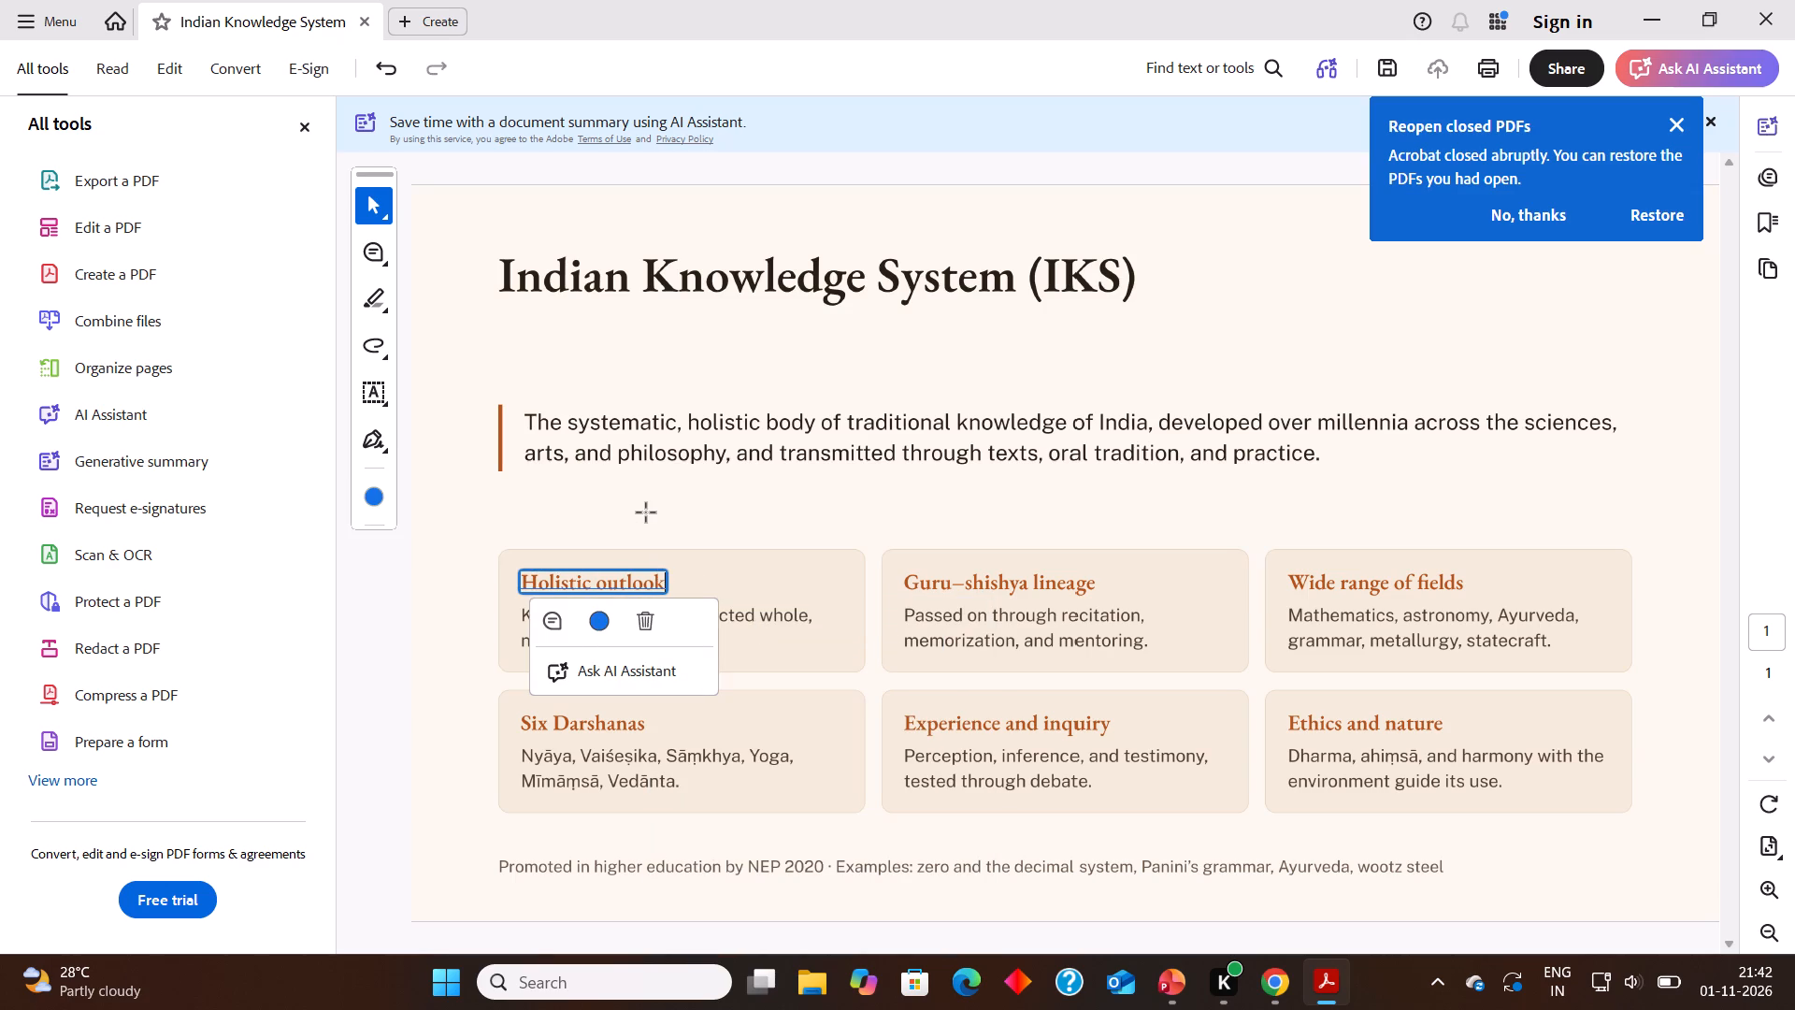
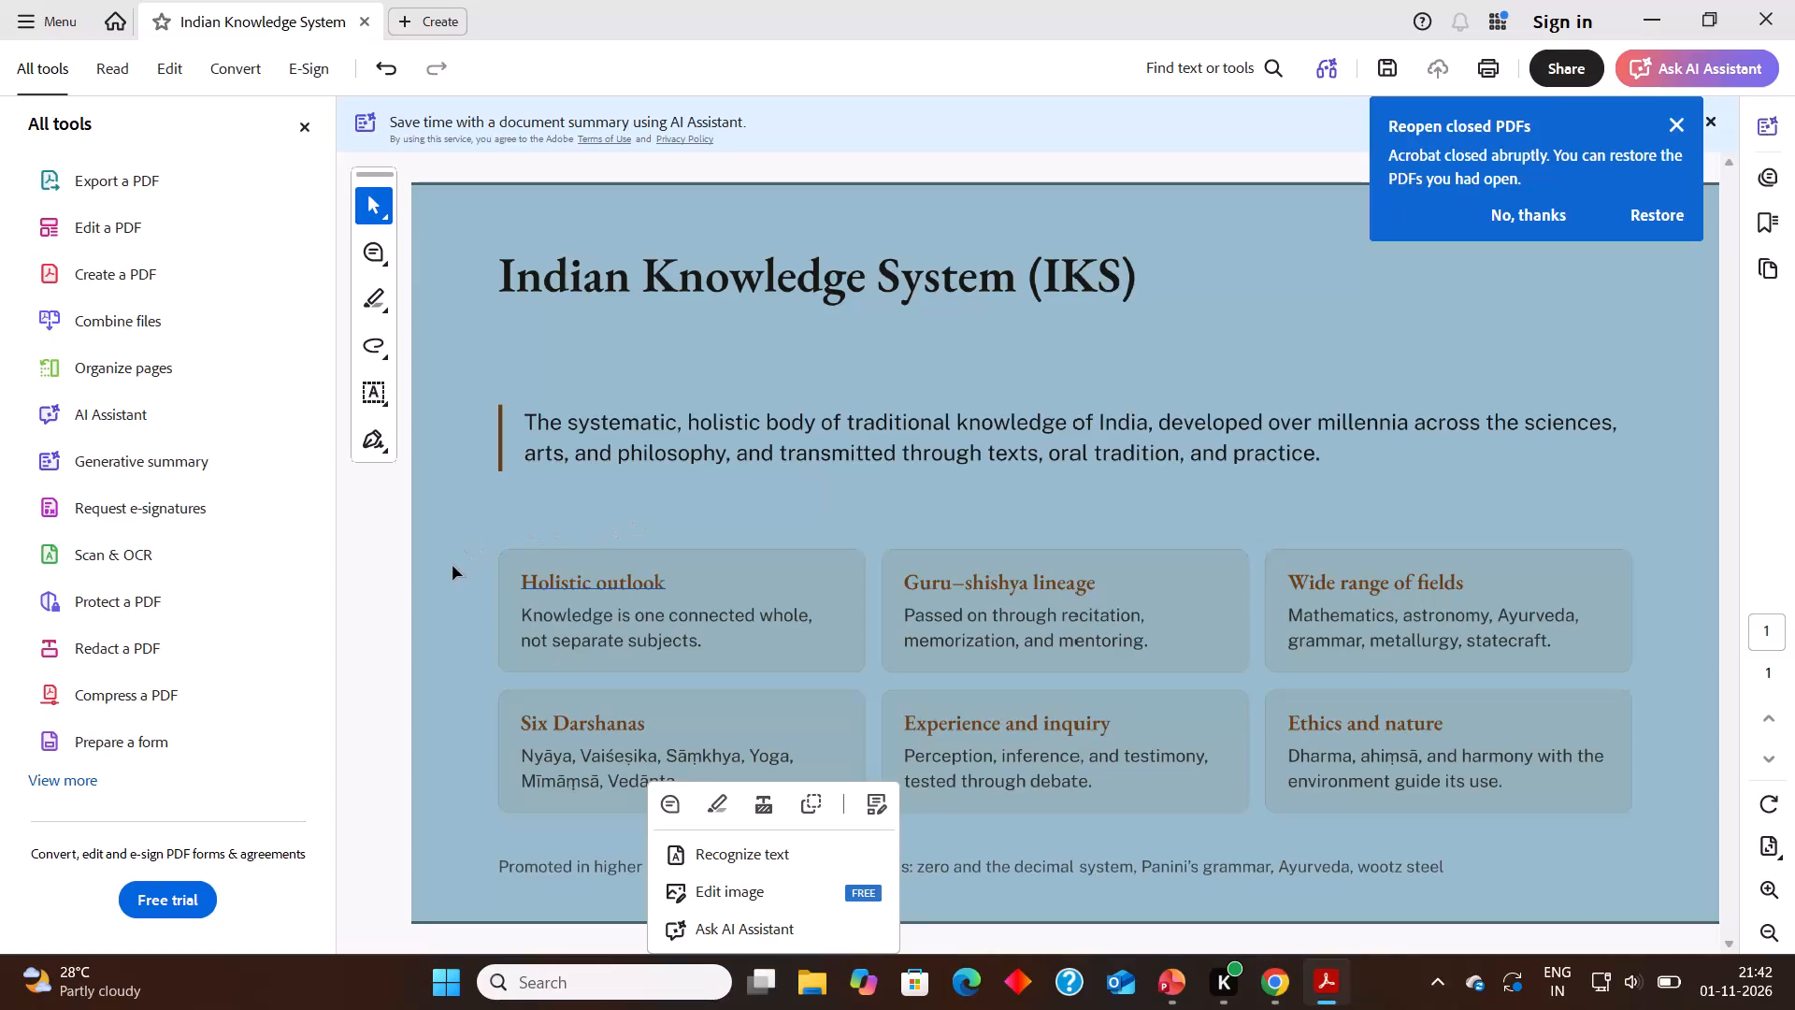
Undo the strikethrough markup on the "Holistic outlook" card heading in the PDF.
click(454, 567)
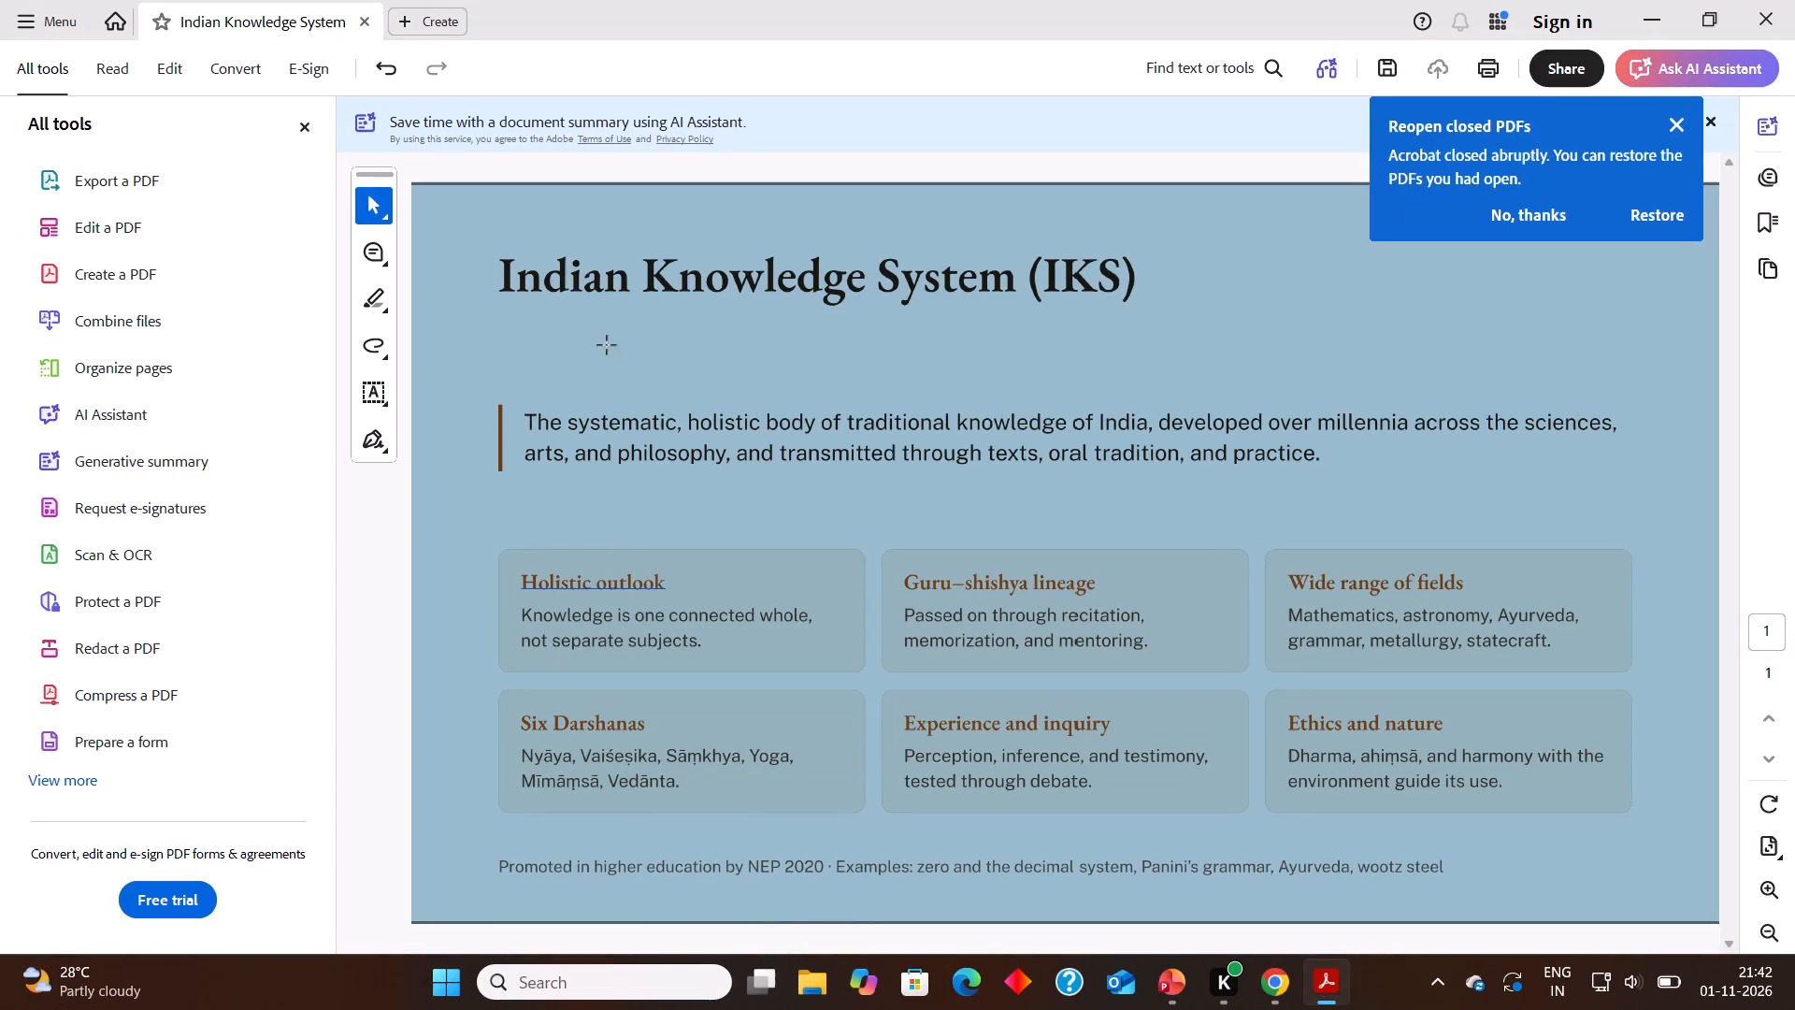
key(ctrl+z)
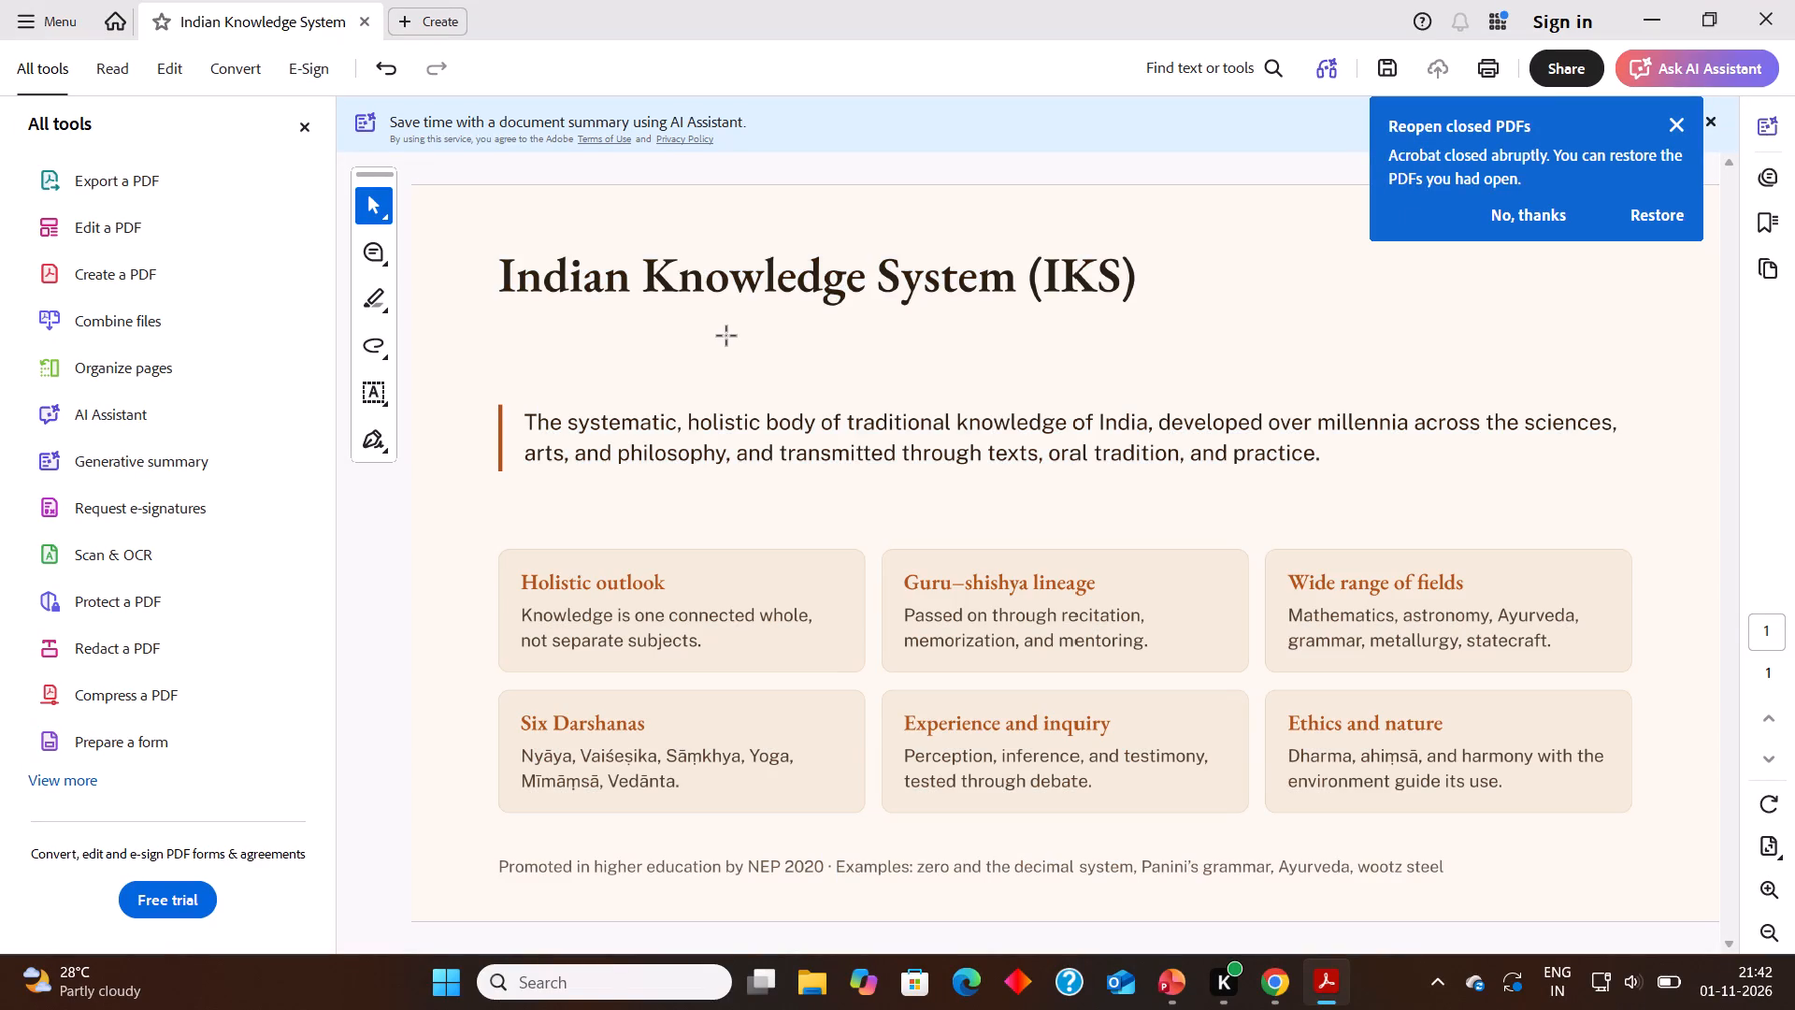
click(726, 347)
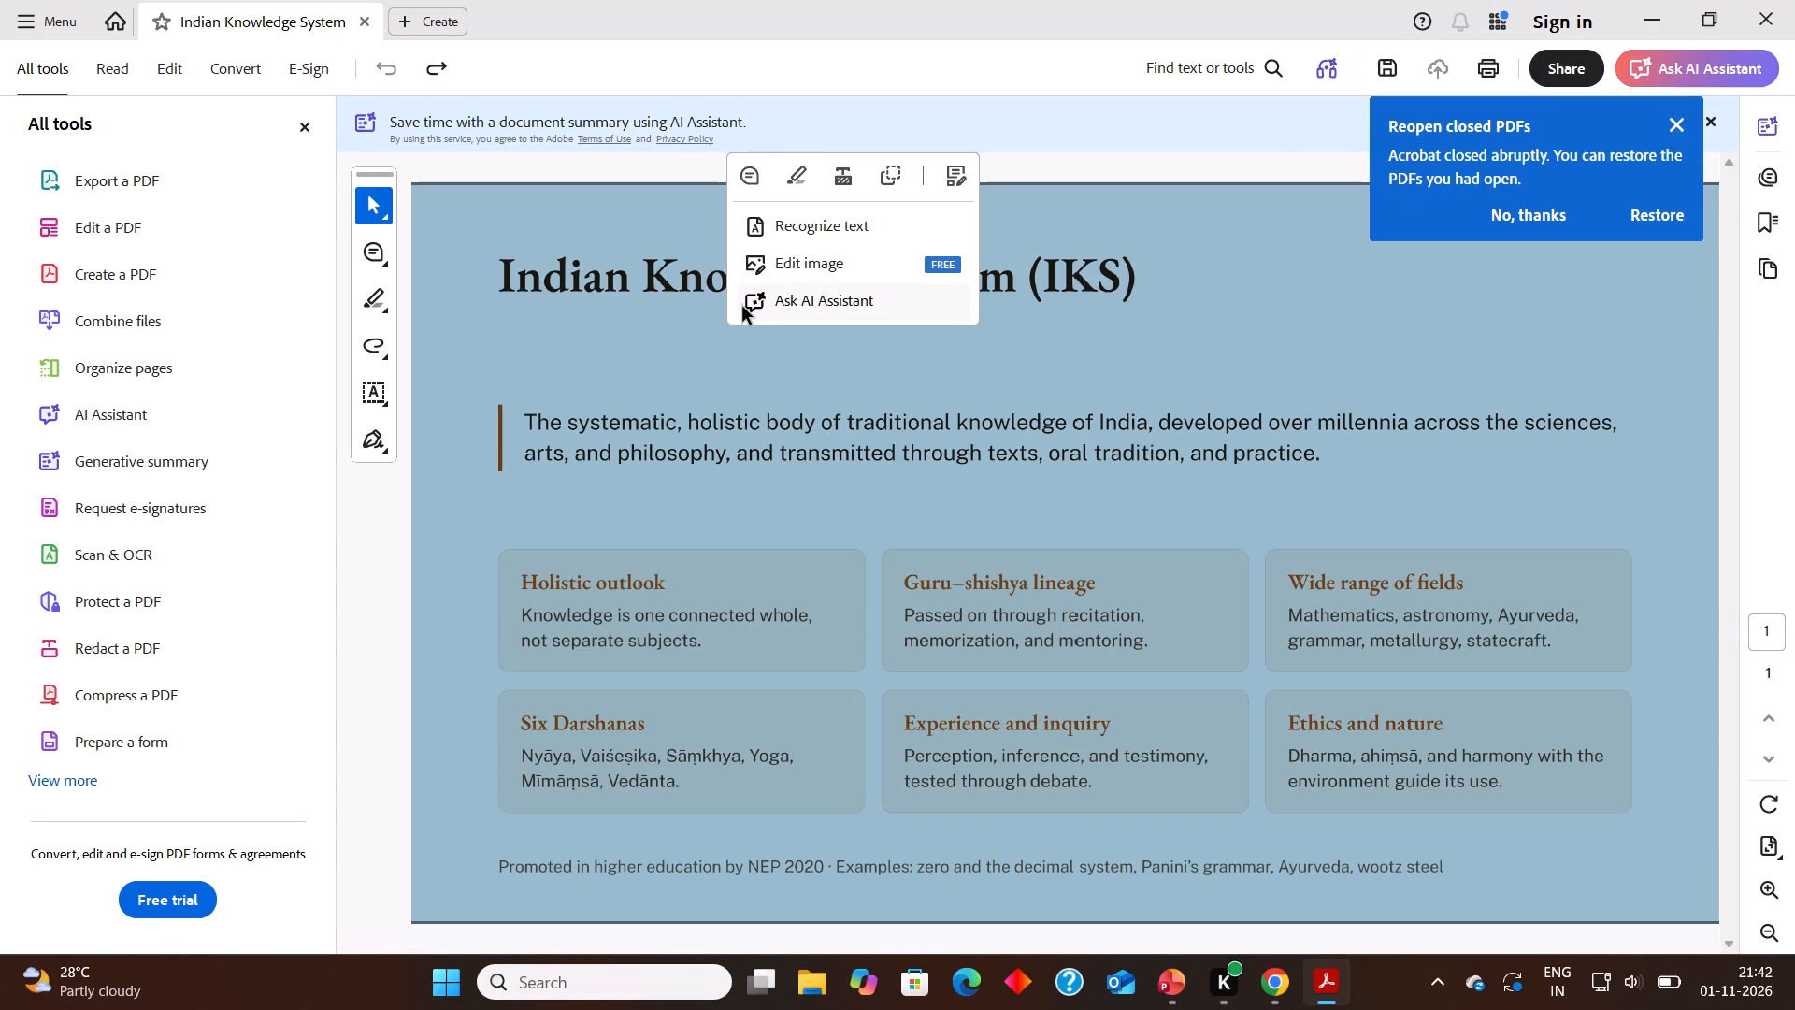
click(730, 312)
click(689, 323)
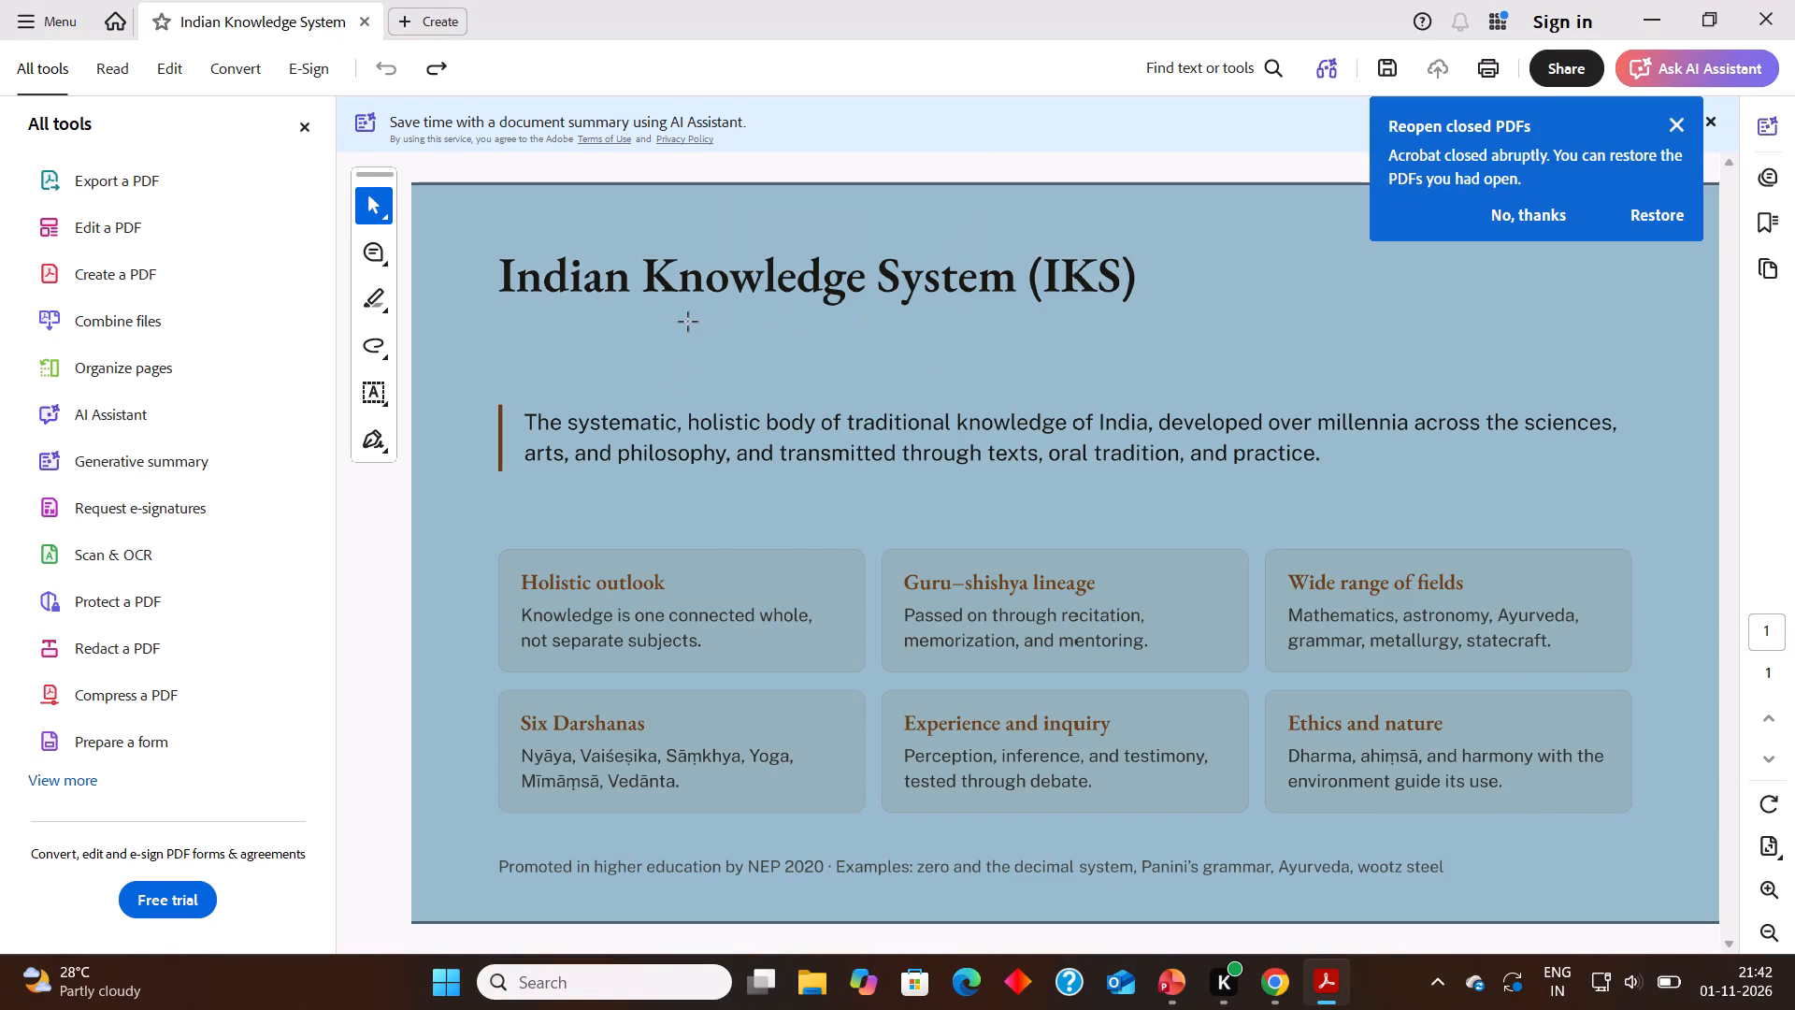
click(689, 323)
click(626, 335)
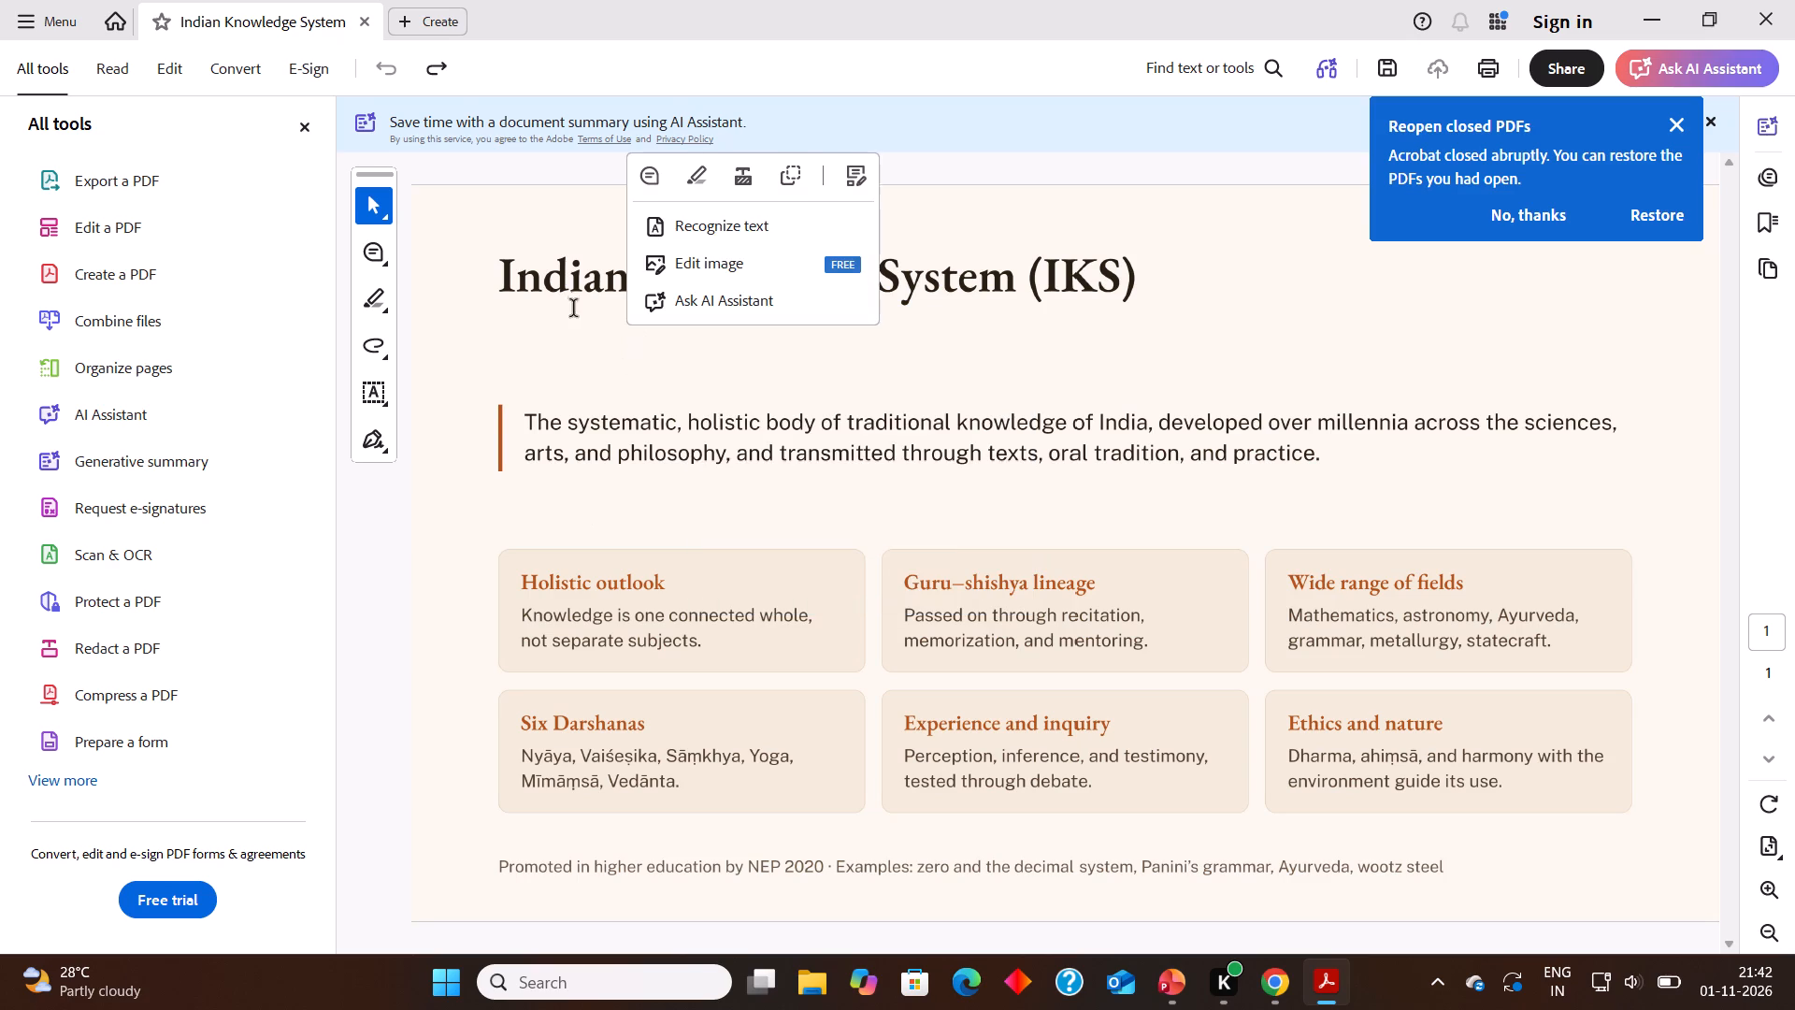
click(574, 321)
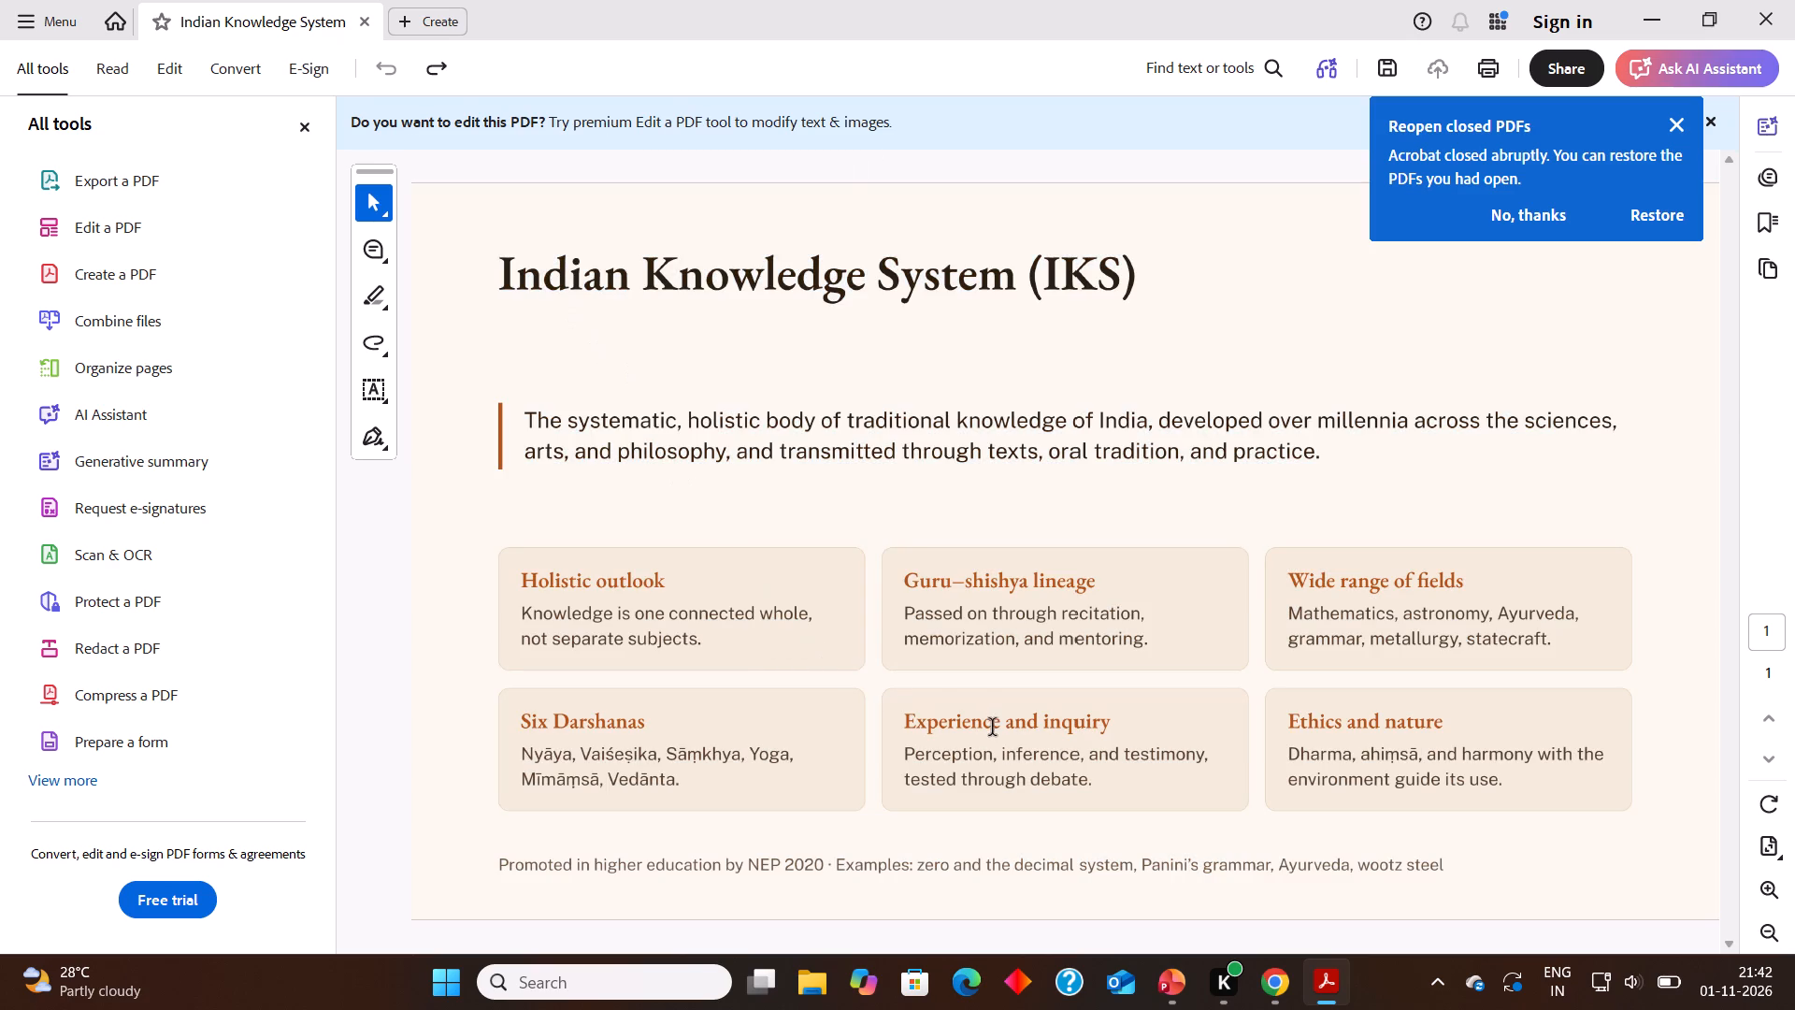
click(1274, 993)
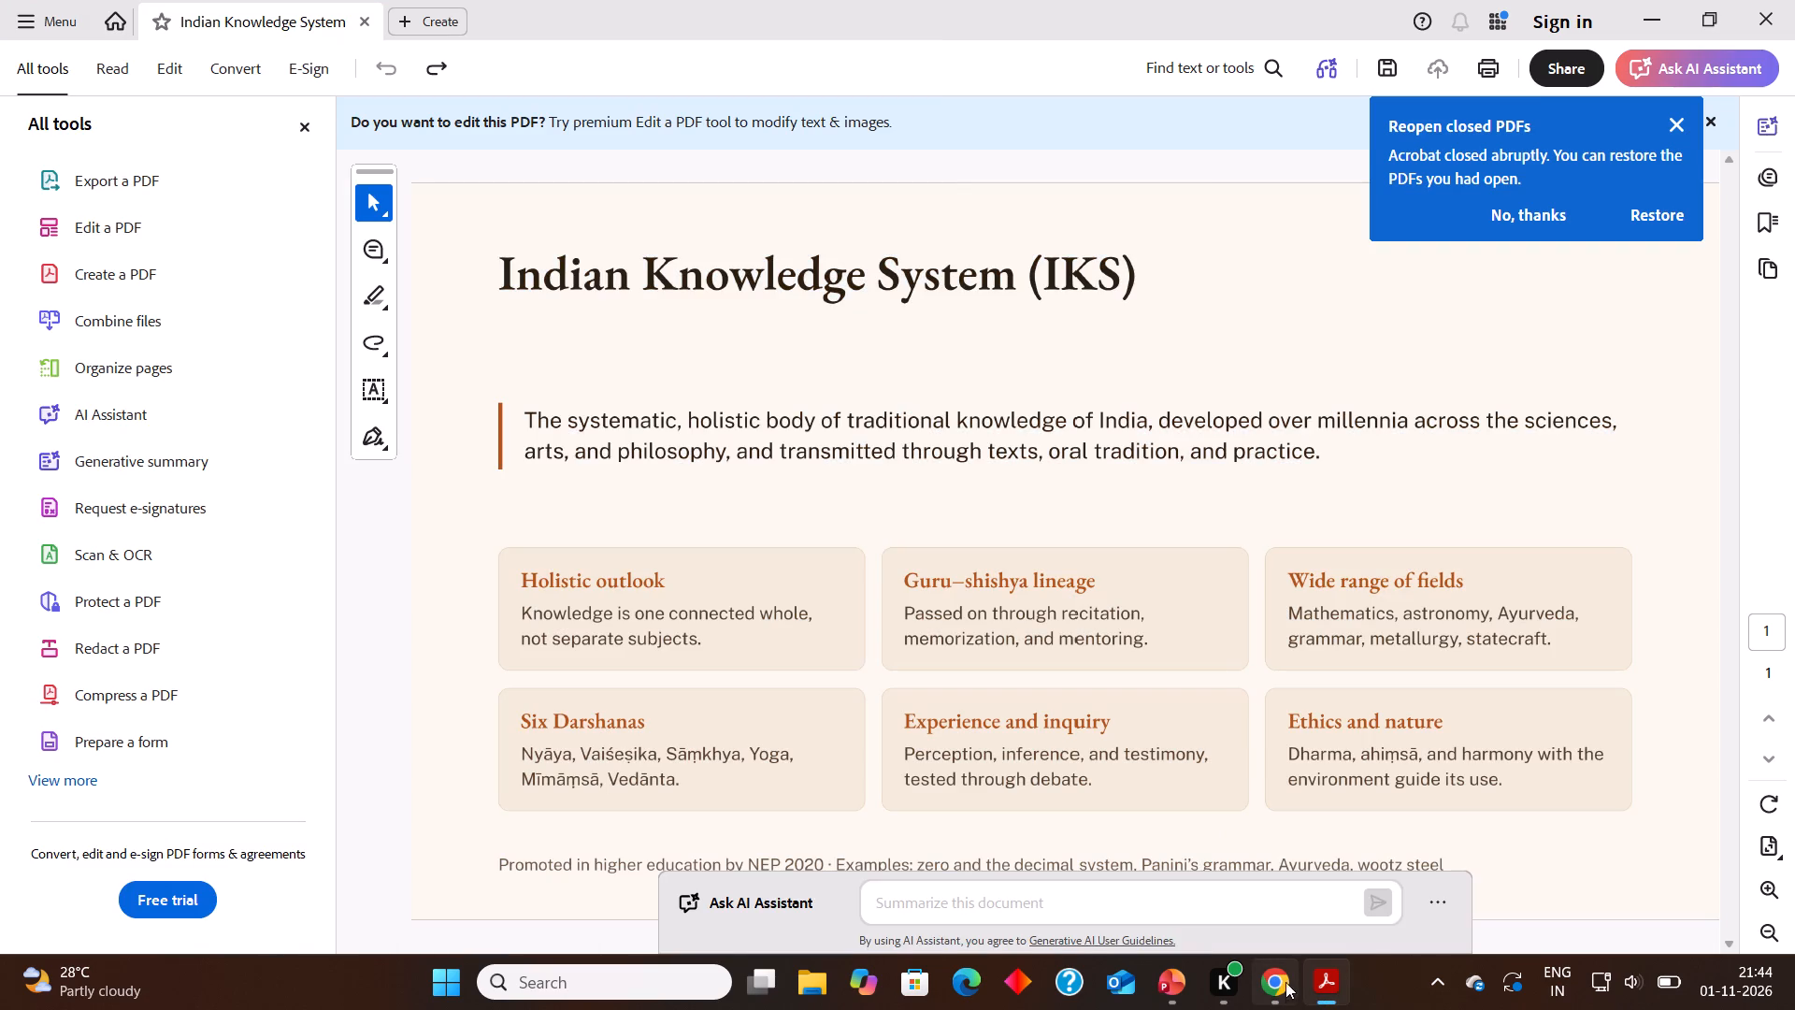
Switch to PowerPoint and draw an empty text box about 29 cm wide and 6 cm tall below the definition on slide 2.
click(1172, 997)
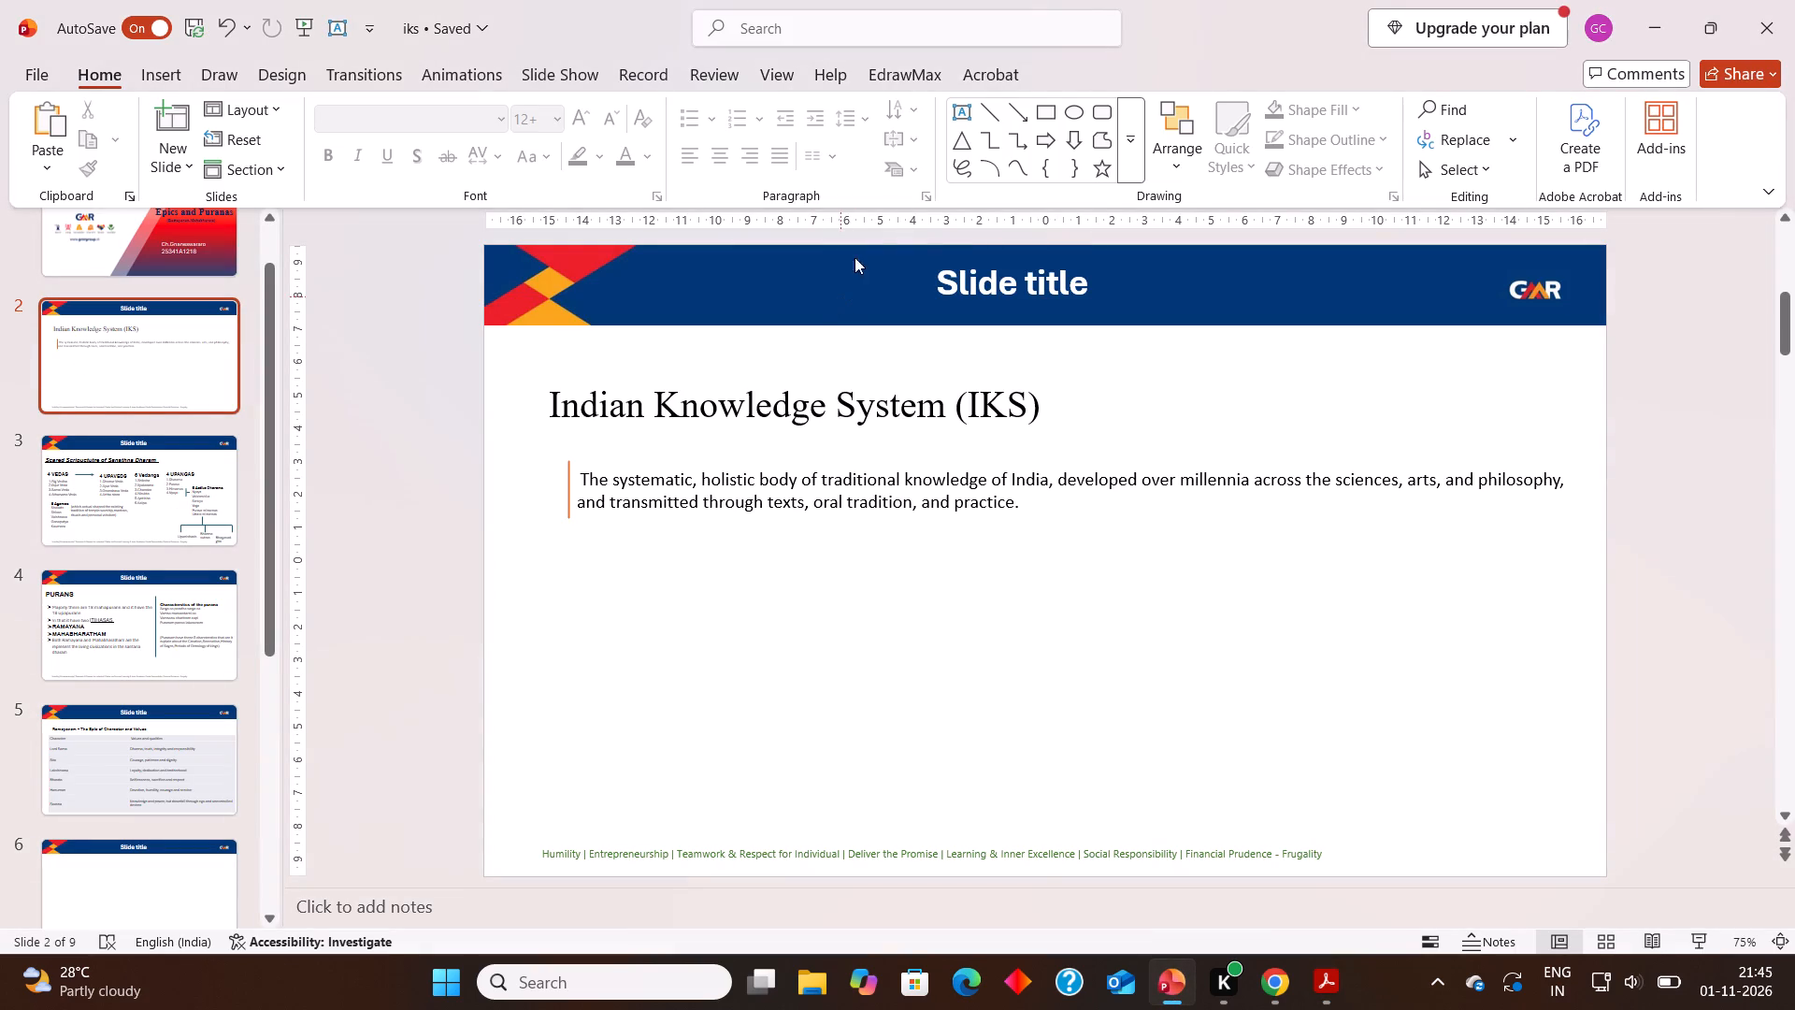
click(915, 164)
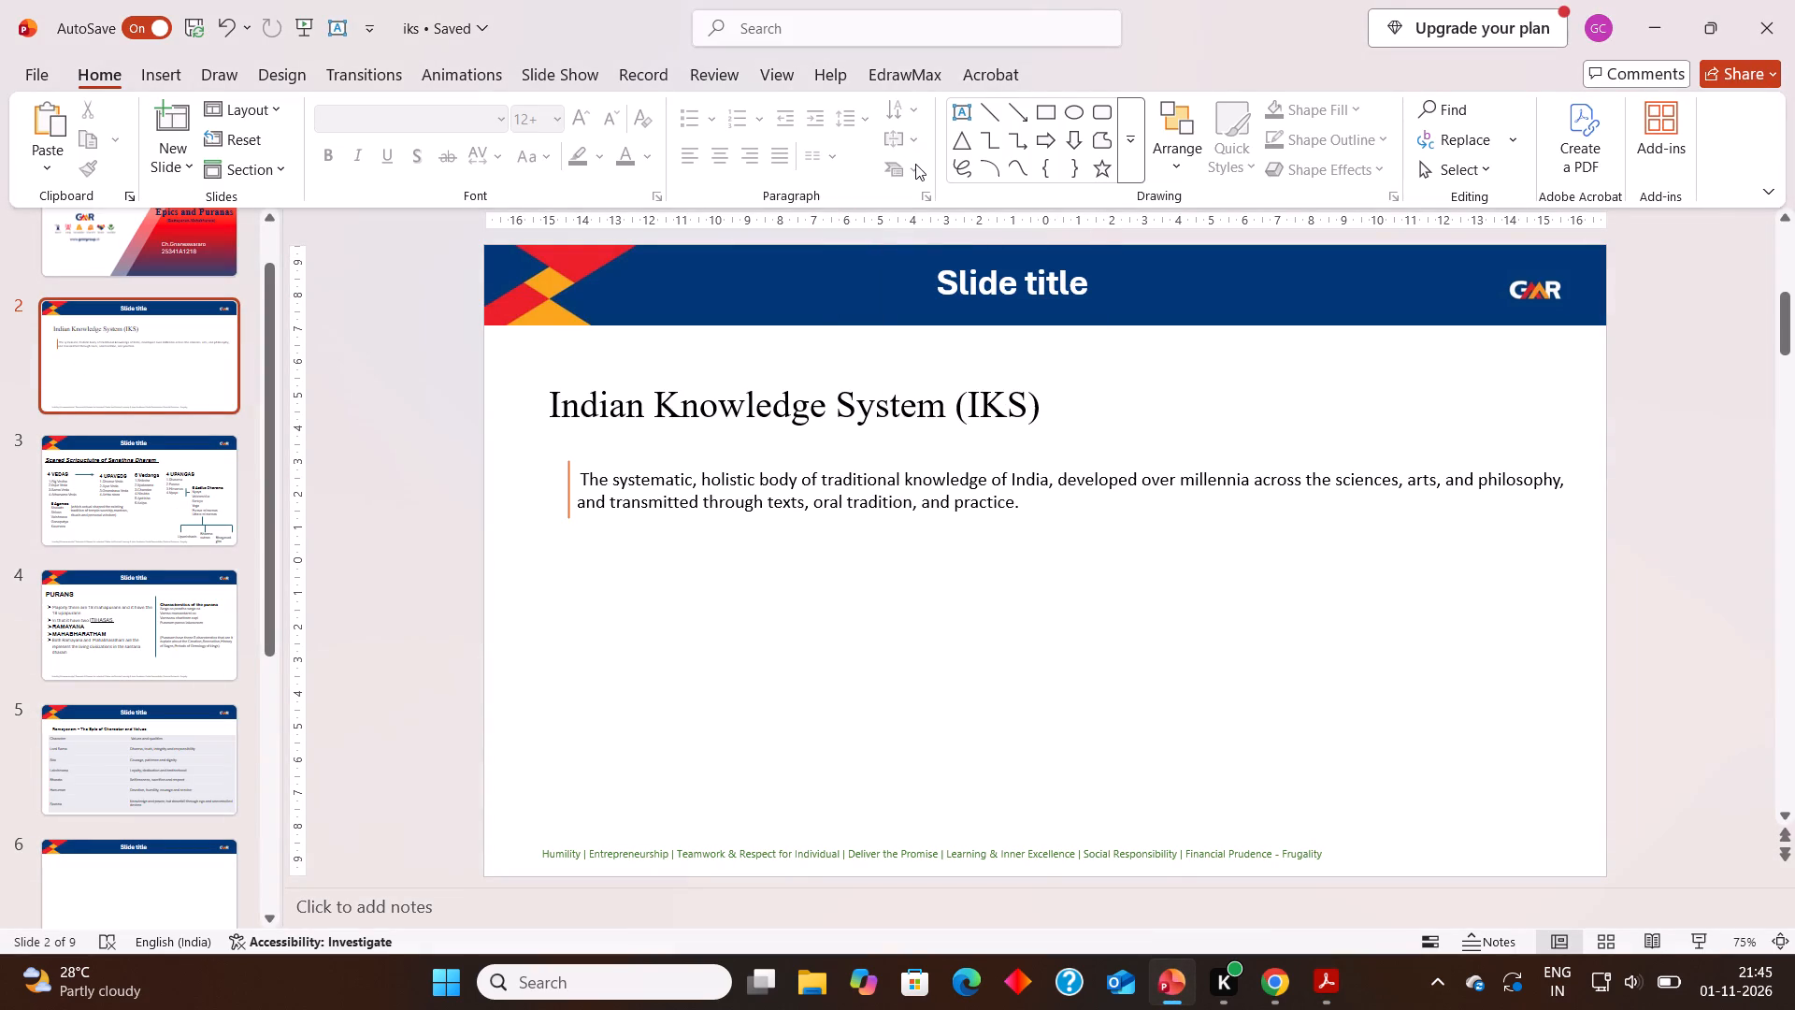
click(915, 172)
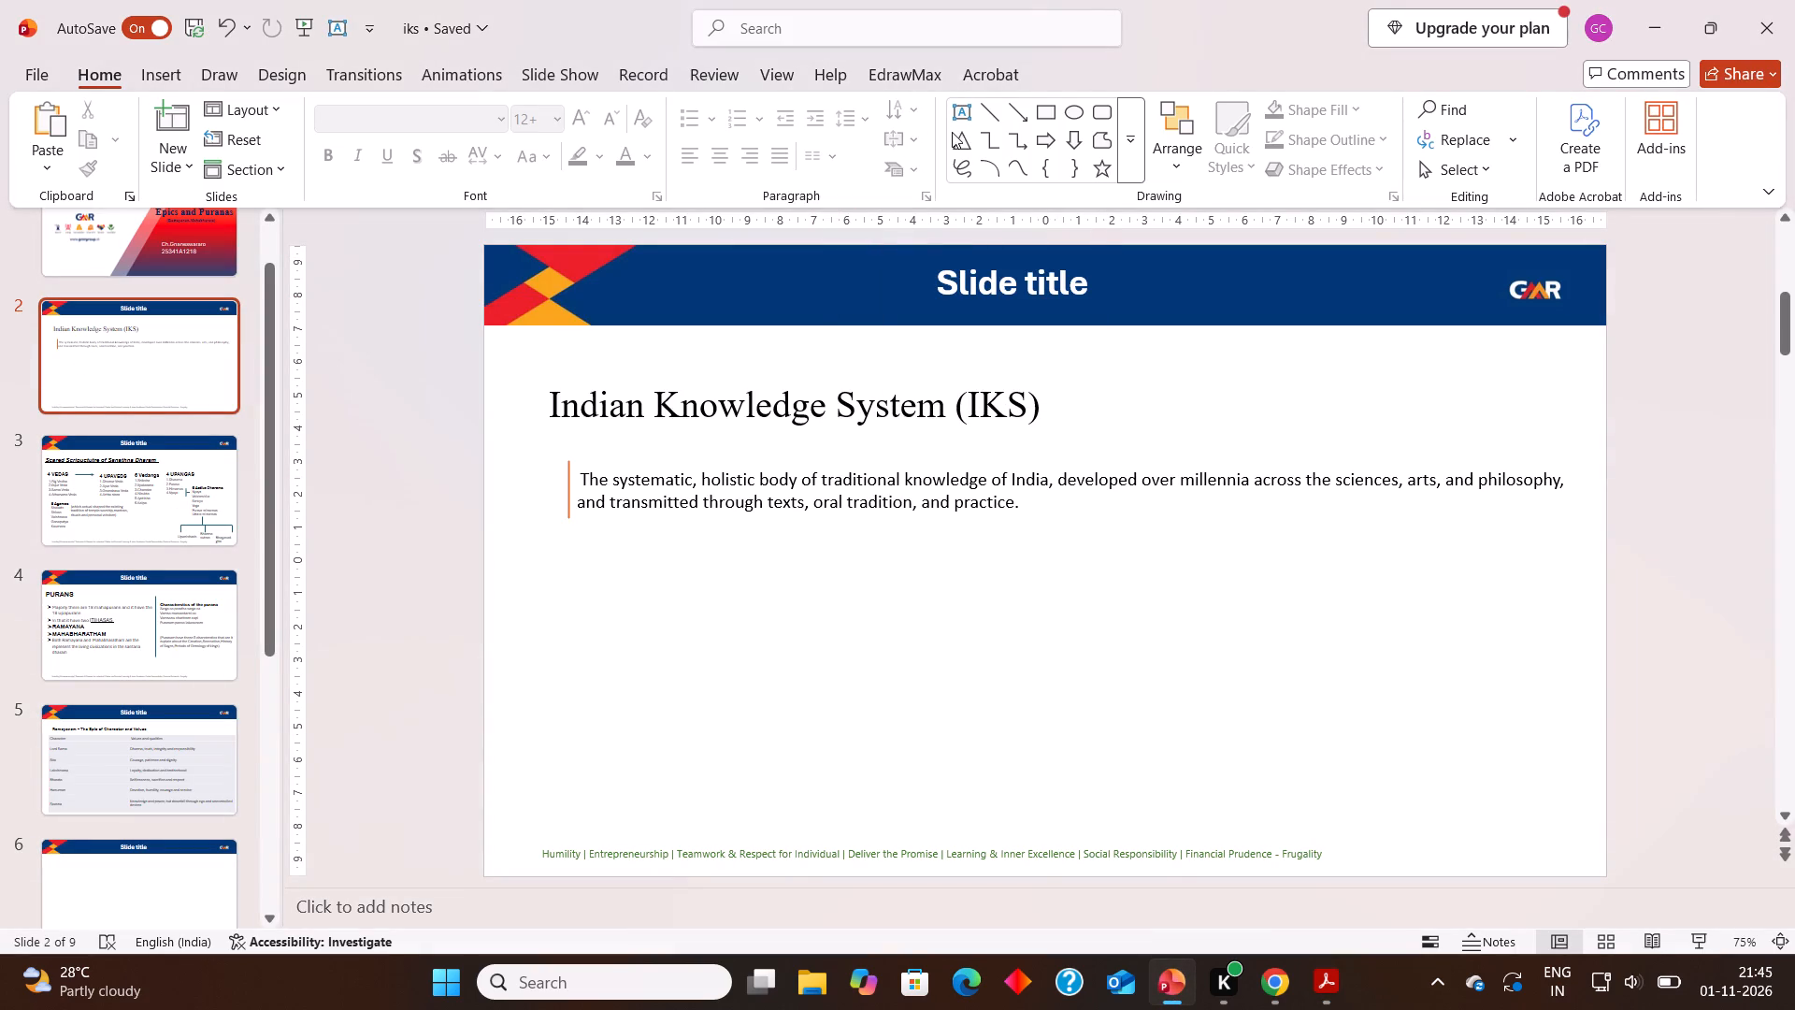
click(954, 122)
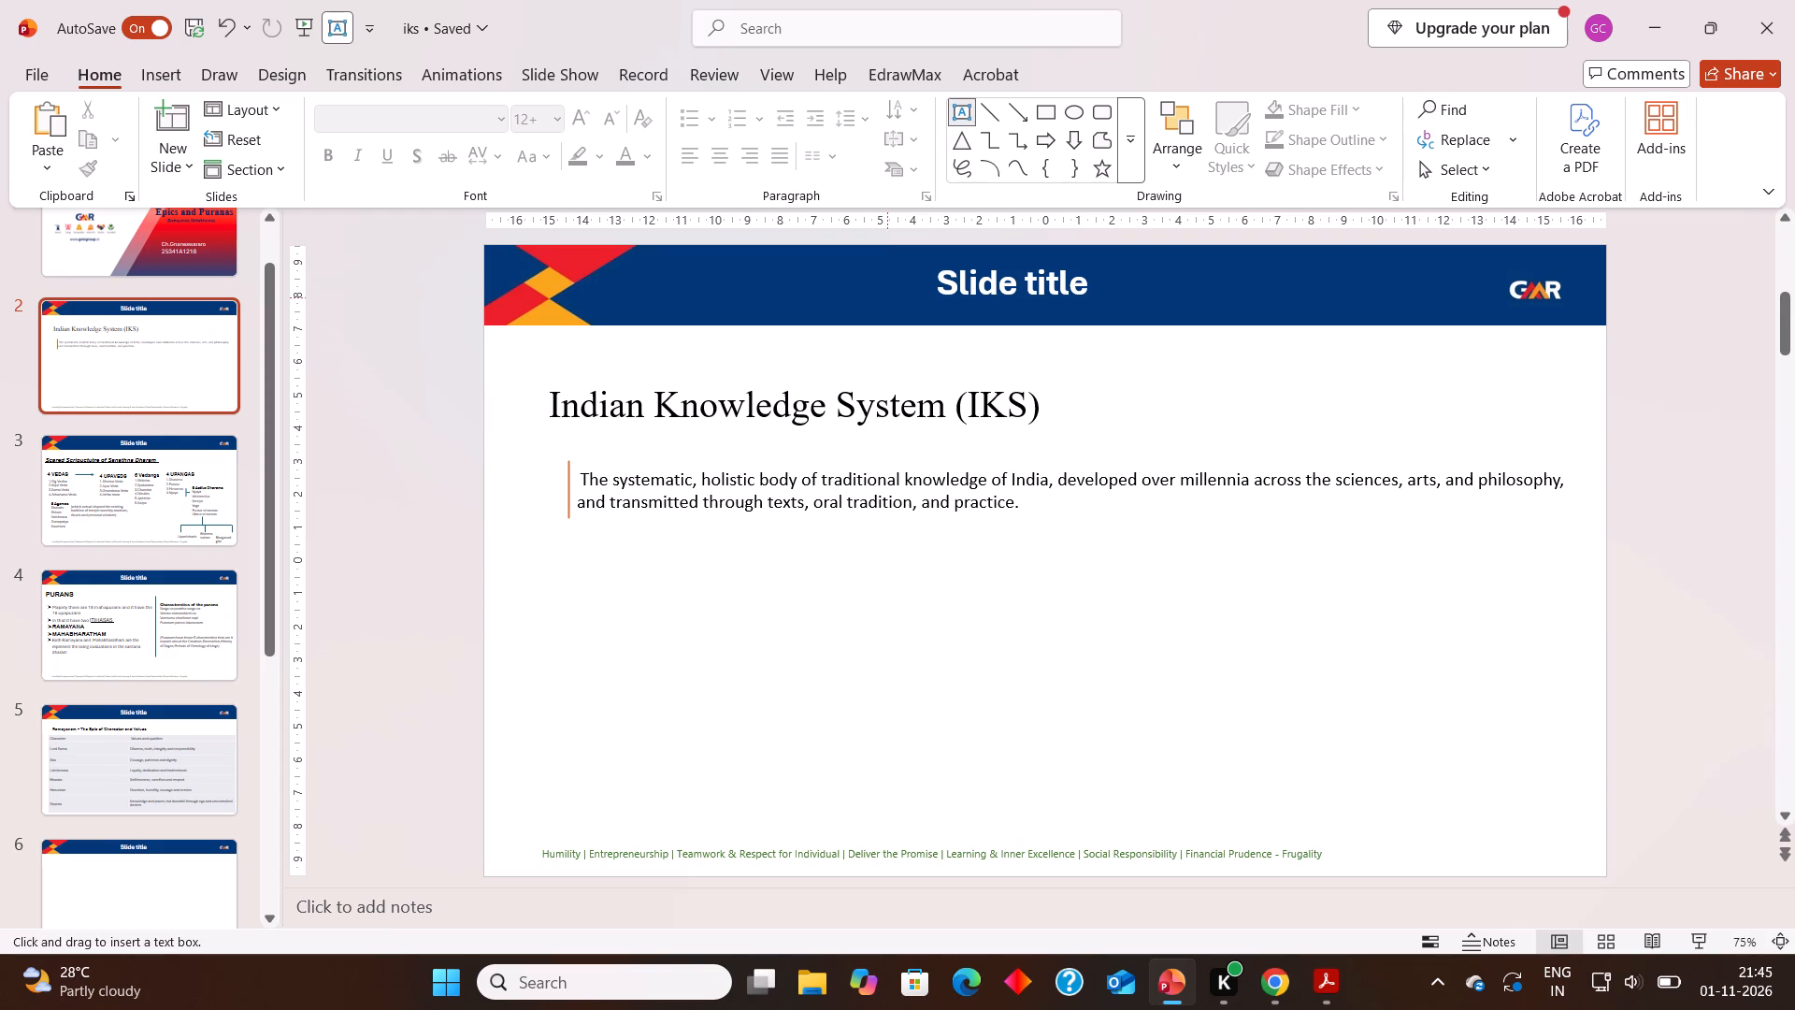
drag(581, 553, 1228, 740)
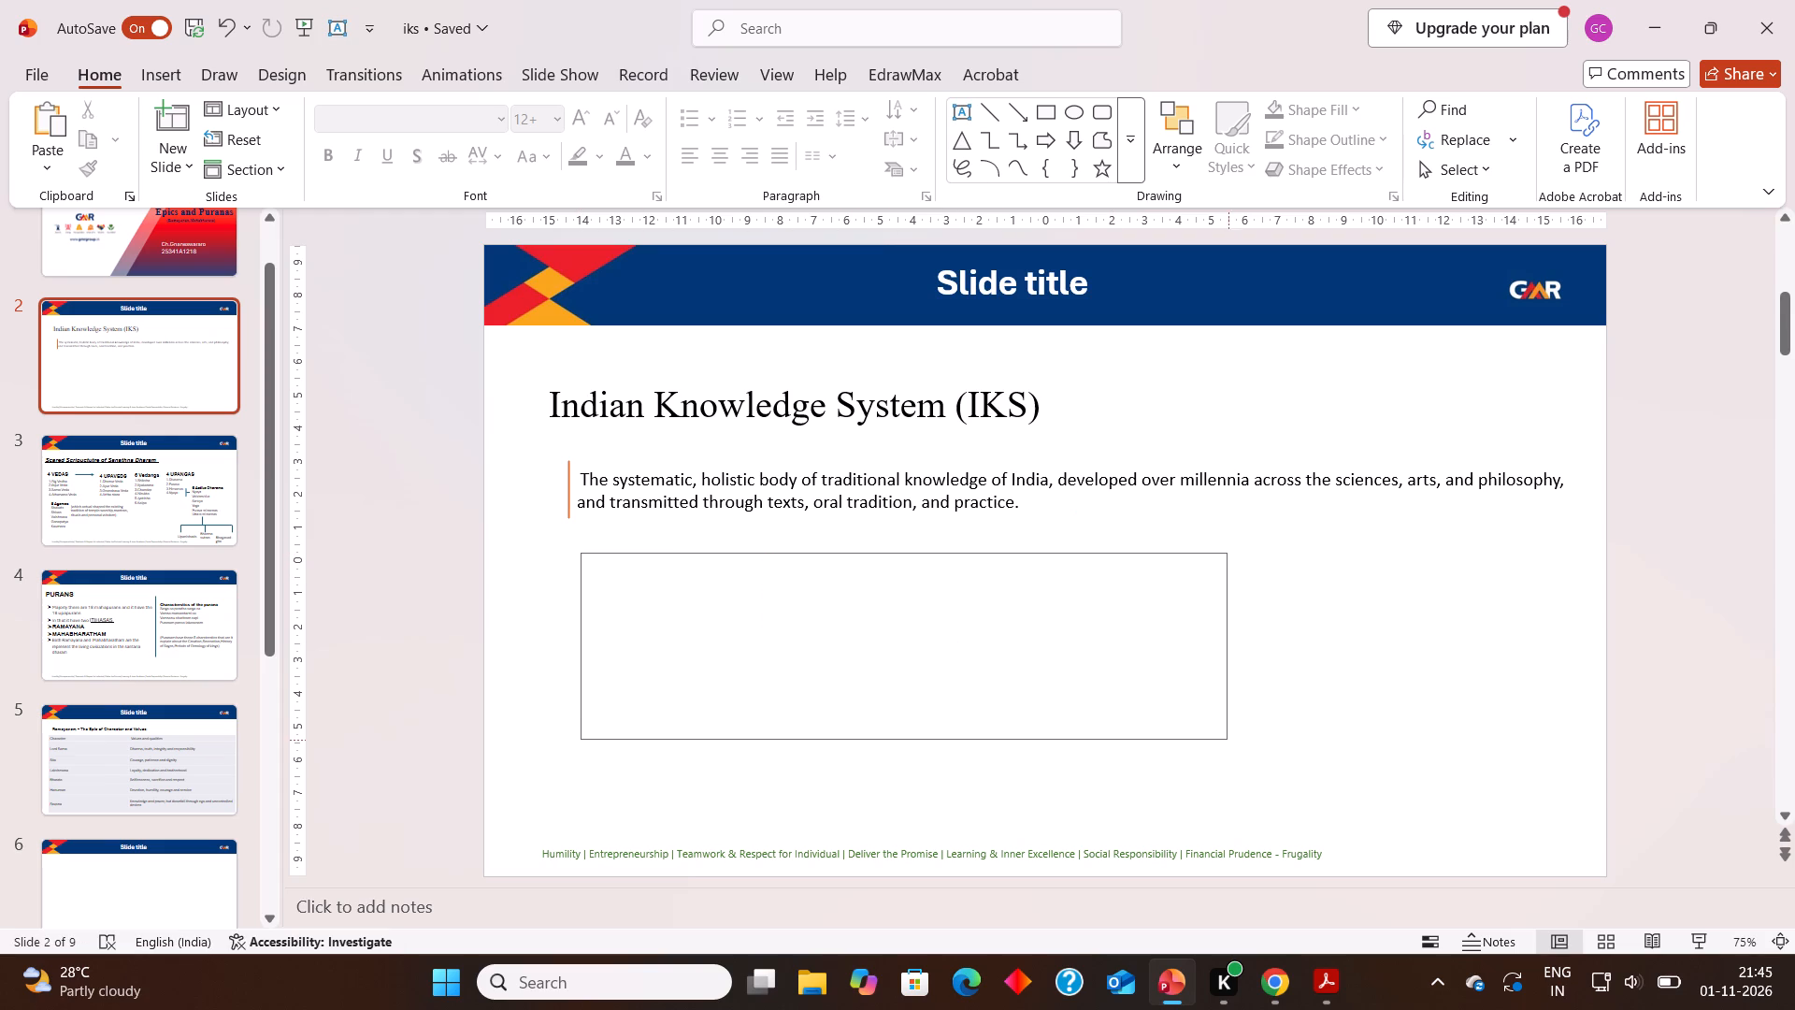
drag(1228, 740, 1519, 769)
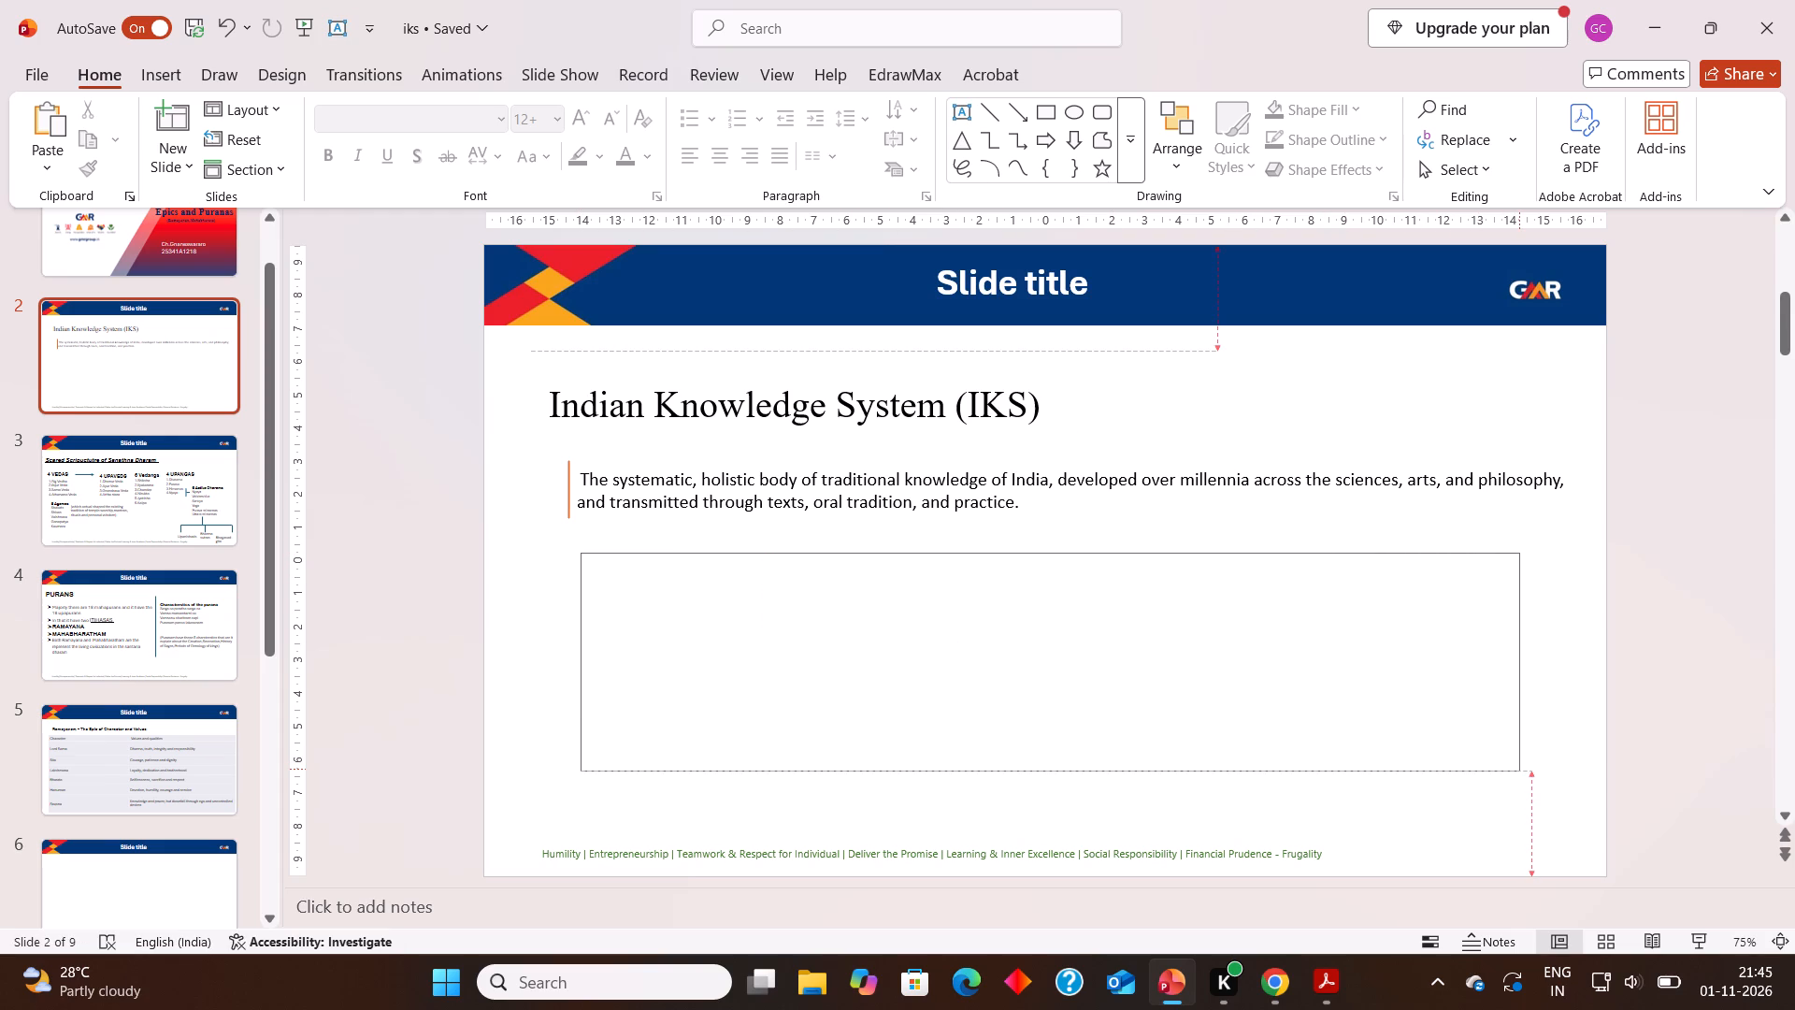
drag(1519, 769, 1544, 763)
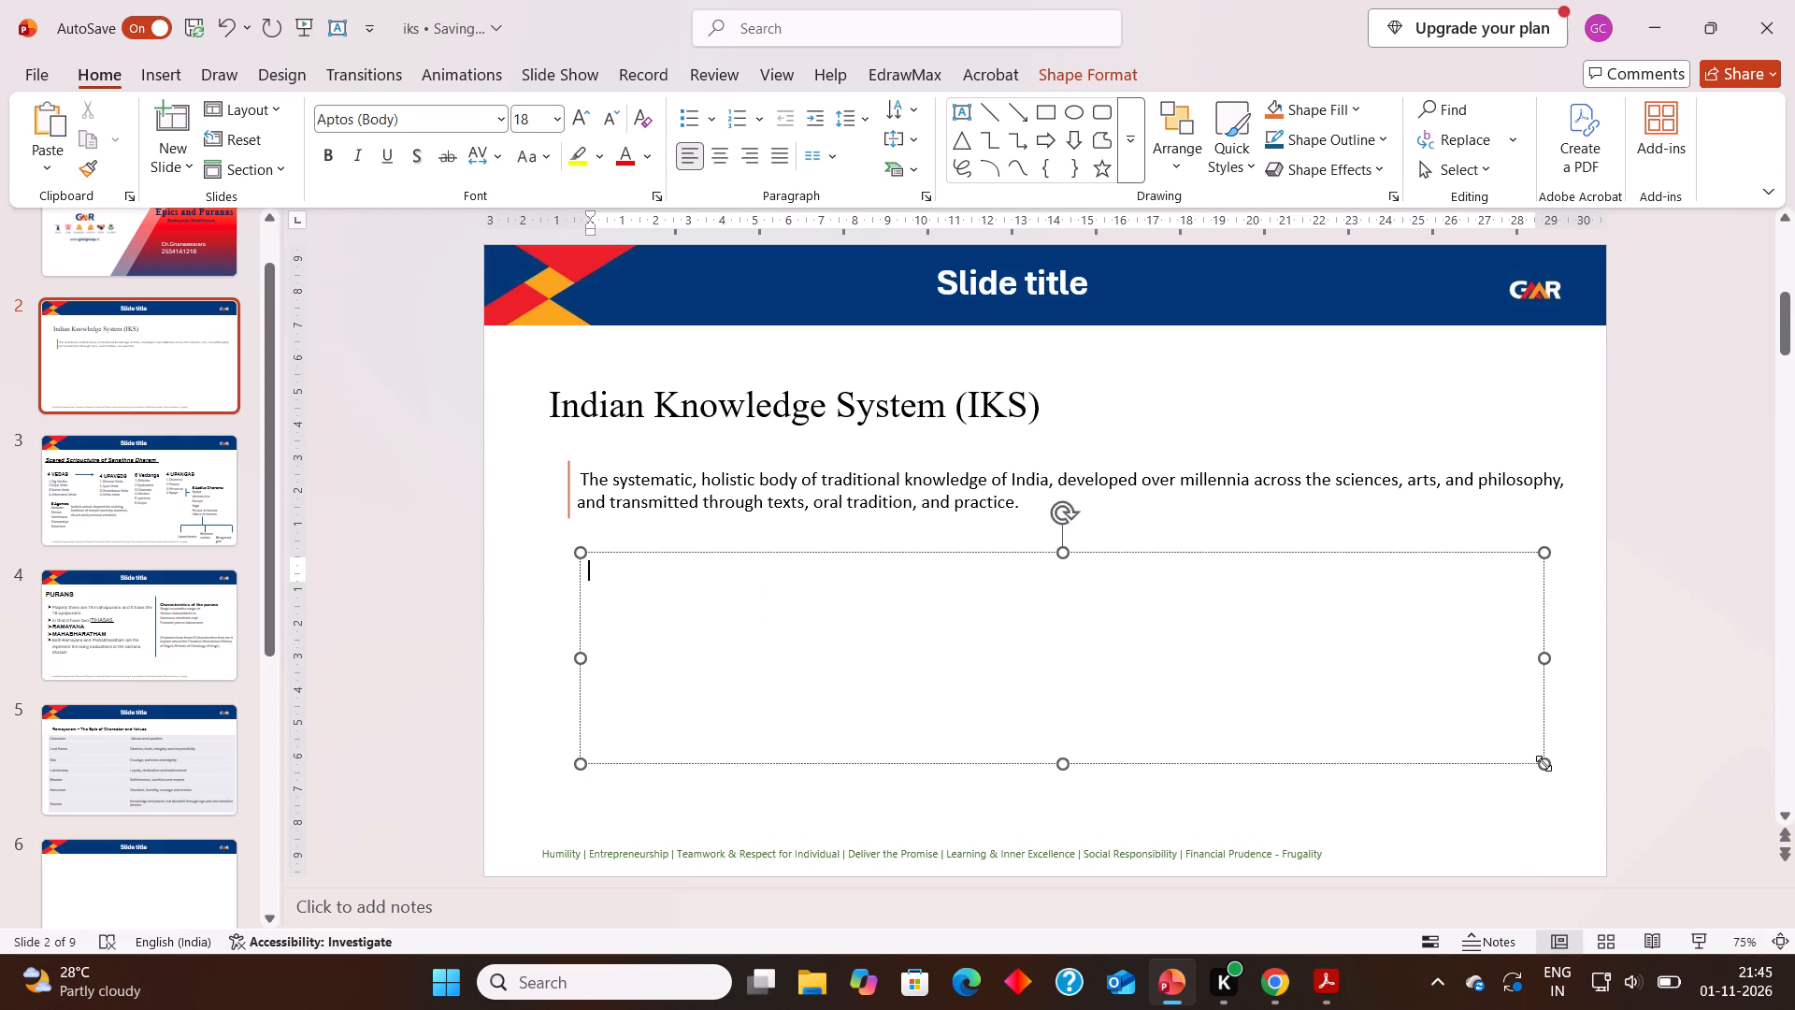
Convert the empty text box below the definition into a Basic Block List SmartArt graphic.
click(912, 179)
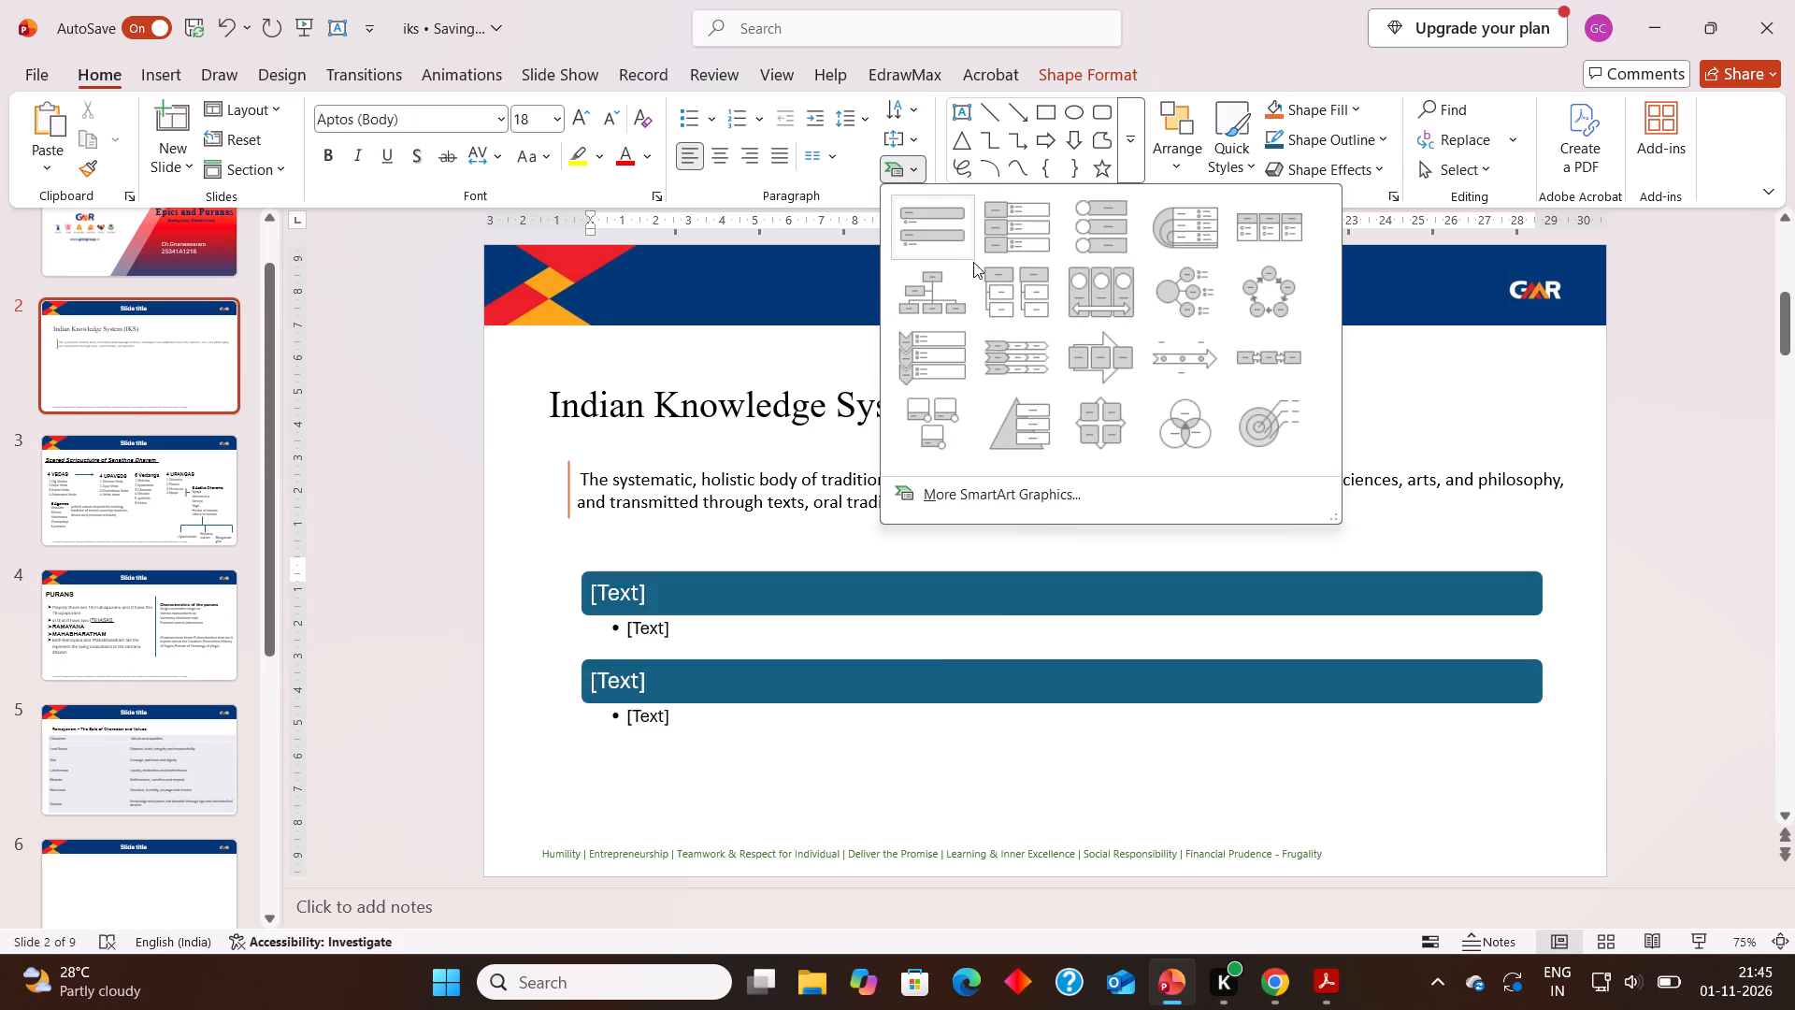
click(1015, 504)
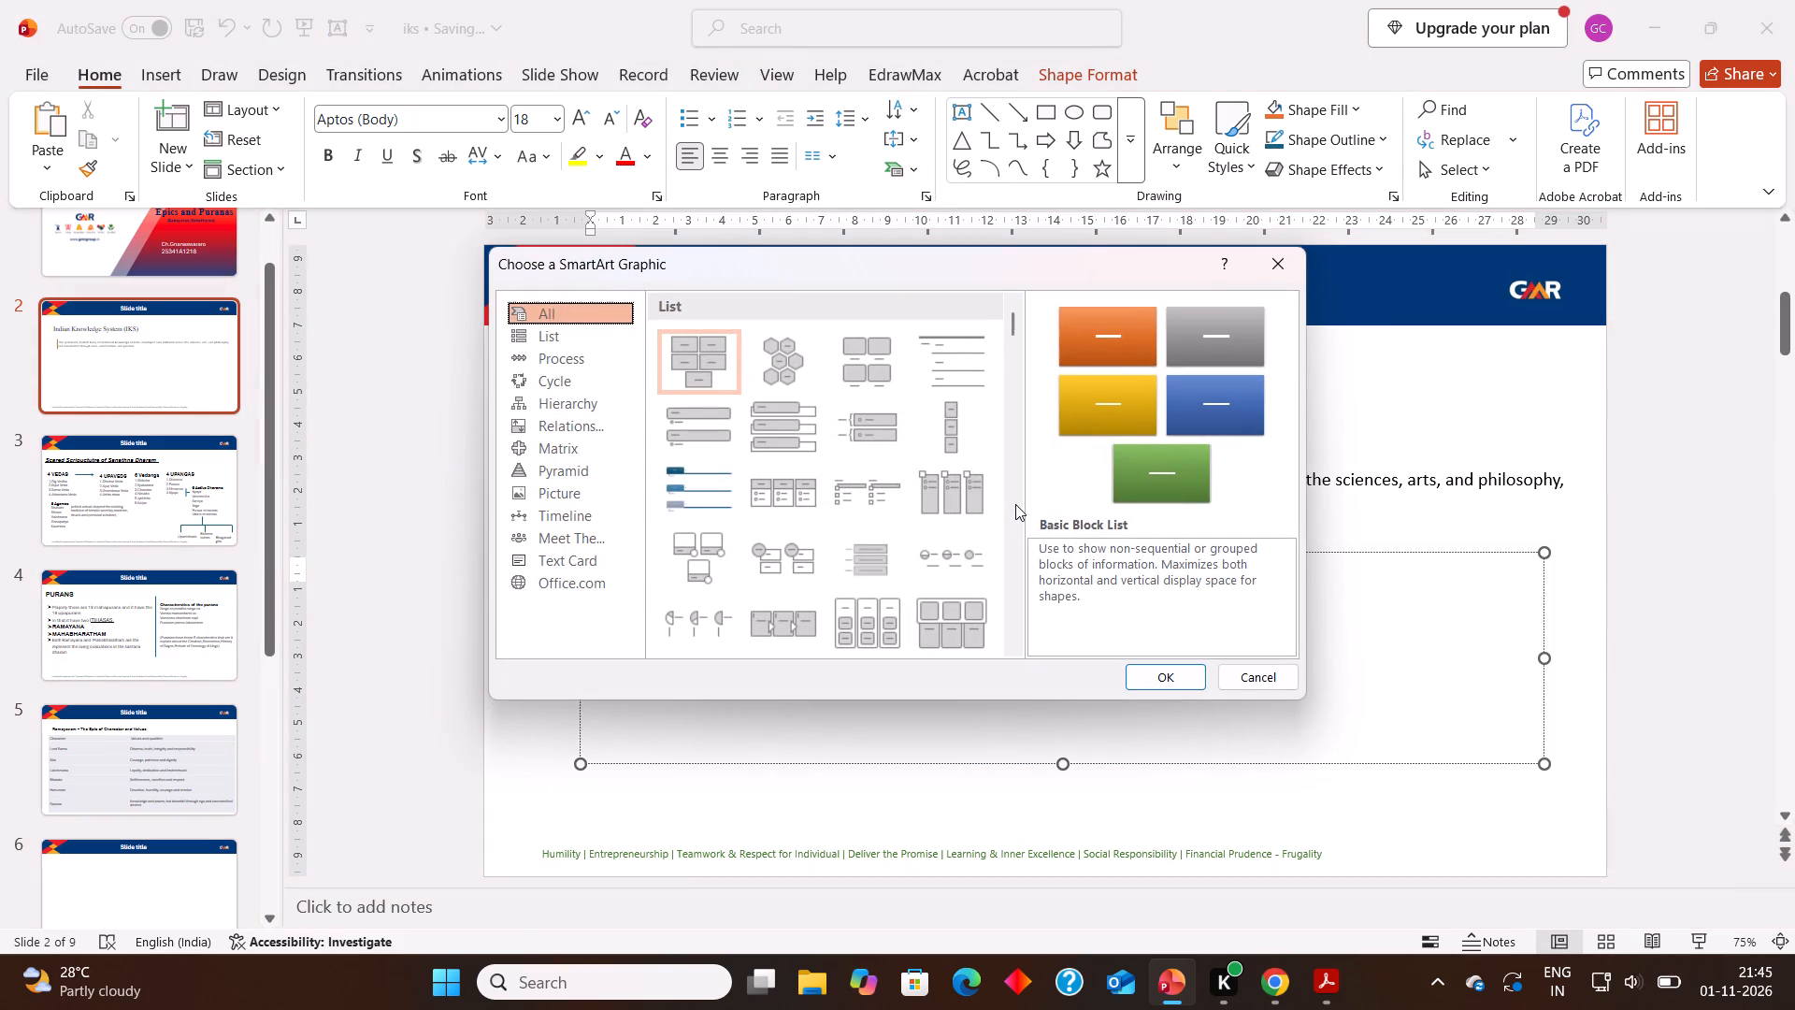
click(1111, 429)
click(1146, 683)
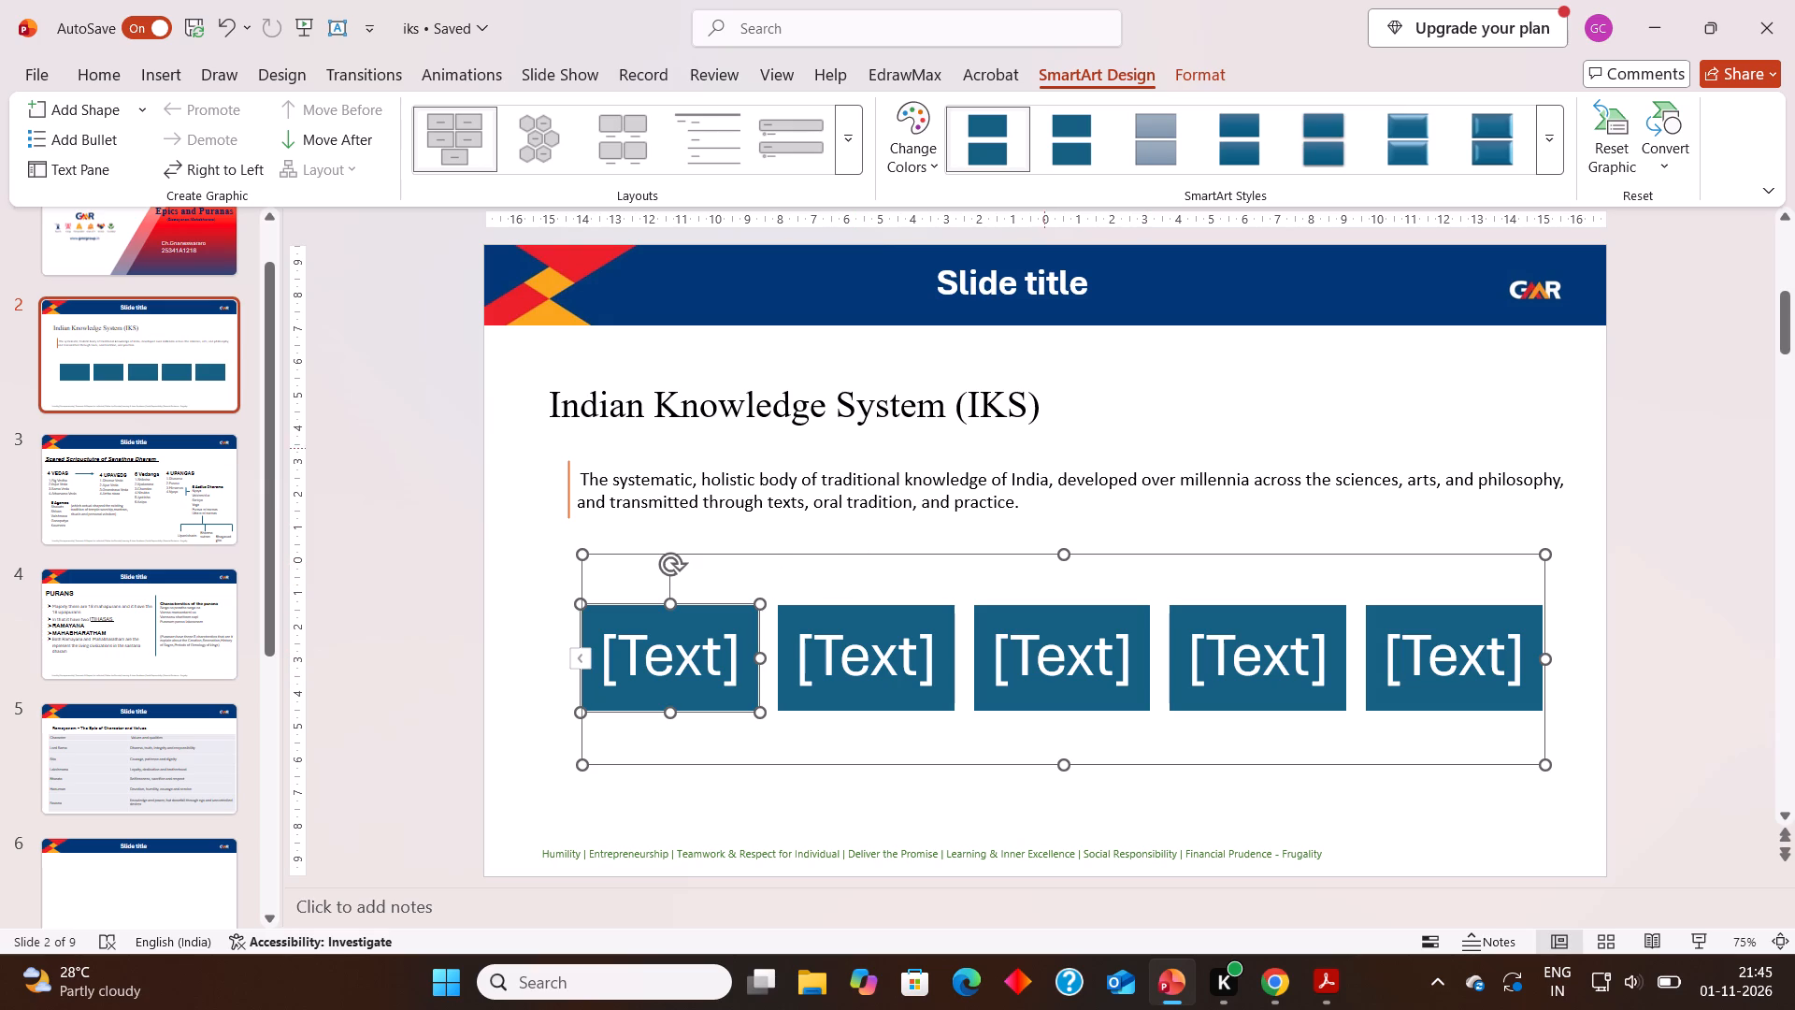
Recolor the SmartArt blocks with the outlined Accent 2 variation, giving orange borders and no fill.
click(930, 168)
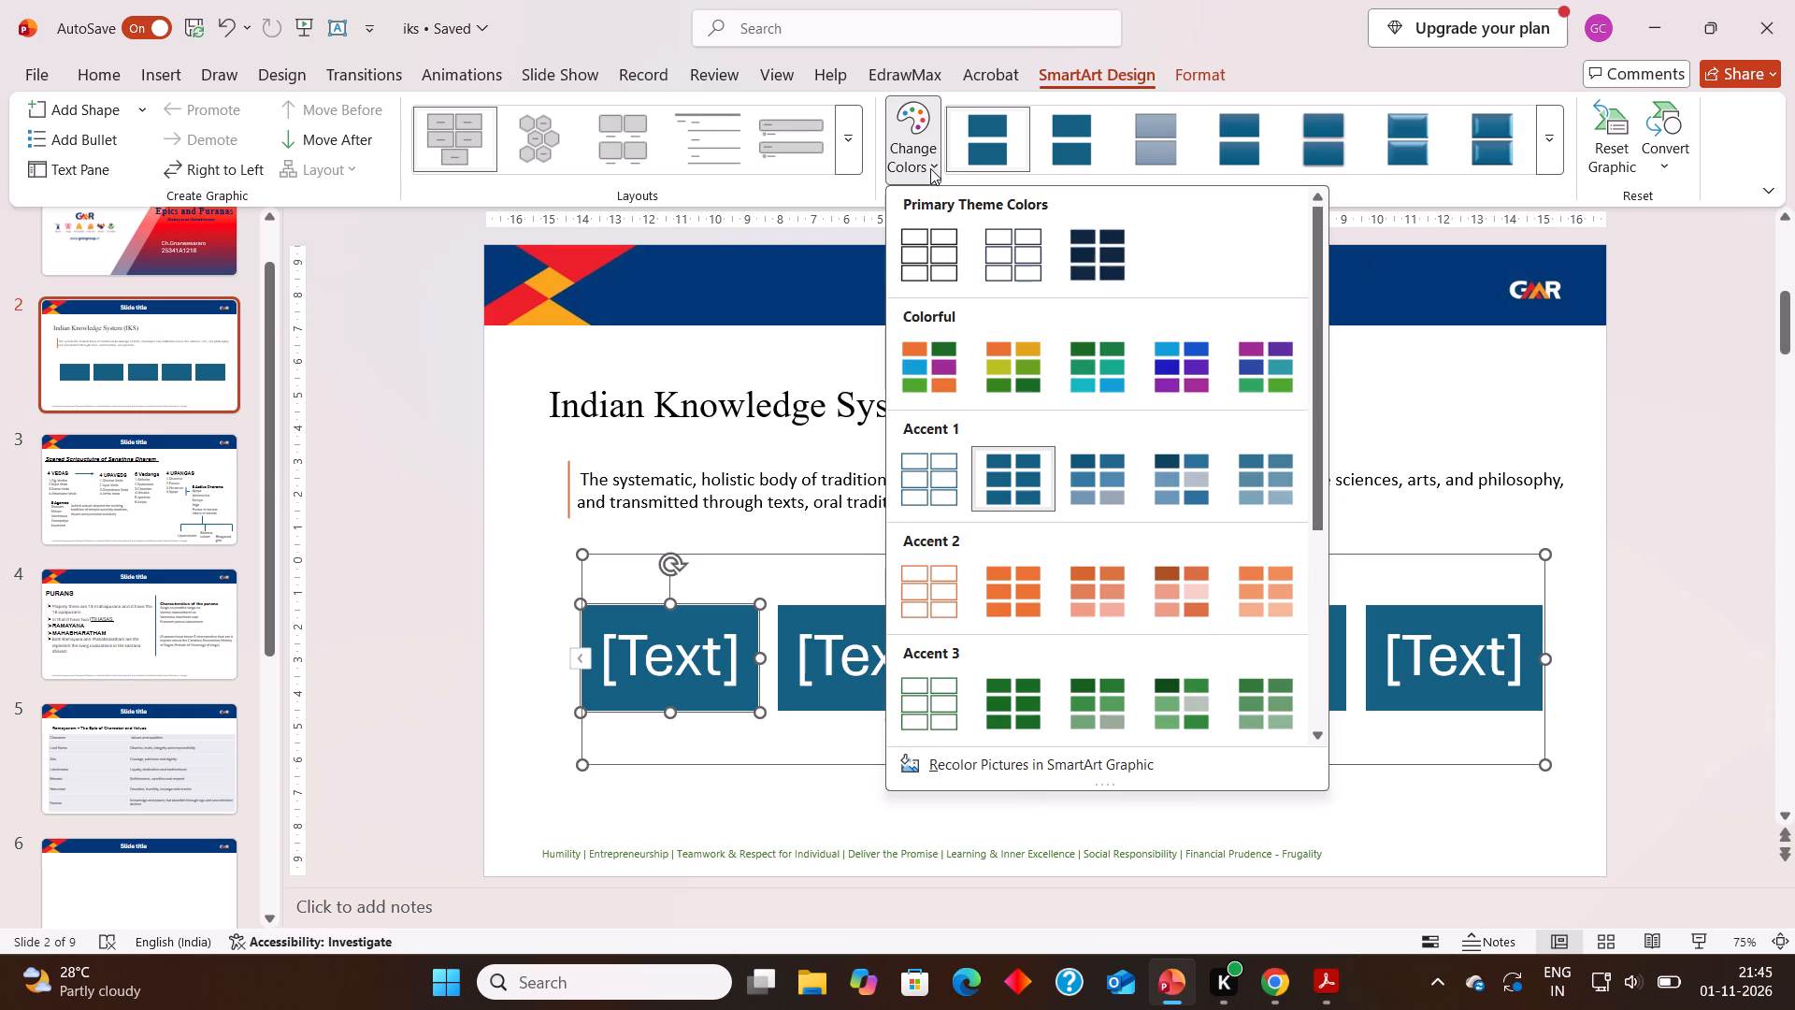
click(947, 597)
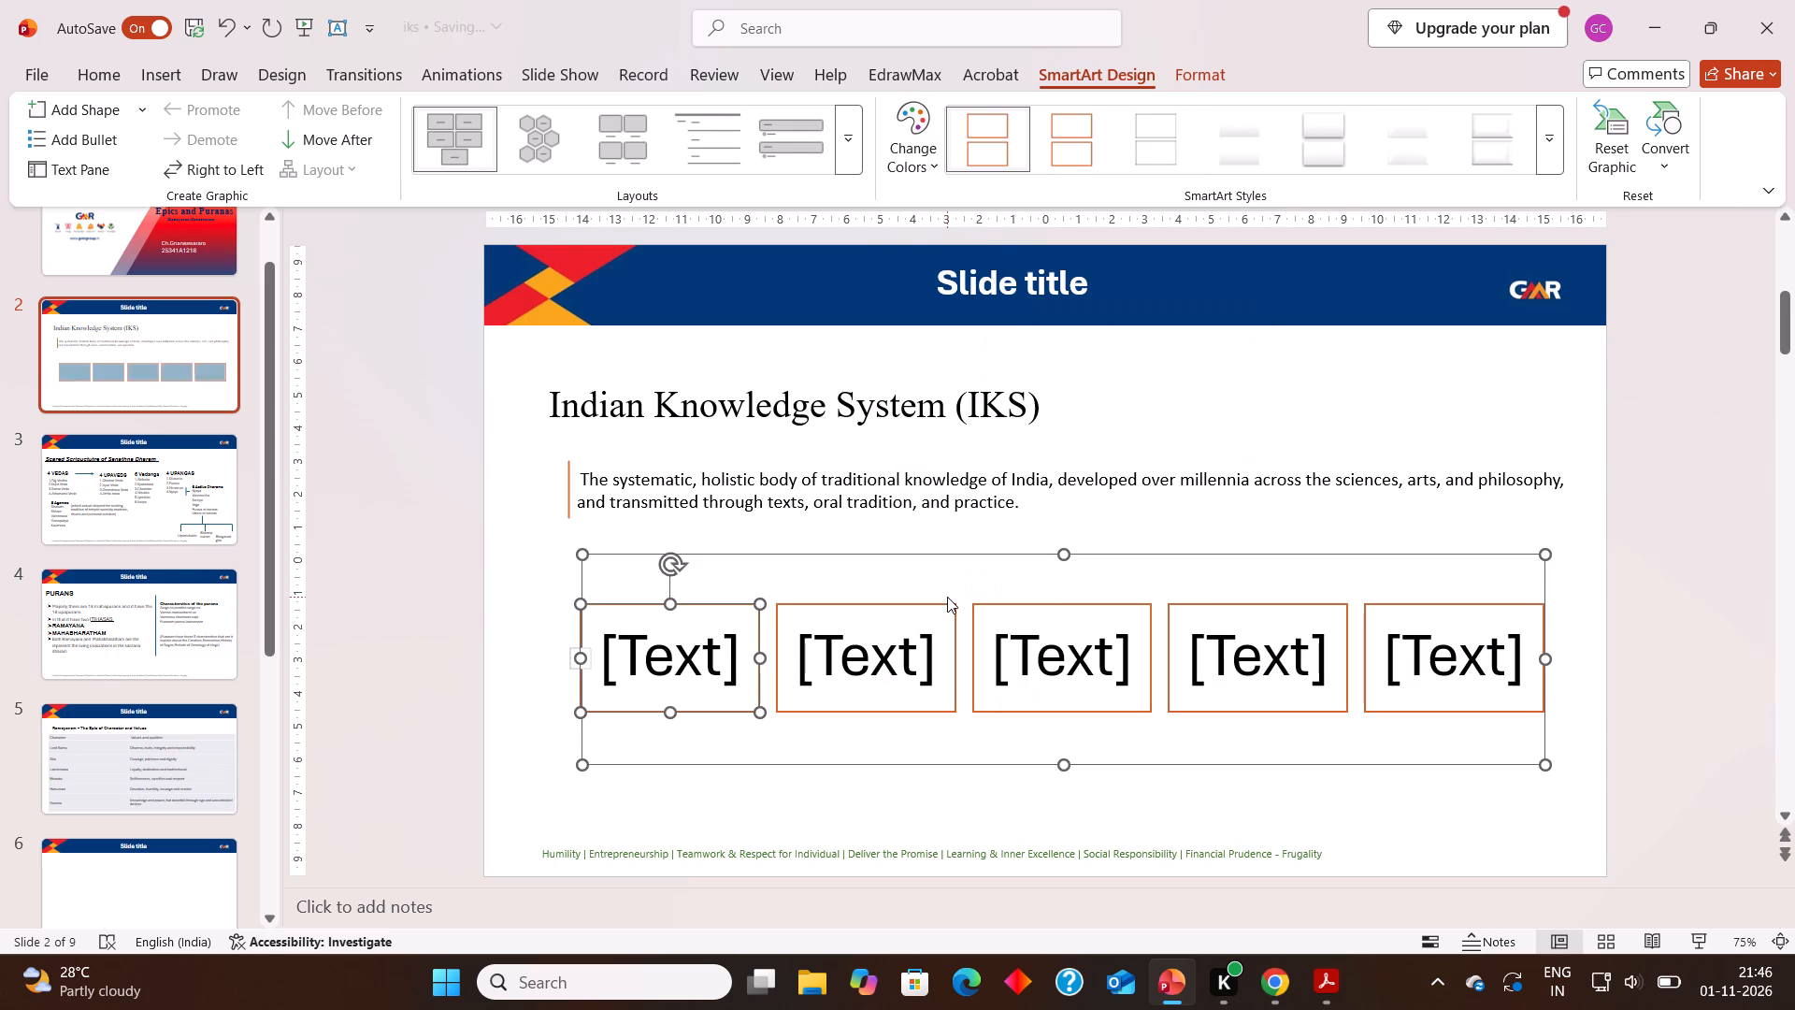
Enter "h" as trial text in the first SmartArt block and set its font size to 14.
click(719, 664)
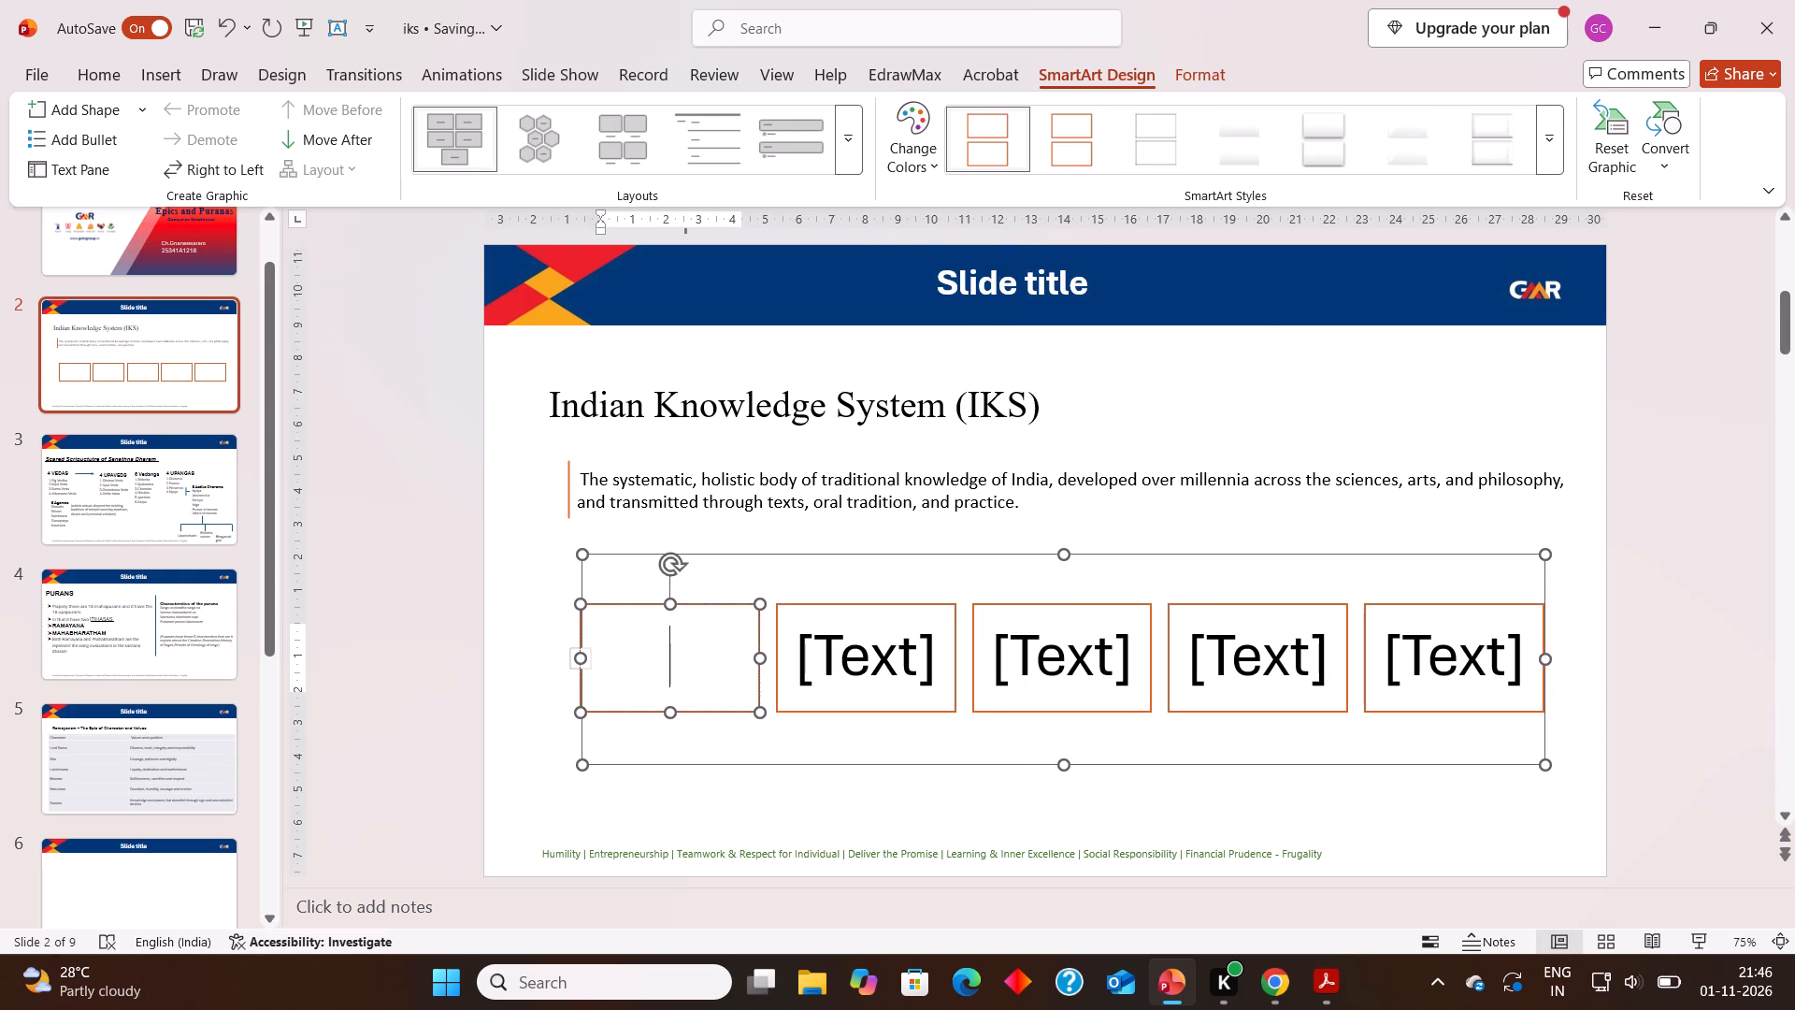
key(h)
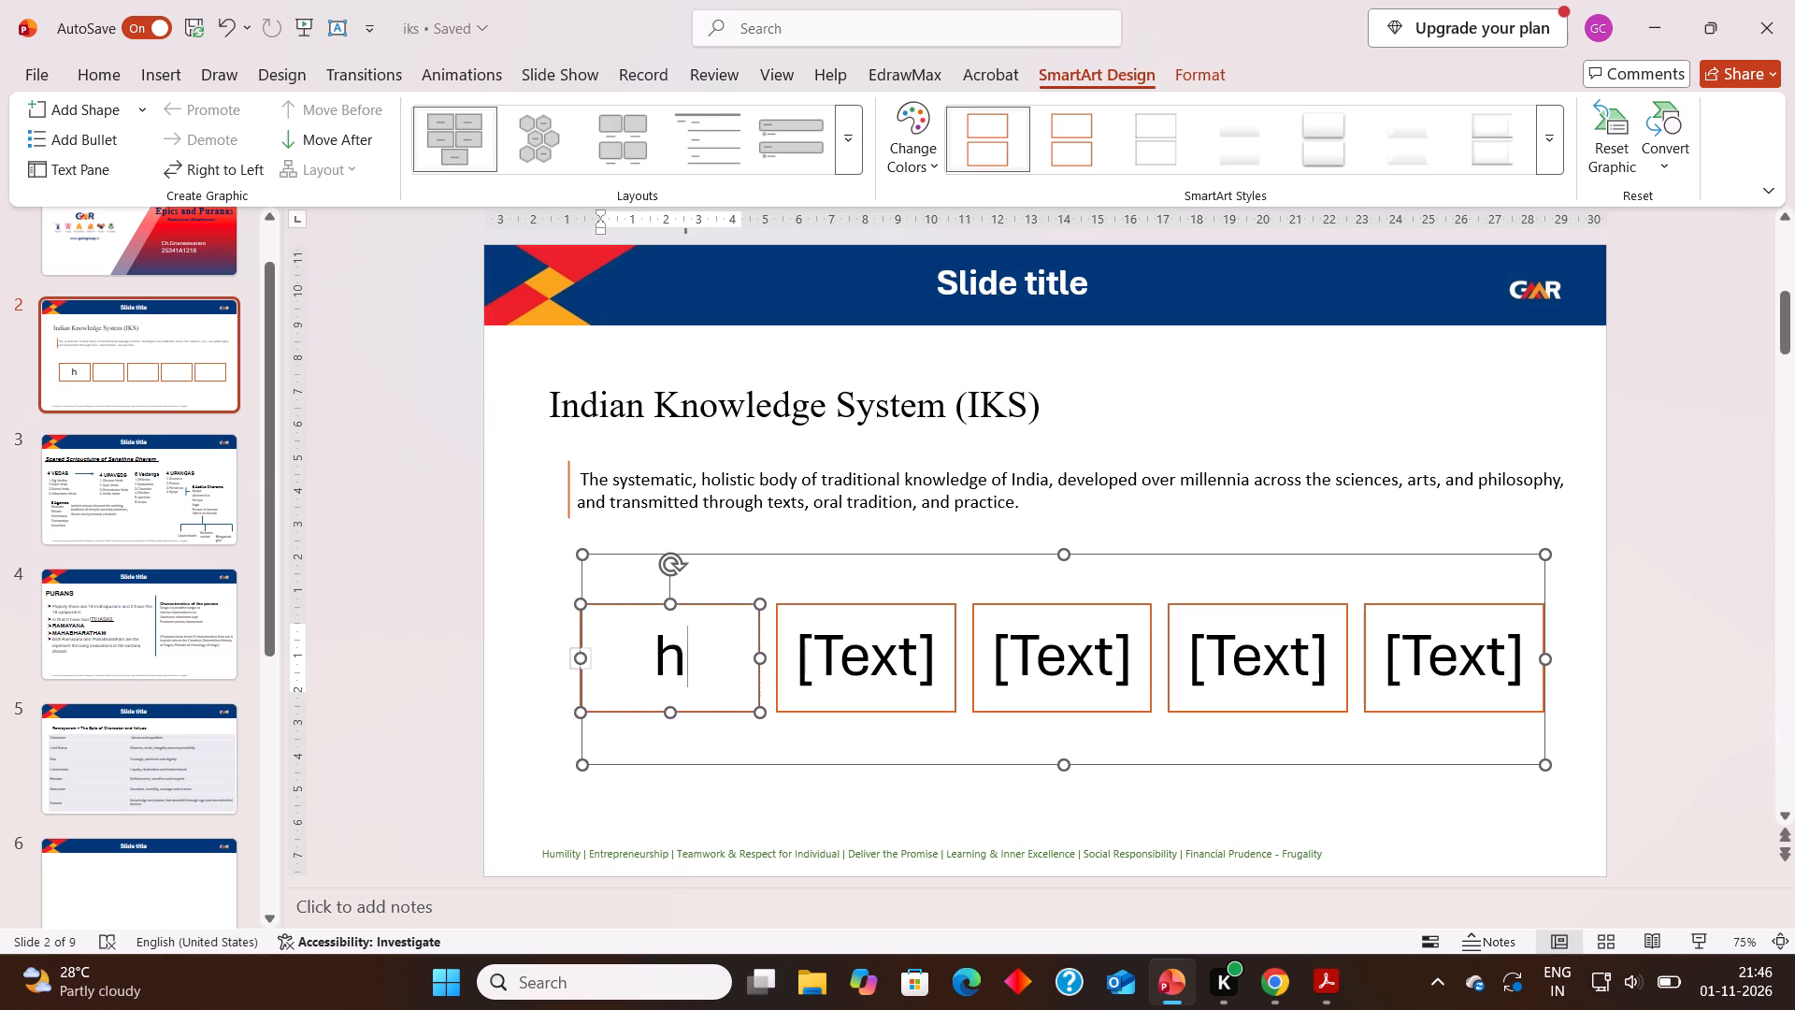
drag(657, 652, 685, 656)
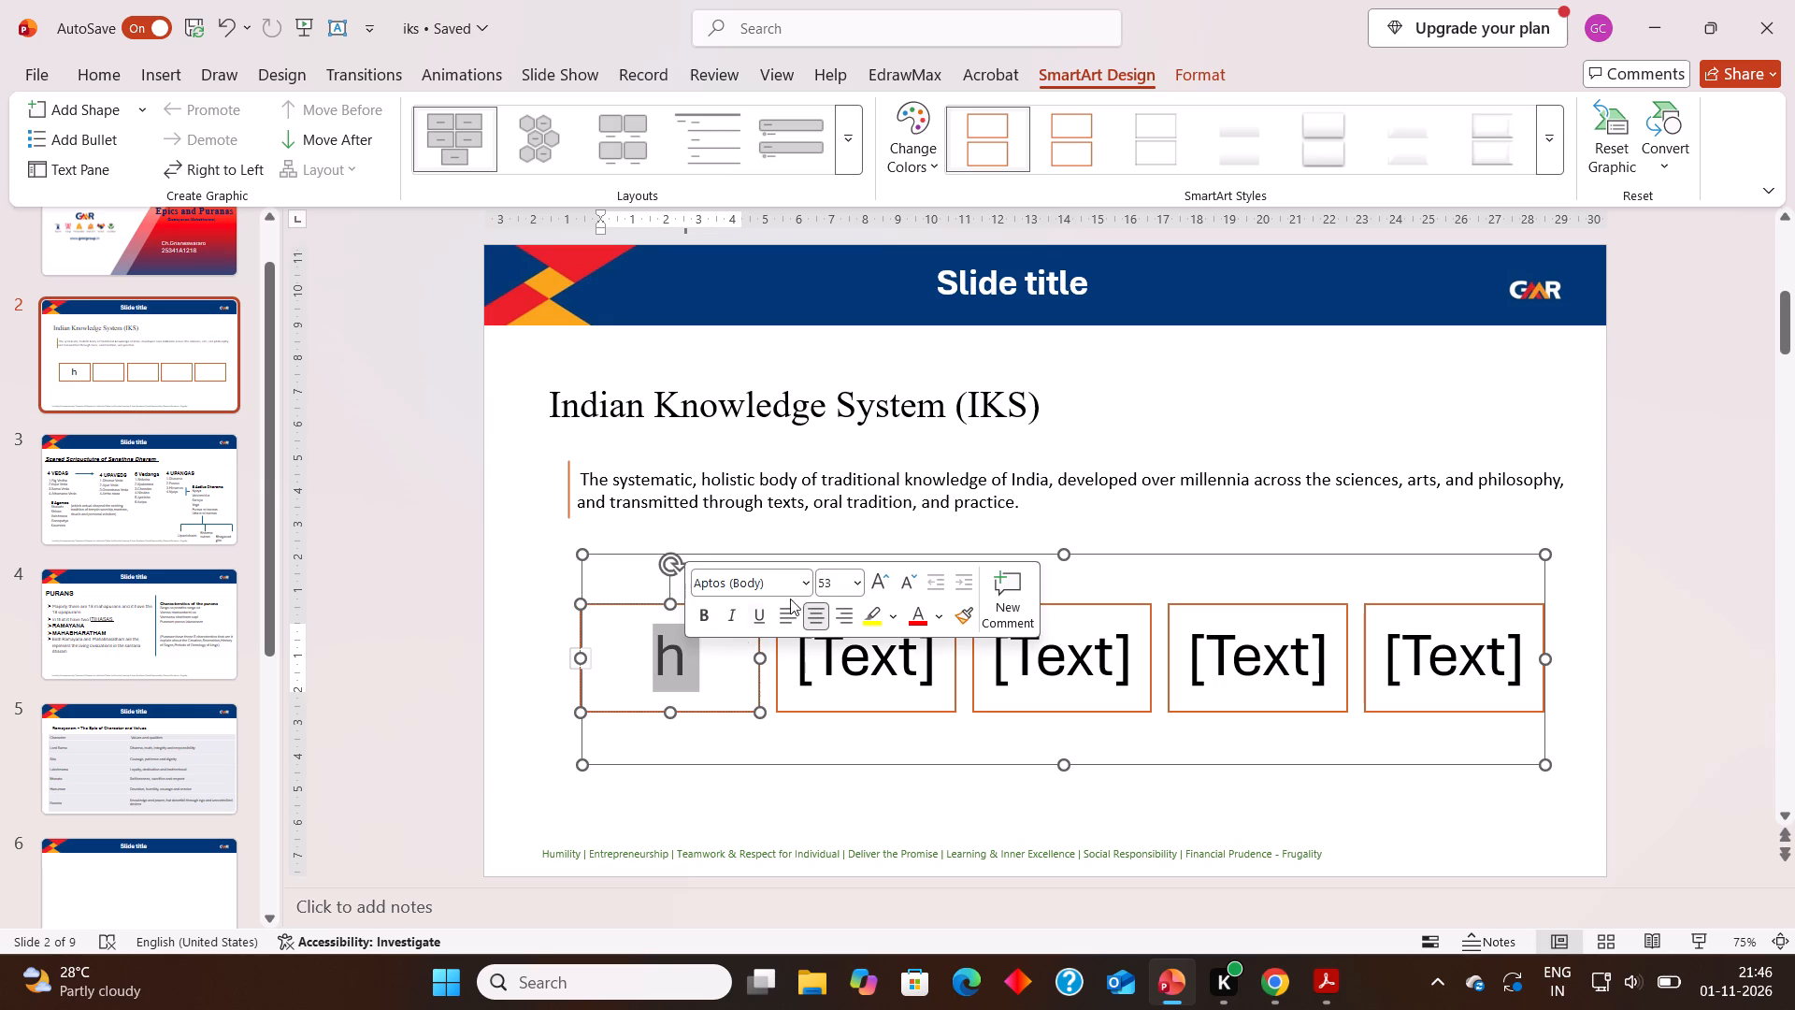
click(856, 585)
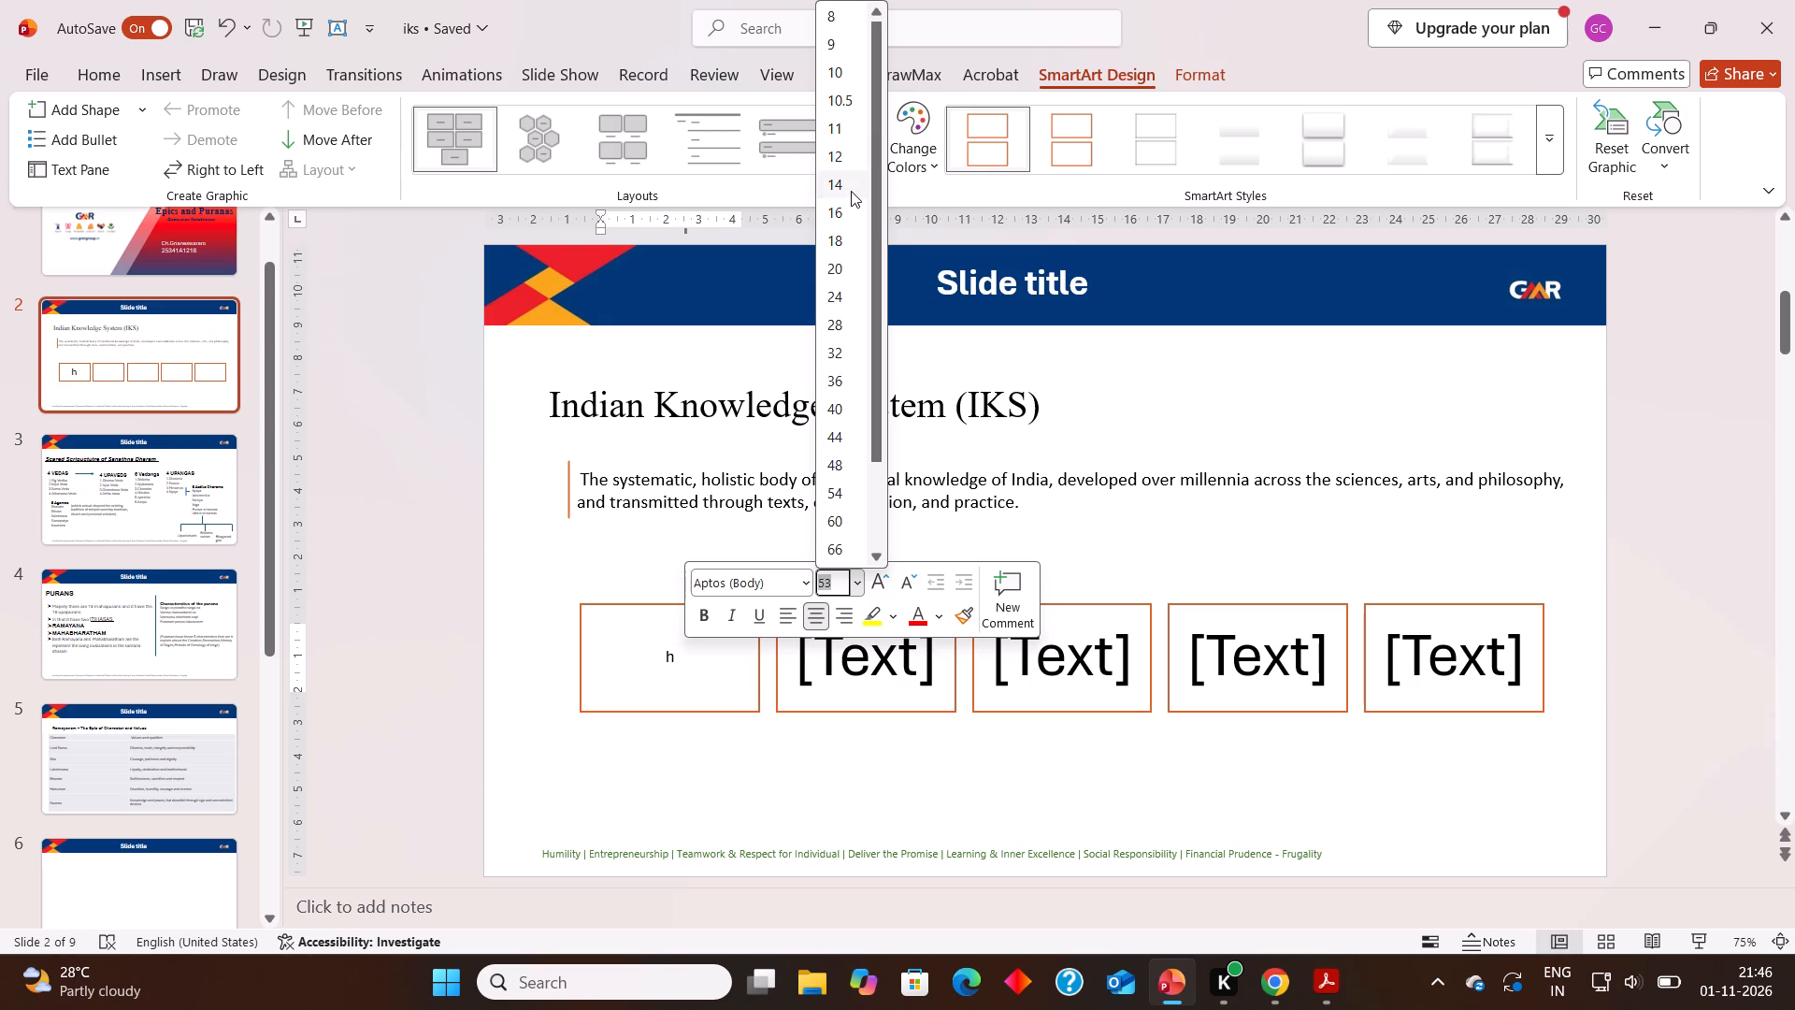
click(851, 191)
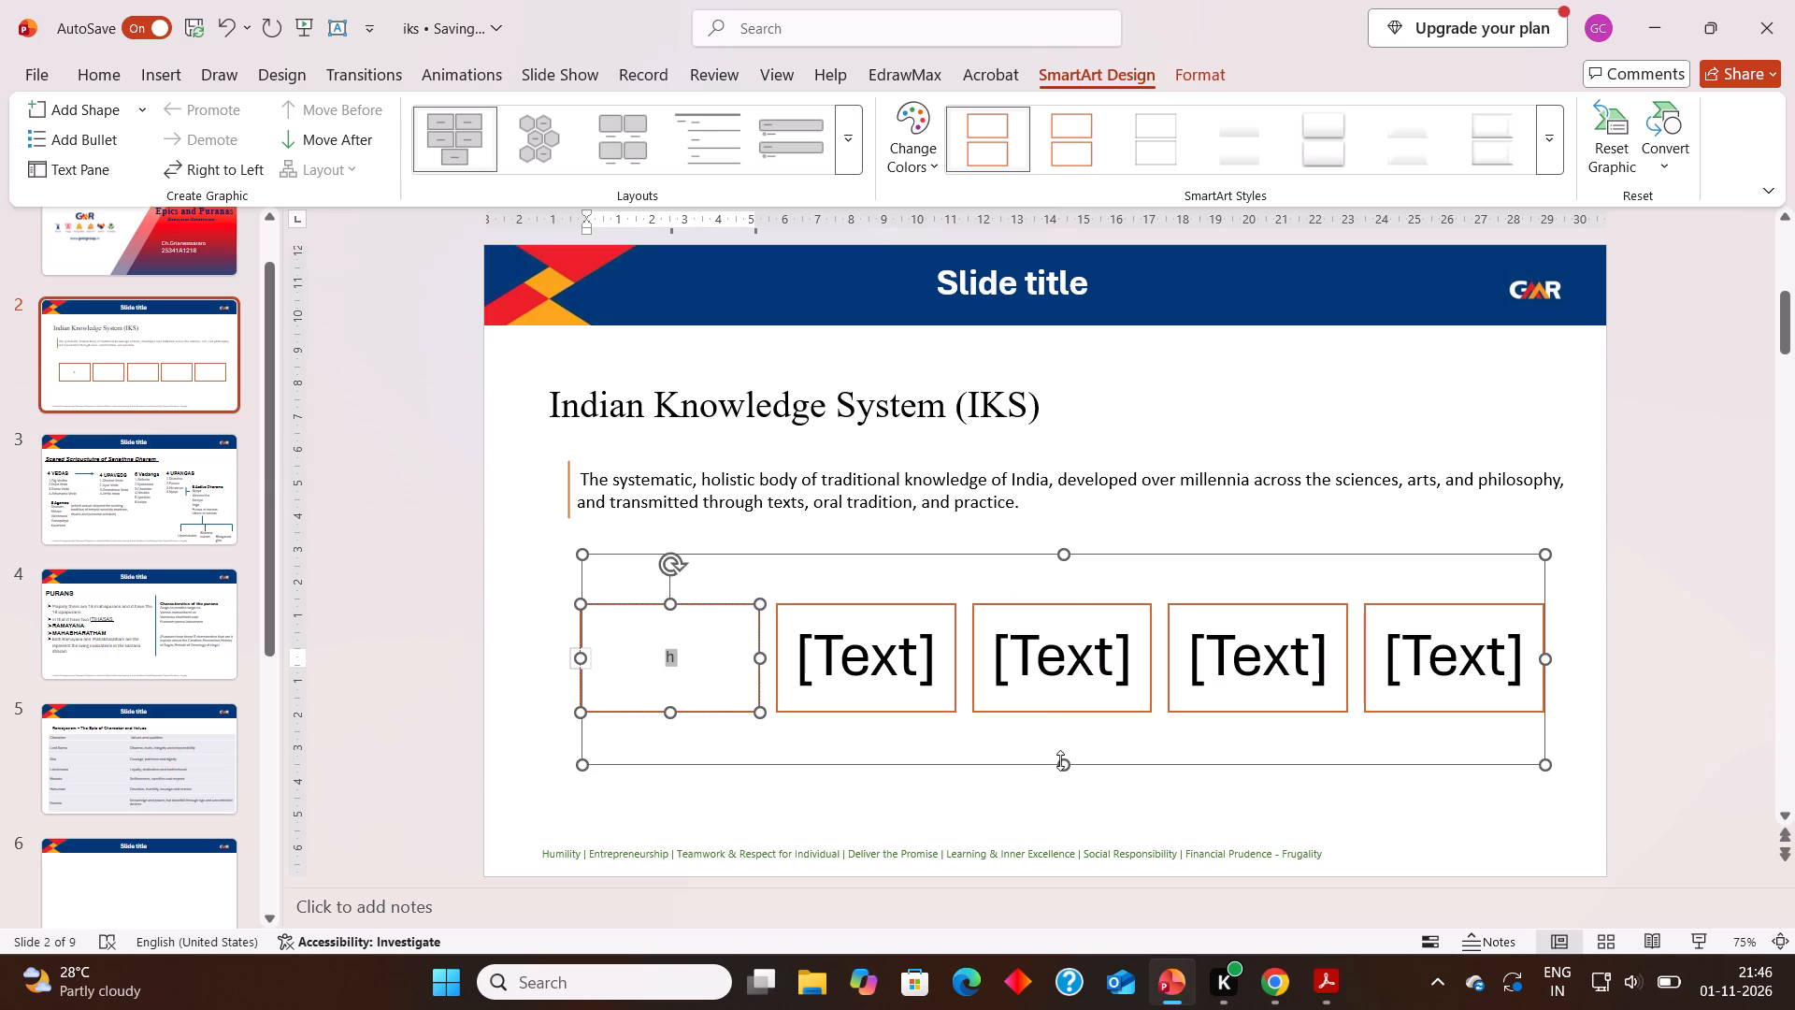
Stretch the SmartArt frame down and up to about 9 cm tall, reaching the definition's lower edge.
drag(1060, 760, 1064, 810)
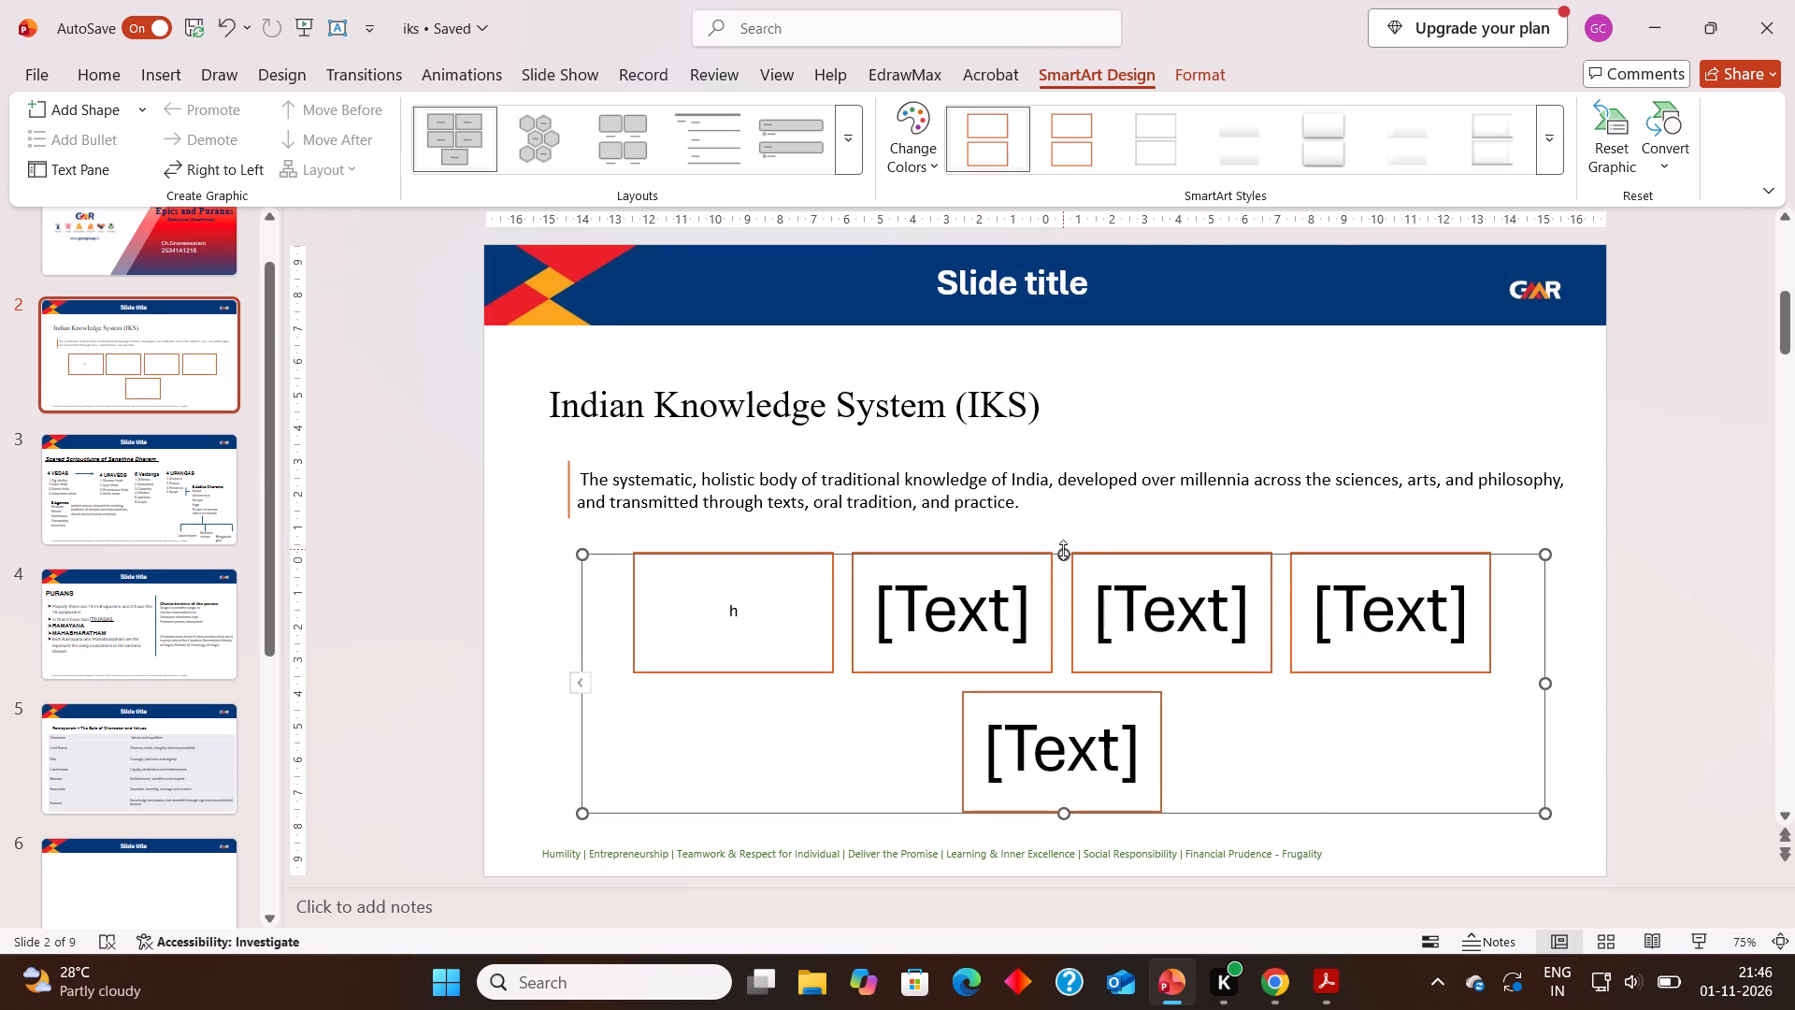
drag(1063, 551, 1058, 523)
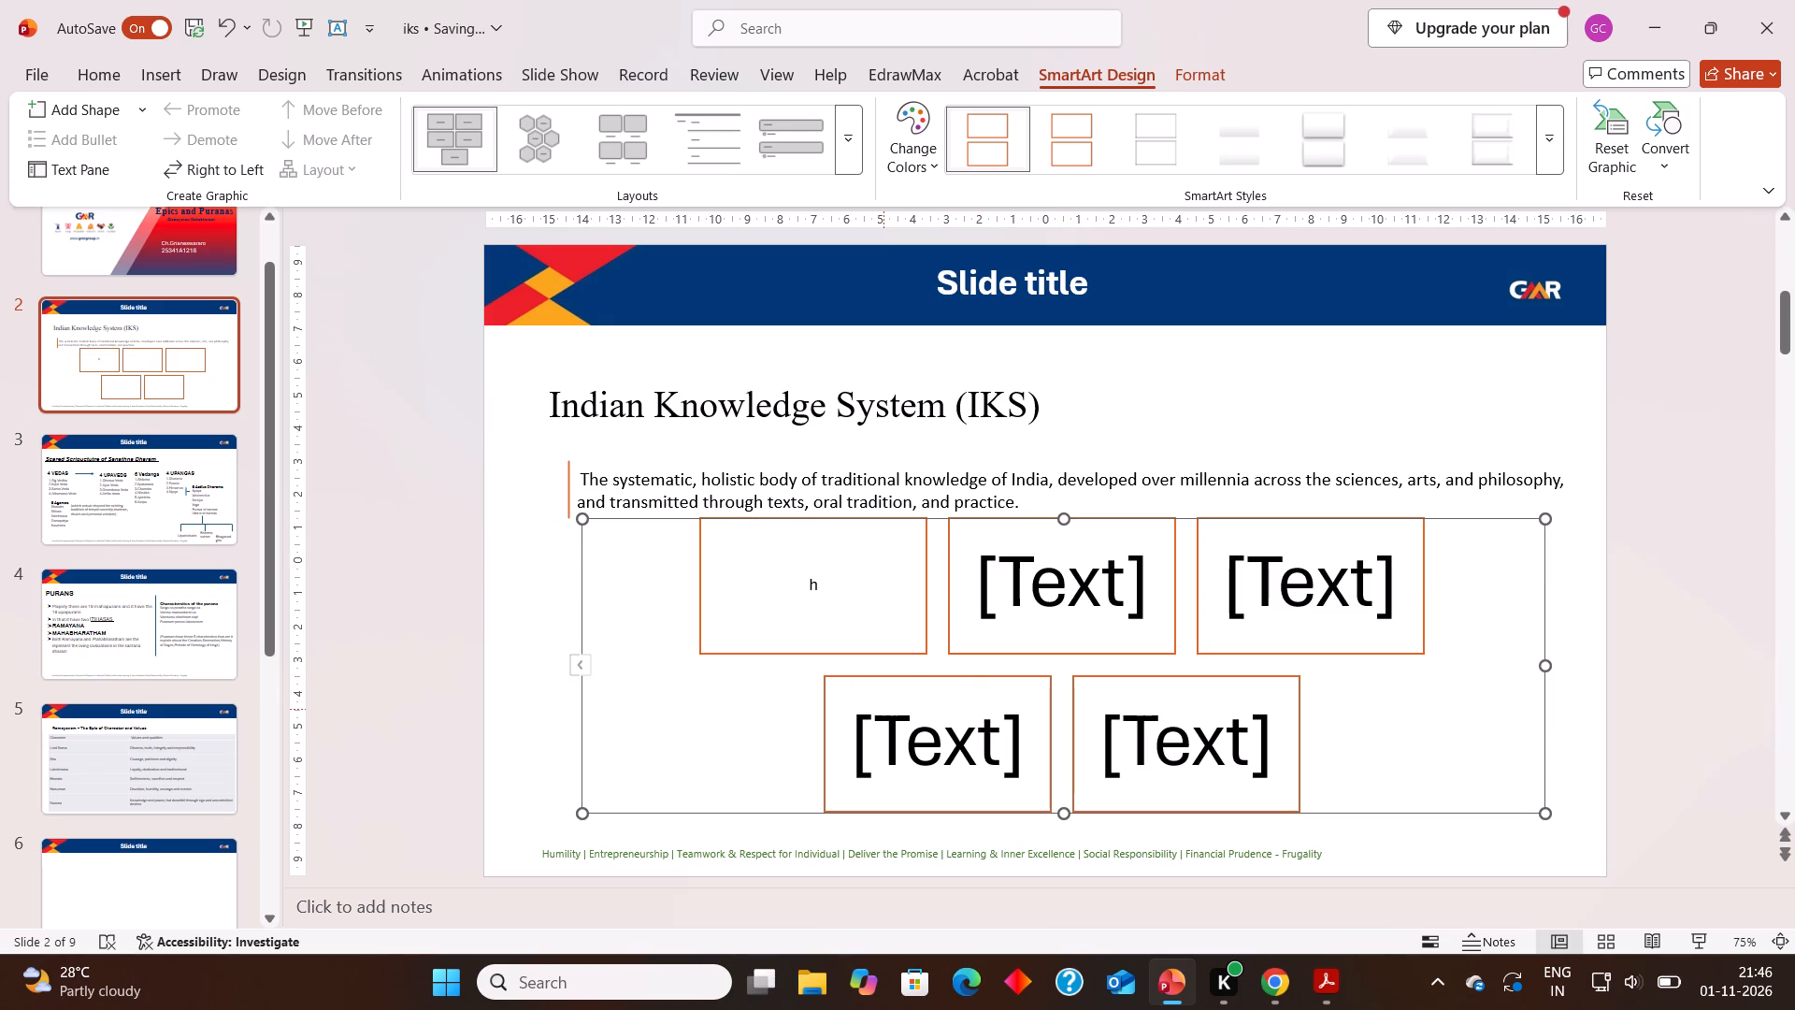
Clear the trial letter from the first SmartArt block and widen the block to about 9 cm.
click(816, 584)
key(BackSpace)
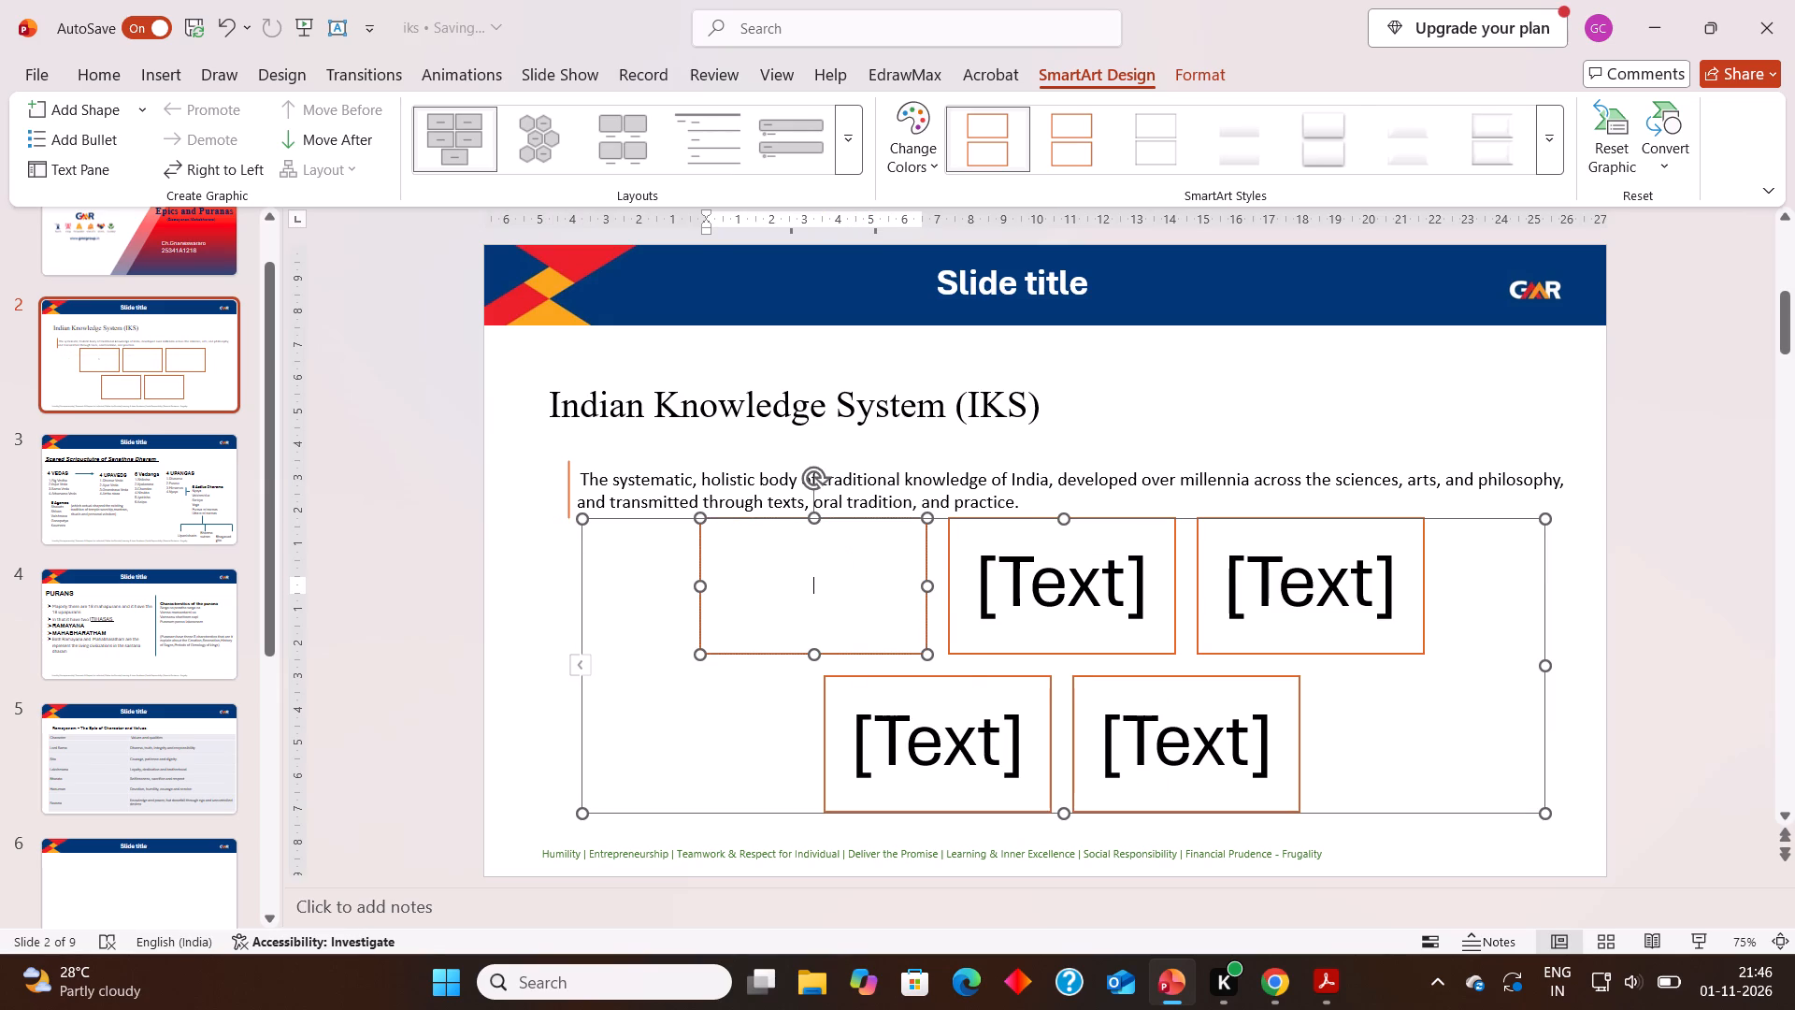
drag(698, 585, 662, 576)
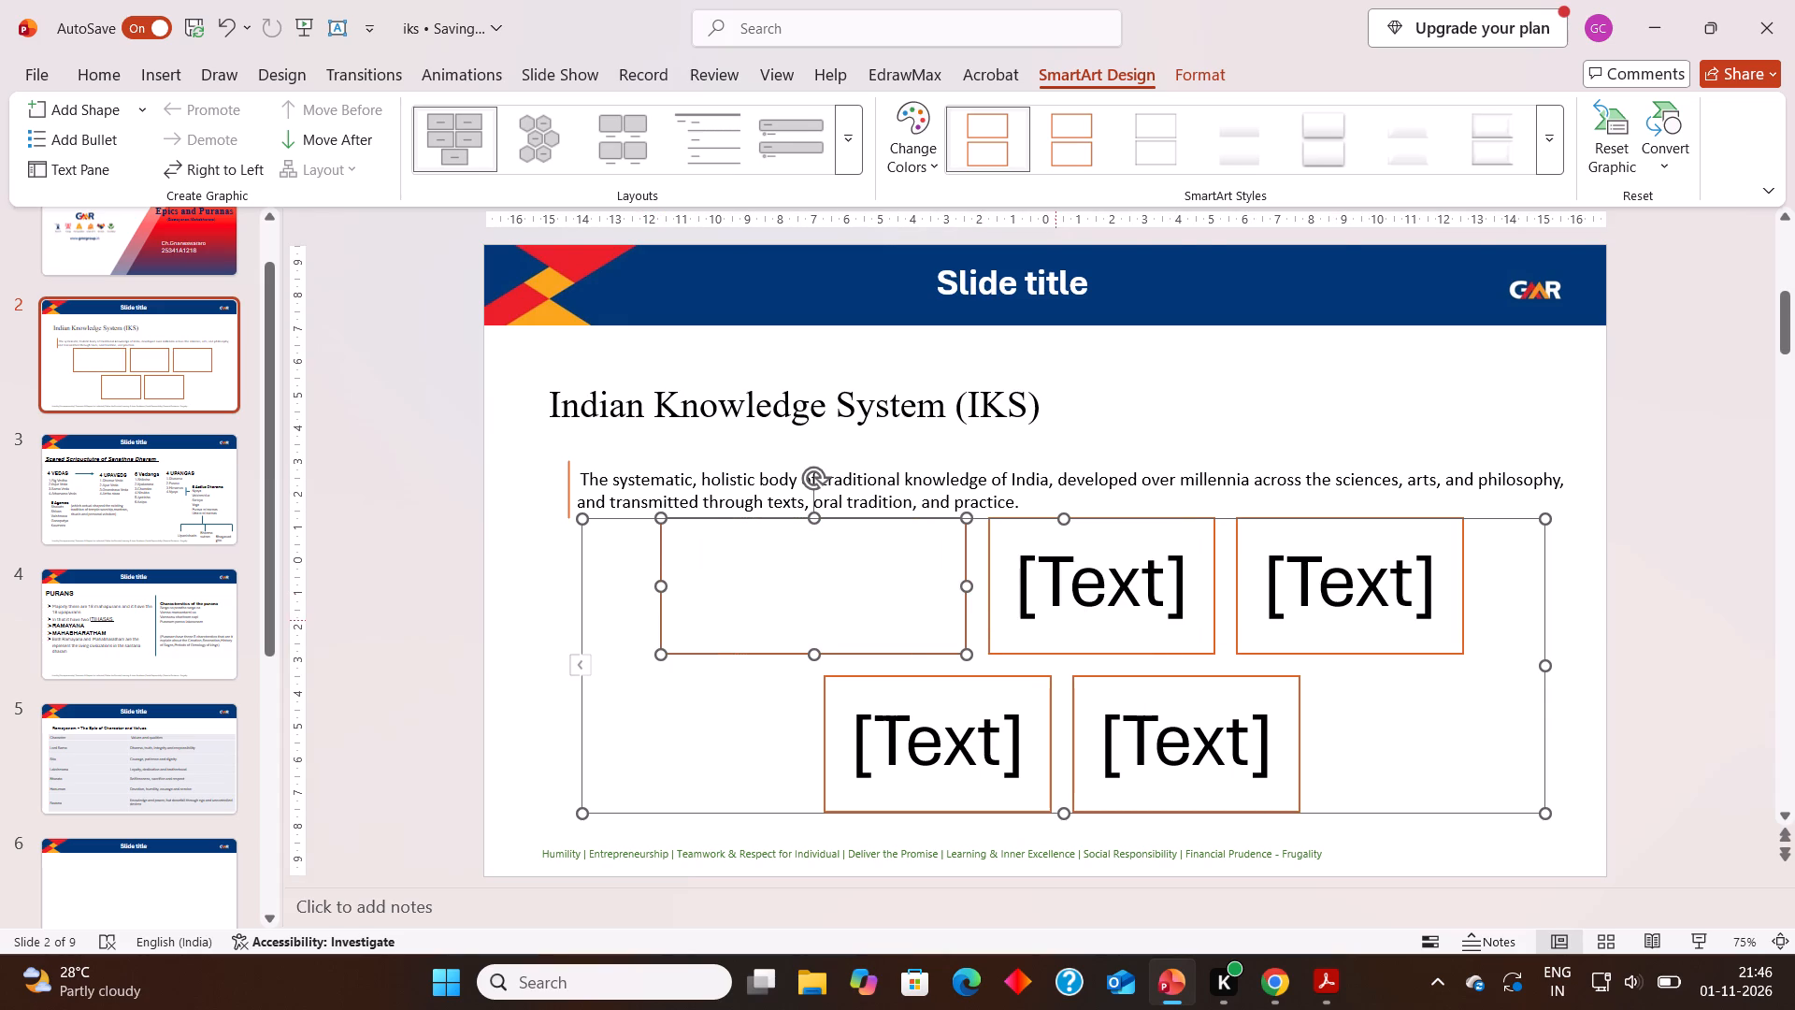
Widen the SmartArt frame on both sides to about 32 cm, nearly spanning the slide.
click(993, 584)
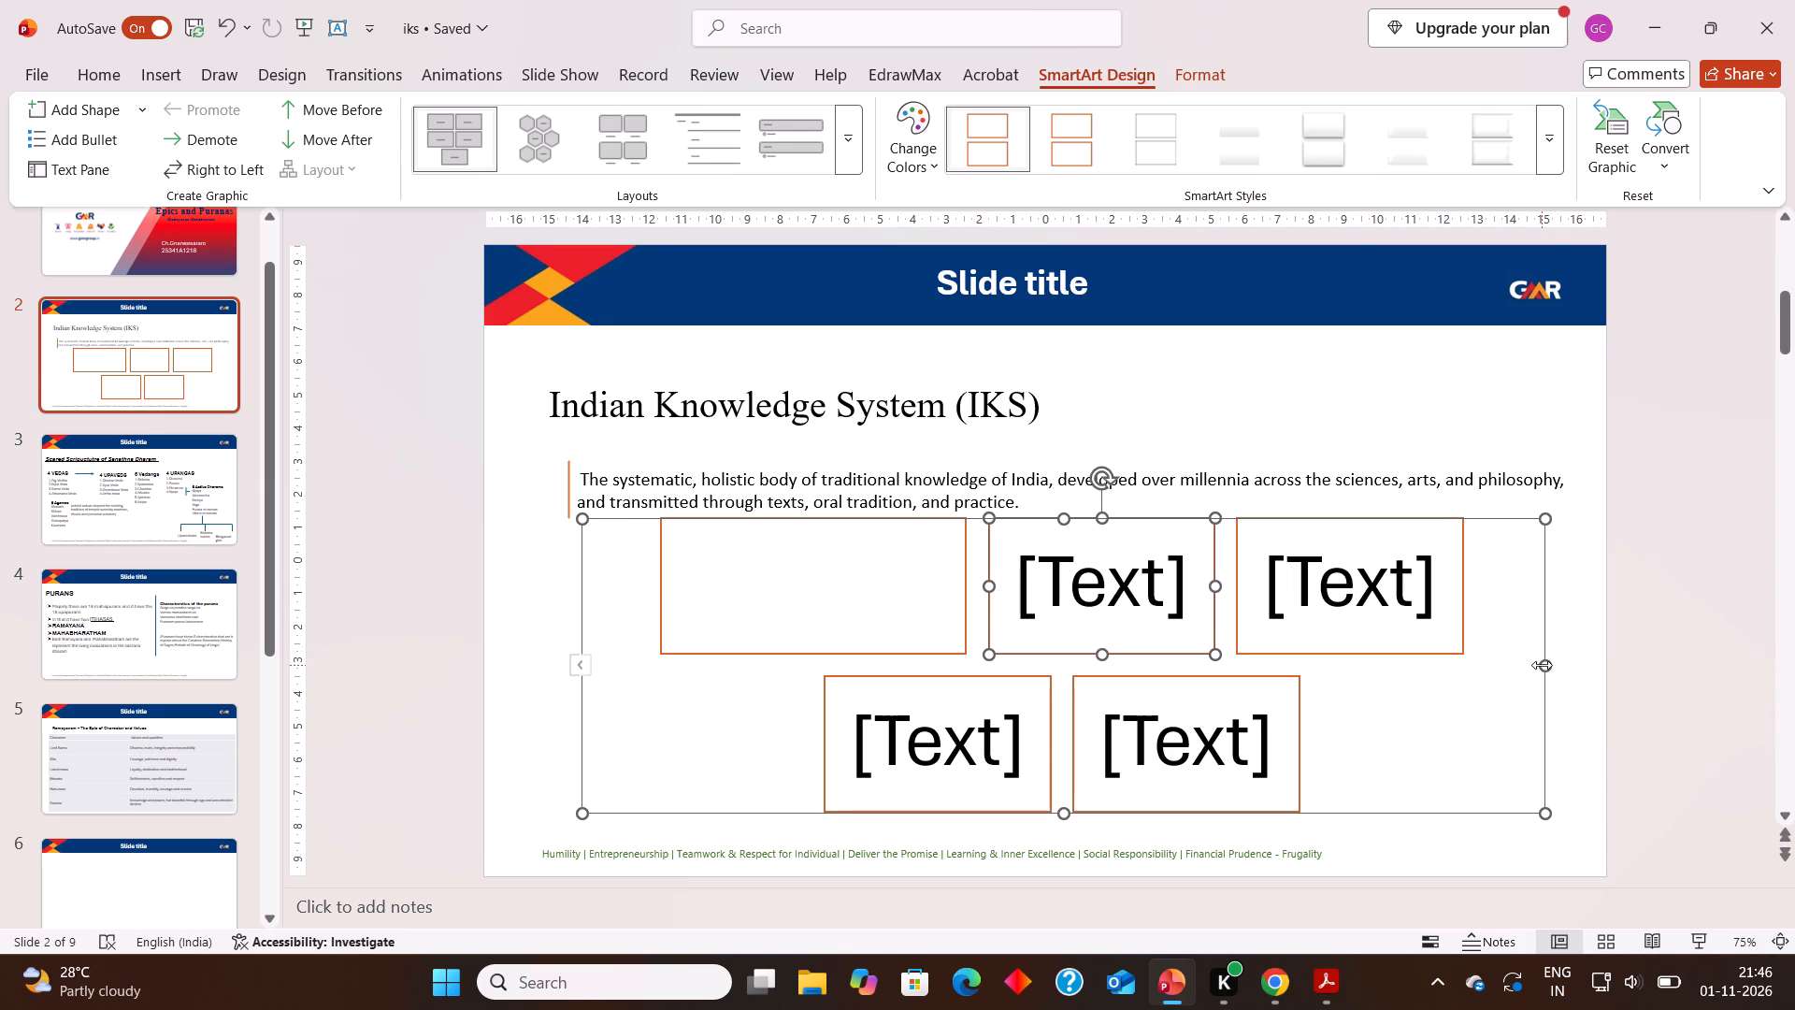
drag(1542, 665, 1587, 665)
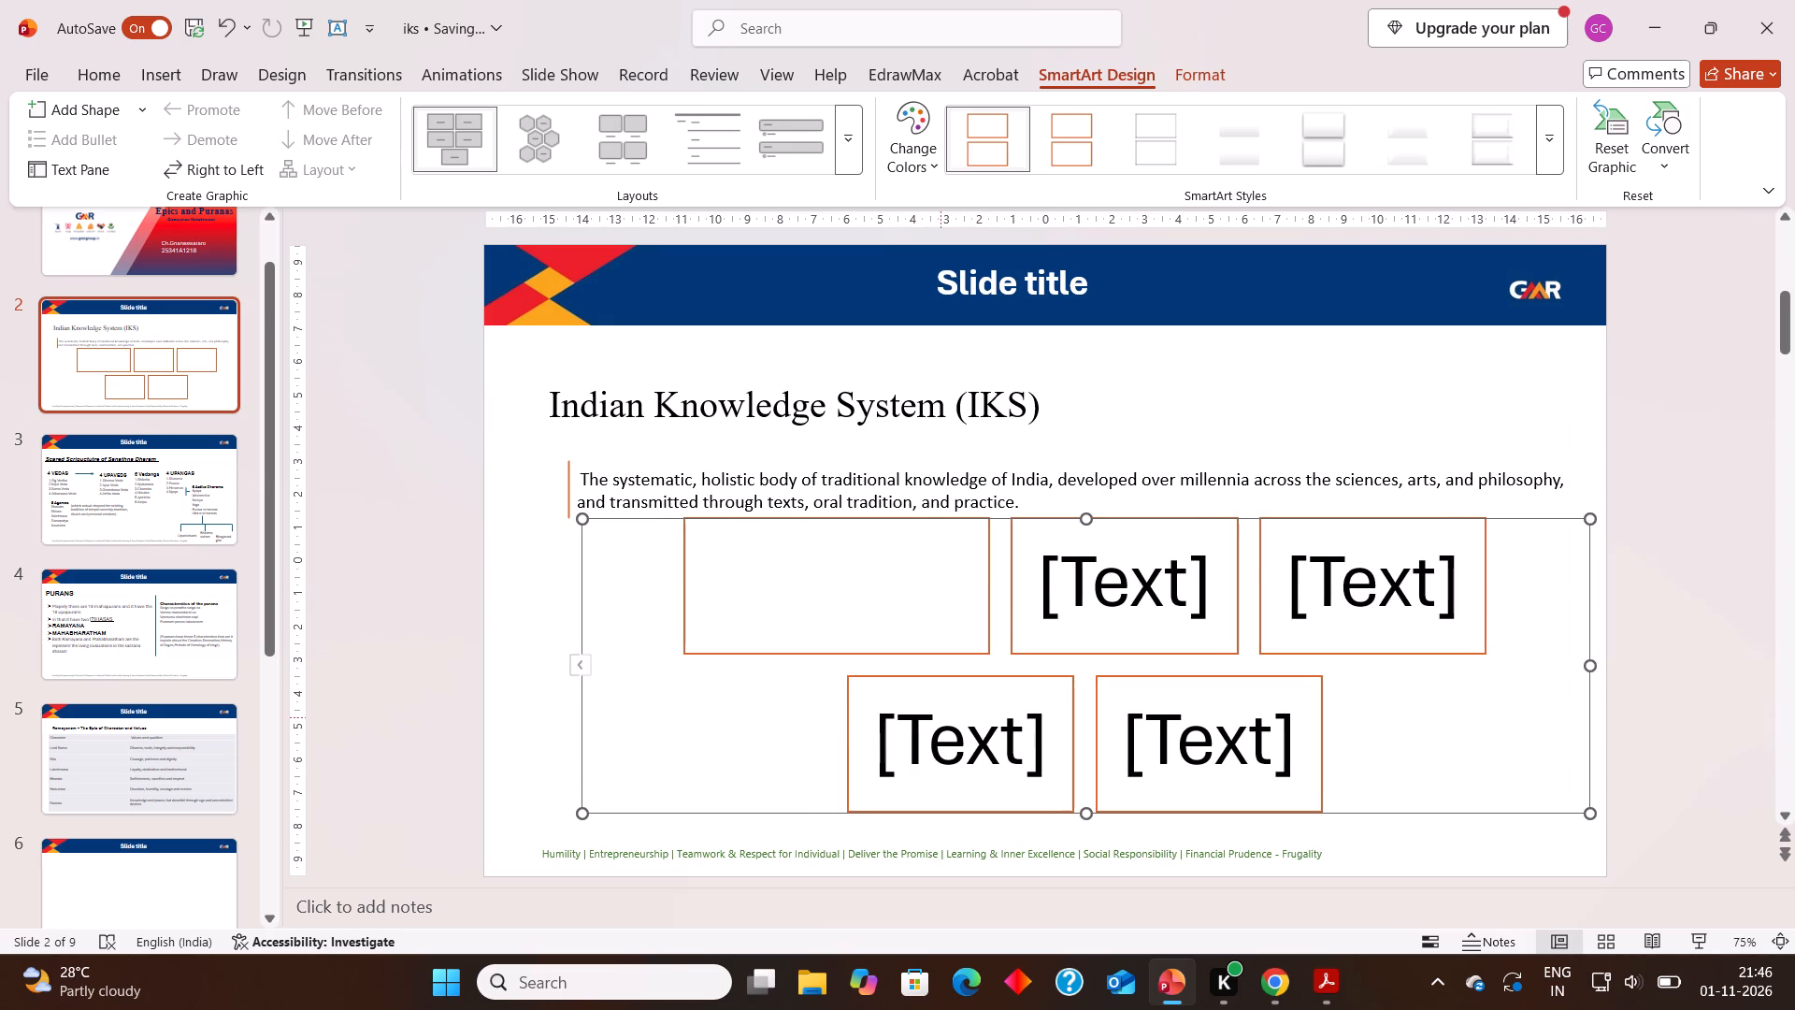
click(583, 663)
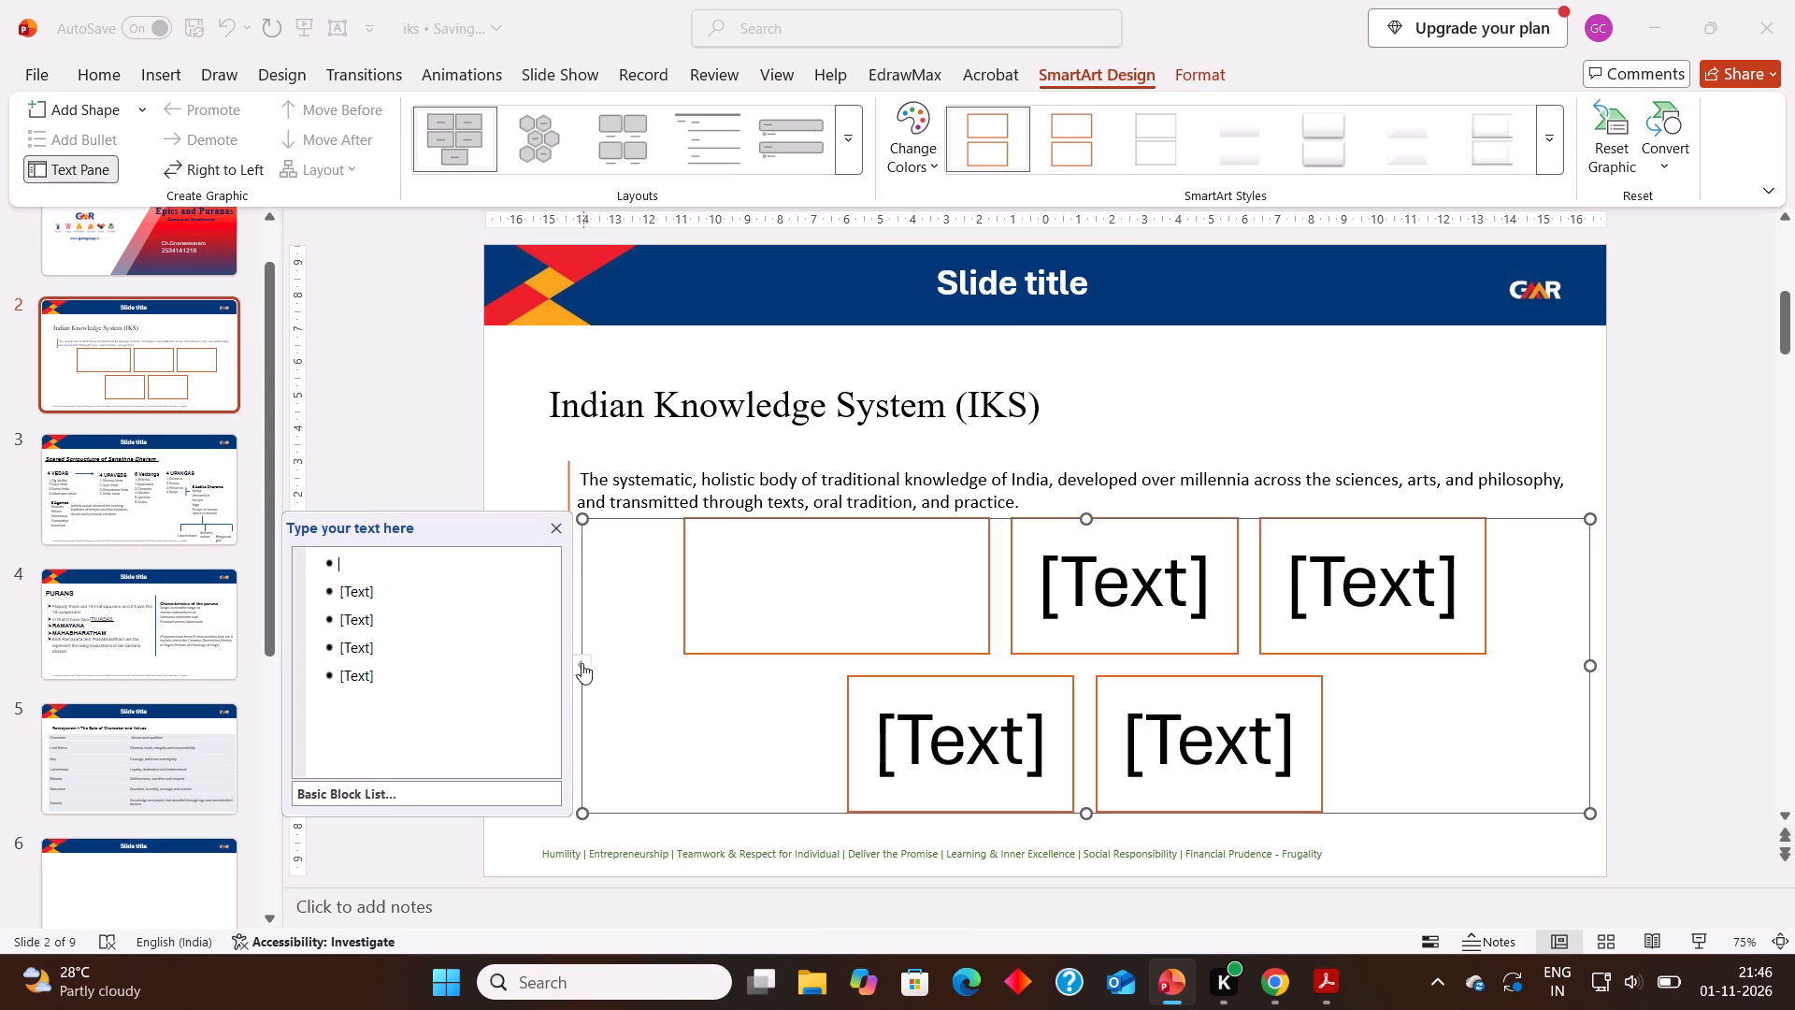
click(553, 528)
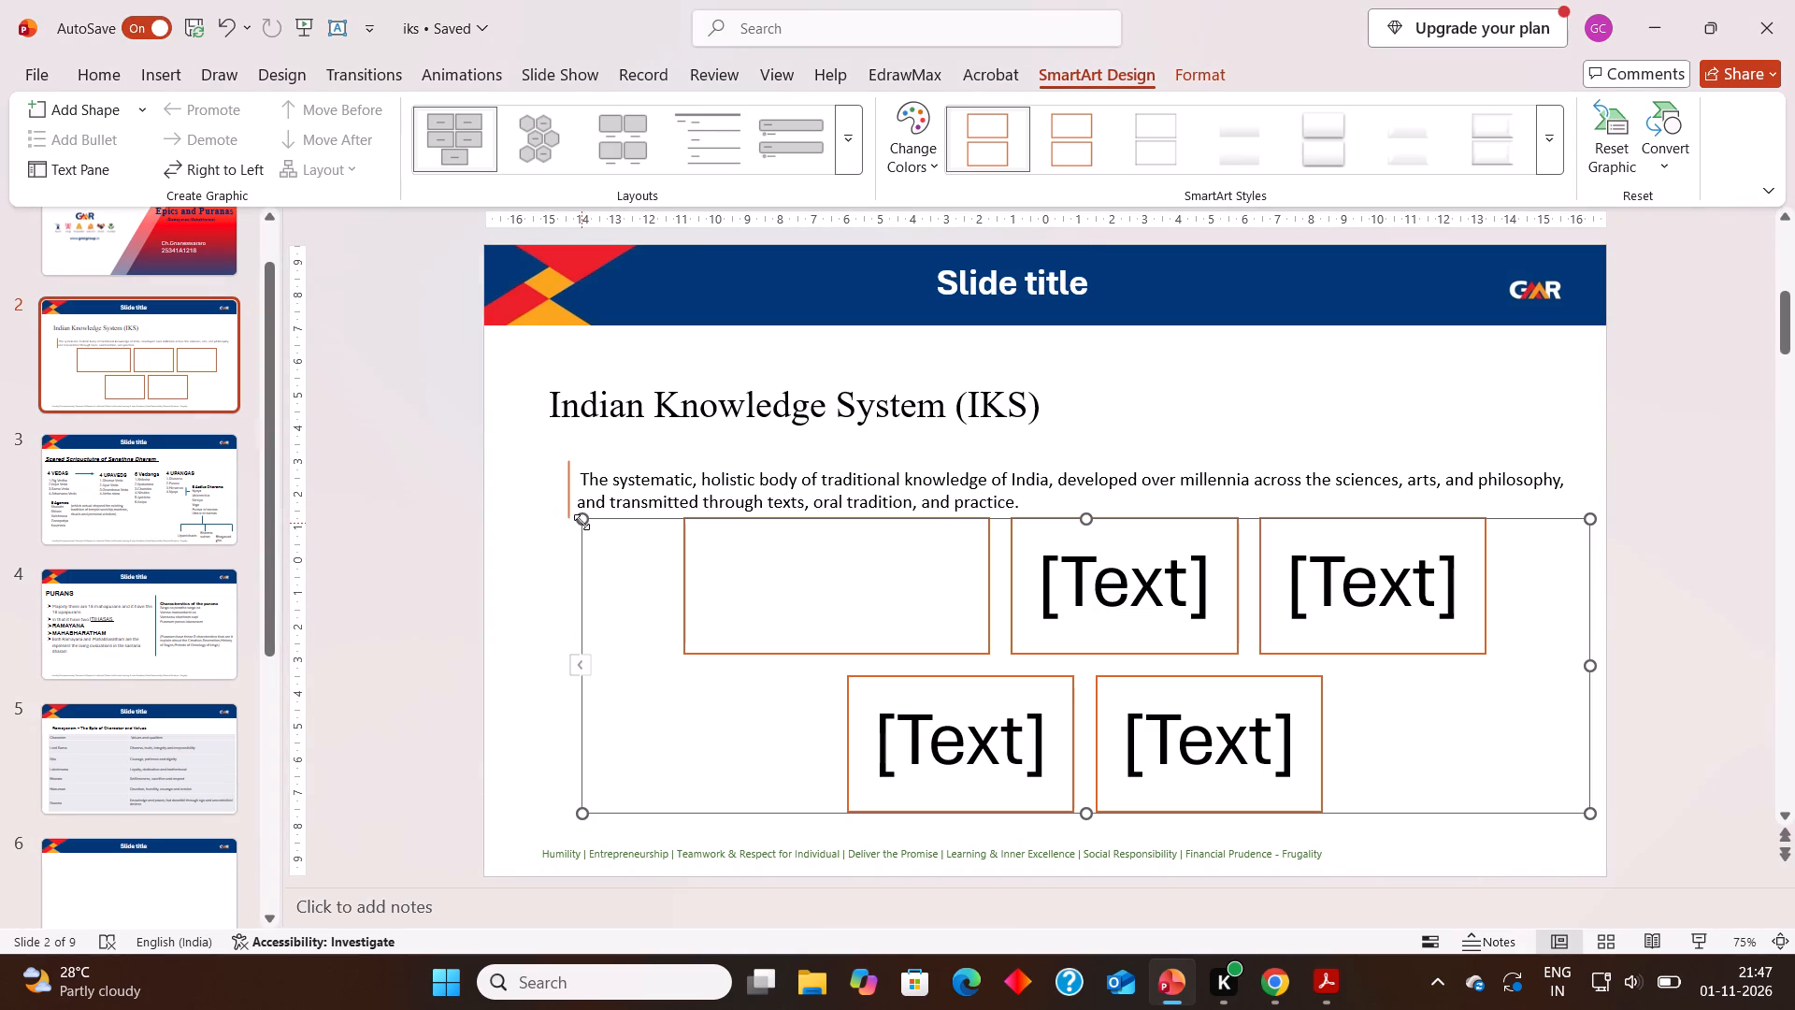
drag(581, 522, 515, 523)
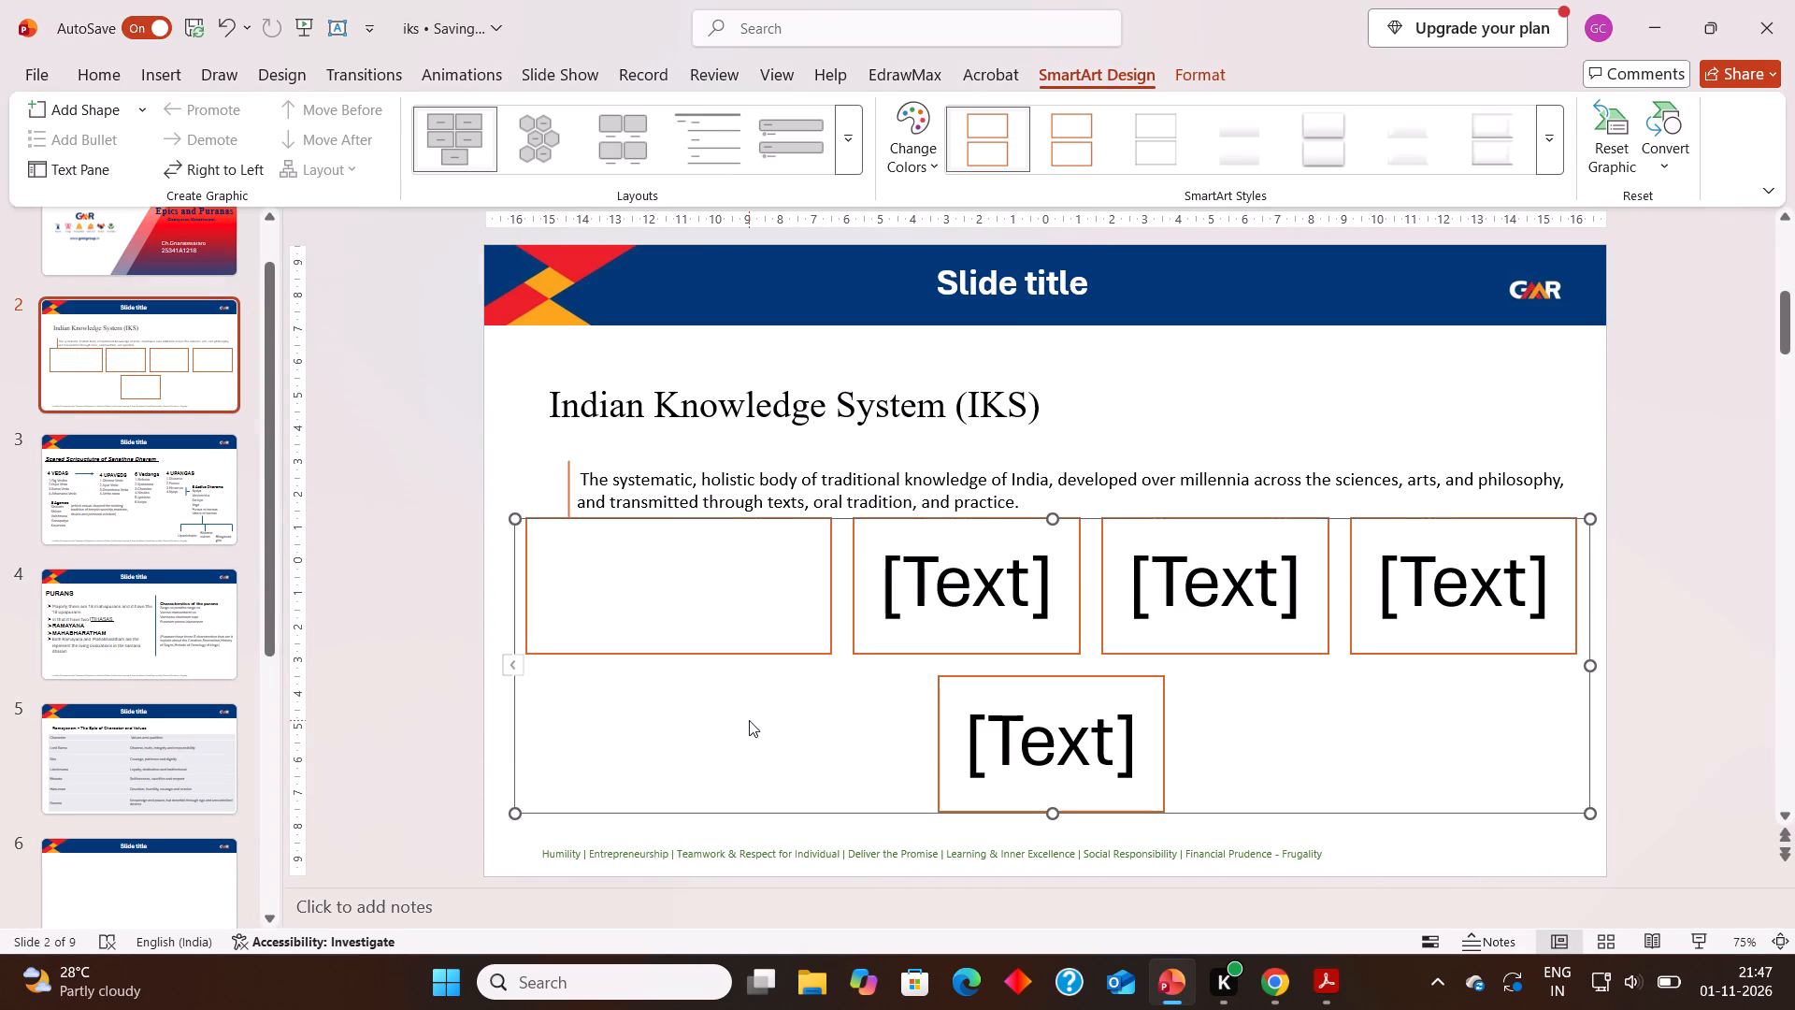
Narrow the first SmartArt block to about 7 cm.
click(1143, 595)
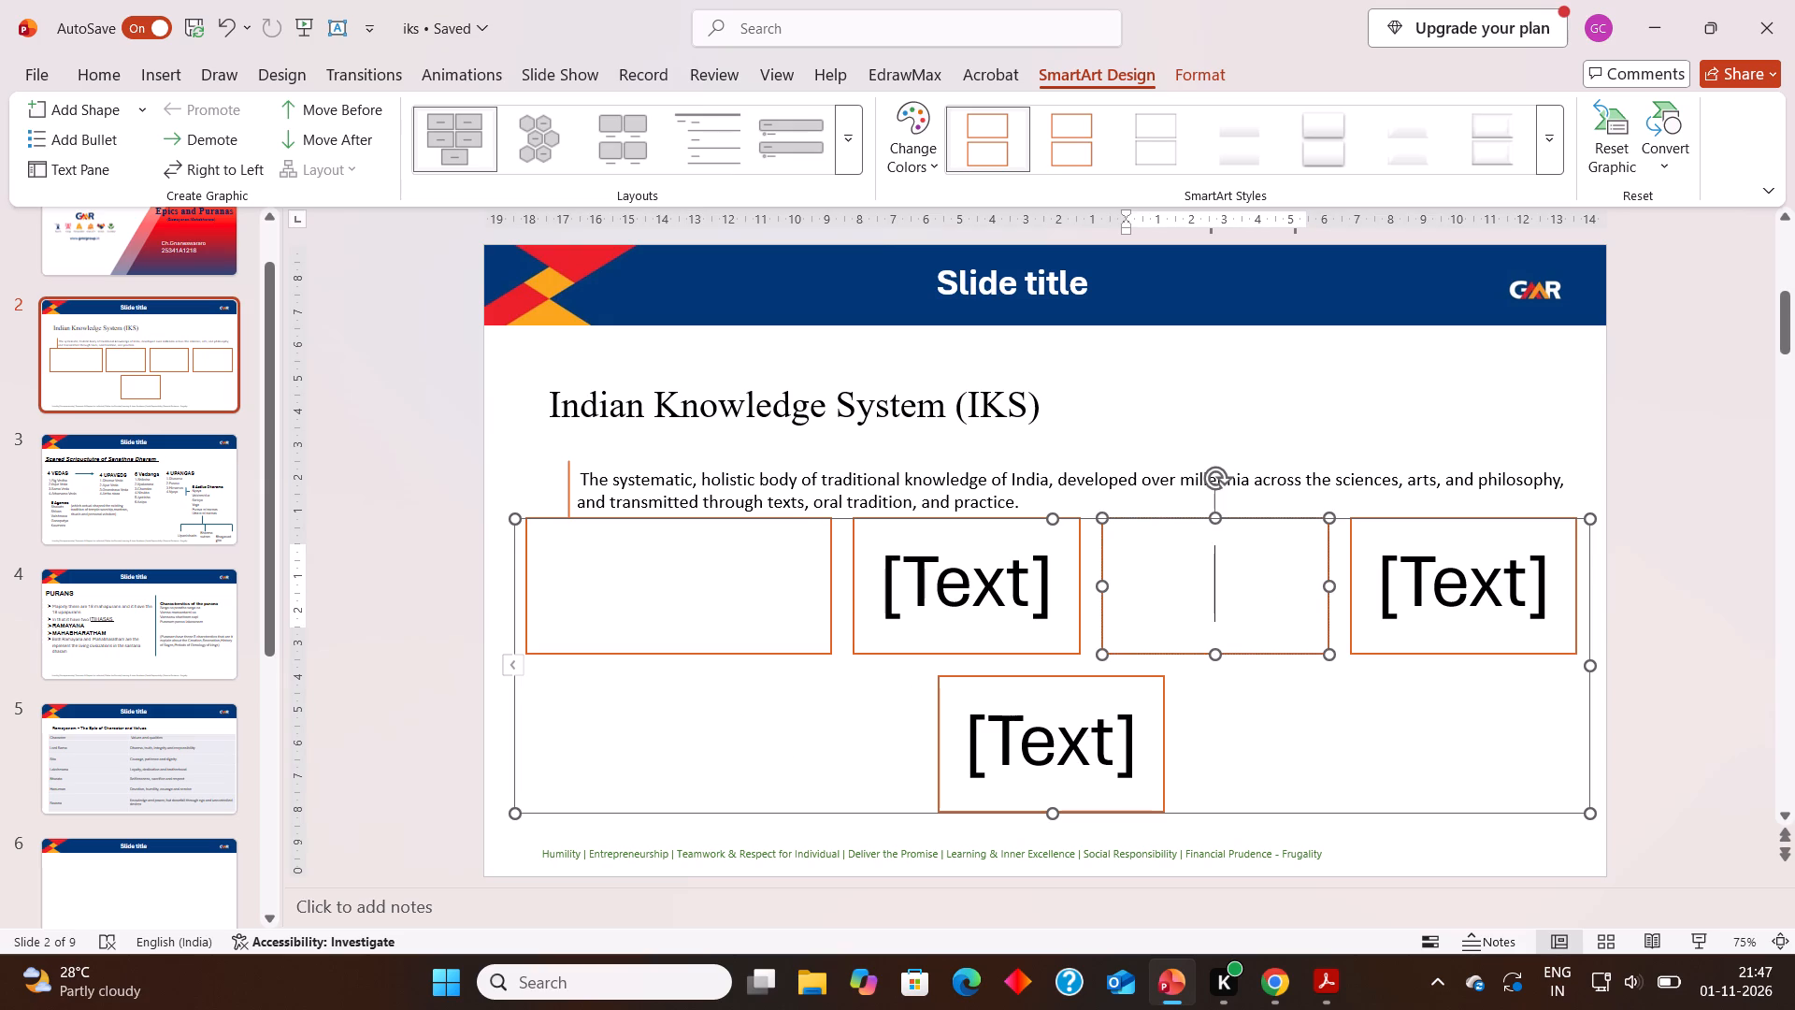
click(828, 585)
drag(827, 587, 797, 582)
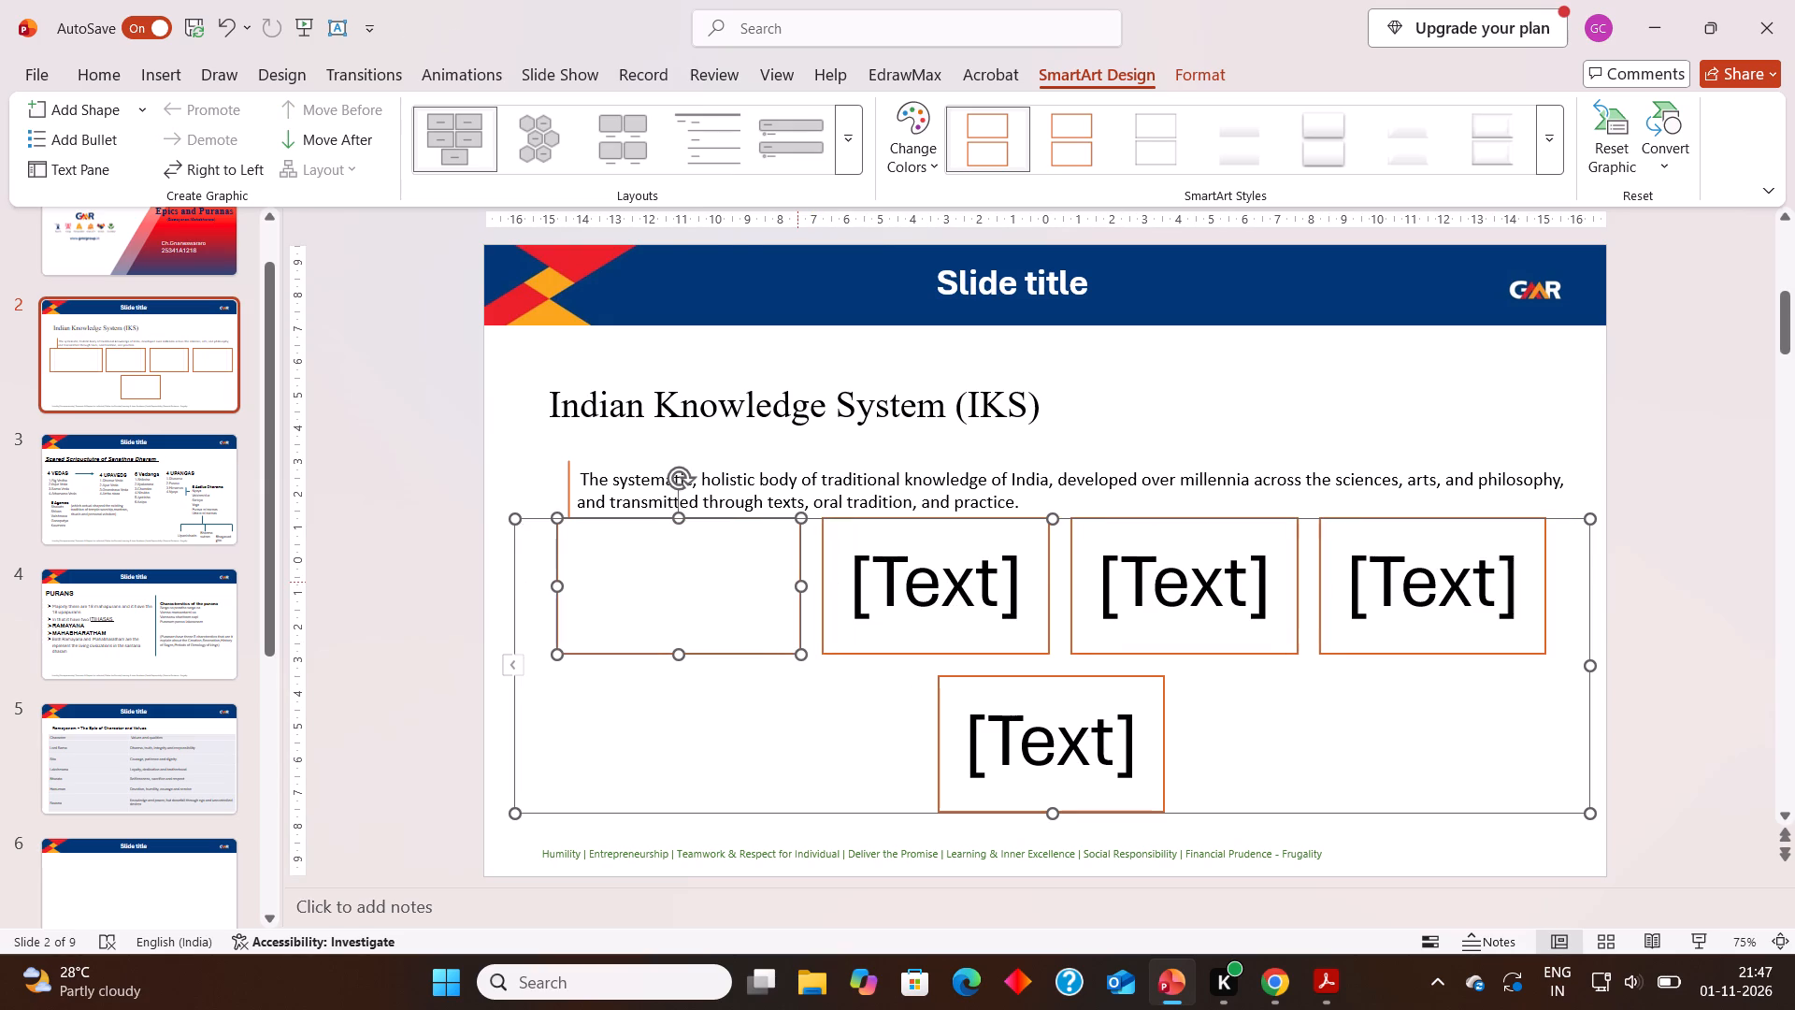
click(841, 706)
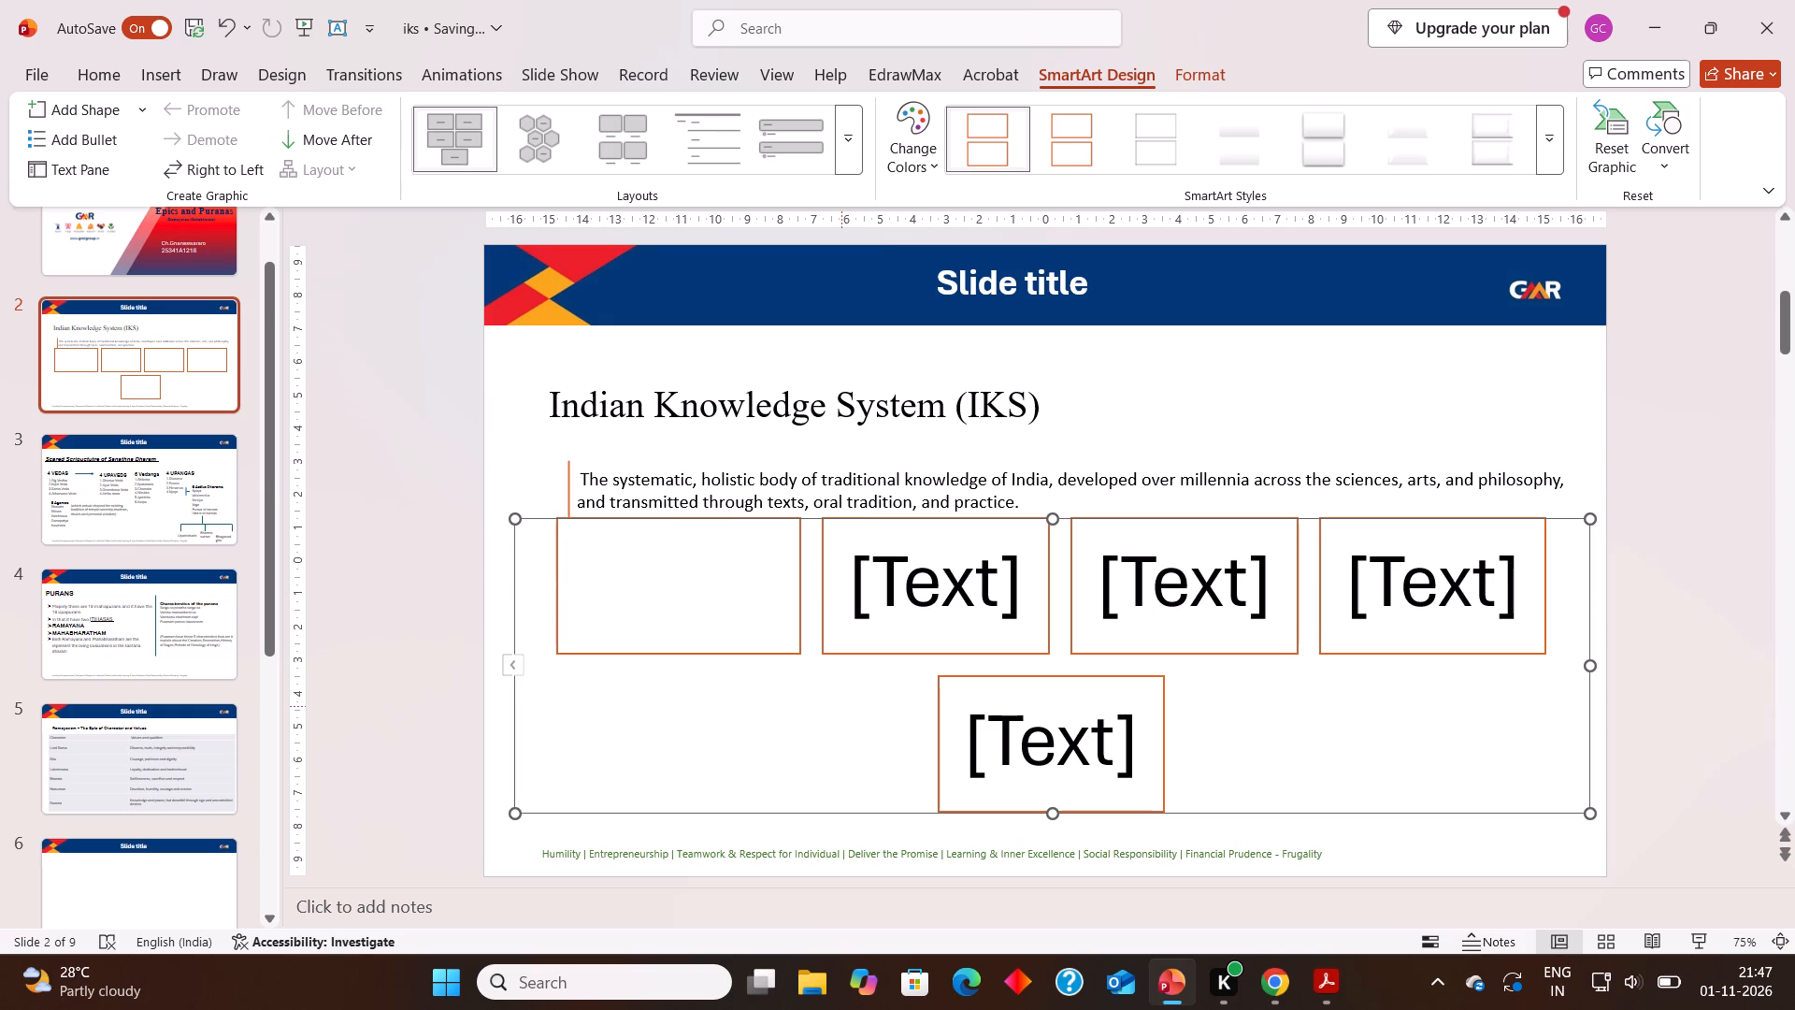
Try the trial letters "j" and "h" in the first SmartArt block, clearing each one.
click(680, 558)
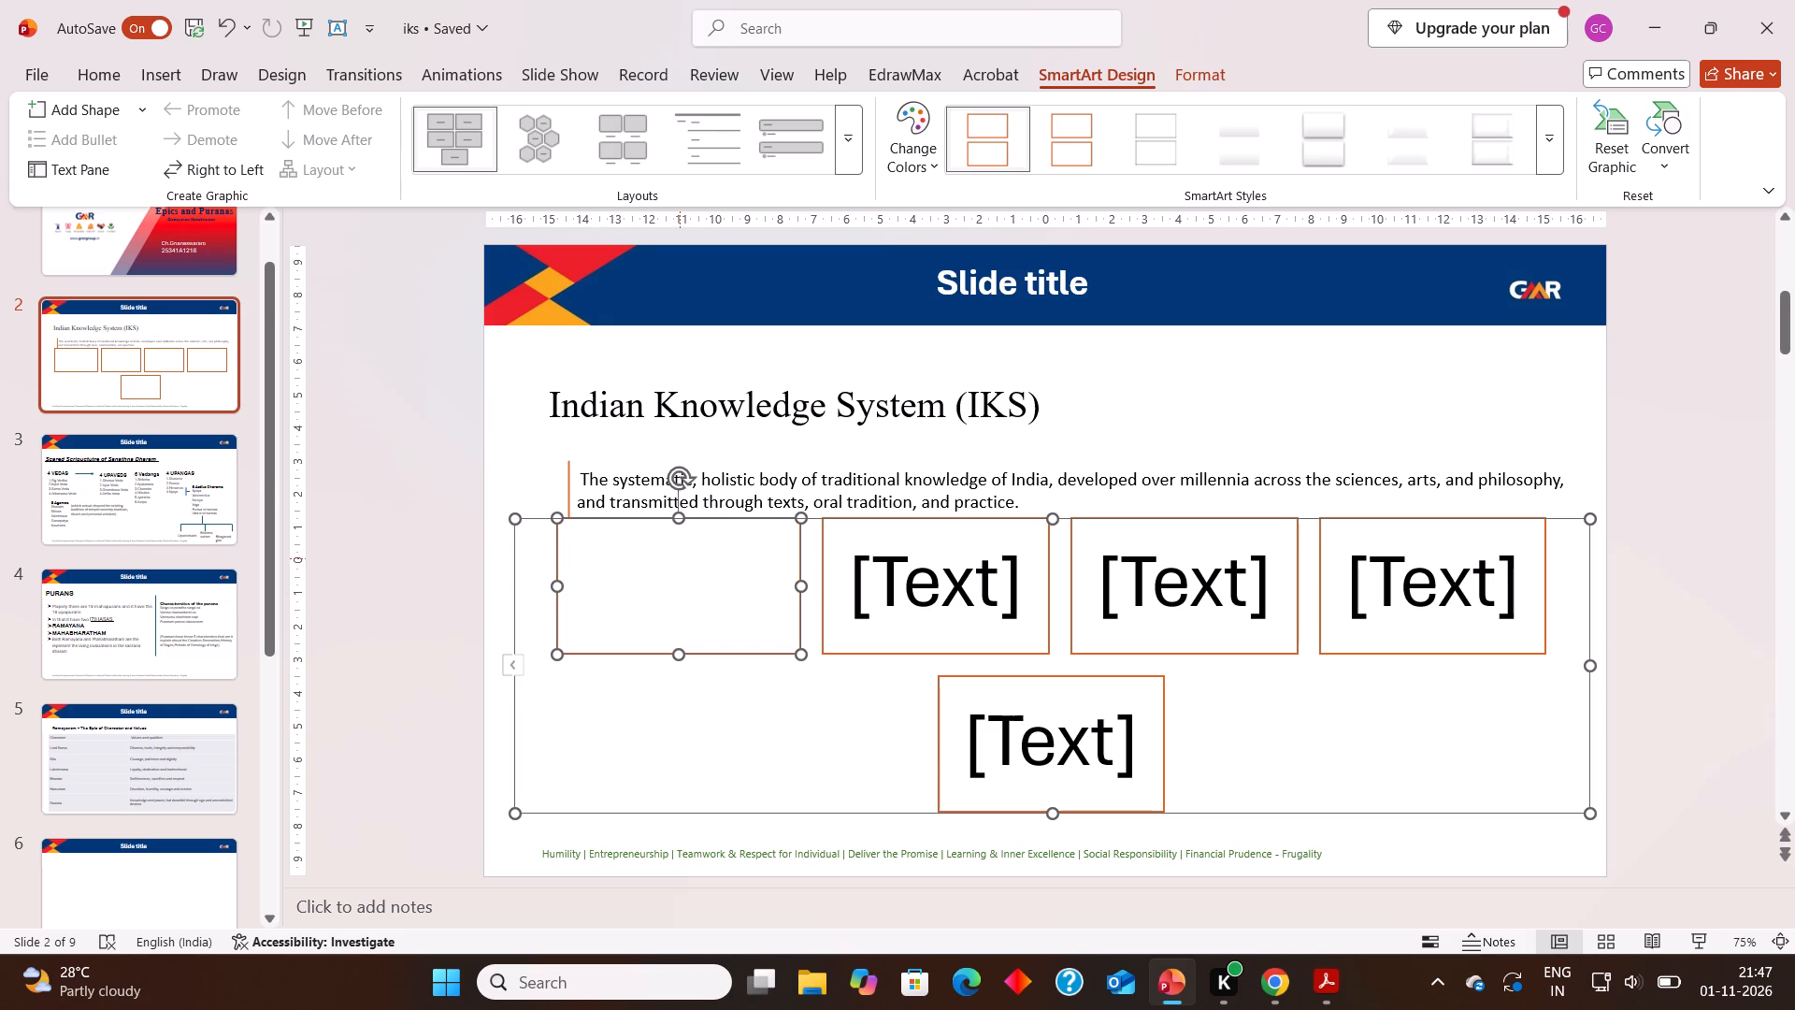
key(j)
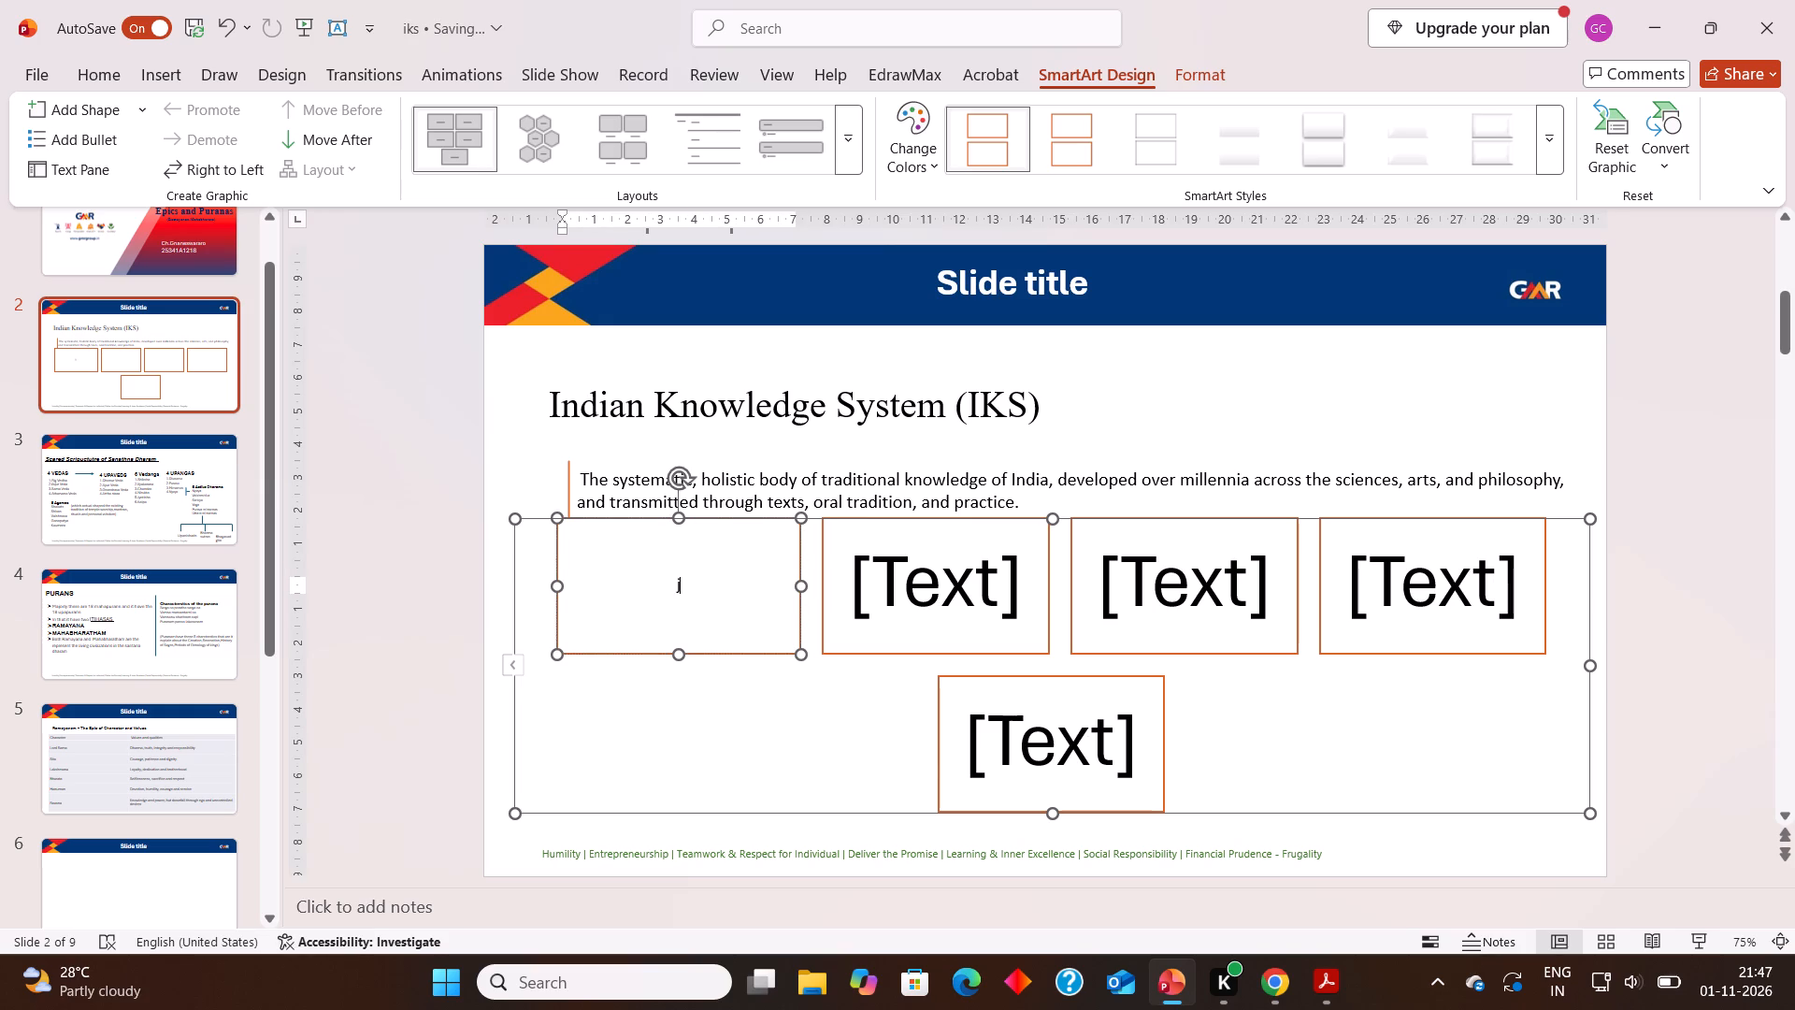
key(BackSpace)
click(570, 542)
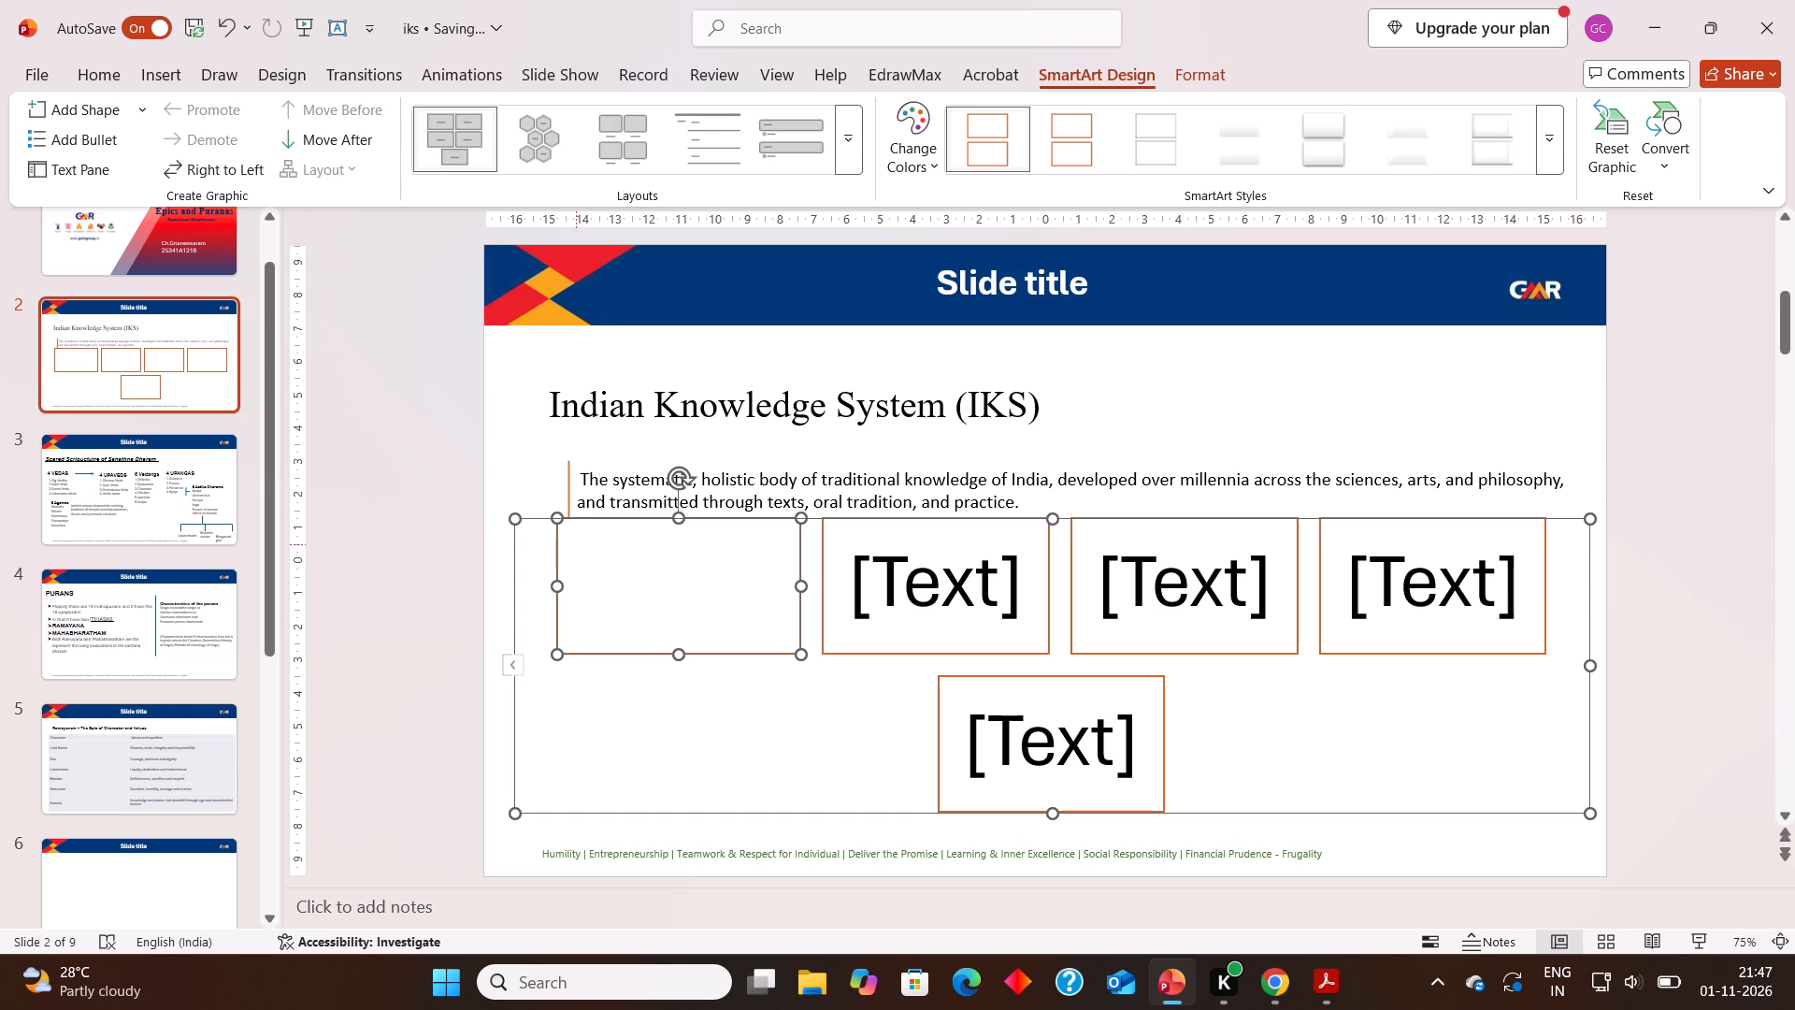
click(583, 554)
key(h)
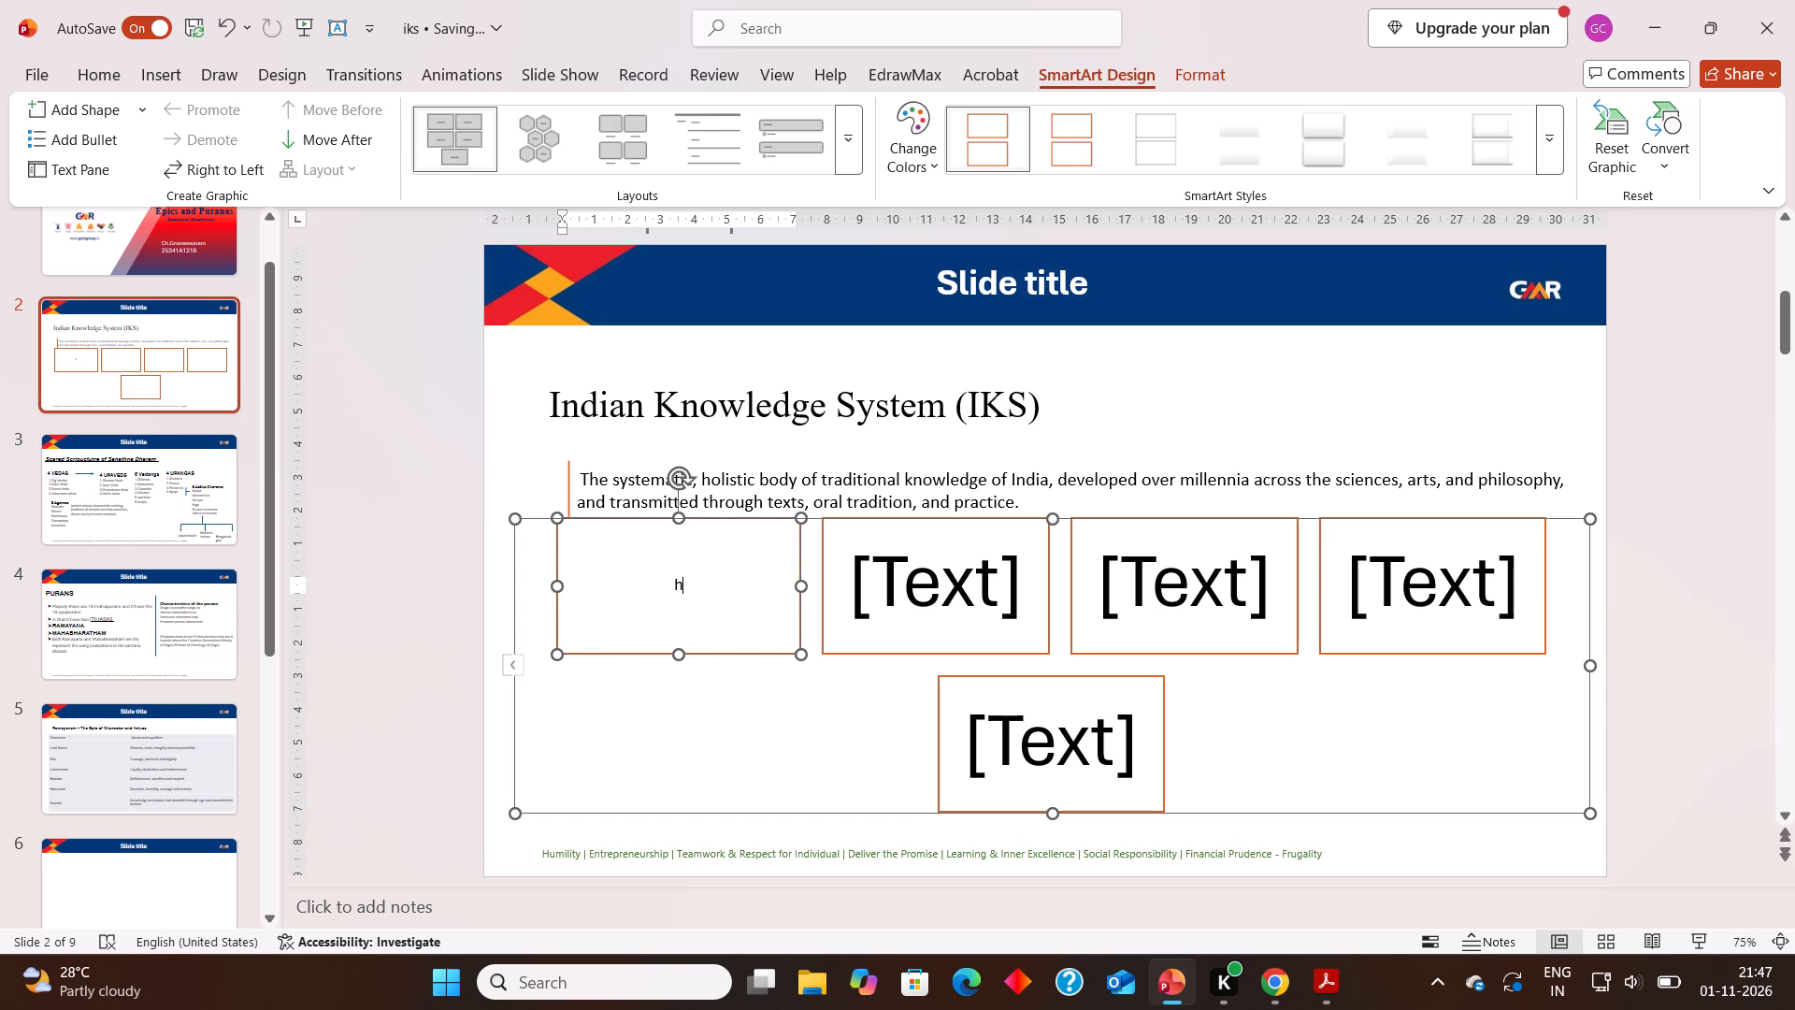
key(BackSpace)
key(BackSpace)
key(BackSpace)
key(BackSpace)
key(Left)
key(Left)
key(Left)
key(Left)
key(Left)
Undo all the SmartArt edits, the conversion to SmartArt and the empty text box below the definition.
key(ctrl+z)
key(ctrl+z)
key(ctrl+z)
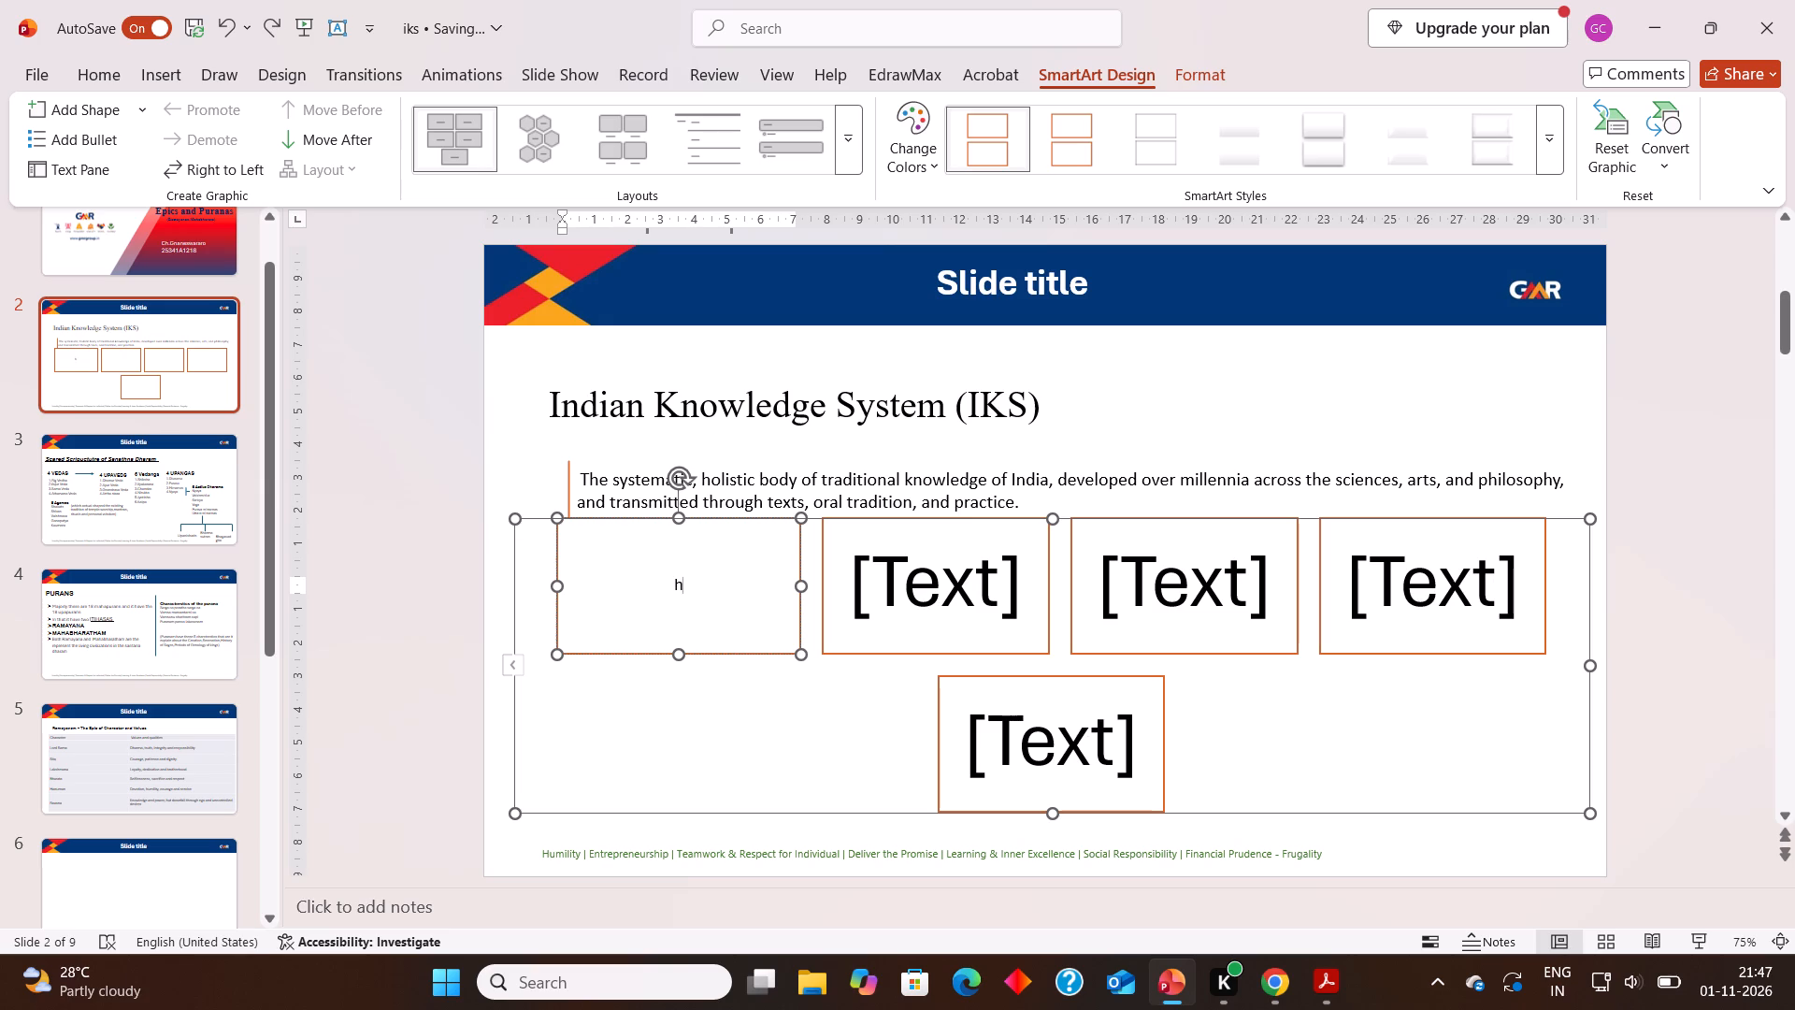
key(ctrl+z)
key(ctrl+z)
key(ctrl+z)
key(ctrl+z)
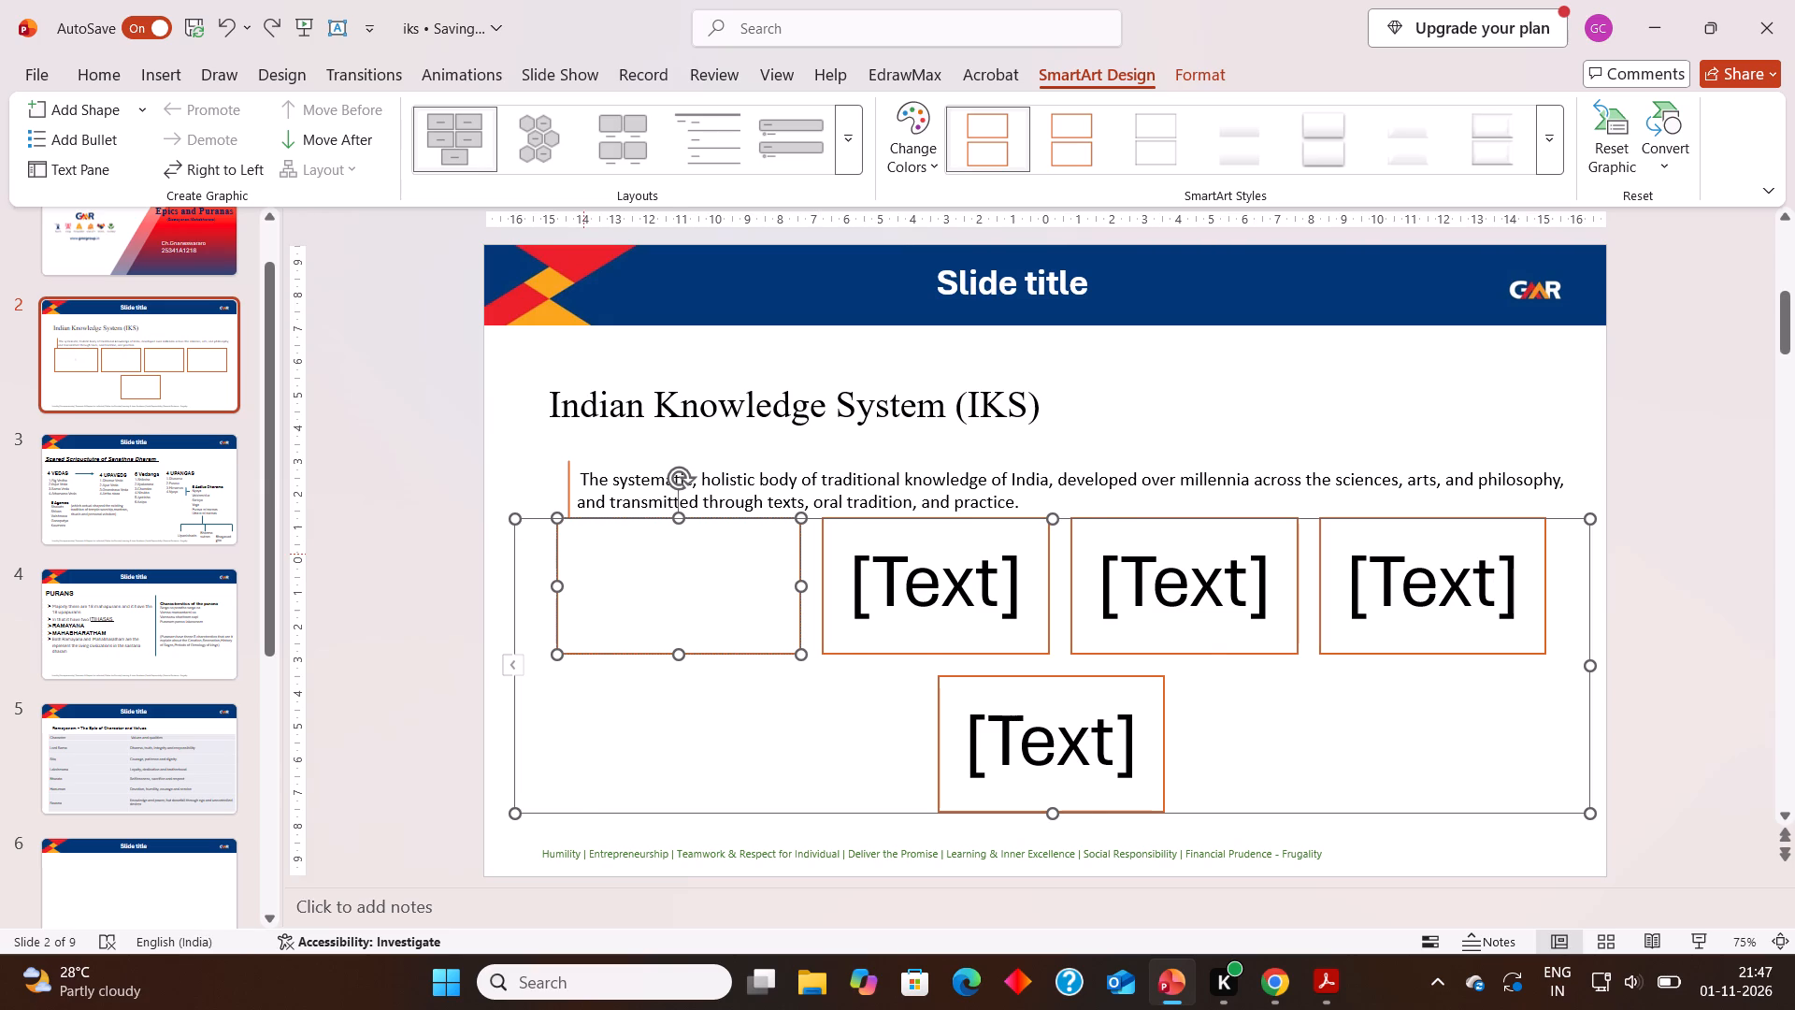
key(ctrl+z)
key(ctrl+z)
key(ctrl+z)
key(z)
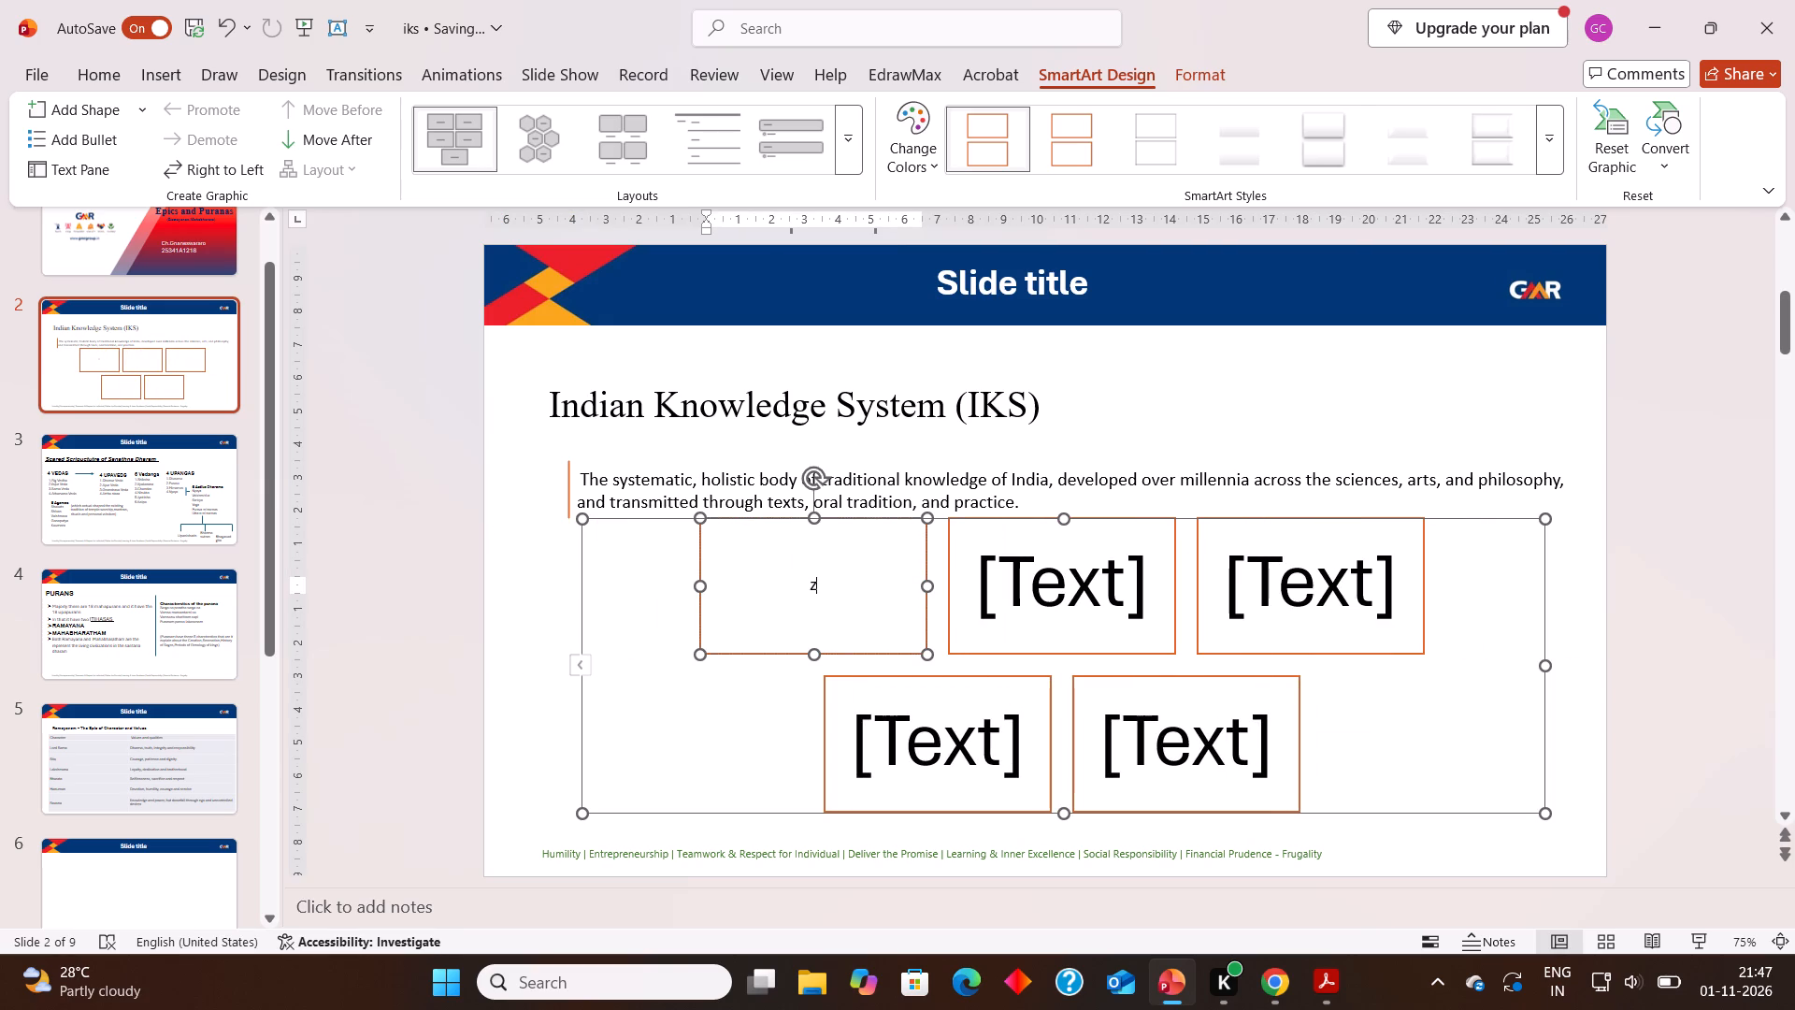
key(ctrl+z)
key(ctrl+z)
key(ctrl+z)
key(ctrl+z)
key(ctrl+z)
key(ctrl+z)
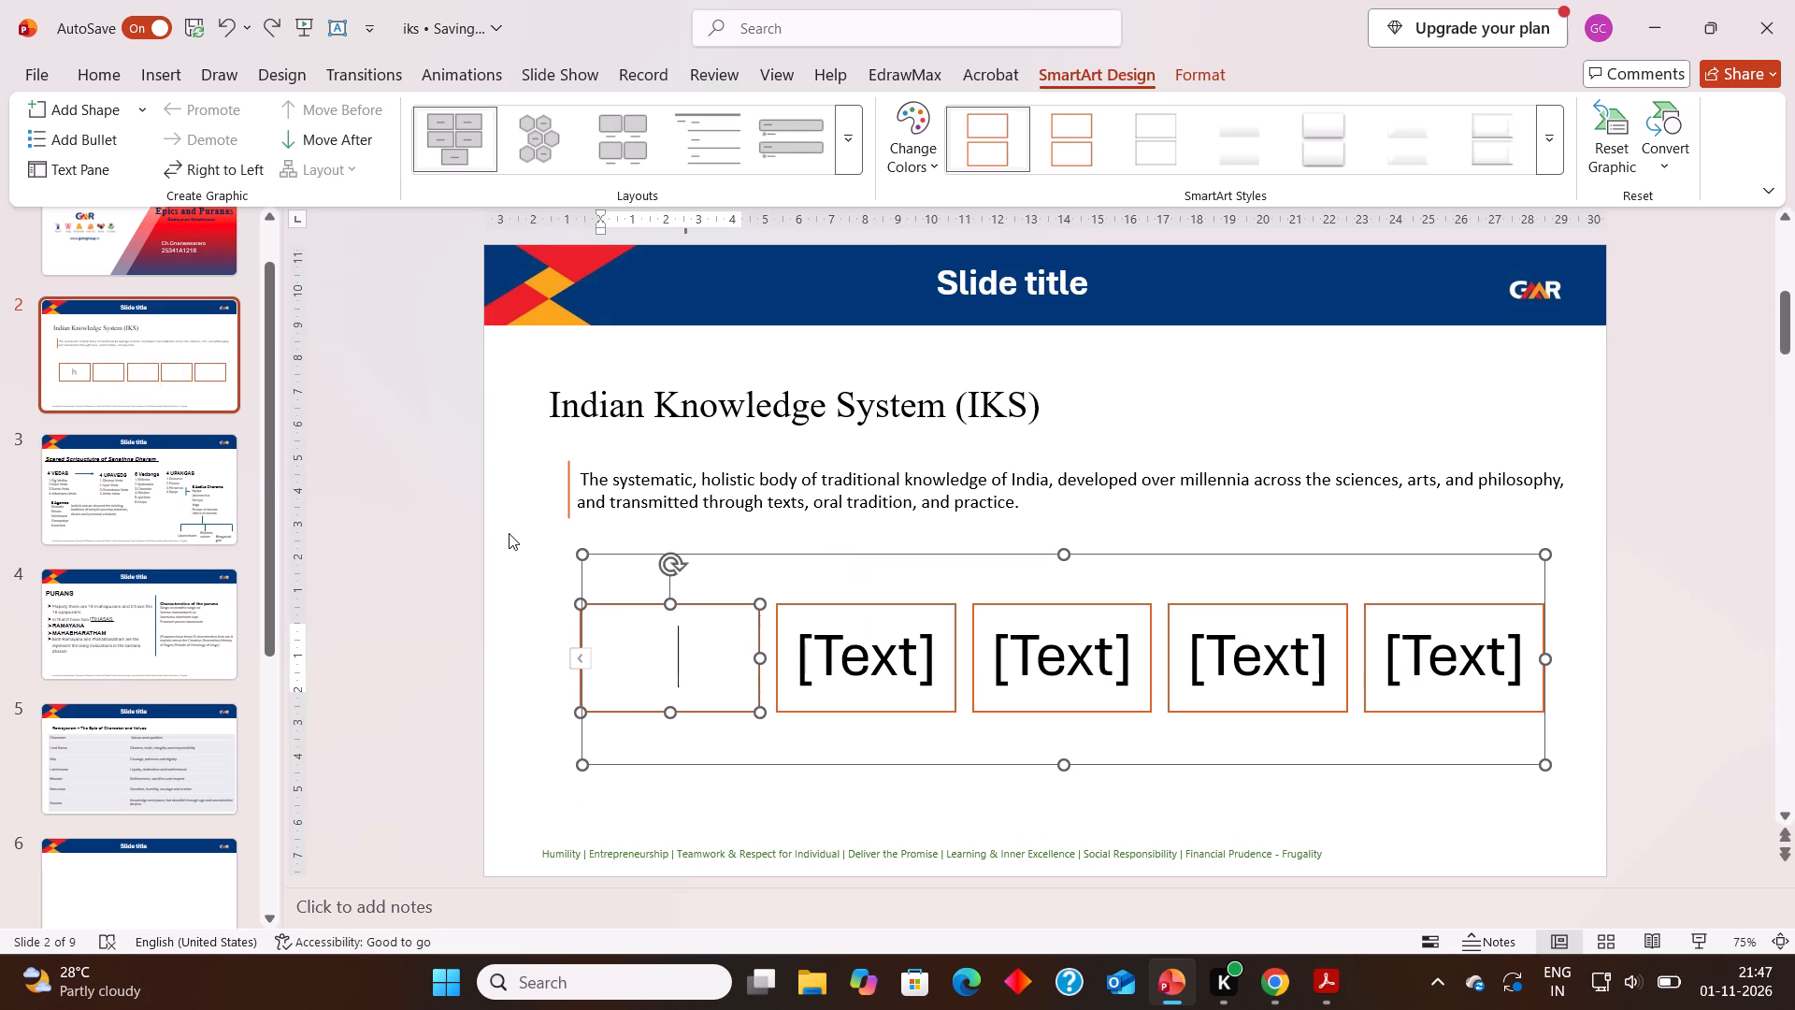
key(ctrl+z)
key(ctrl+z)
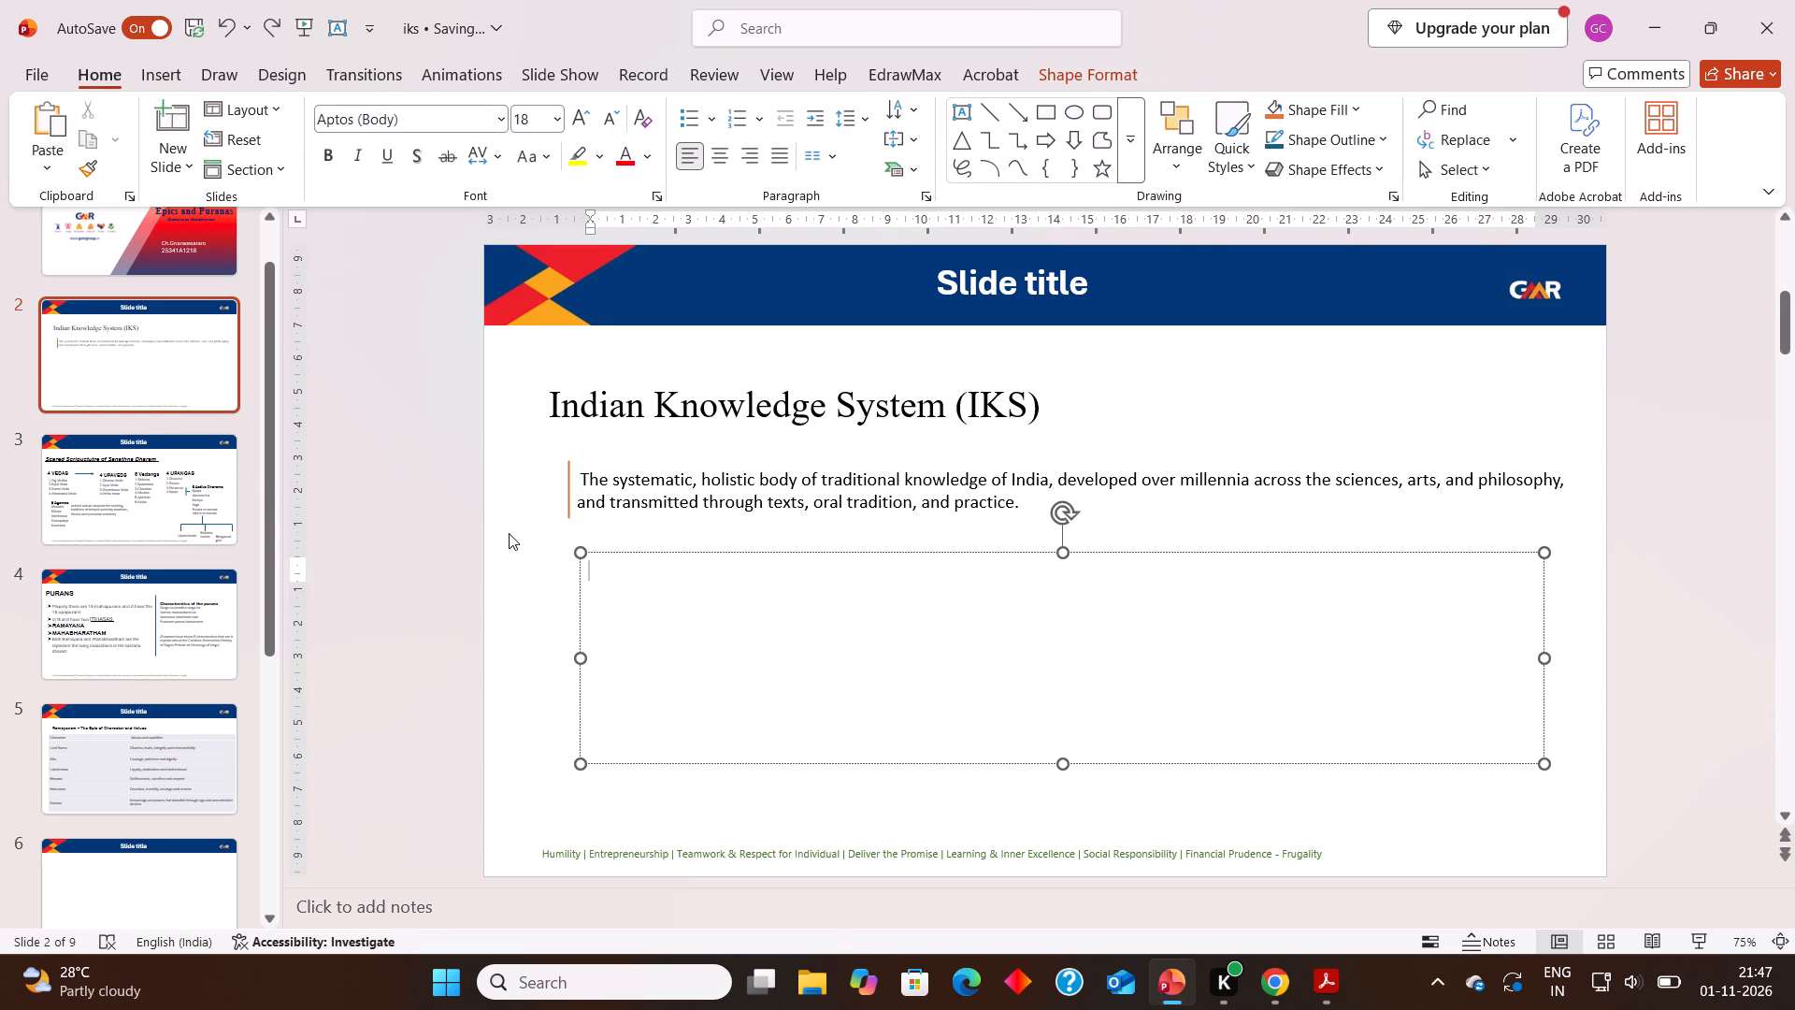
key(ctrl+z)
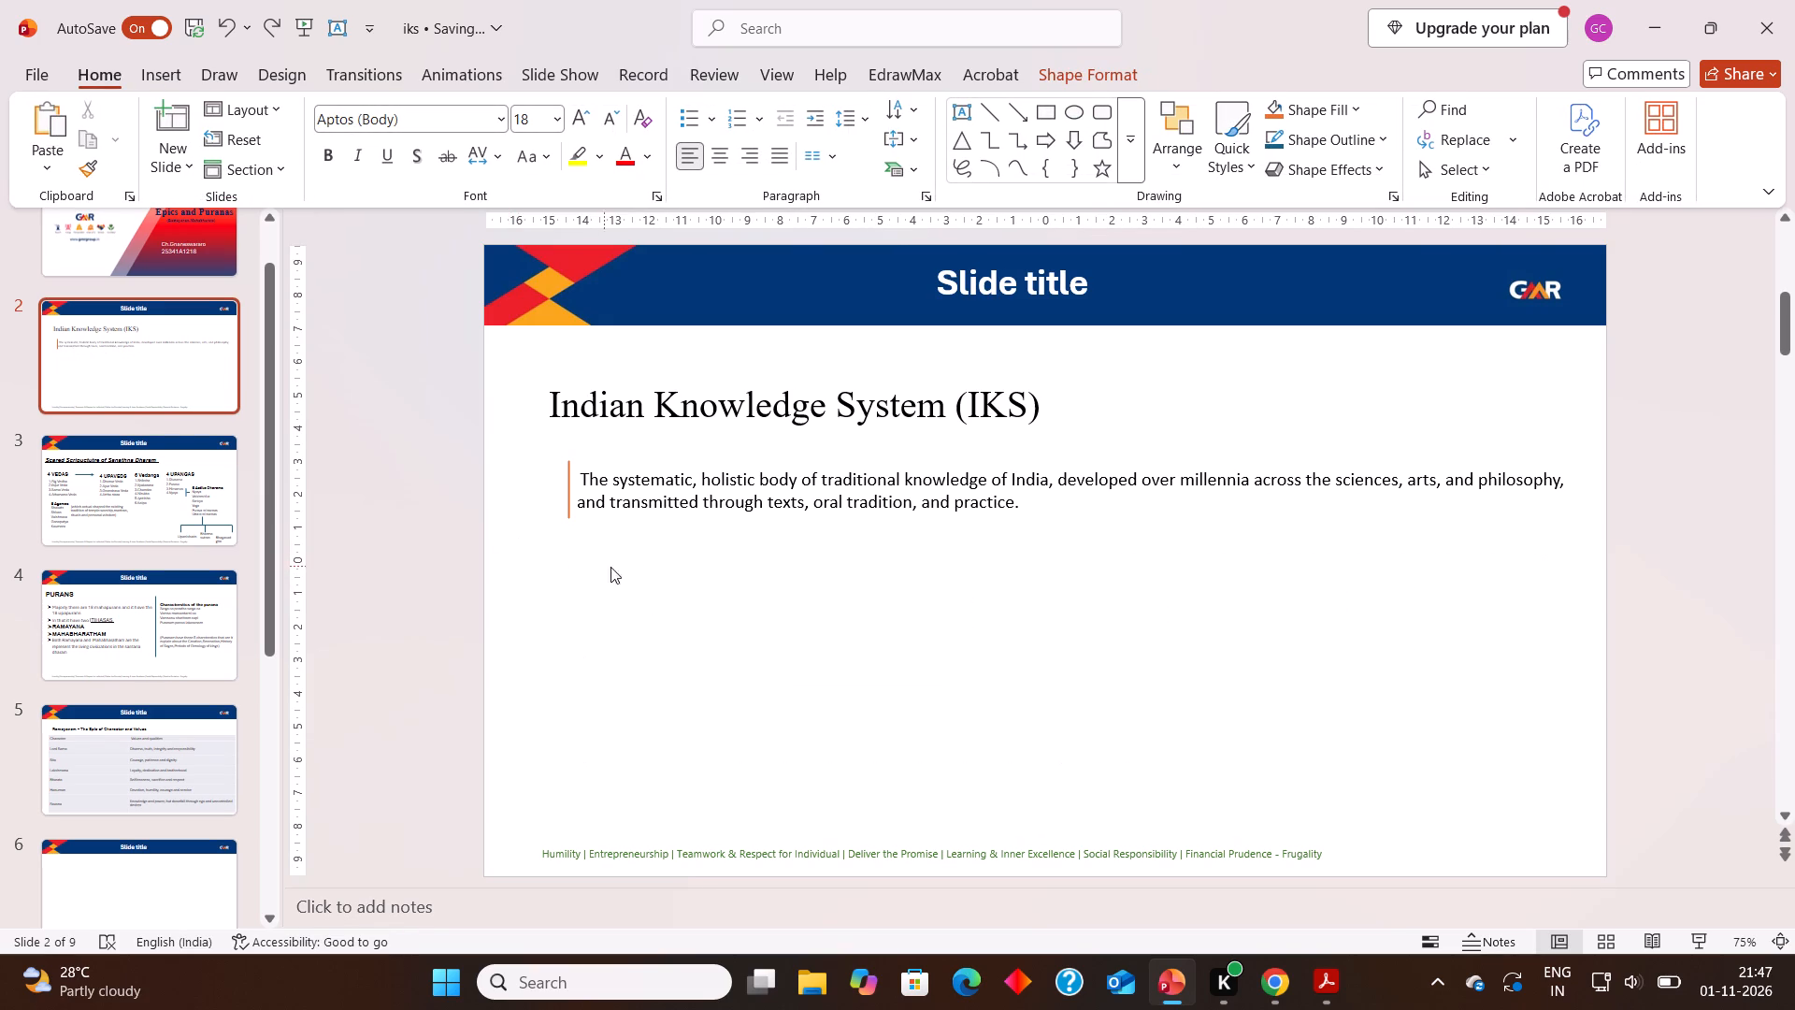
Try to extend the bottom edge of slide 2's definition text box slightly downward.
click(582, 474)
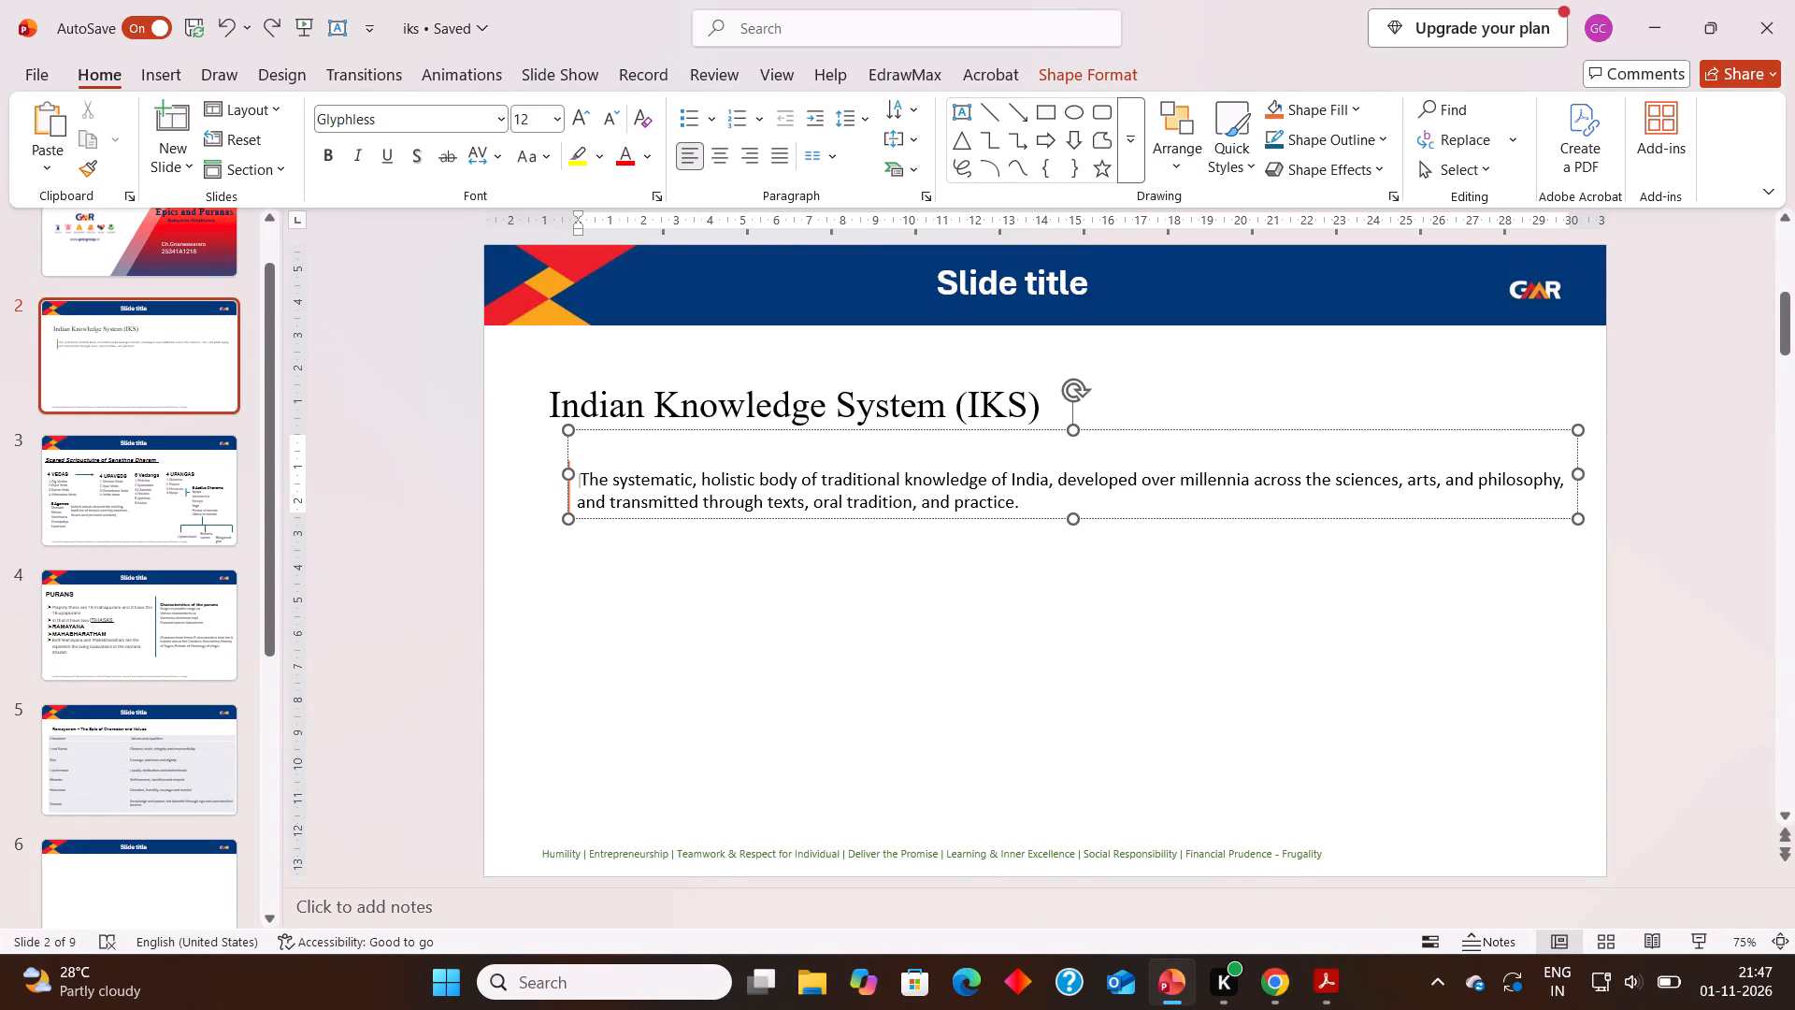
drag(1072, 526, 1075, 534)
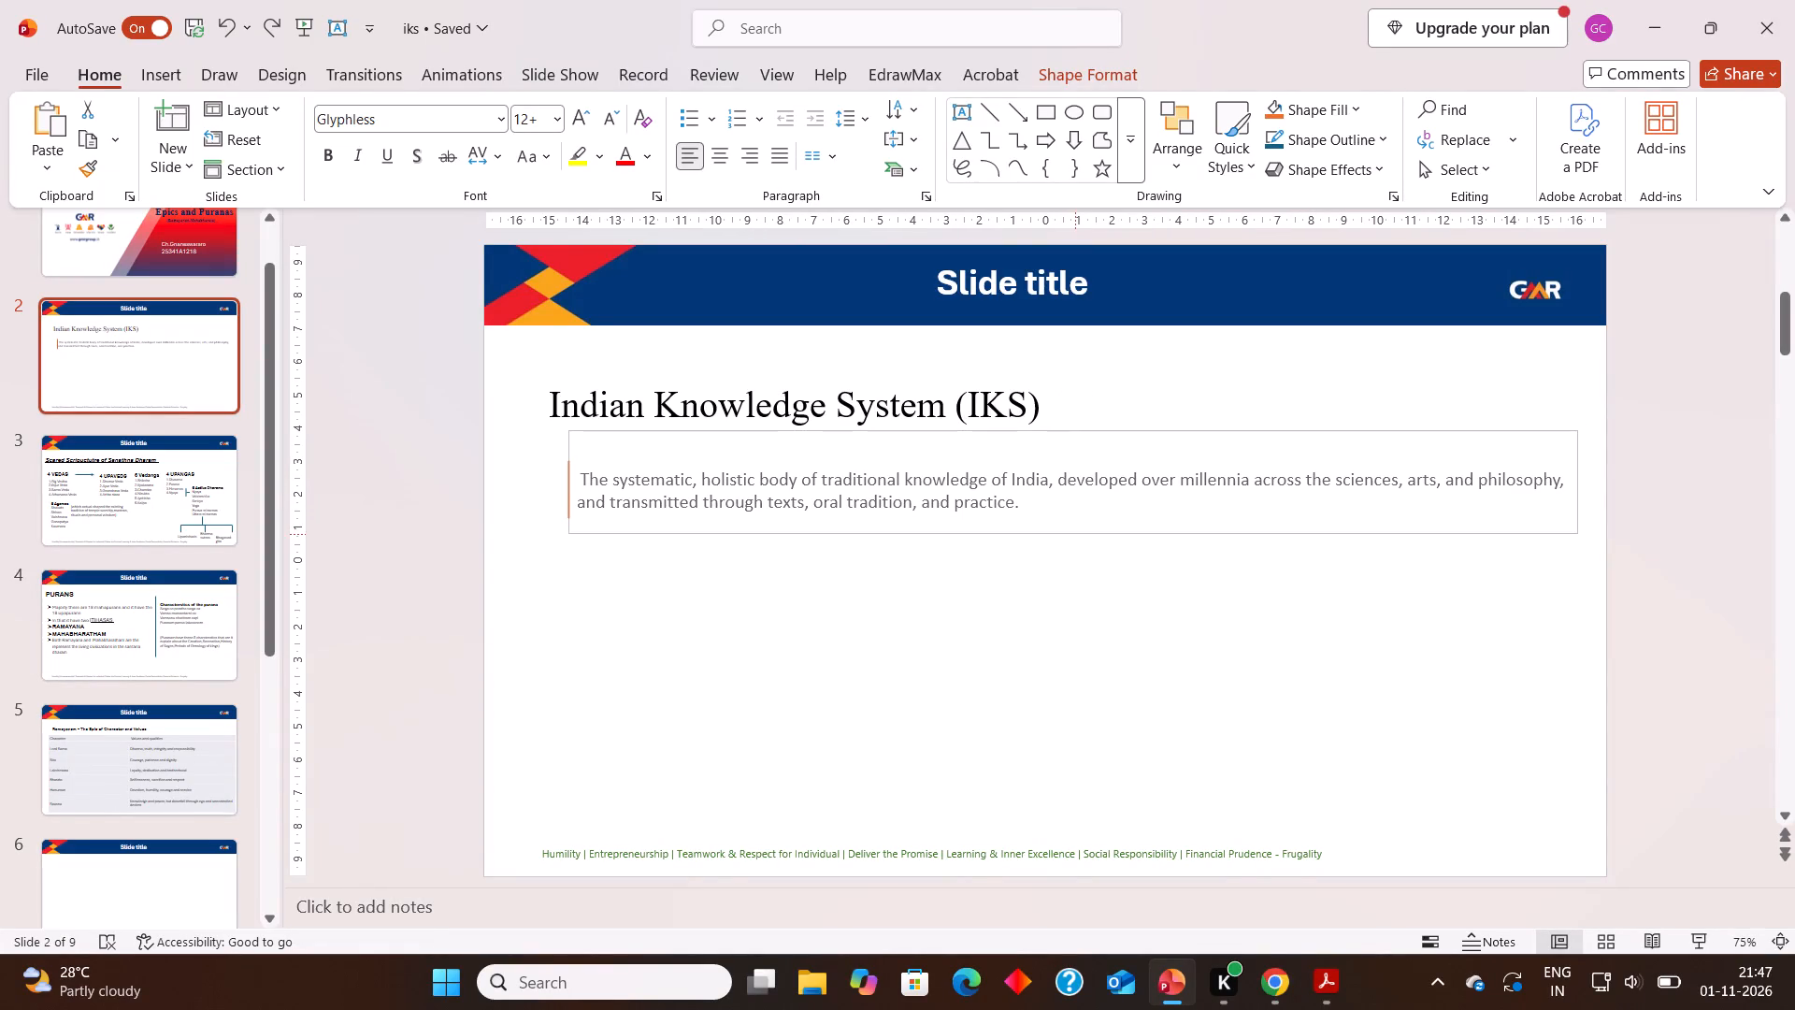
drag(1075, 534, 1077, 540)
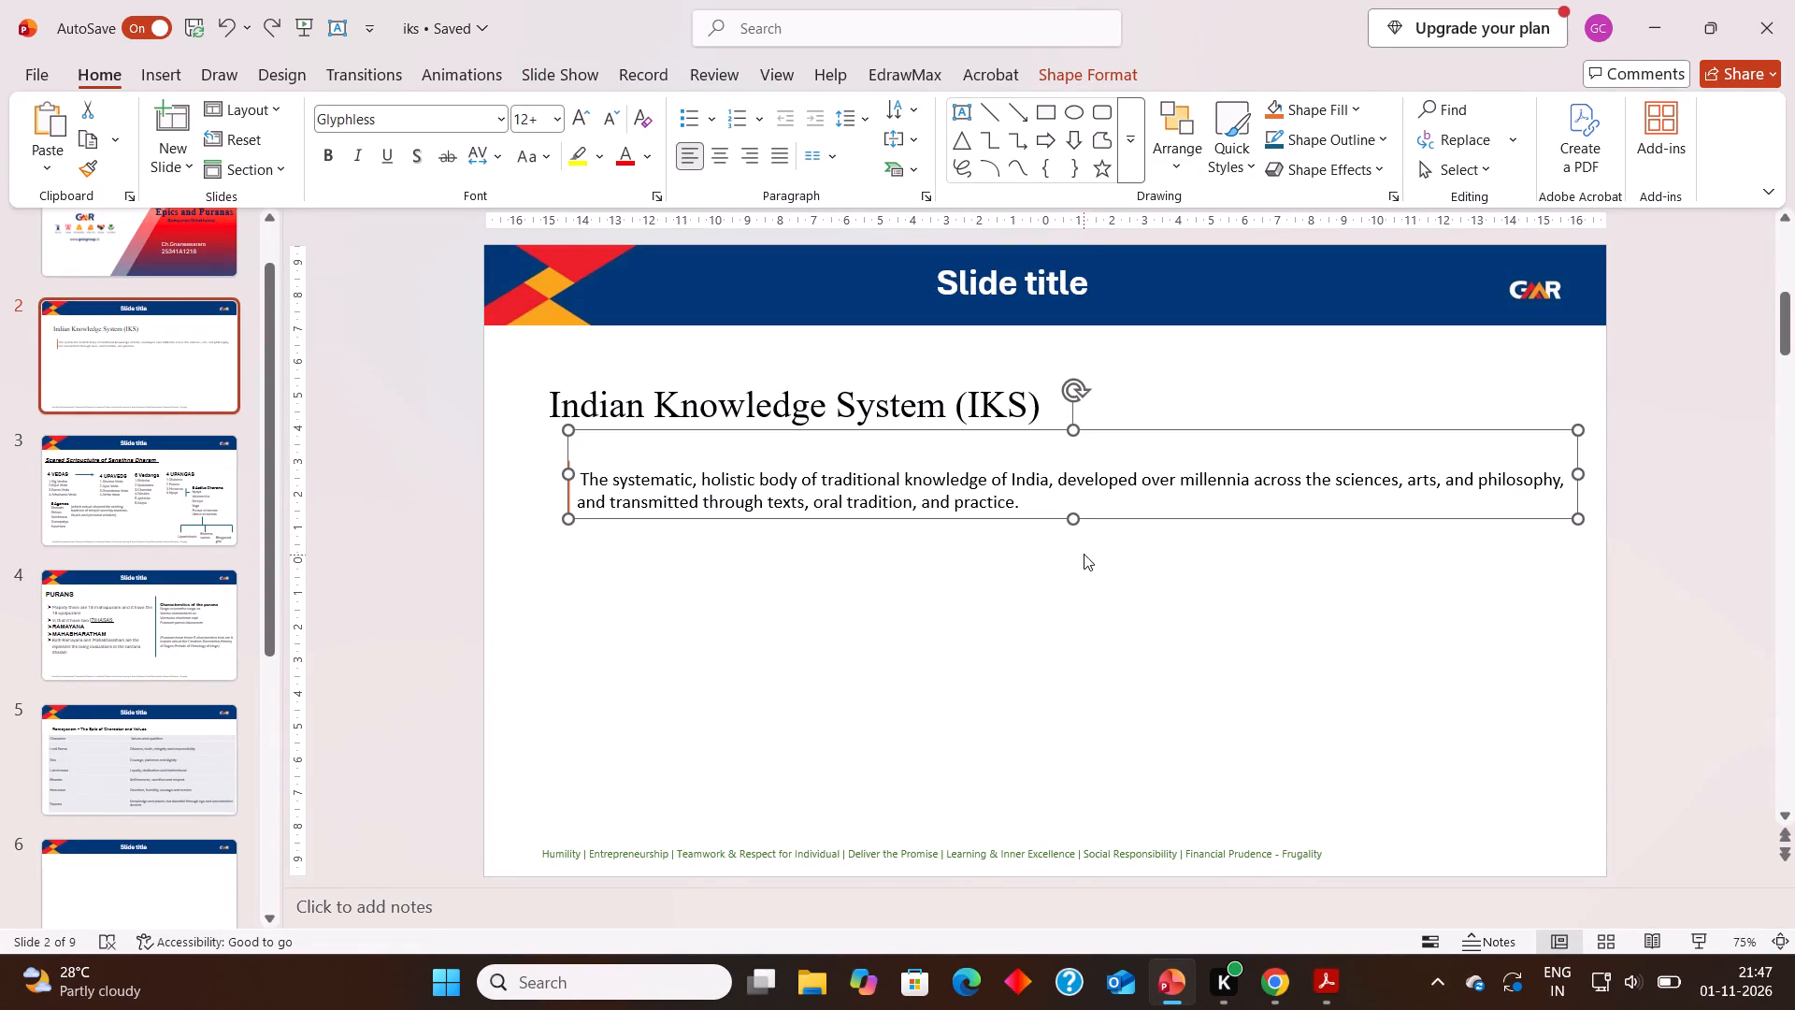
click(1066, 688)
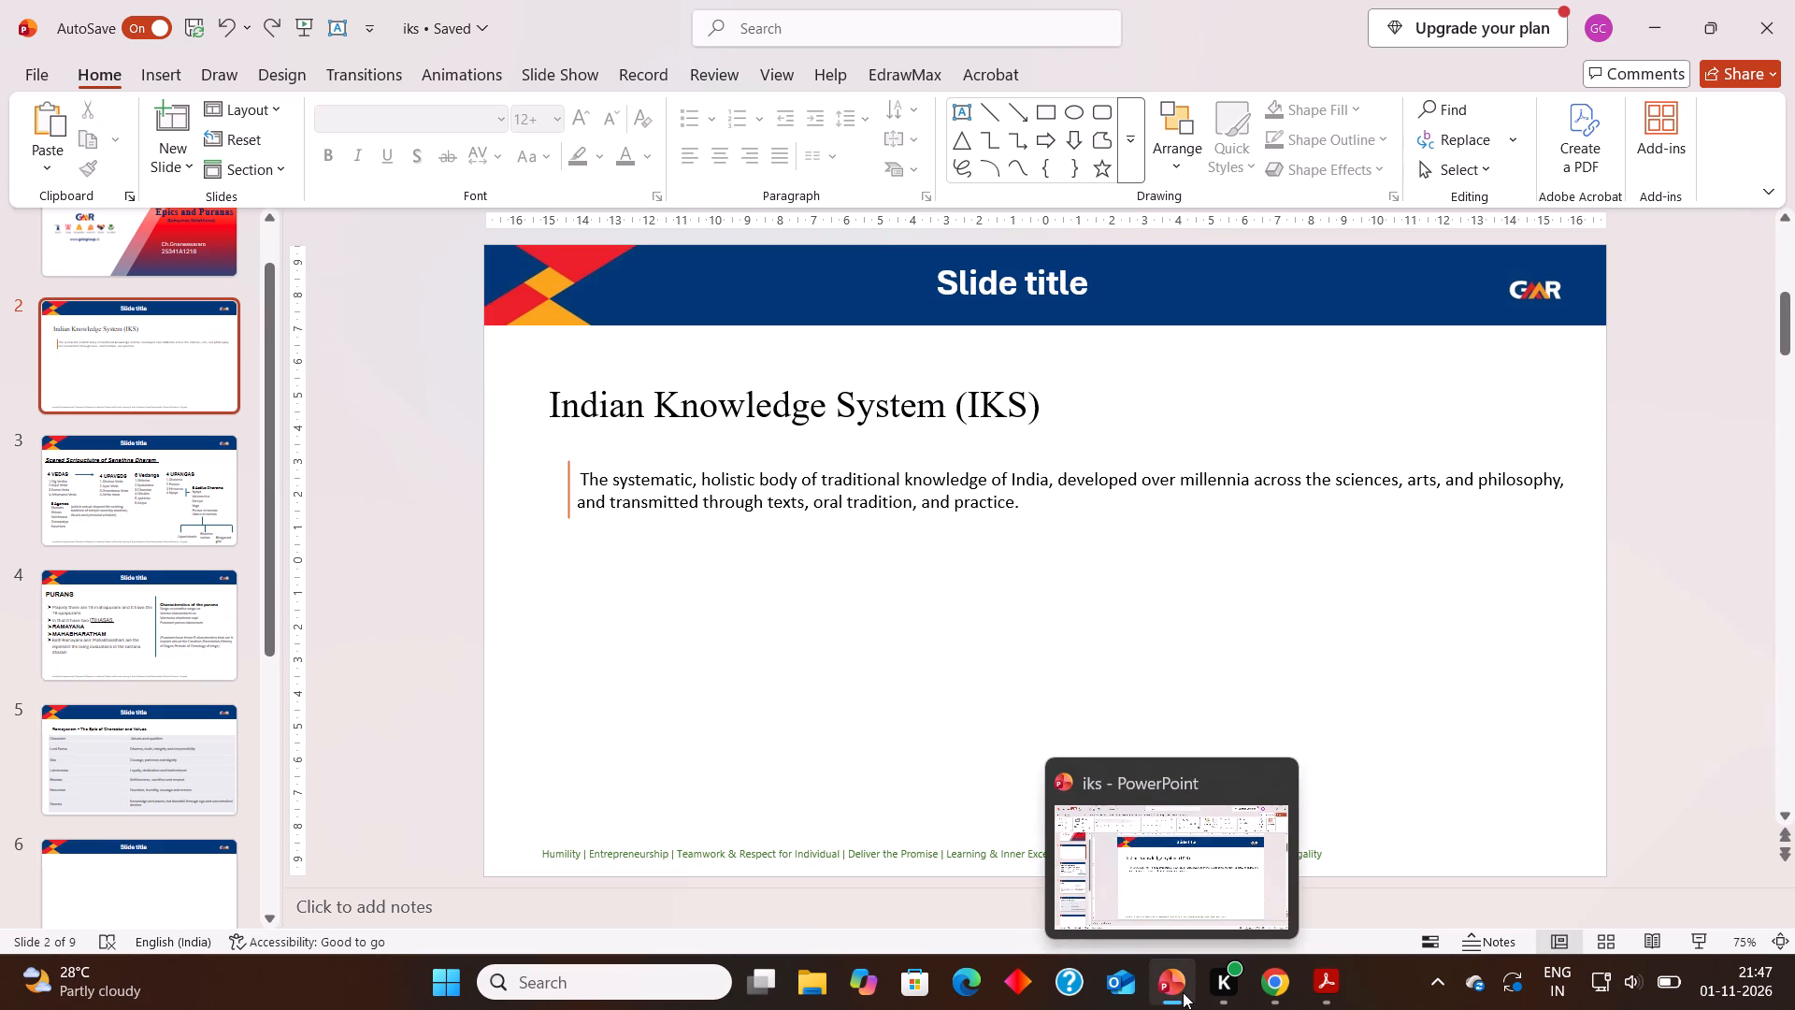
click(1292, 998)
click(1292, 998)
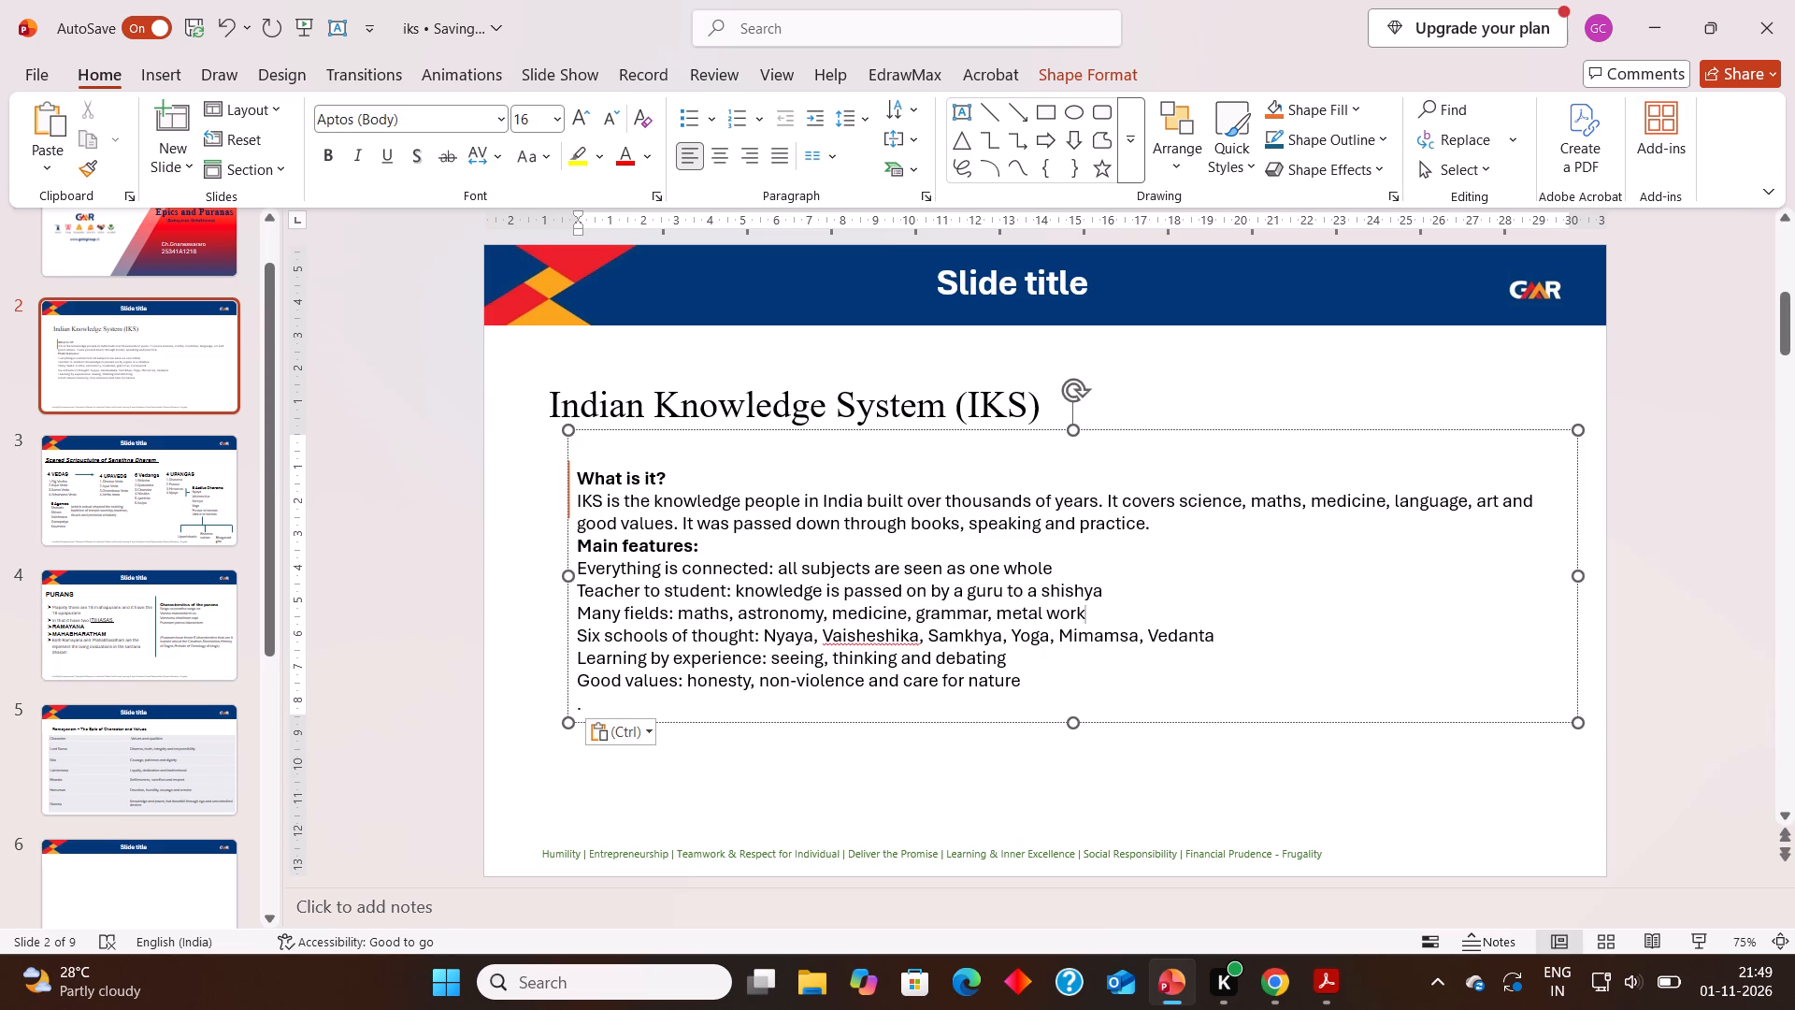
click(1174, 768)
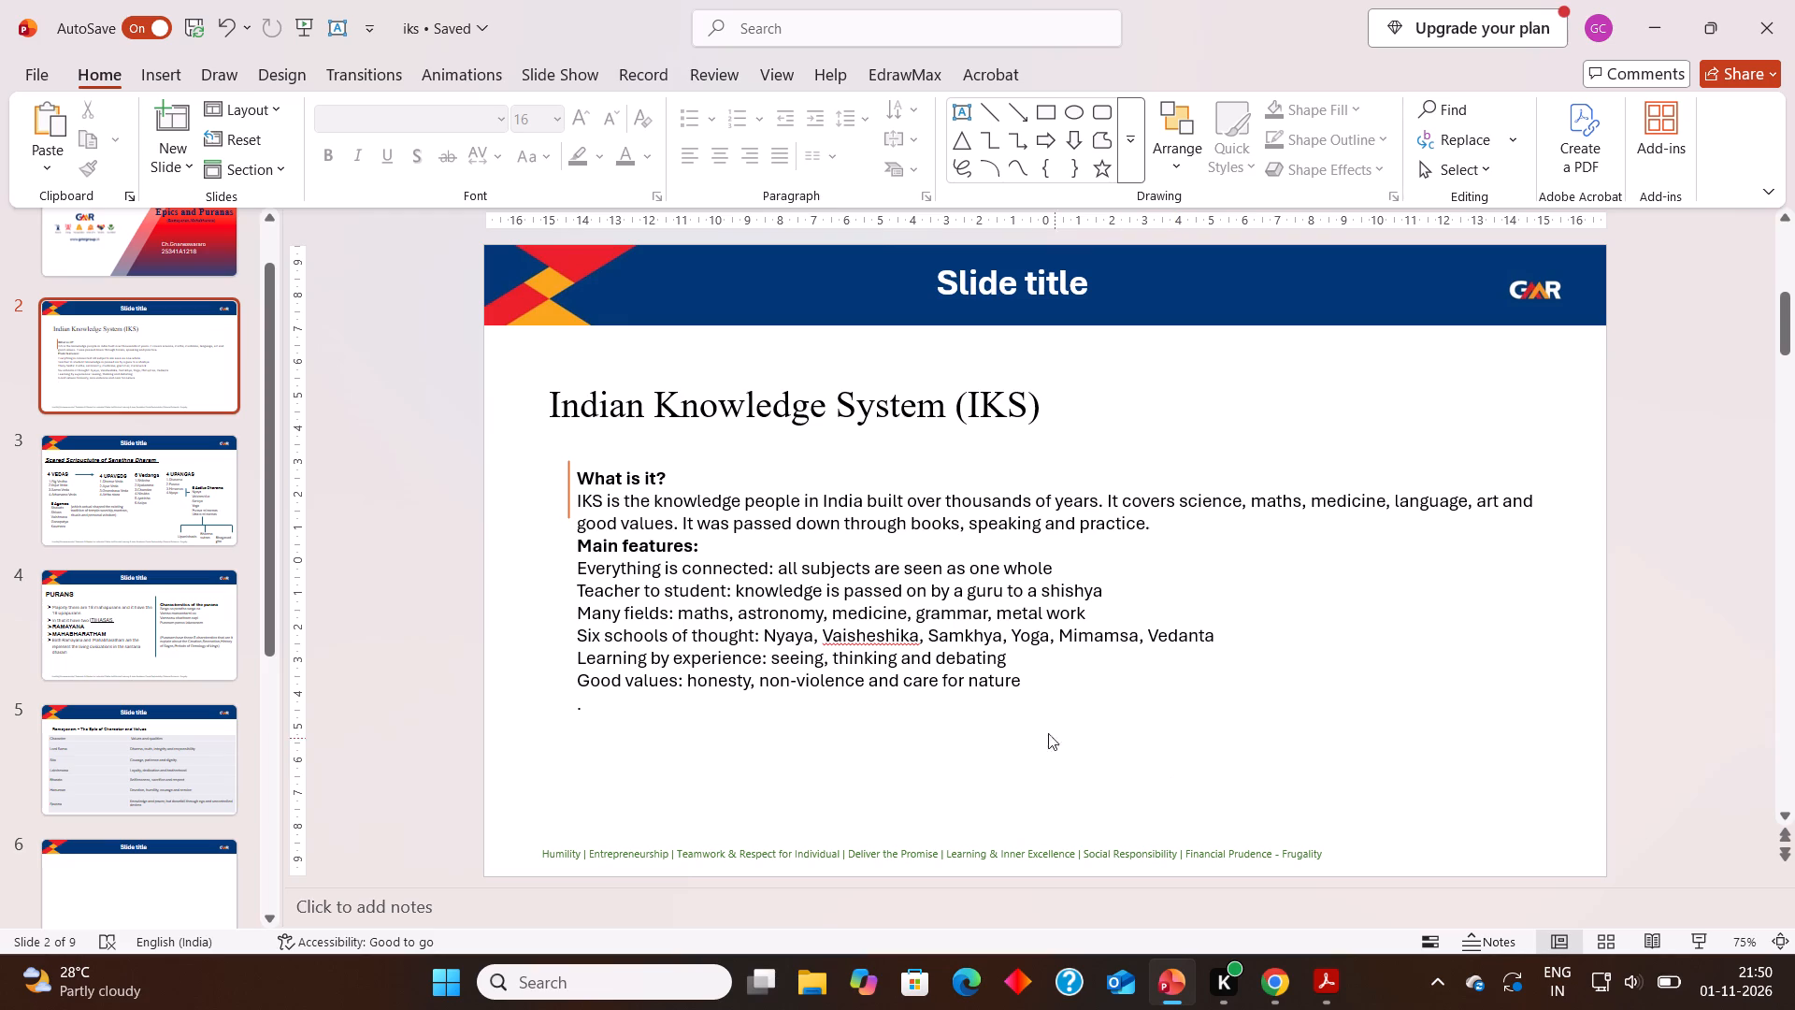
Lengthen the orange vertical line beside slide 2's text slightly downward.
click(569, 506)
click(544, 534)
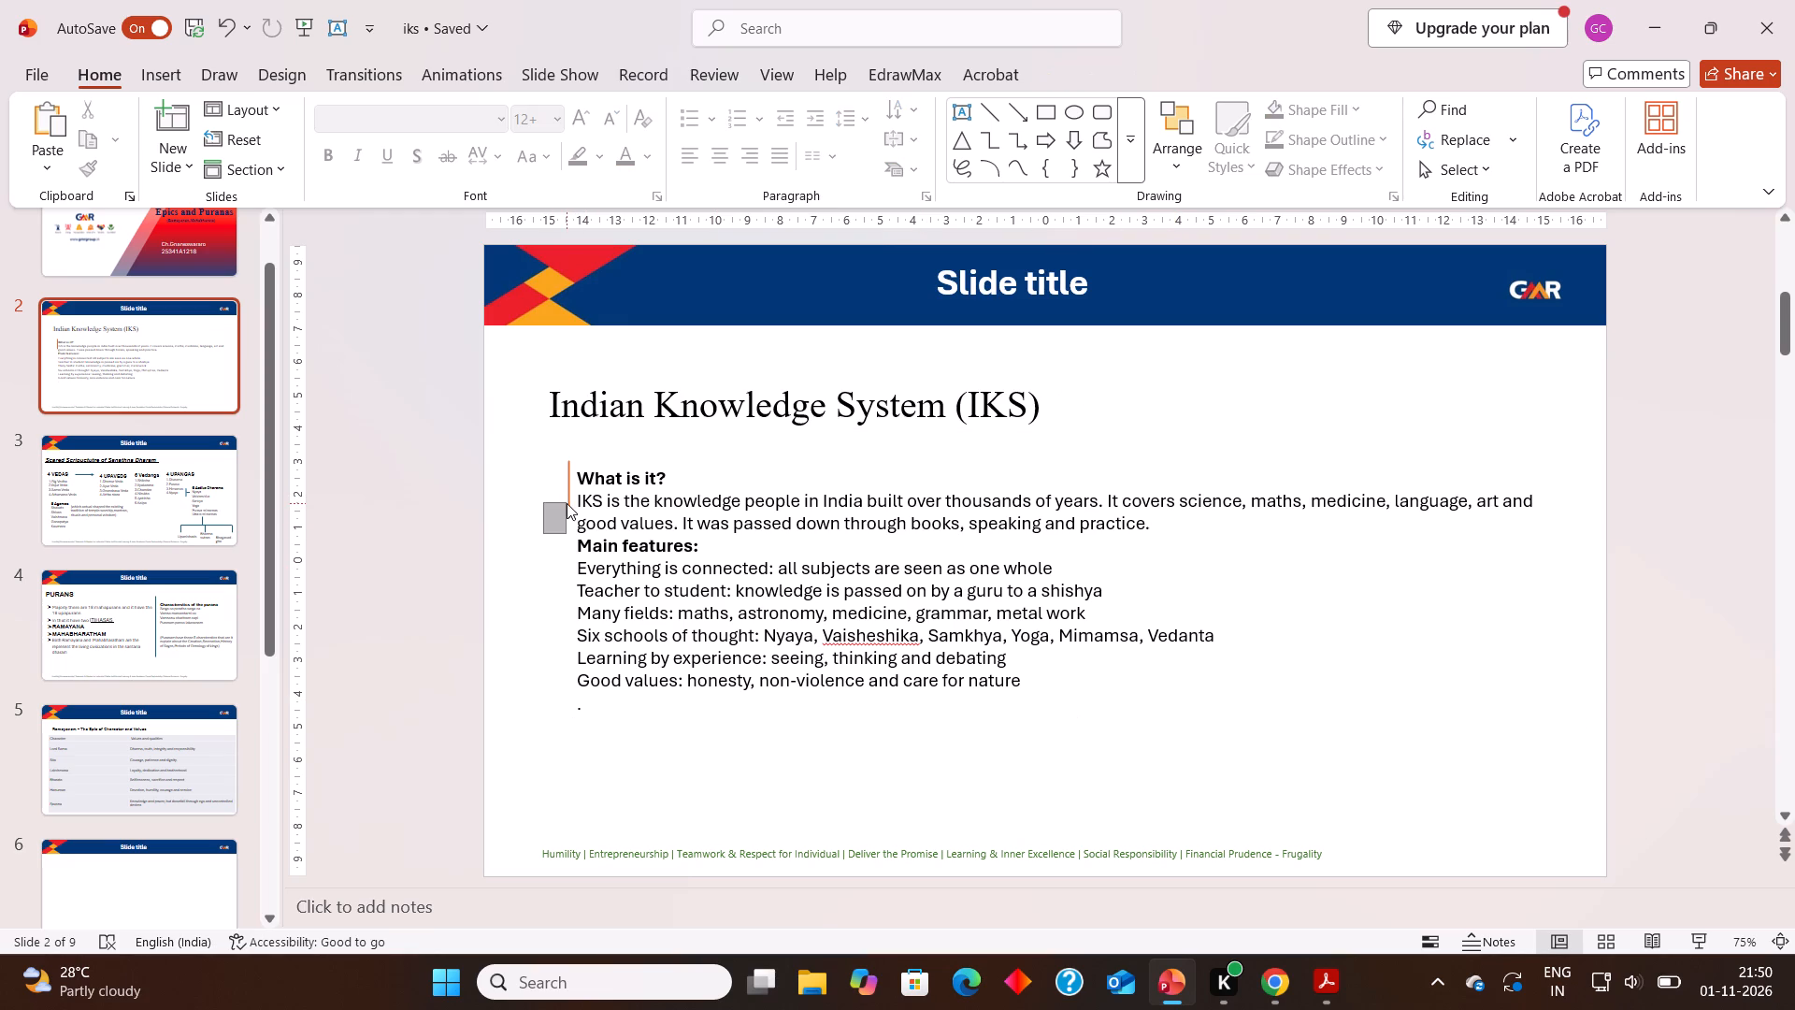
drag(547, 541, 532, 582)
click(567, 481)
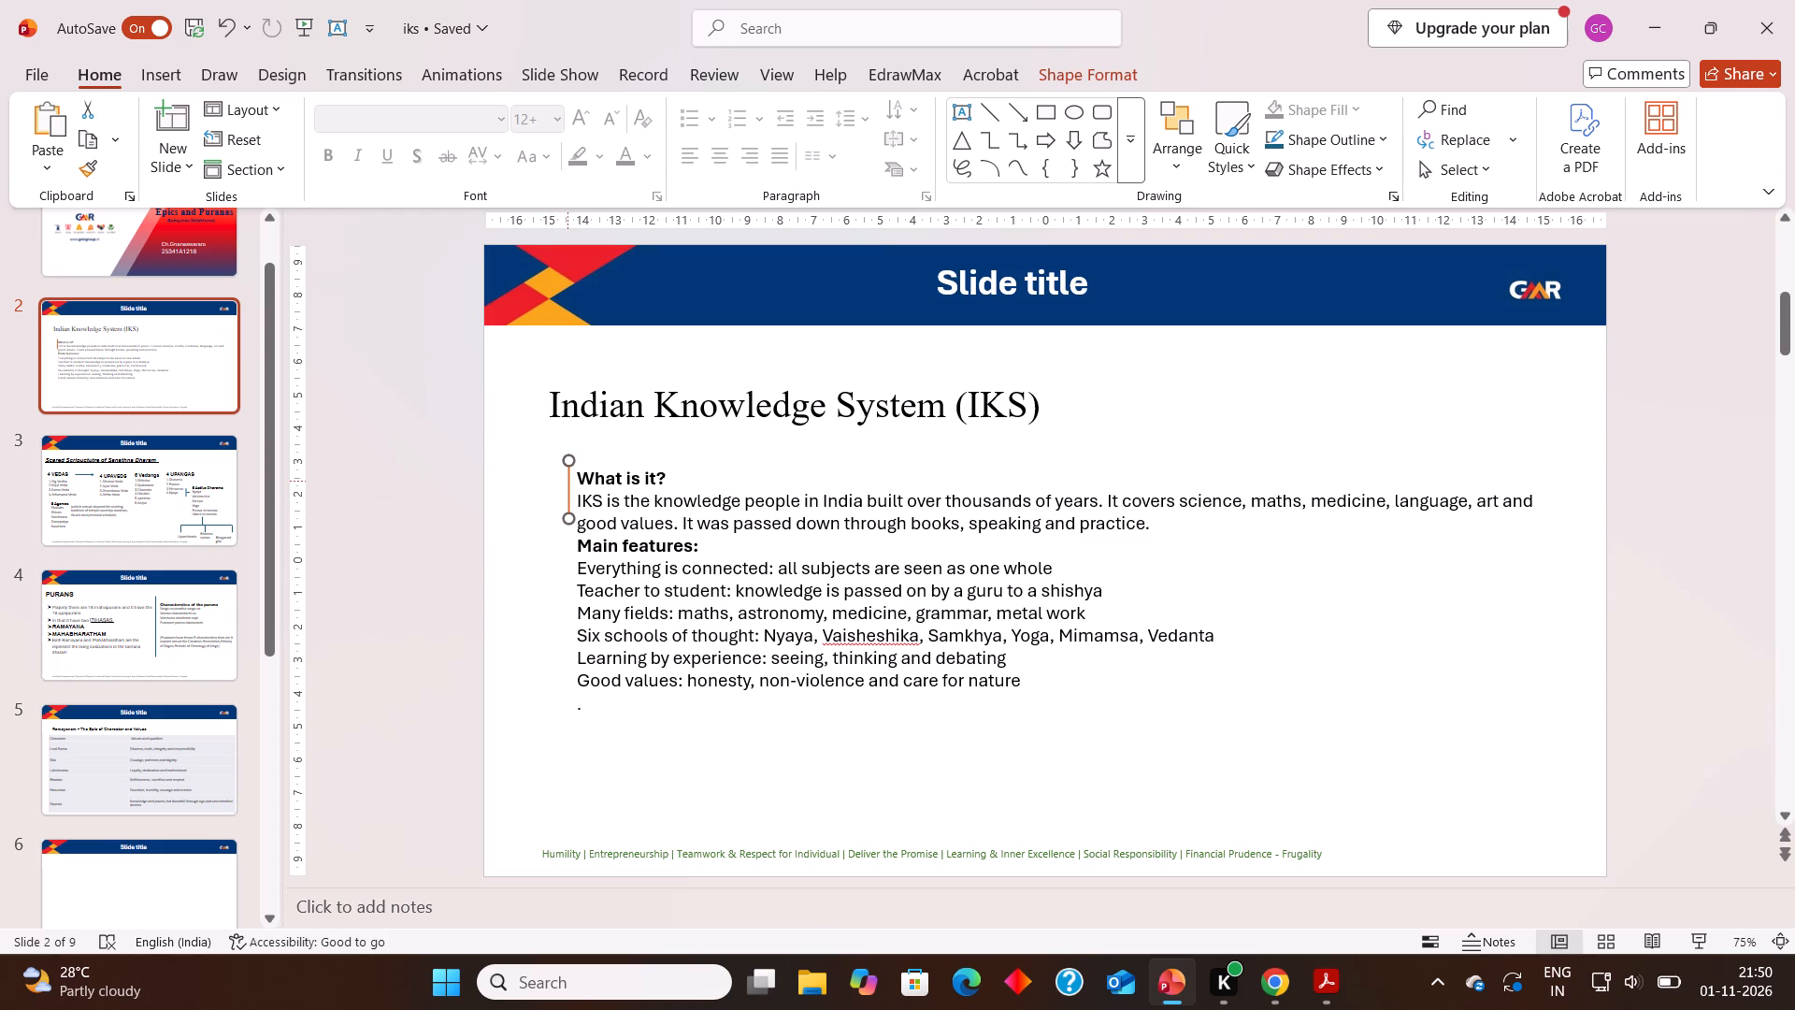
click(567, 519)
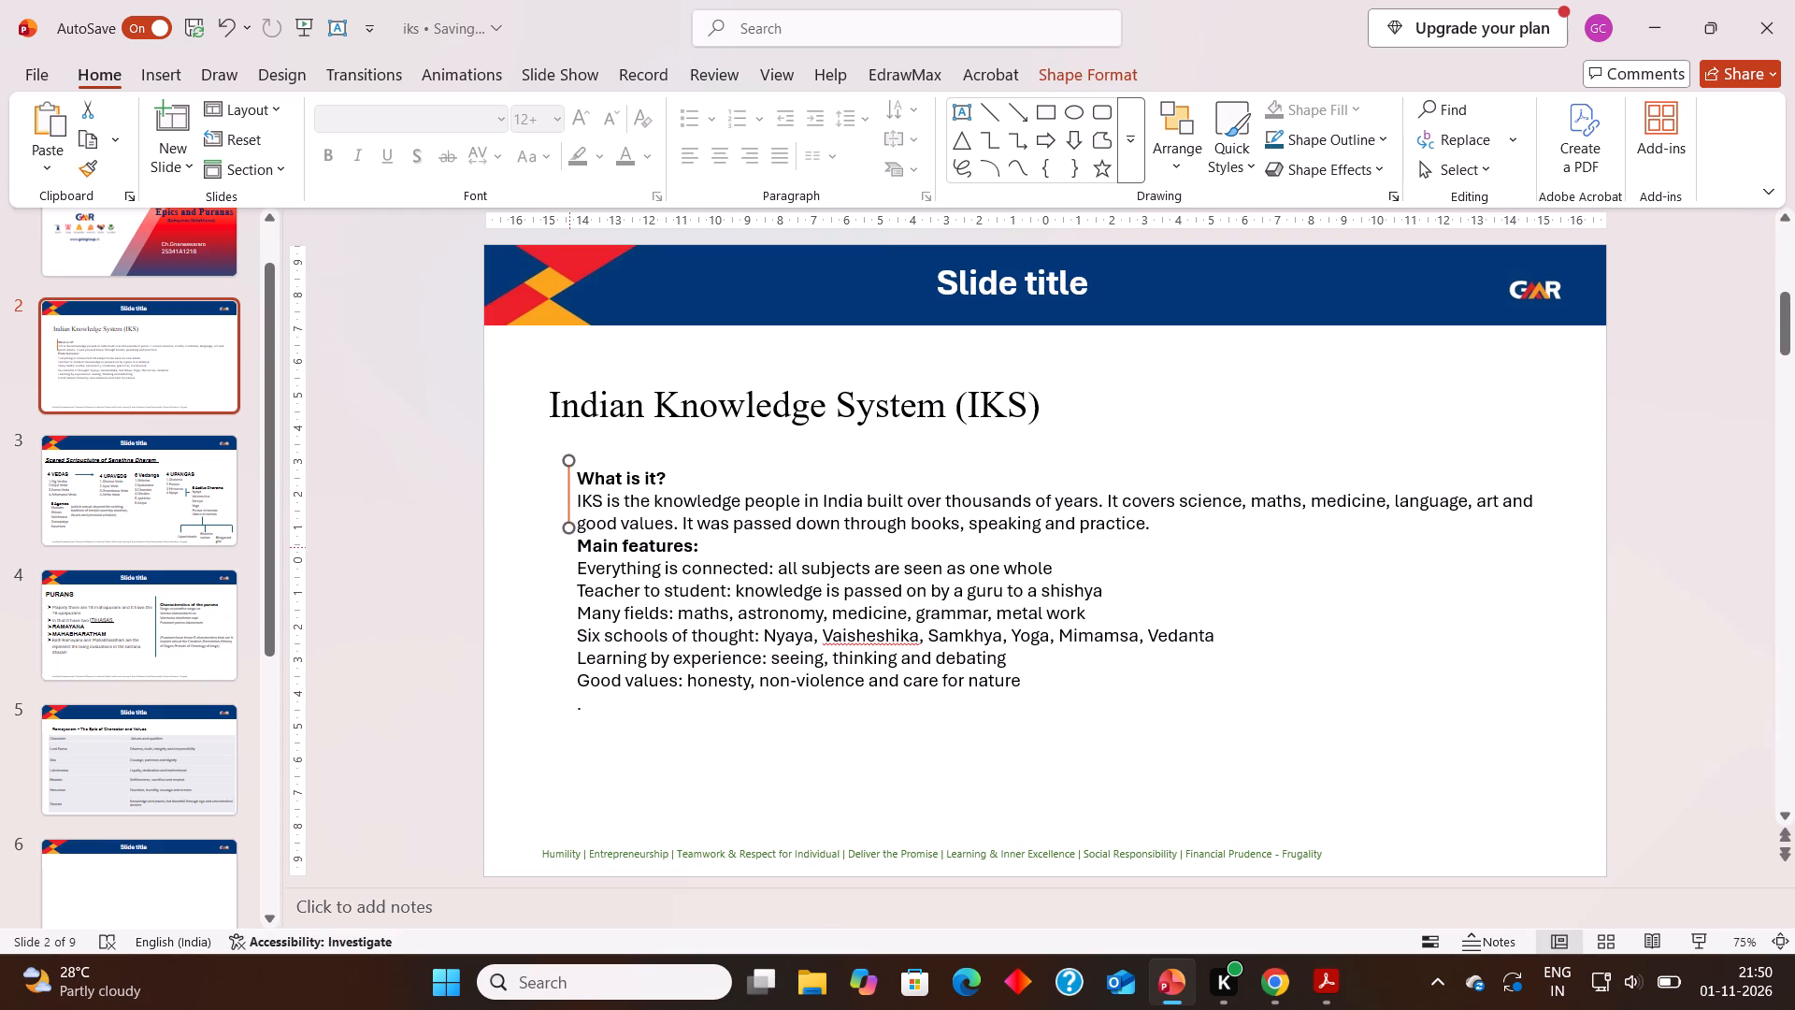
Apply arrow bullets to all the text in slide 2's Indian Knowledge System text box.
click(569, 550)
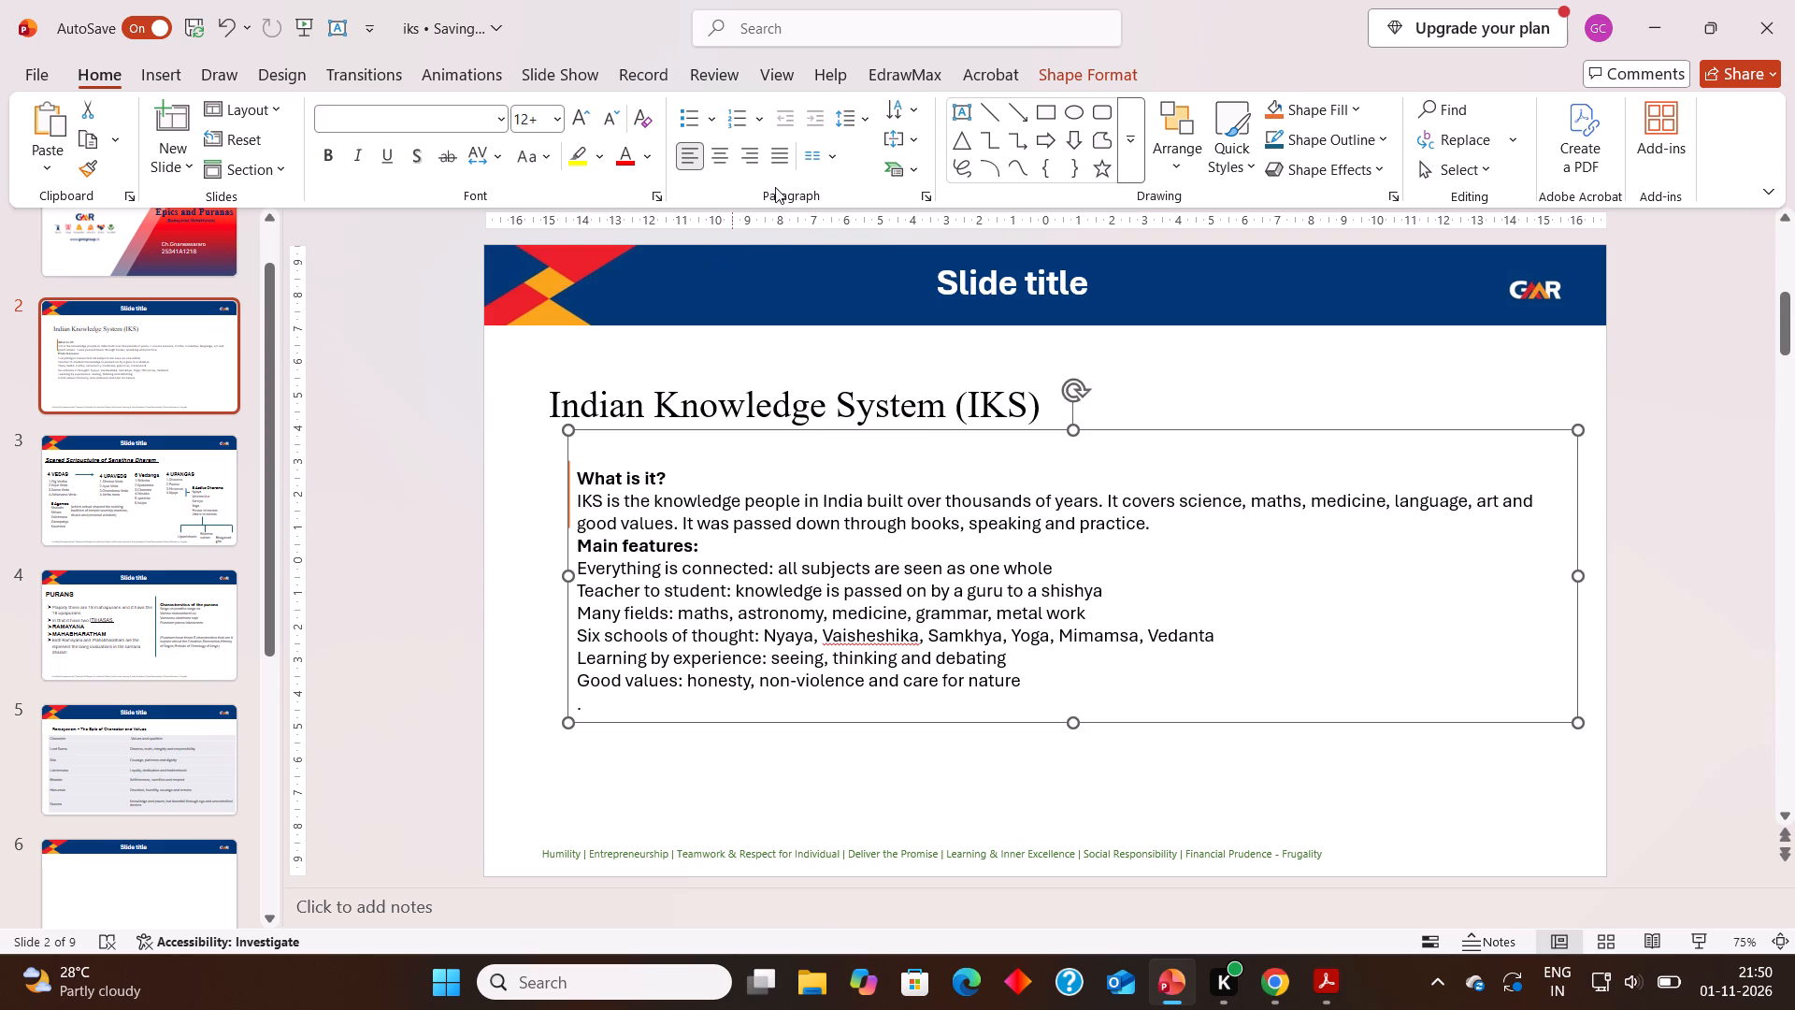
click(714, 120)
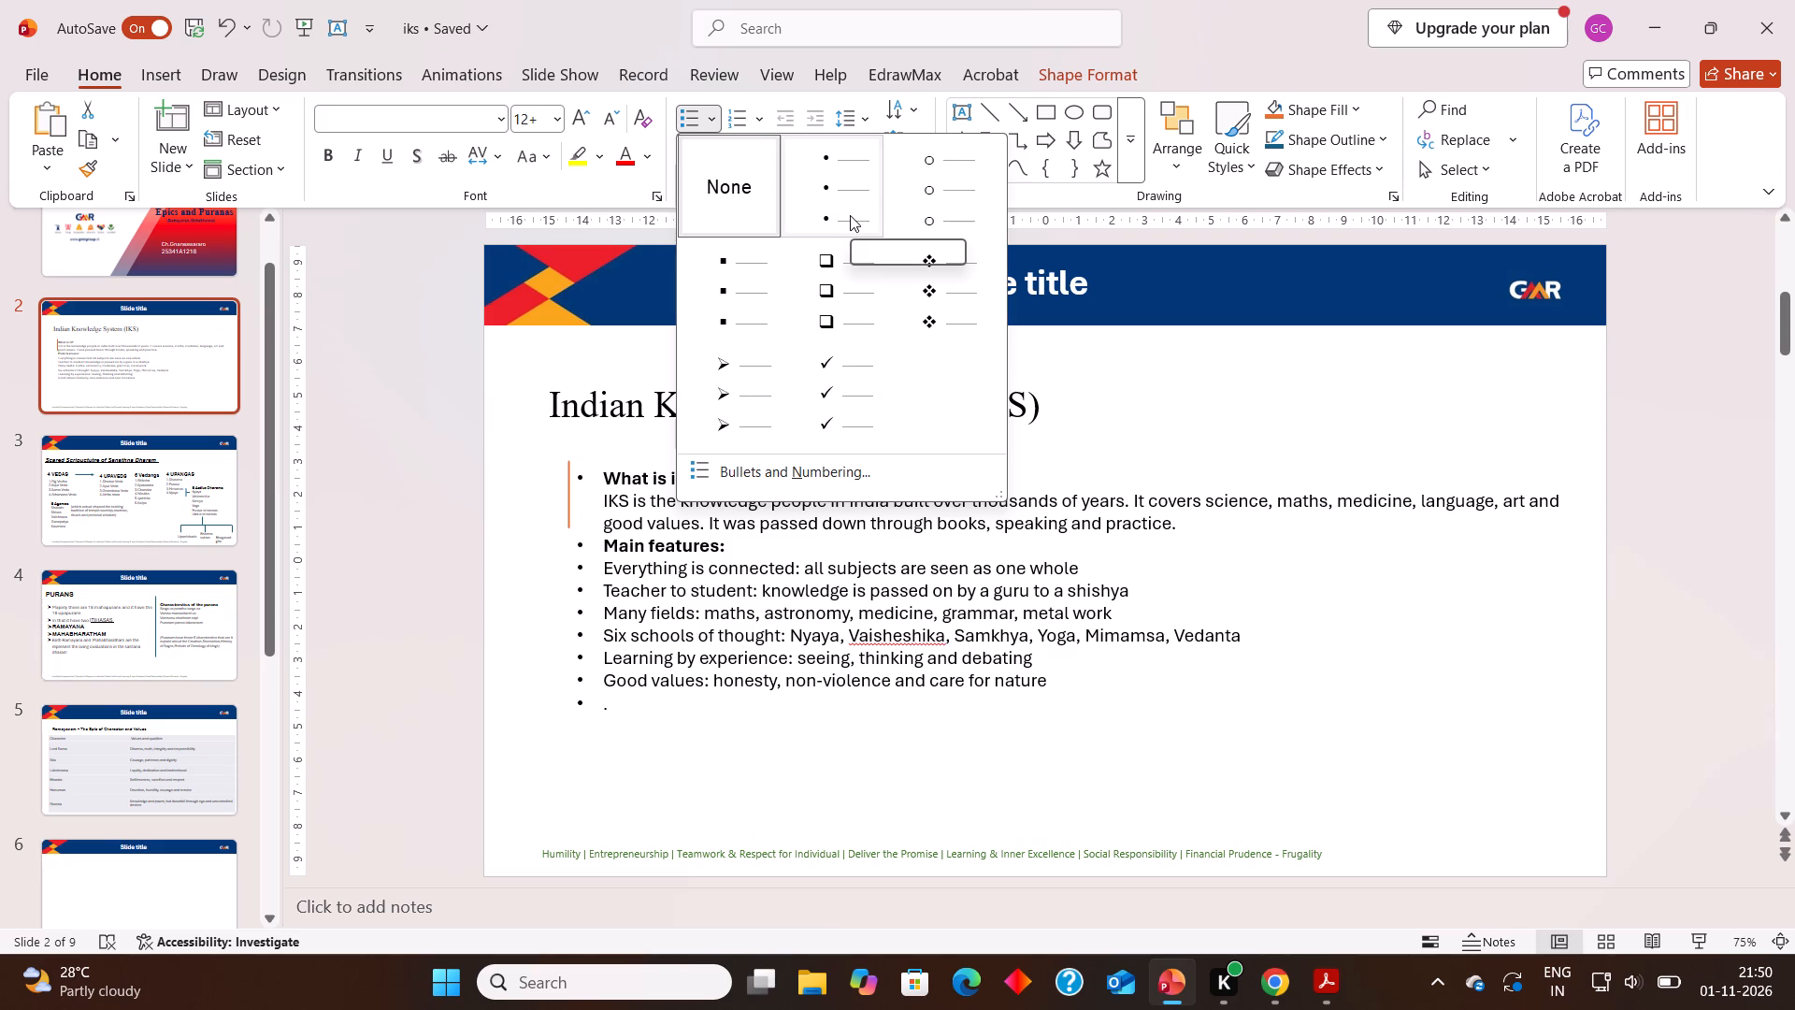
click(762, 411)
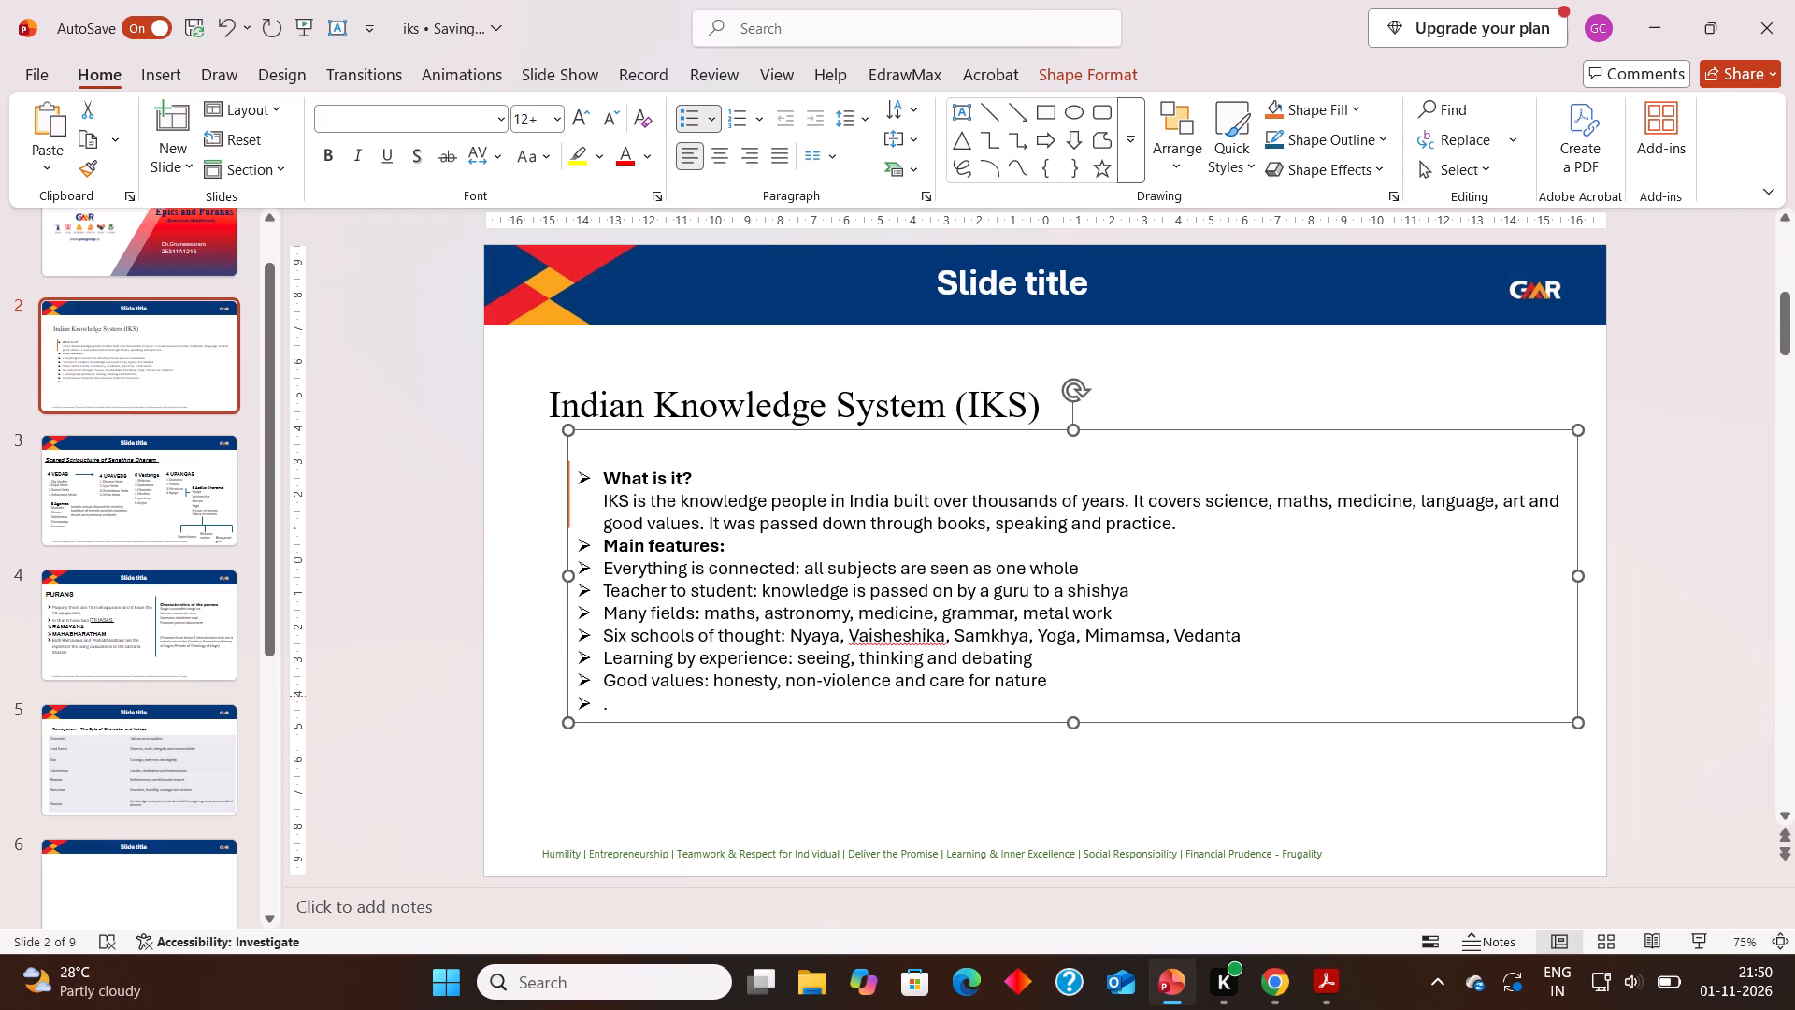
Delete the stray full stop and its bullet below the "Good values" line on slide 2.
click(696, 696)
key(BackSpace)
key(BackSpace)
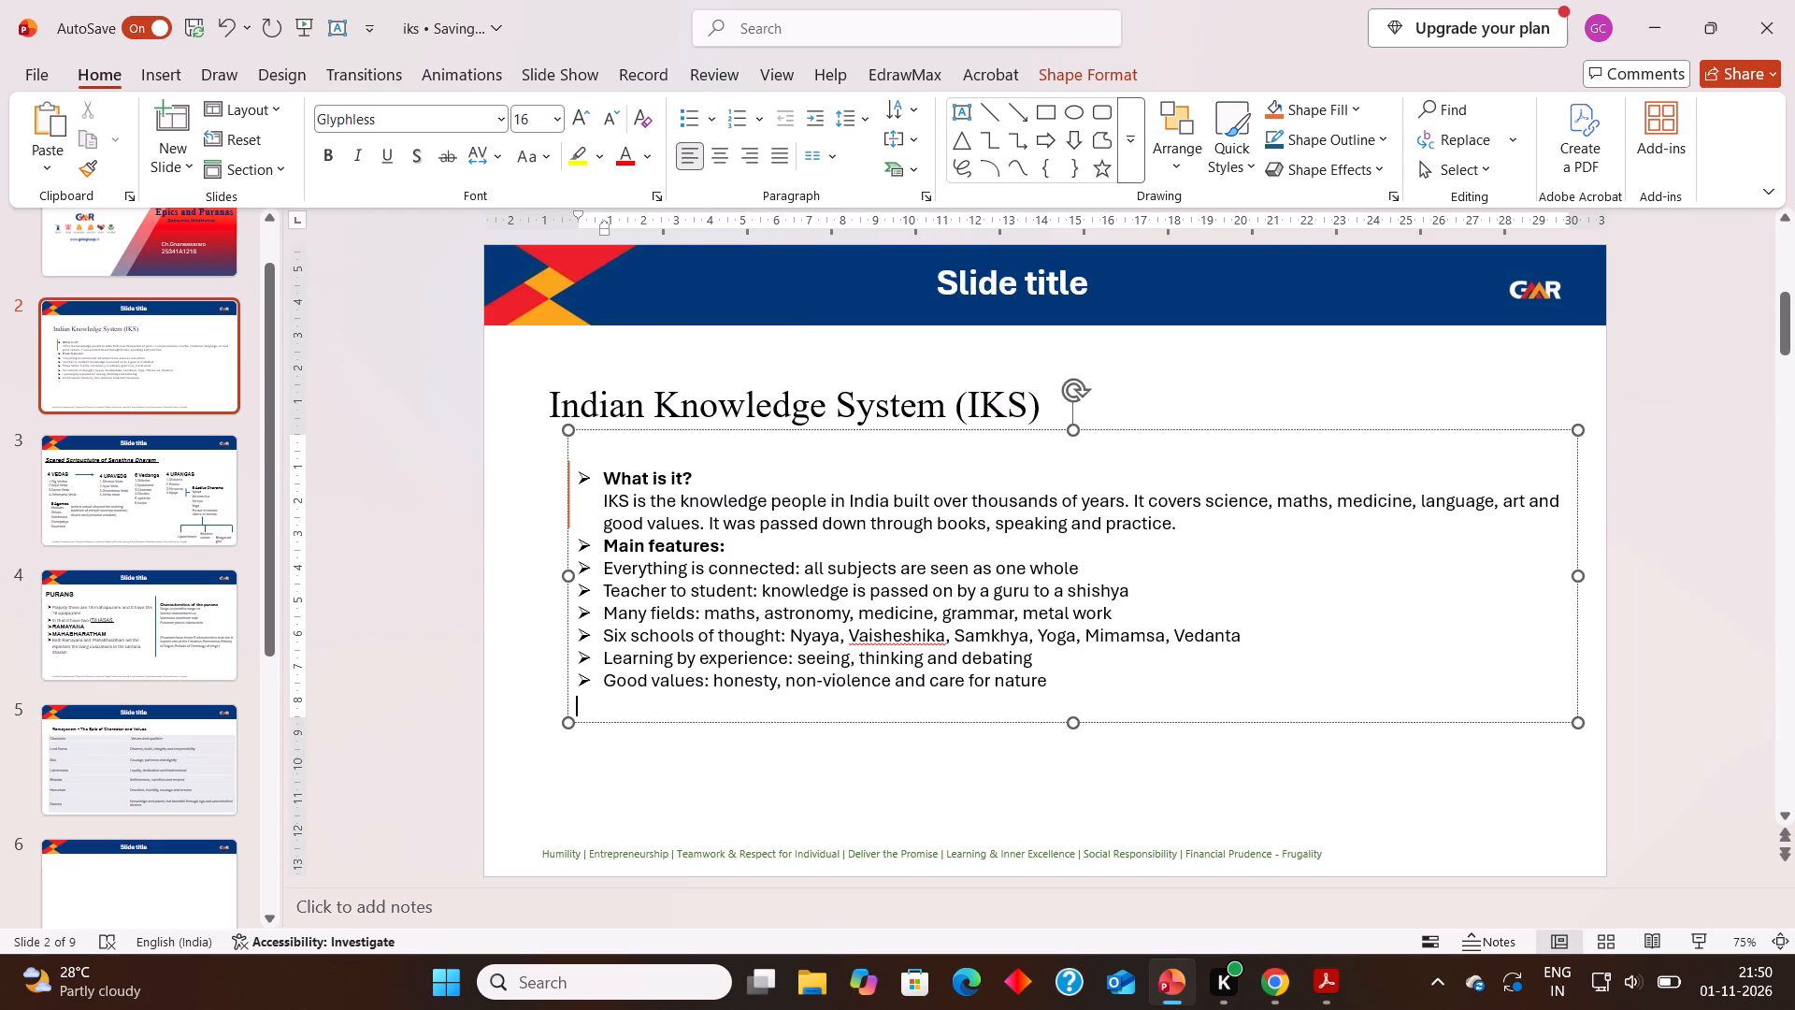
click(1049, 676)
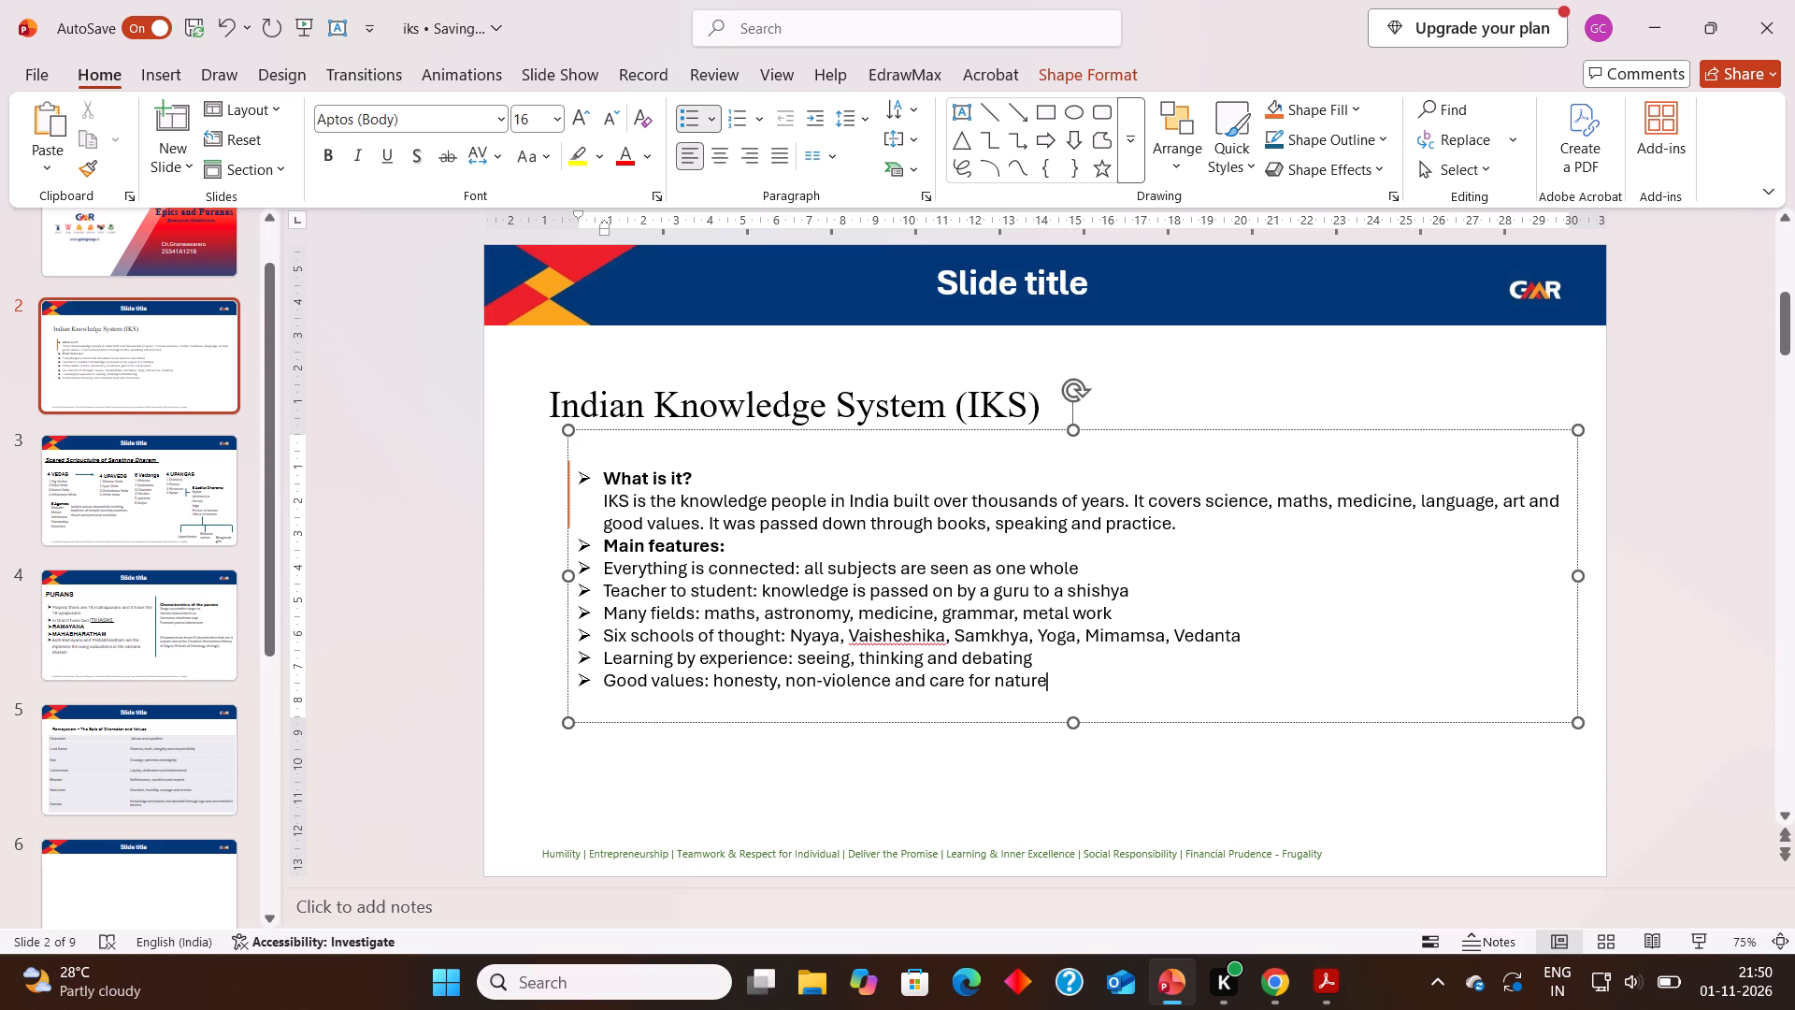
Set the font size of the "Main features:" and "What is it?" headings on slide 2 to 20.
drag(605, 543, 860, 696)
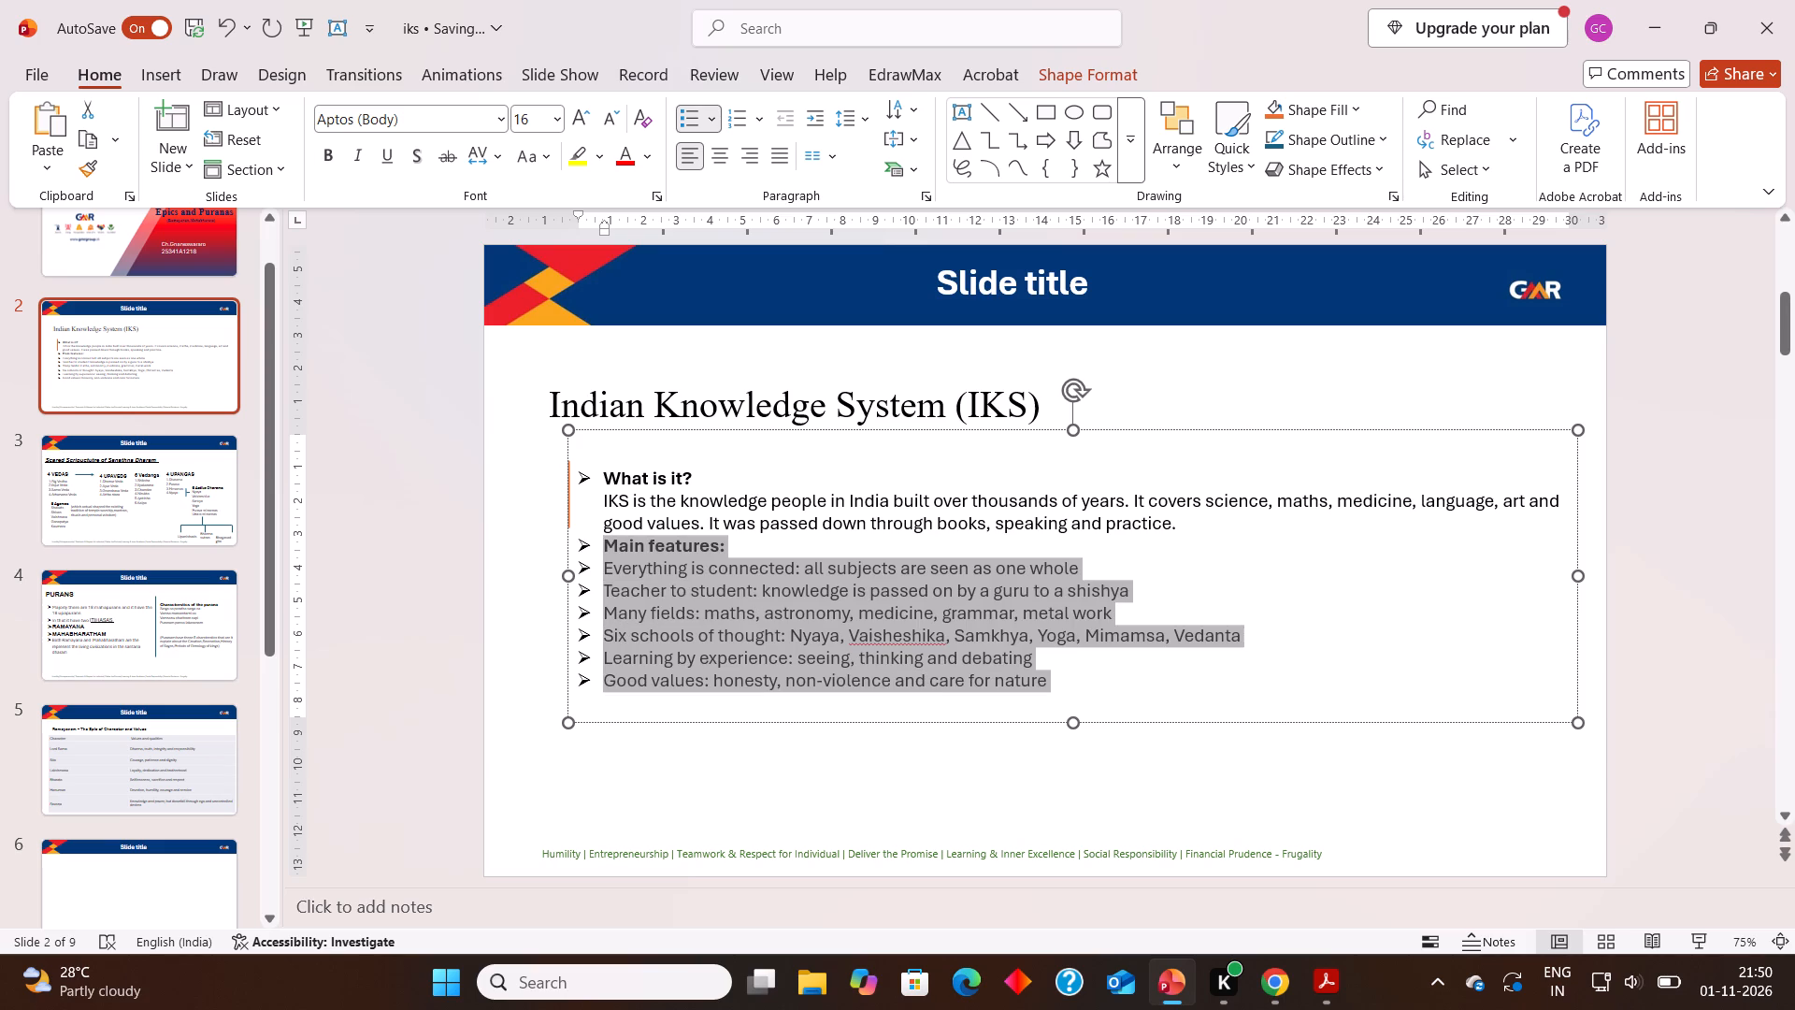
drag(860, 696, 755, 558)
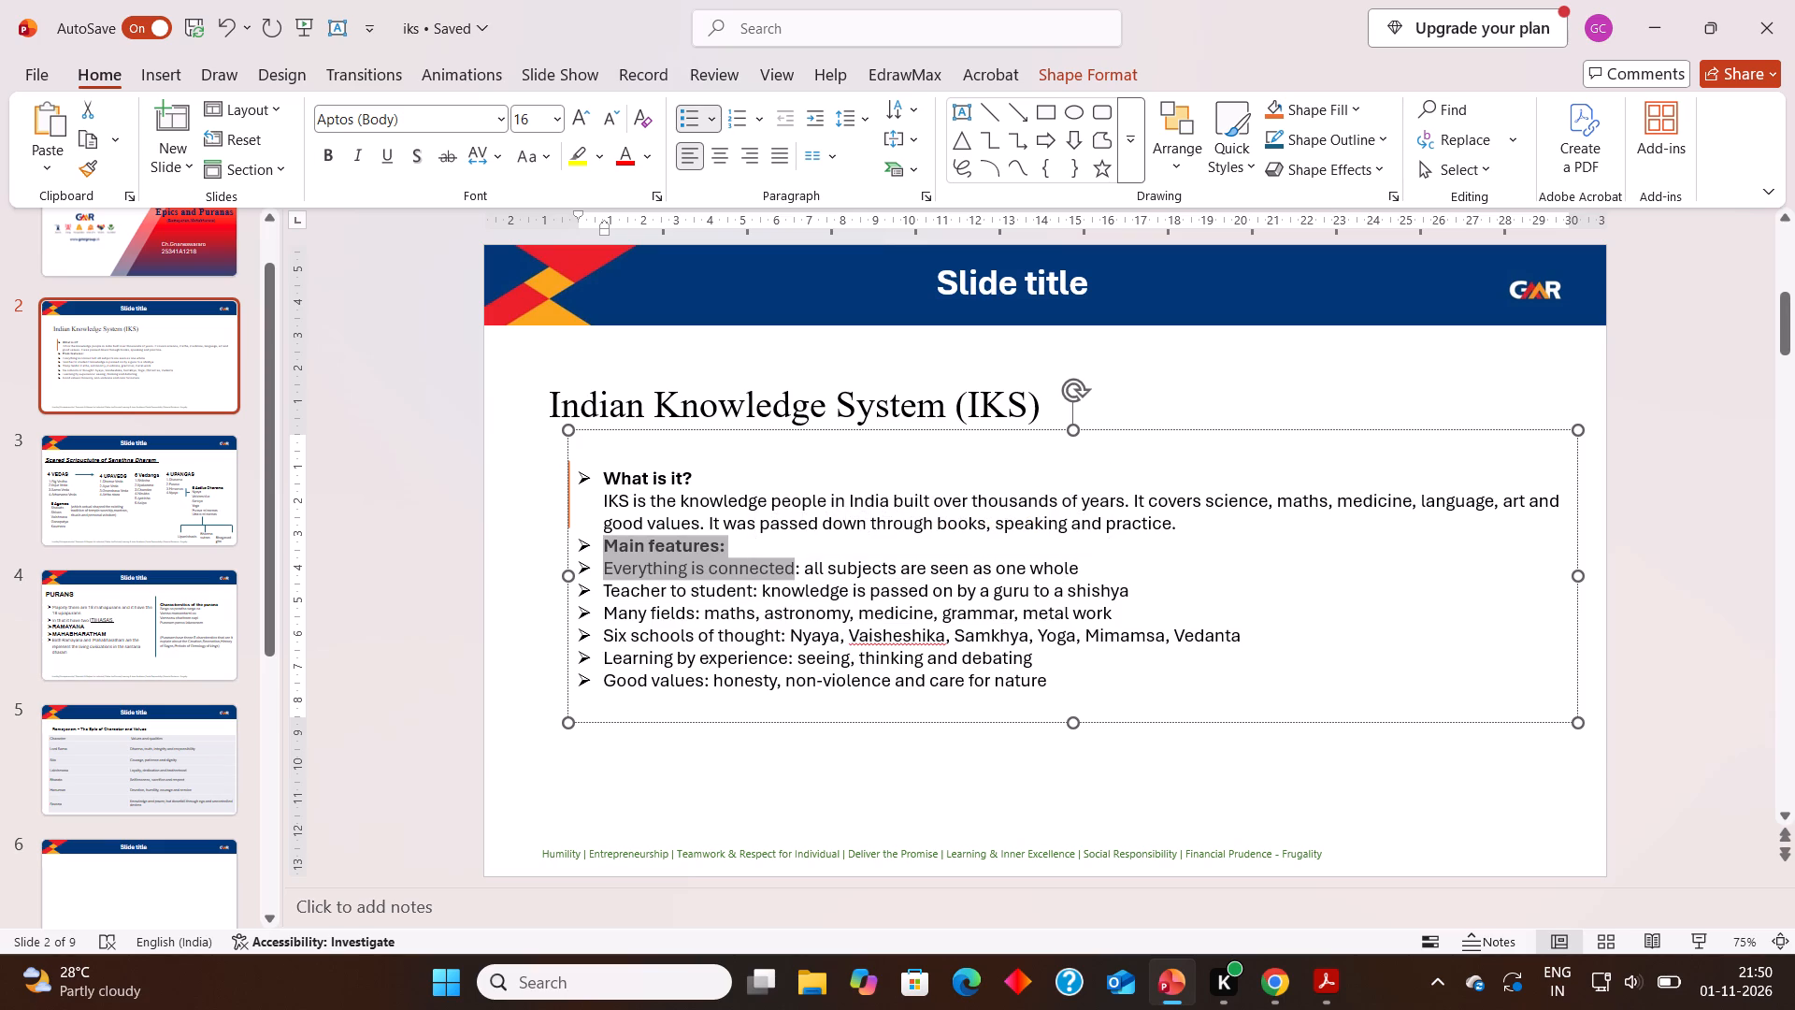
drag(750, 541, 608, 542)
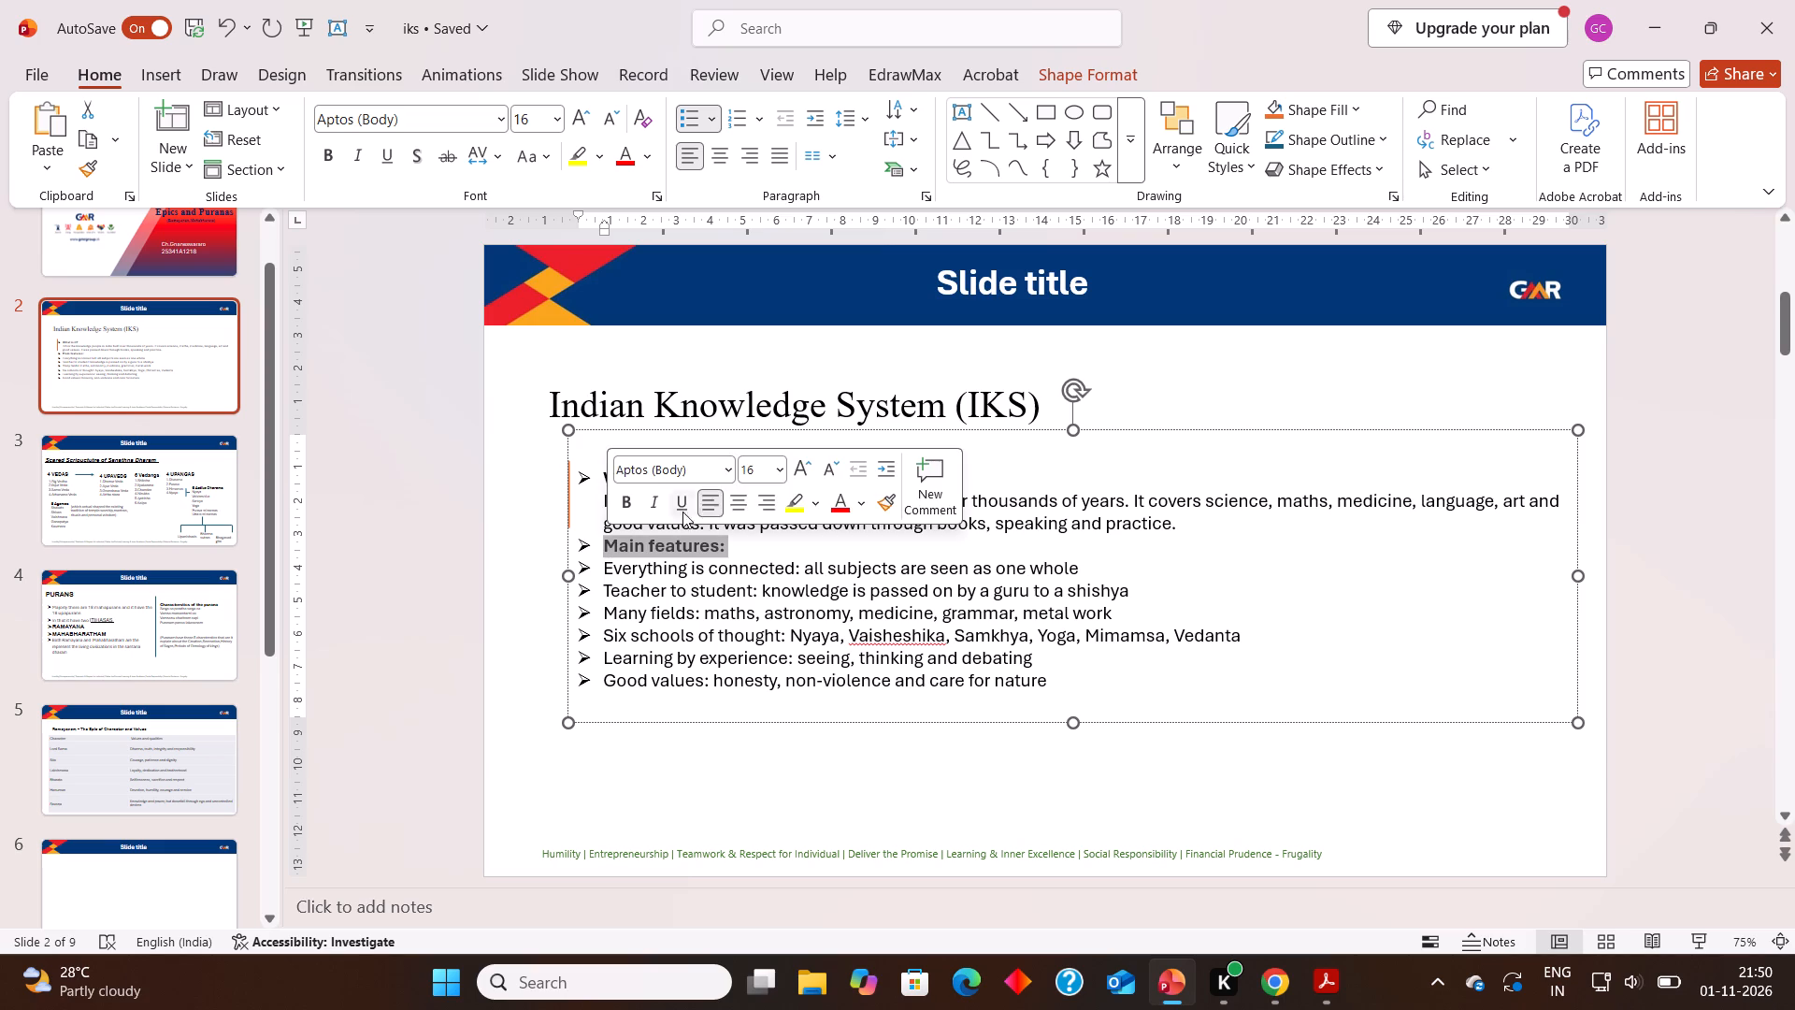
click(782, 470)
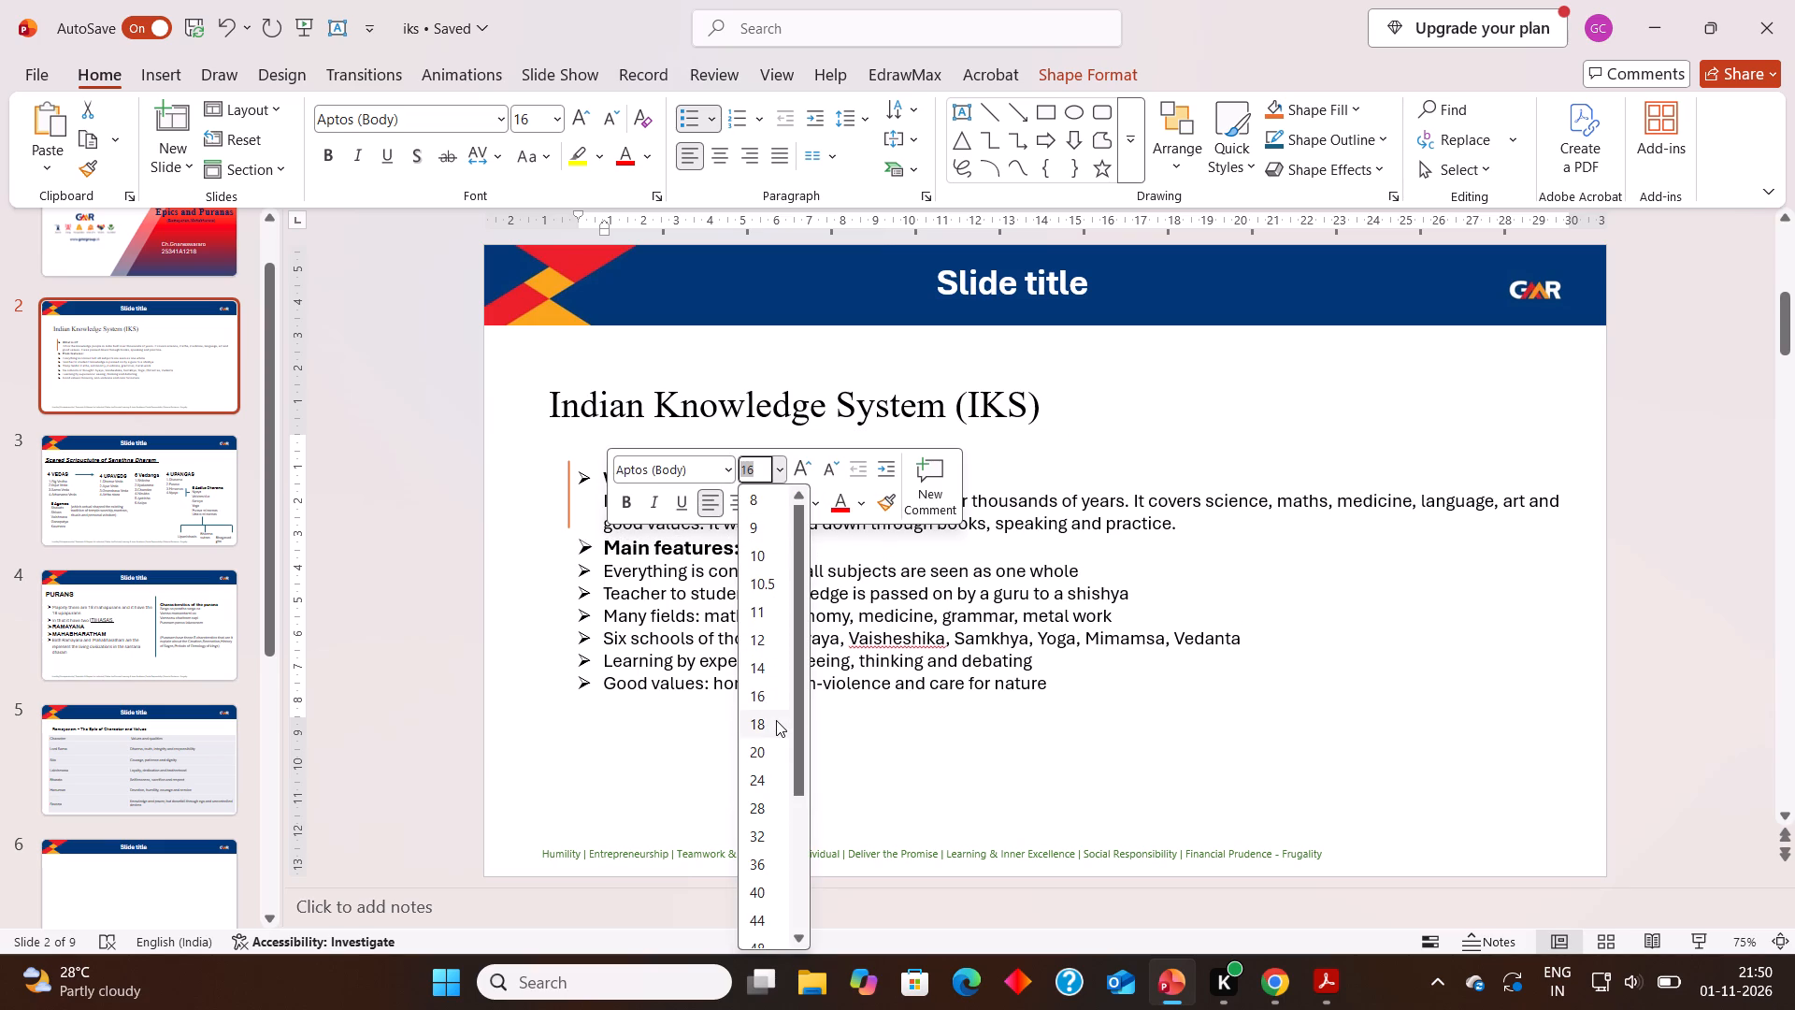
click(773, 745)
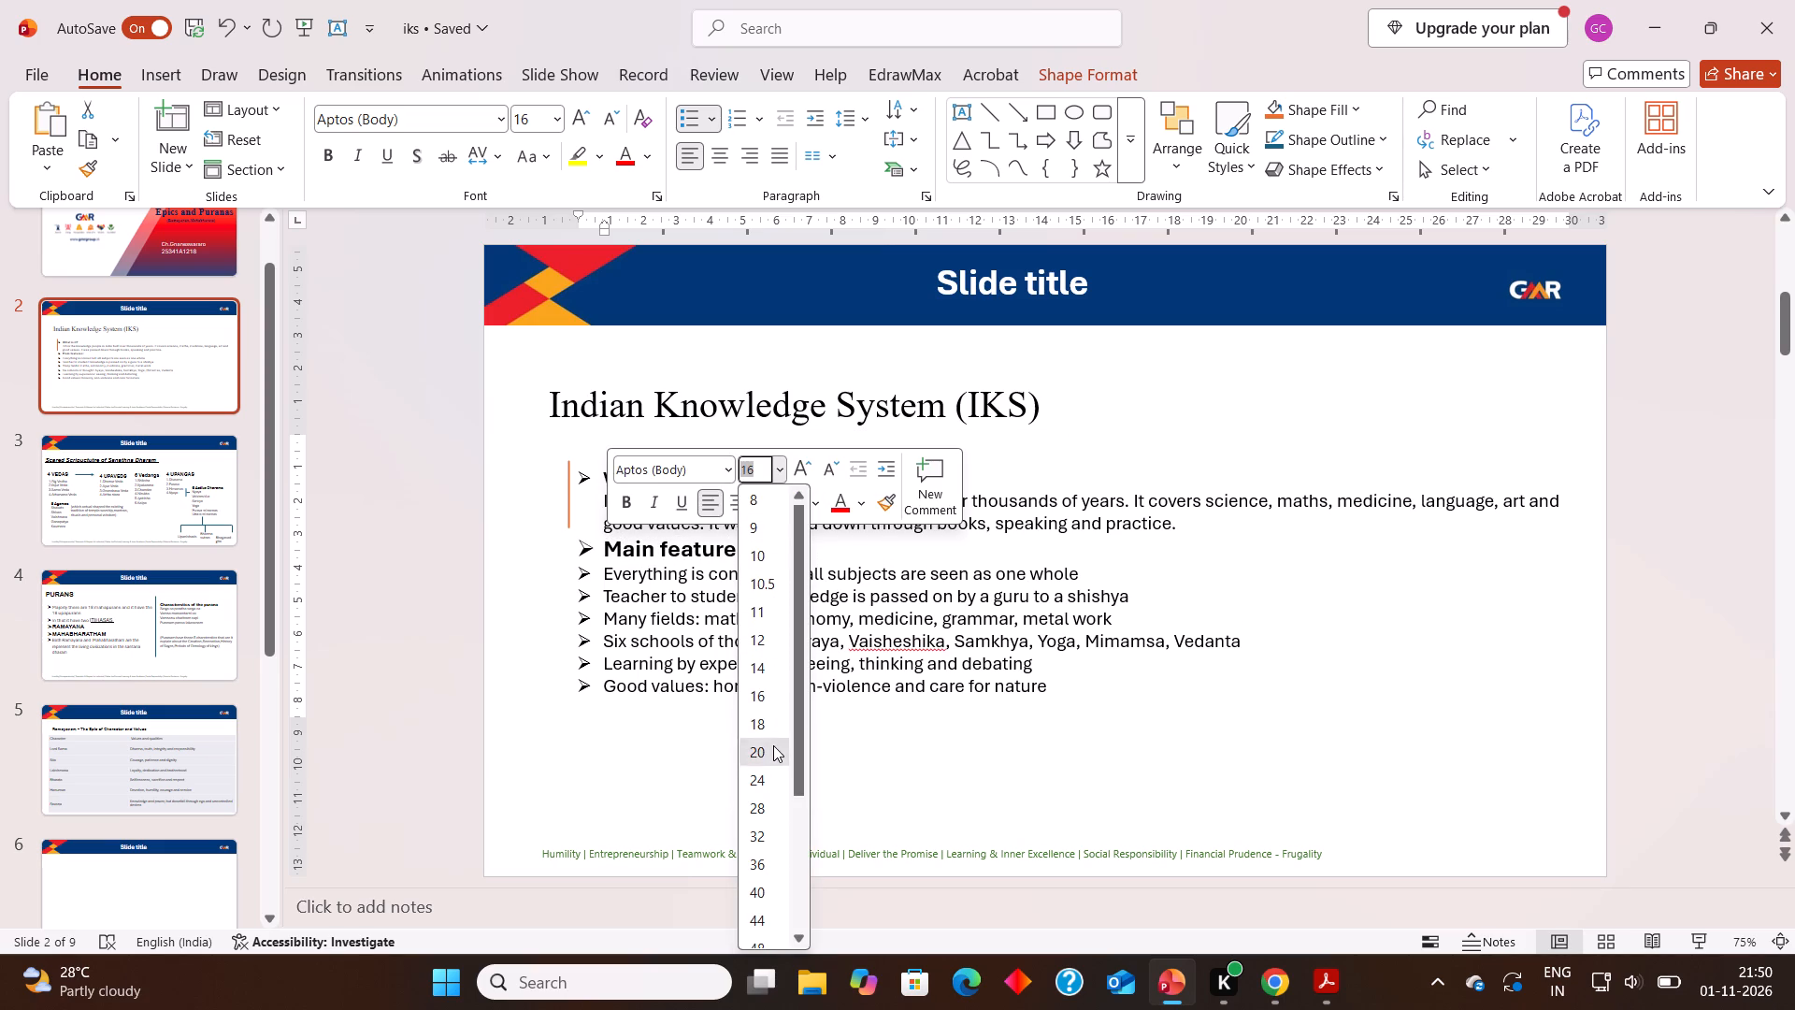
click(858, 786)
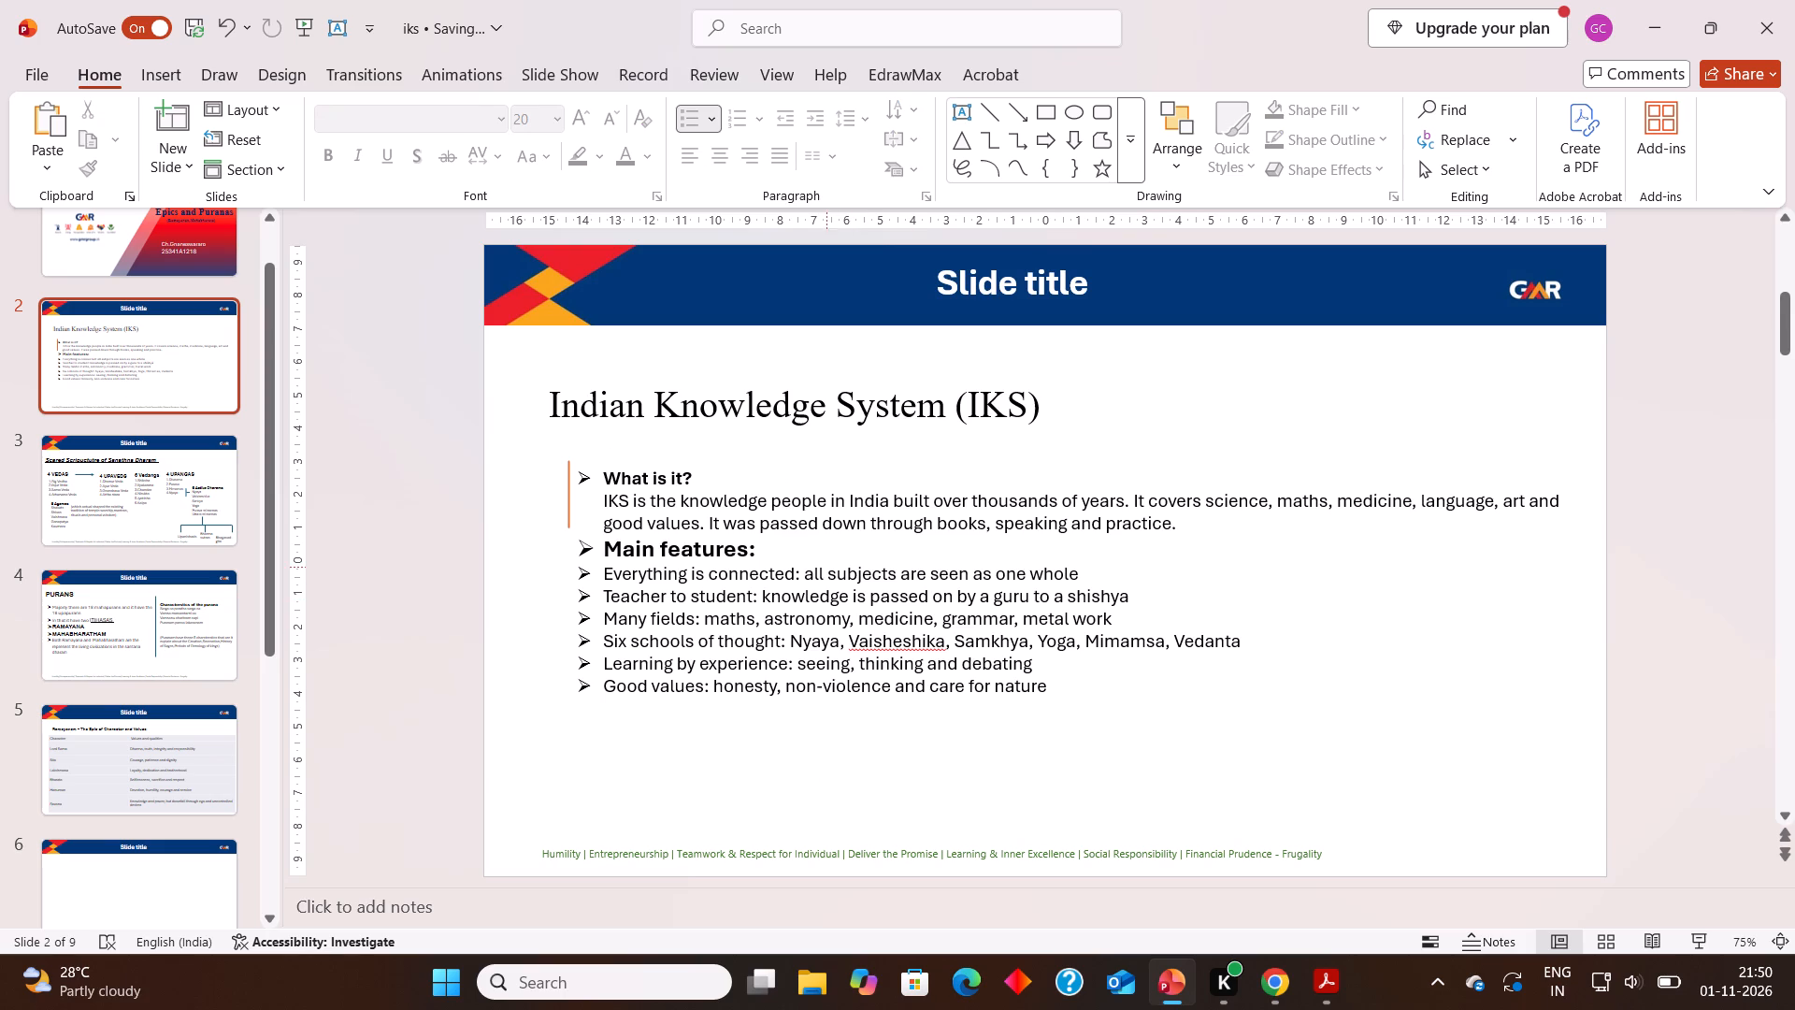
drag(608, 470, 698, 479)
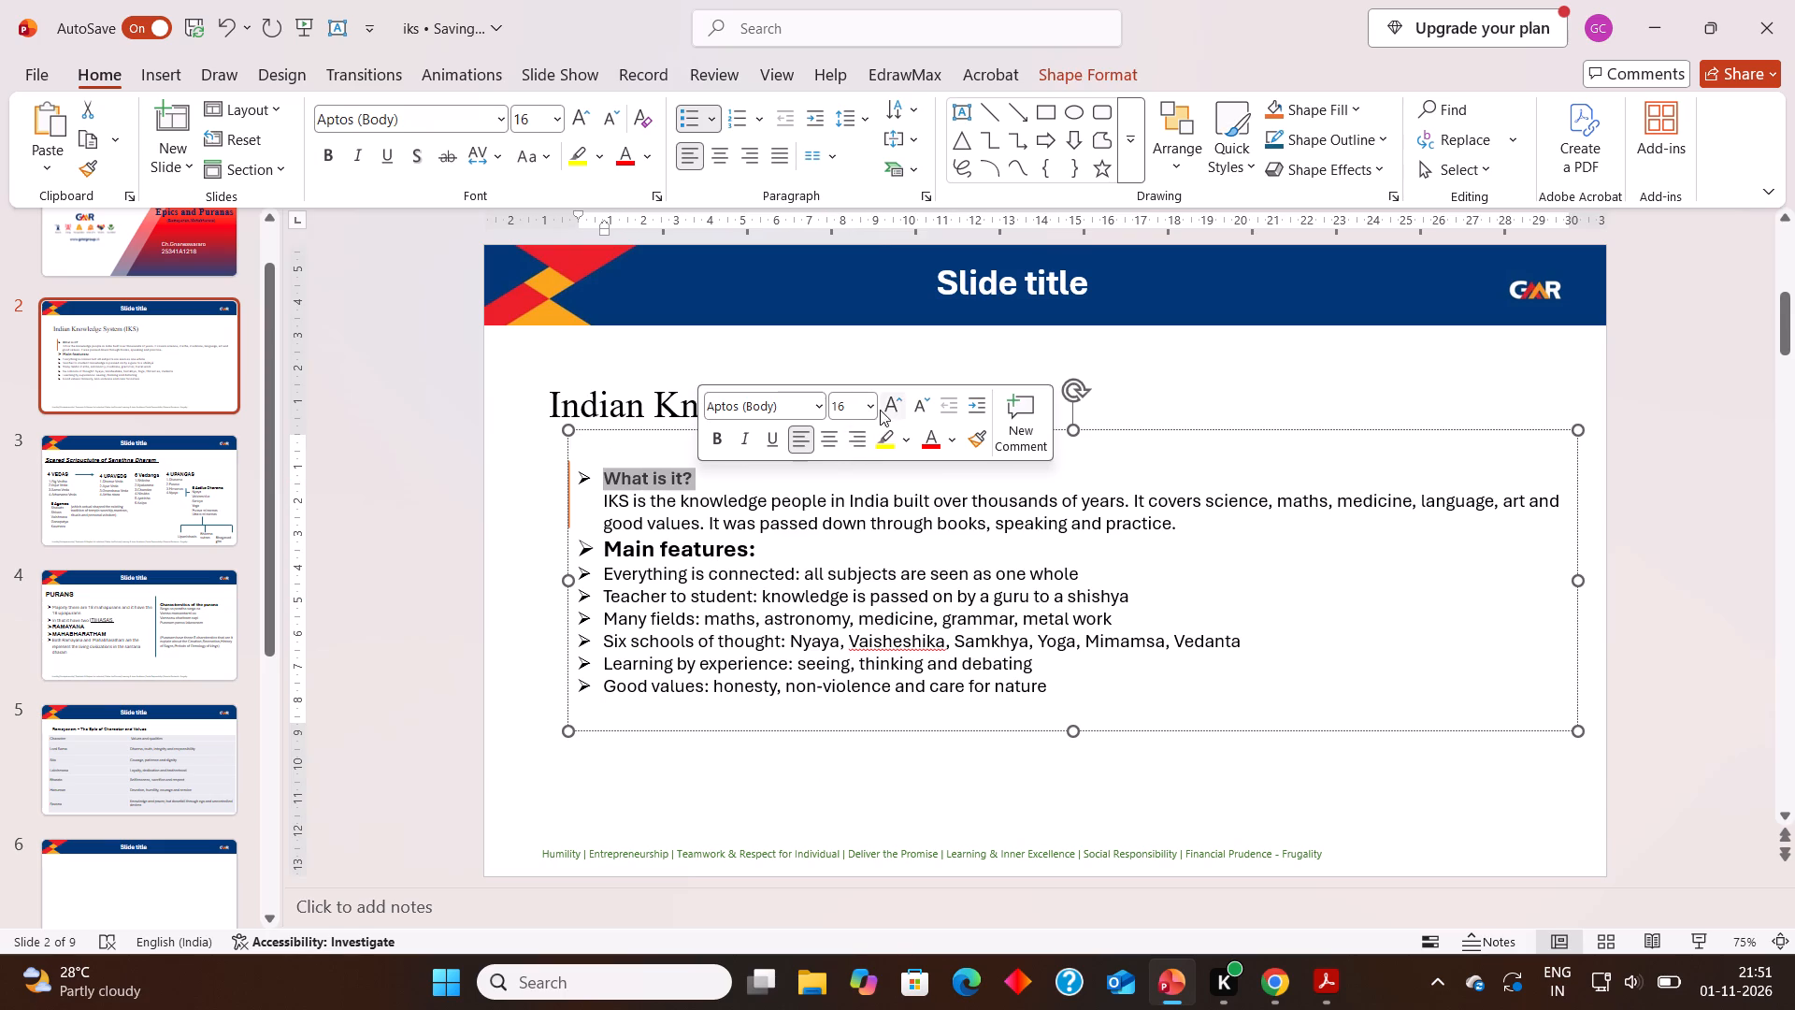
click(872, 408)
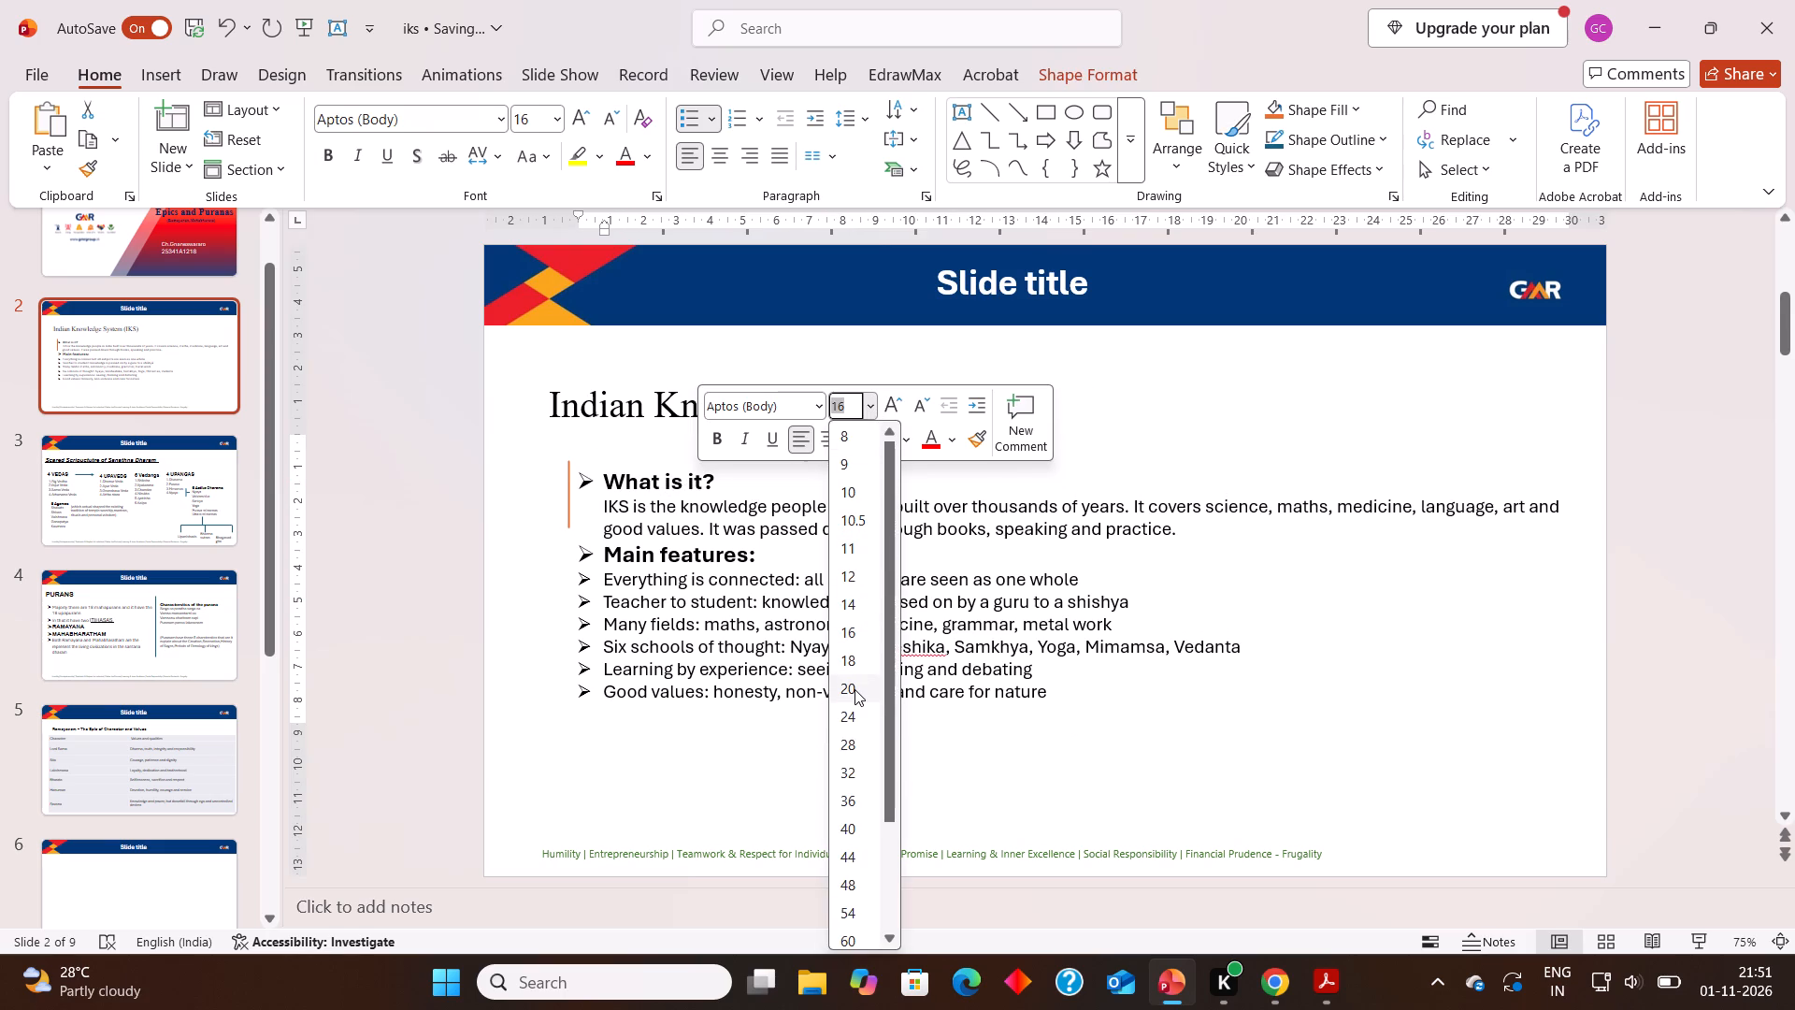
click(854, 689)
click(822, 752)
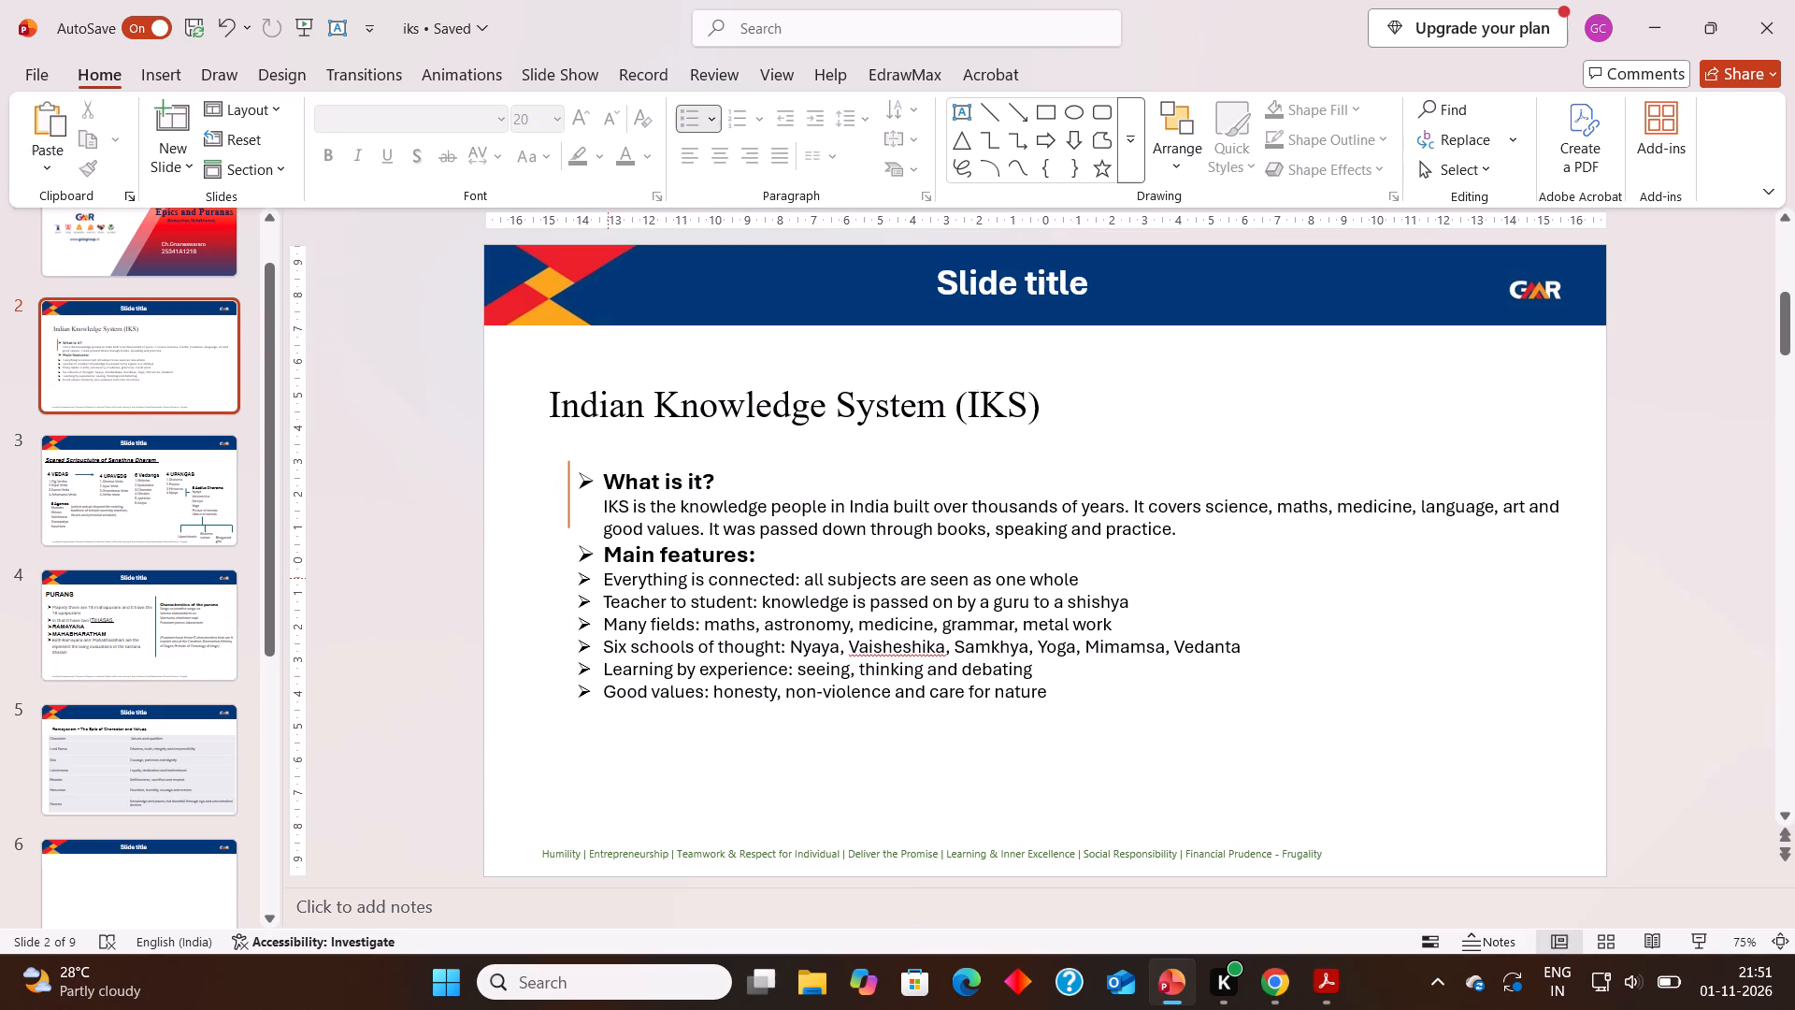
Set the six feature lines under "Main features:" to font size 18, from "Everything is connected" to "Good values".
drag(608, 578, 1013, 691)
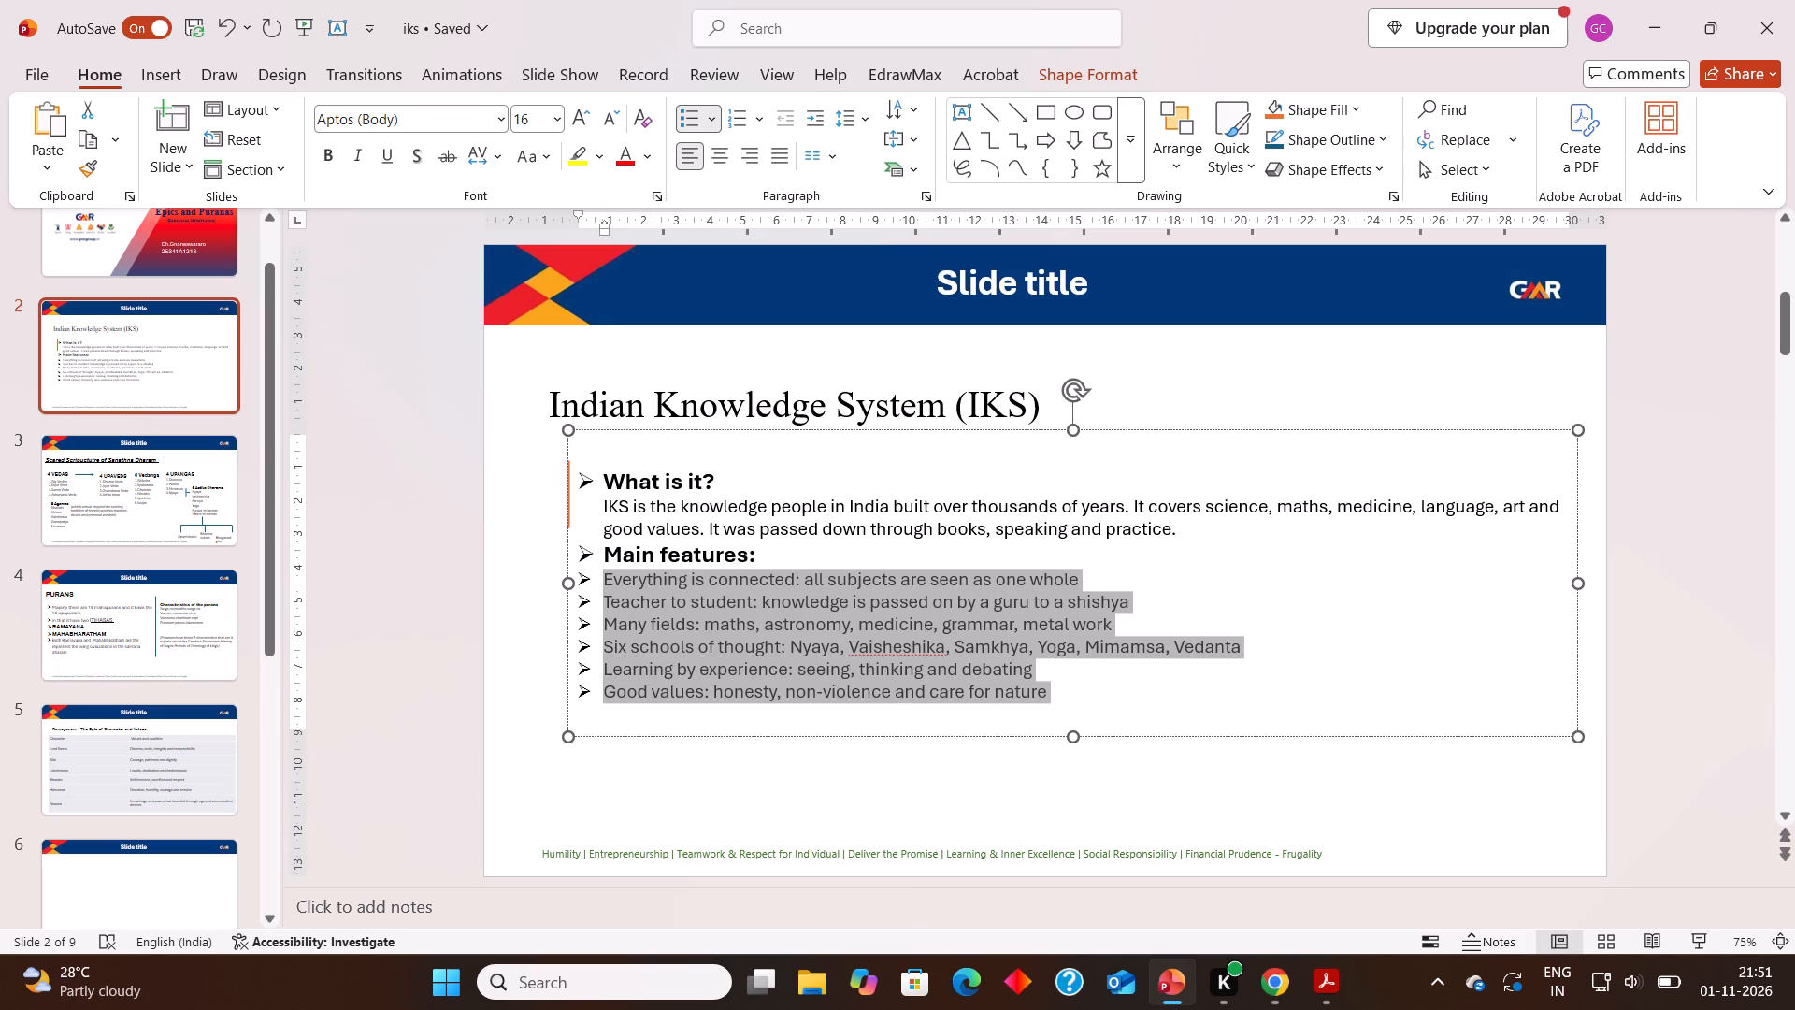
drag(1013, 691, 1038, 694)
click(1209, 628)
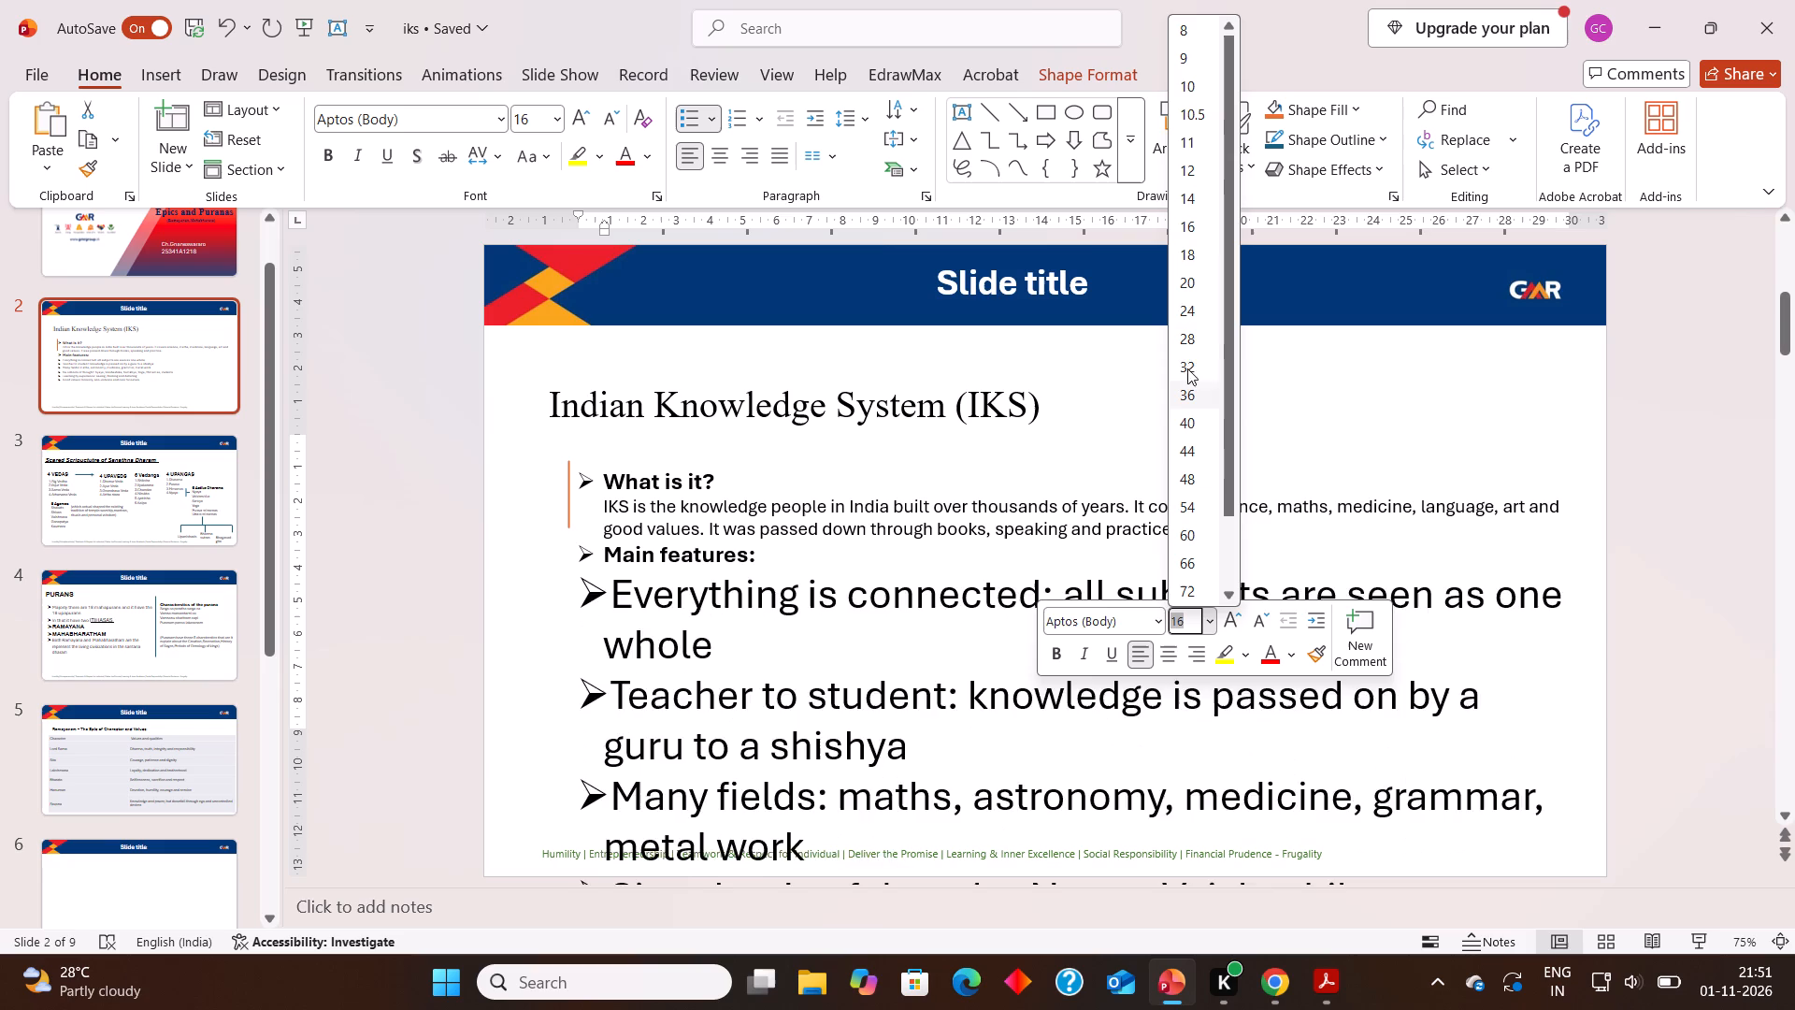
click(1188, 248)
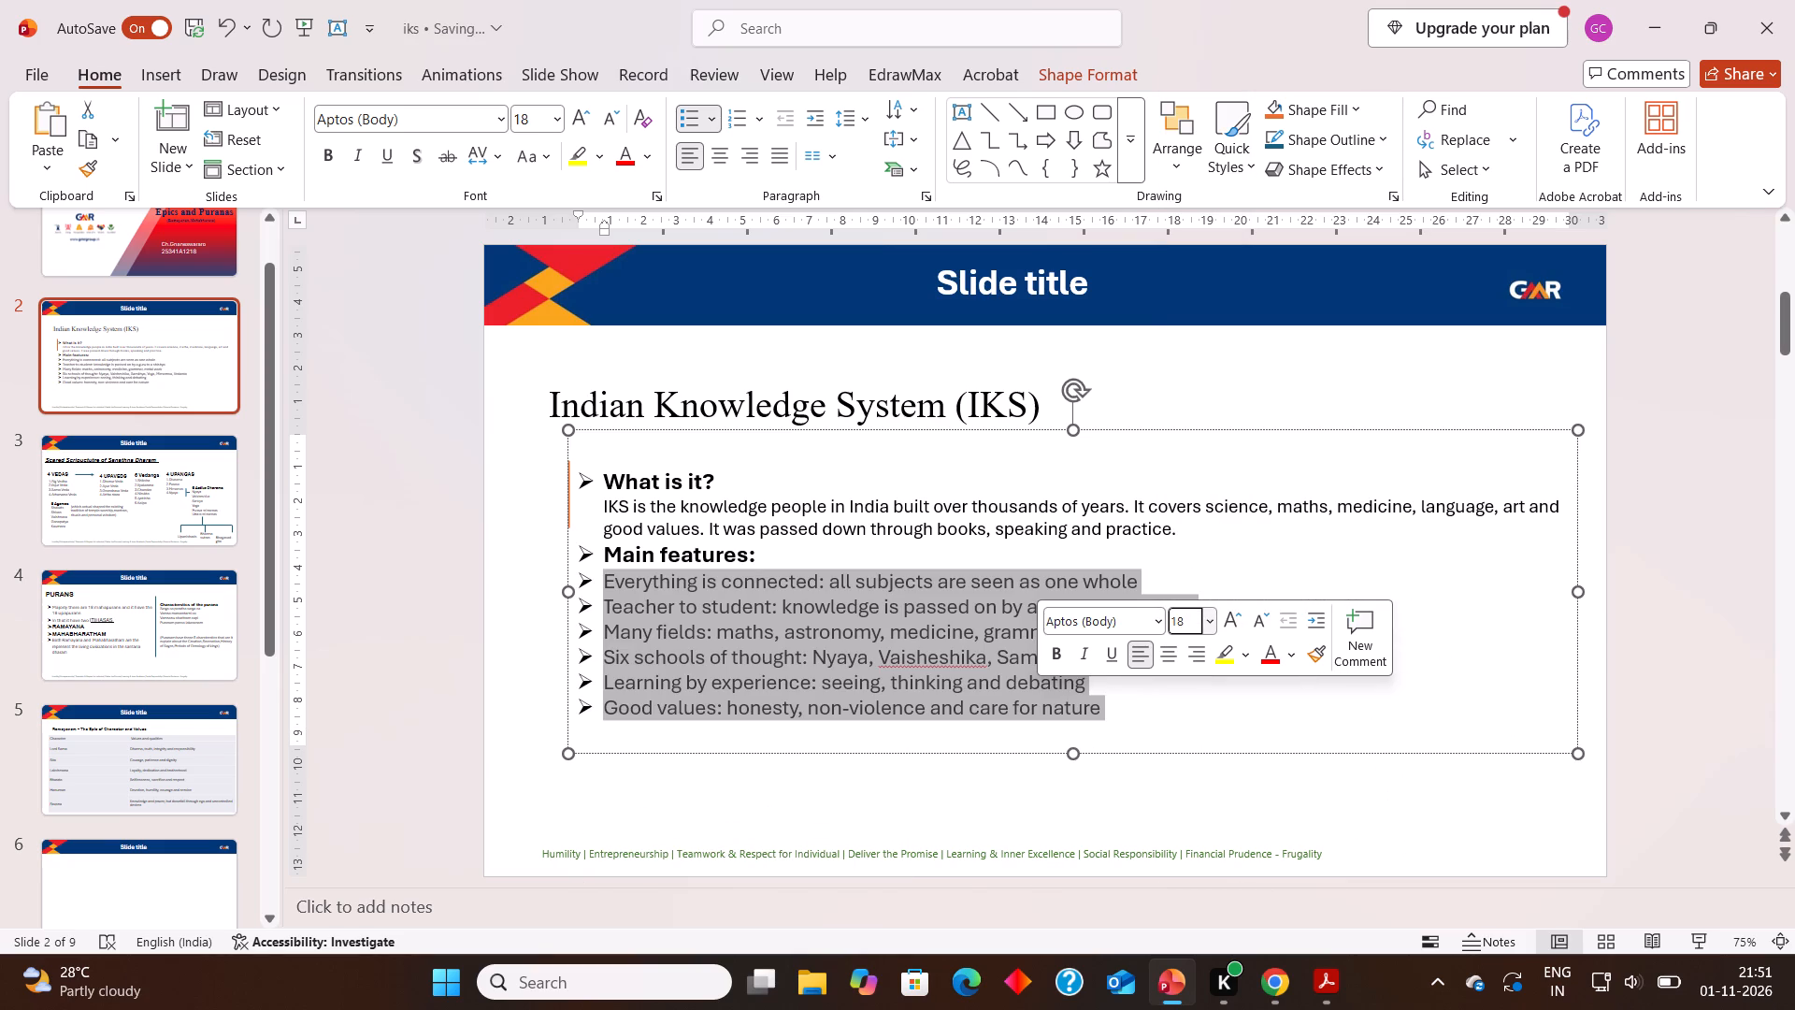
click(1223, 538)
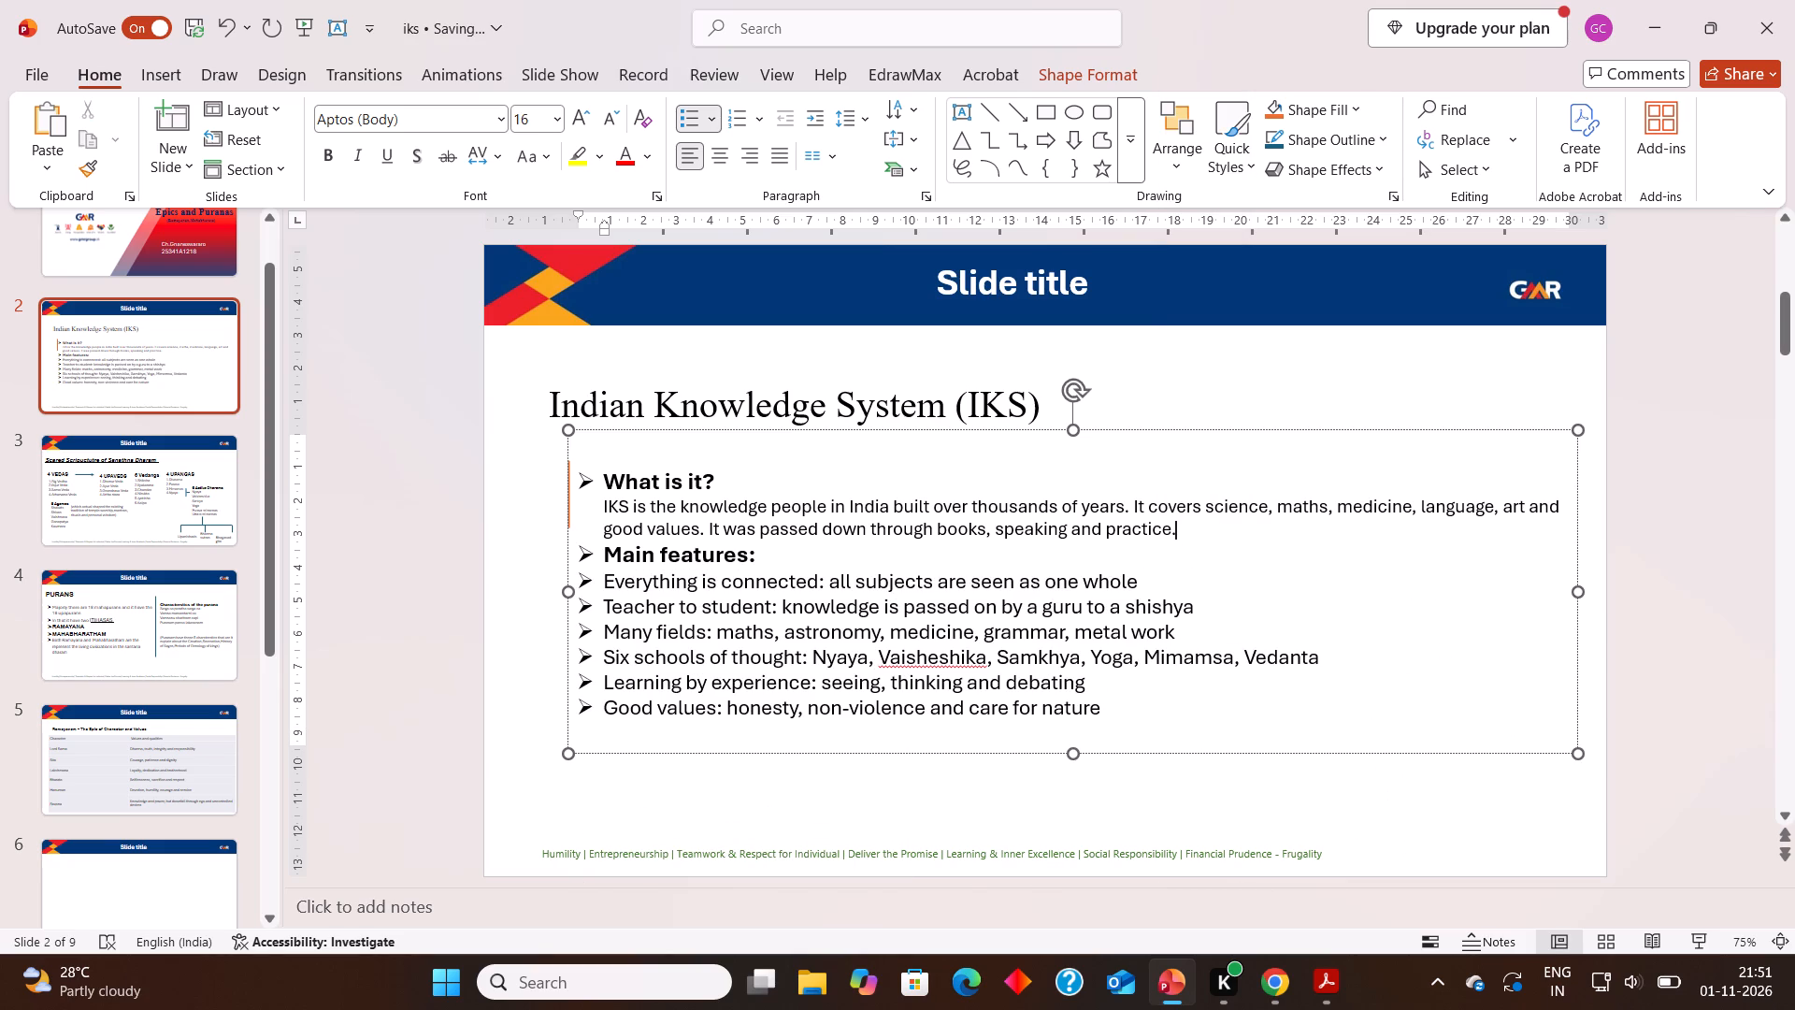
Remove the bullet from the empty line above the "What is it?" heading.
click(588, 453)
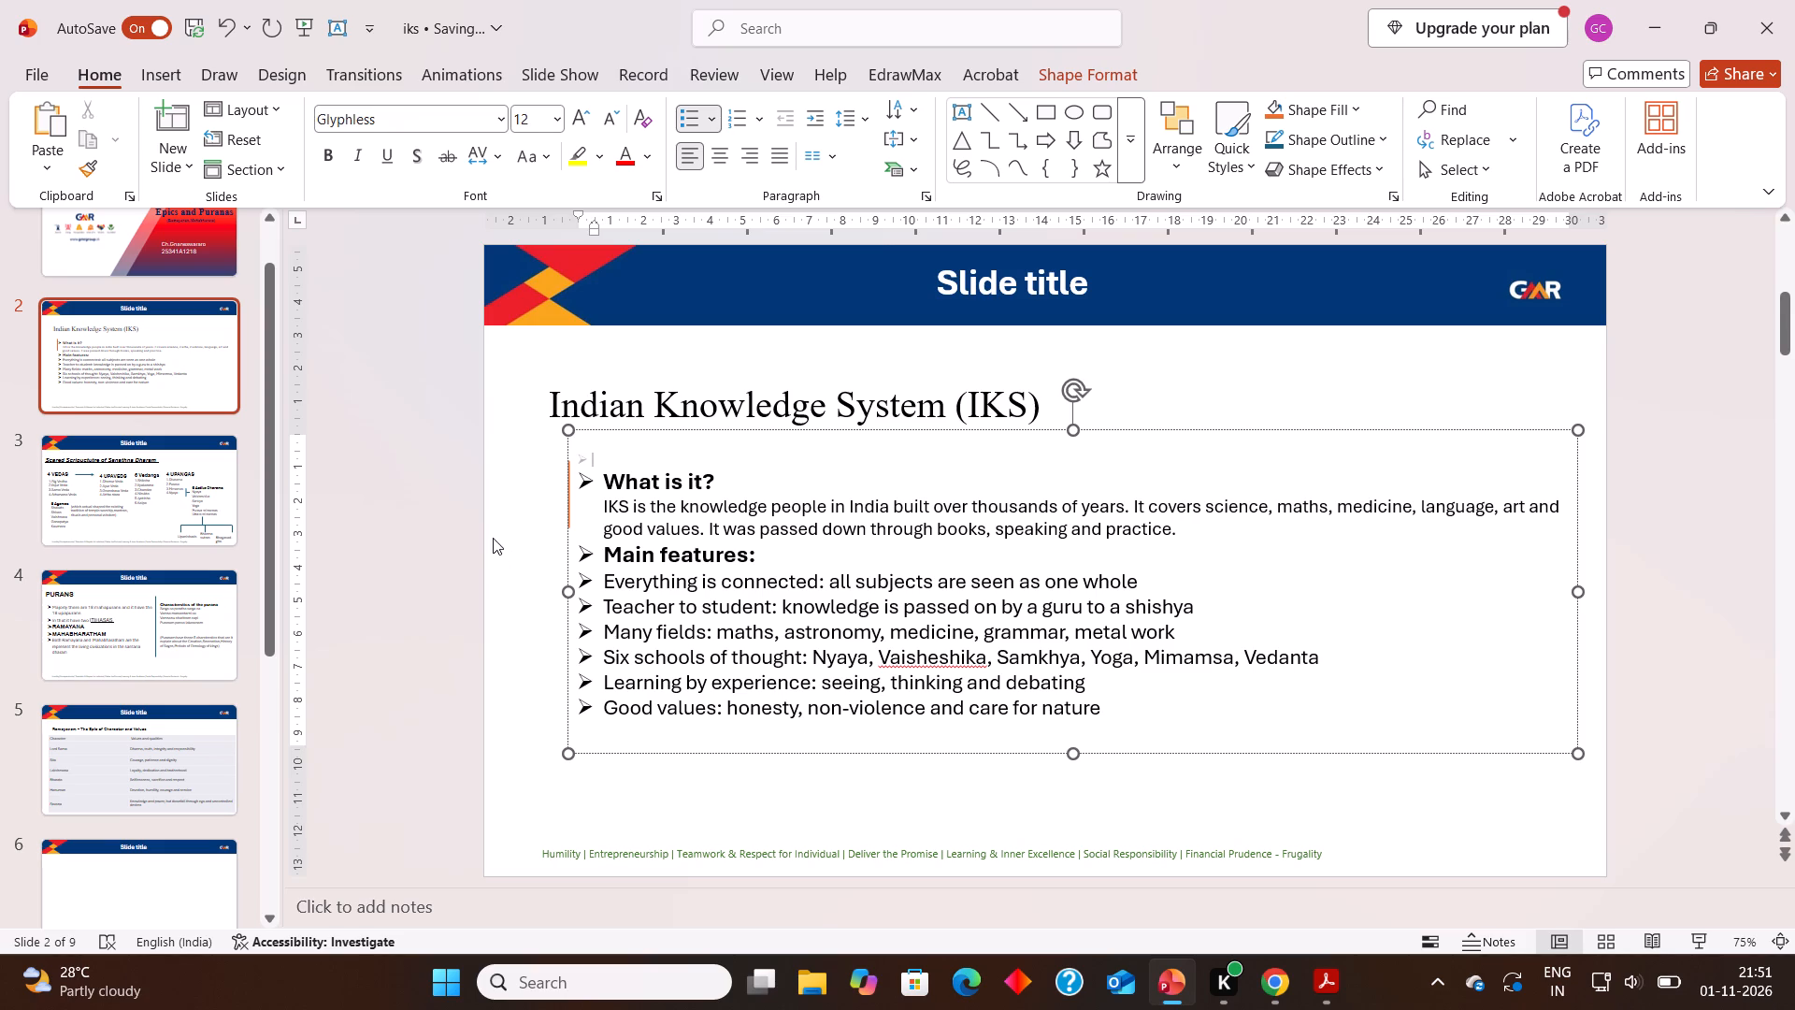
key(BackSpace)
click(515, 525)
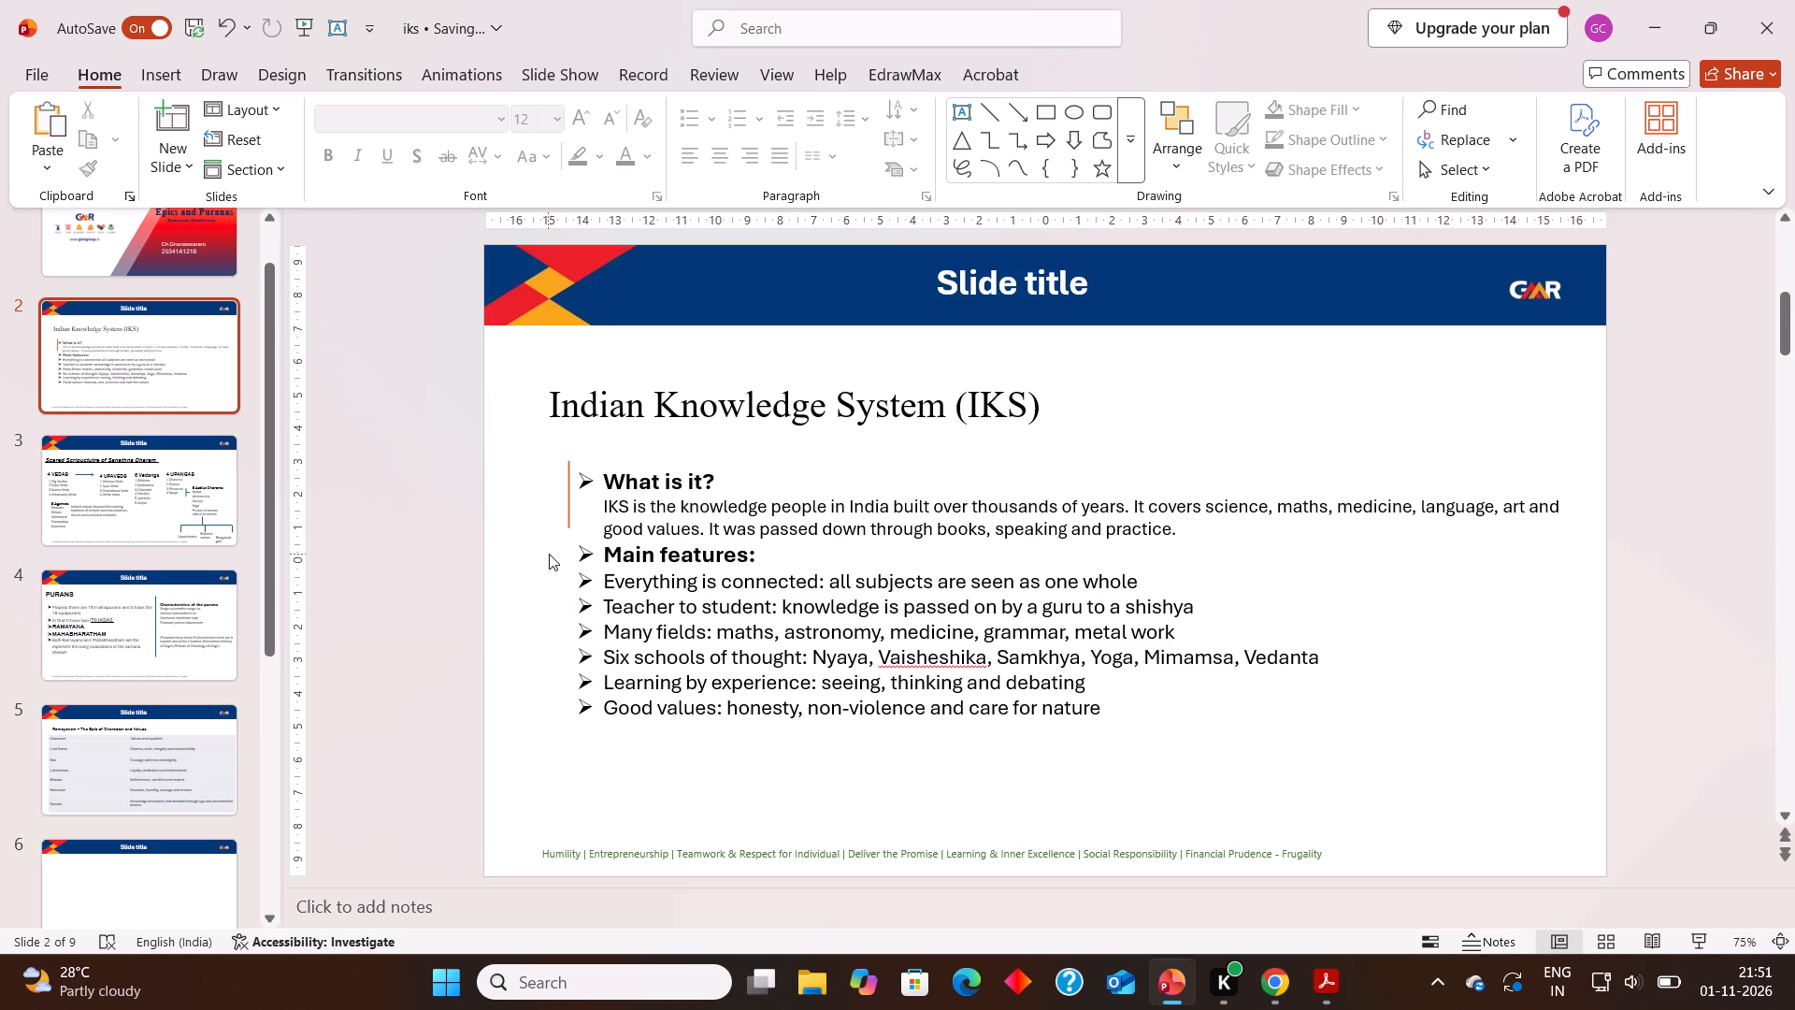
Save the presentation.
key(ctrl+s)
key(ctrl+s)
key(ctrl+s)
key(ctrl+s)
key(ctrl+s)
key(ctrl+s)
key(ctrl+s)
key(ctrl+s)
key(ctrl+s)
Look through slides 1 to 5 and the thumbnails of the remaining slides to check the presentation's content.
click(188, 249)
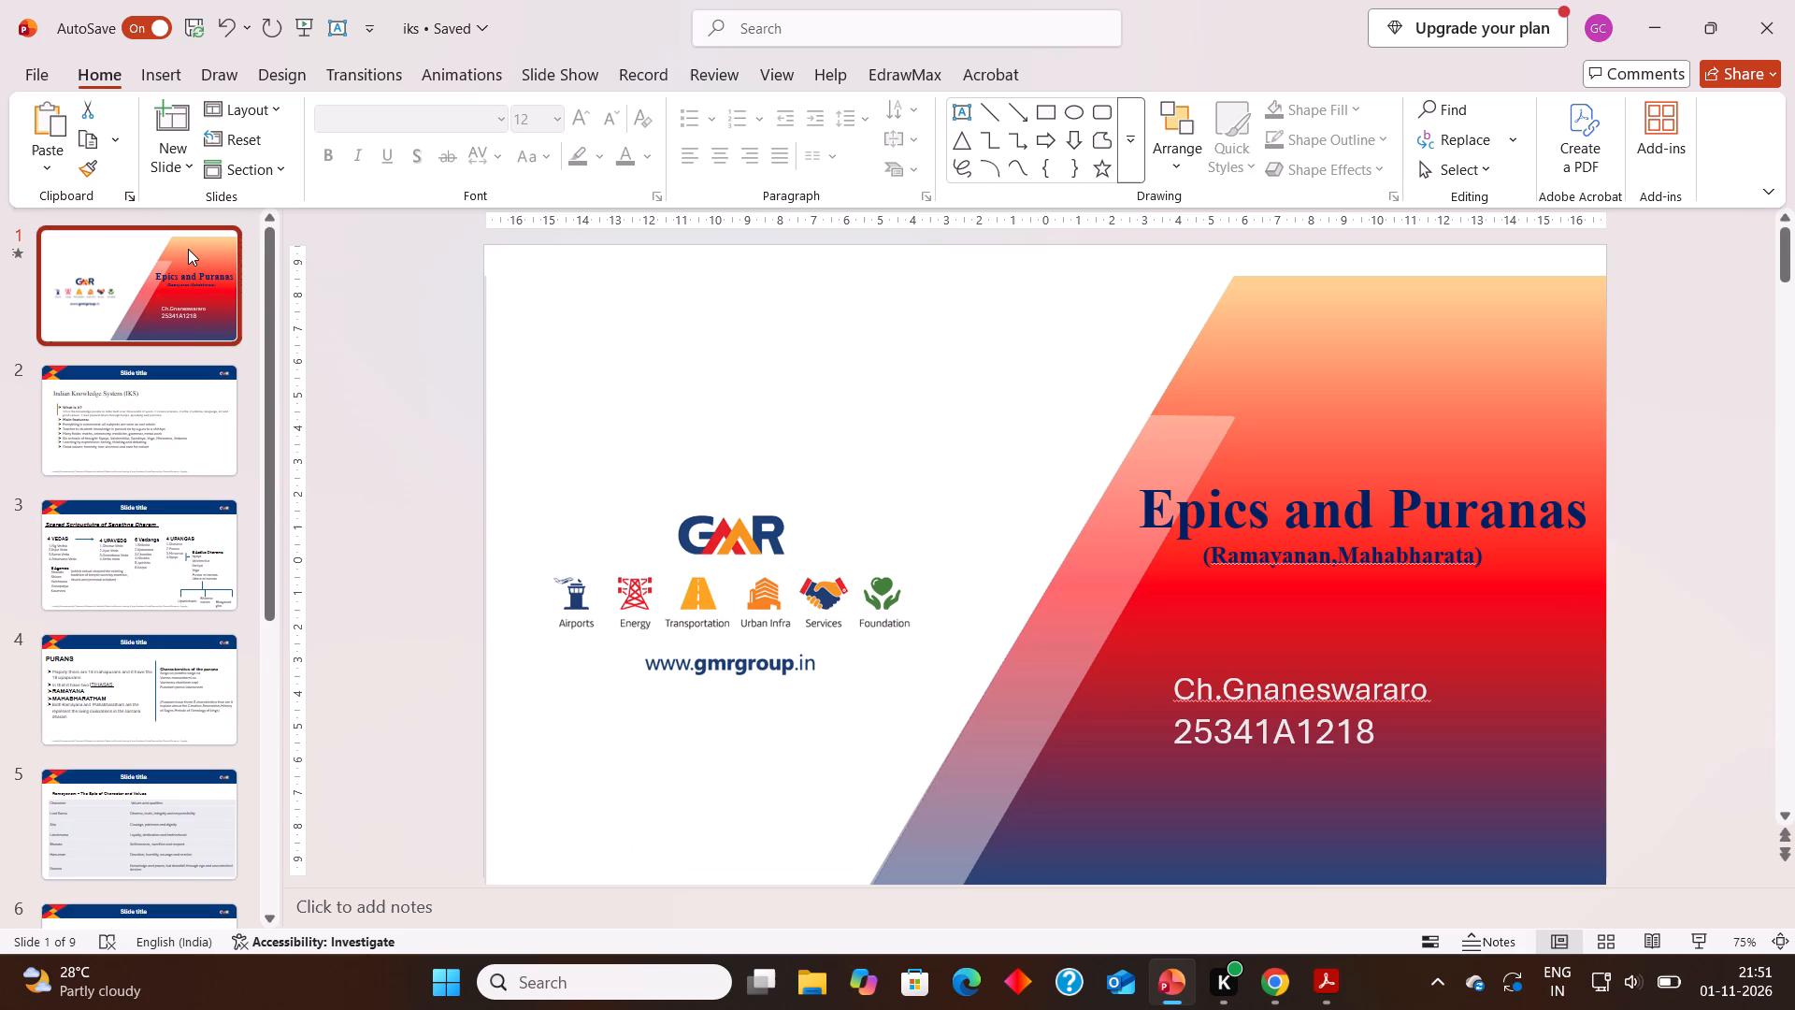
click(166, 404)
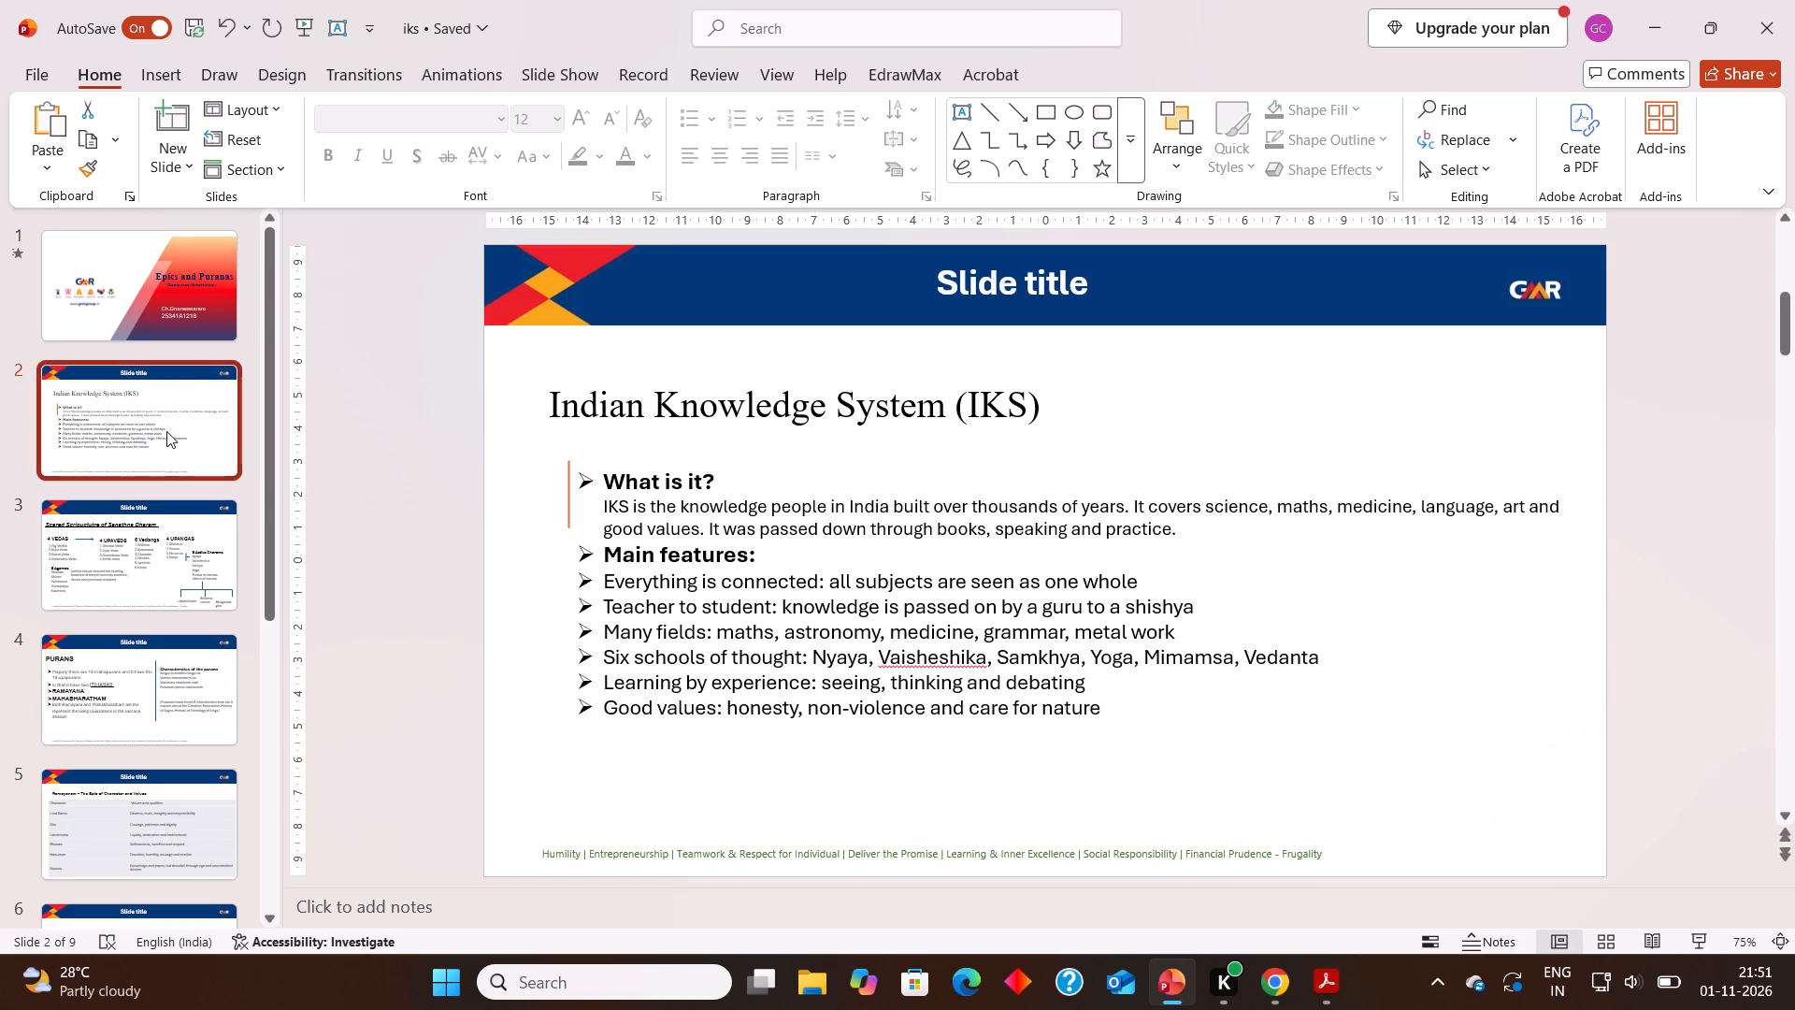
click(165, 542)
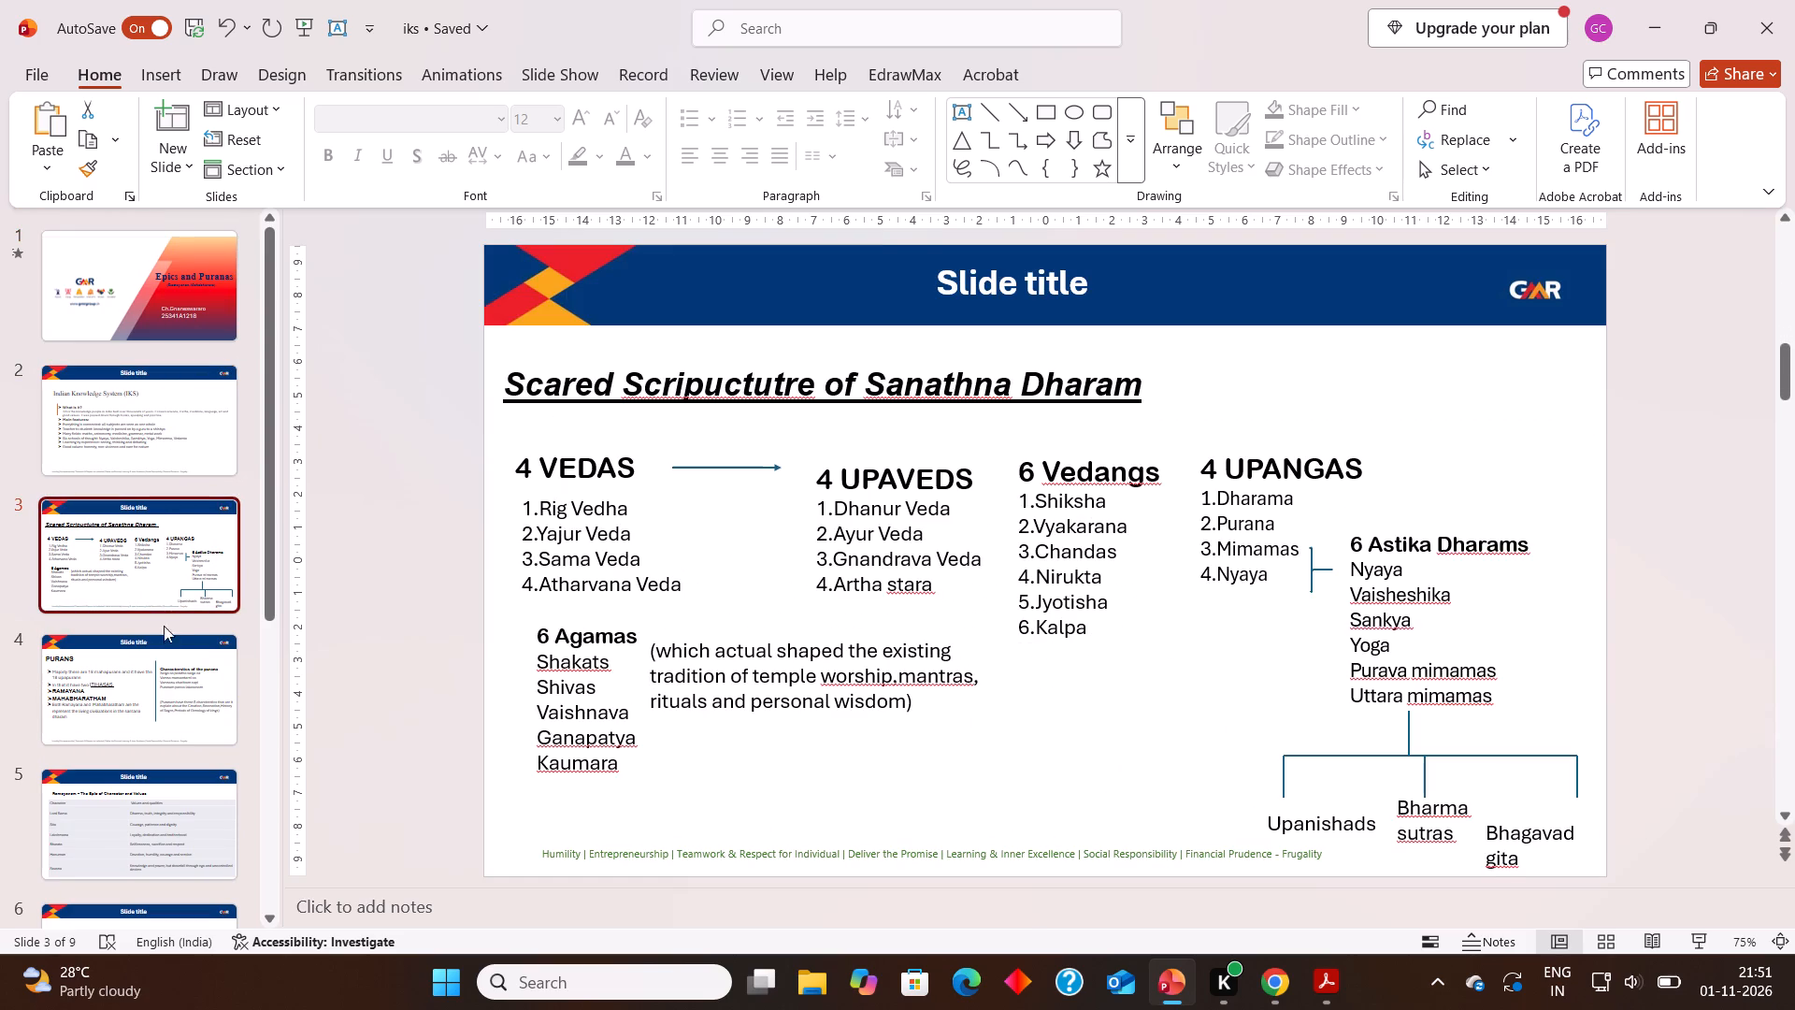
click(165, 671)
click(176, 813)
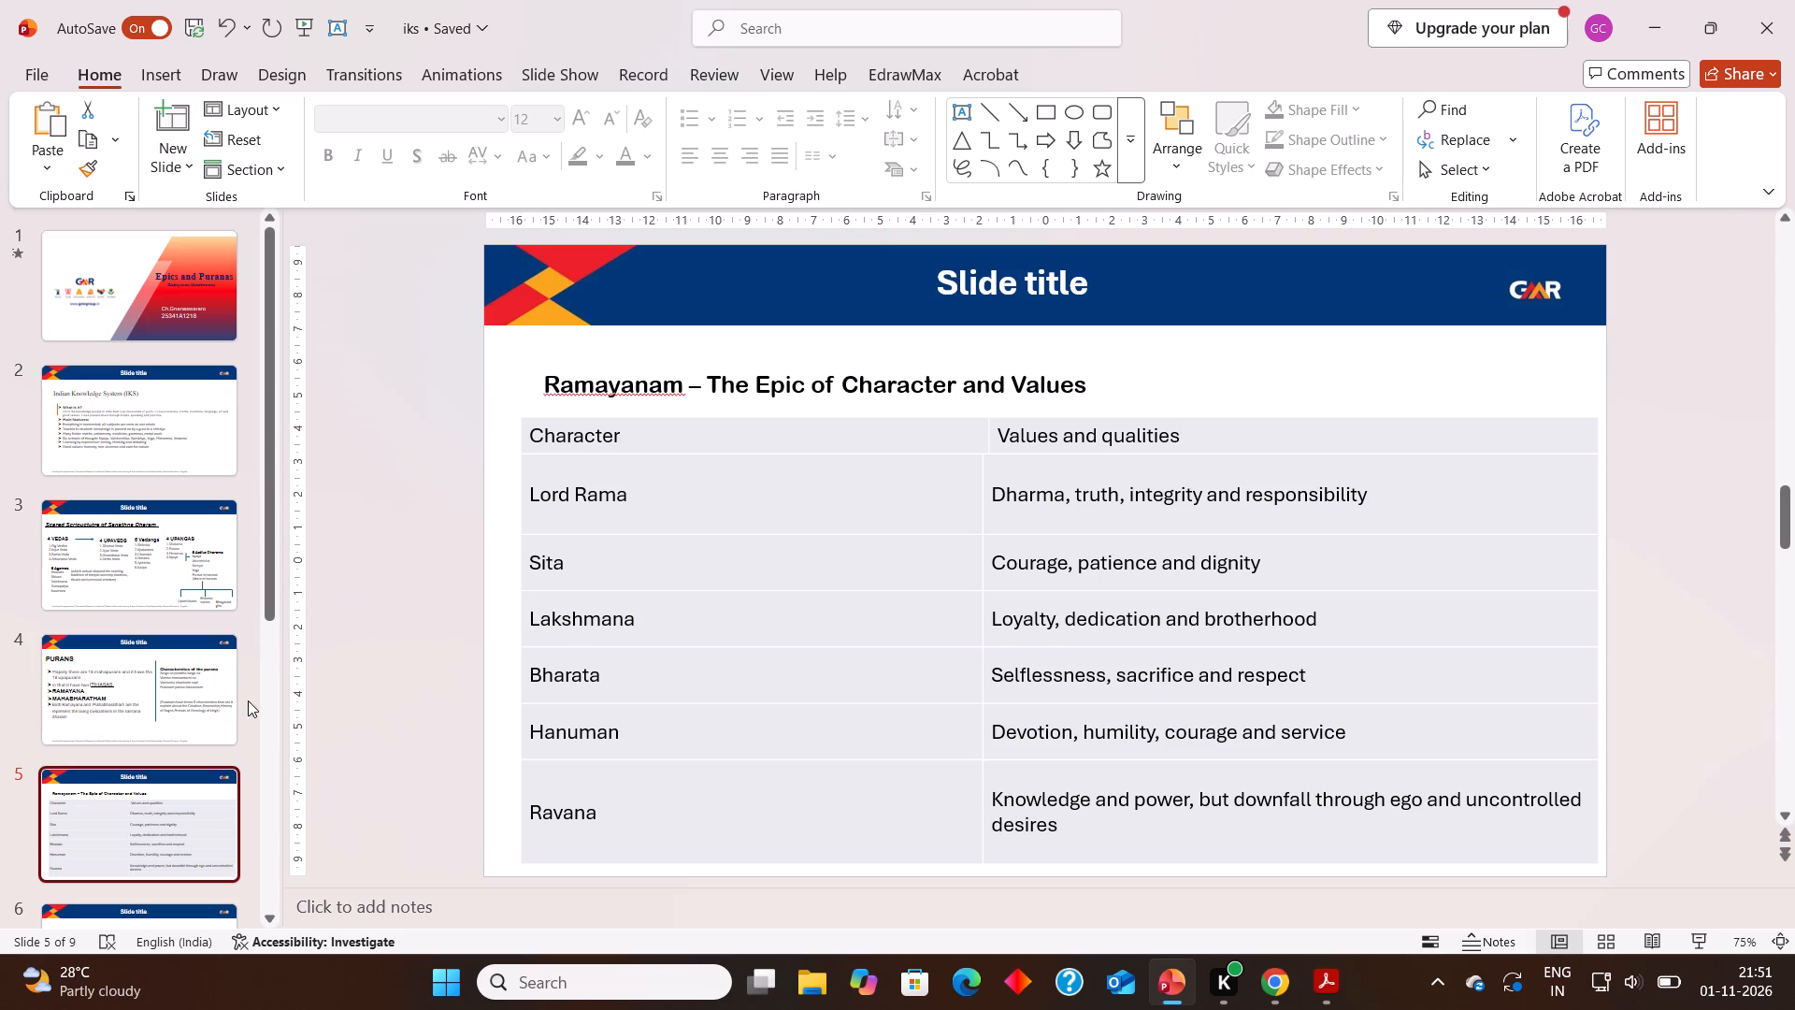
scroll(148, 713, down, 2)
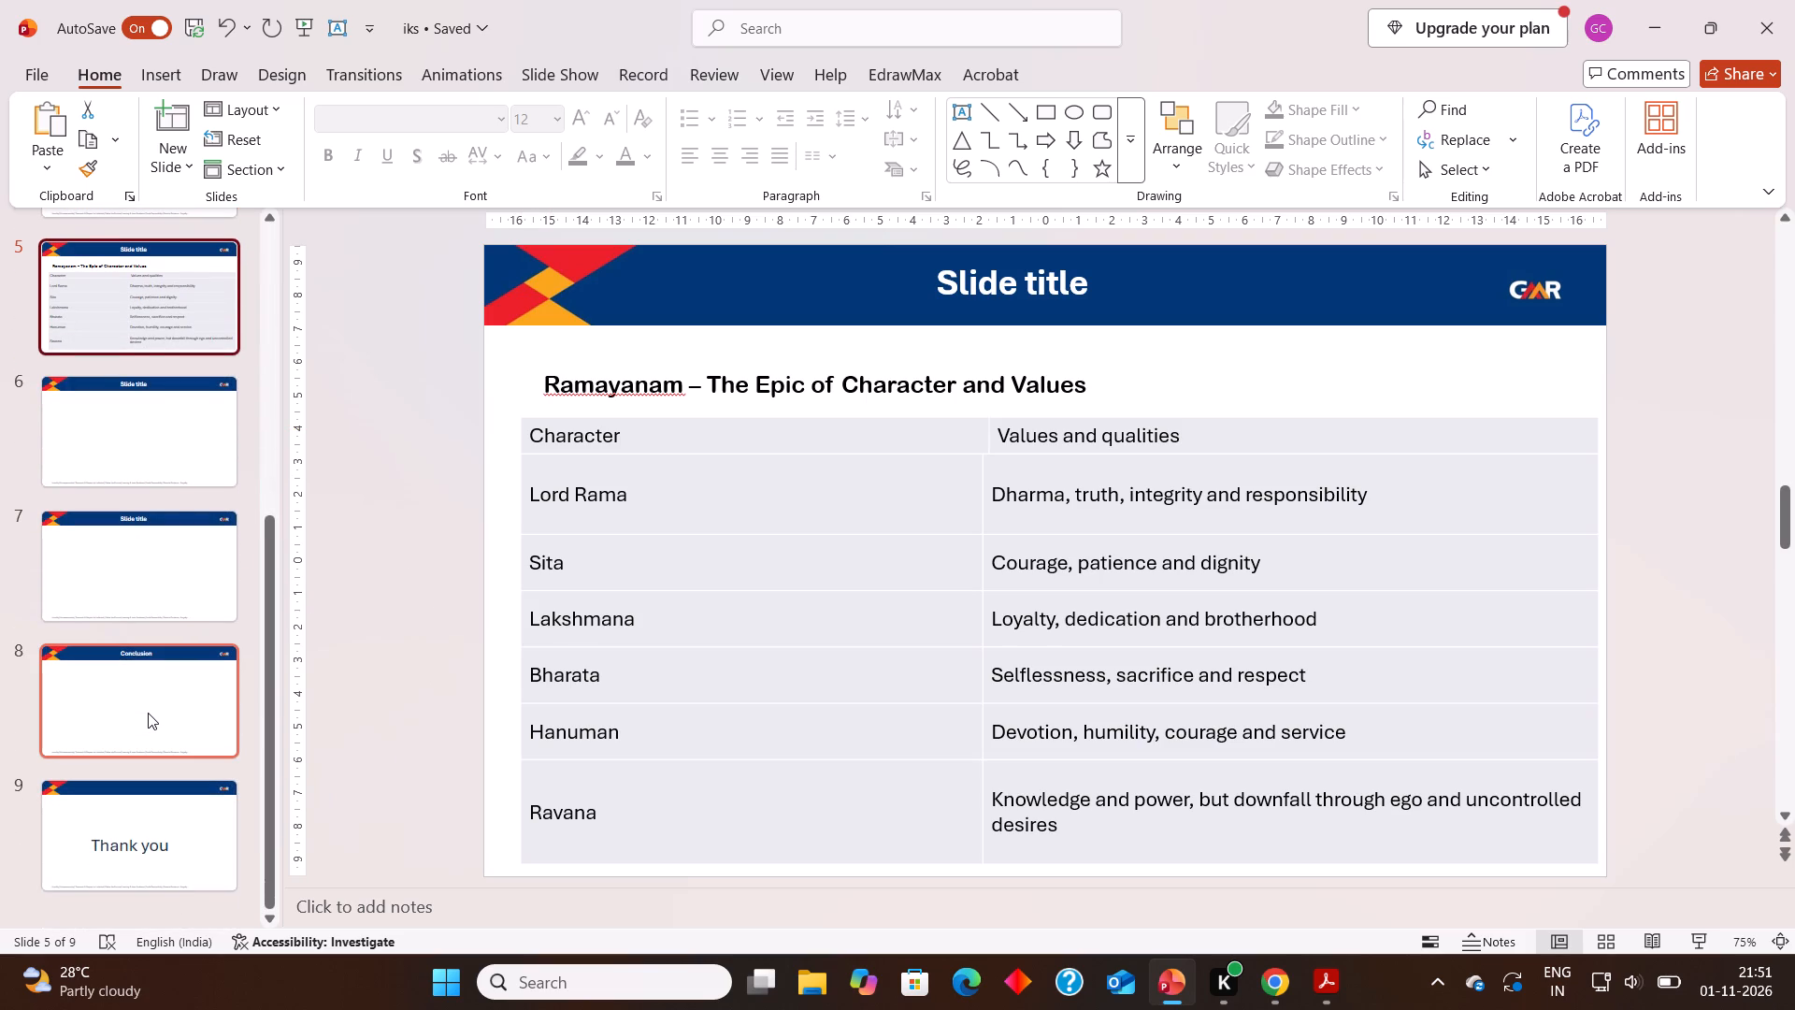
scroll(148, 713, up, 2)
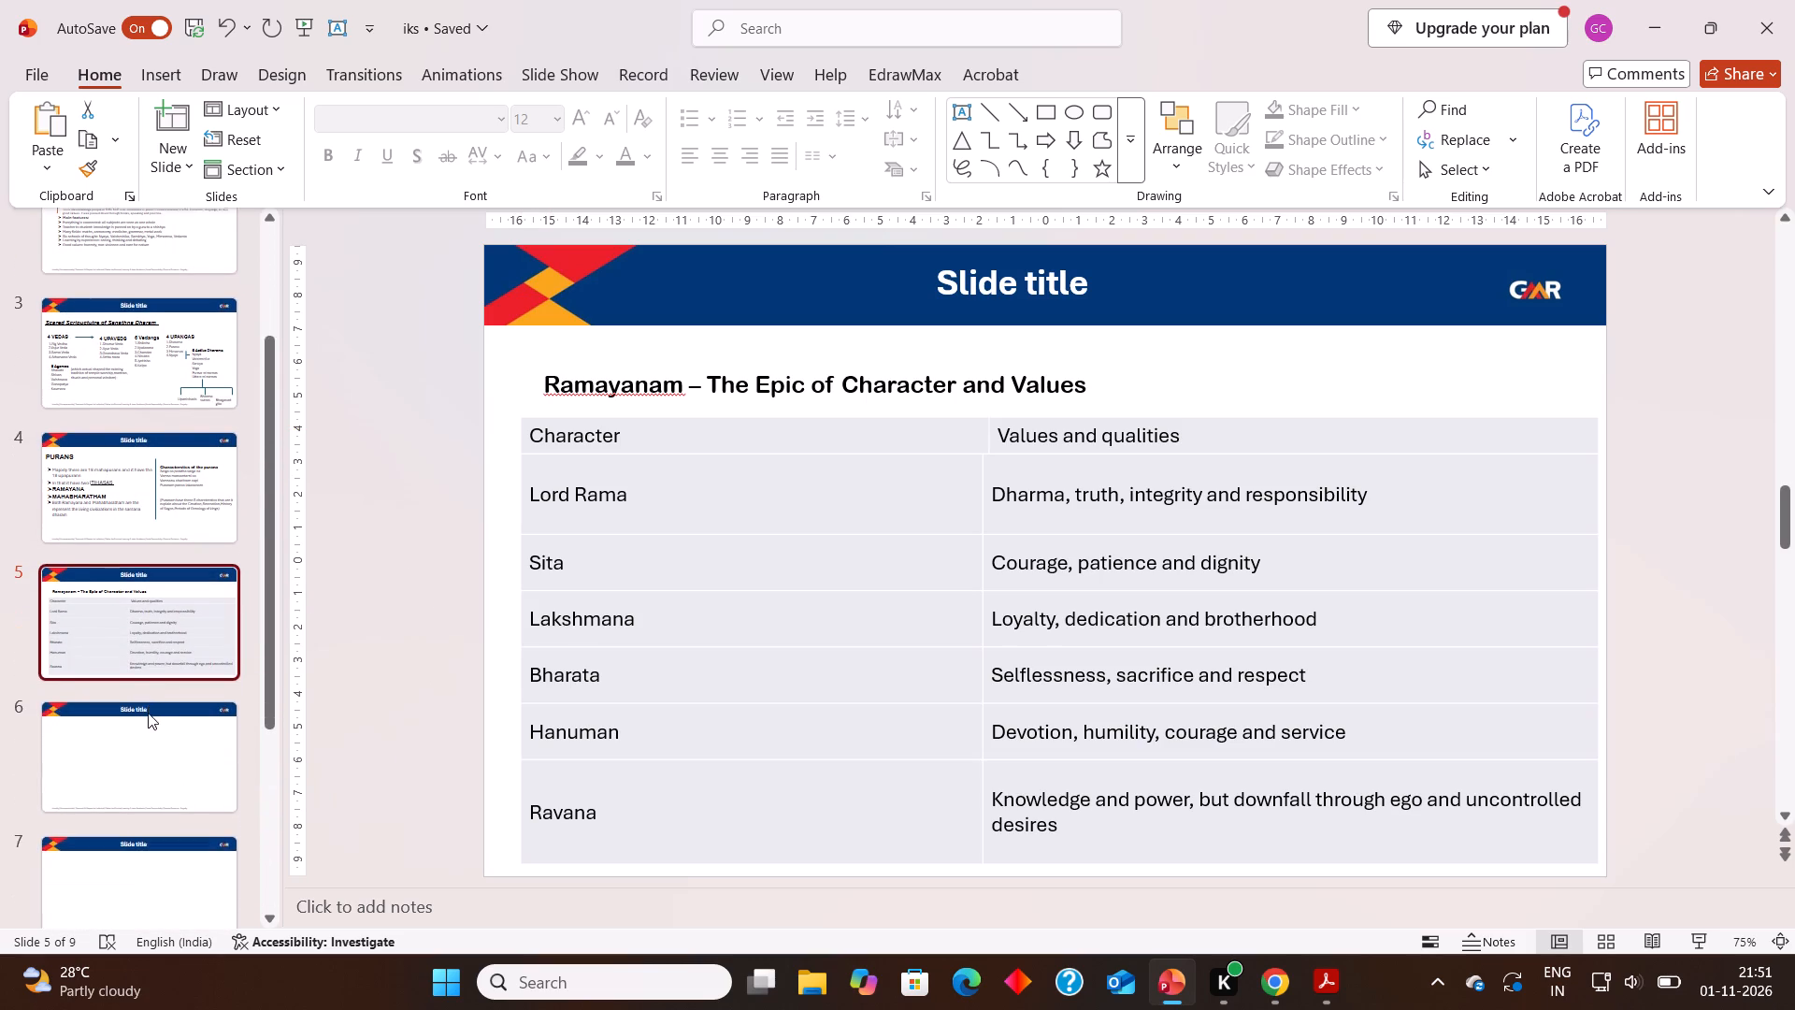
scroll(148, 713, up, 1)
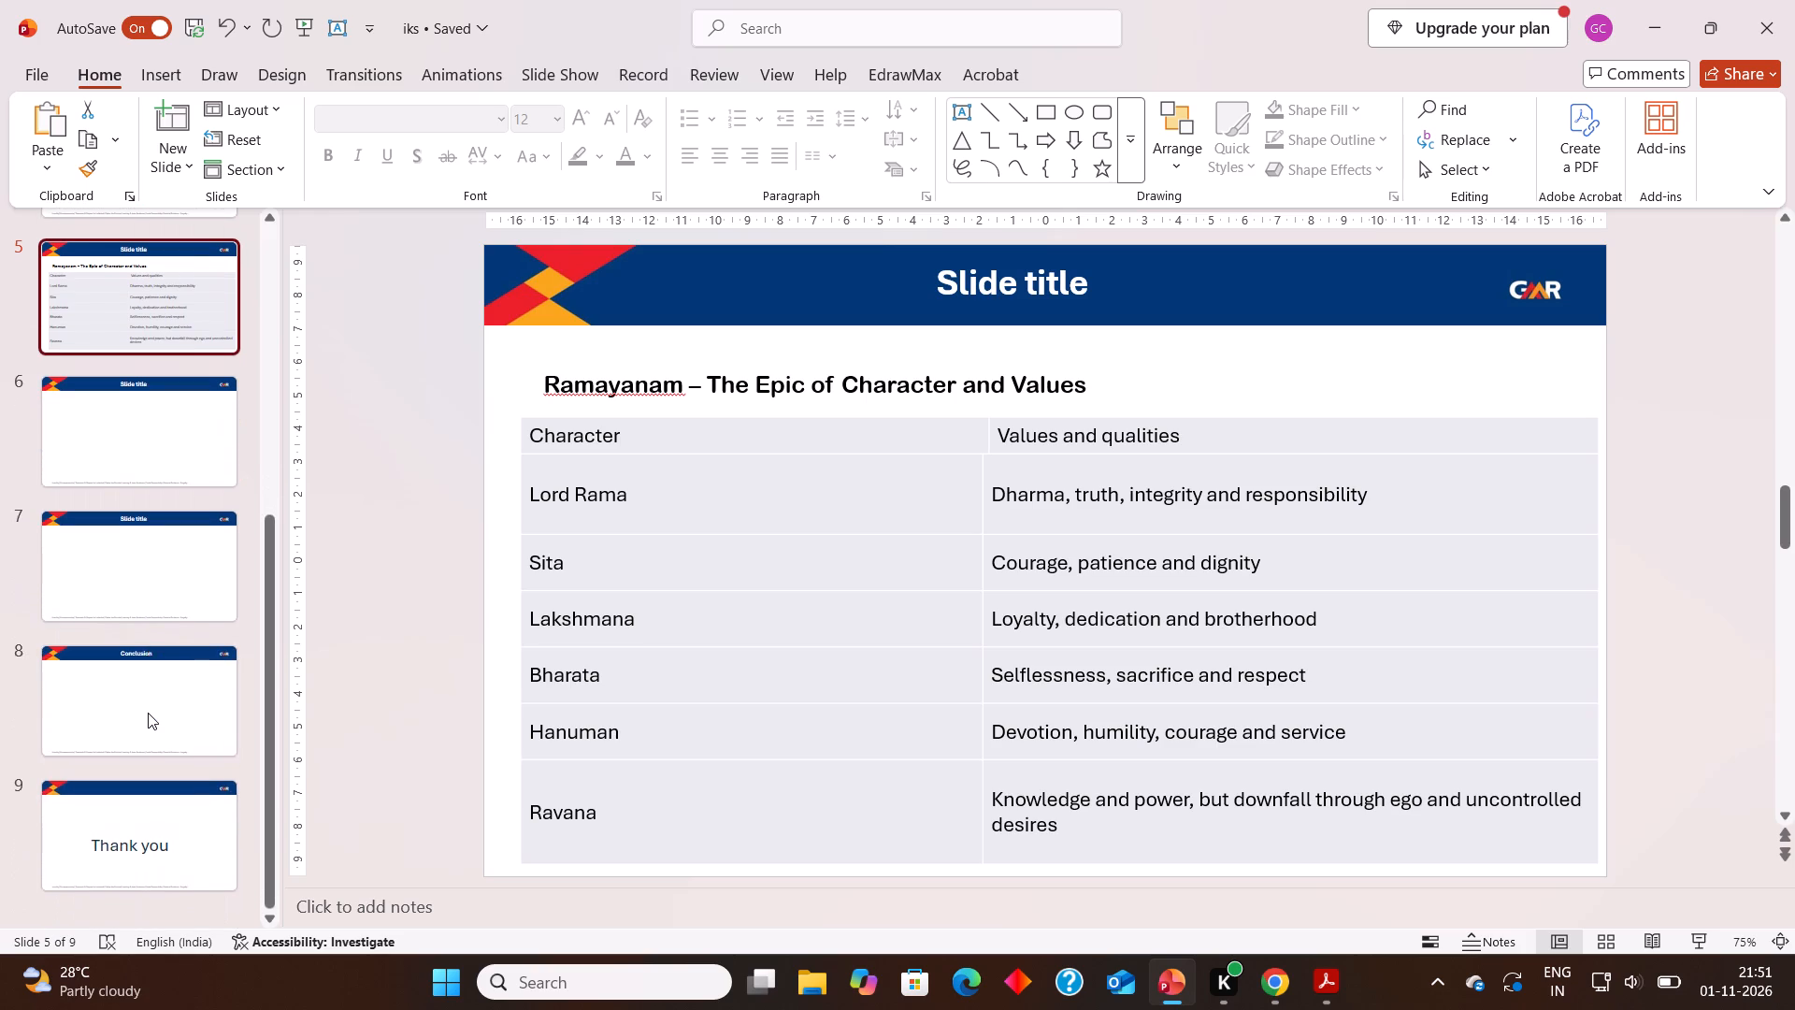
scroll(148, 713, up, 1)
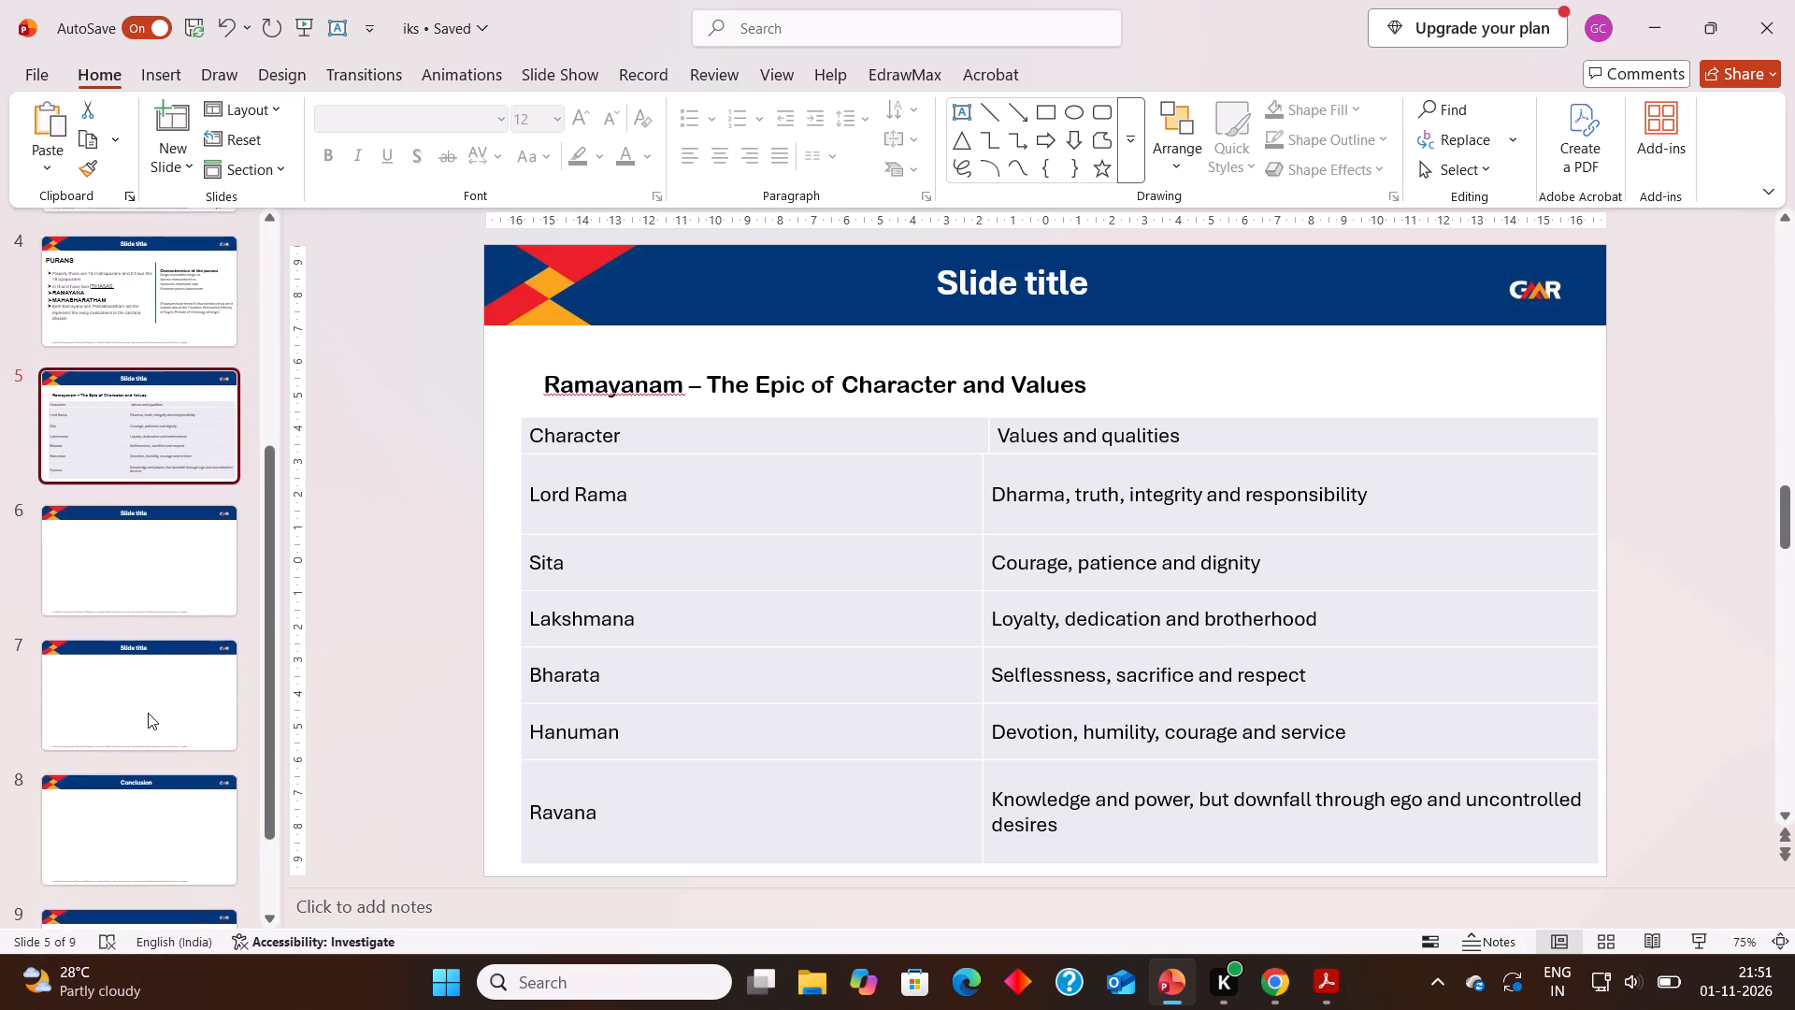
scroll(148, 713, up, 2)
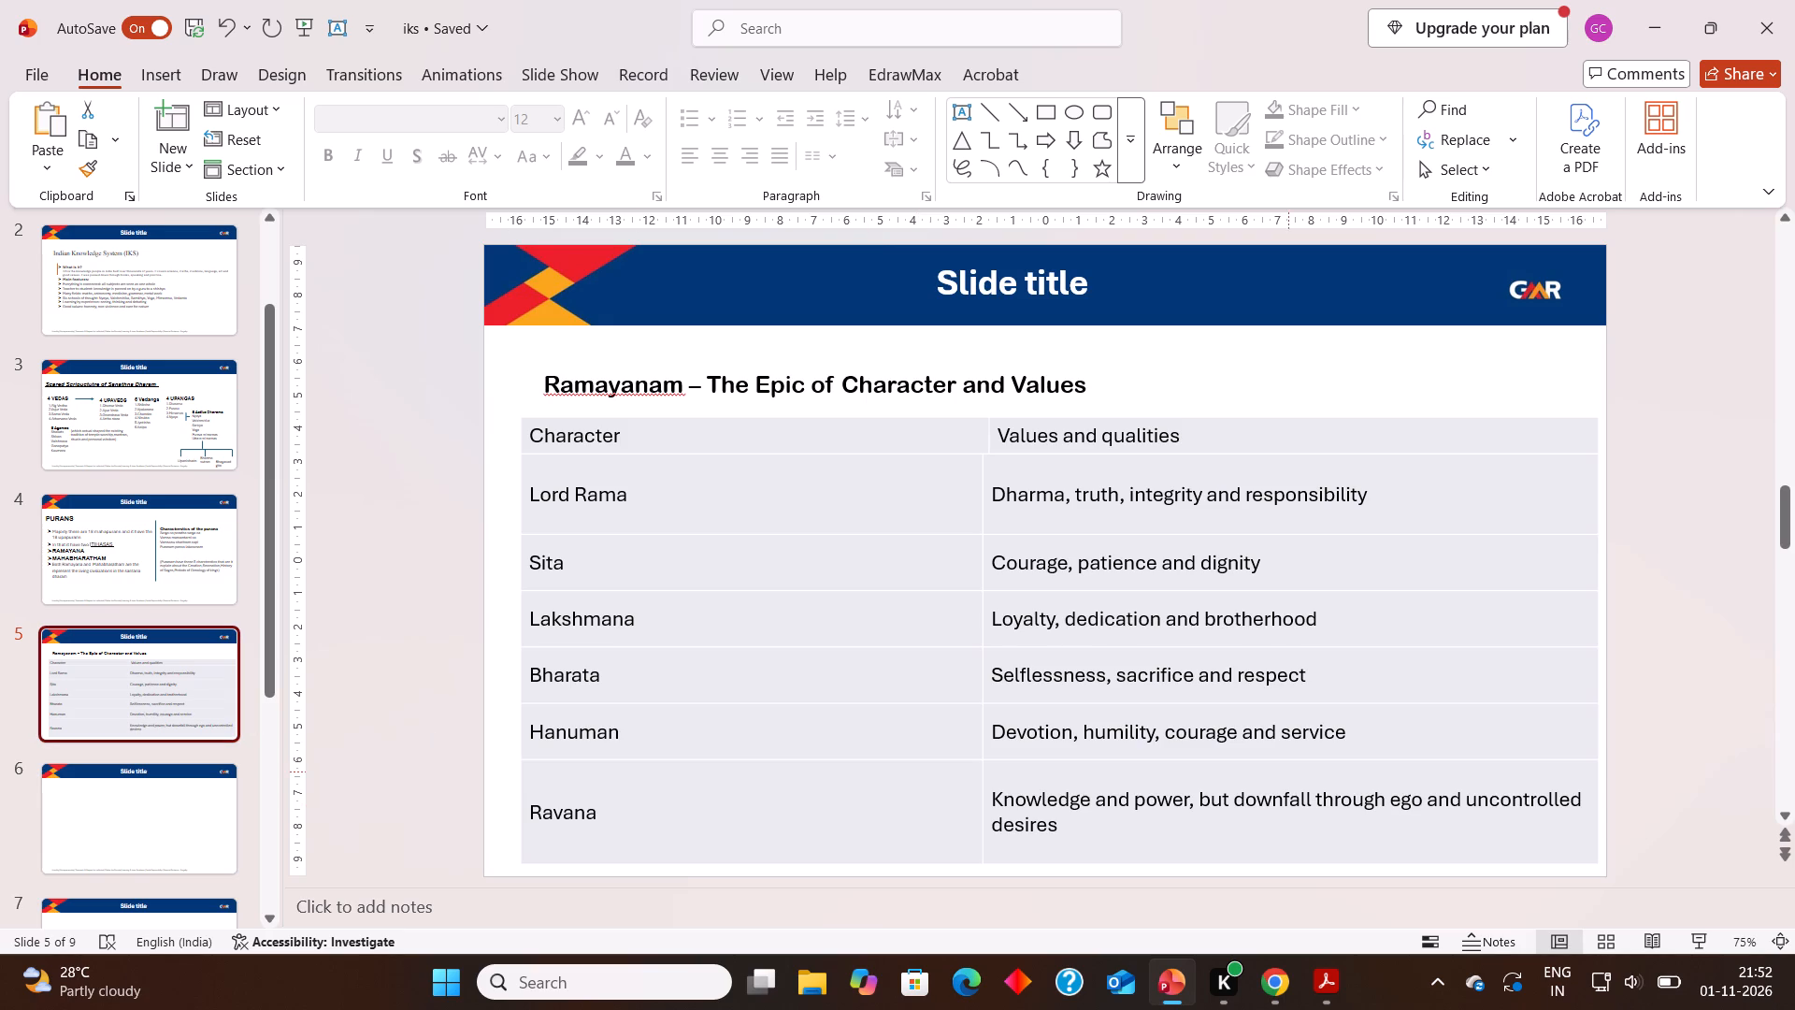
Run the slide show and review the slides from the title slide through to the end of the presentation.
click(1702, 941)
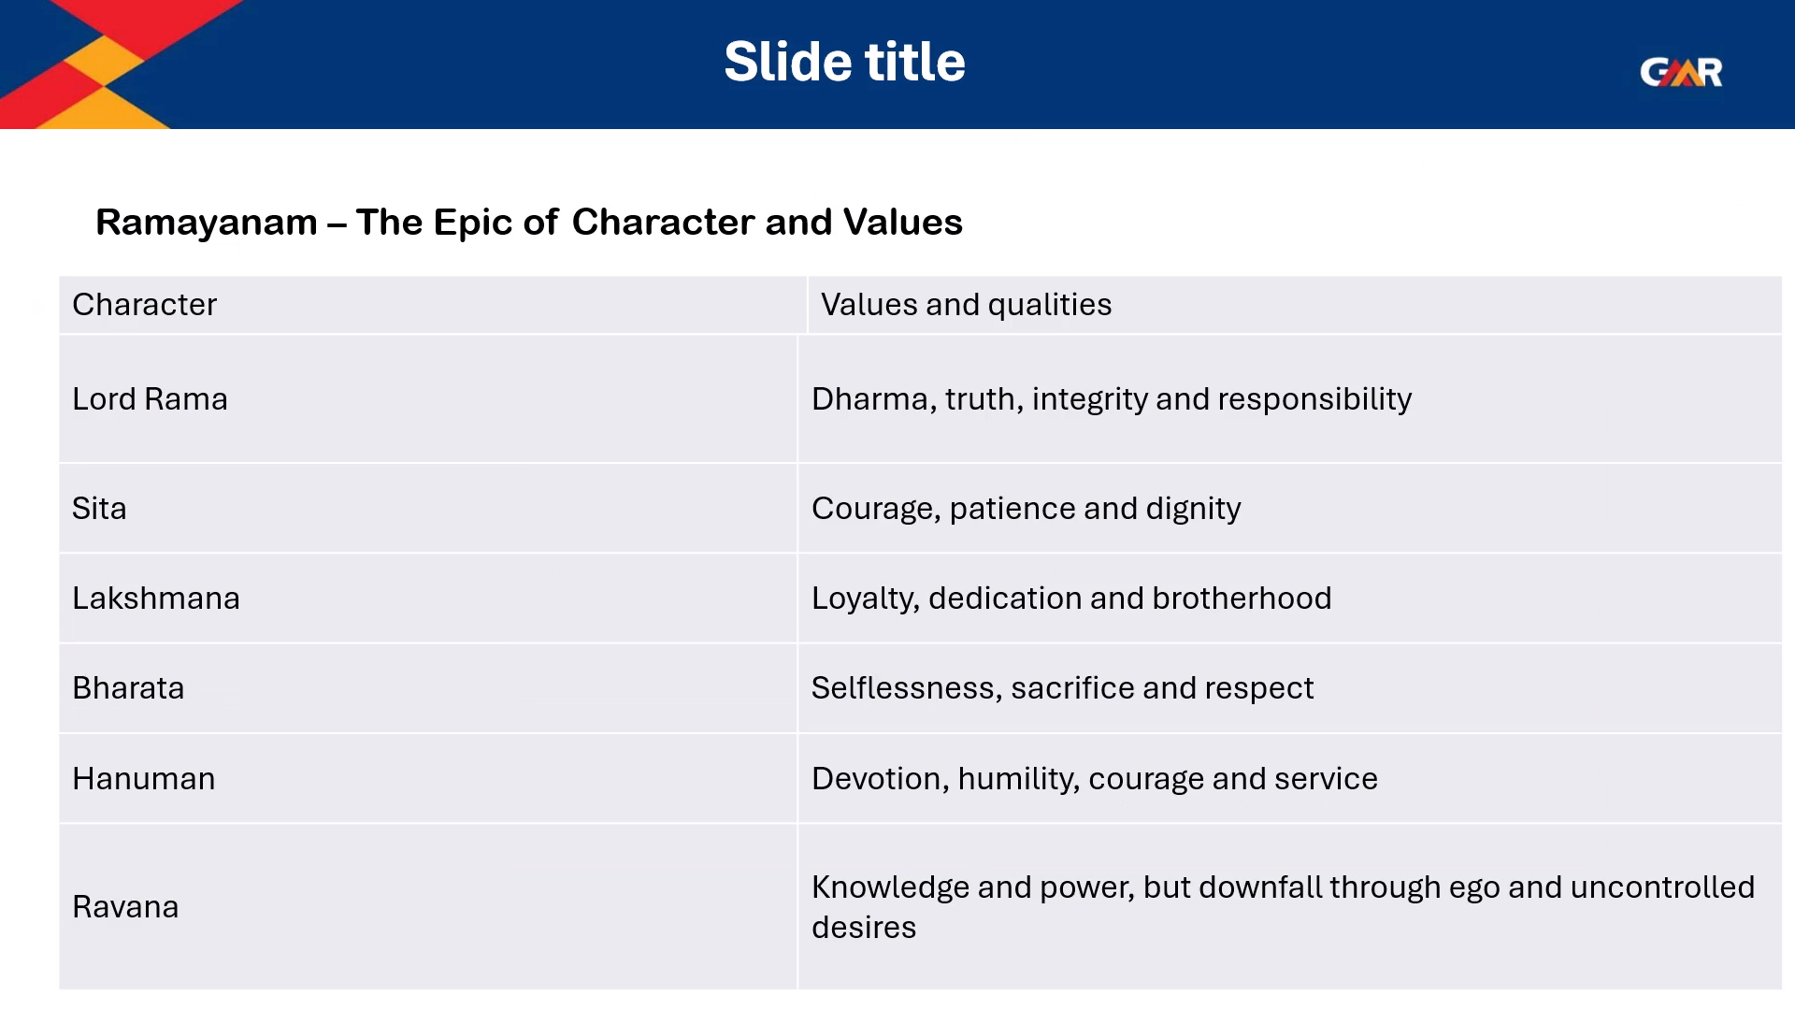
key(Left)
key(Left)
key(Left)
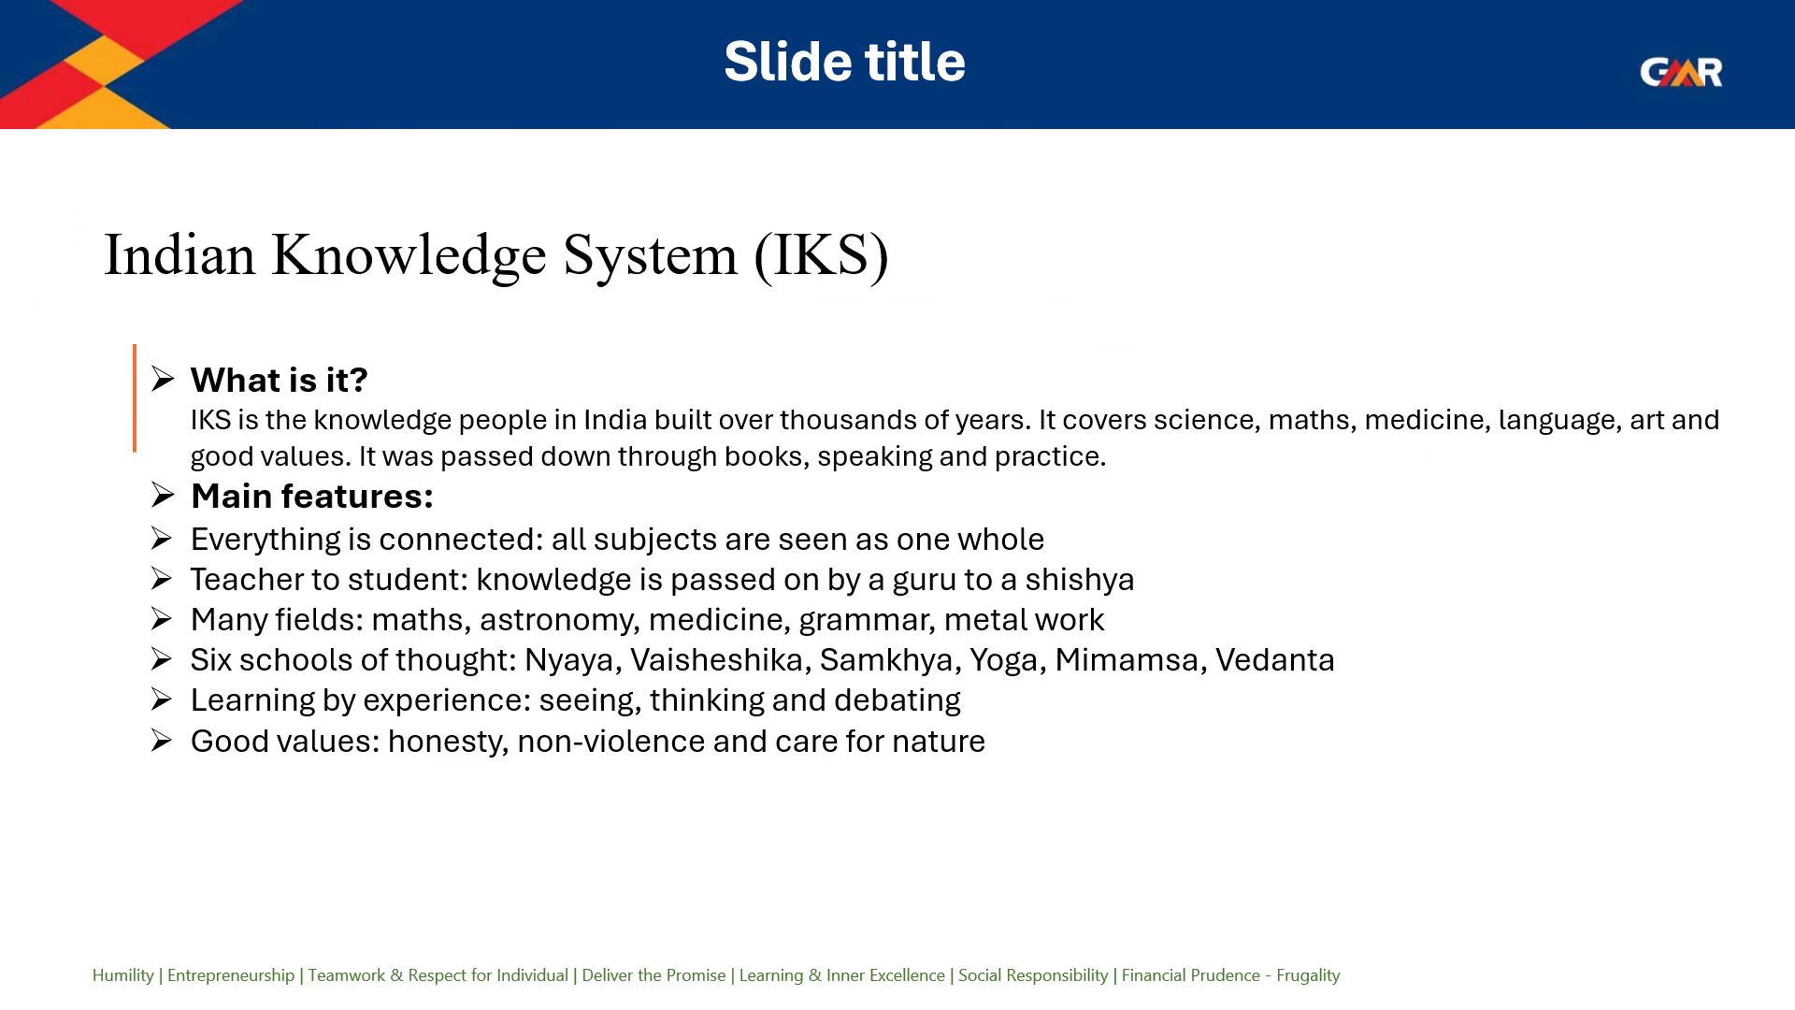
key(Left)
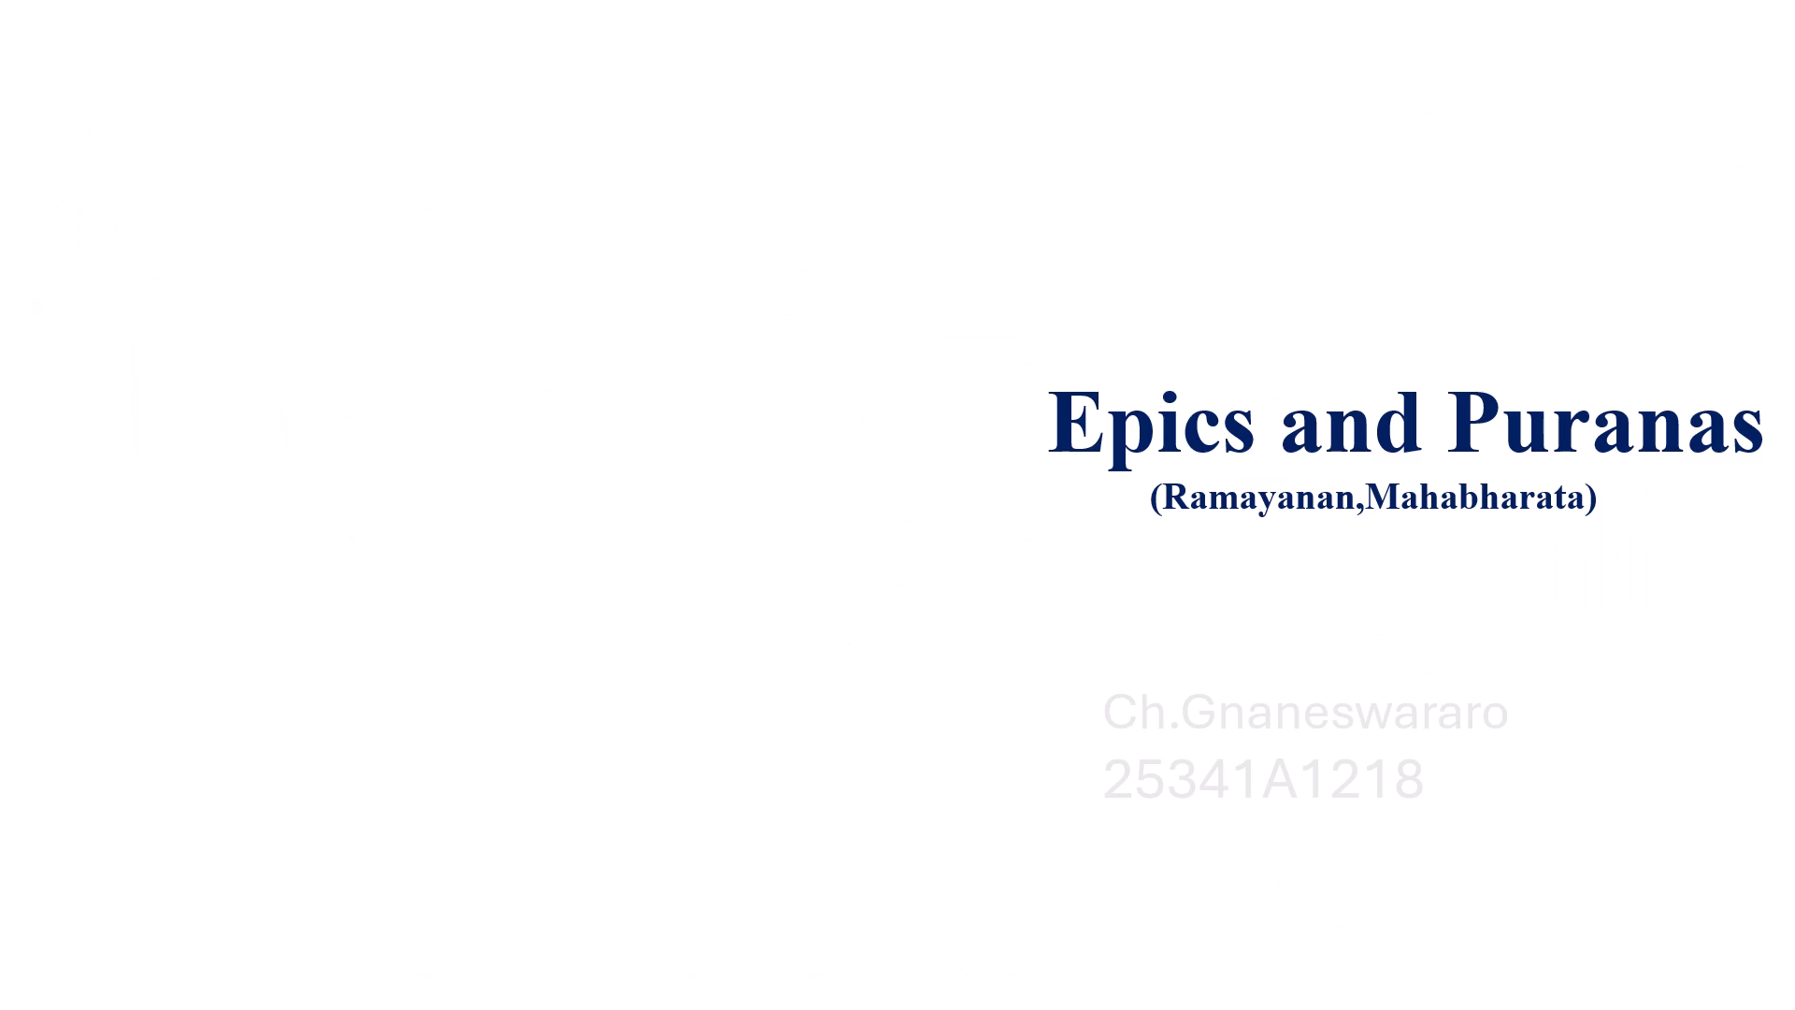
key(Right)
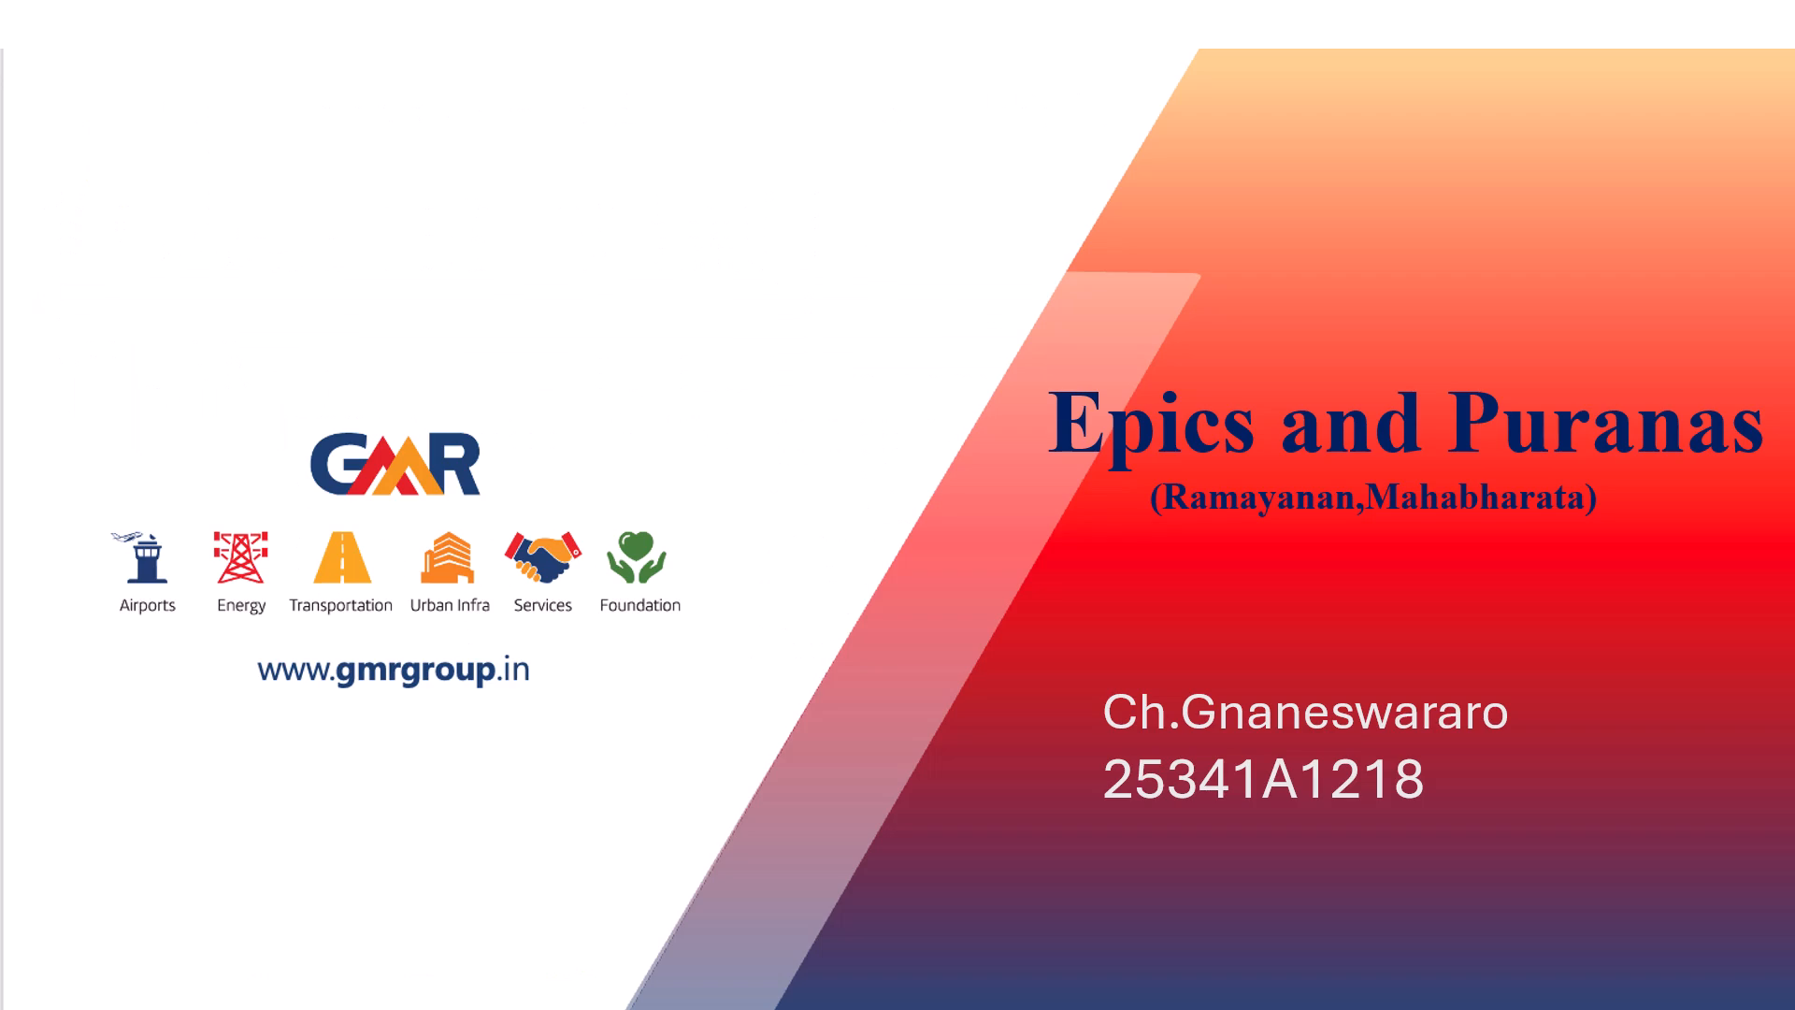
key(Right)
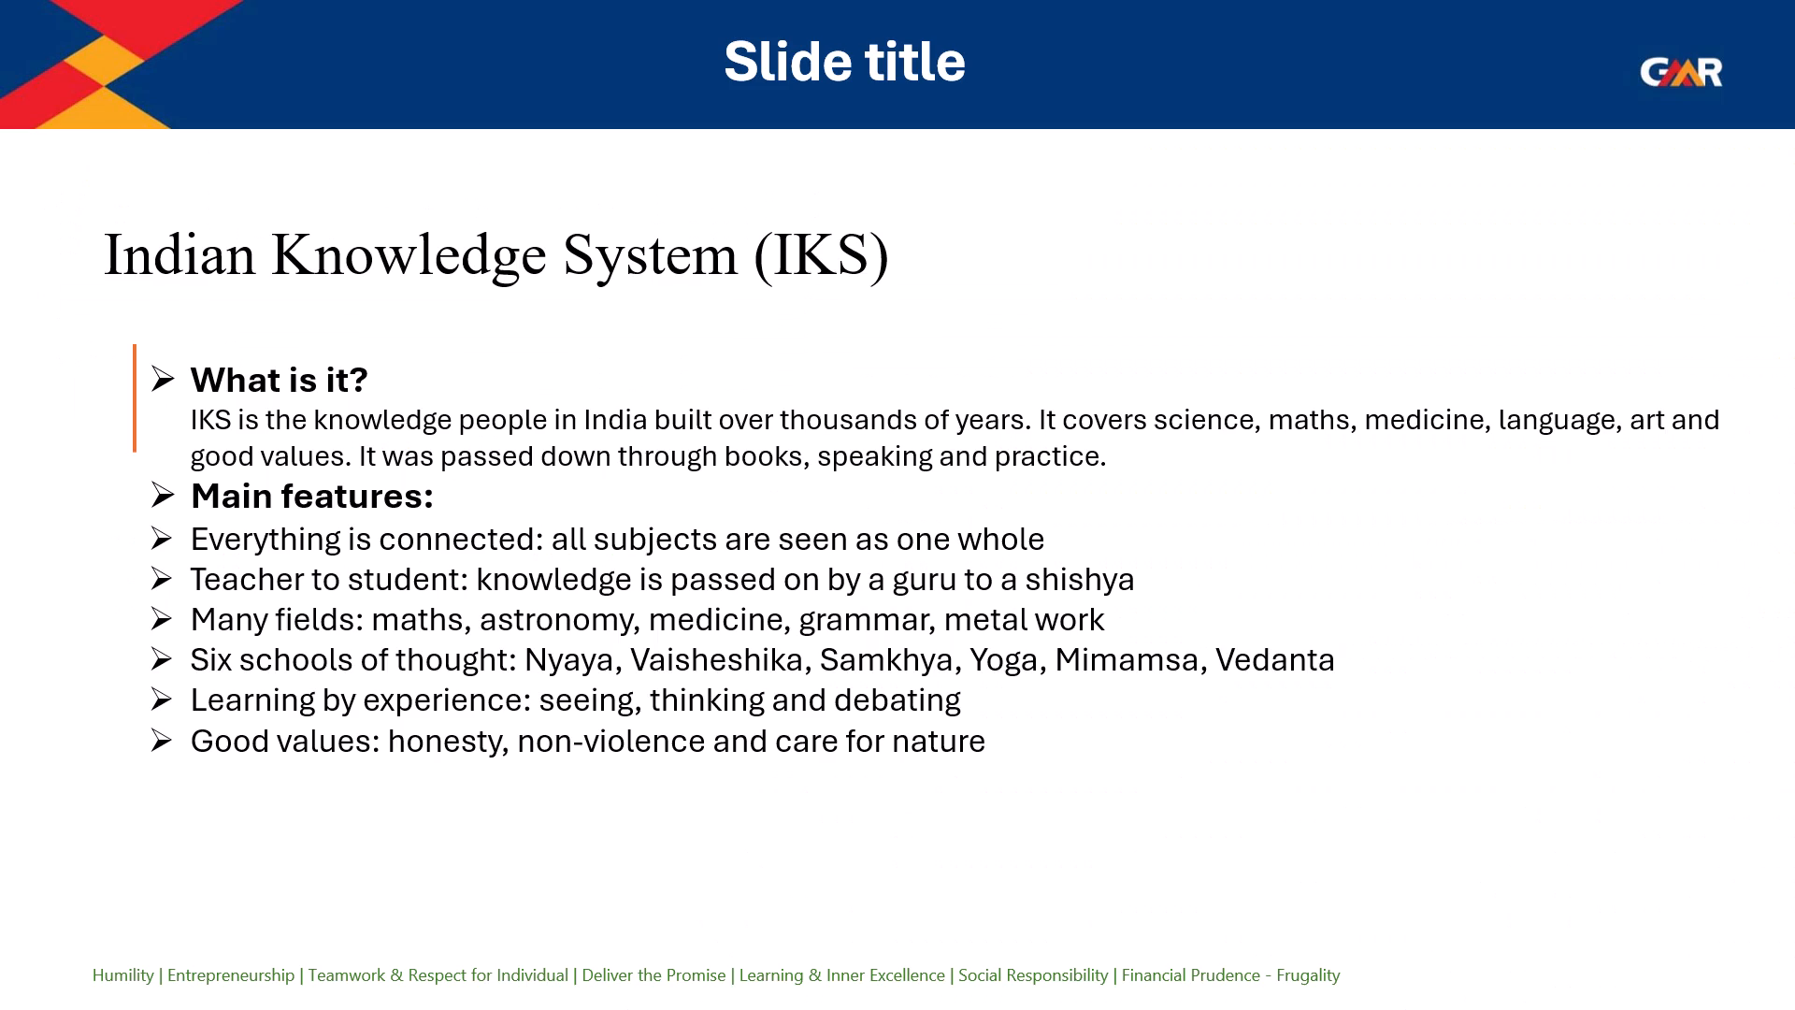
key(Right)
key(Right)
key(Right)
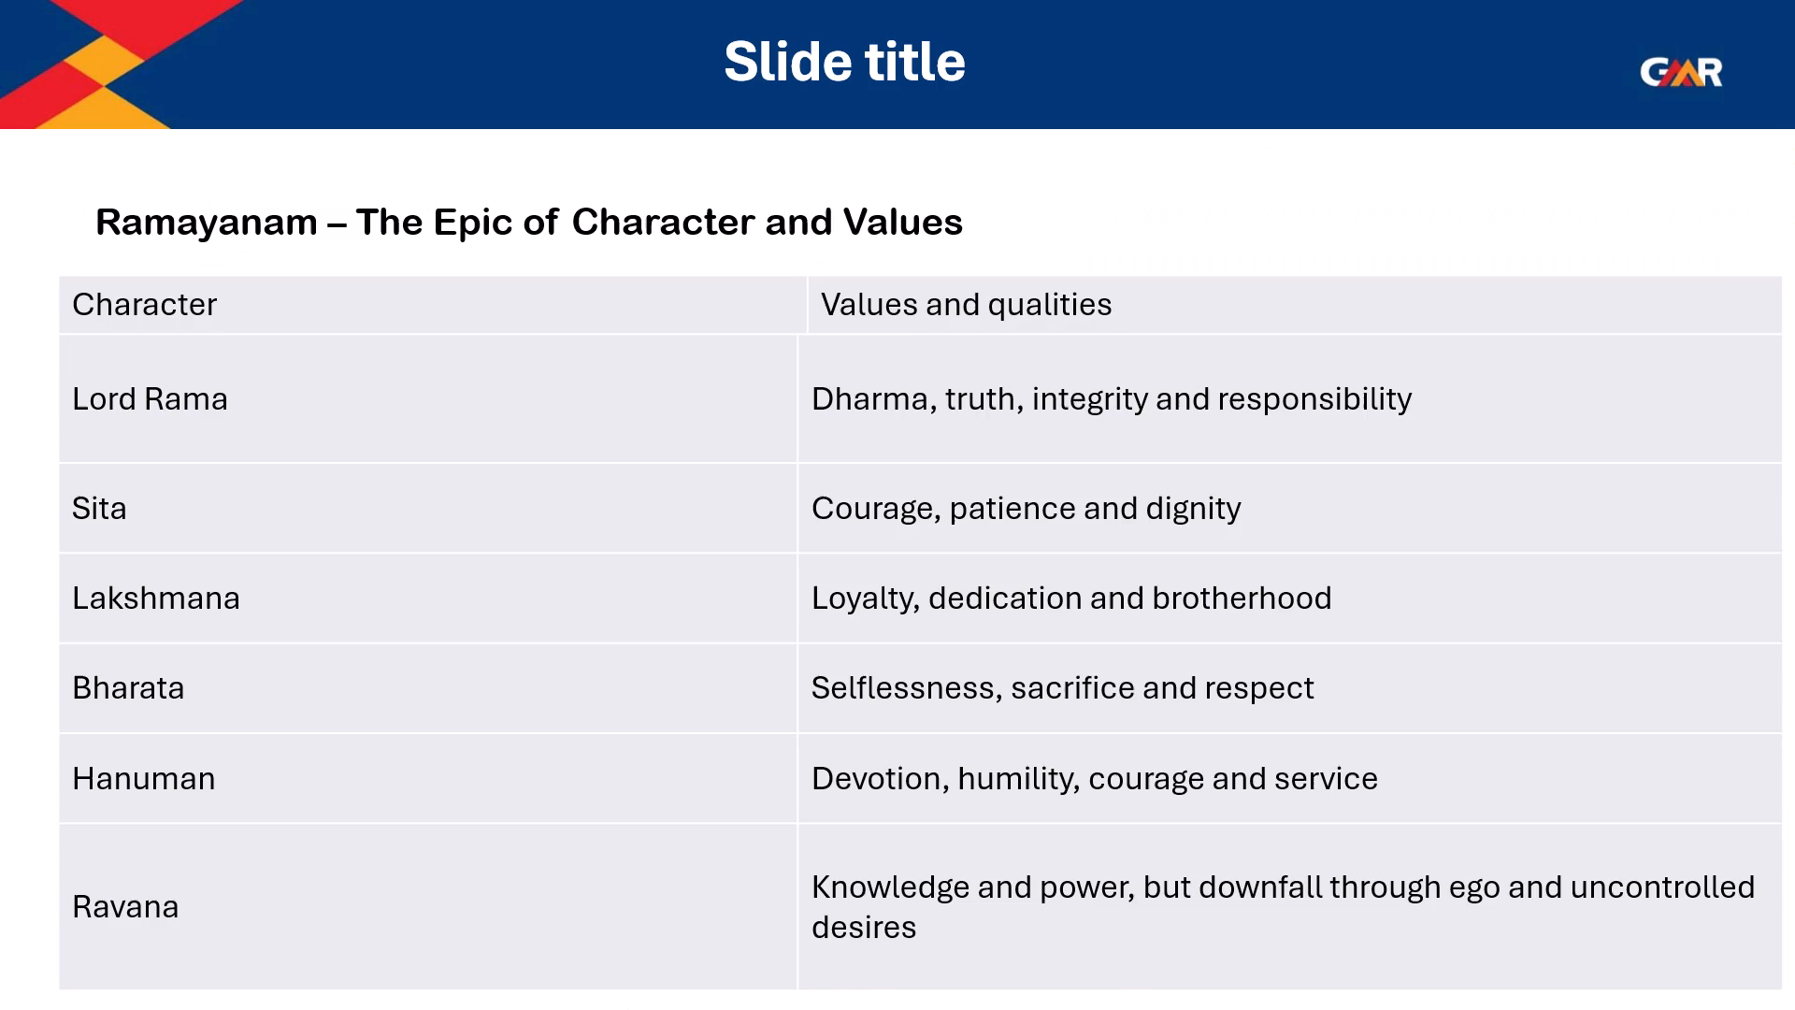
key(Right)
key(Right)
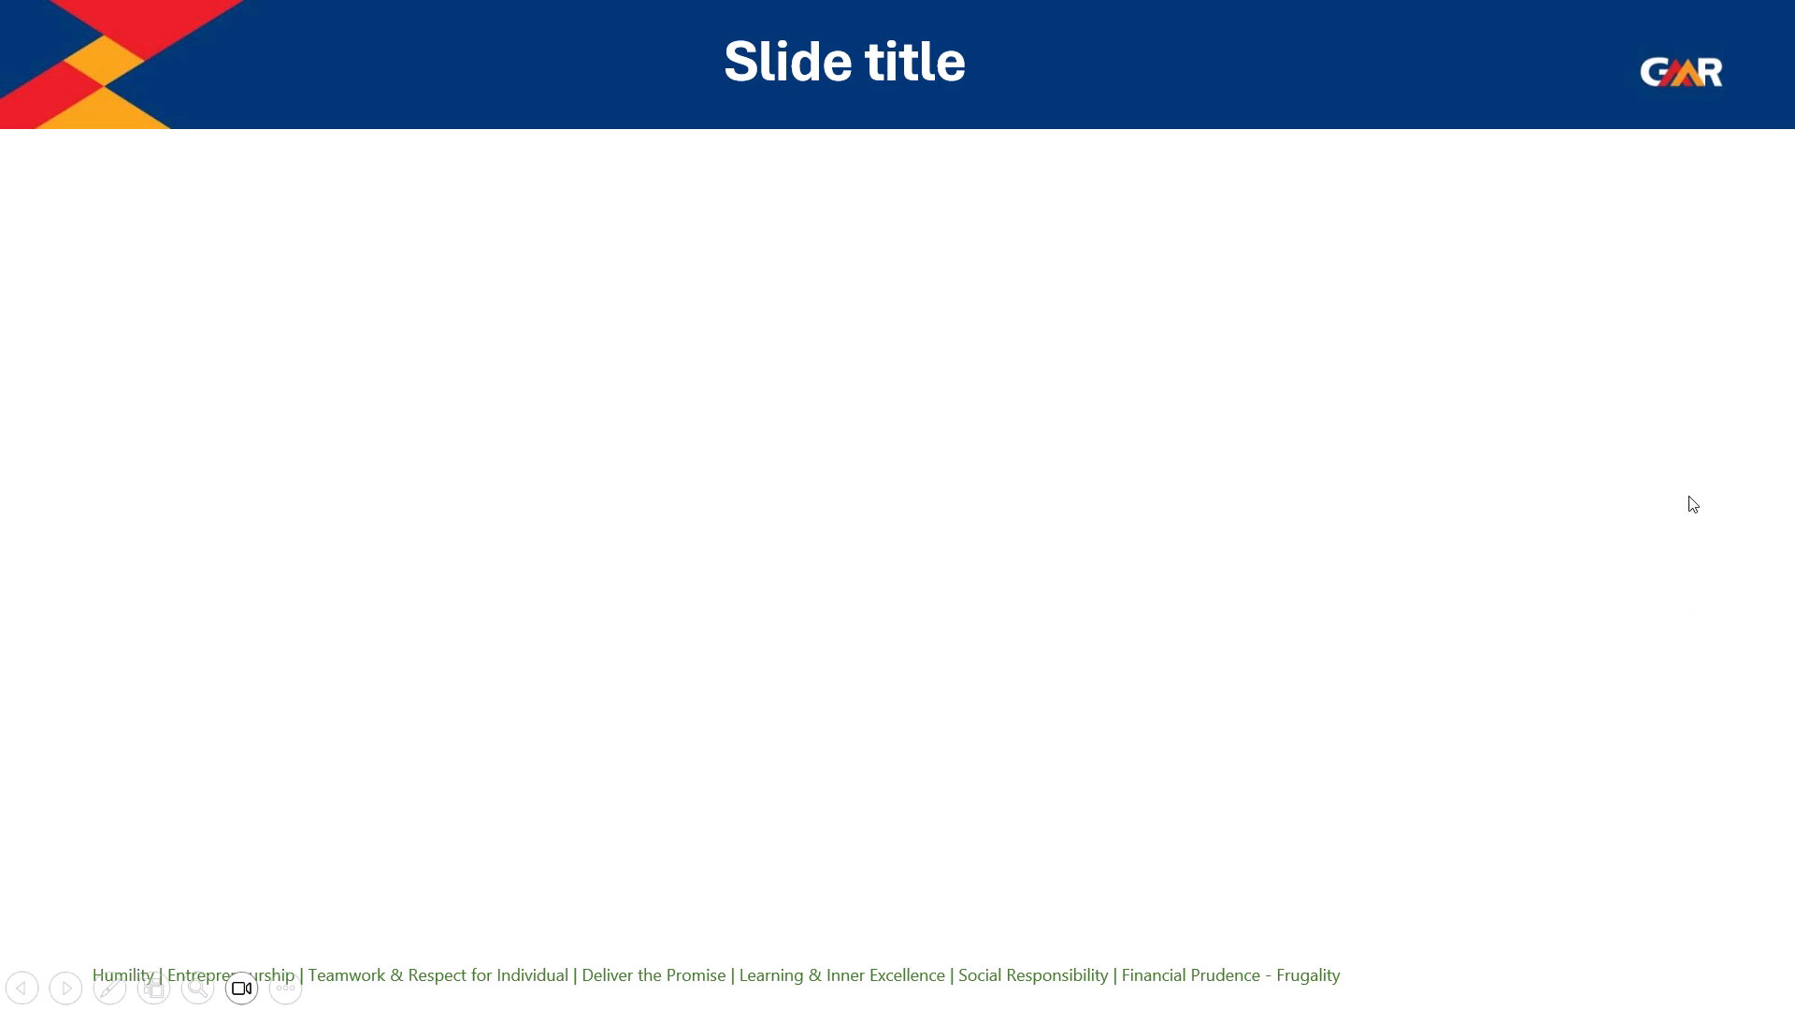
click(902, 54)
key(Right)
key(Right)
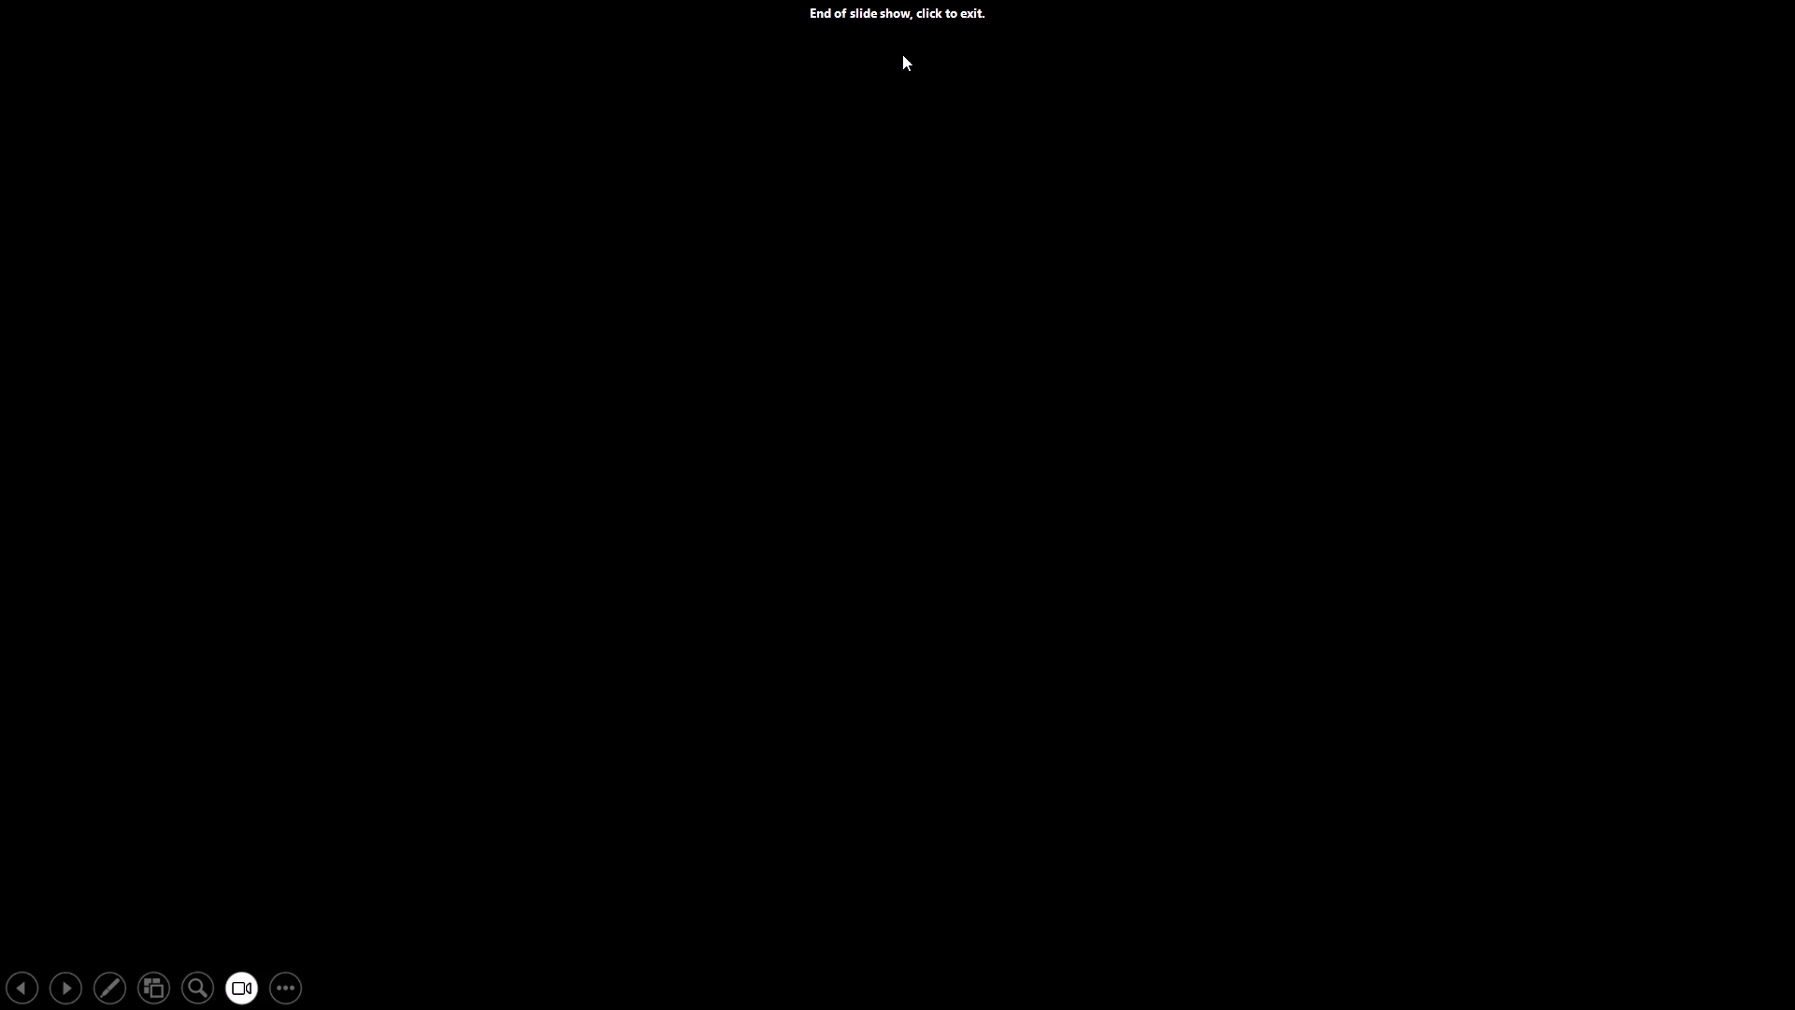
key(Right)
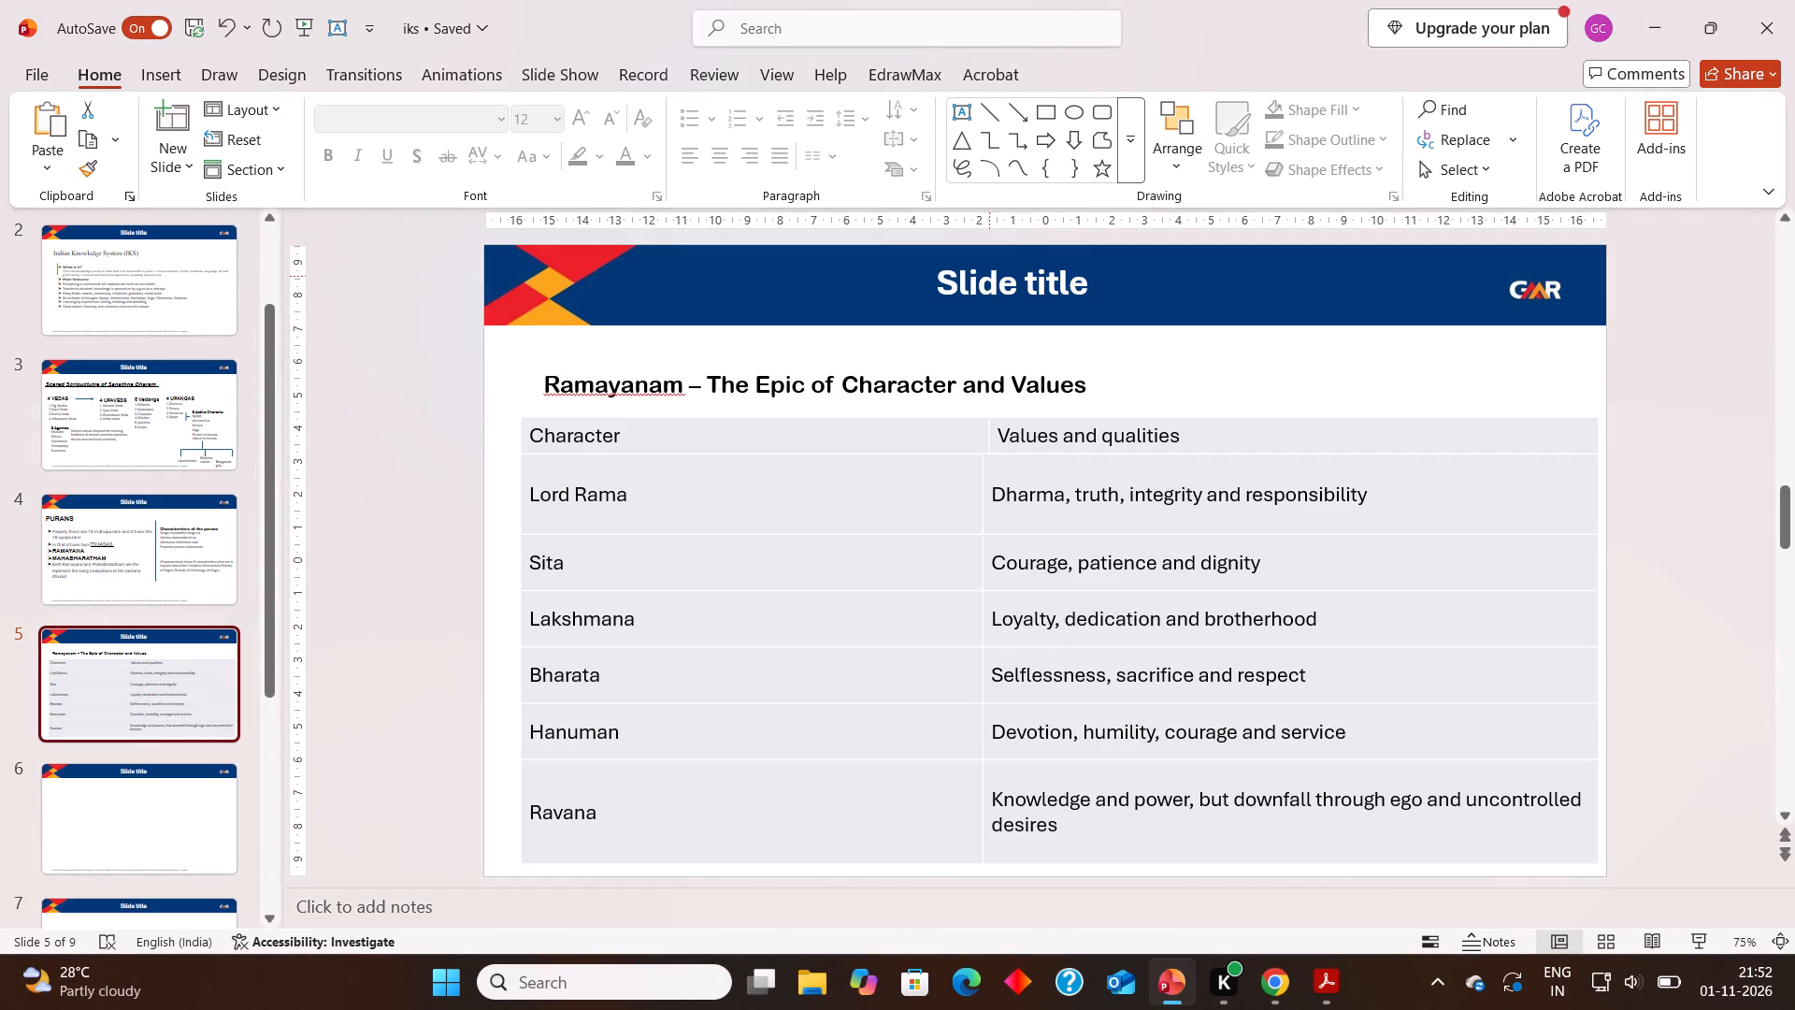
Replace the placeholder header title on slide 2 with "Introduction to IKS".
click(989, 276)
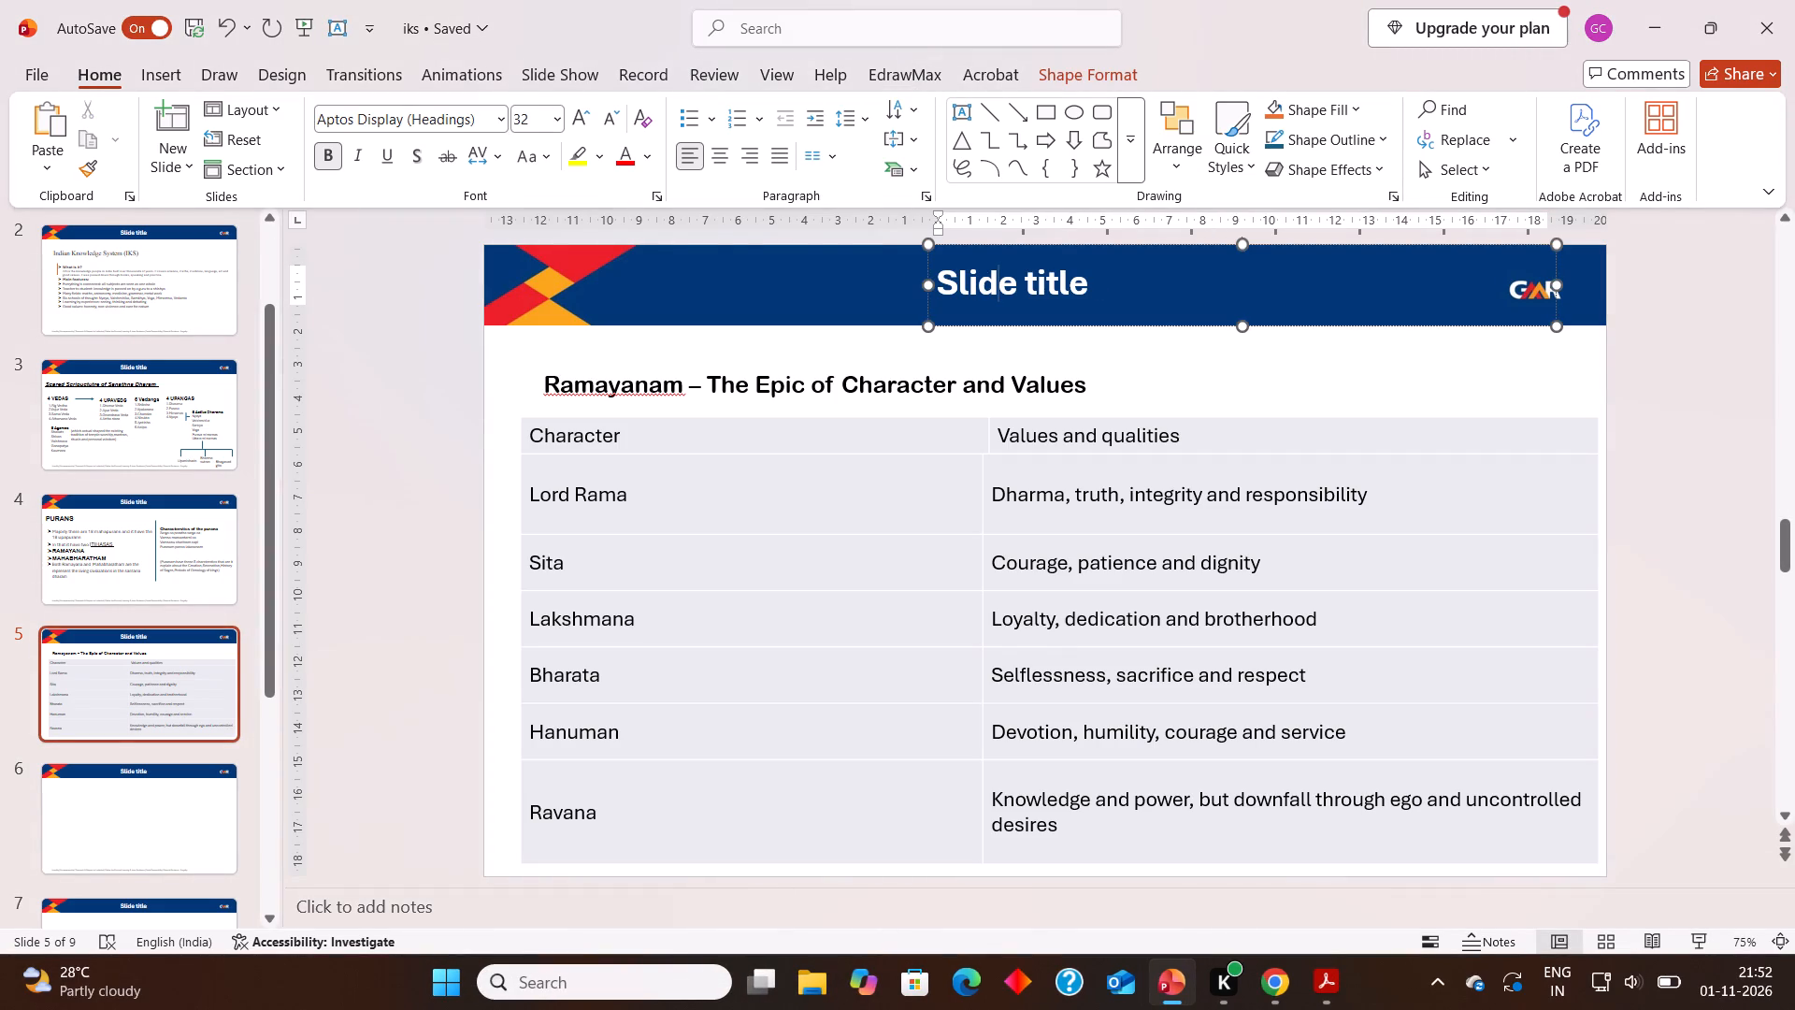
click(1094, 281)
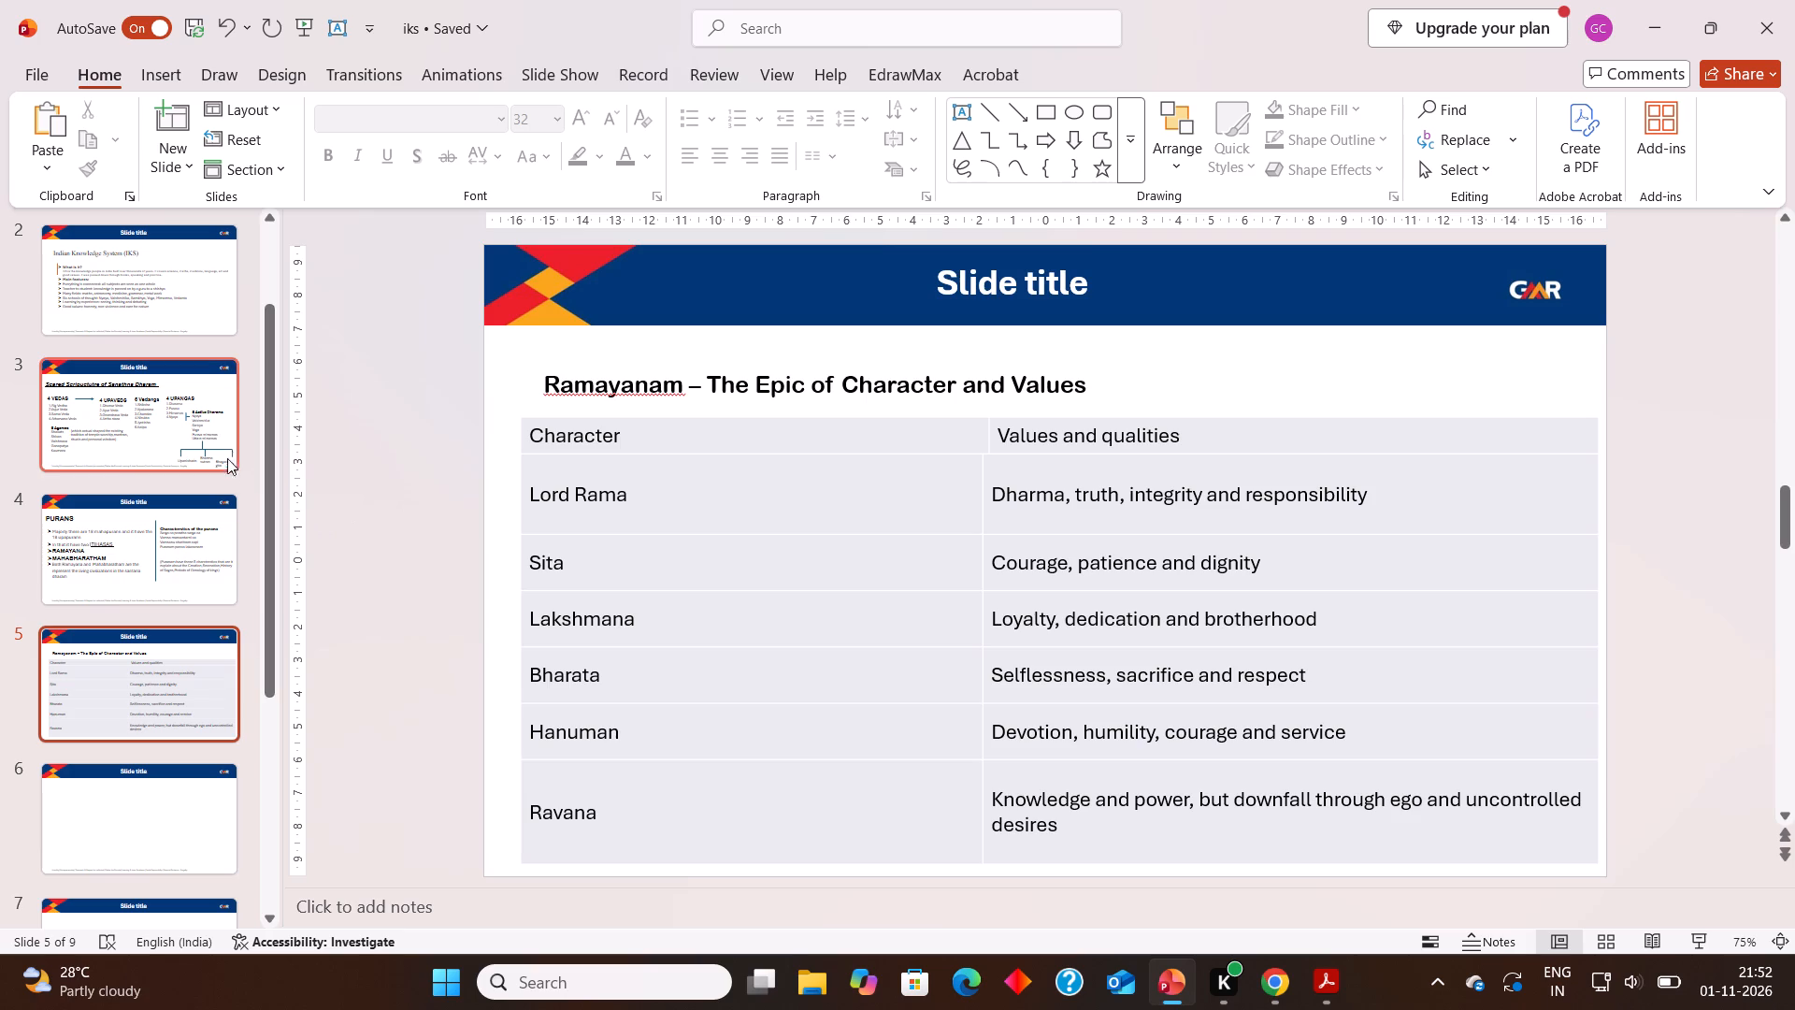
click(204, 432)
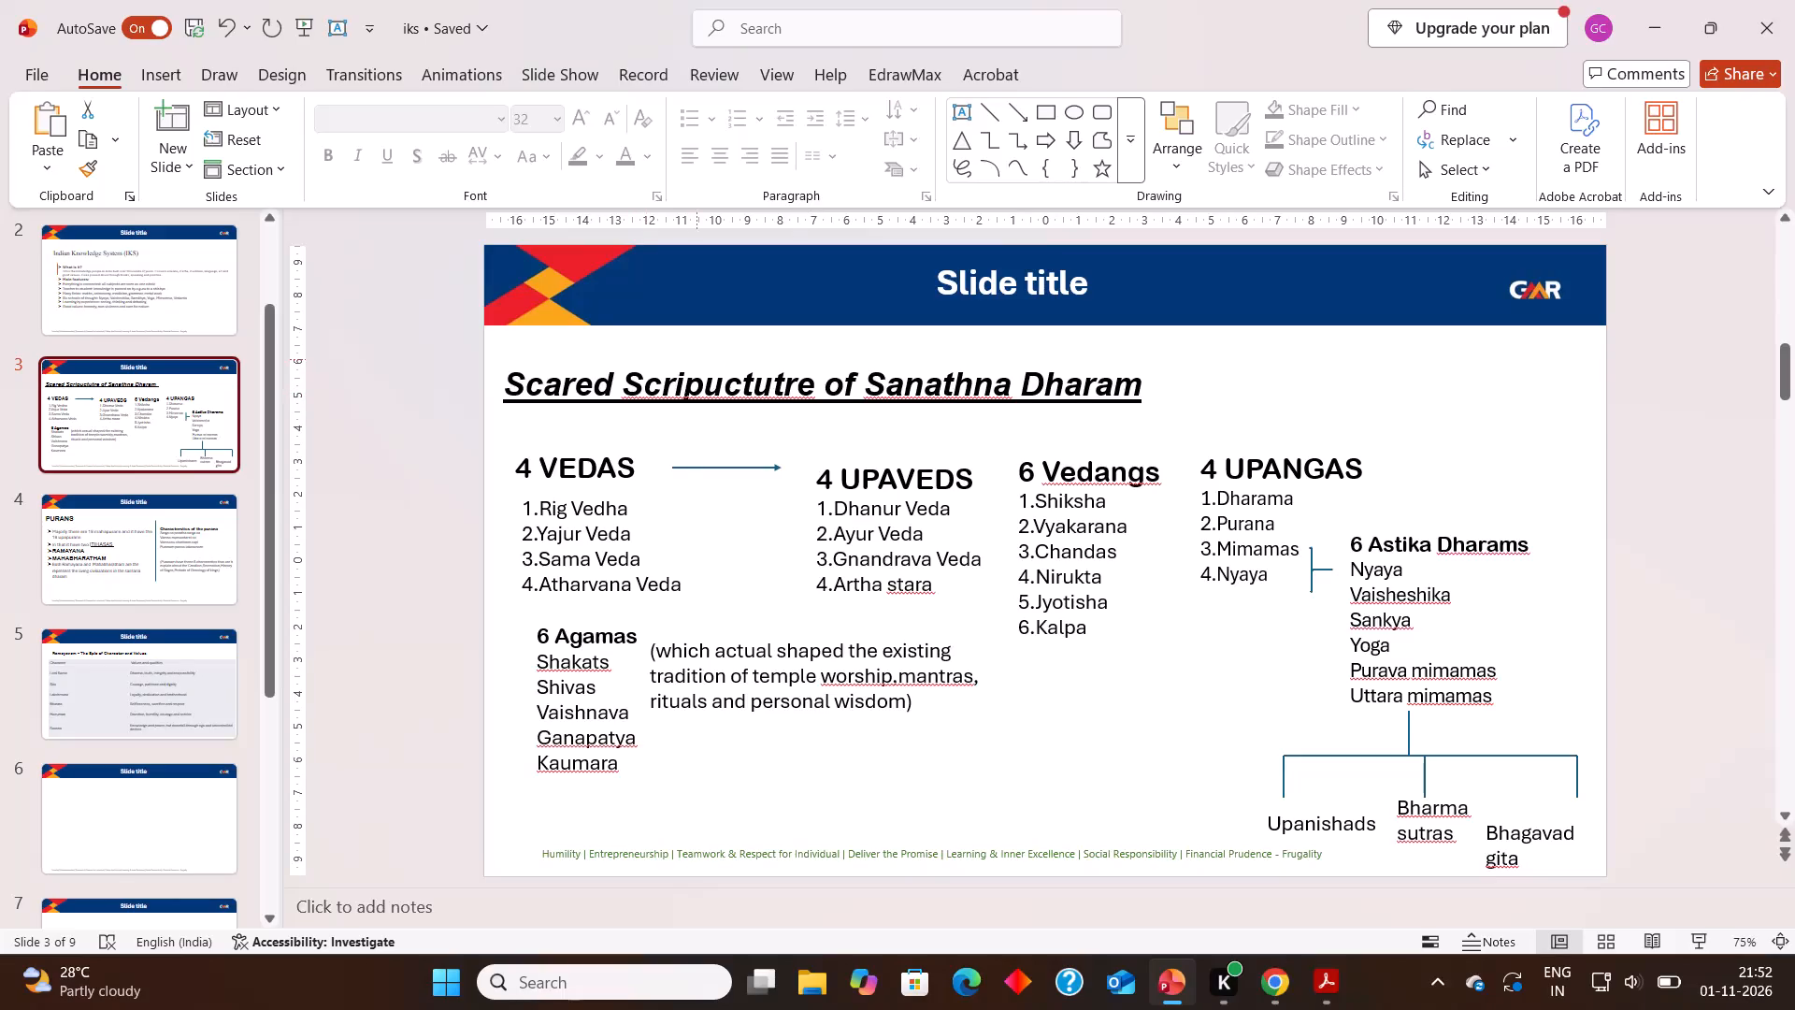
click(169, 292)
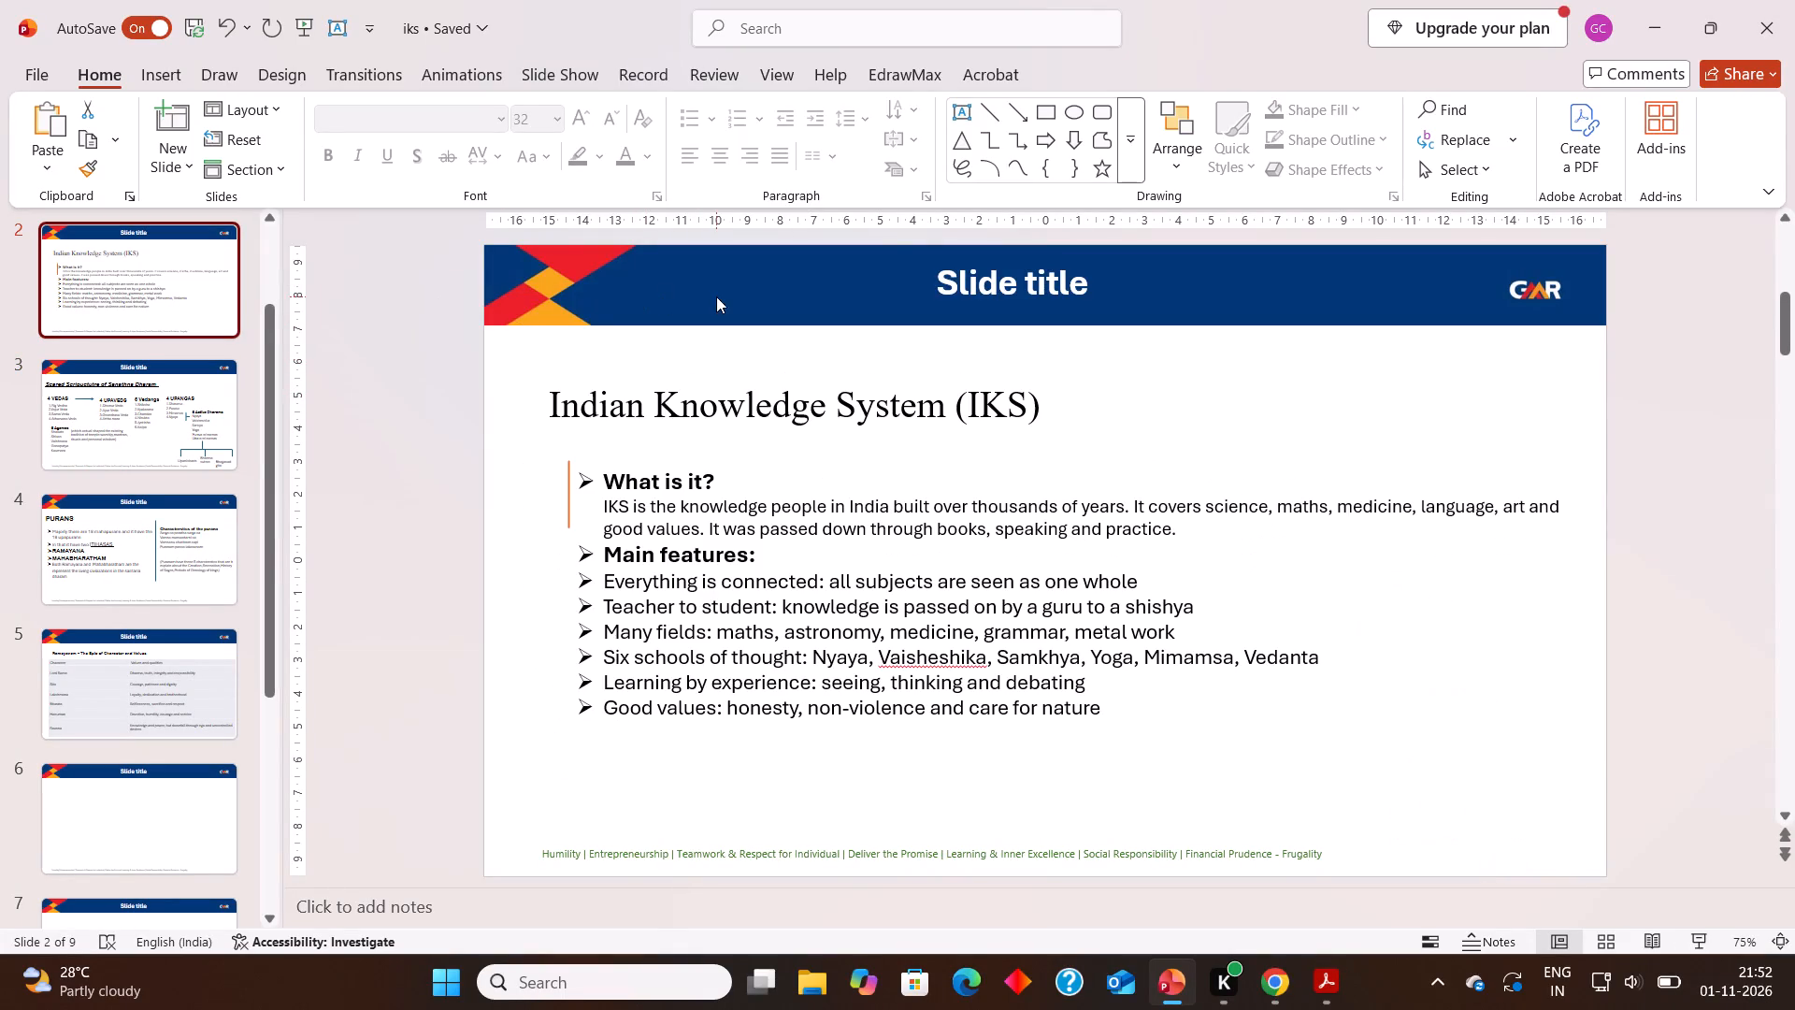
click(984, 280)
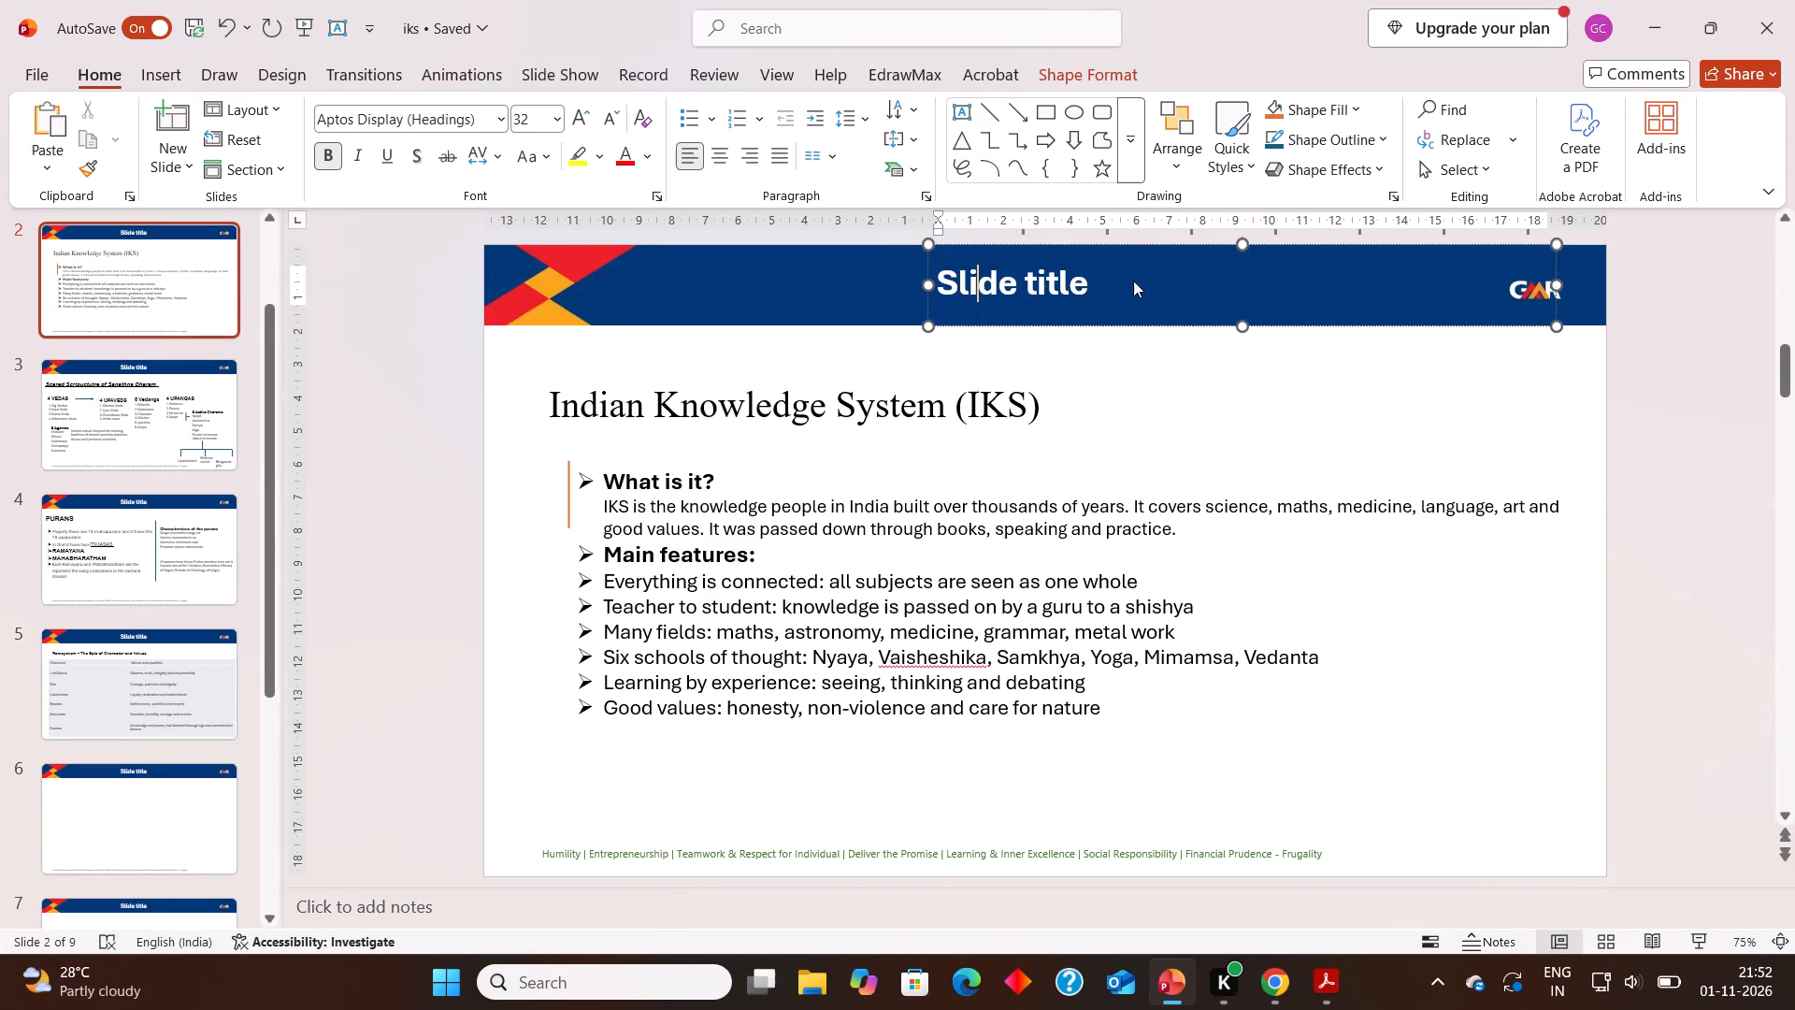
key(Right)
key(Right)
key(Right)
key(Right)
key(Right)
key(Right)
key(Right)
key(Right)
key(BackSpace)
key(BackSpace)
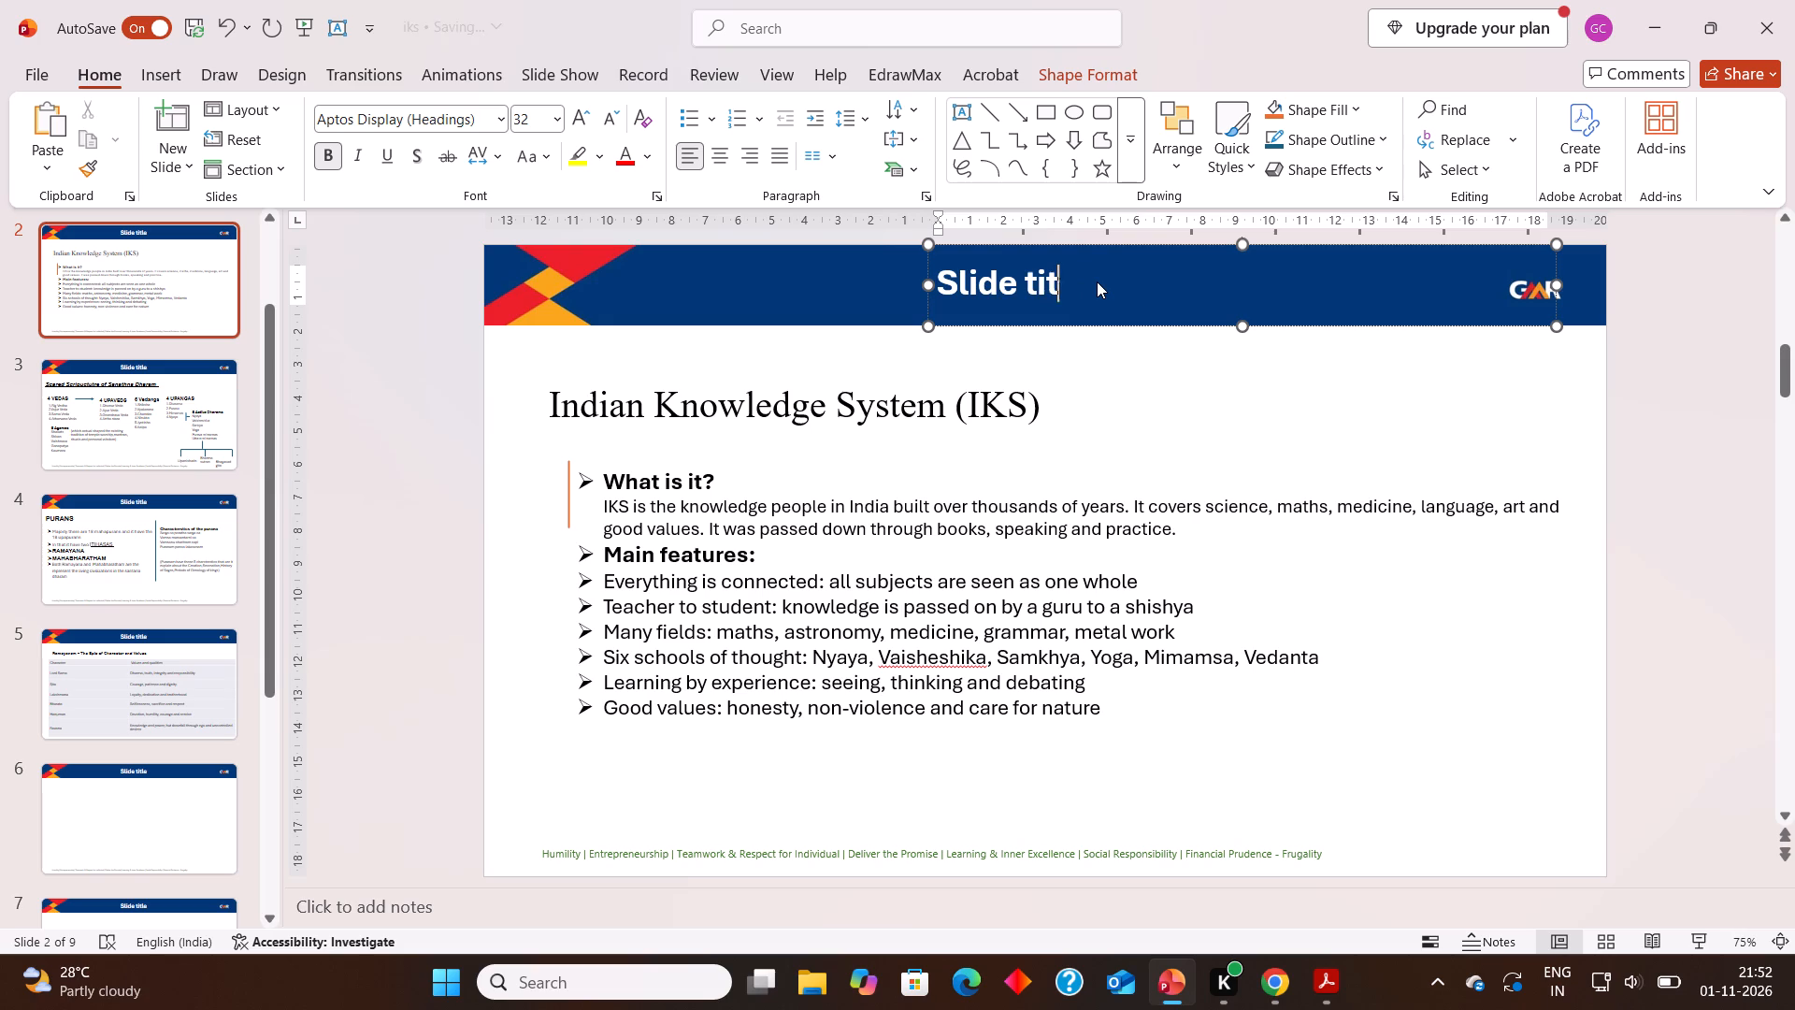
key(BackSpace)
key(BackSpace)
key(BackSpace)
key(BackSpace)
key(BackSpace)
key(BackSpace)
key(BackSpace)
key(BackSpace)
key(BackSpace)
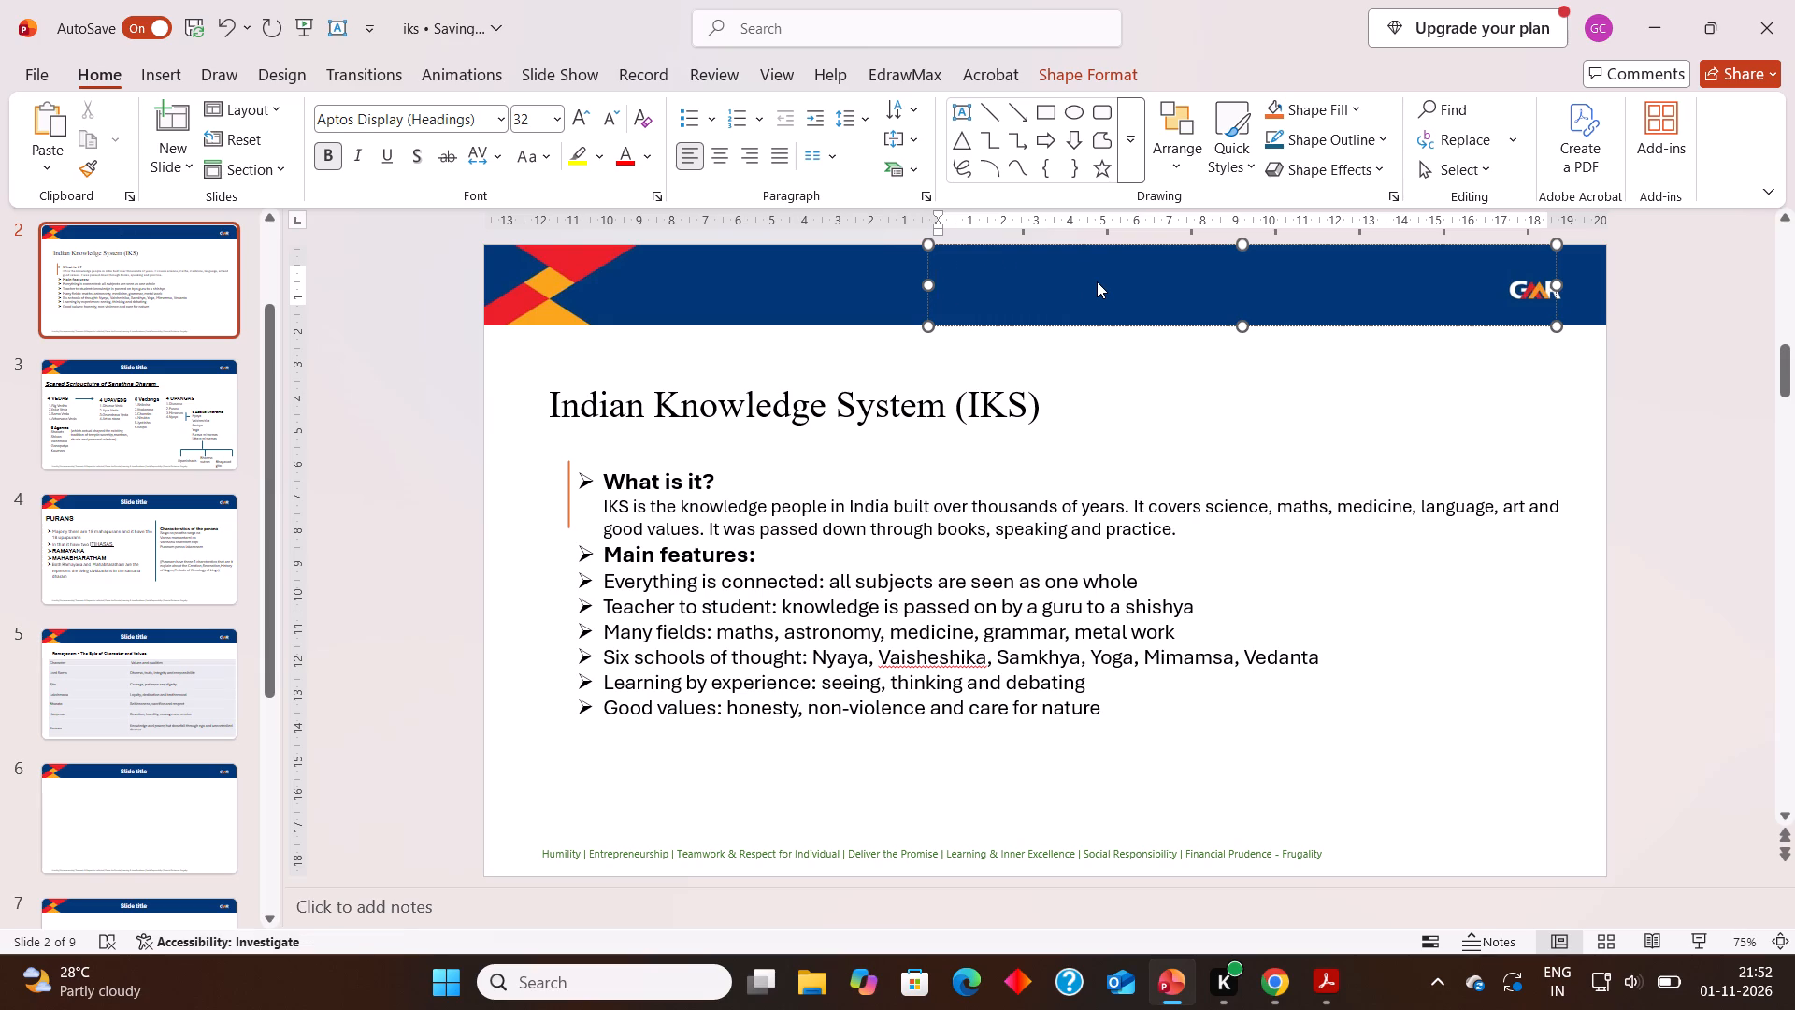
key(i)
key(BackSpace)
key(i)
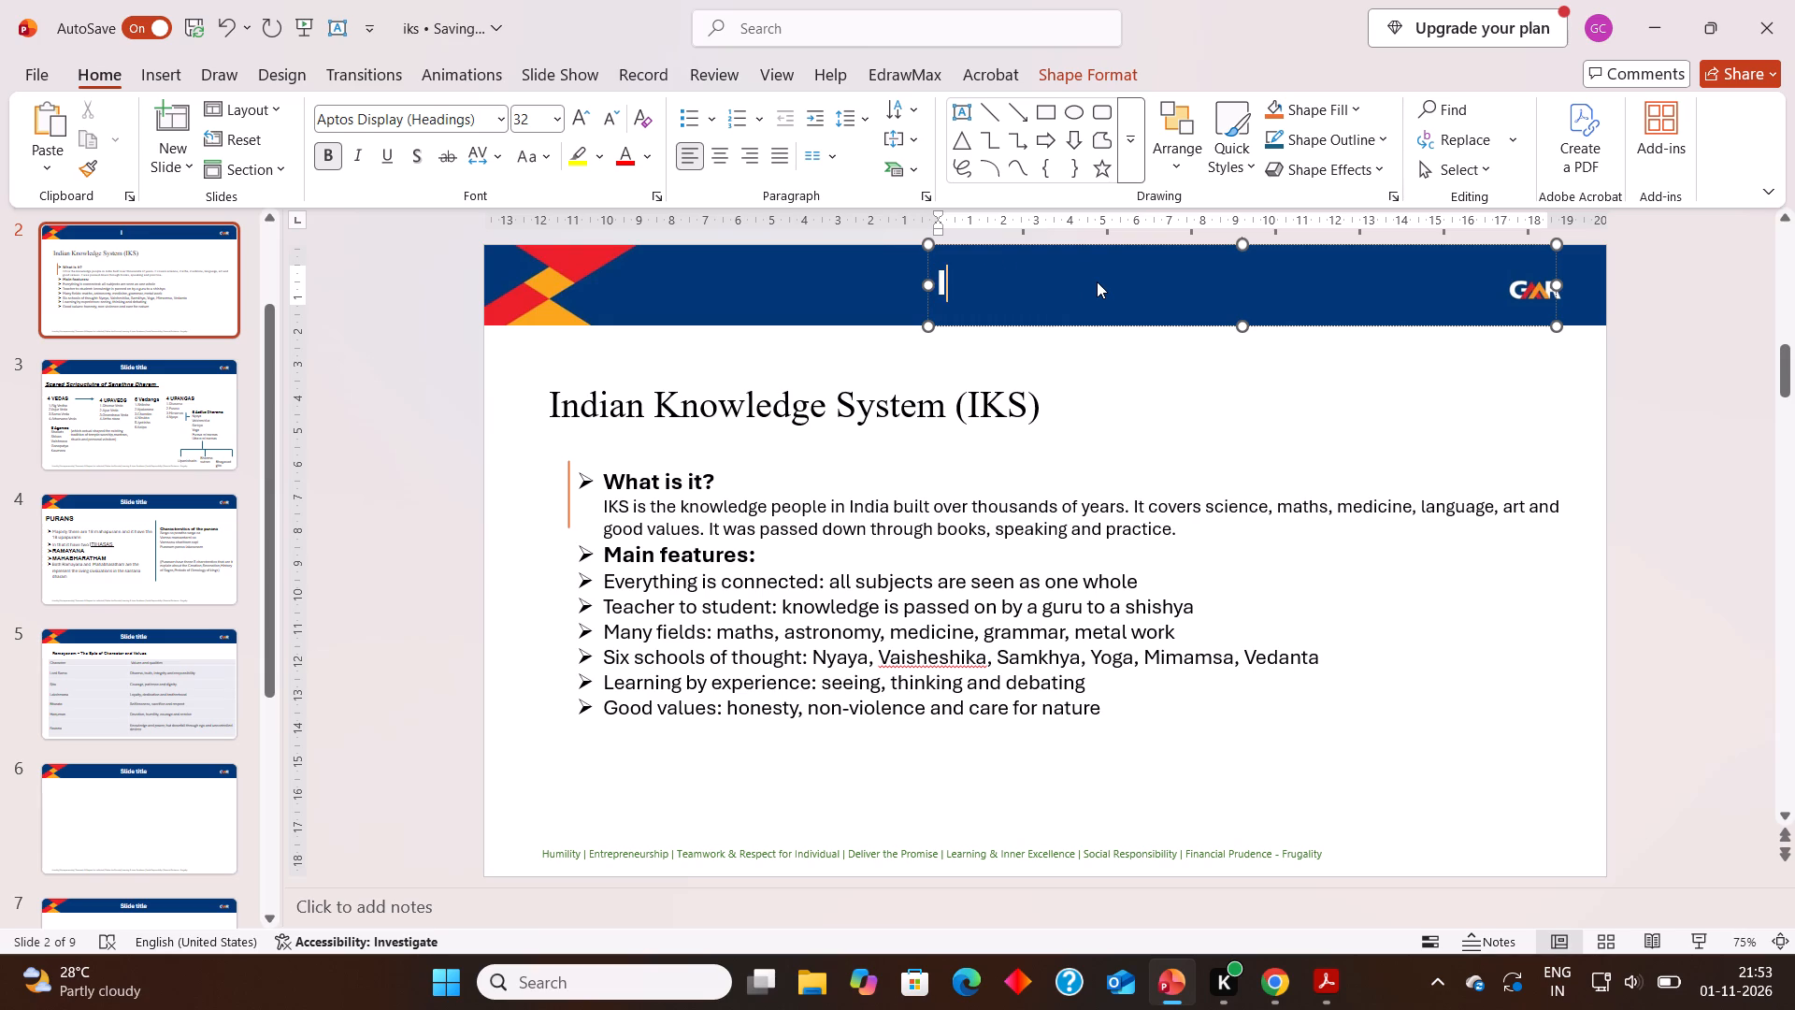
text(ntr)
key(o)
text(ducy)
key(BackSpace)
text(tion)
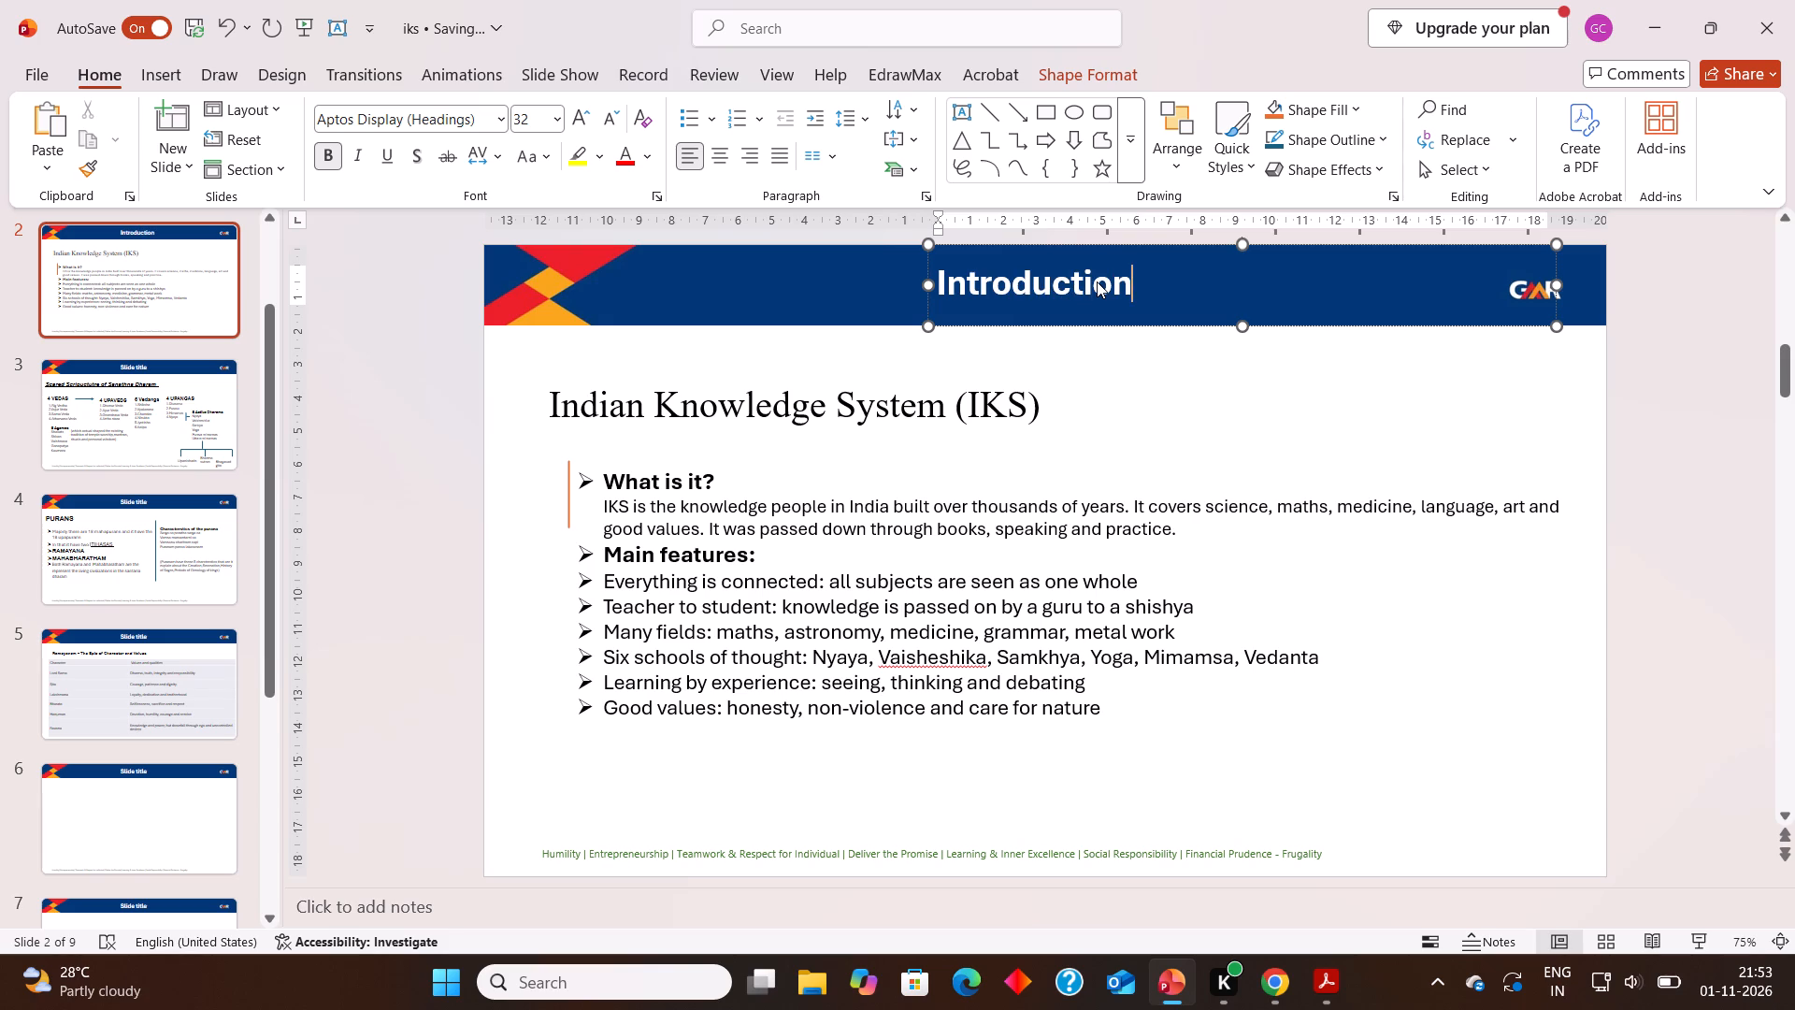
key(space)
text(to)
key(space)
key(i)
text(KS)
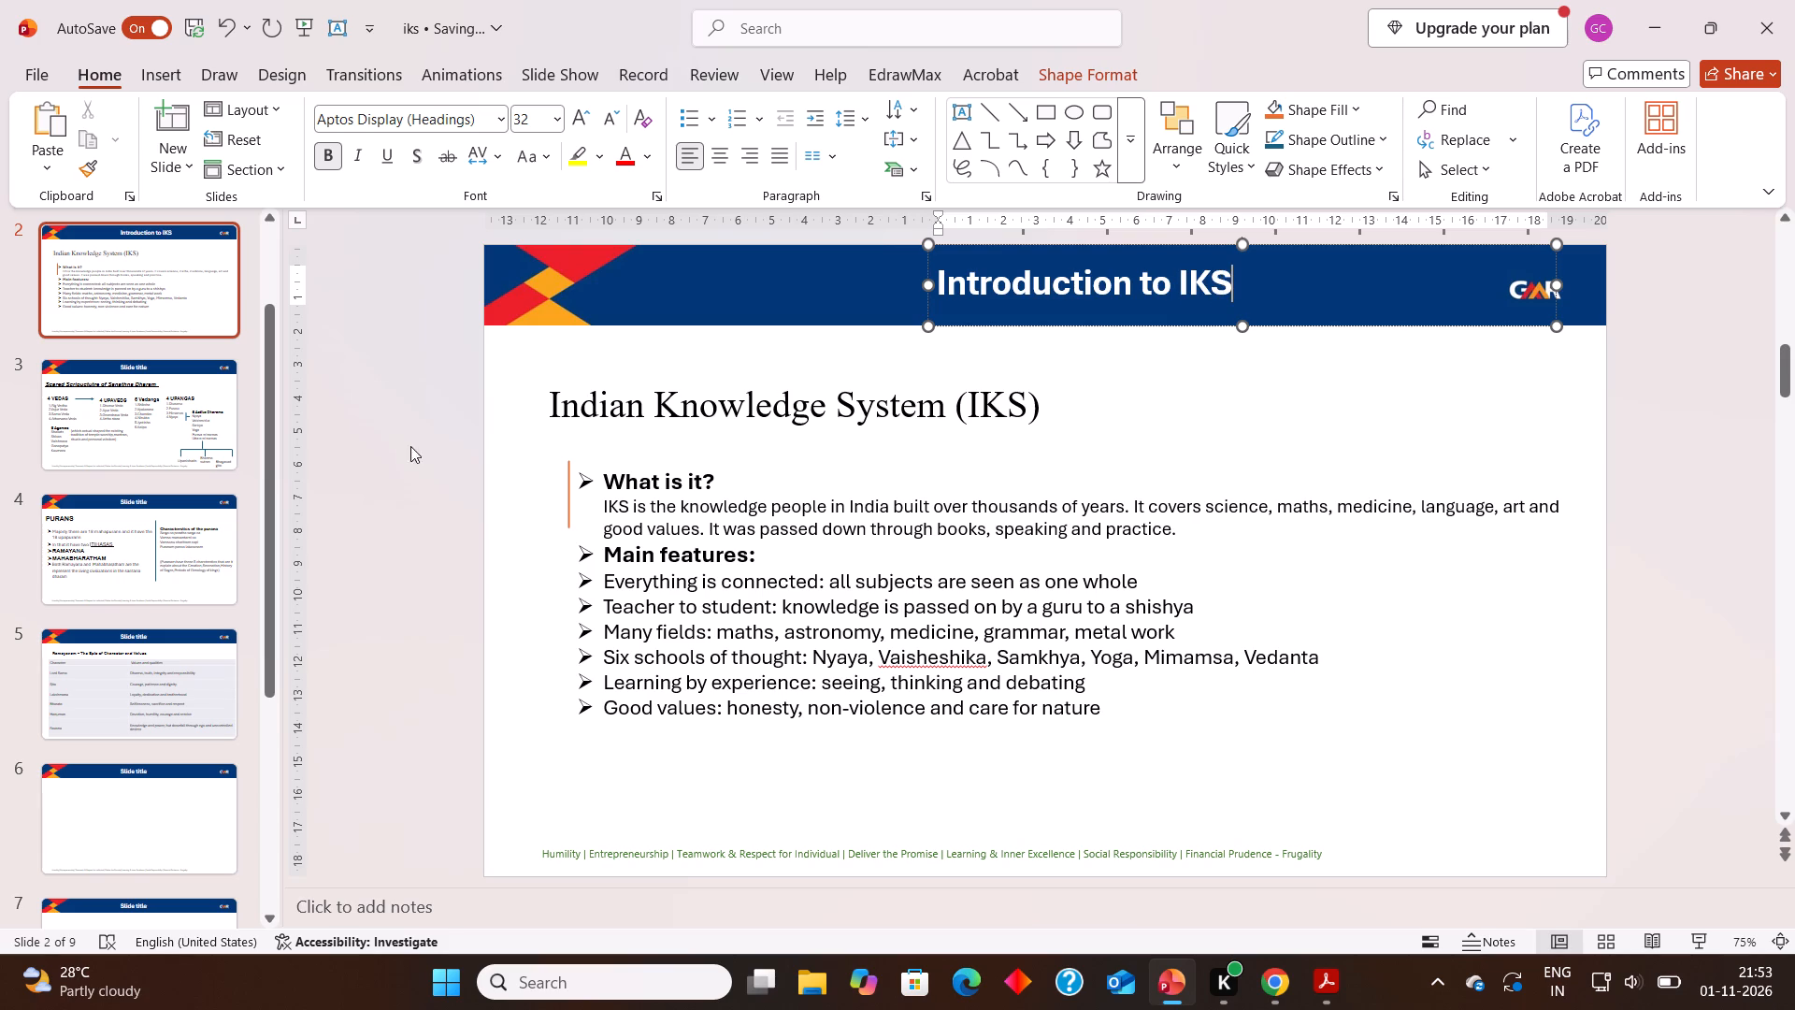
Replace the placeholder header title on slide 3, the scriptures slide, with "THE TREE".
click(197, 538)
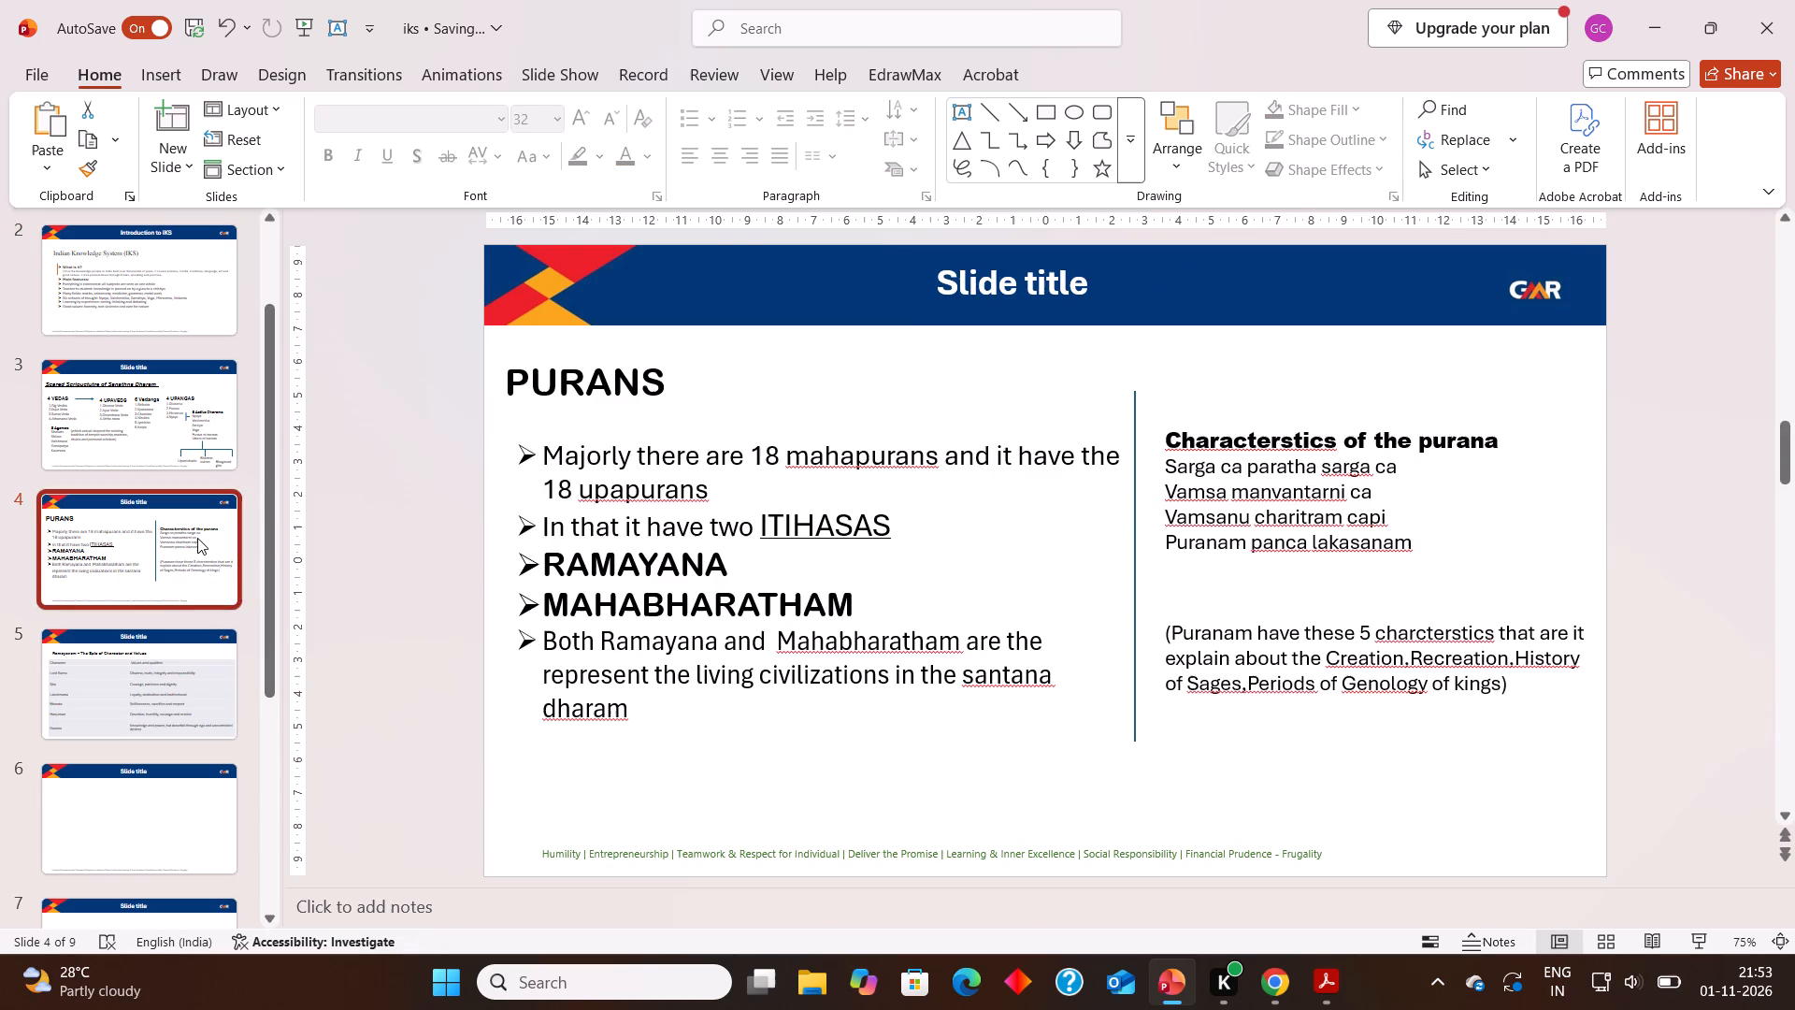
click(141, 393)
click(988, 275)
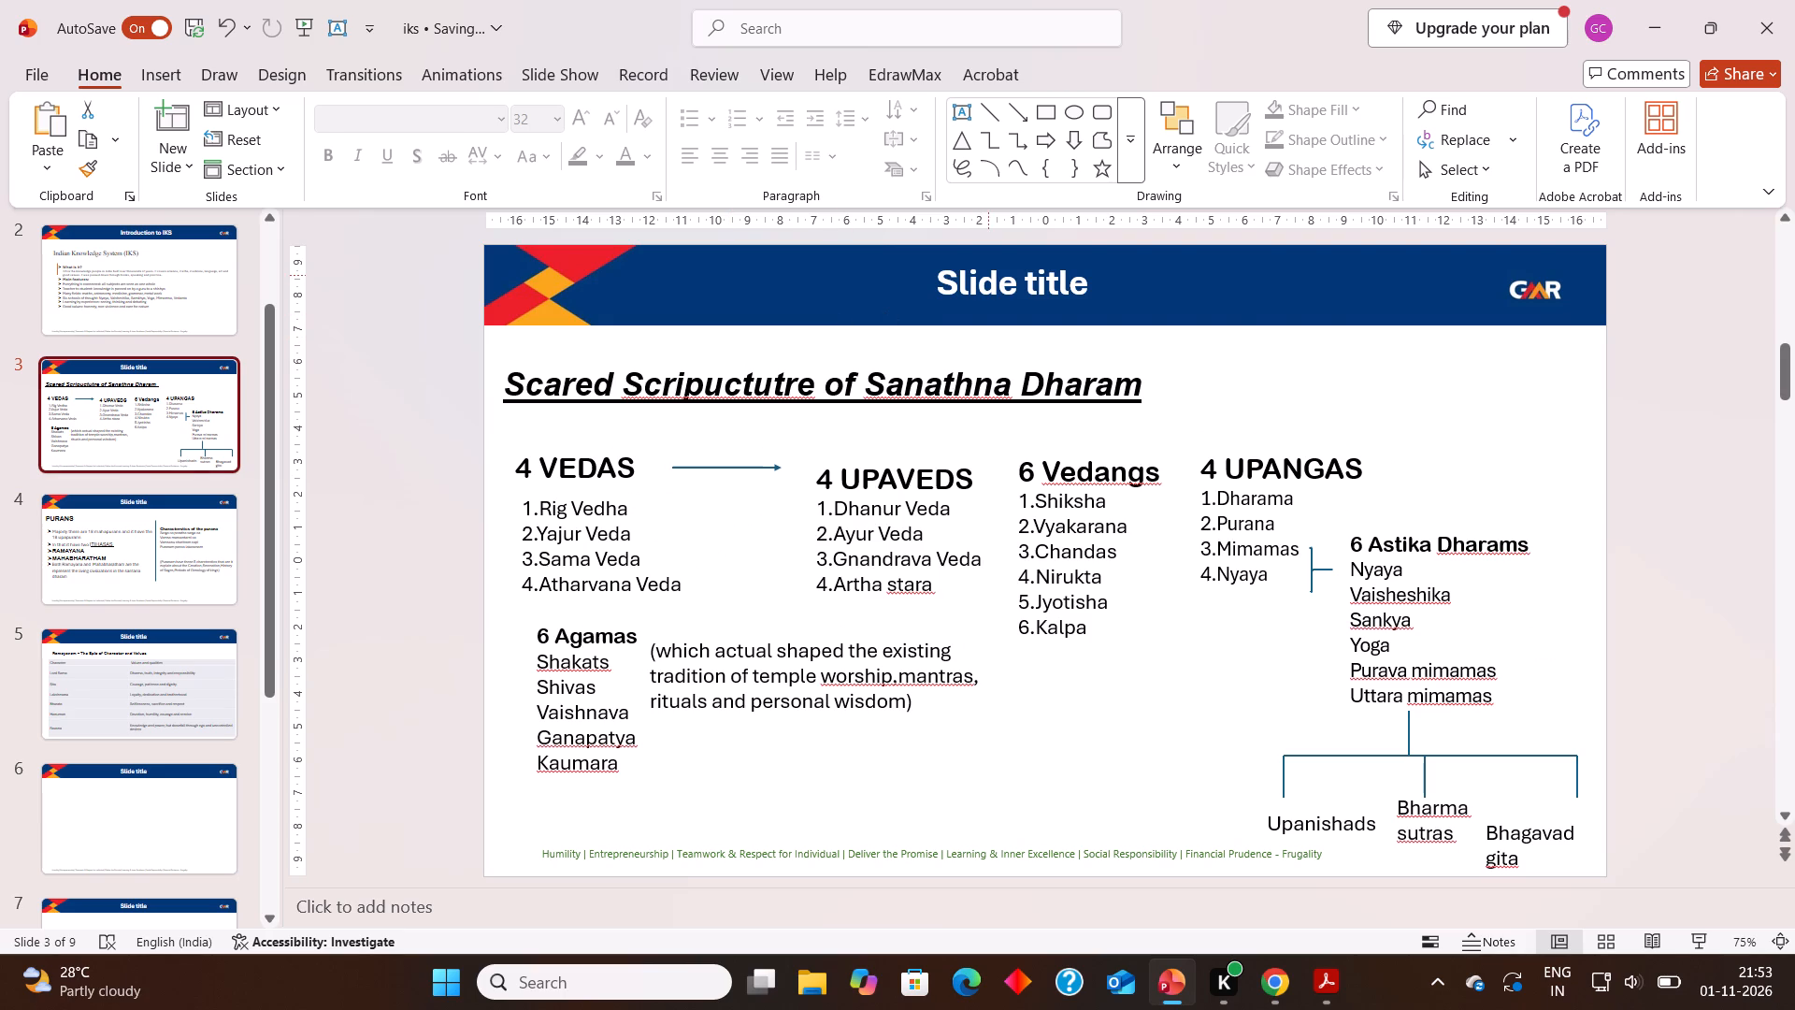
key(Right)
key(Right)
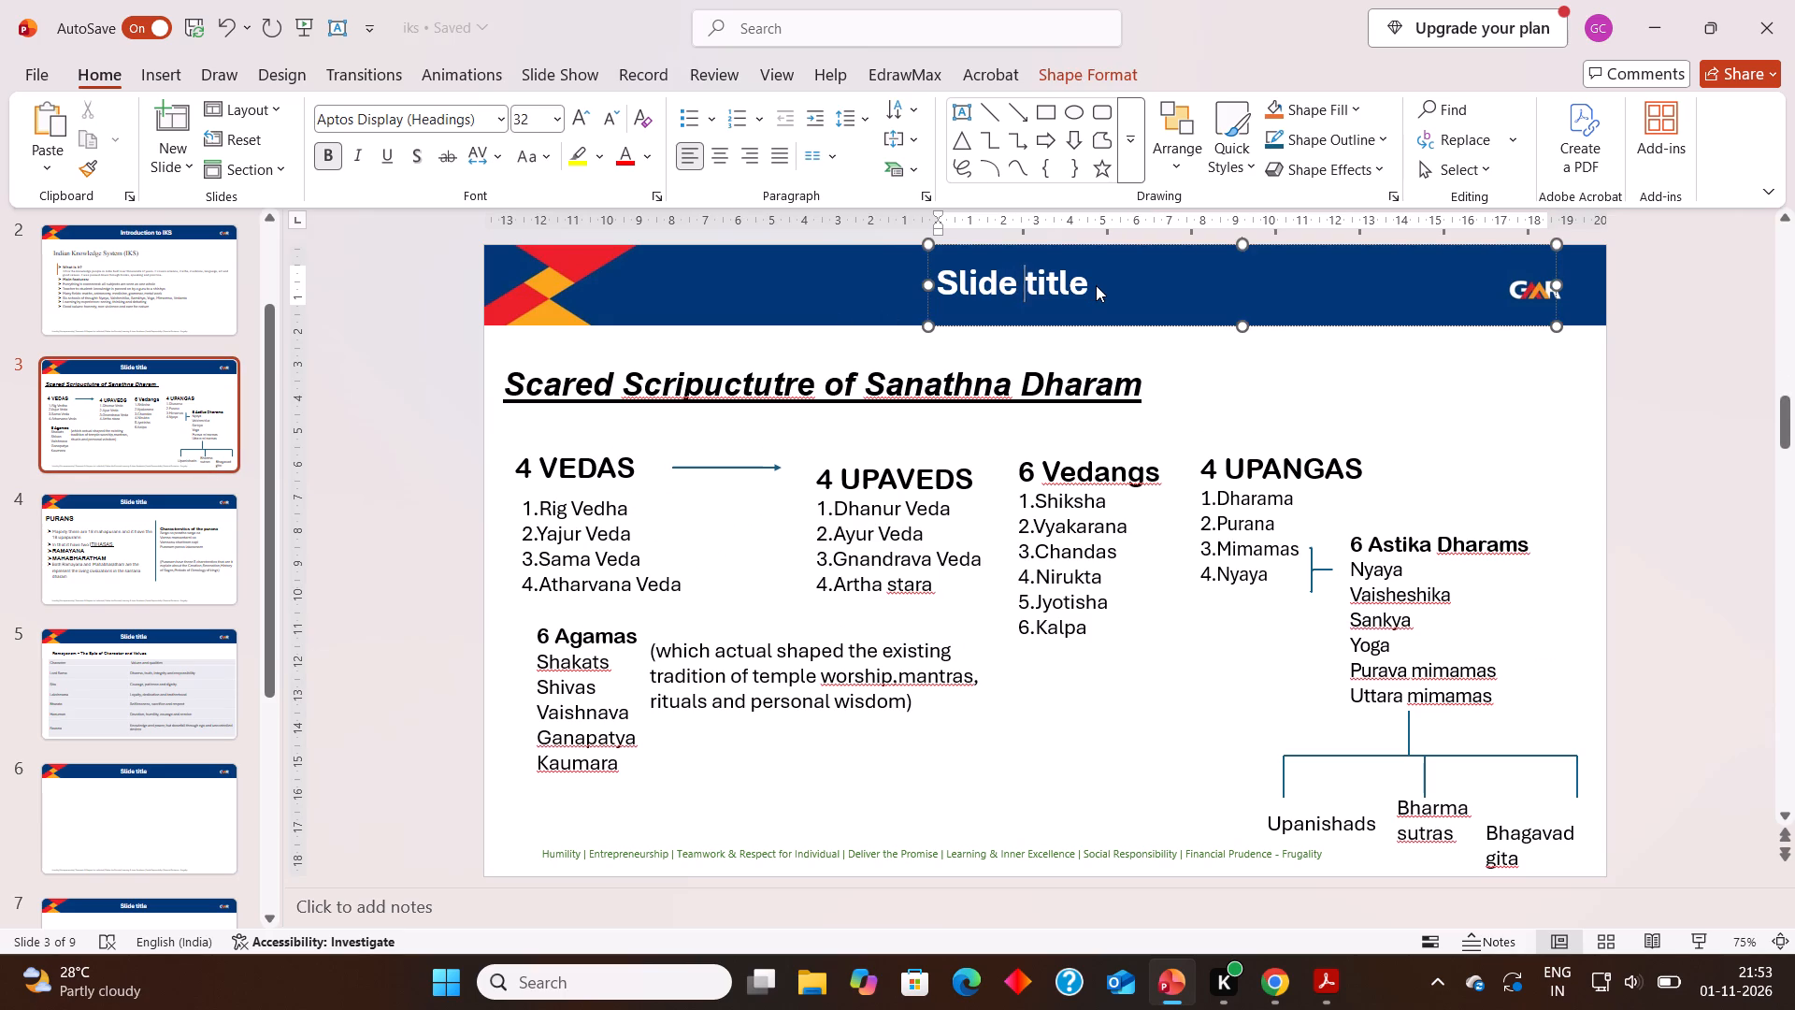
key(Right)
key(Right)
key(Right)
key(Right)
key(Right)
key(Right)
key(BackSpace)
key(BackSpace)
key(BackSpace)
key(BackSpace)
key(BackSpace)
key(BackSpace)
key(BackSpace)
key(BackSpace)
key(BackSpace)
key(BackSpace)
key(BackSpace)
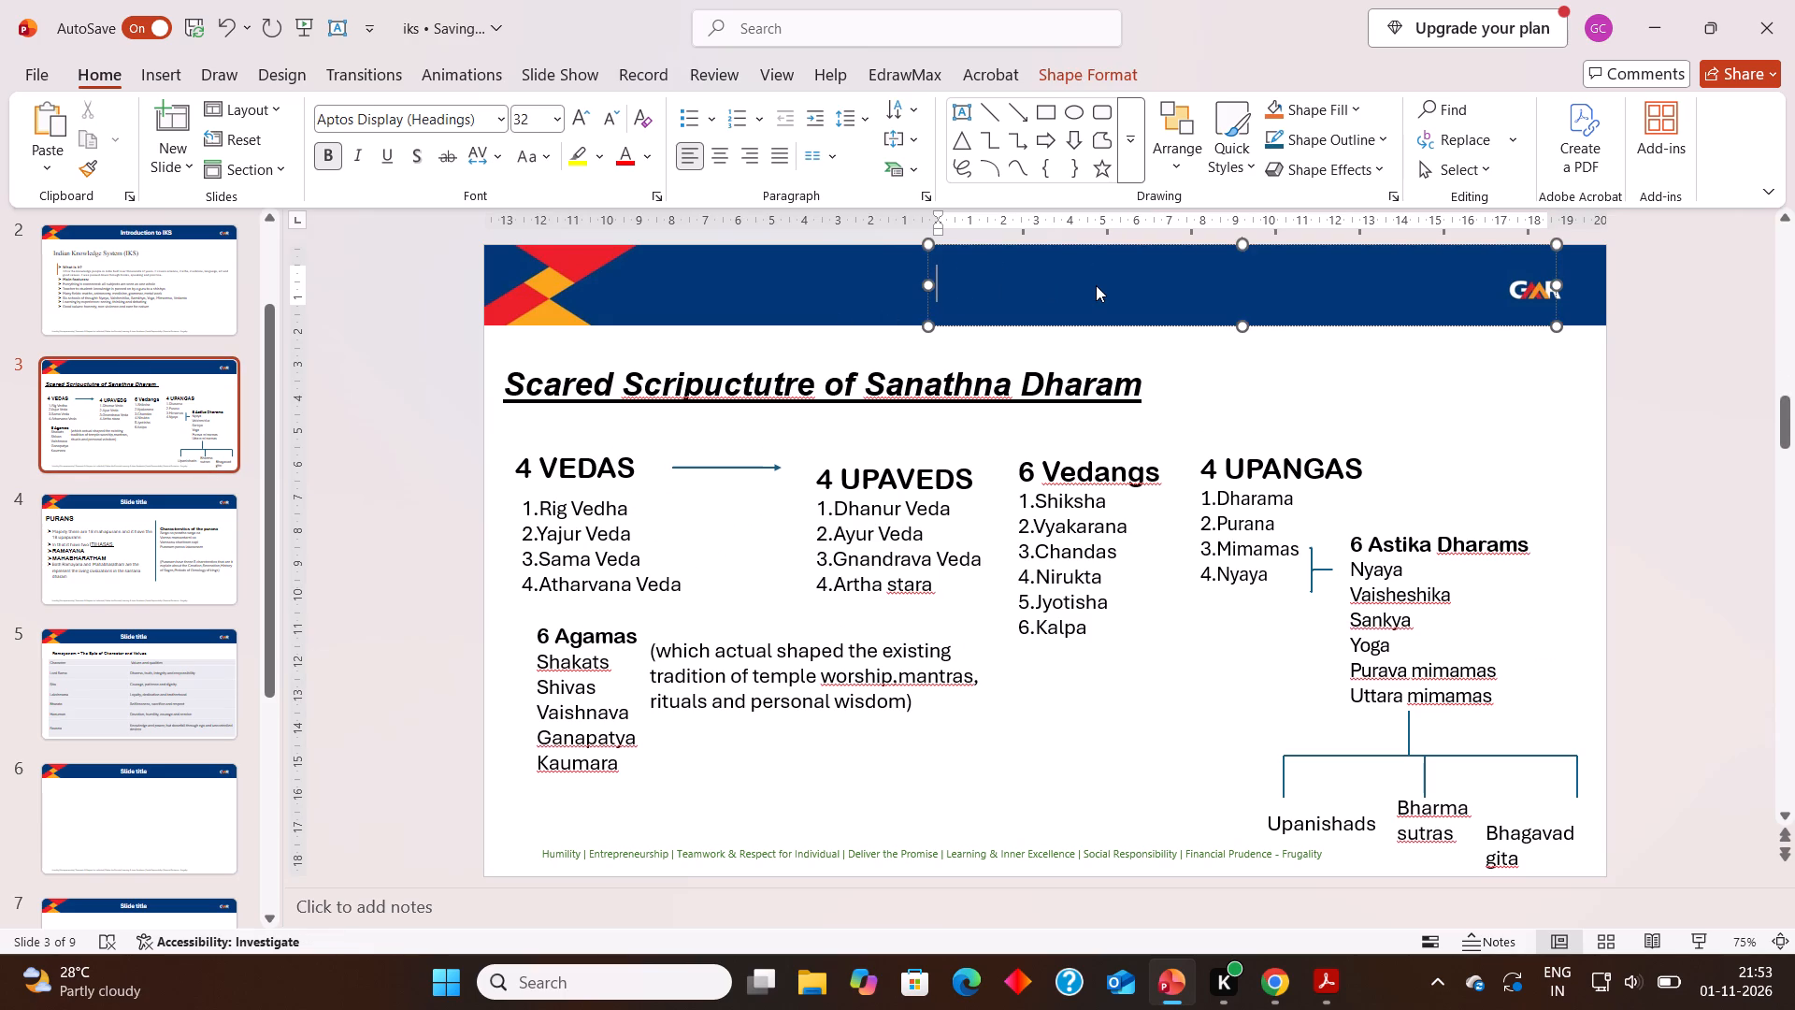
text(THE TREE)
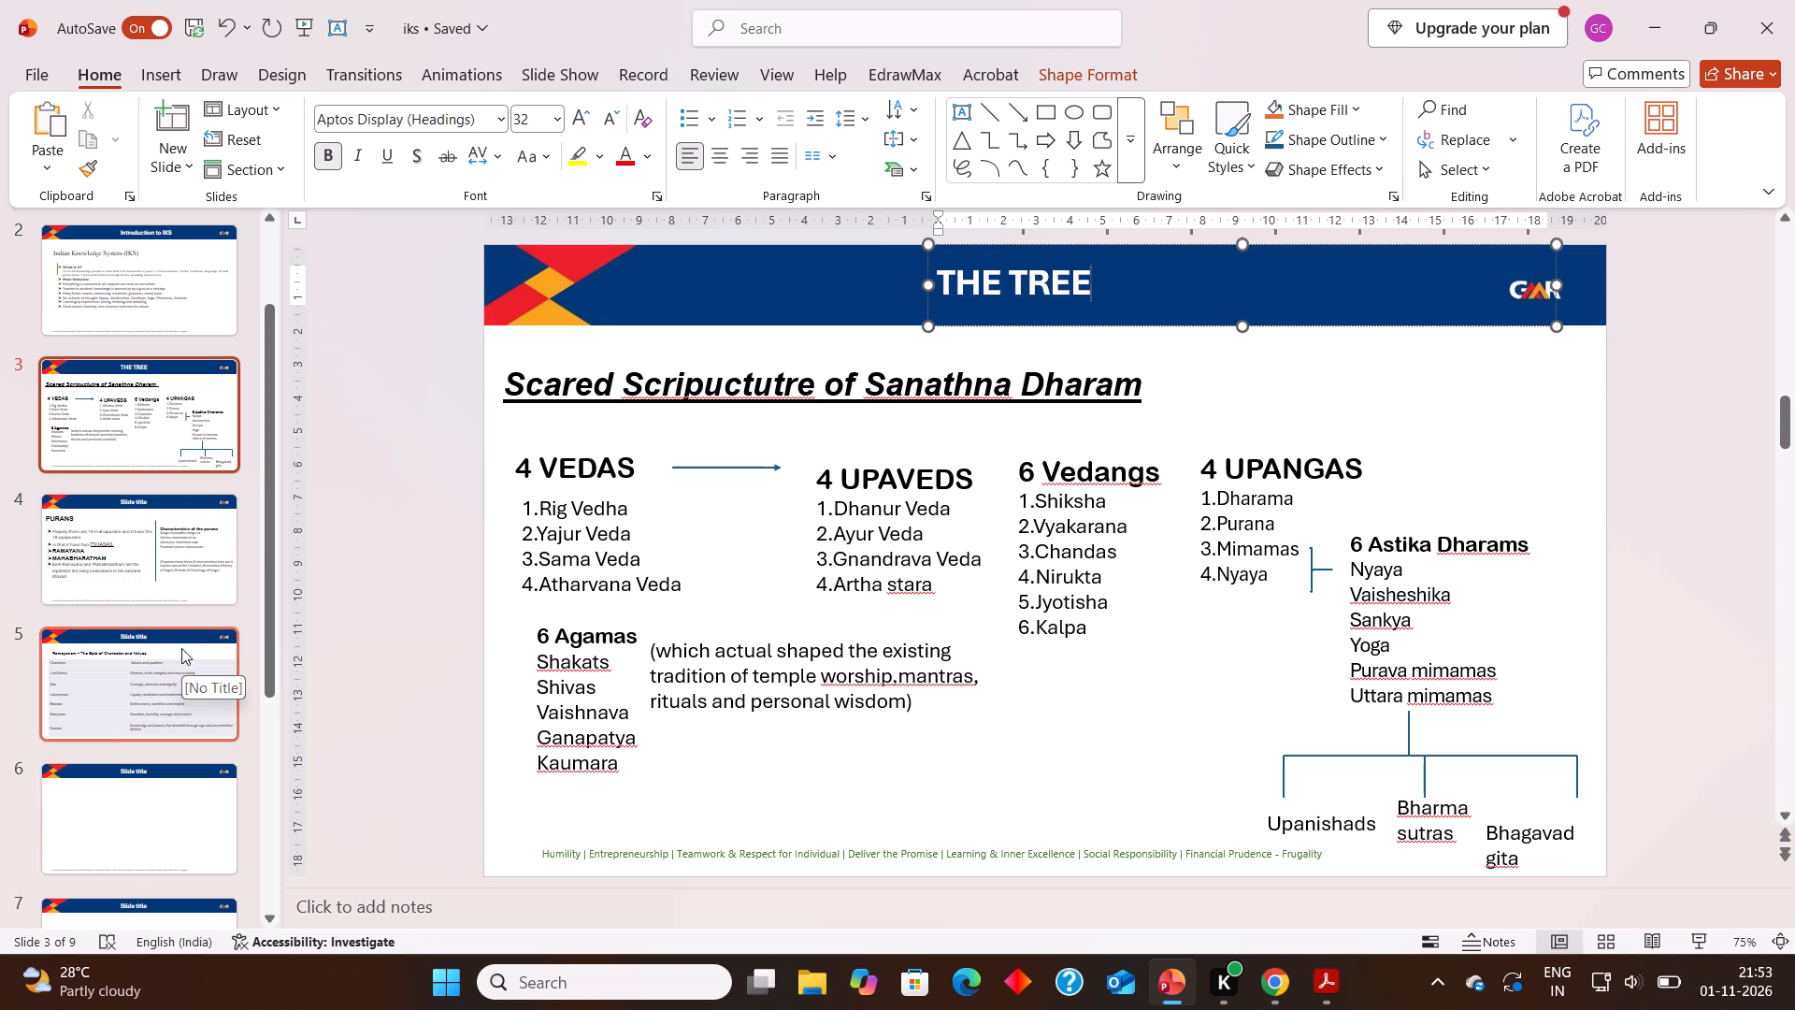
Replace the placeholder header title on slide 4, the Purans slide, with "PURANS".
click(177, 584)
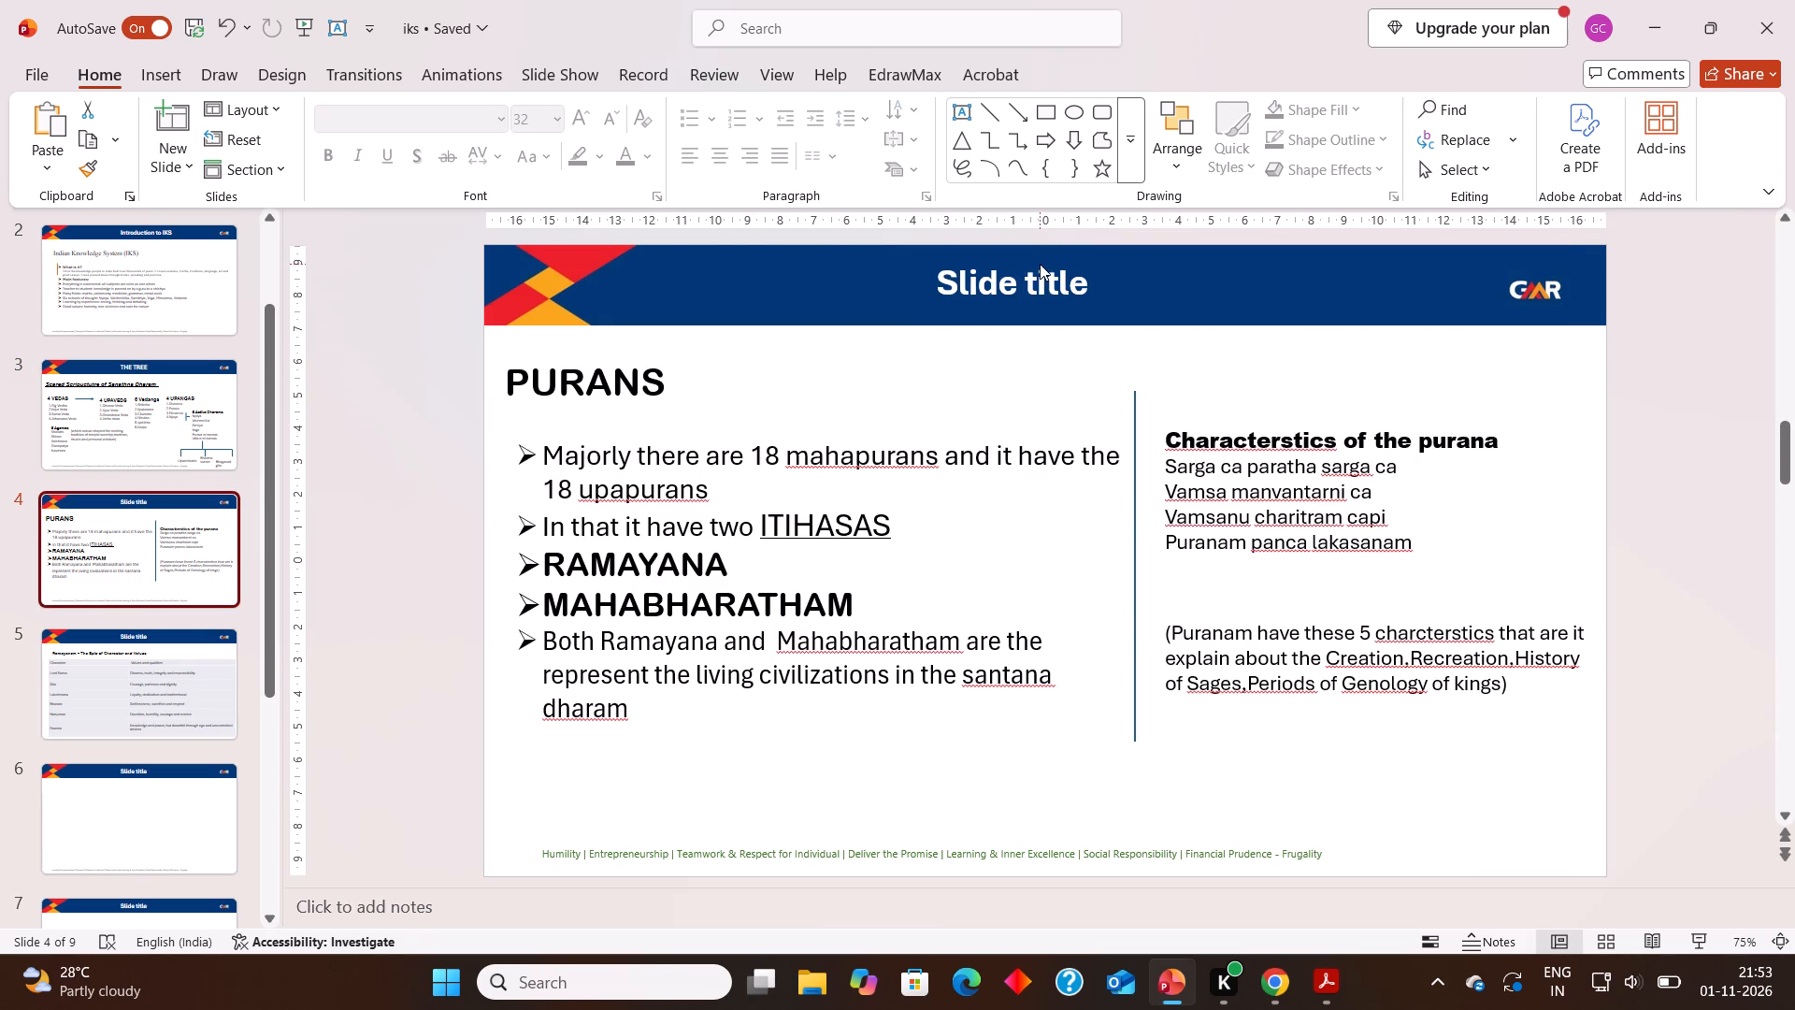
click(1047, 278)
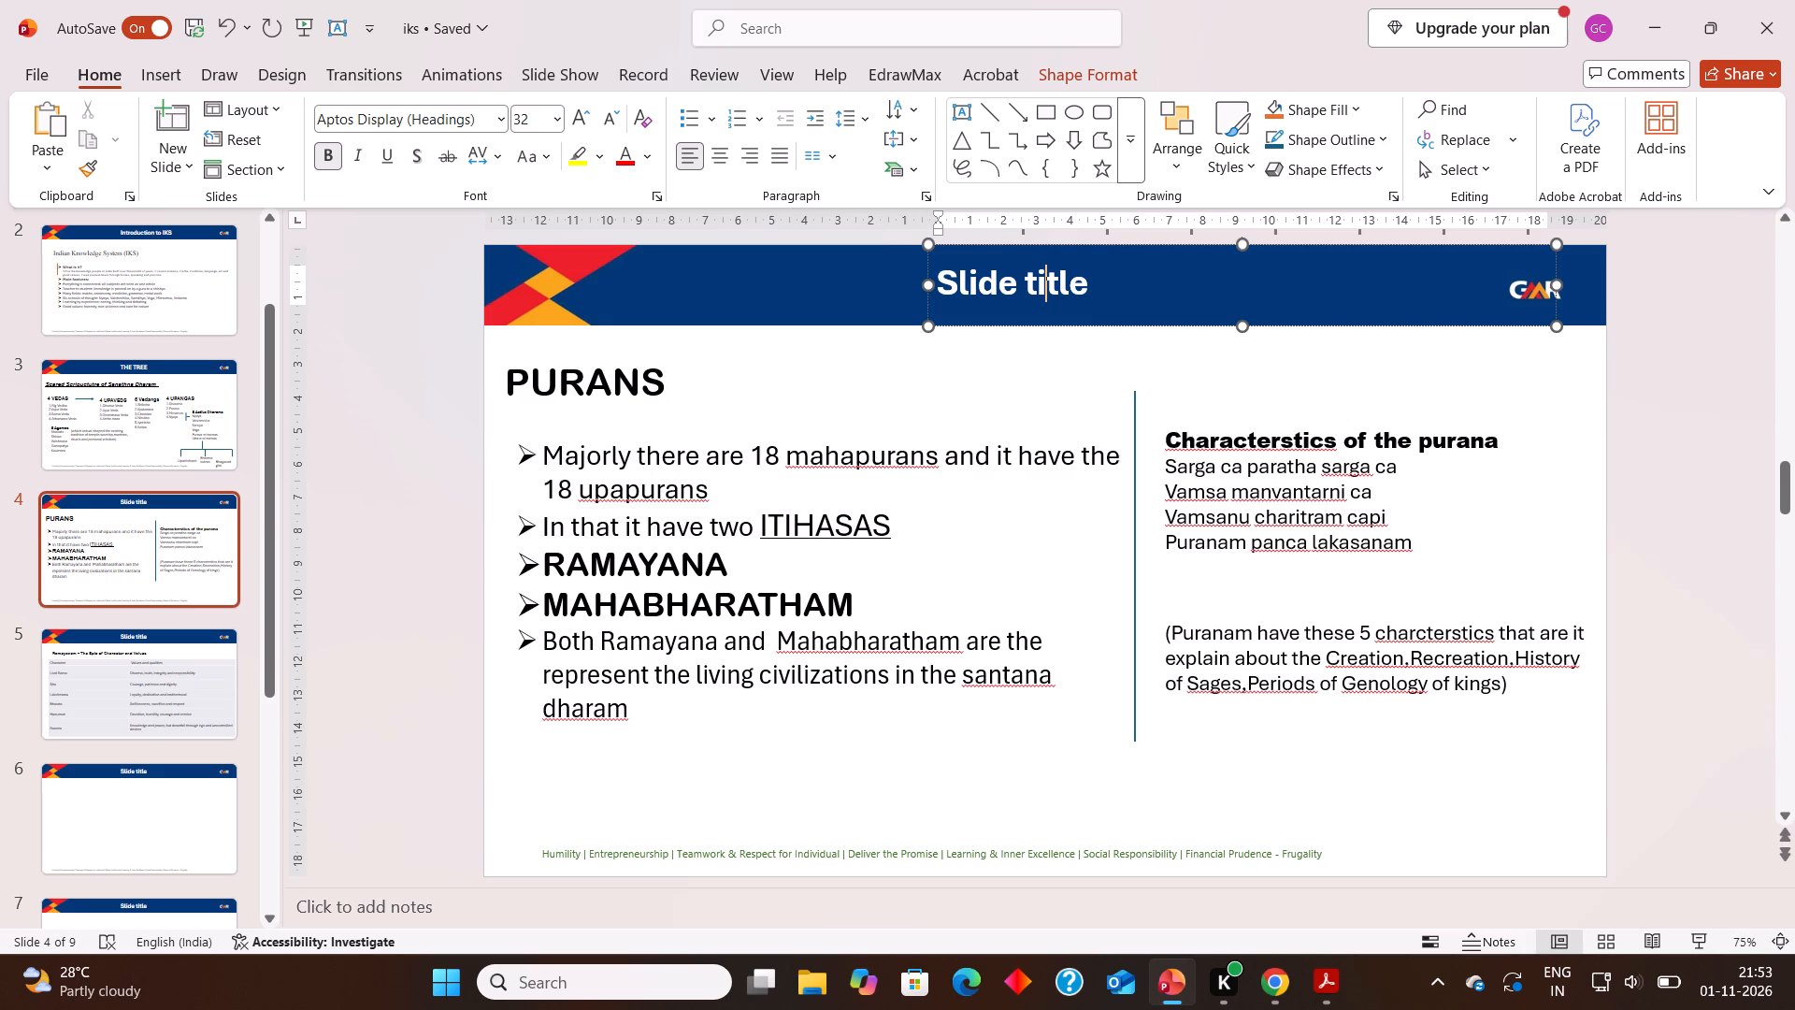
key(Right)
key(Right)
key(Right)
key(Right)
key(BackSpace)
key(BackSpace)
key(BackSpace)
key(BackSpace)
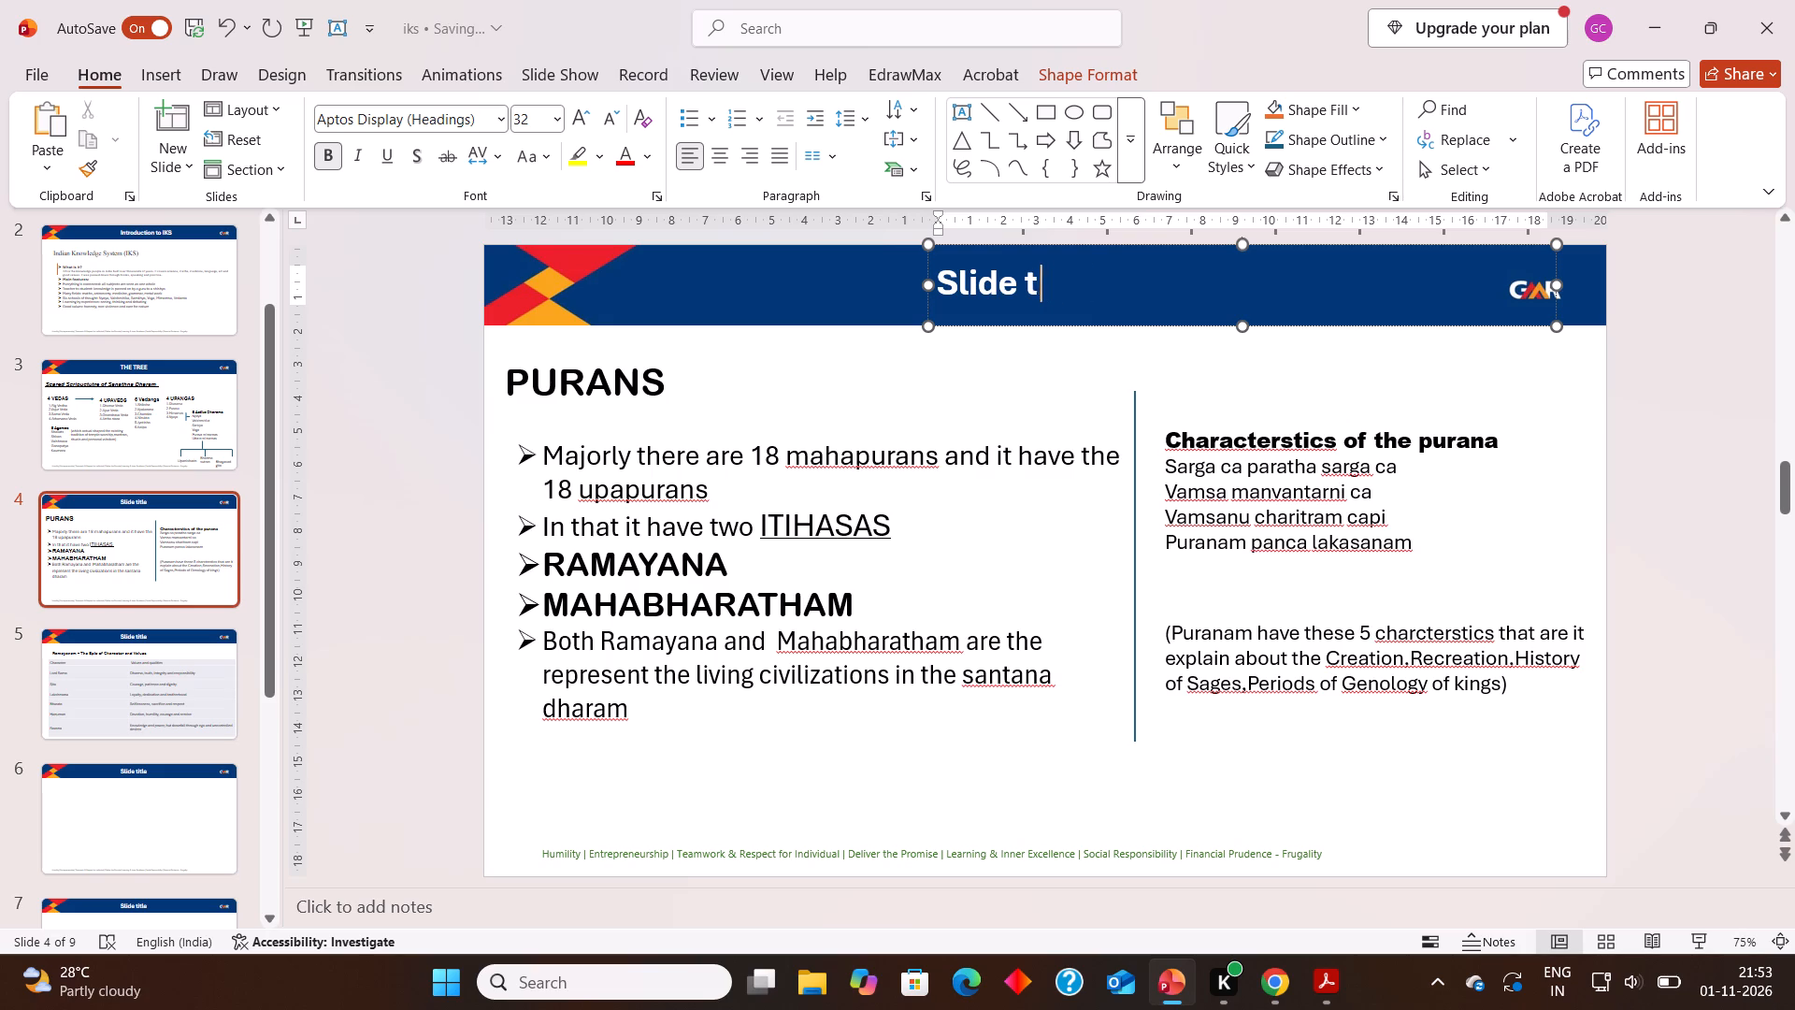
key(BackSpace)
key(BackSpace)
key(BackSpace)
key(BackSpace)
key(BackSpace)
key(BackSpace)
key(BackSpace)
key(p)
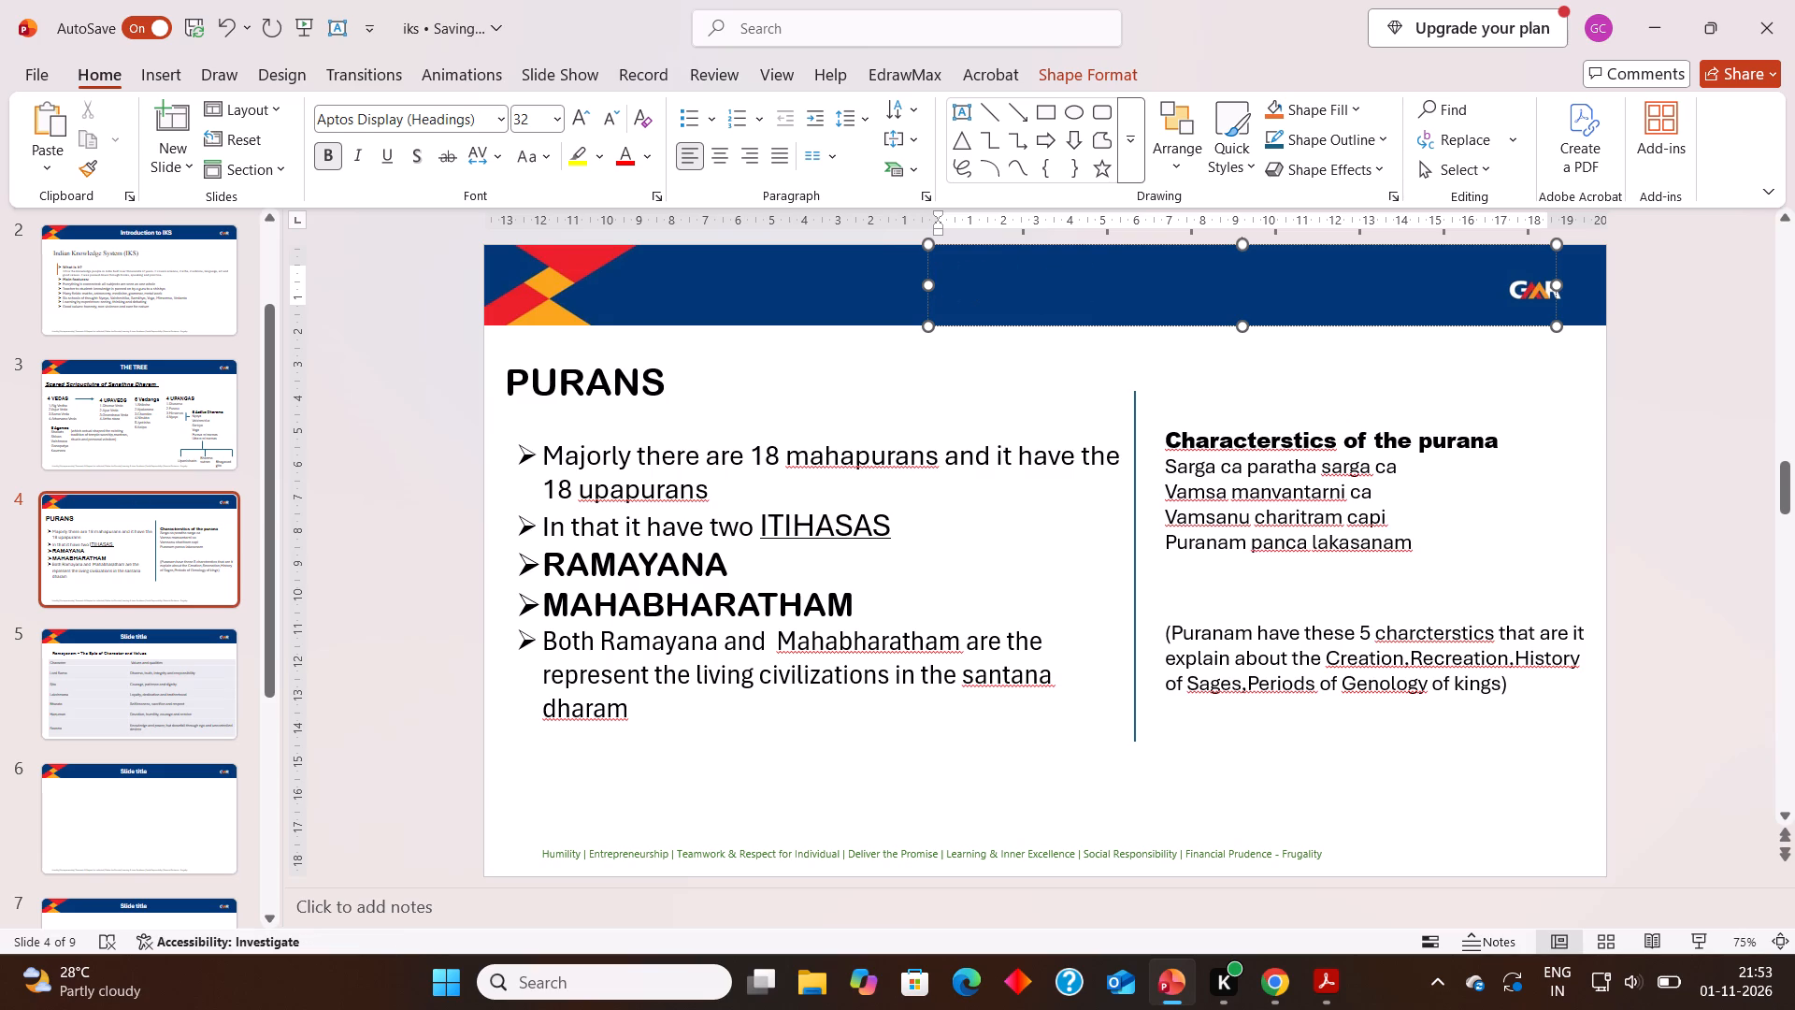
text(URA)
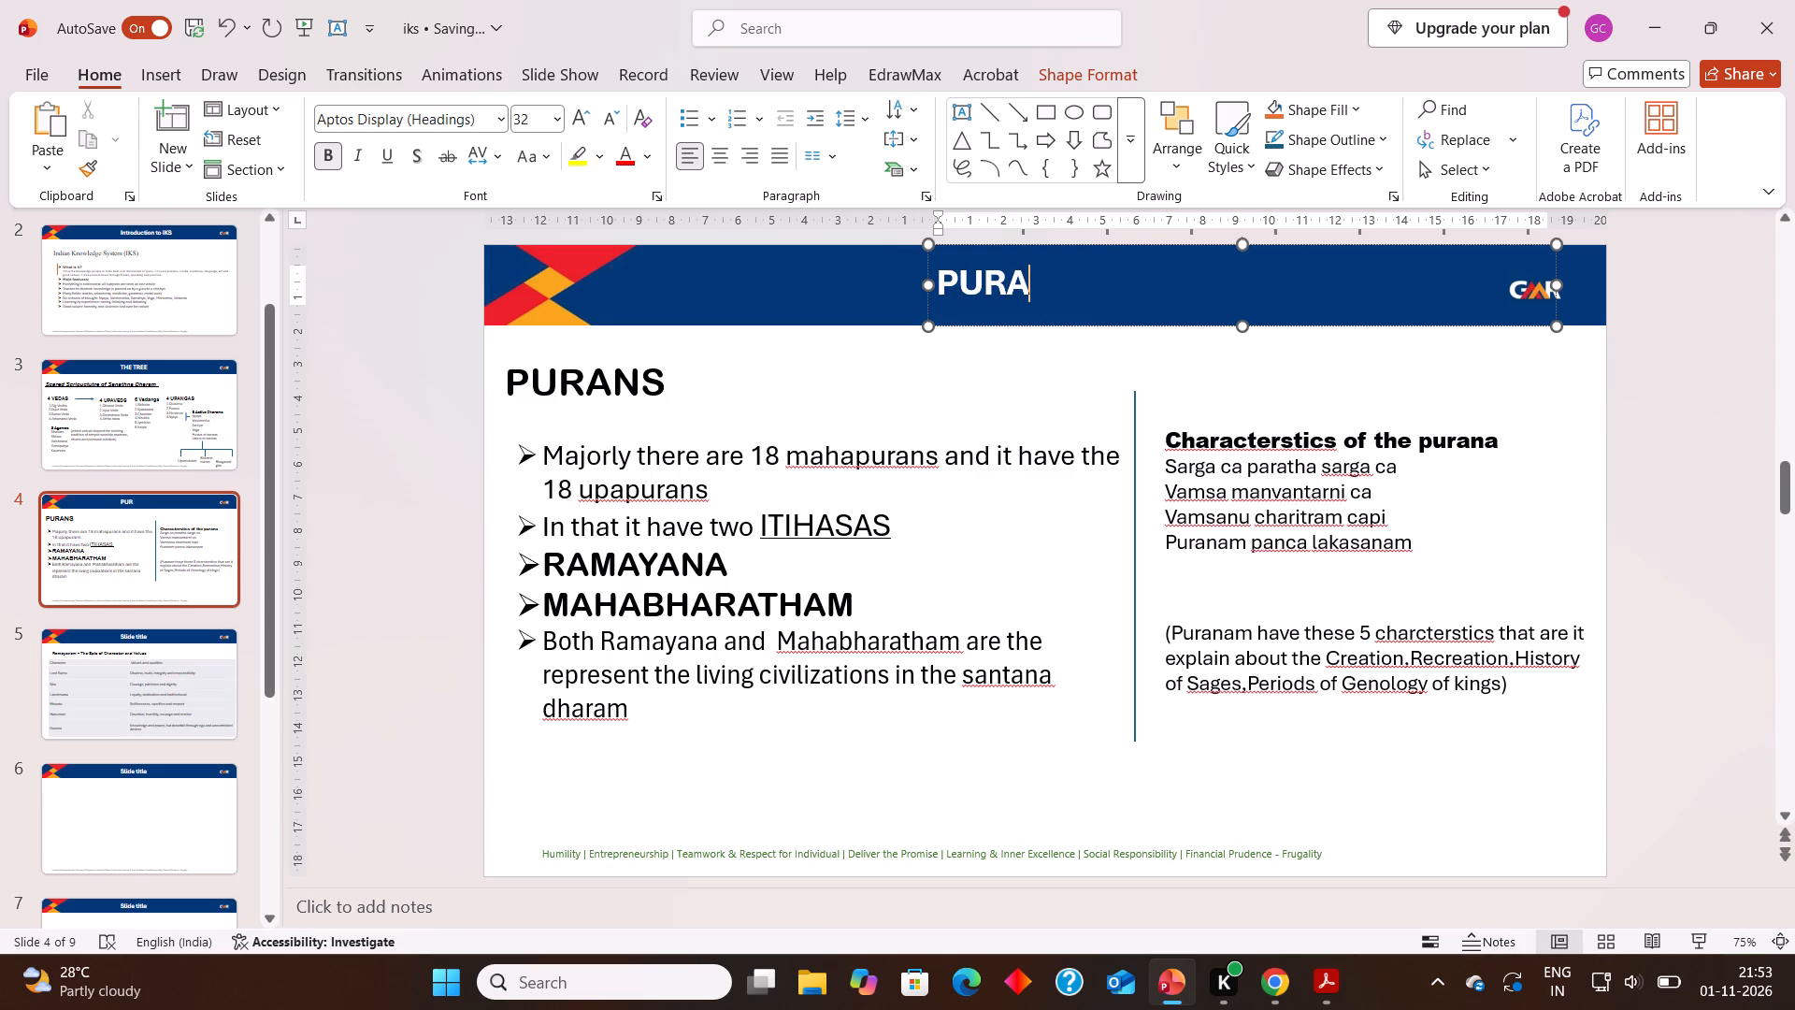
text(NS)
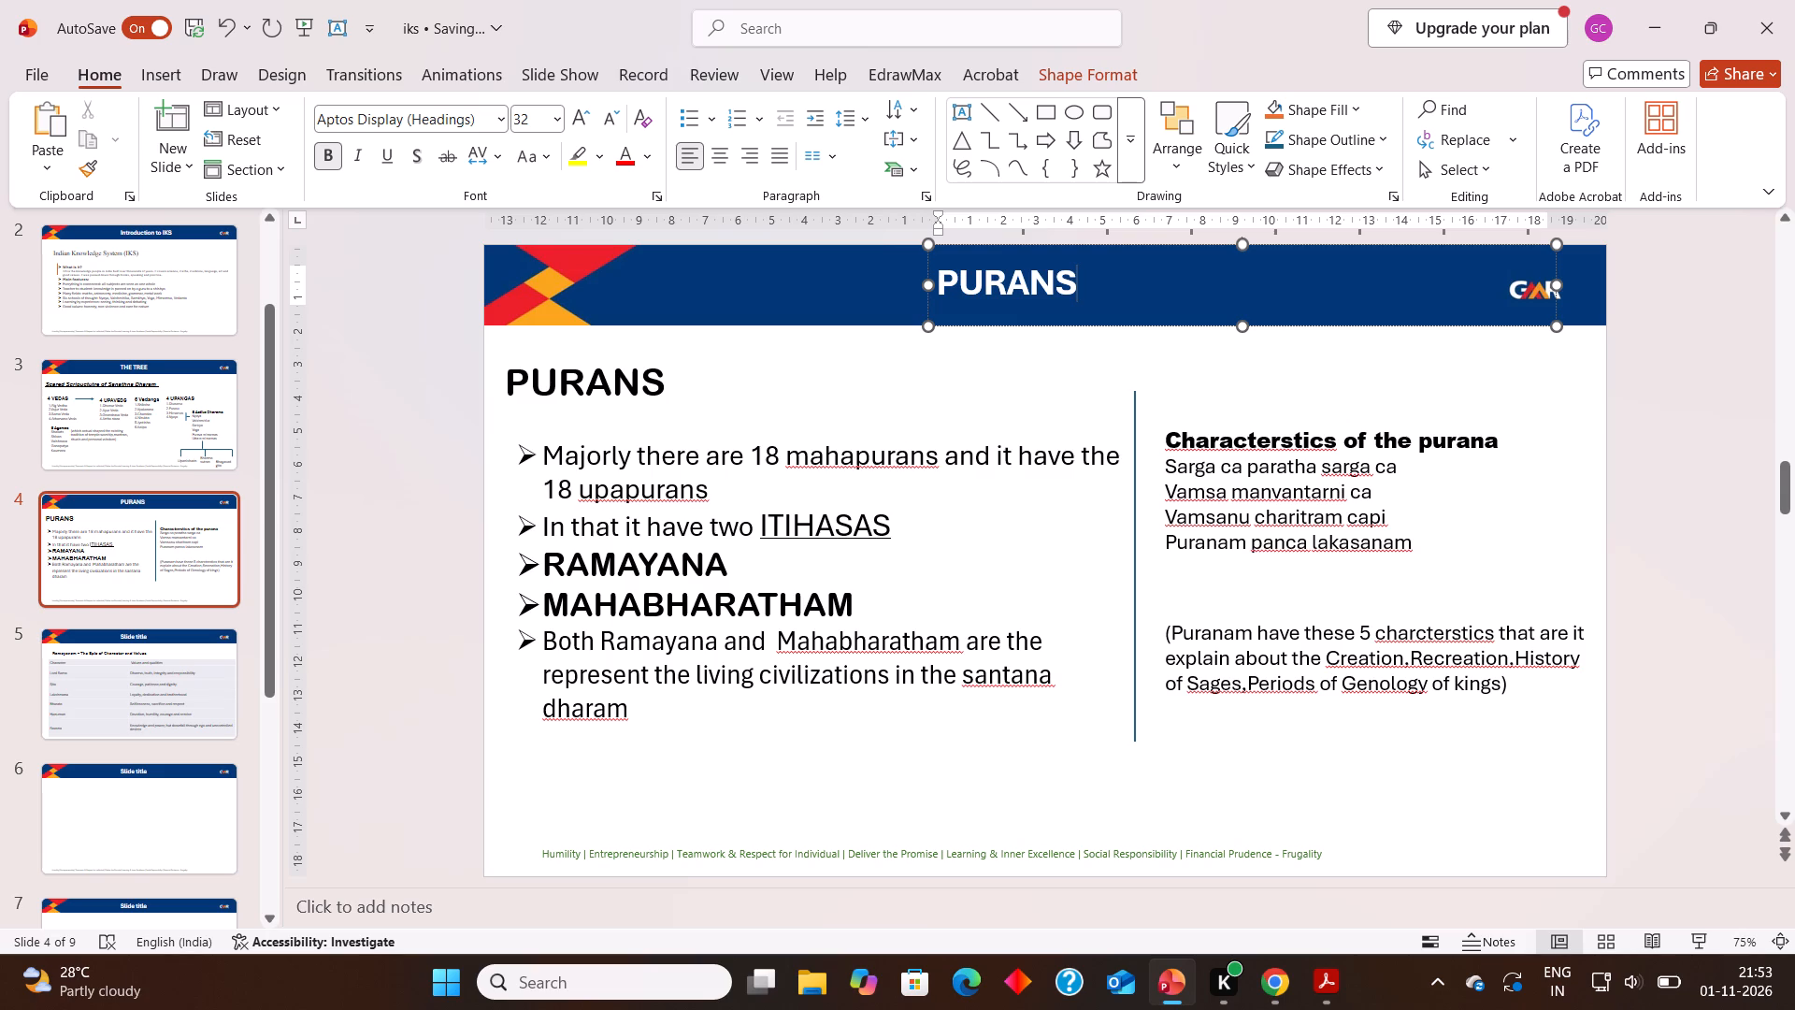
Replace the placeholder header title on slide 5, the character and values slide, with "RAMAYANAM".
click(196, 647)
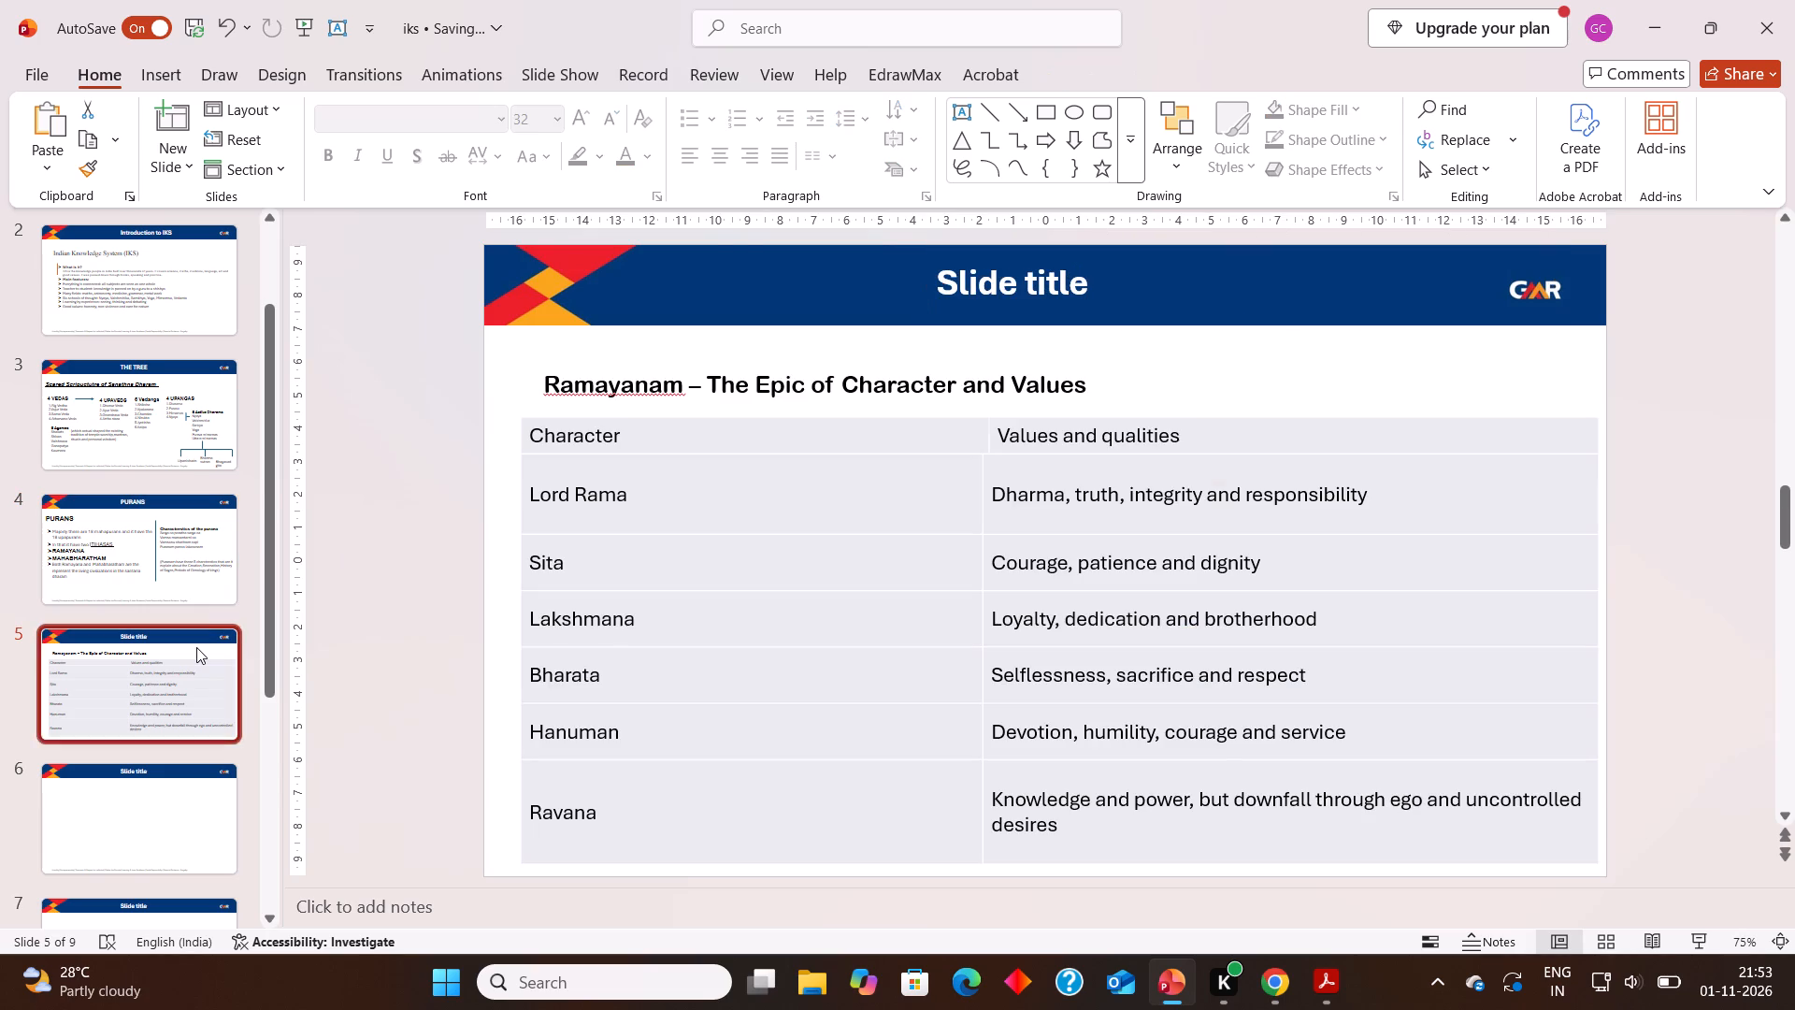
click(1029, 300)
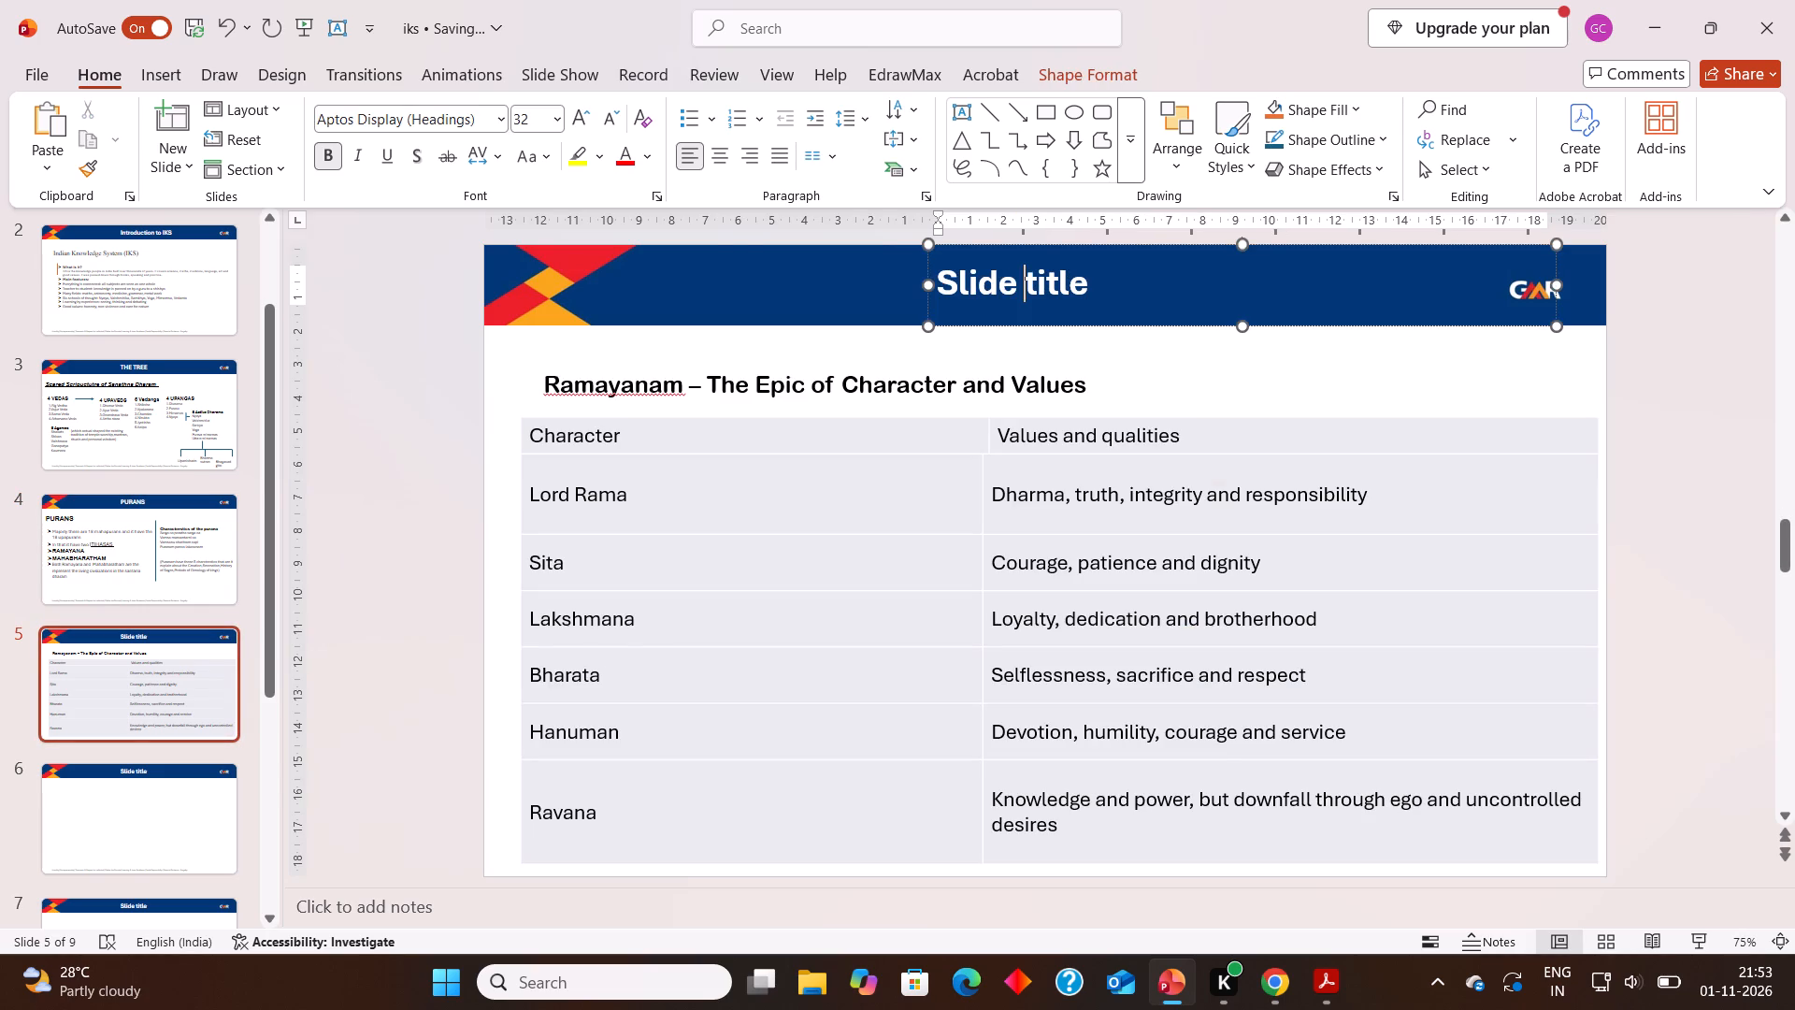
key(Right)
key(Right)
key(Right)
key(Right)
key(Right)
key(BackSpace)
key(BackSpace)
key(BackSpace)
key(BackSpace)
key(BackSpace)
key(BackSpace)
key(BackSpace)
key(BackSpace)
key(BackSpace)
key(BackSpace)
key(BackSpace)
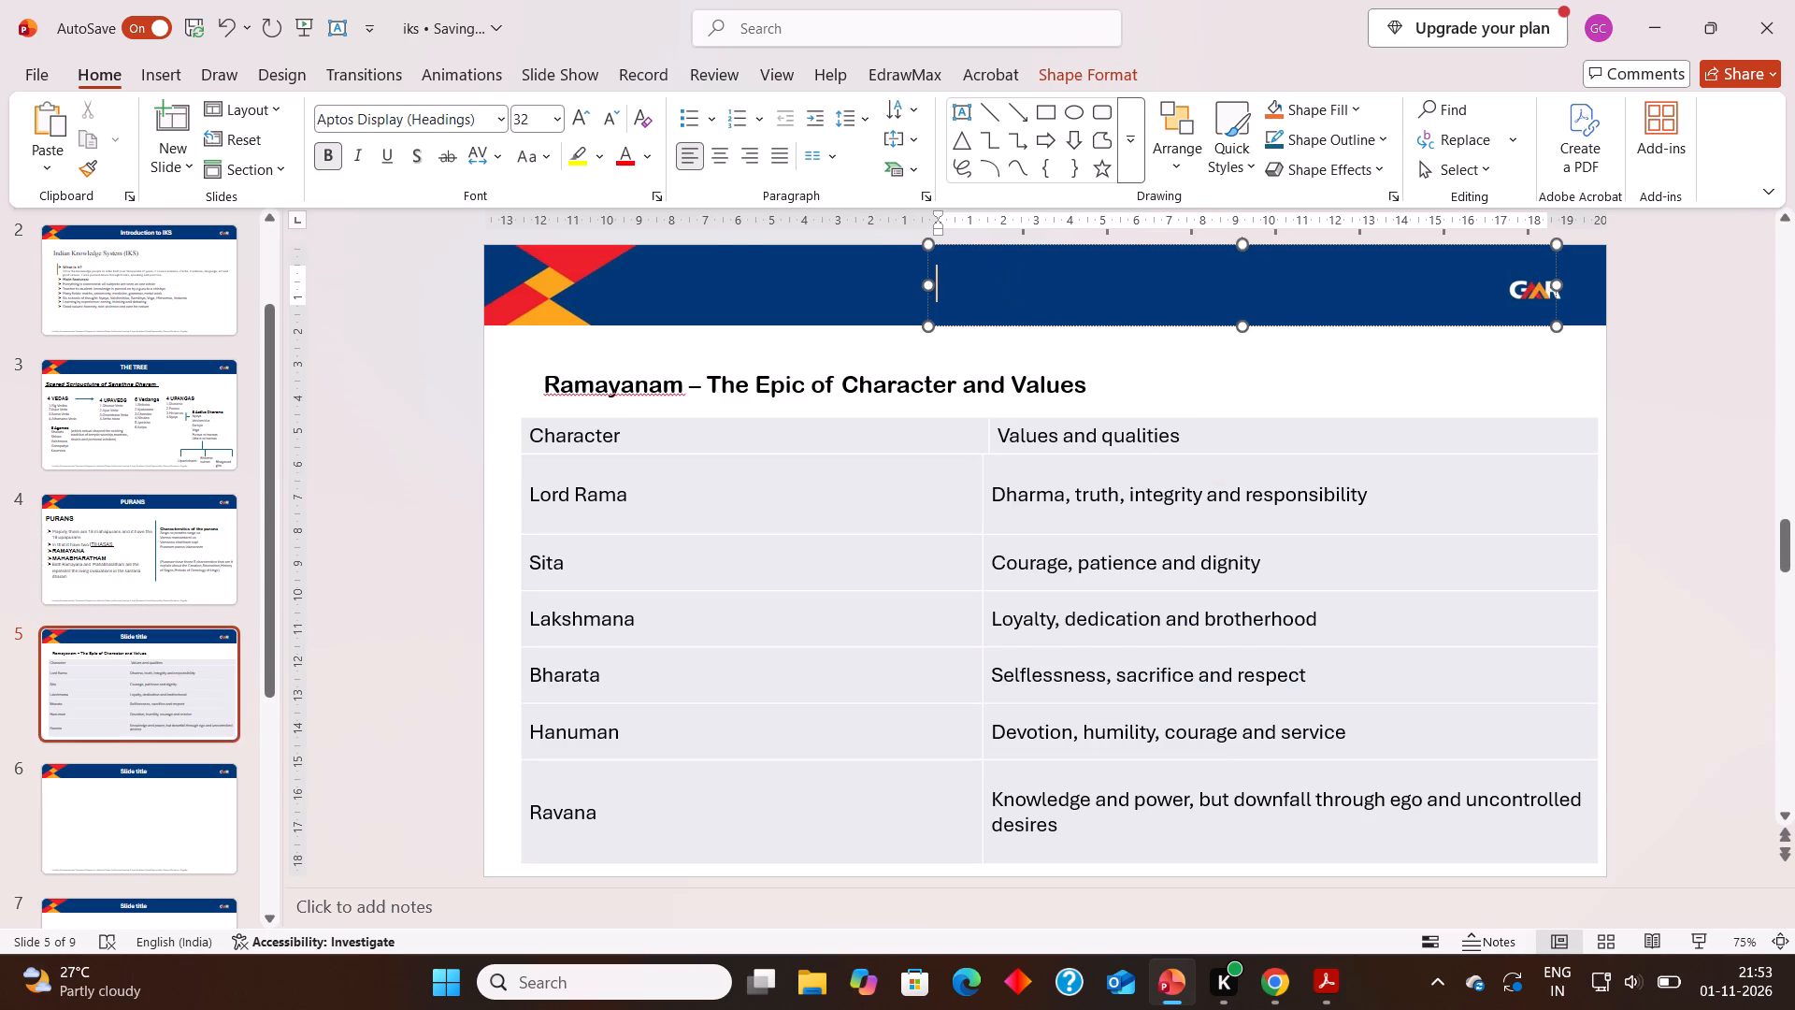
text(RA)
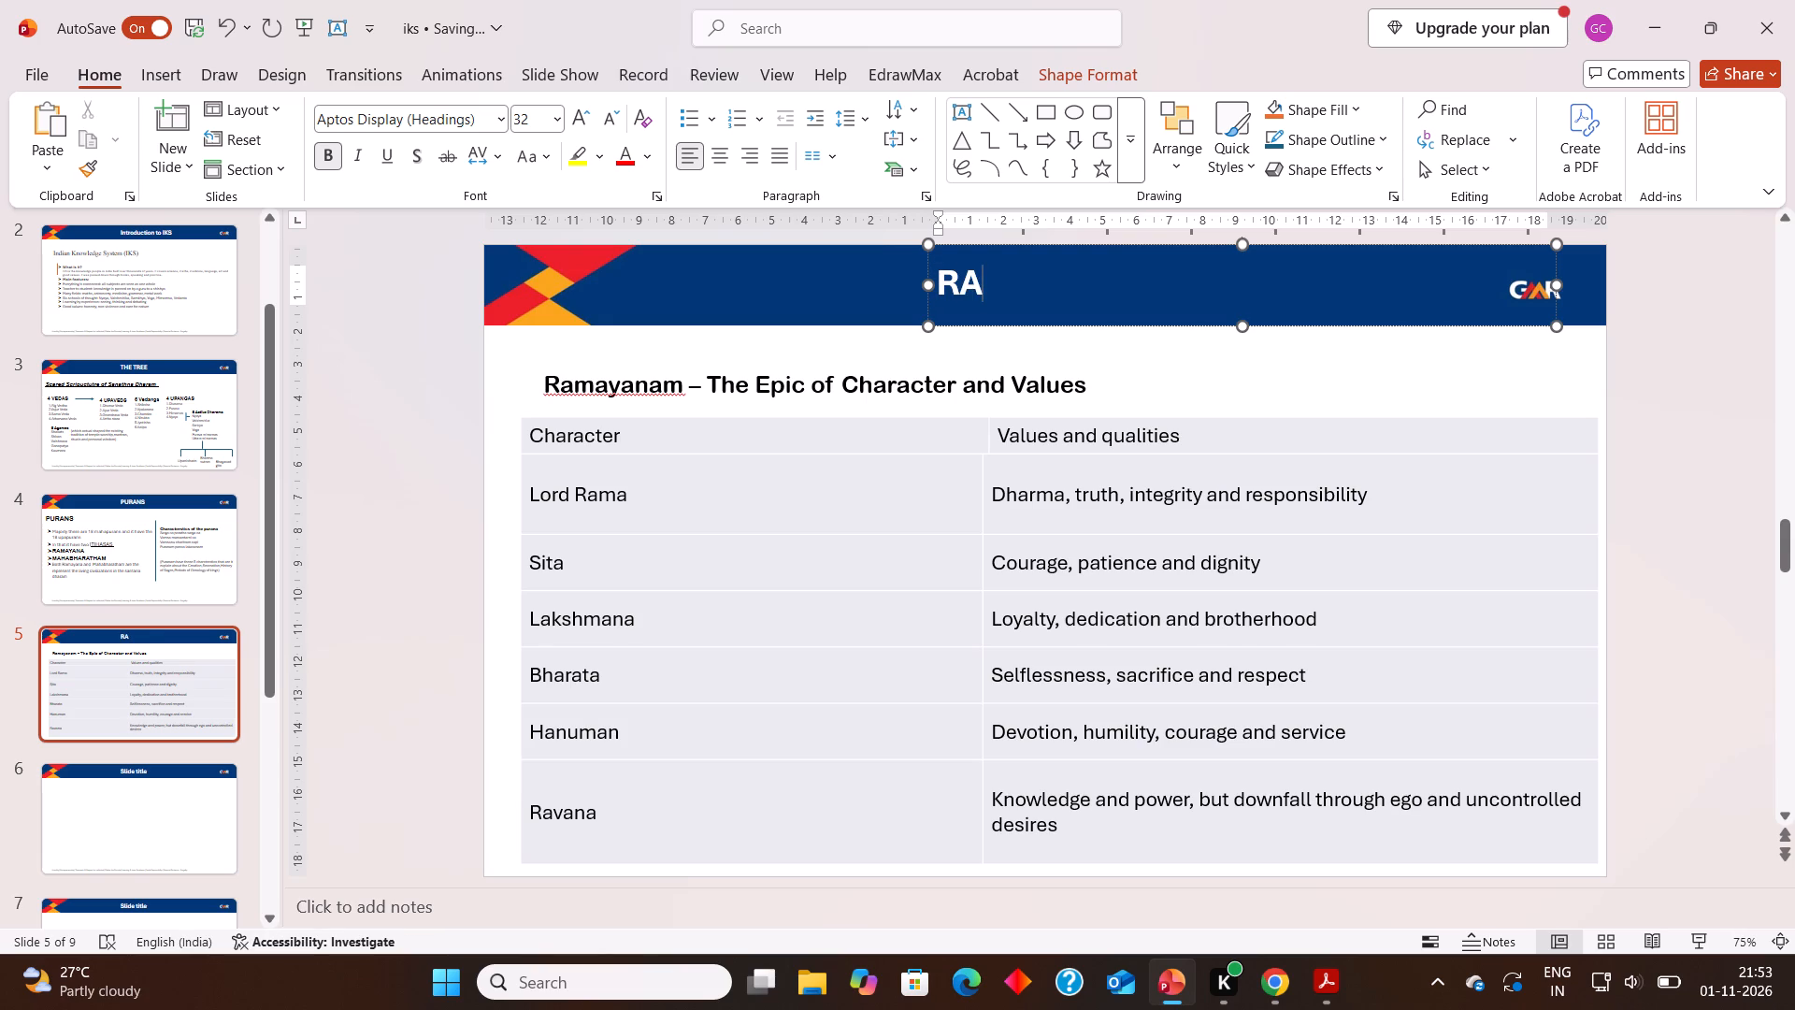
text(MAYA)
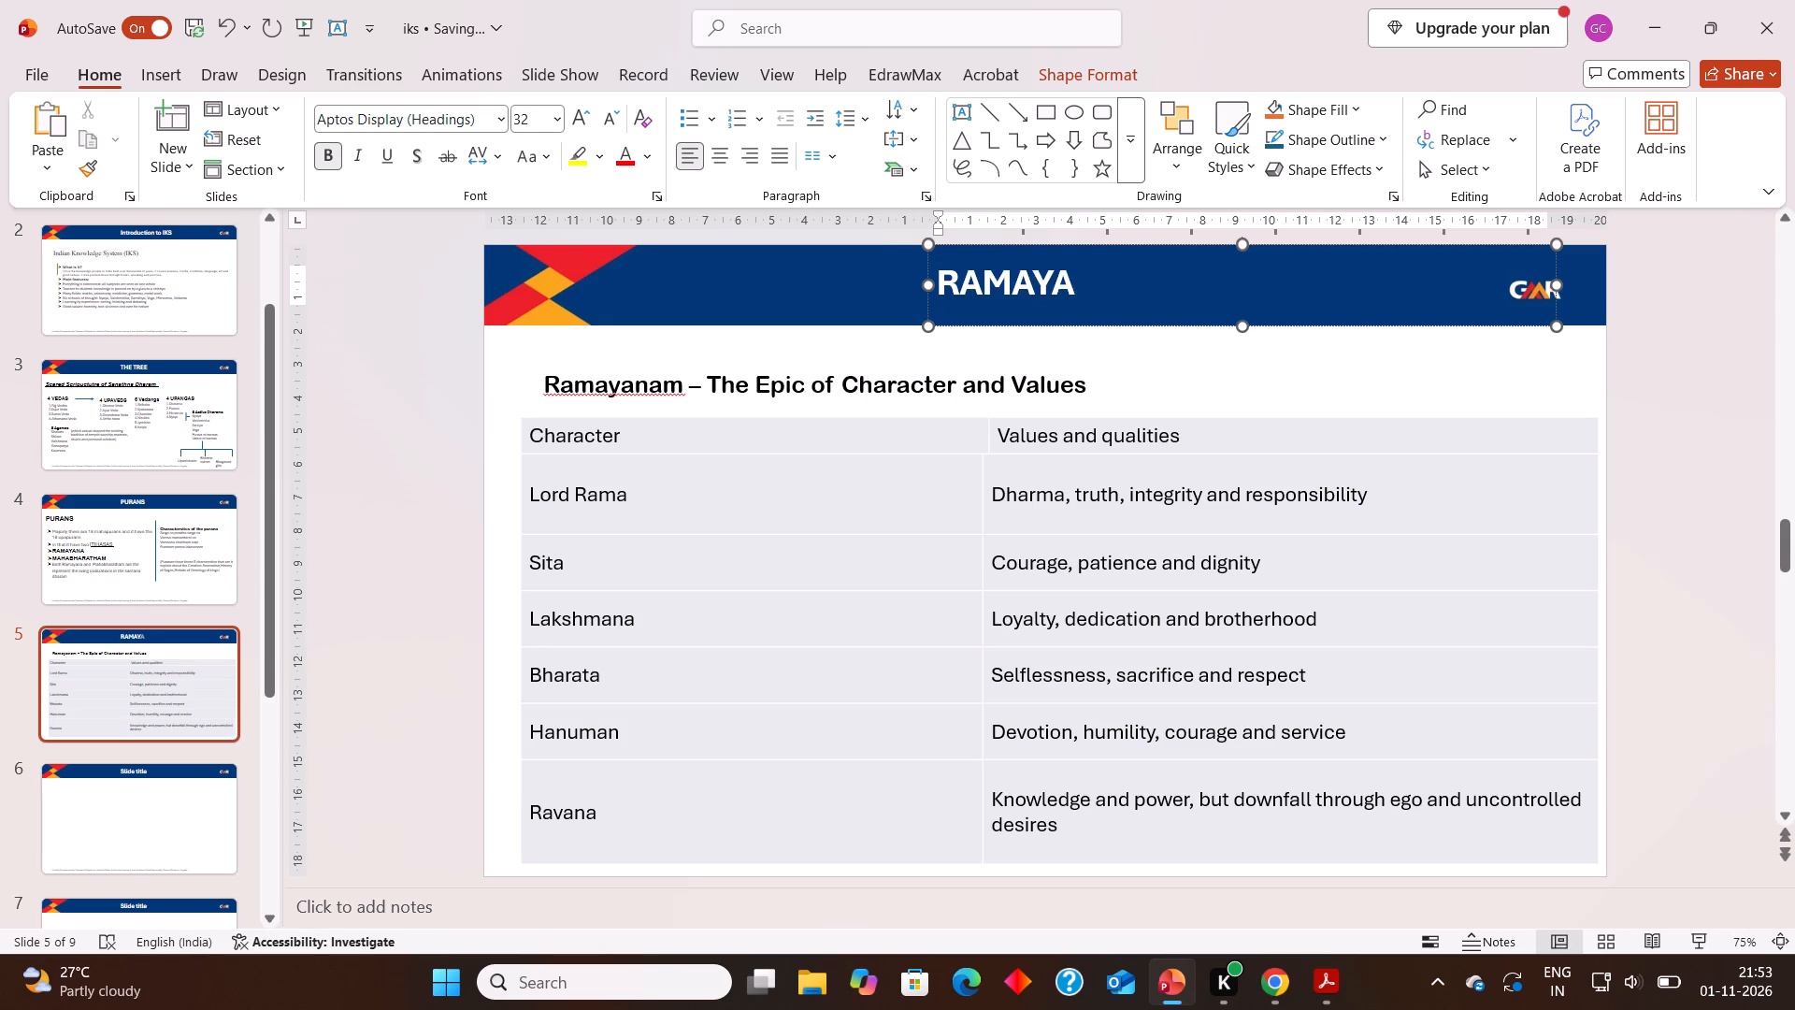
text(NA)
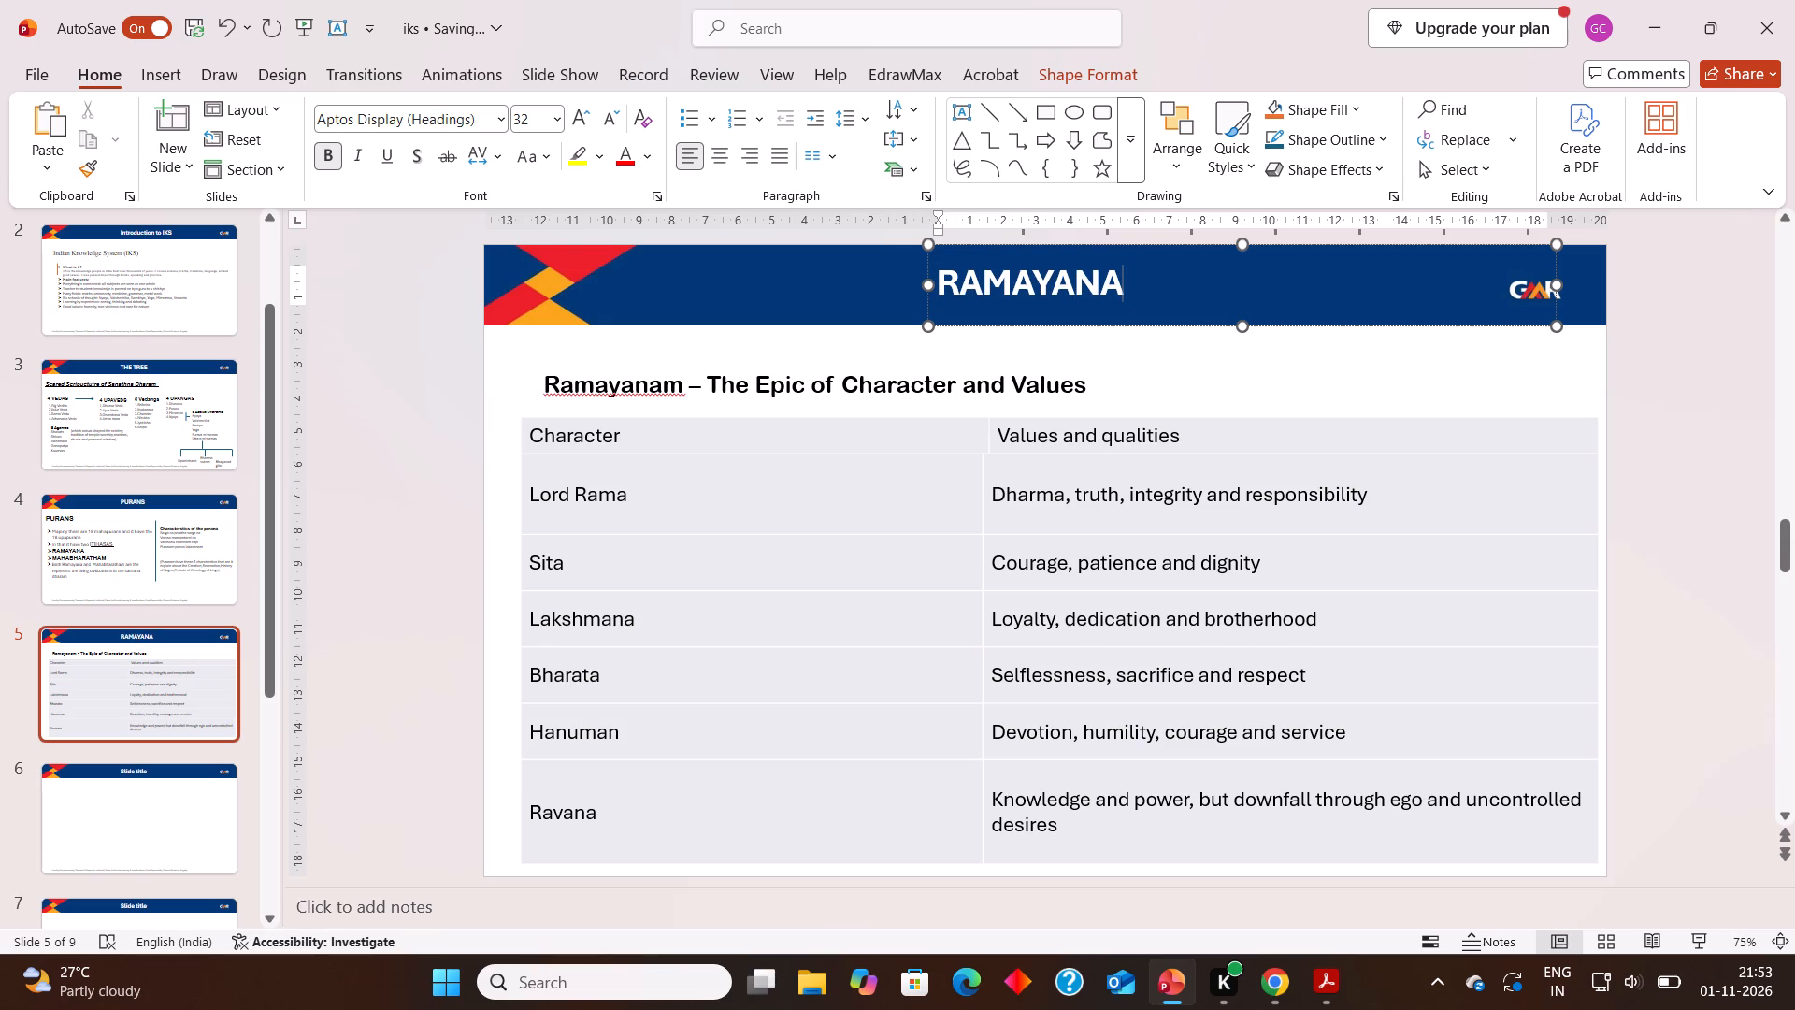
key(m)
Remove the table of Ramayana characters and their qualities, from Lord Rama to Ravana, from slide 5.
drag(537, 437, 548, 438)
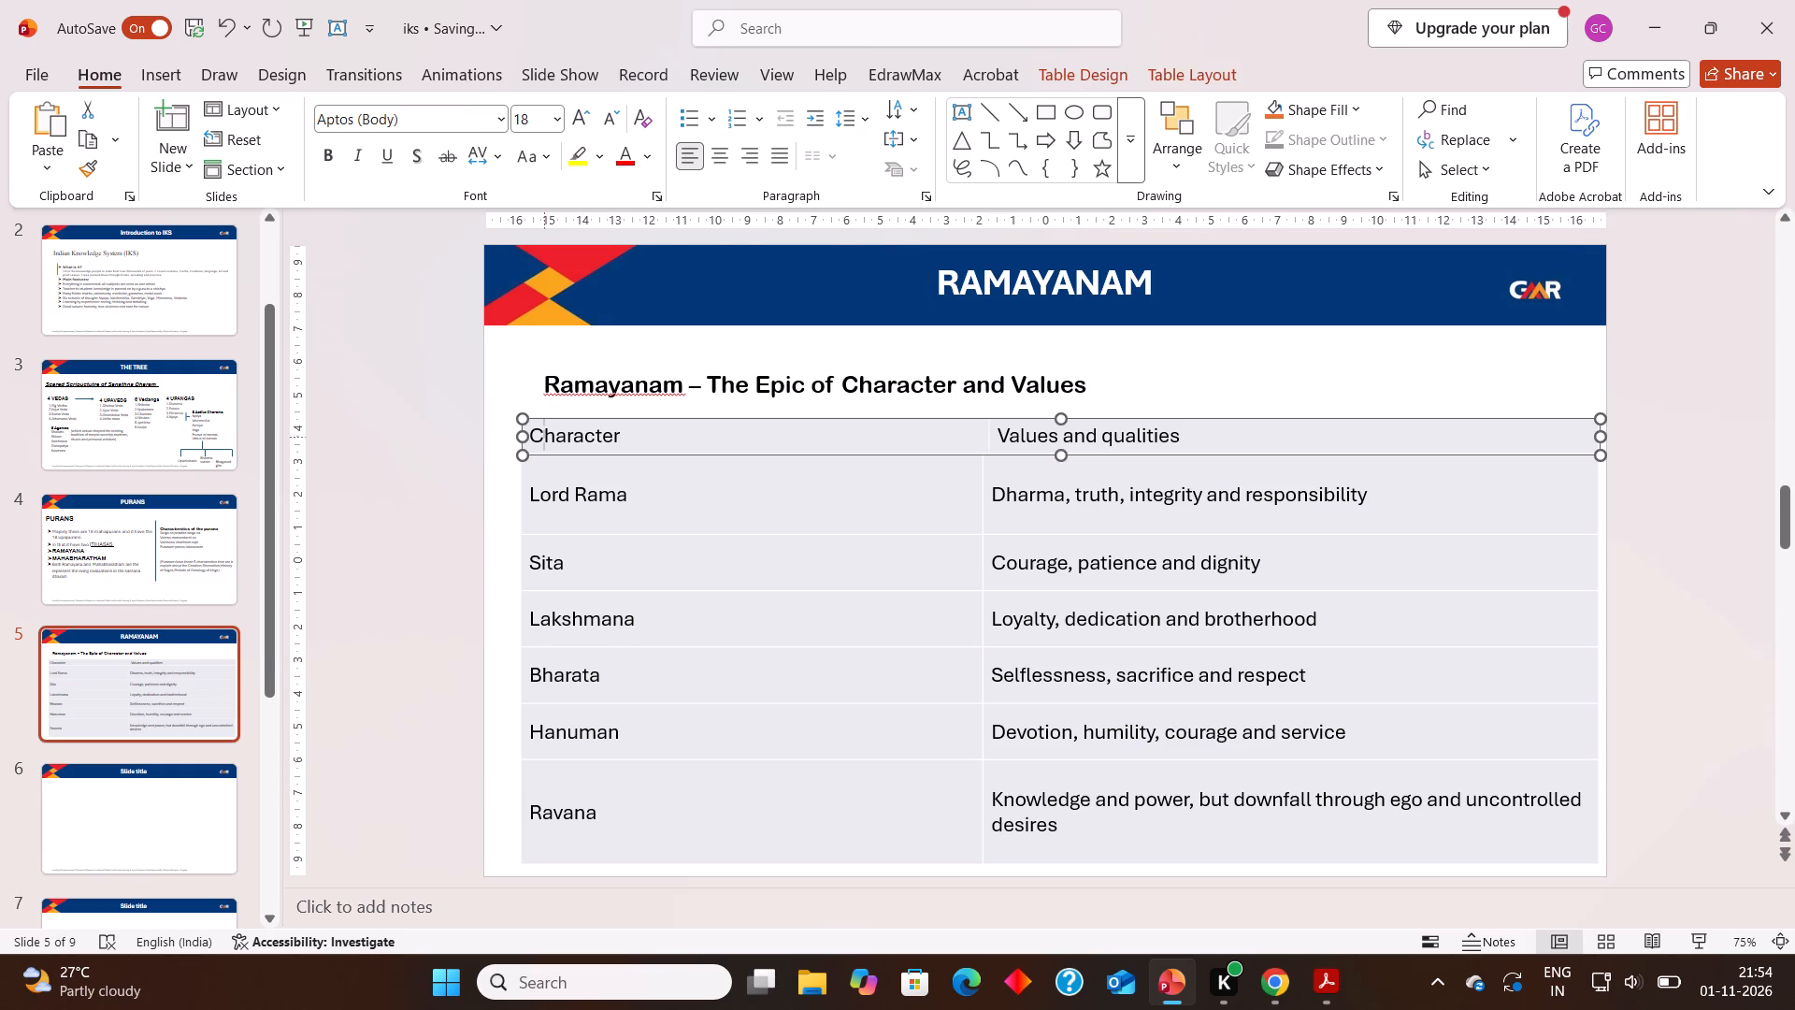
drag(548, 438, 1035, 659)
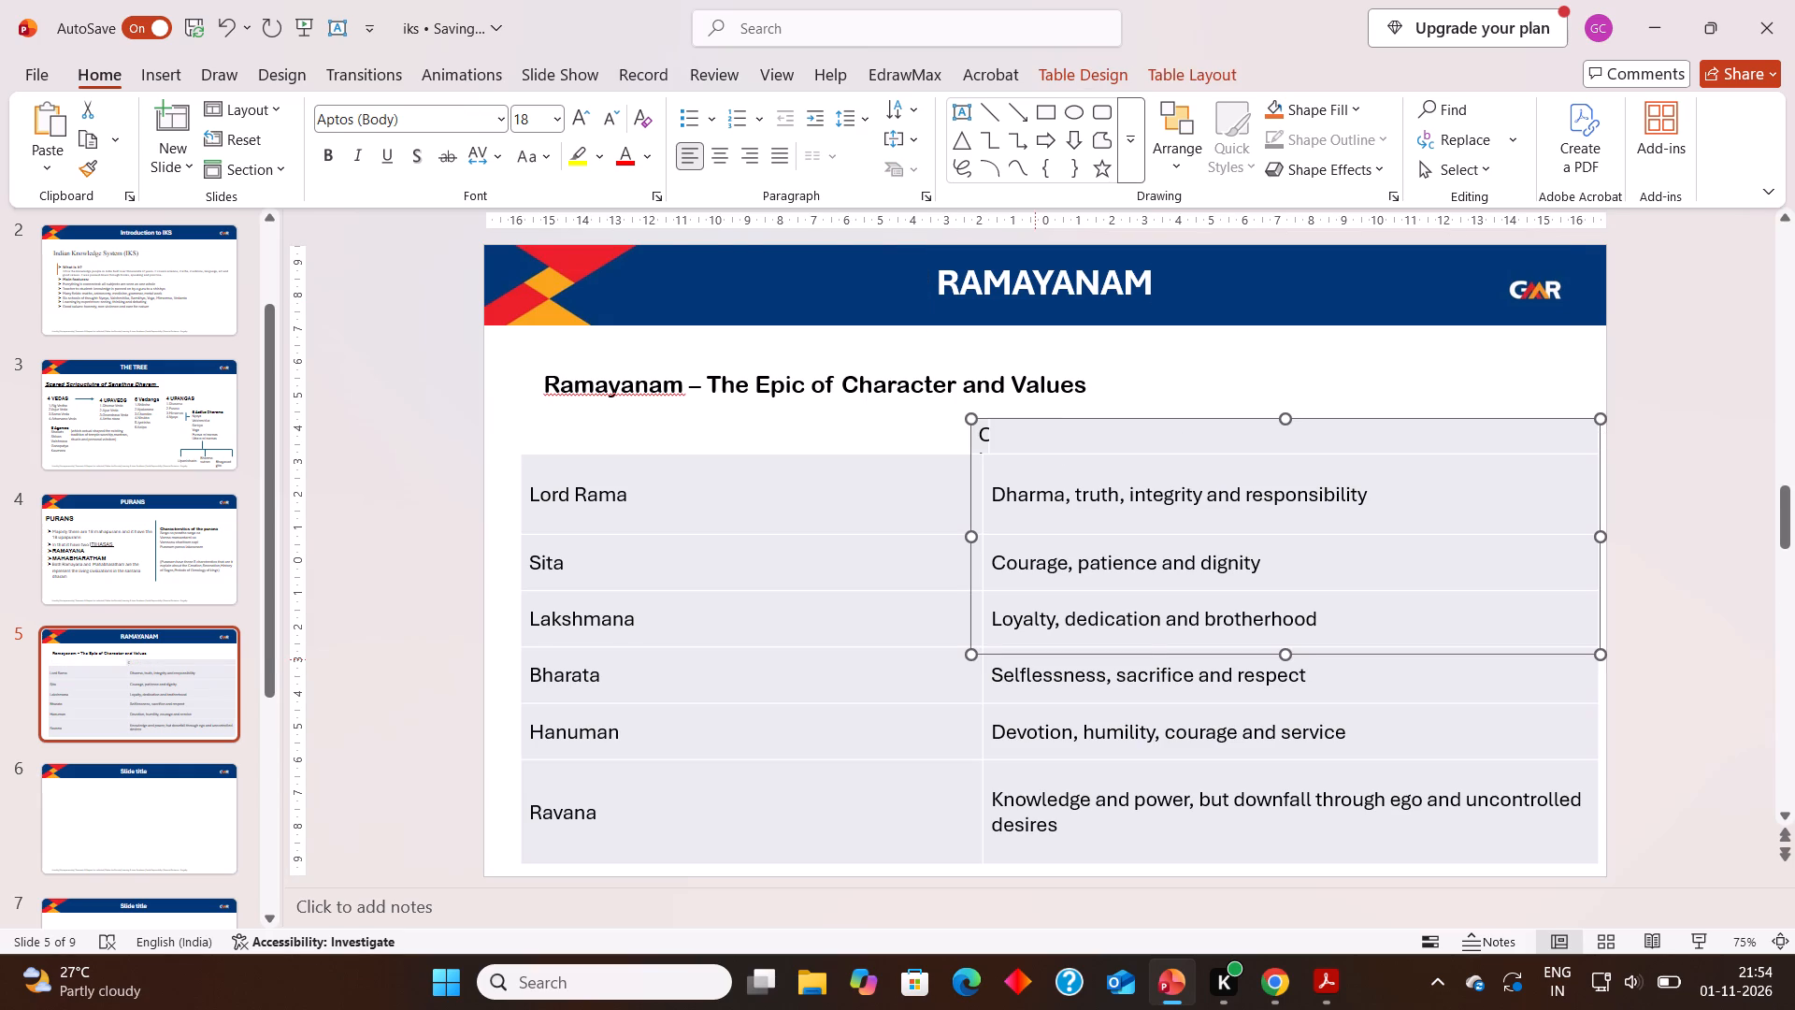
drag(1035, 659, 1049, 639)
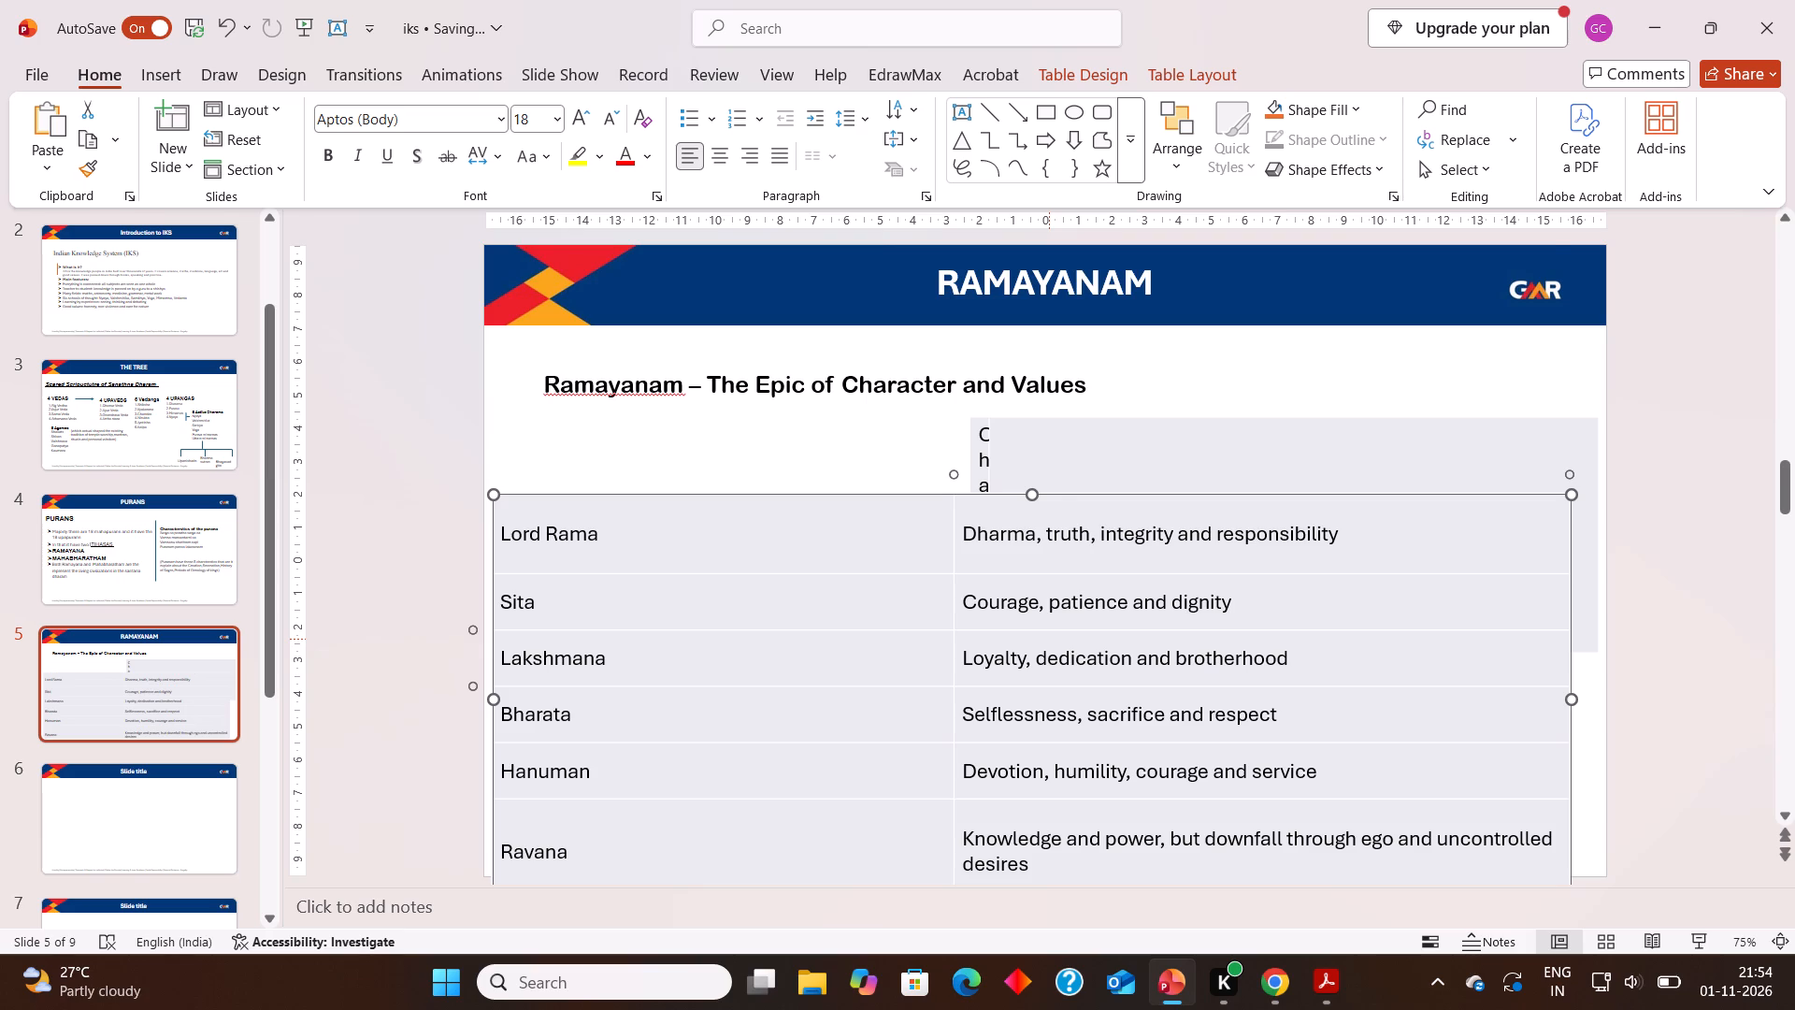
right_click(1049, 639)
right_click(1049, 639)
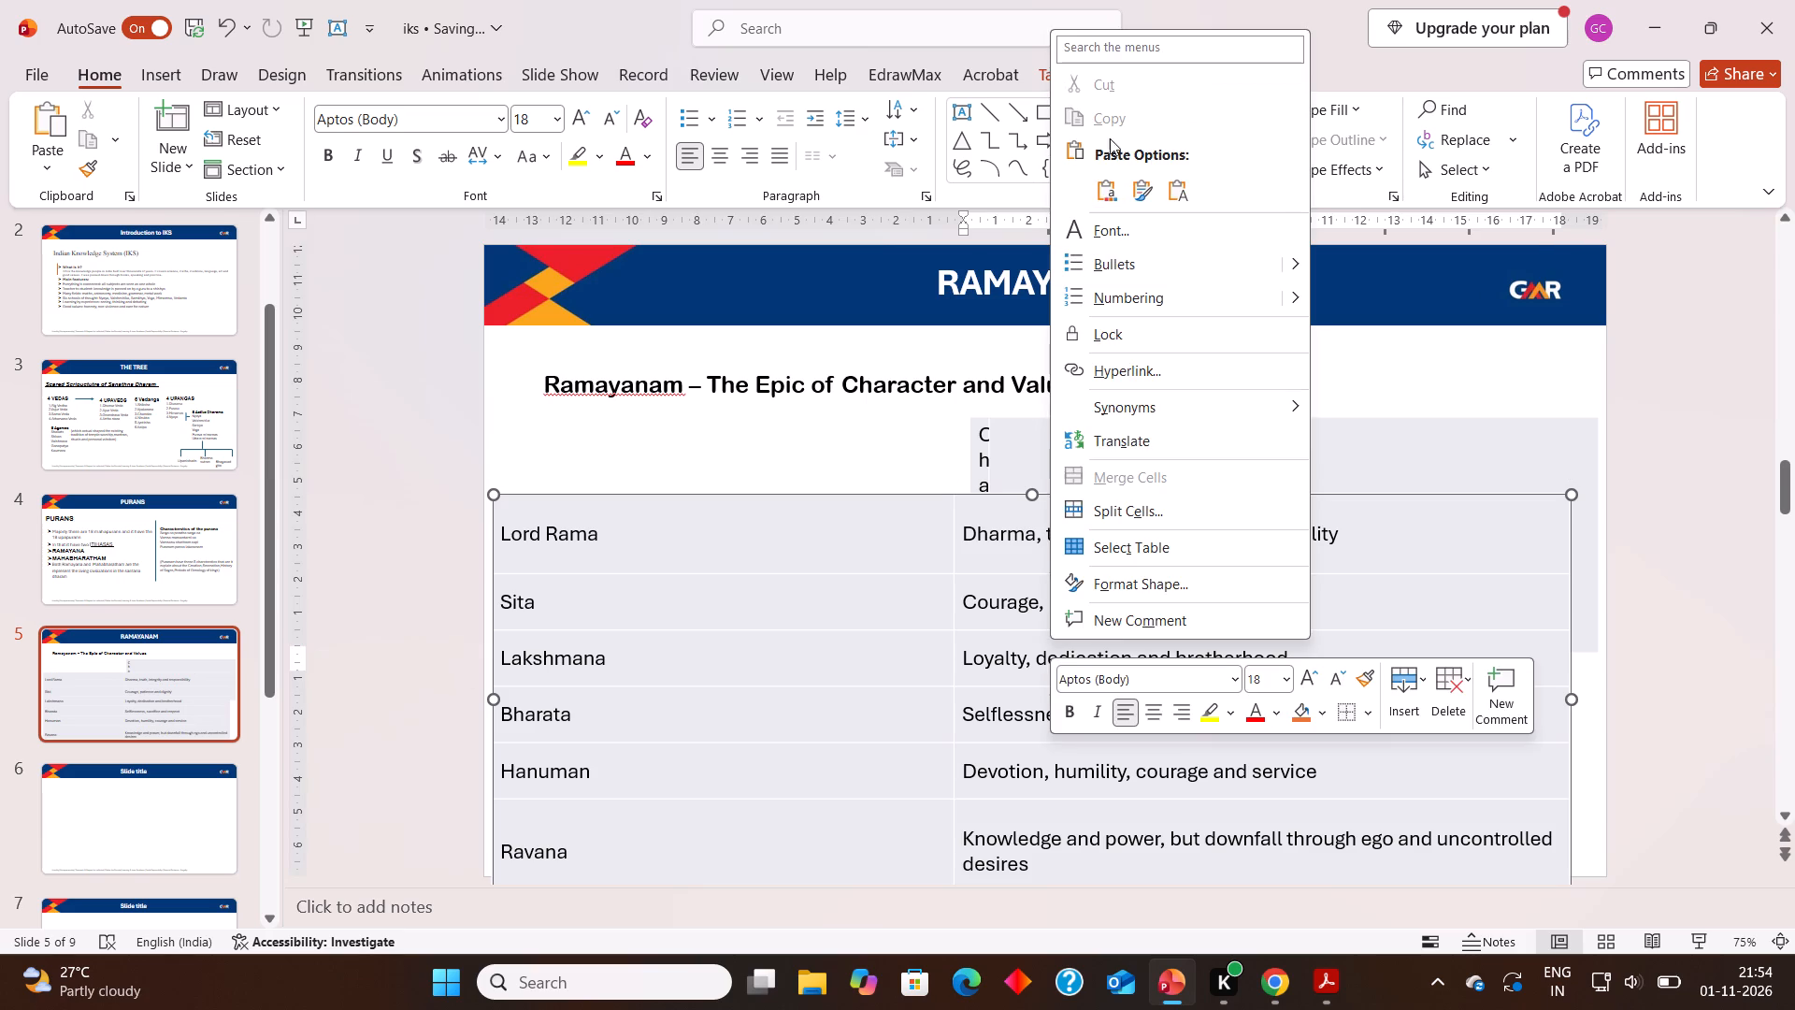
click(1118, 87)
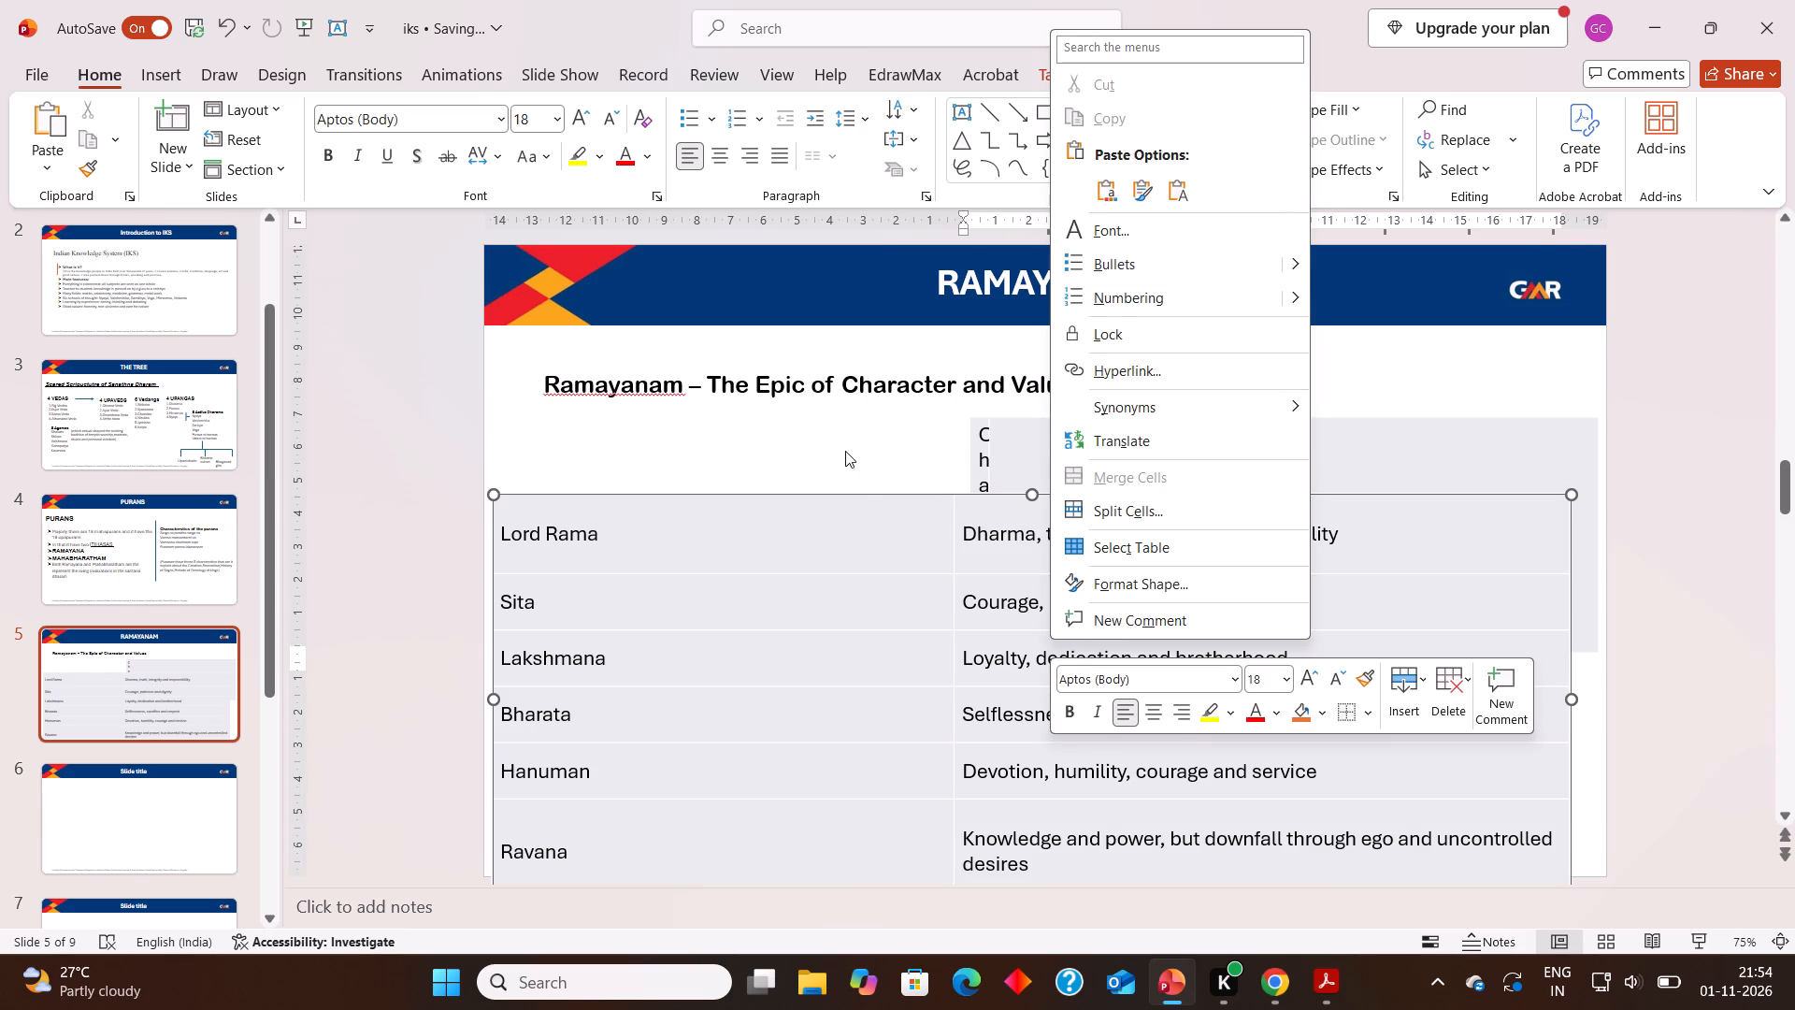
click(845, 451)
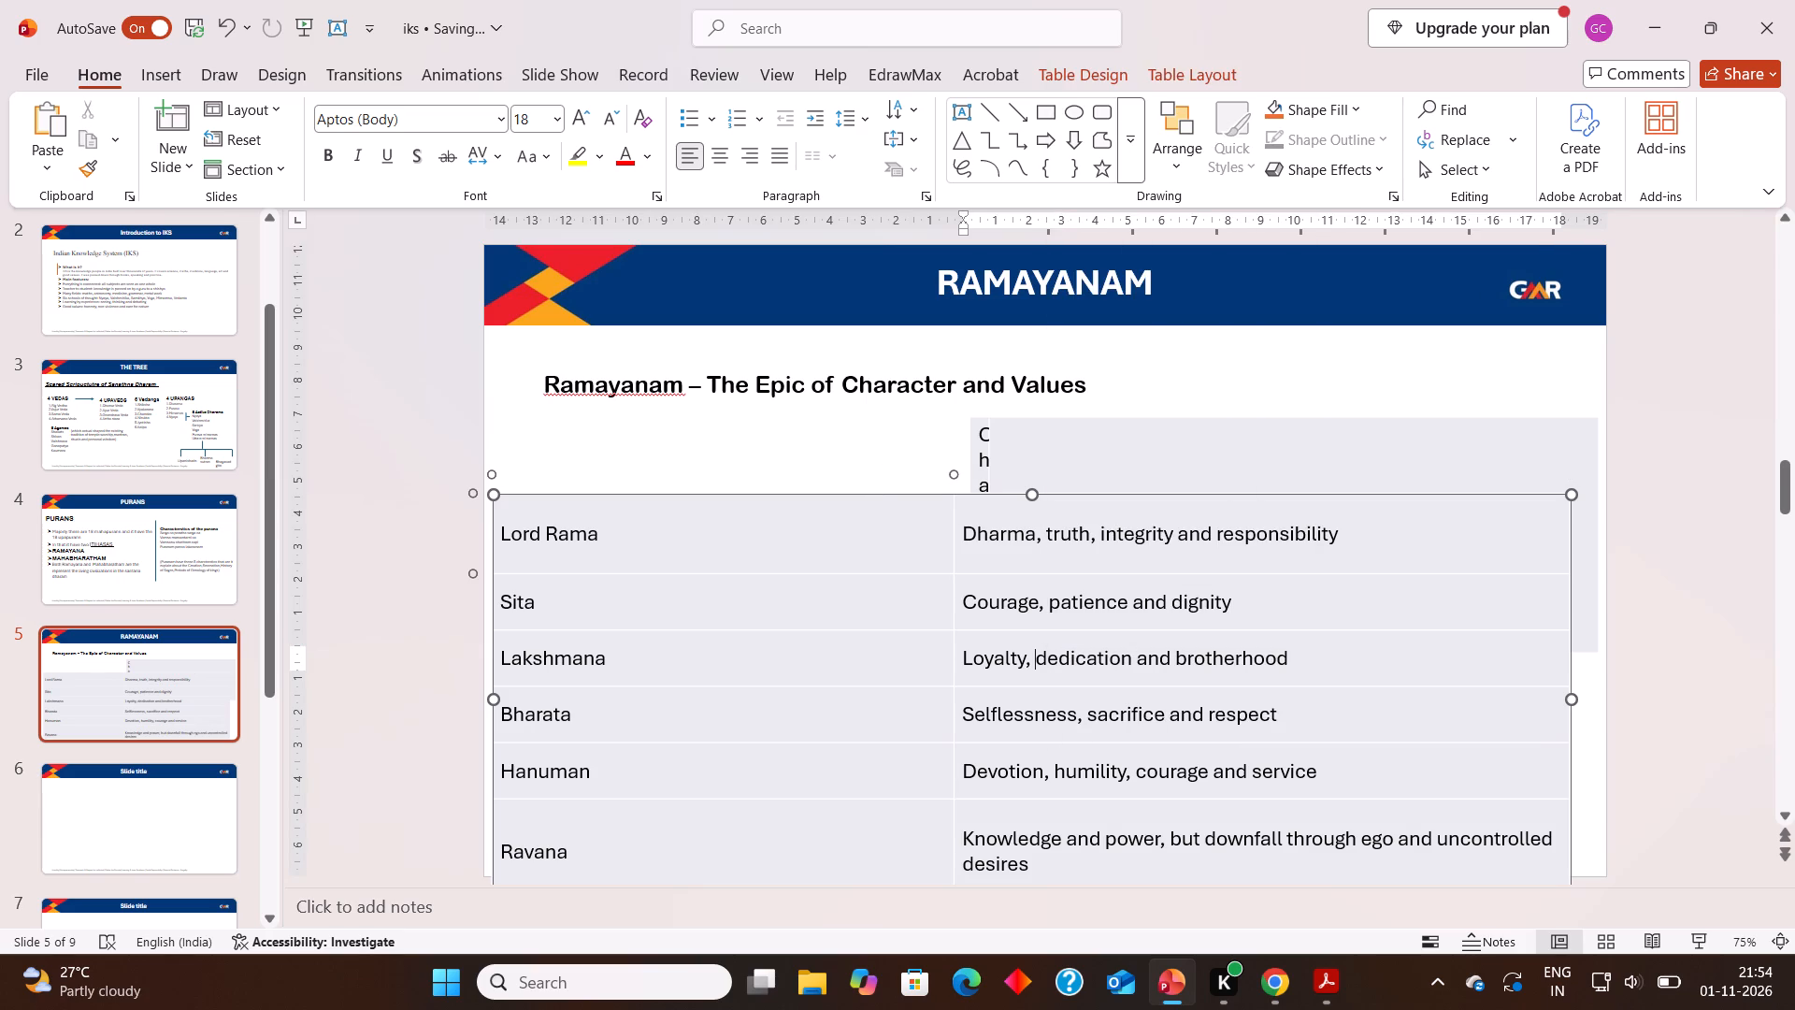
click(496, 495)
right_click(496, 495)
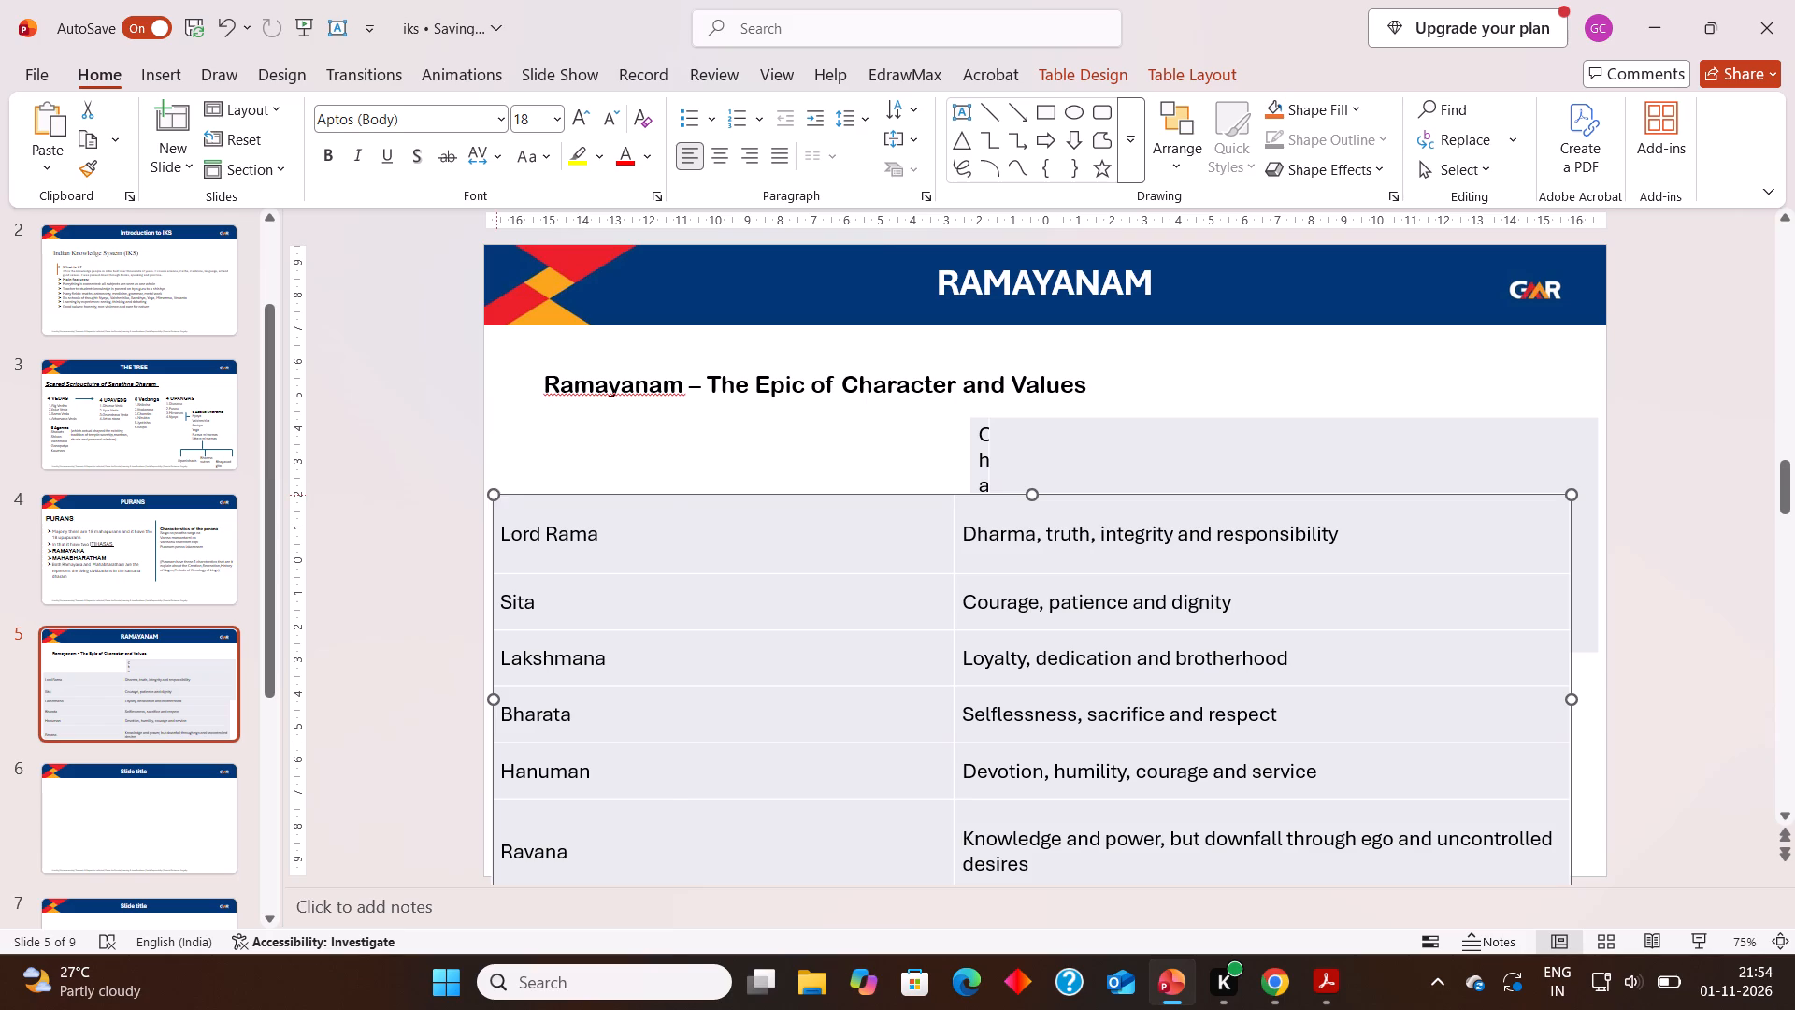
click(553, 374)
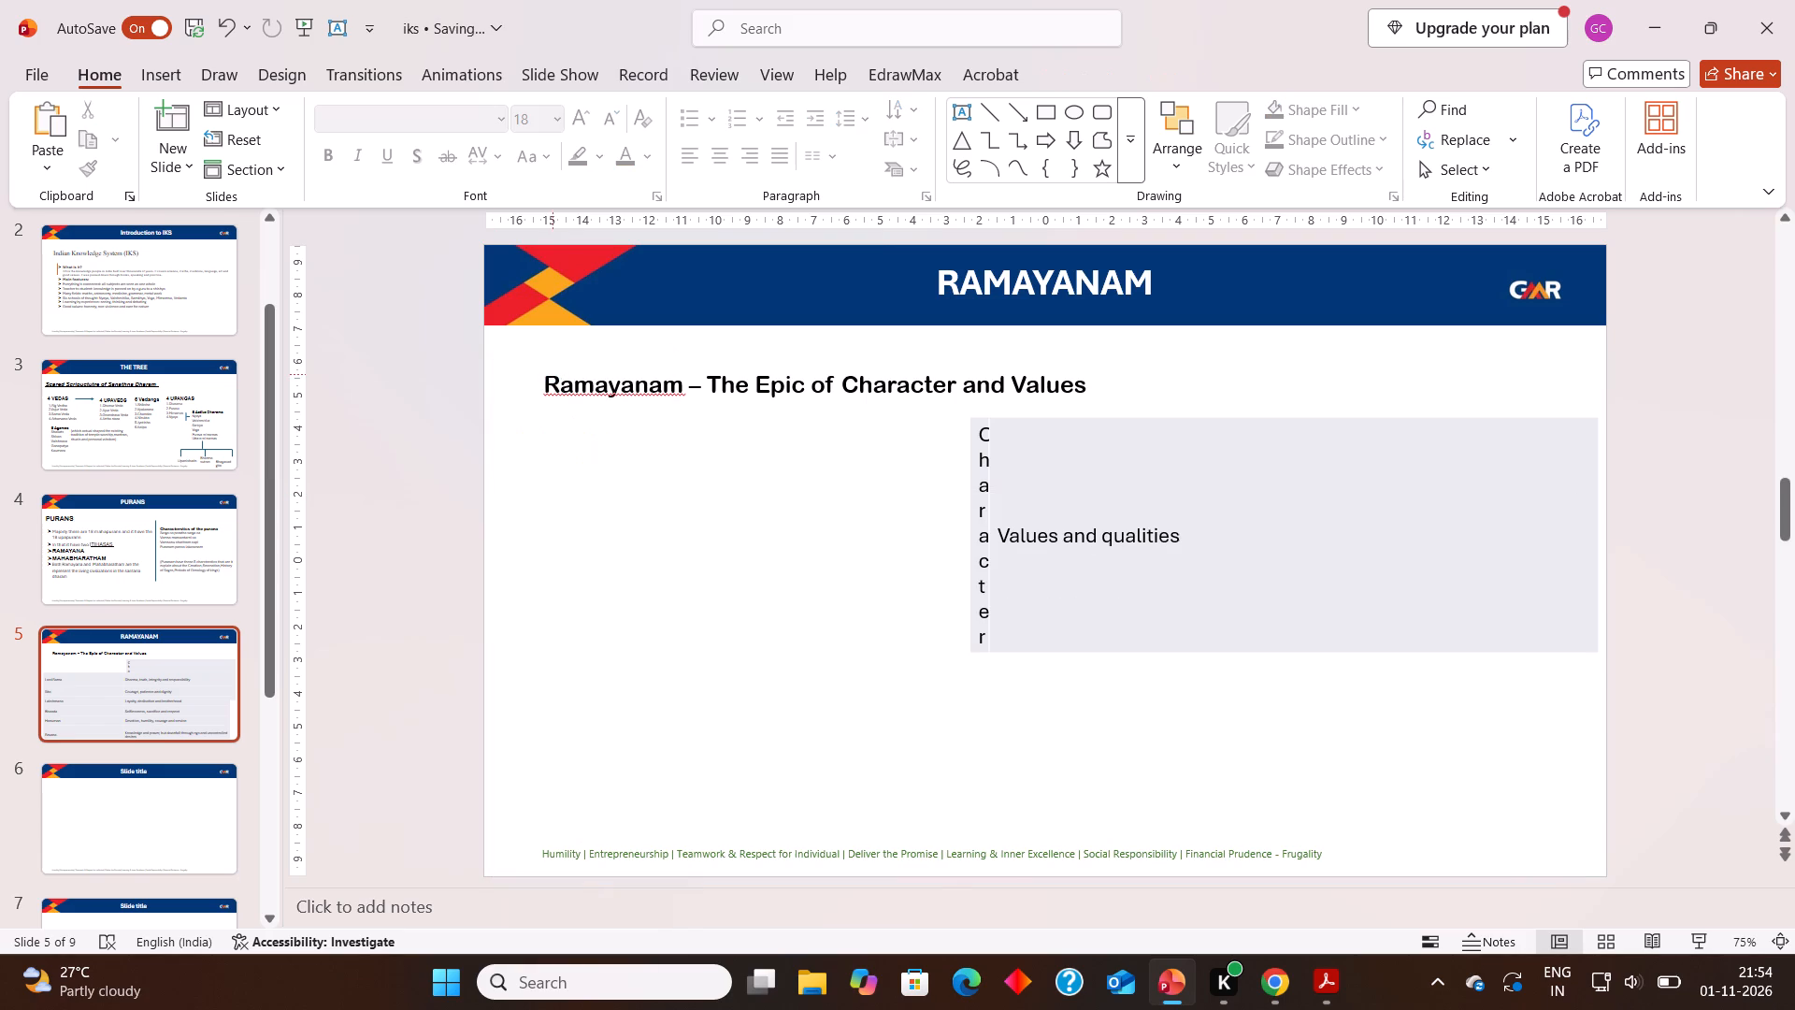
Remove the separate "Character" and "Values and qualities" heading table from slide 5, leaving only the Ramayanam heading text.
right_click(1003, 553)
drag(1025, 401, 969, 541)
drag(969, 541, 851, 552)
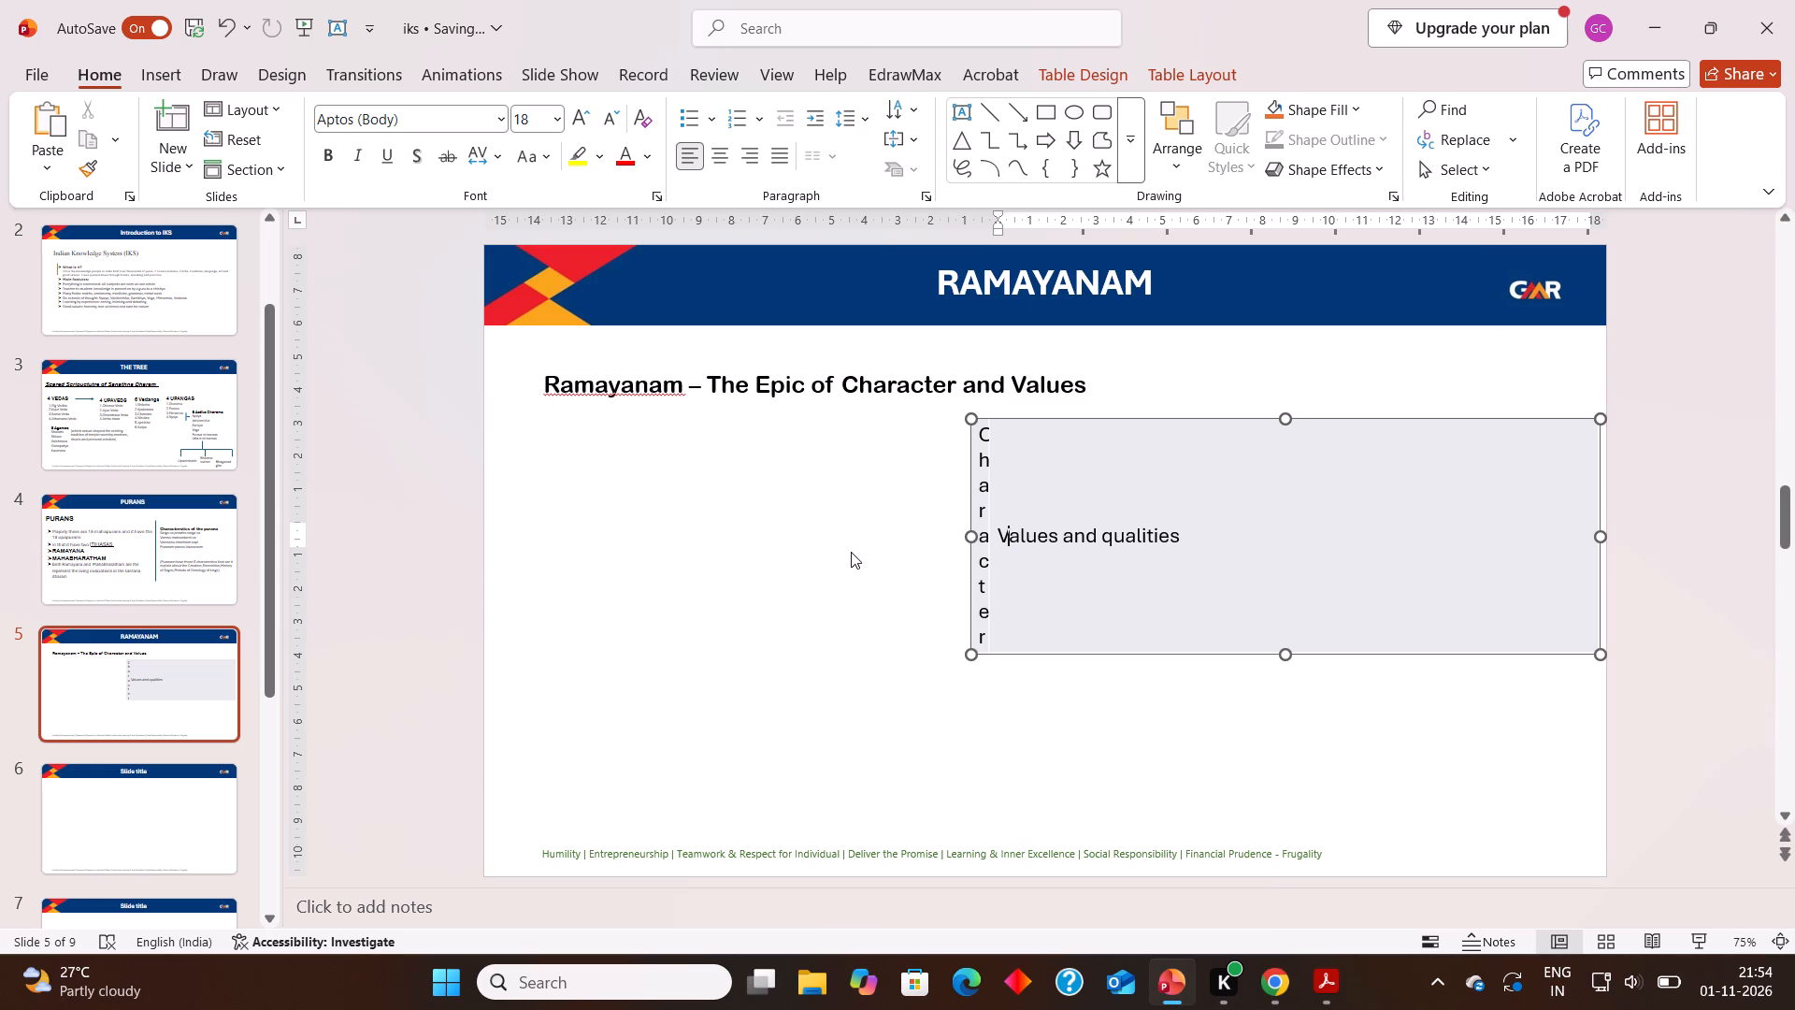
drag(972, 538, 808, 555)
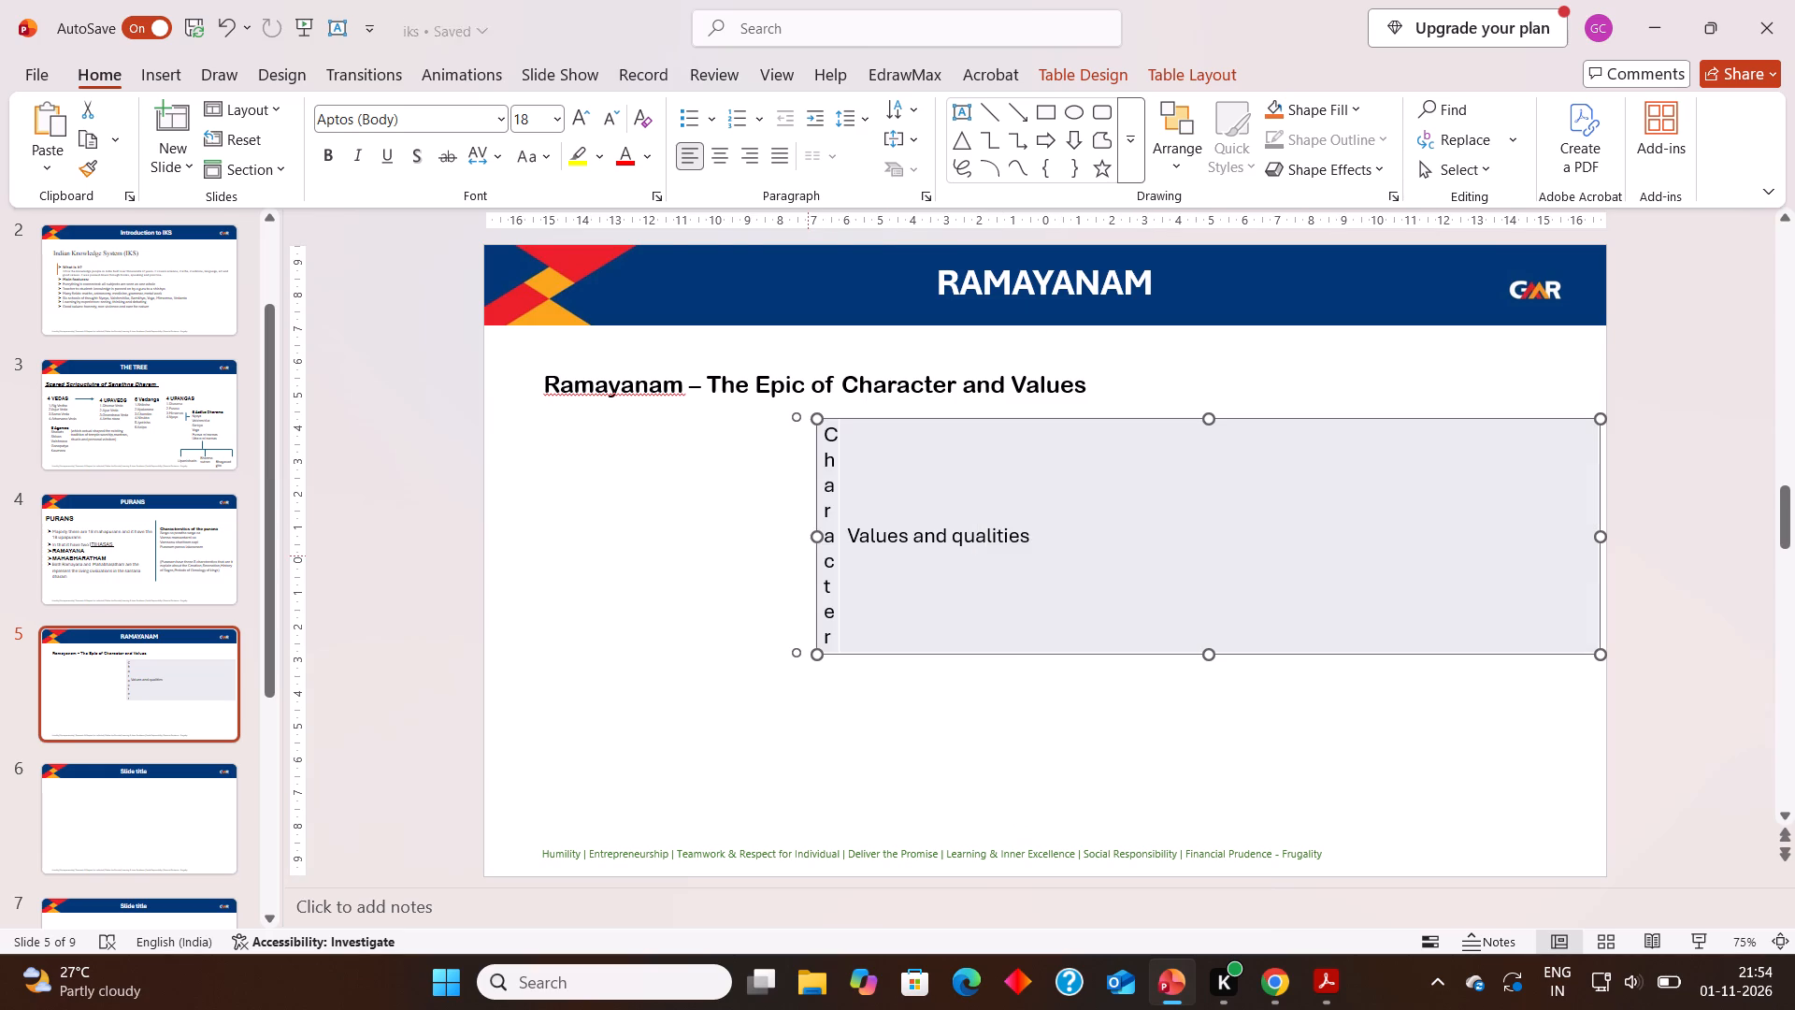
drag(796, 414, 804, 457)
click(804, 471)
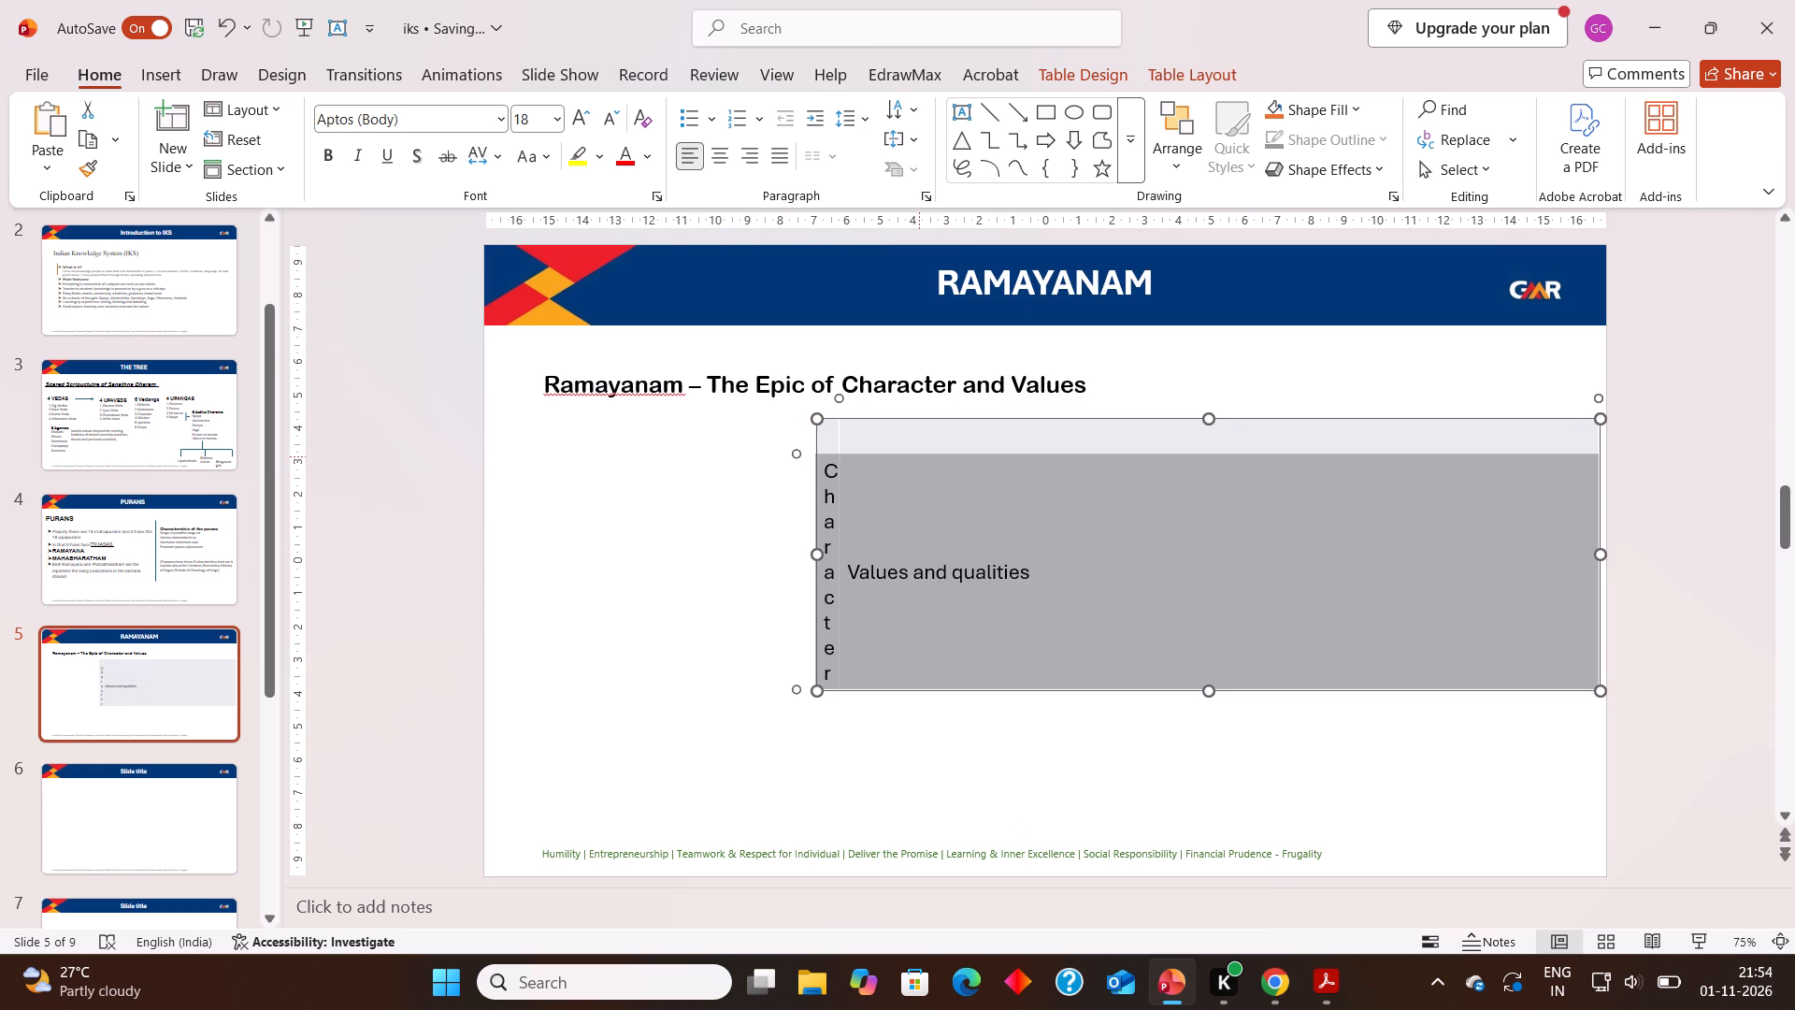
drag(920, 456, 1116, 133)
right_click(1116, 133)
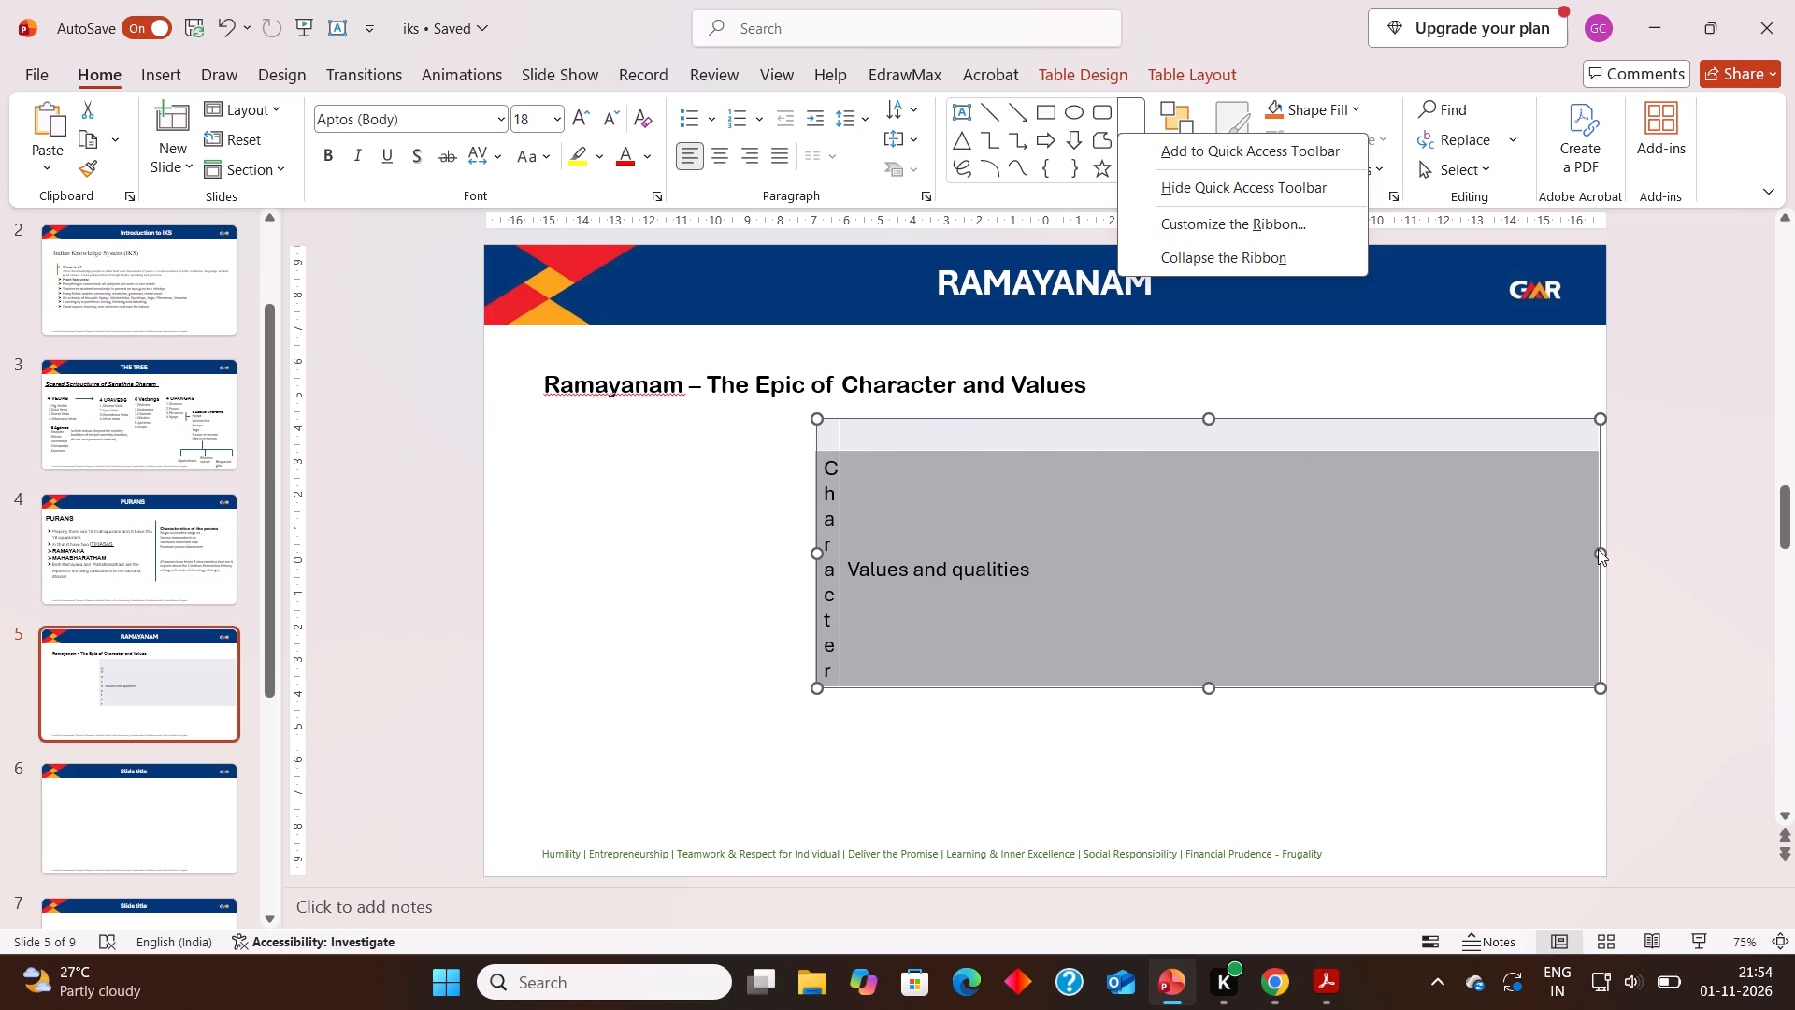
drag(1598, 549, 1371, 560)
right_click(1212, 536)
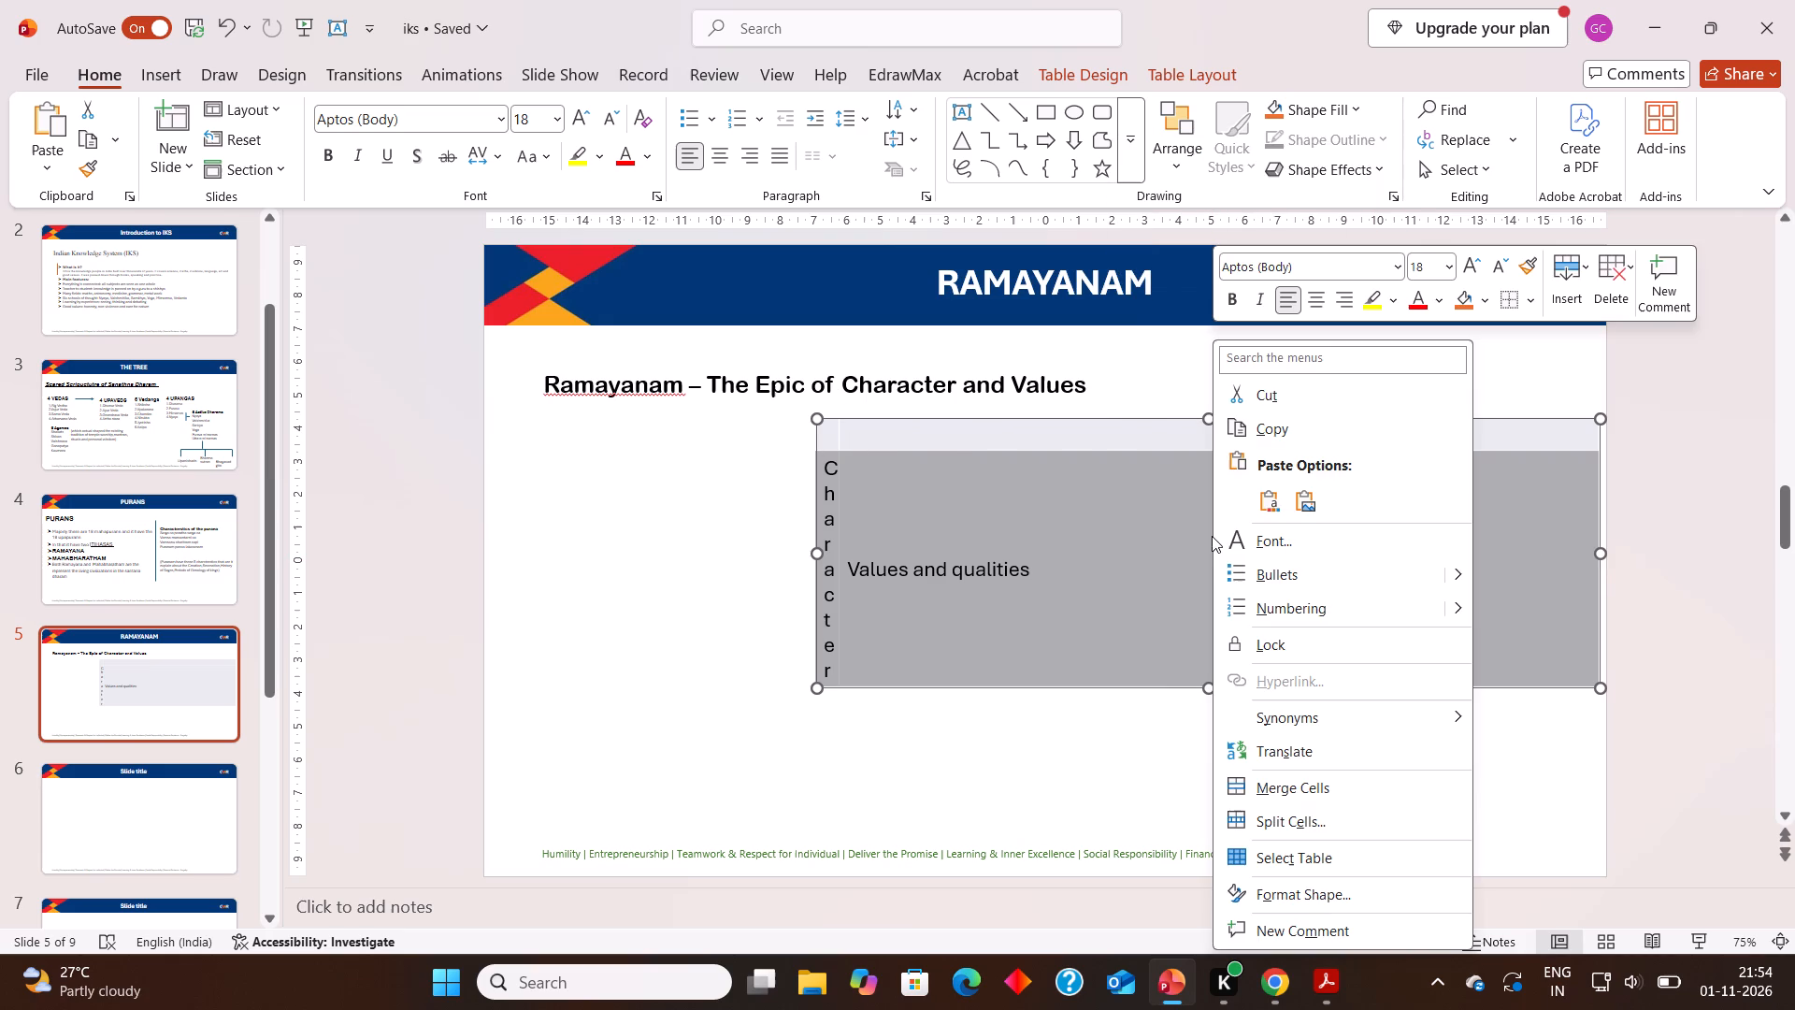
click(1274, 401)
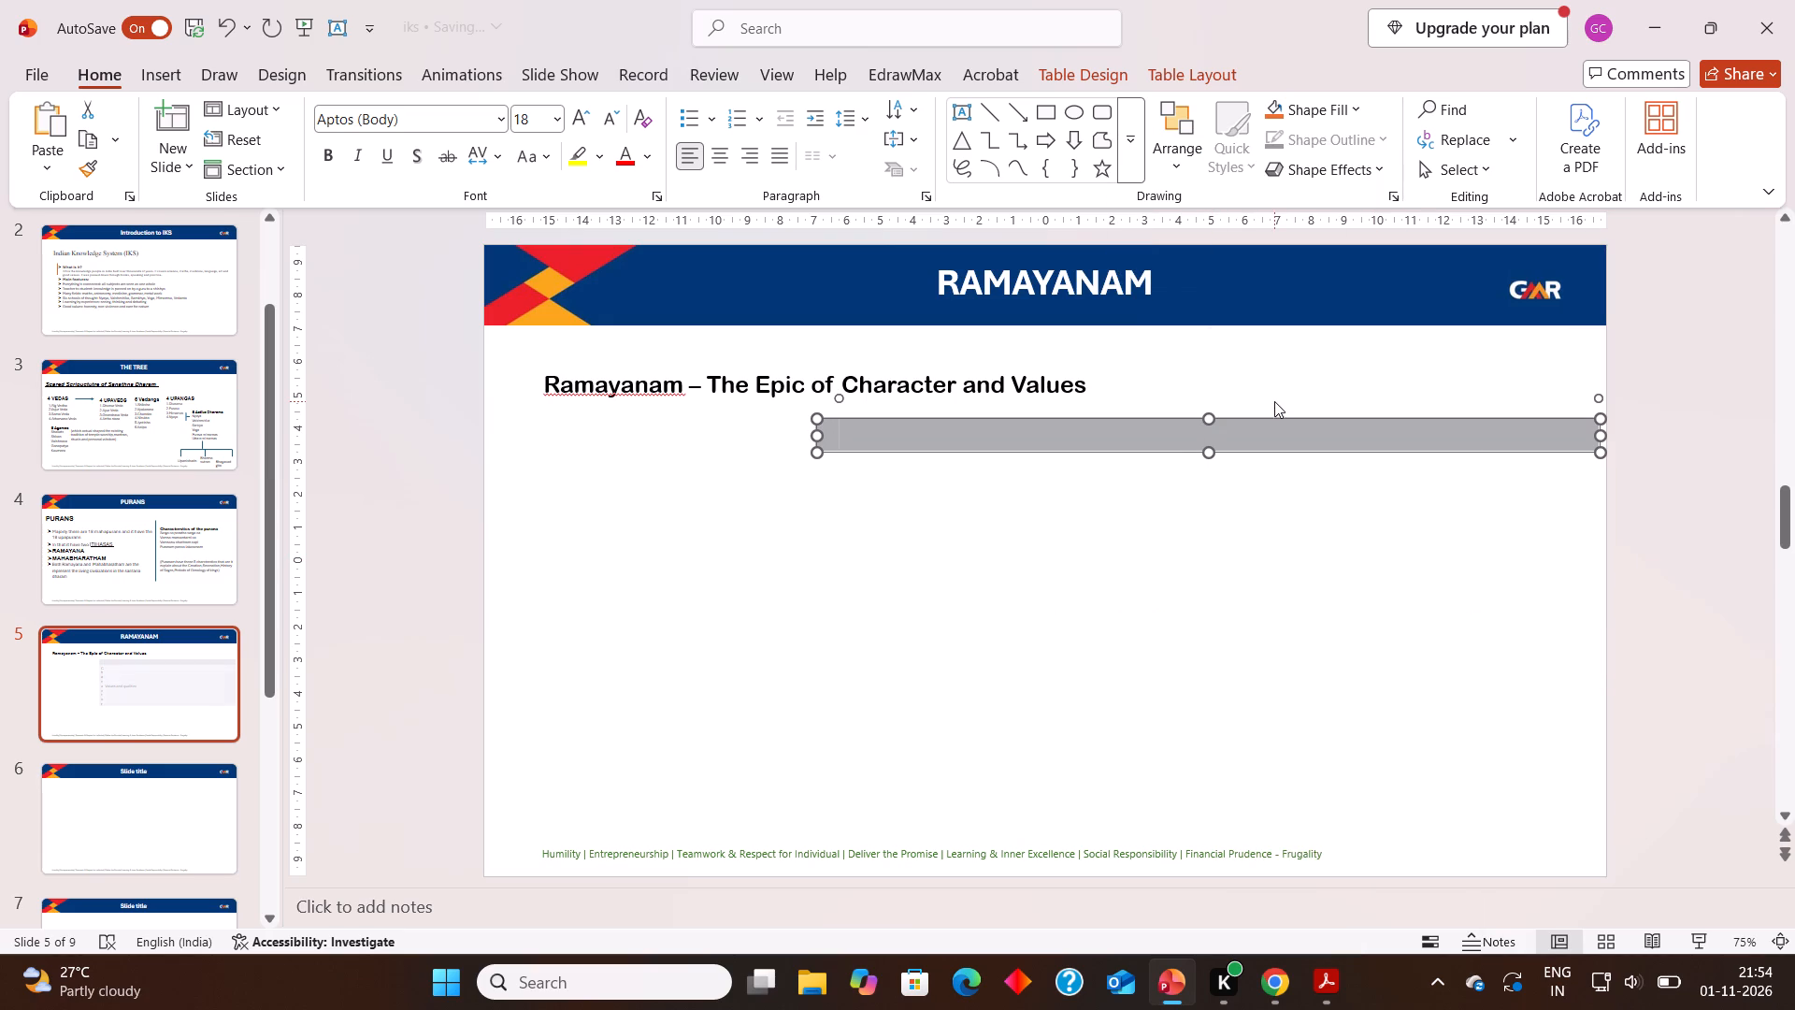
right_click(1240, 426)
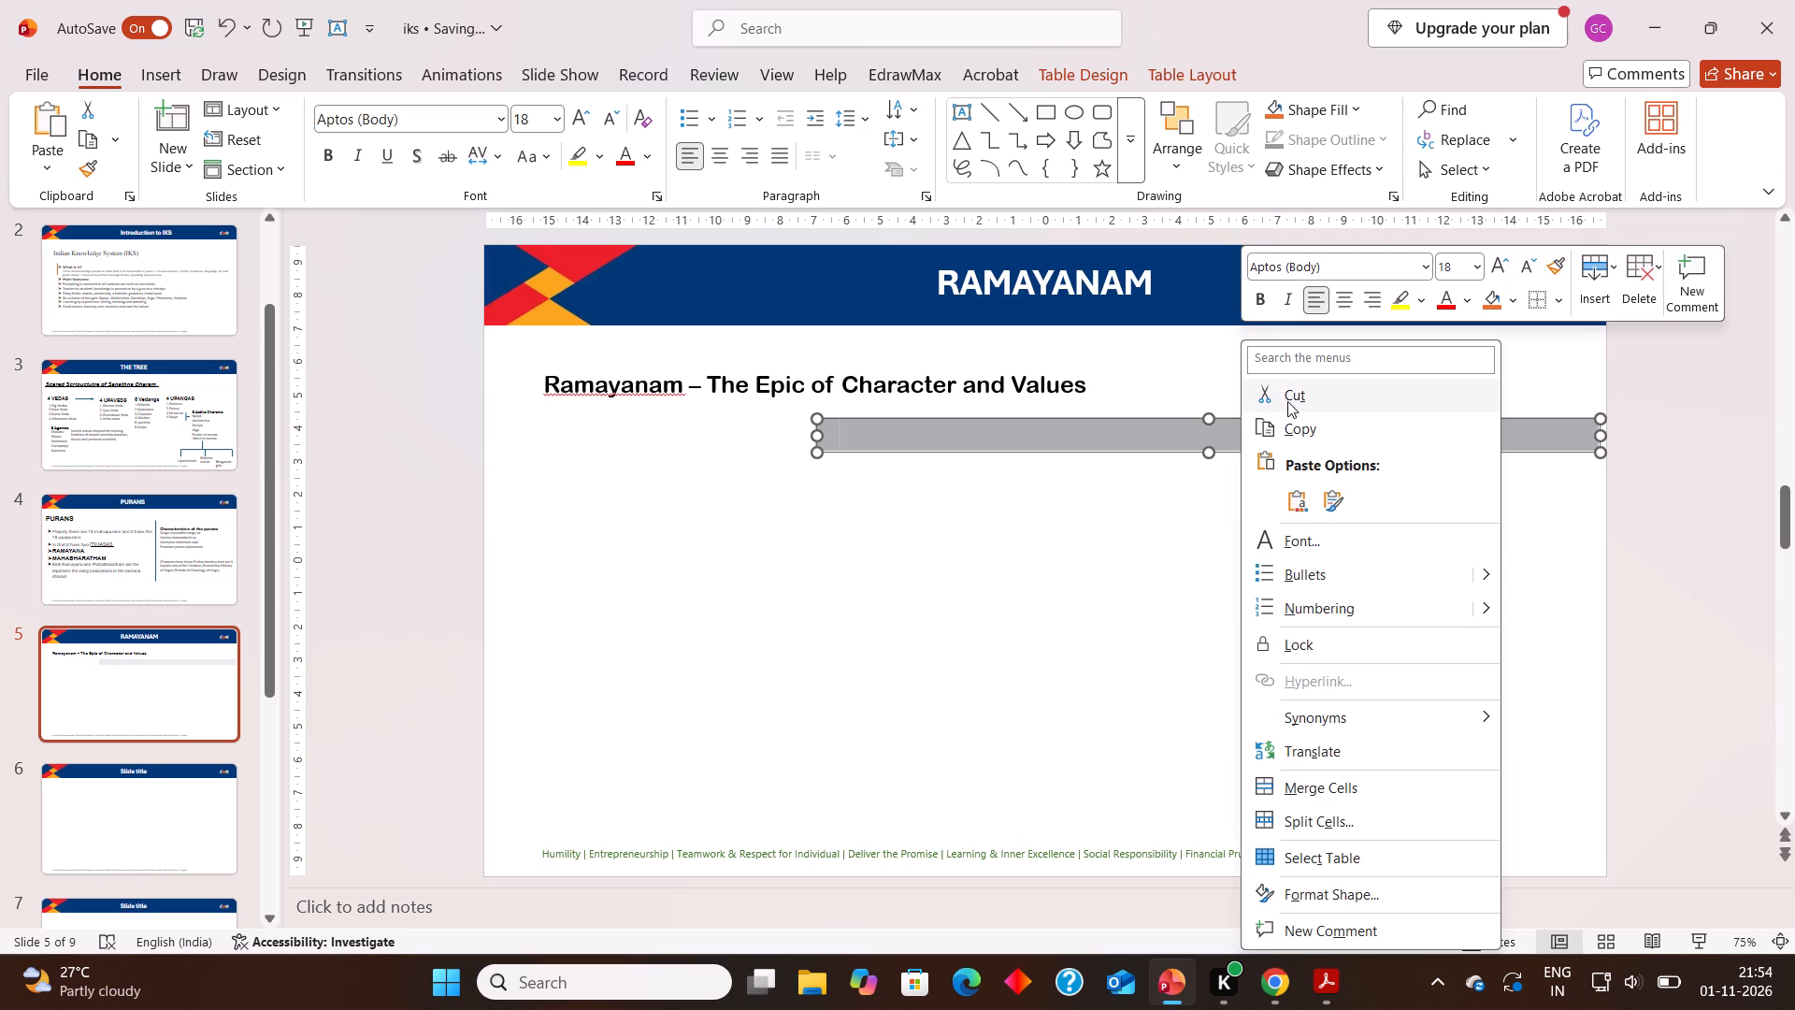
click(1288, 398)
right_click(1286, 442)
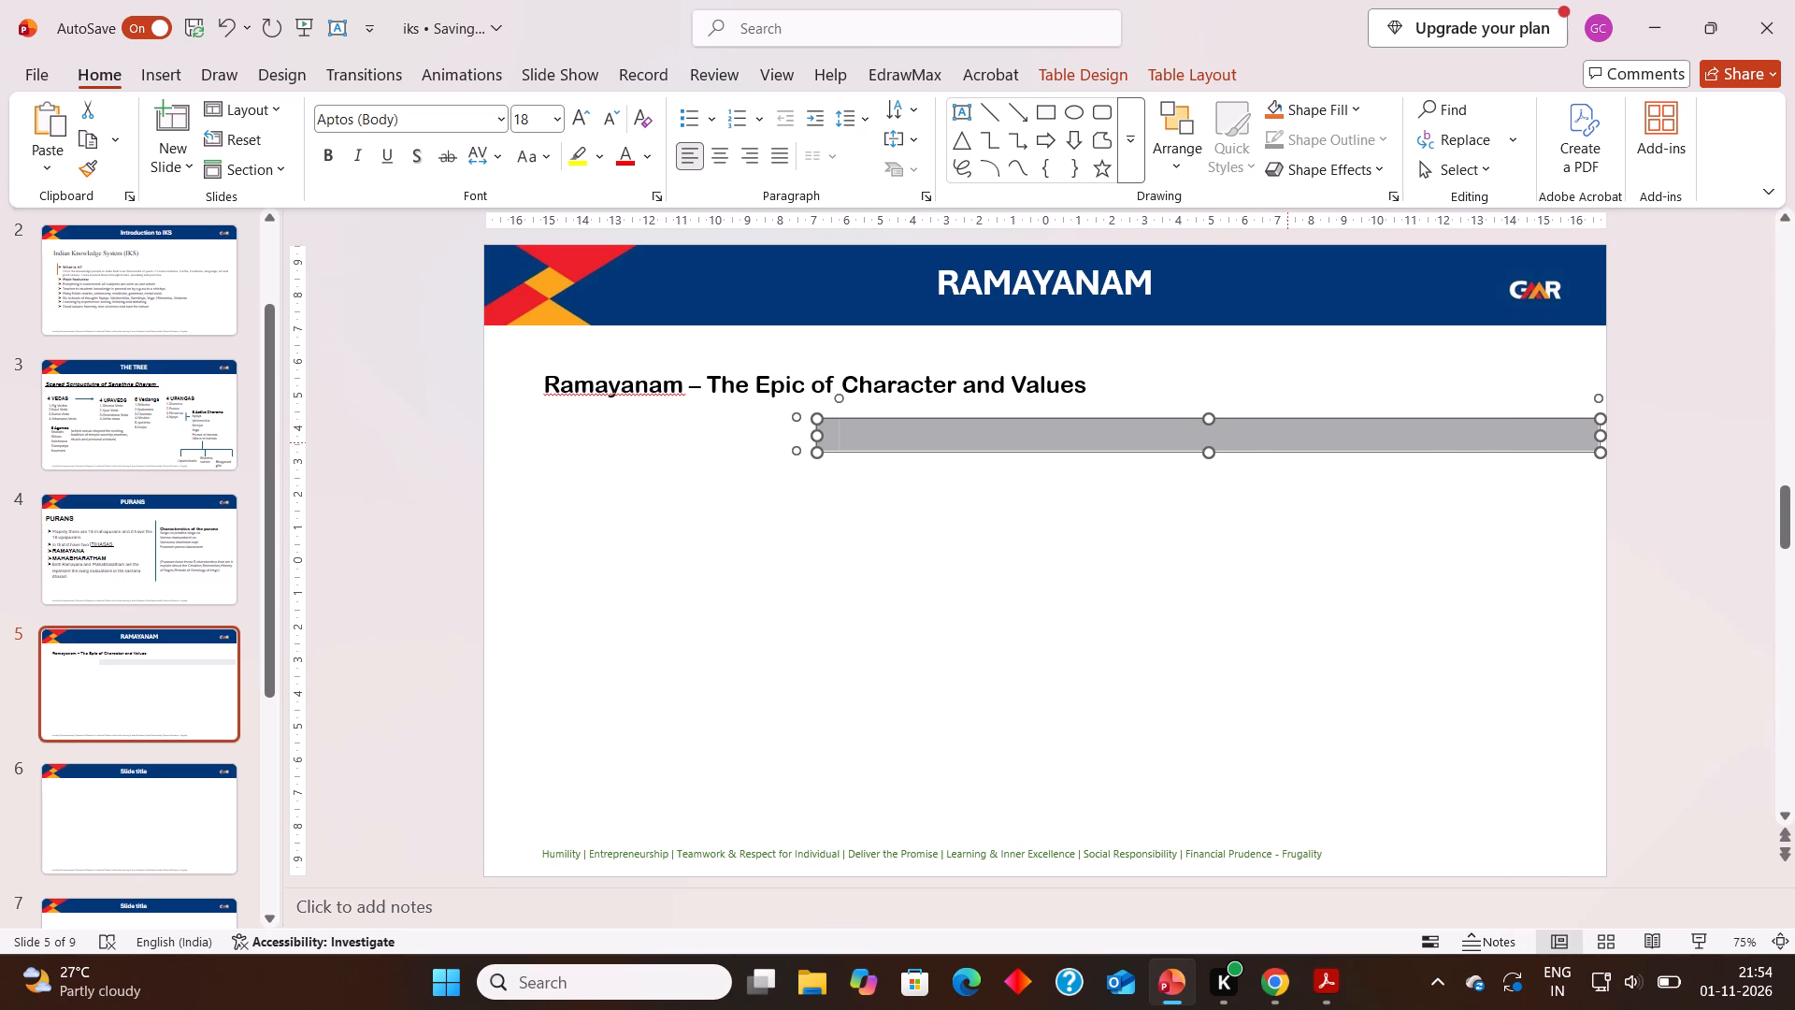
click(1315, 398)
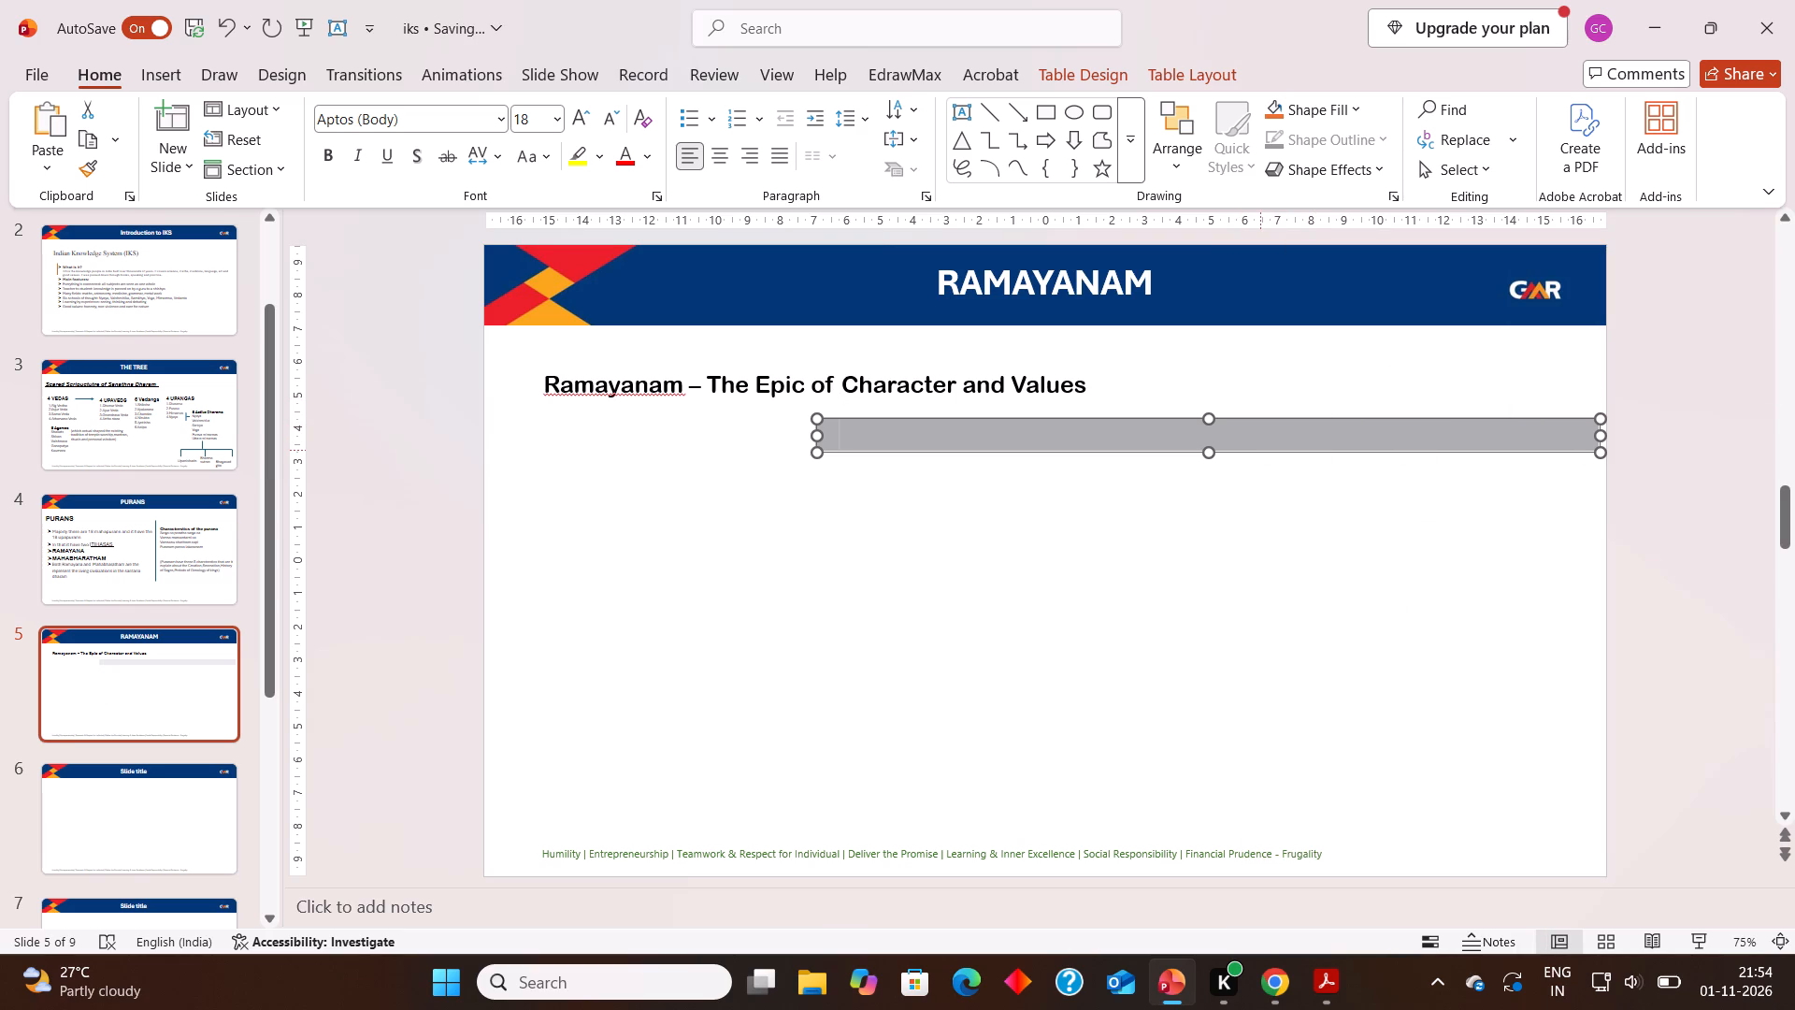
right_click(1258, 451)
click(1300, 372)
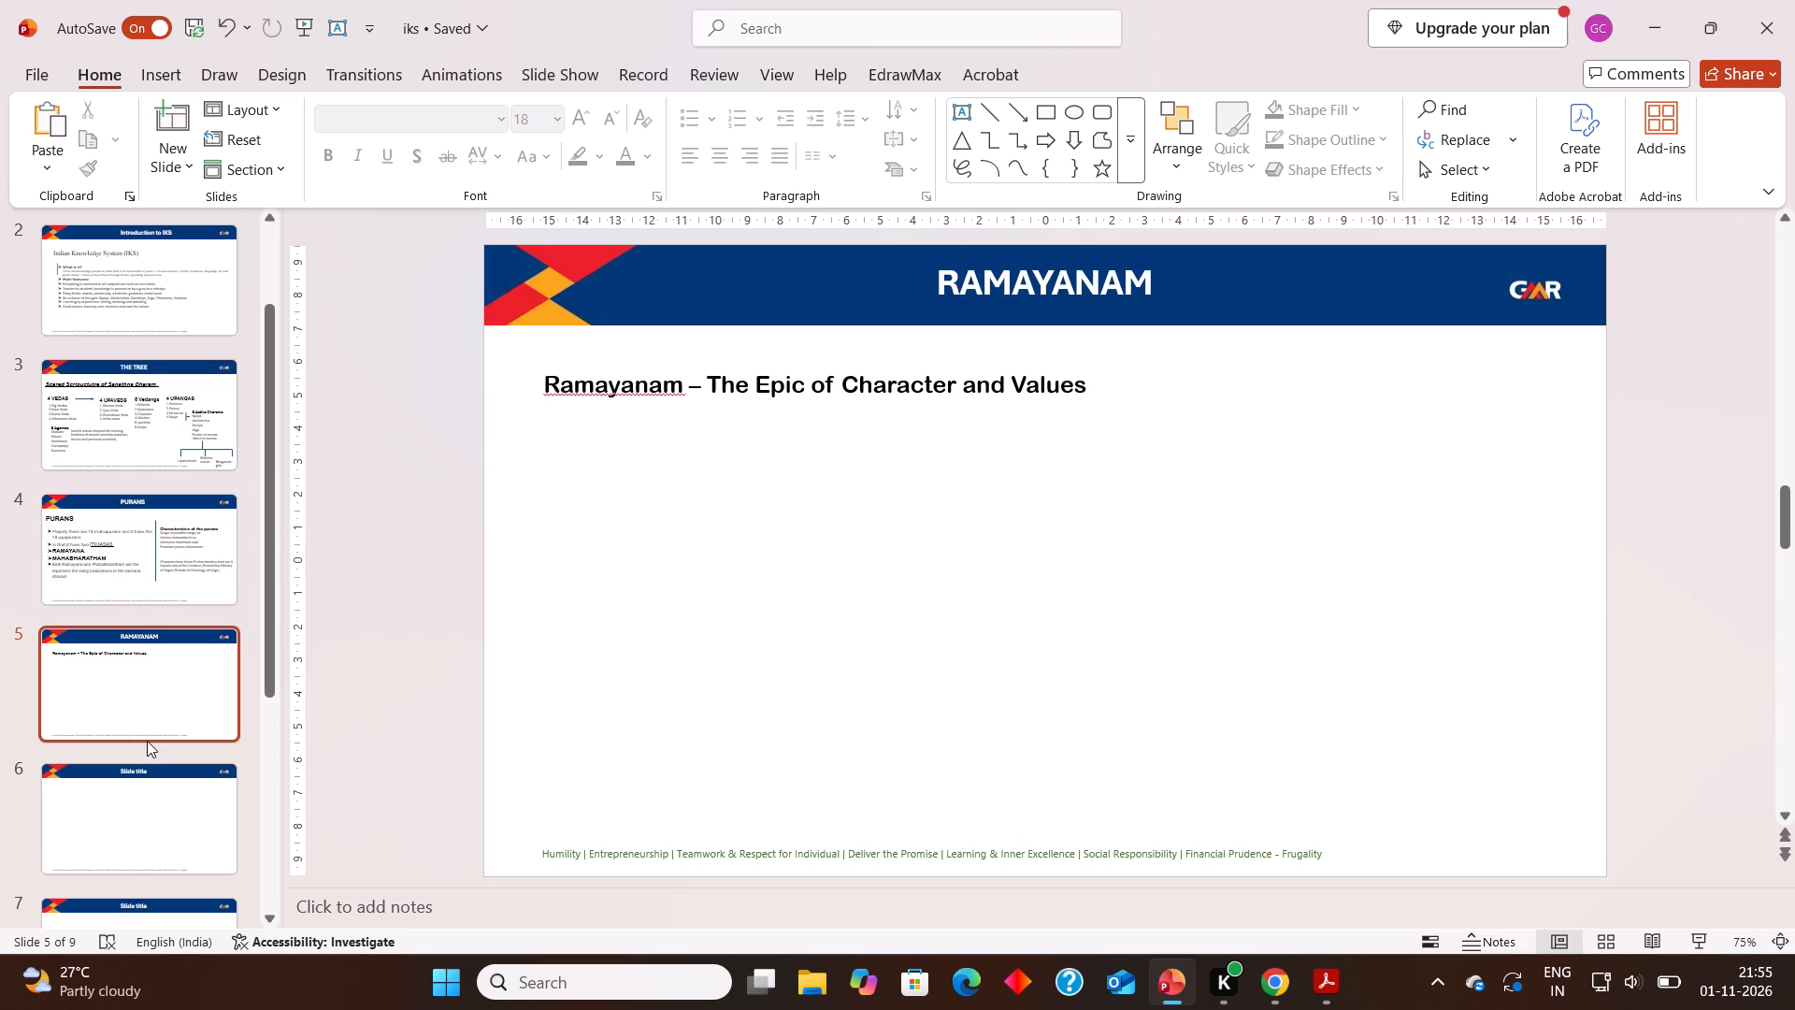
Duplicate the blank slide 7 directly after itself and go back to the Ramayanam slide 5.
scroll(147, 741, down, 3)
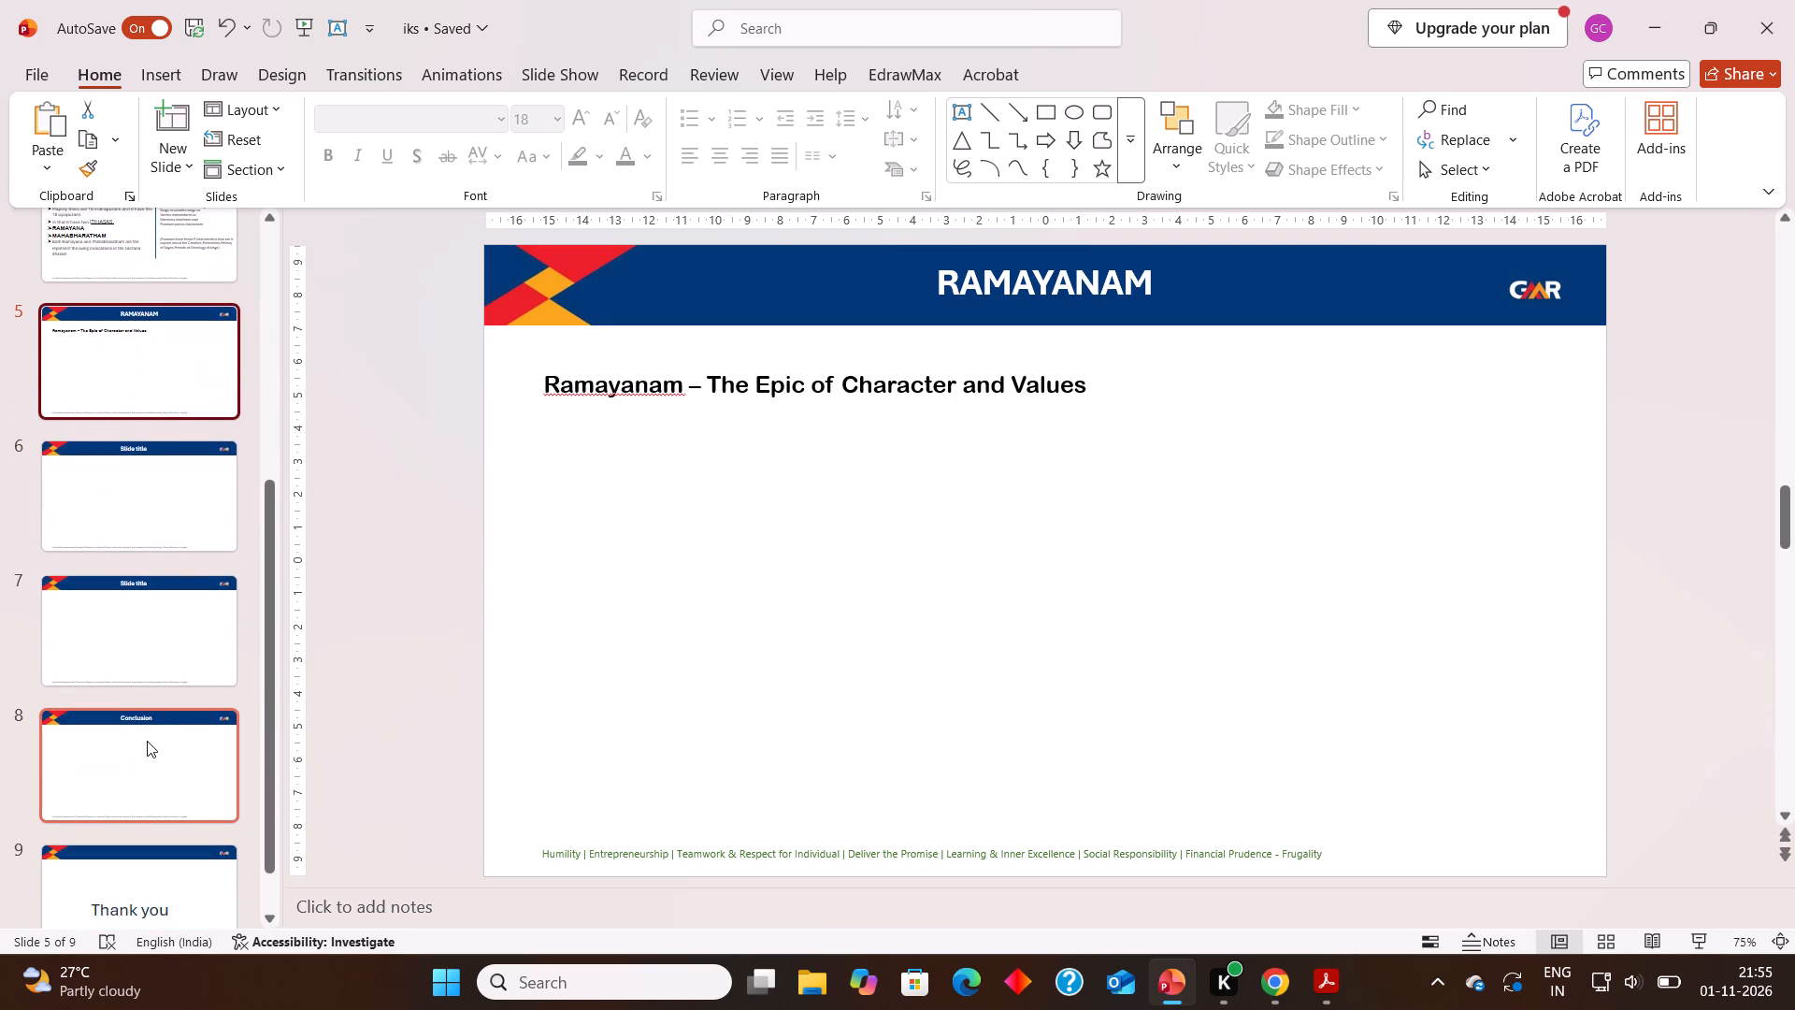
scroll(147, 741, down, 2)
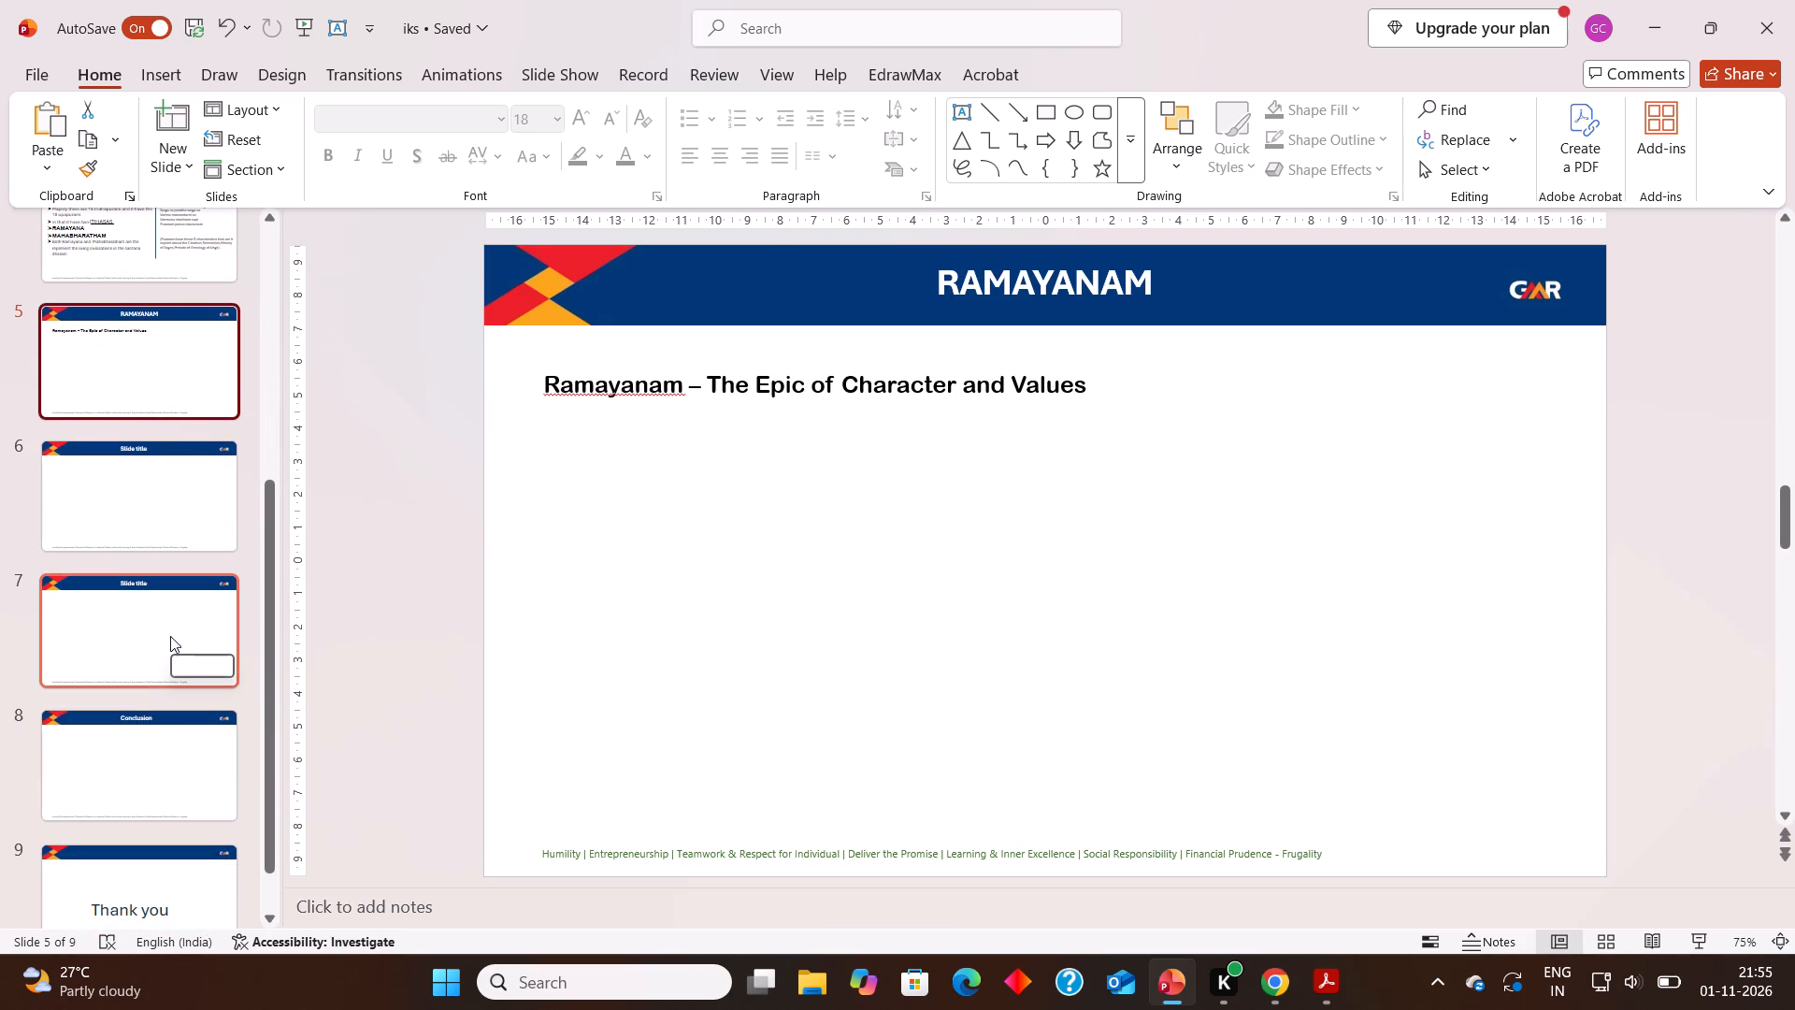
click(170, 636)
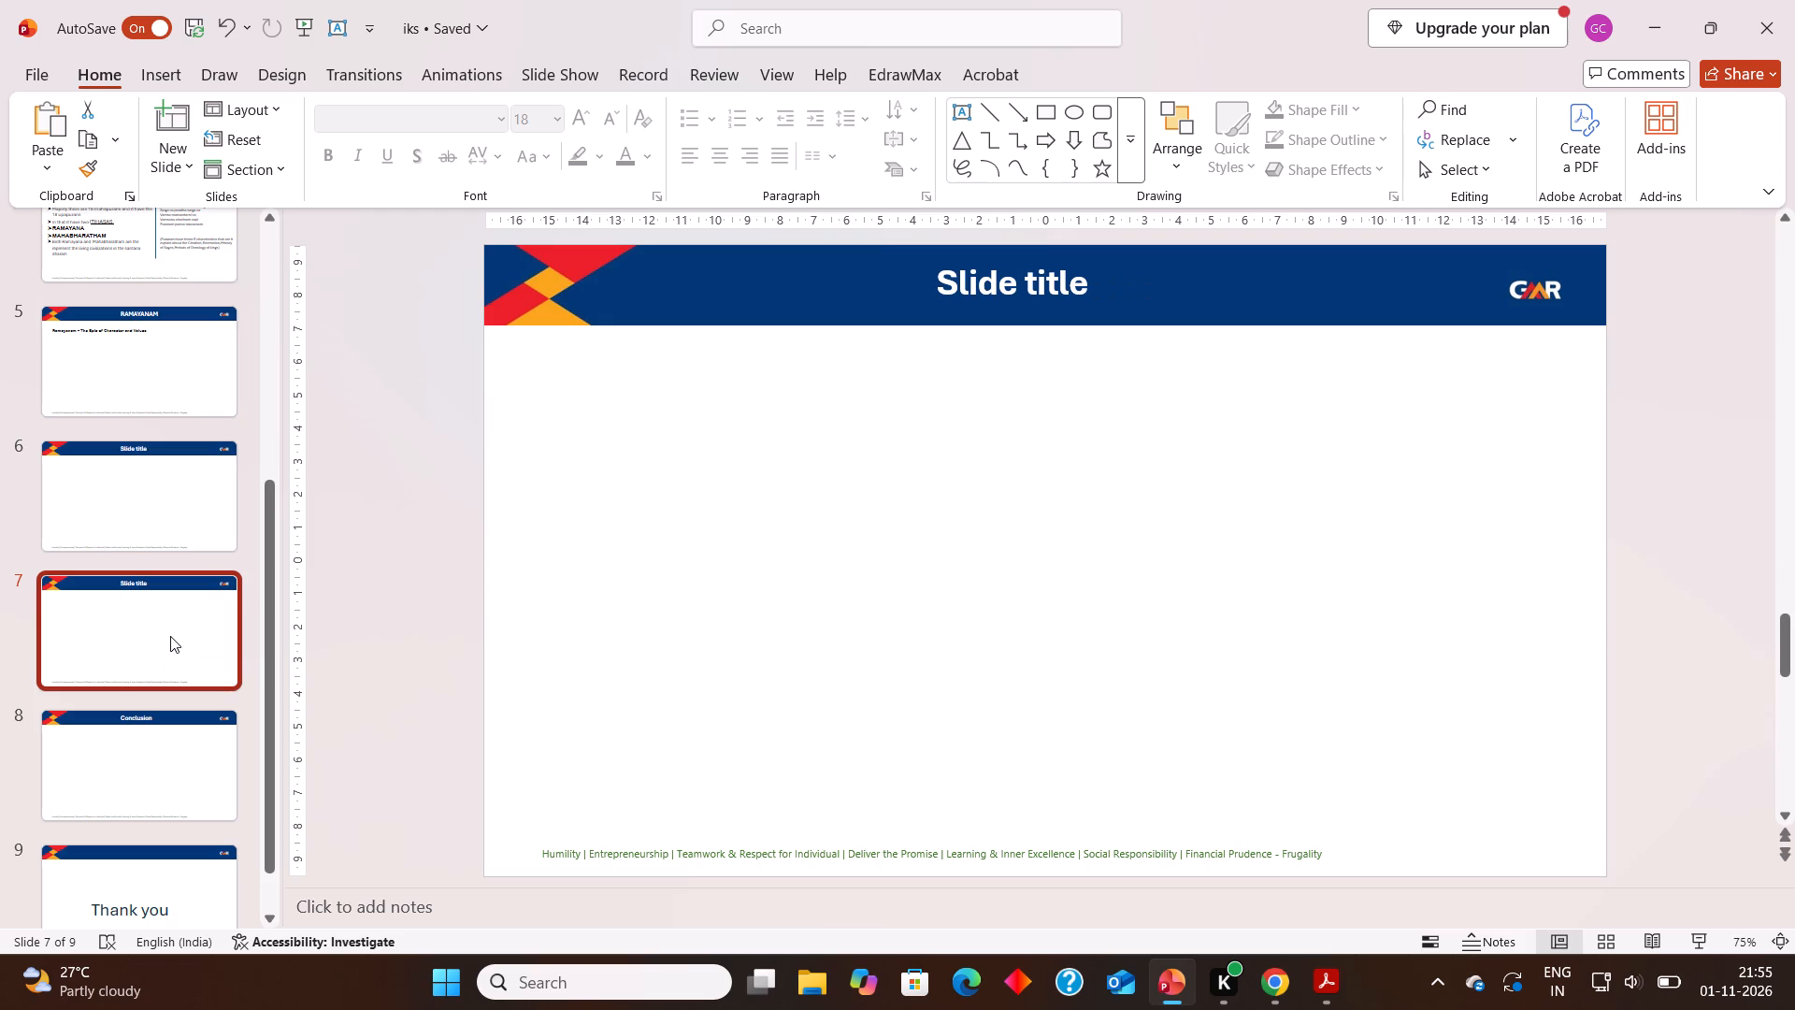
key(ctrl+c)
key(ctrl+v)
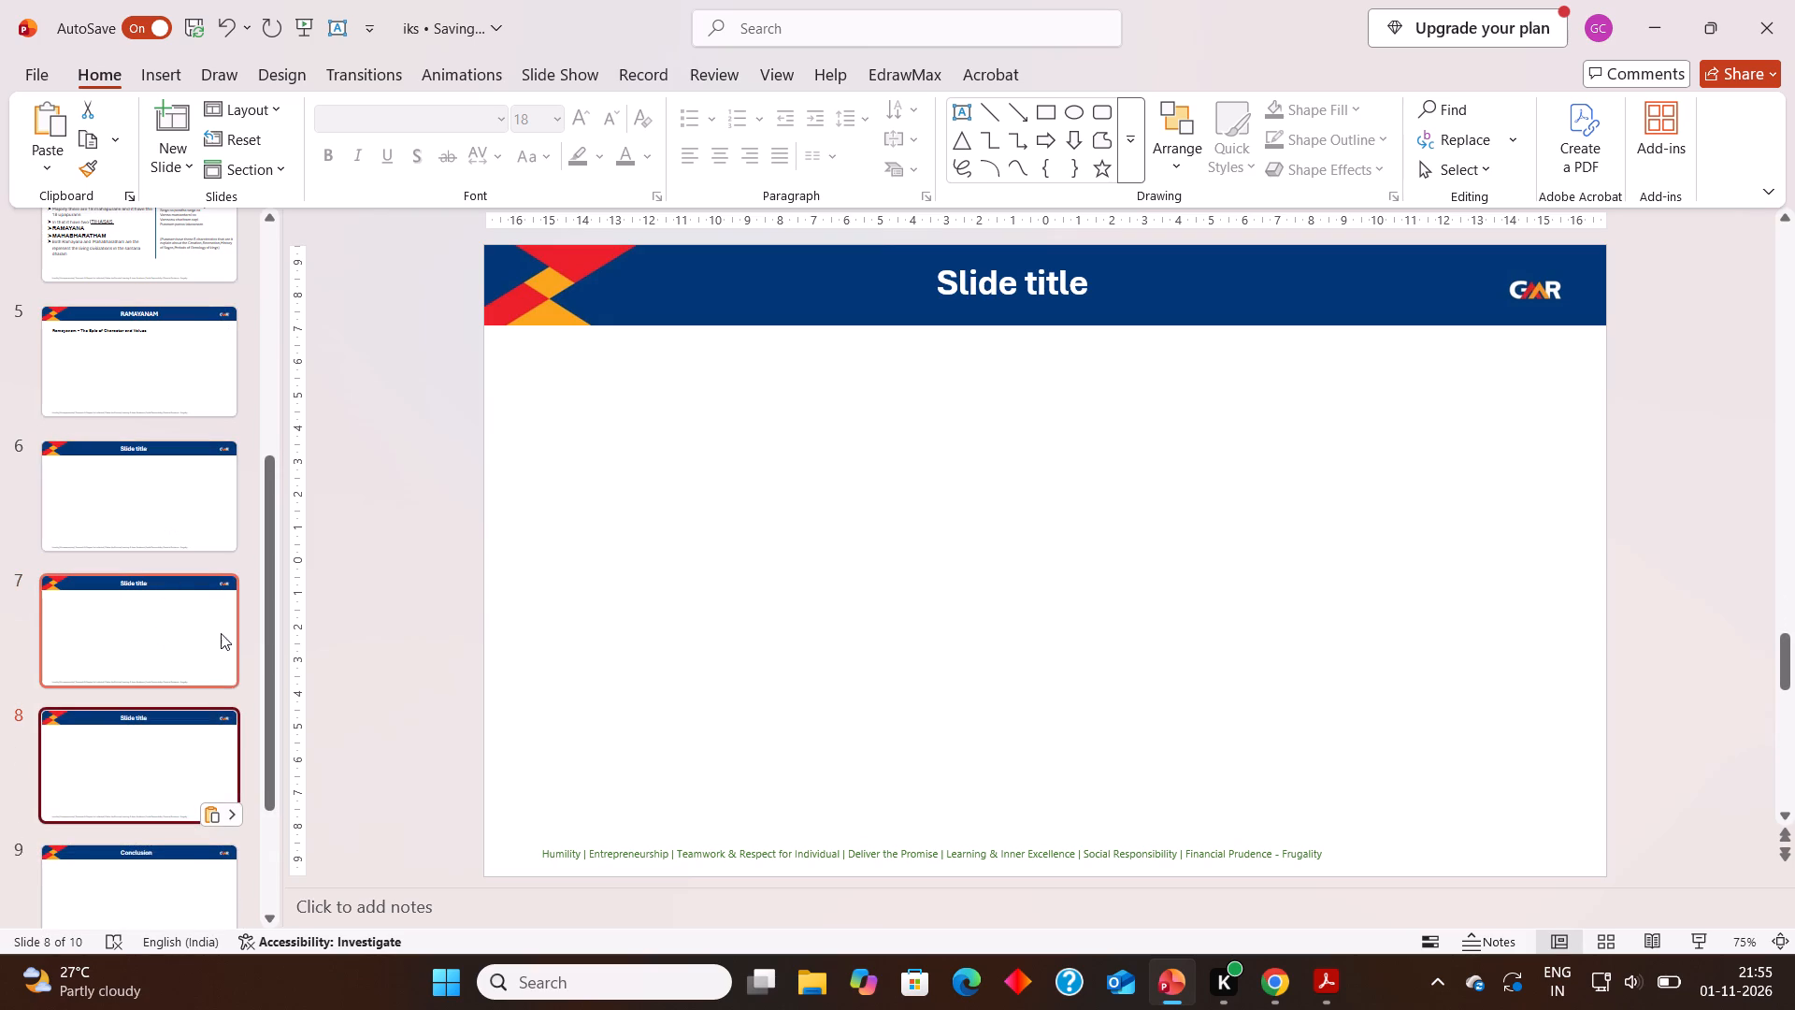
scroll(219, 685, down, 1)
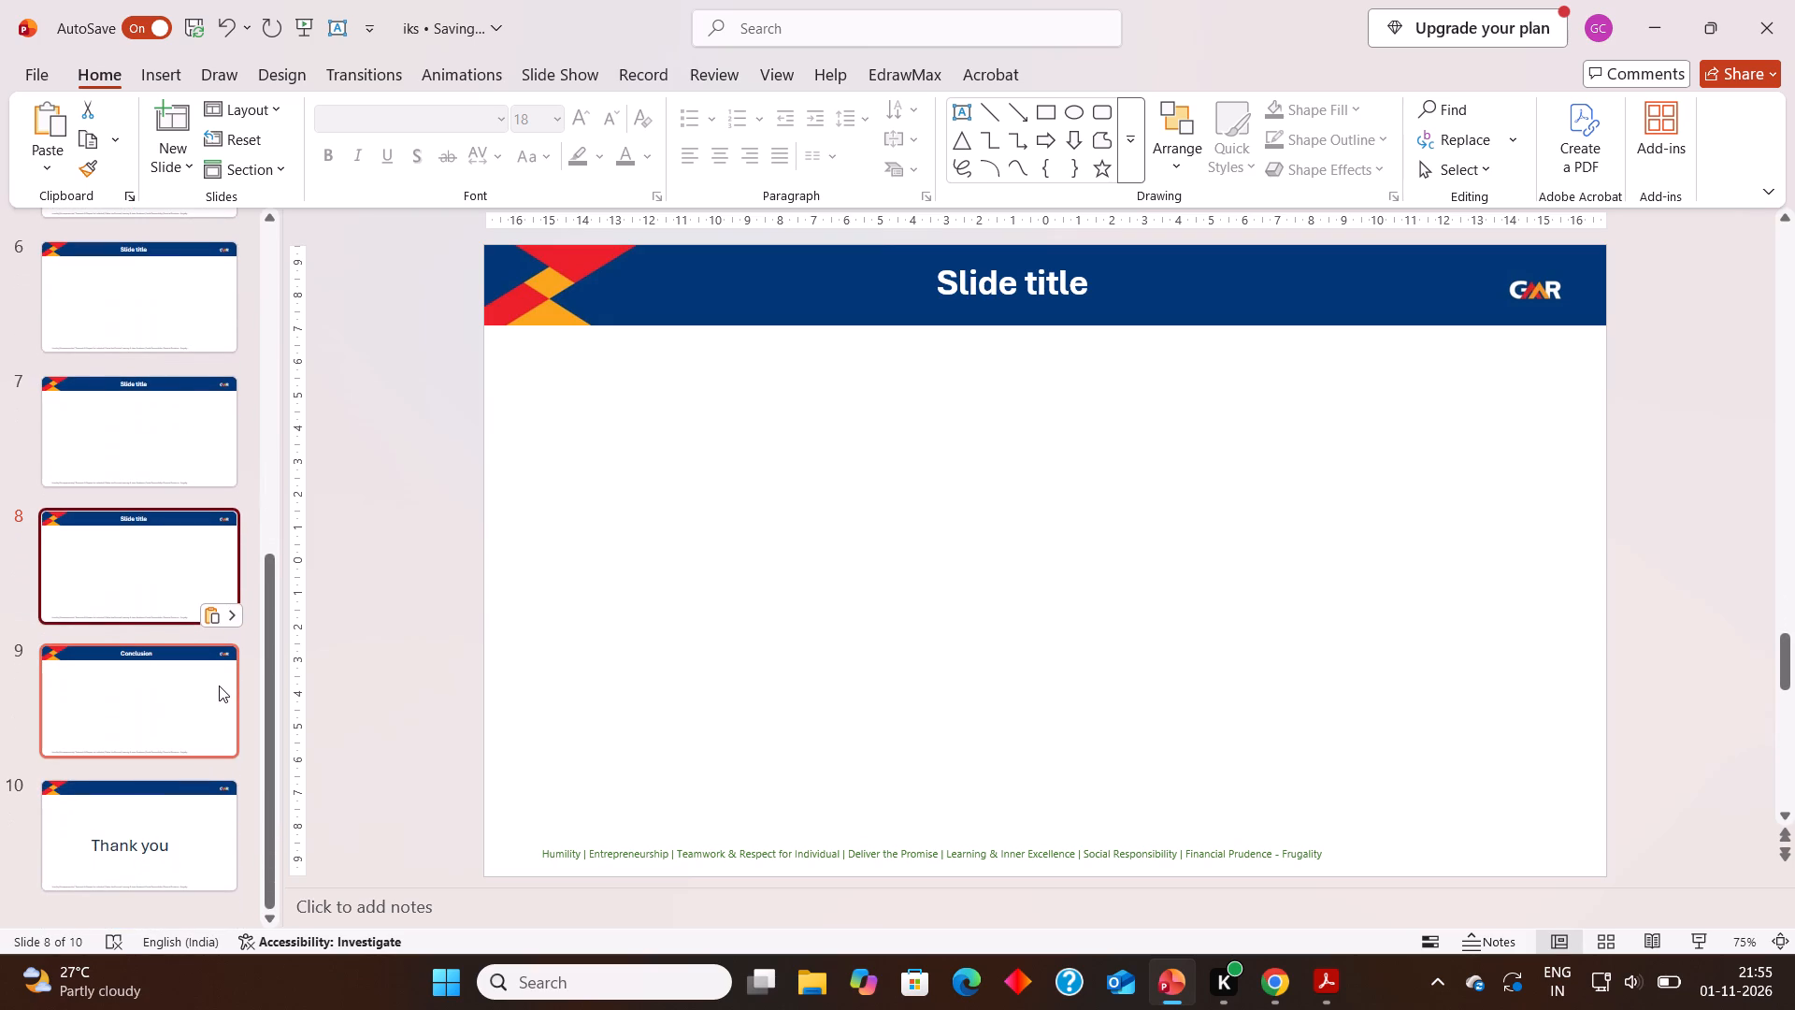
scroll(158, 426, up, 1)
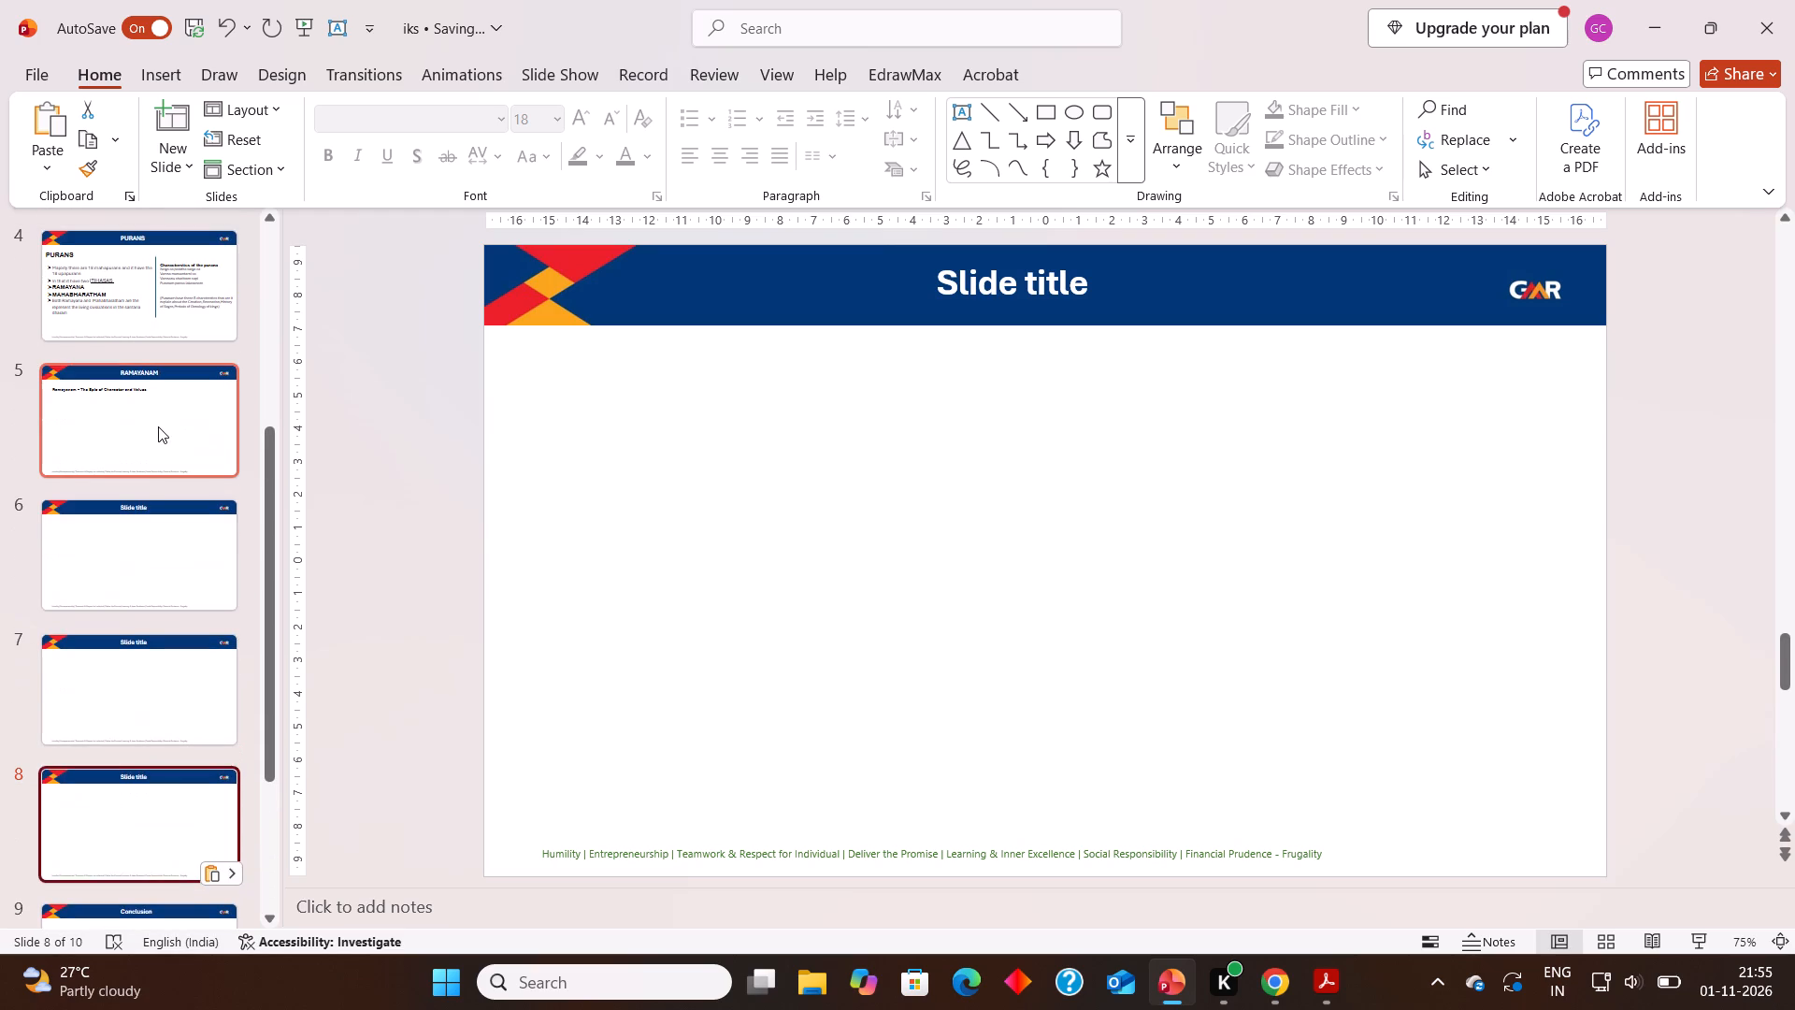
click(158, 426)
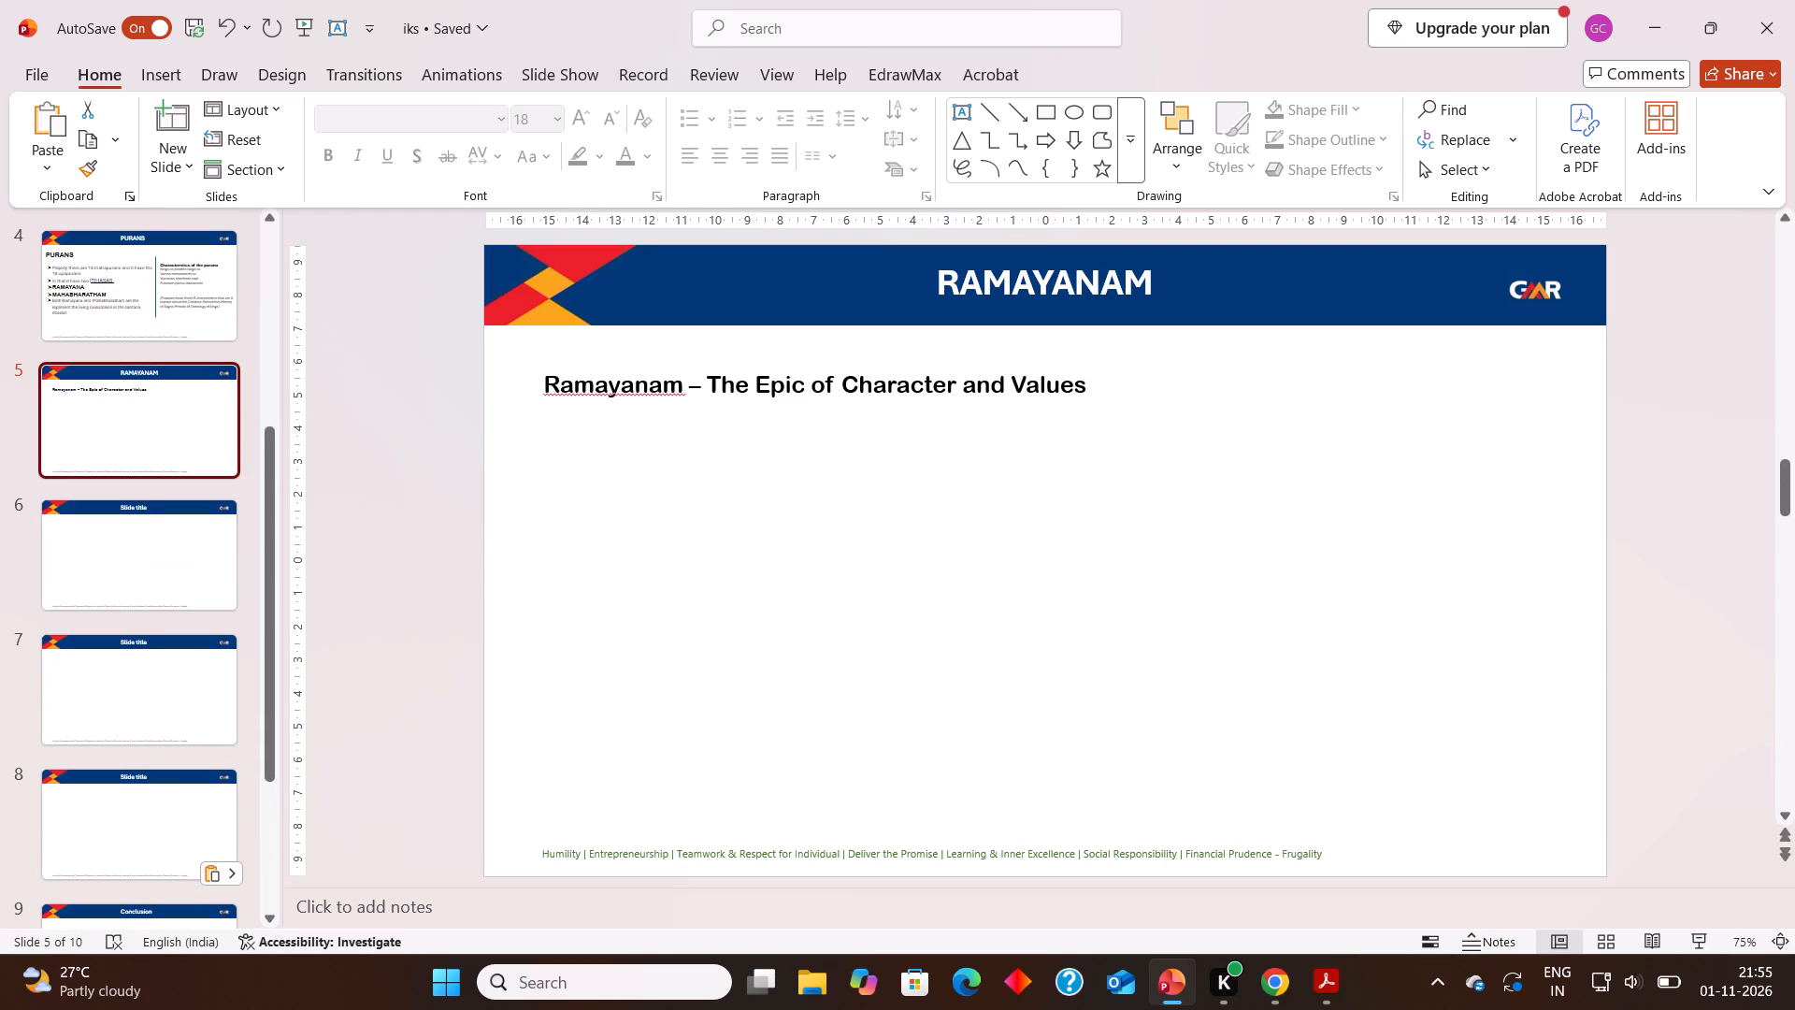
click(1264, 975)
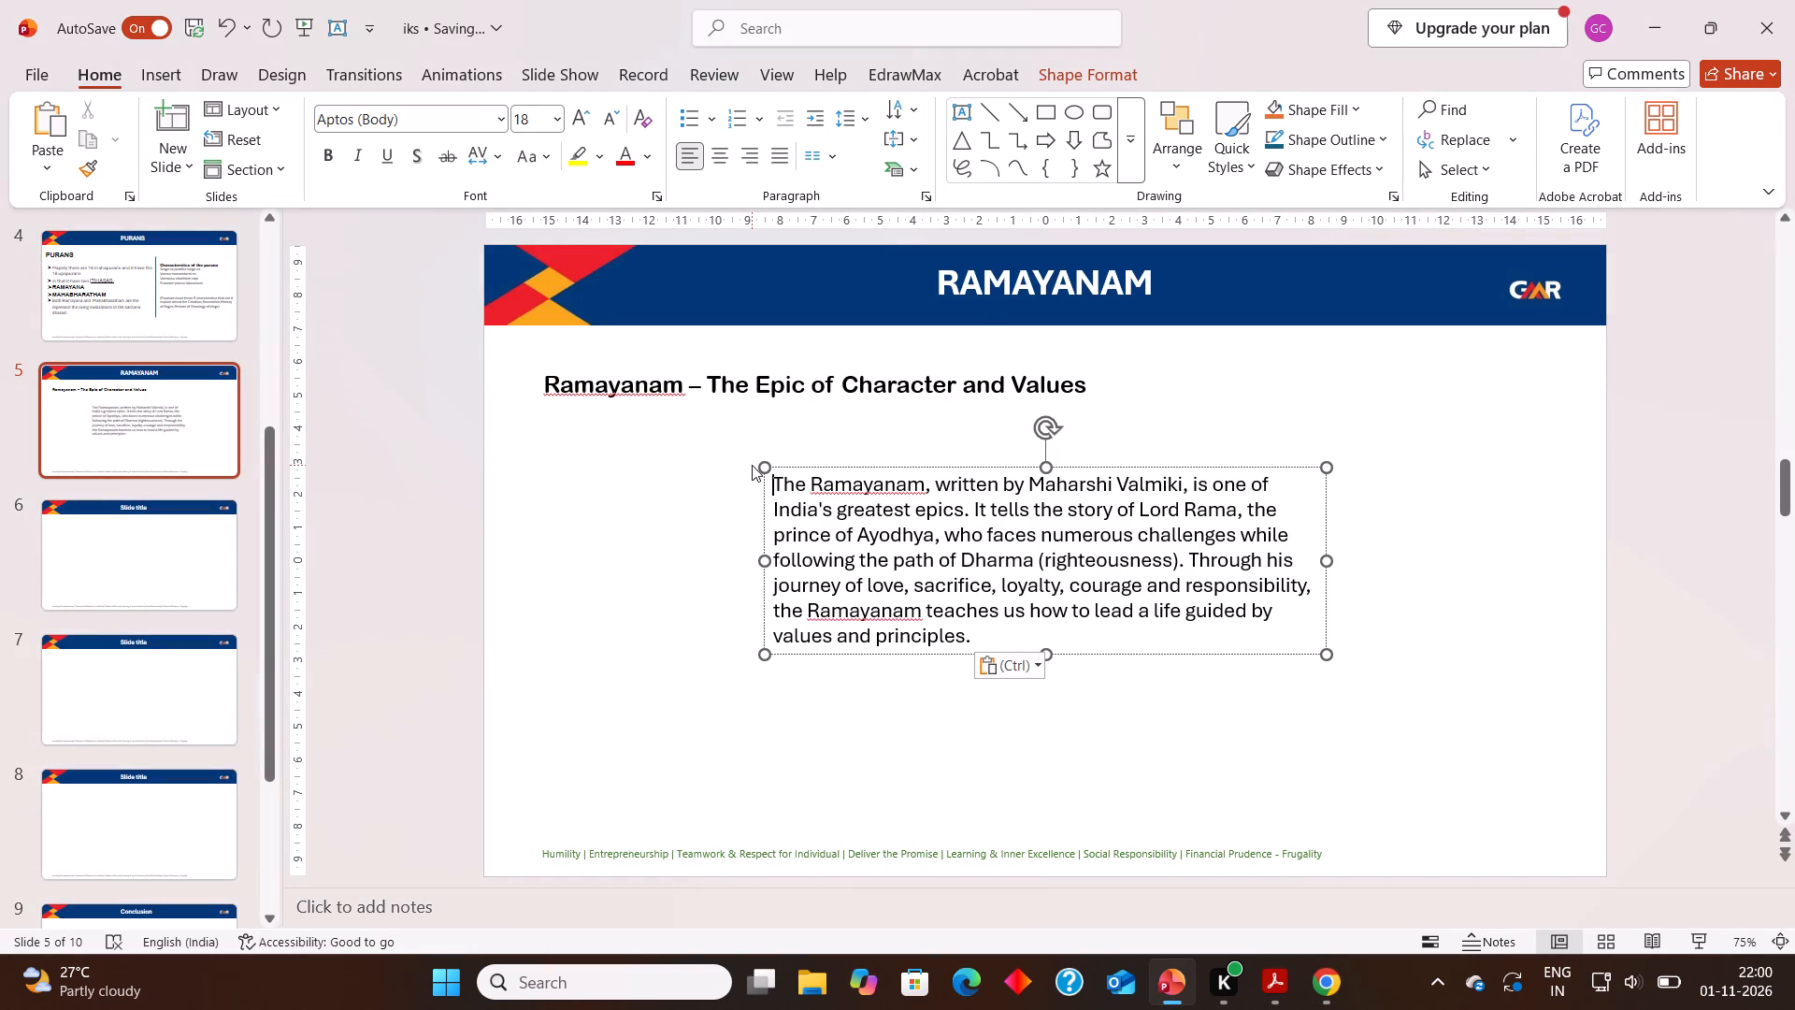
Enlarge the pasted text box so the paragraph starts directly below the slide's heading, aligned with the heading's left edge.
drag(766, 461, 678, 447)
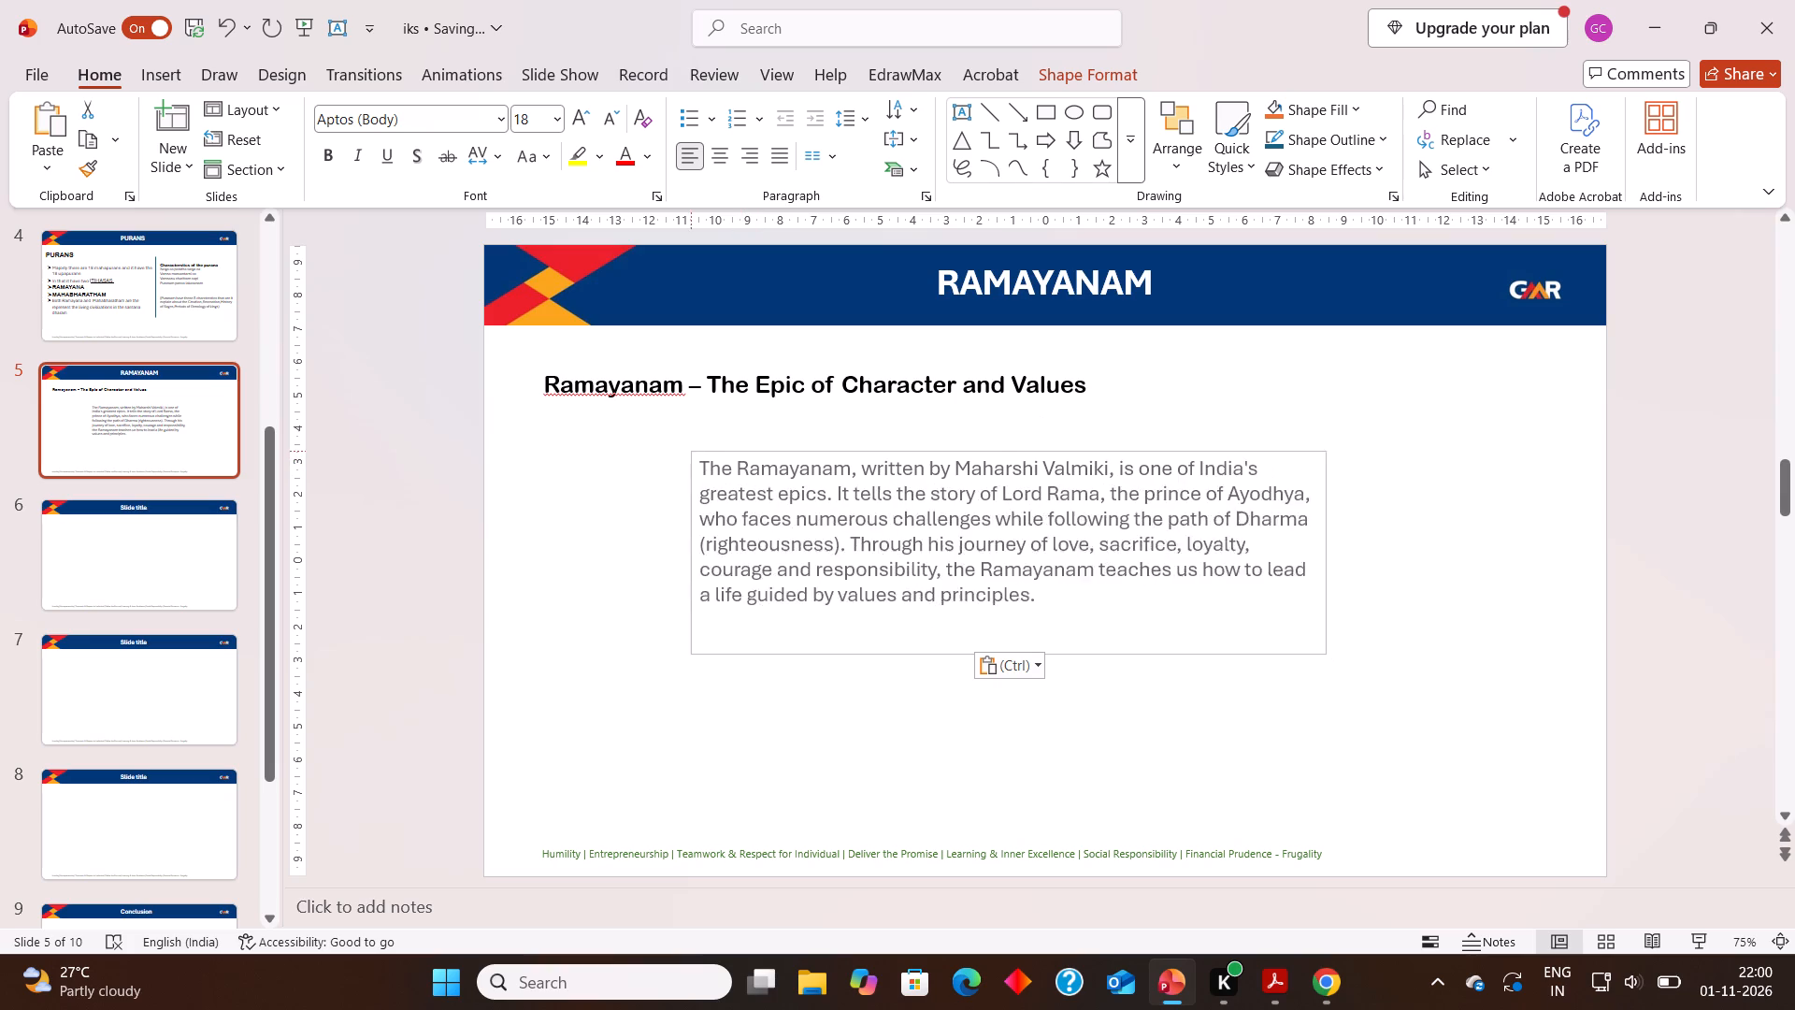
drag(678, 447, 529, 406)
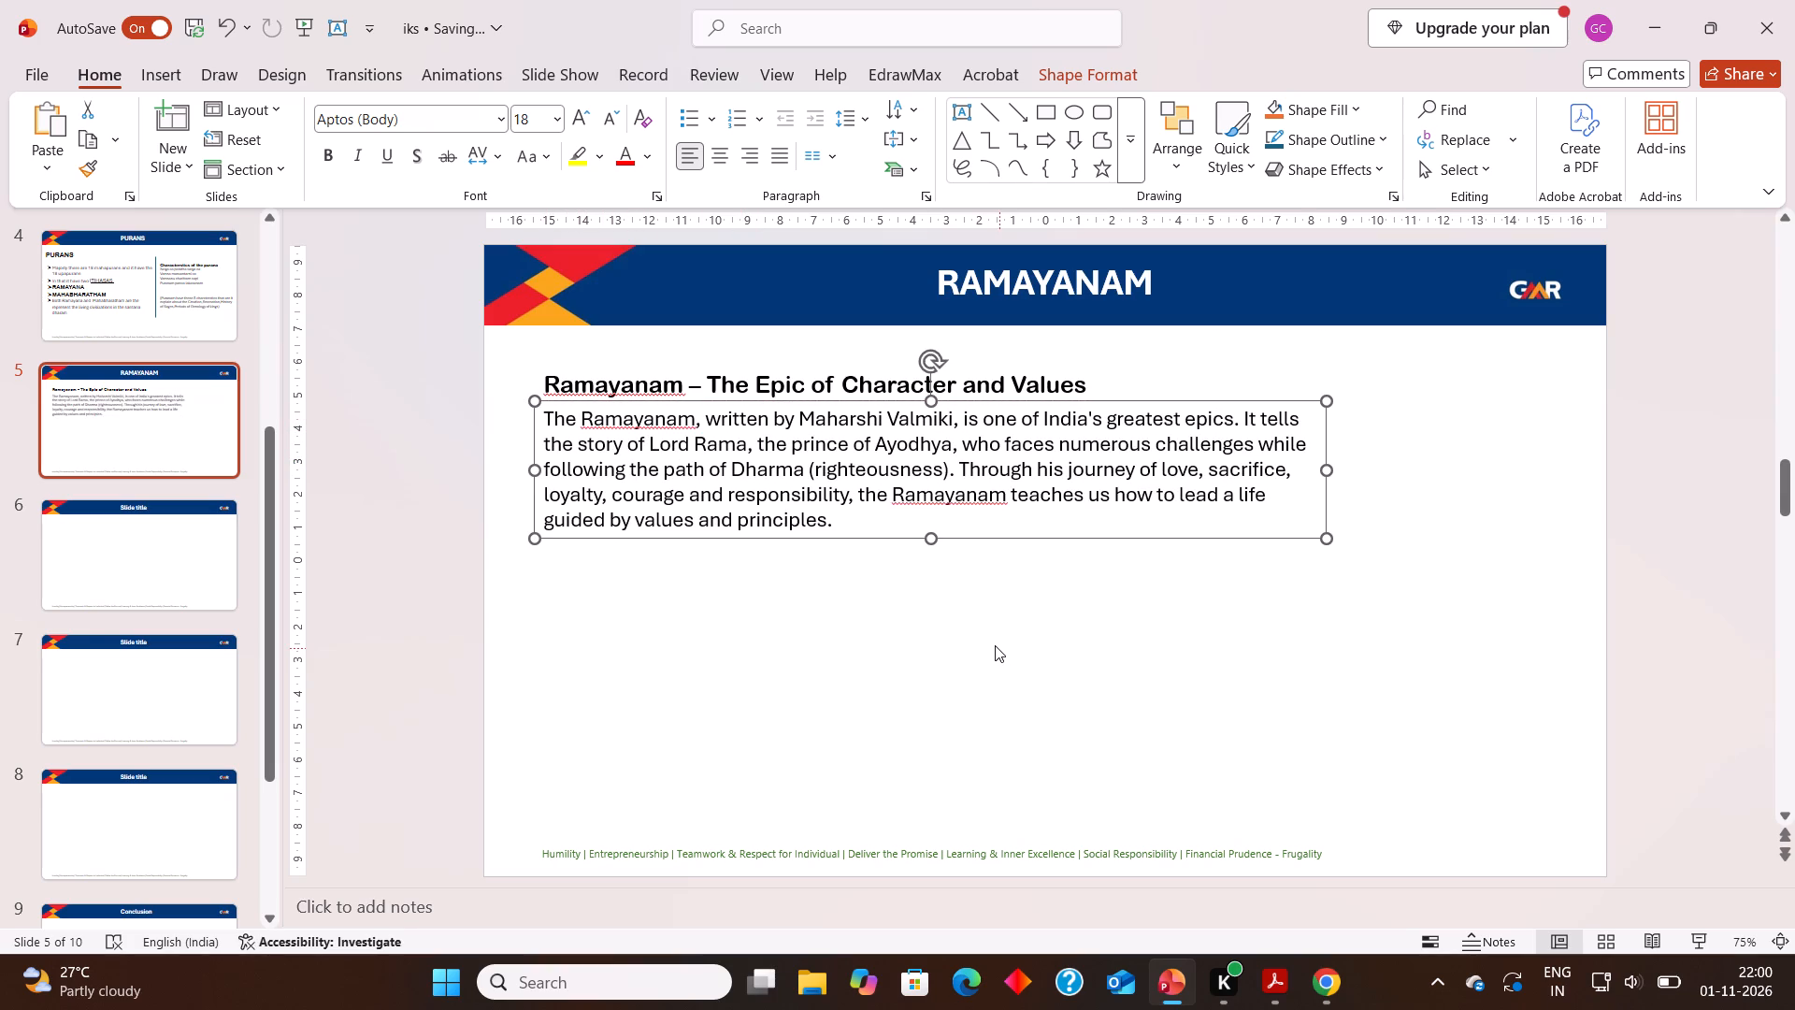
click(995, 645)
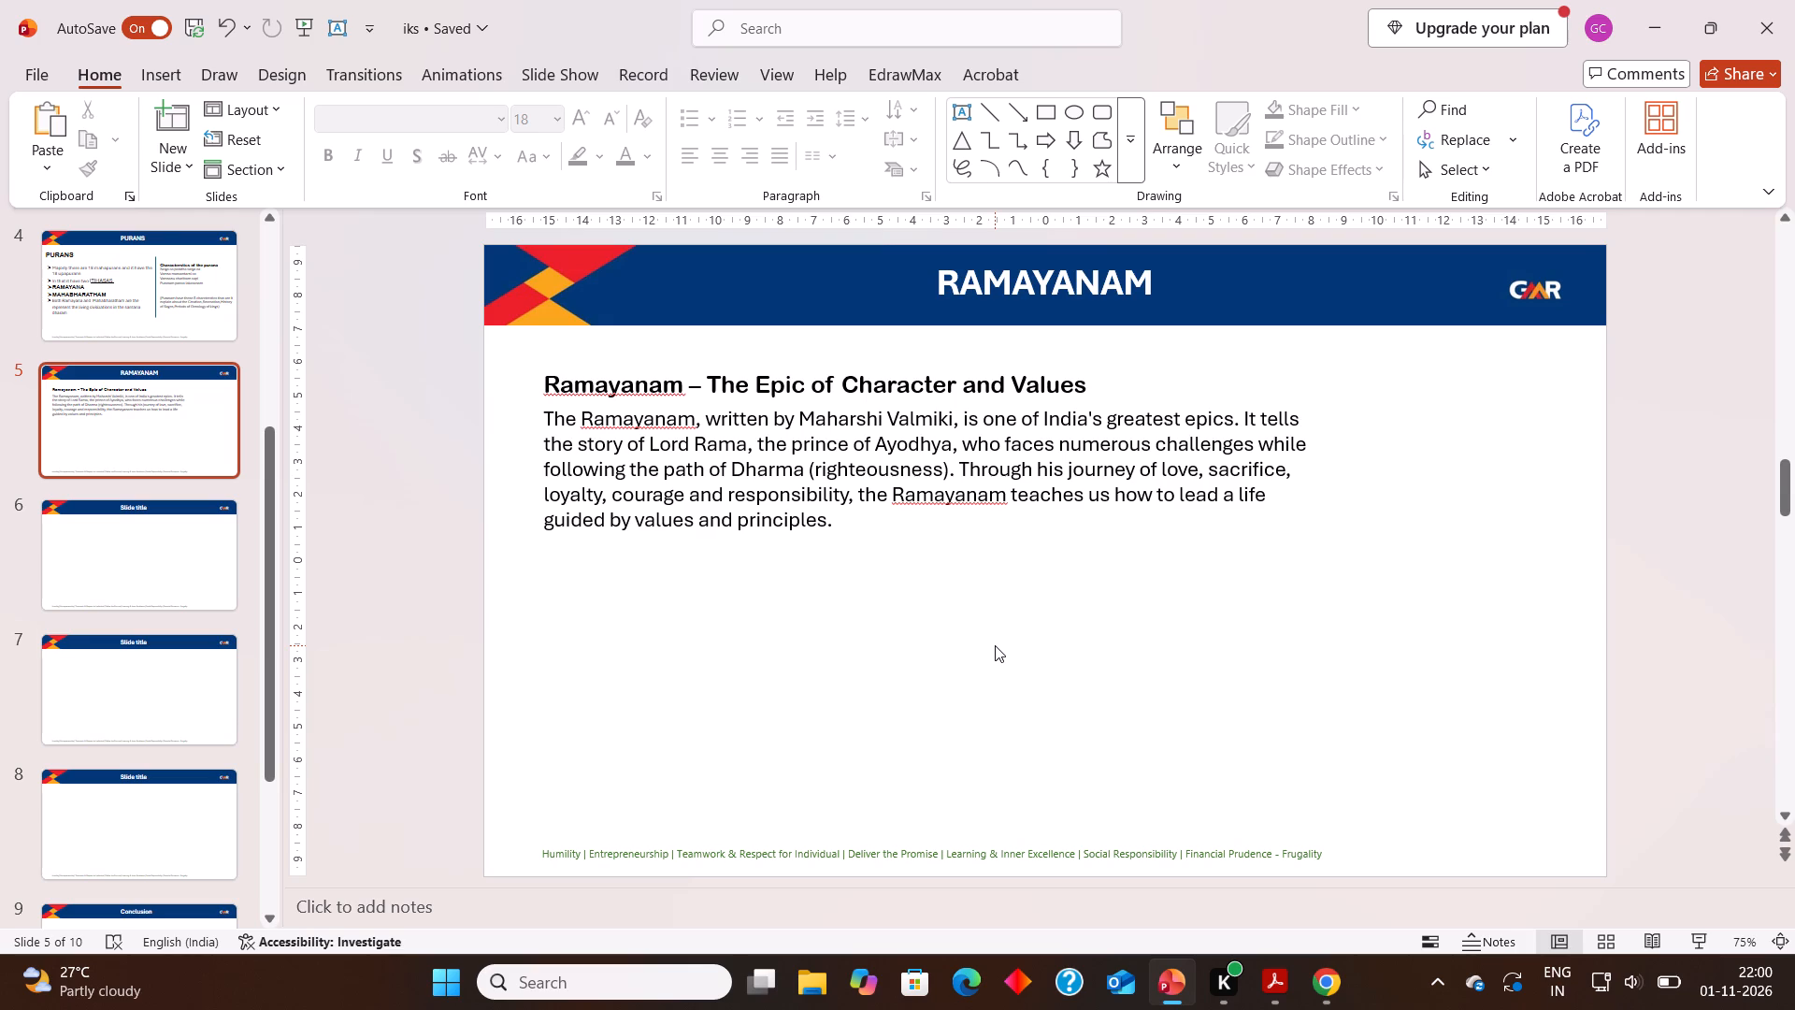
Trim the pasted paragraph to its first sentence, ending at "is one of India's greatest epics.".
click(829, 522)
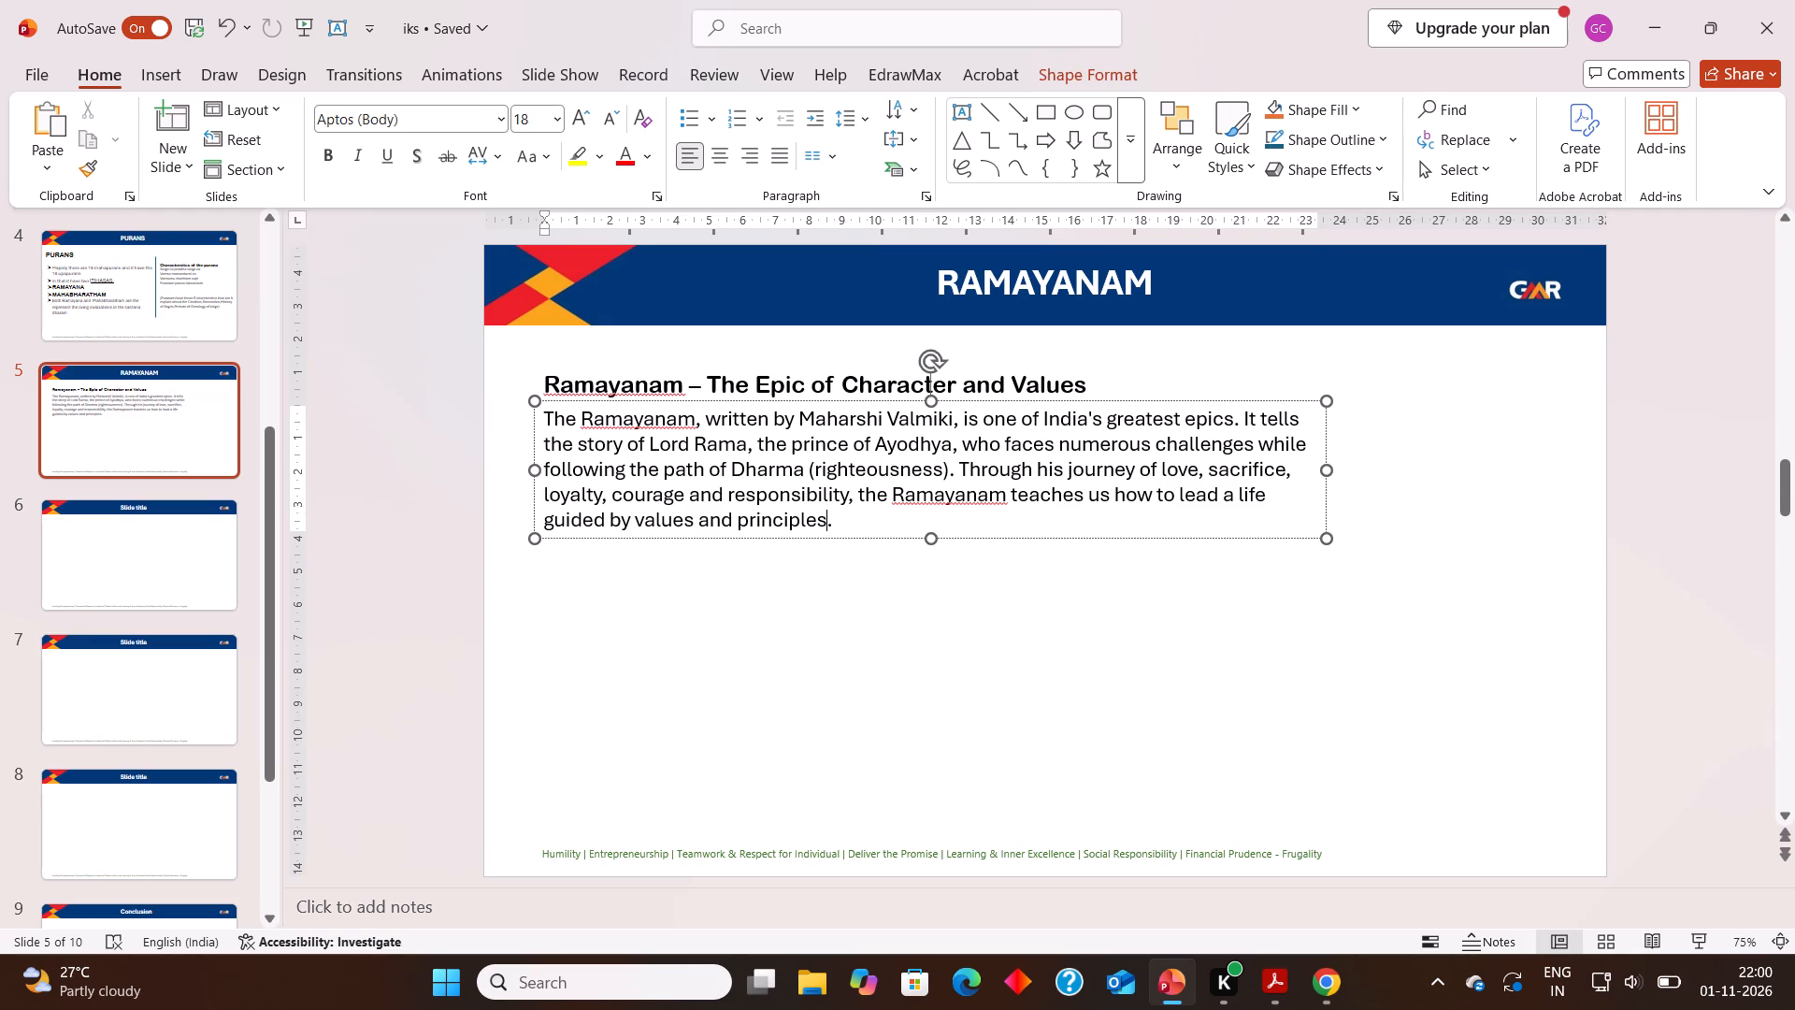
key(BackSpace)
key(BackSpace)
key(BackSpace)
key(BackSpace)
key(BackSpace)
key(BackSpace)
key(BackSpace)
key(BackSpace)
key(BackSpace)
key(BackSpace)
key(BackSpace)
key(BackSpace)
key(BackSpace)
key(BackSpace)
key(BackSpace)
key(BackSpace)
key(BackSpace)
key(BackSpace)
key(BackSpace)
key(BackSpace)
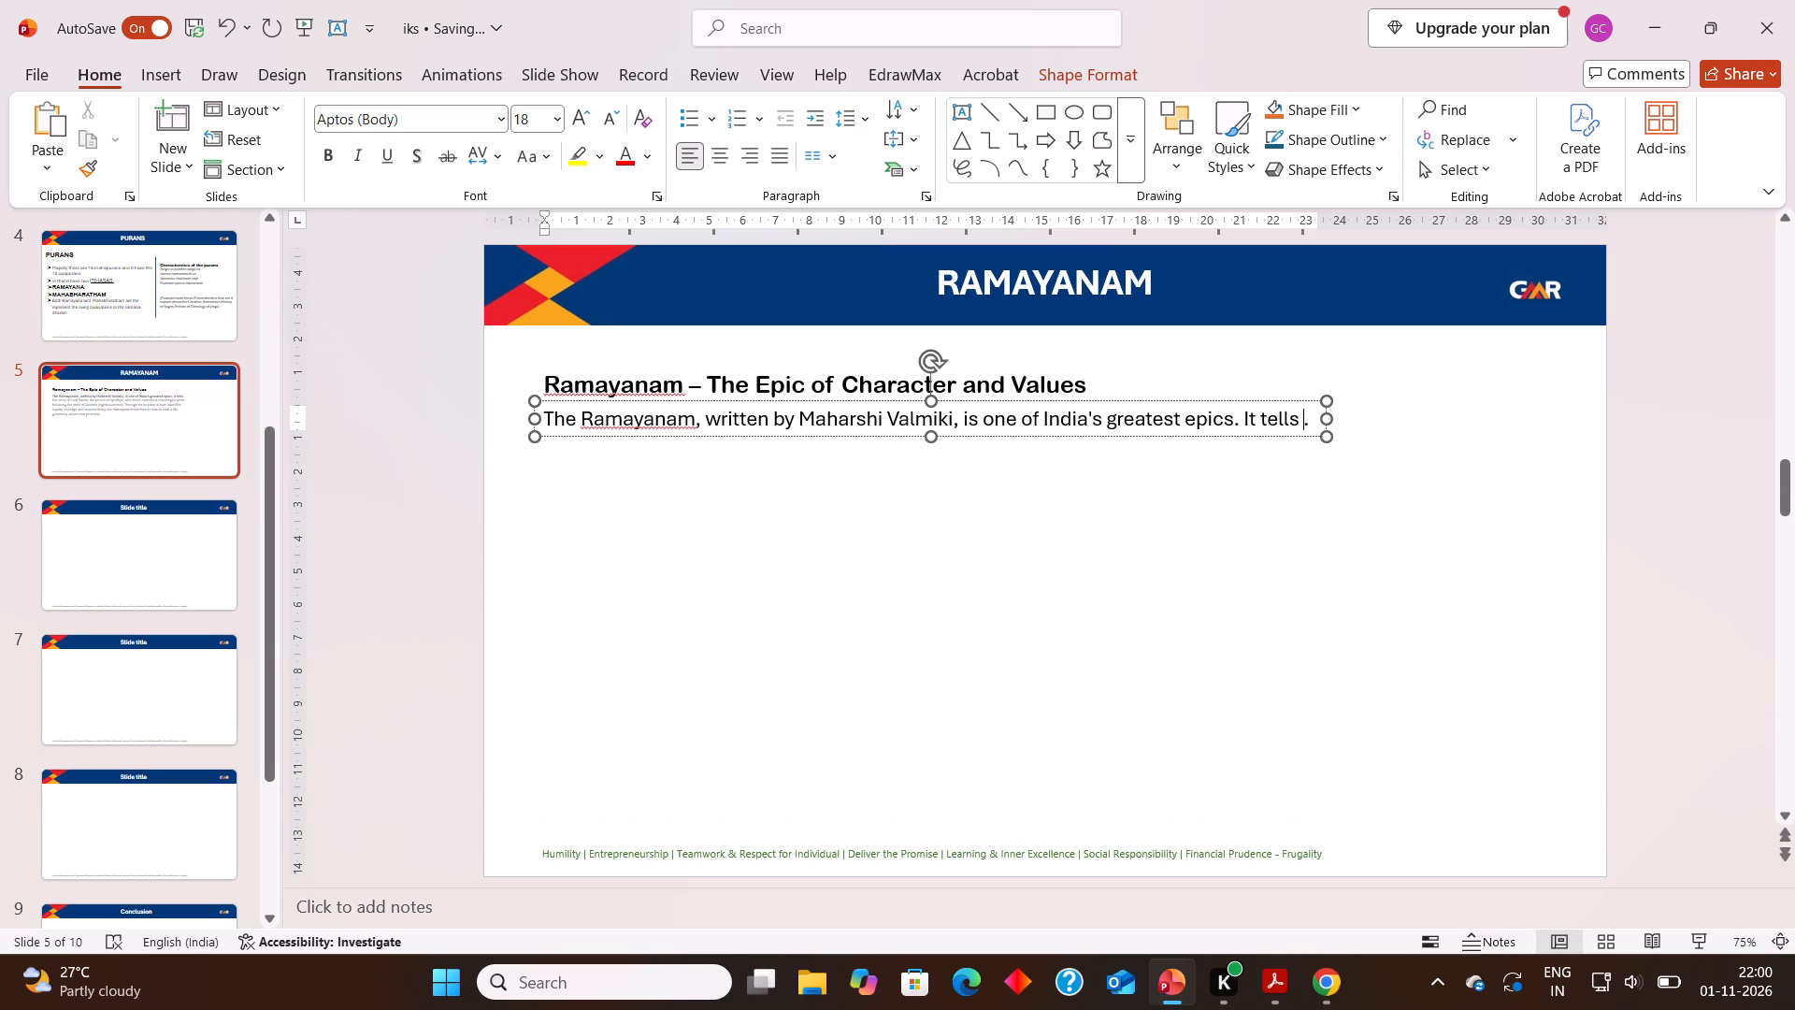
key(BackSpace)
key(BackSpace)
key(BackSpace)
key(BackSpace)
key(BackSpace)
key(BackSpace)
key(BackSpace)
key(BackSpace)
key(BackSpace)
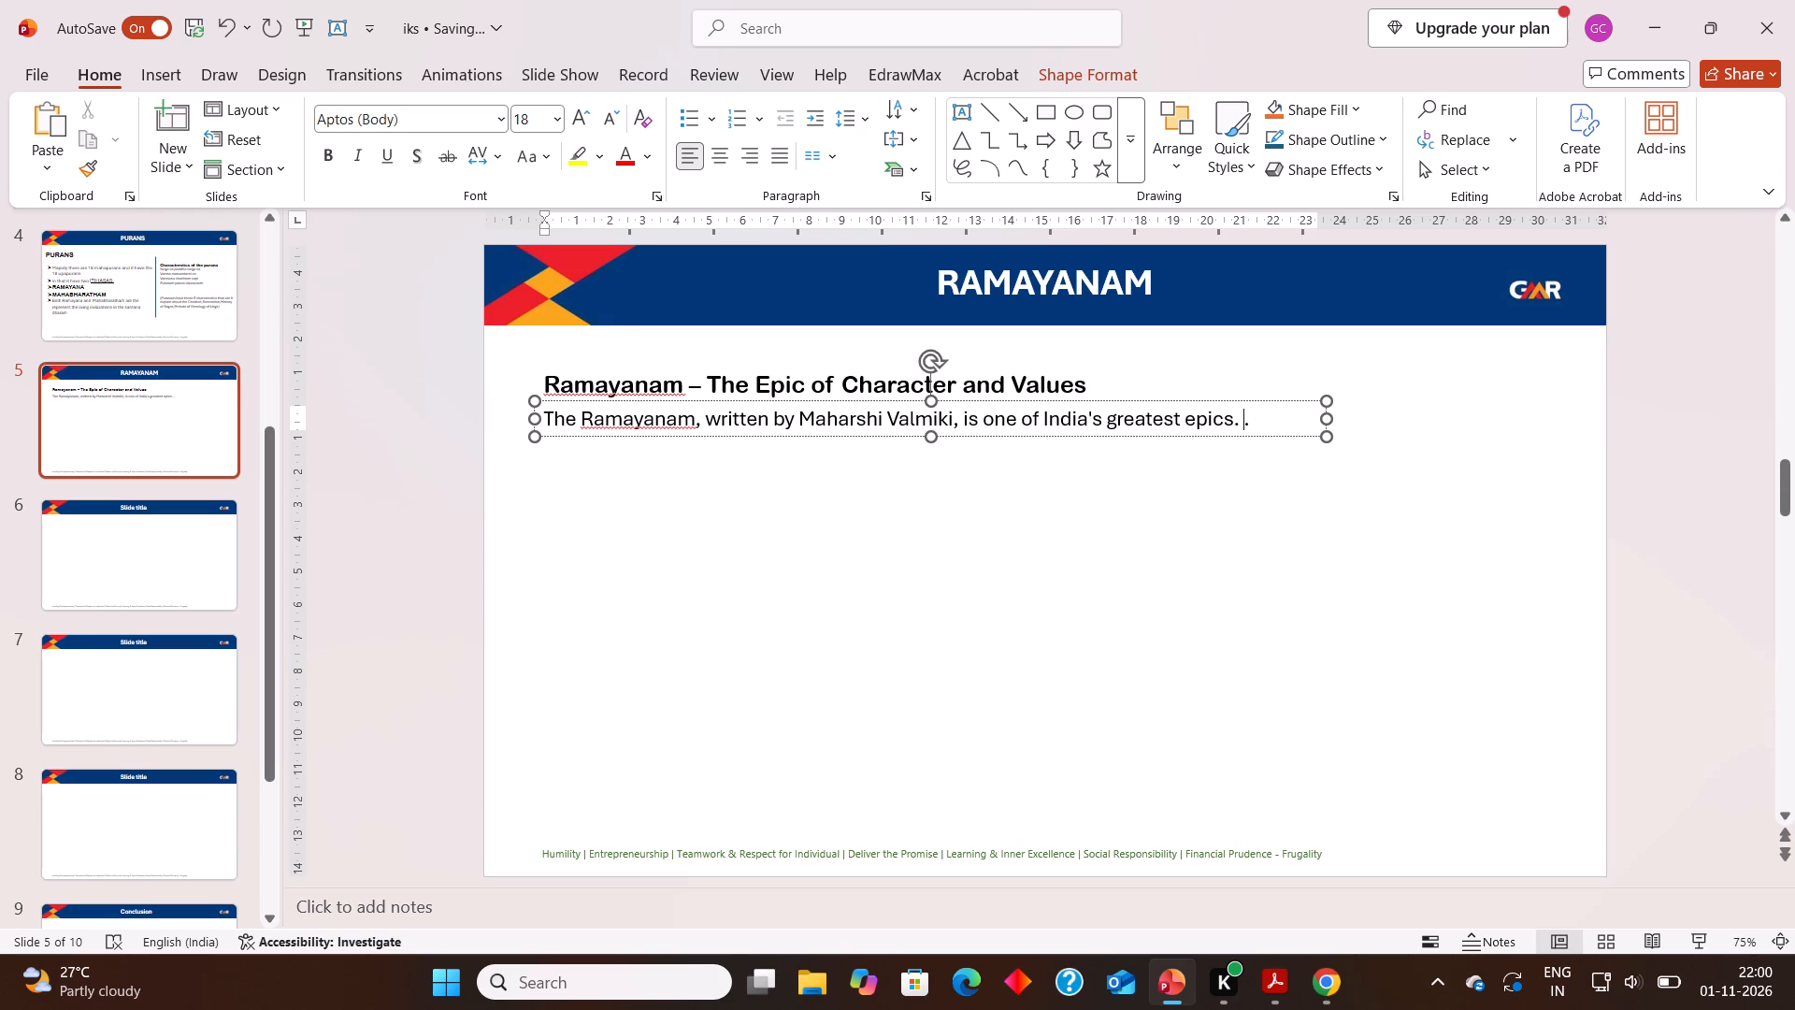
key(BackSpace)
key(BackSpace)
click(840, 568)
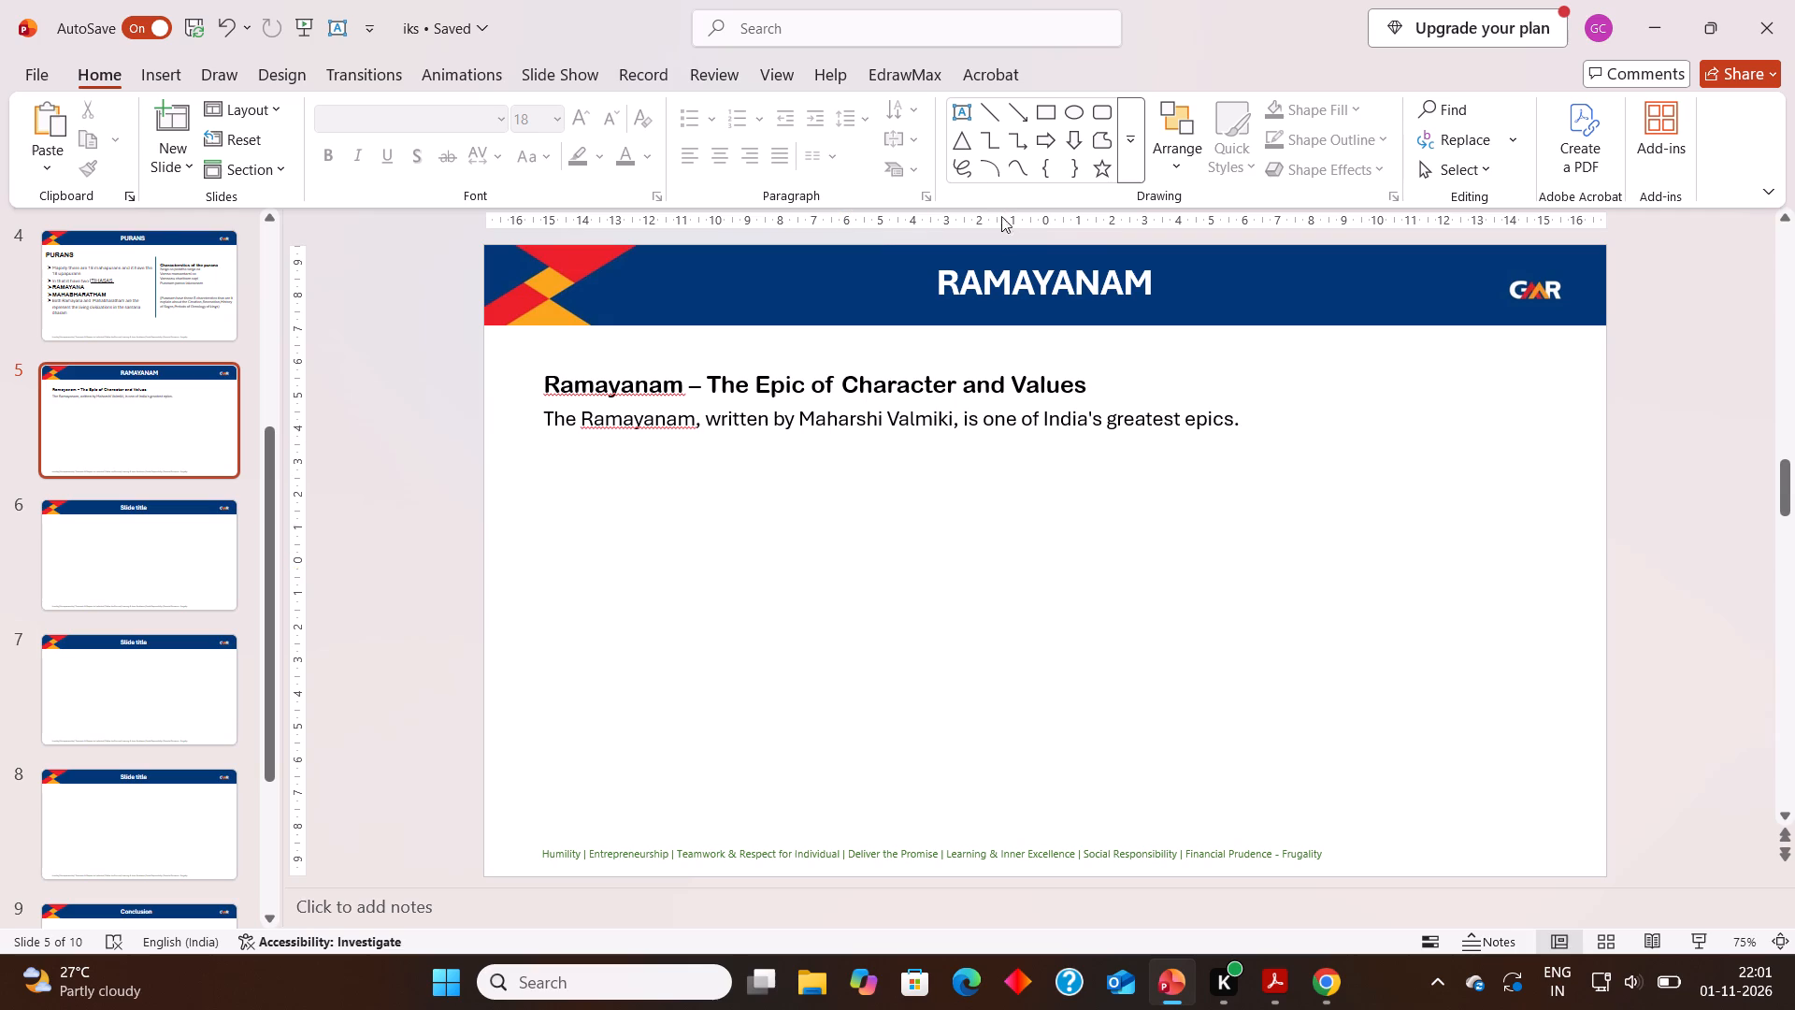
Draw a vertical divider line about 14.5 cm long to the right of the introductory sentence on slide 5.
click(989, 120)
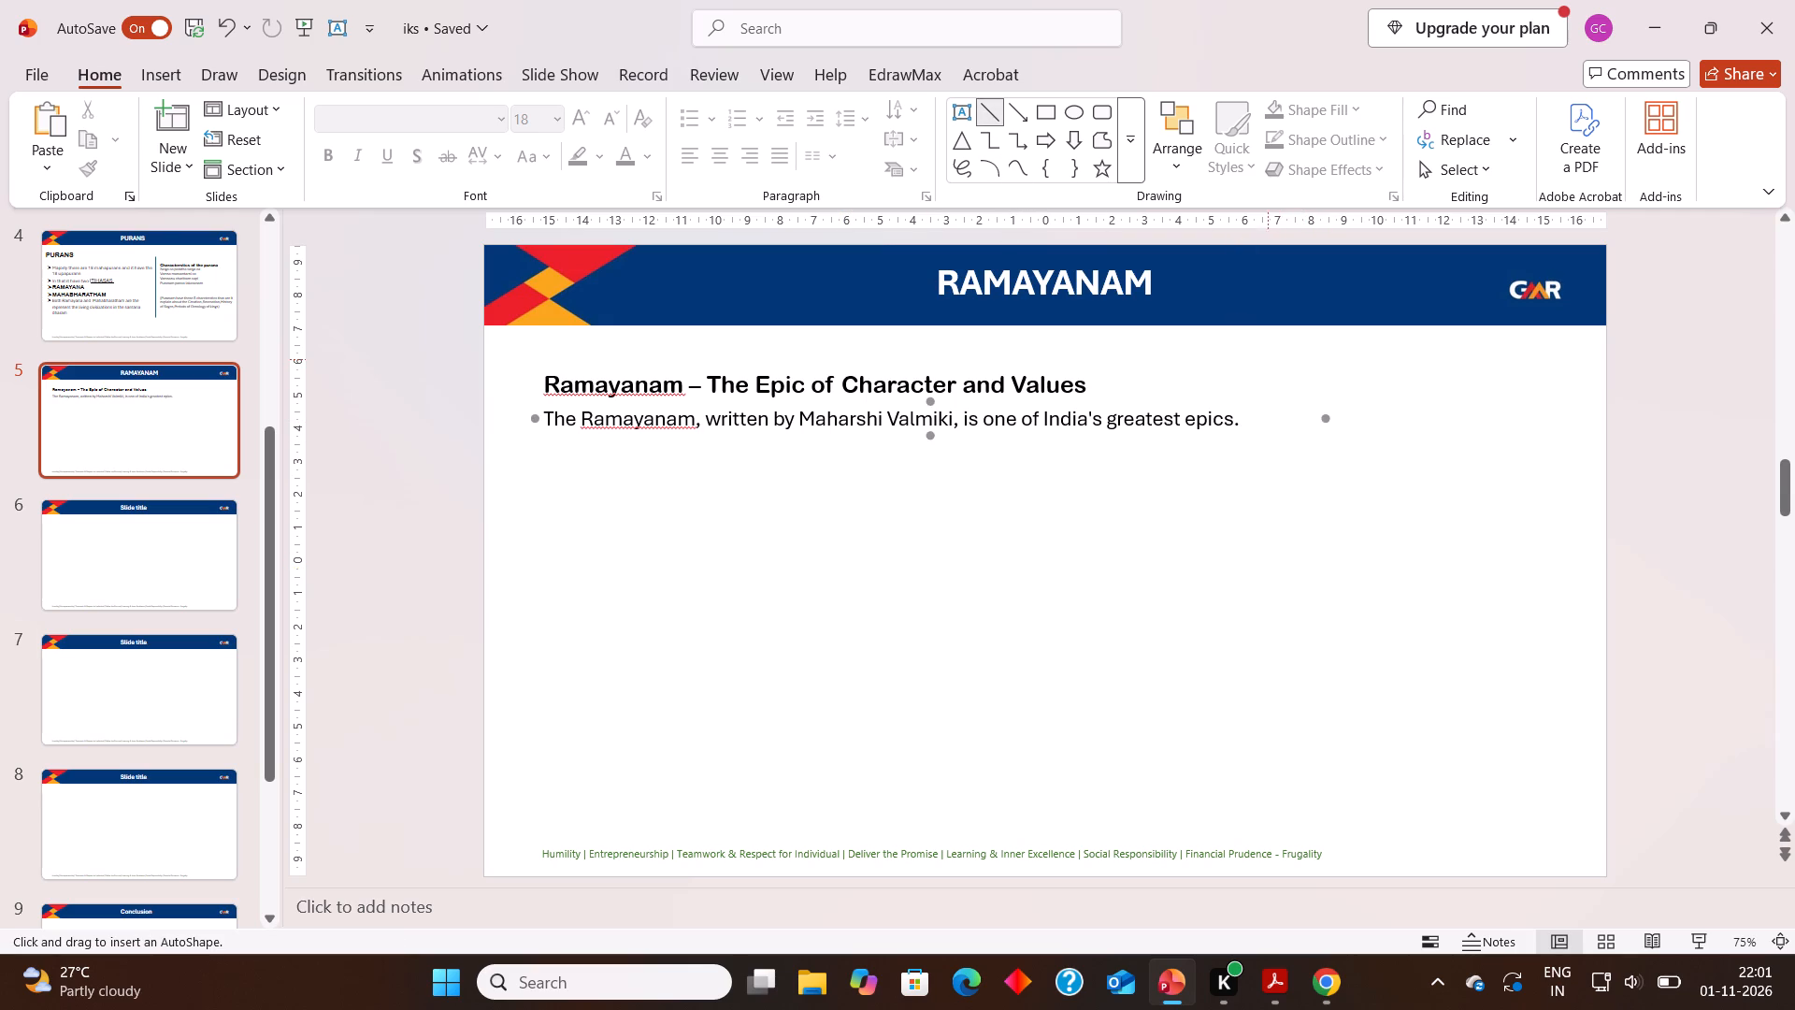
drag(1261, 355, 1266, 594)
drag(1266, 594, 1256, 834)
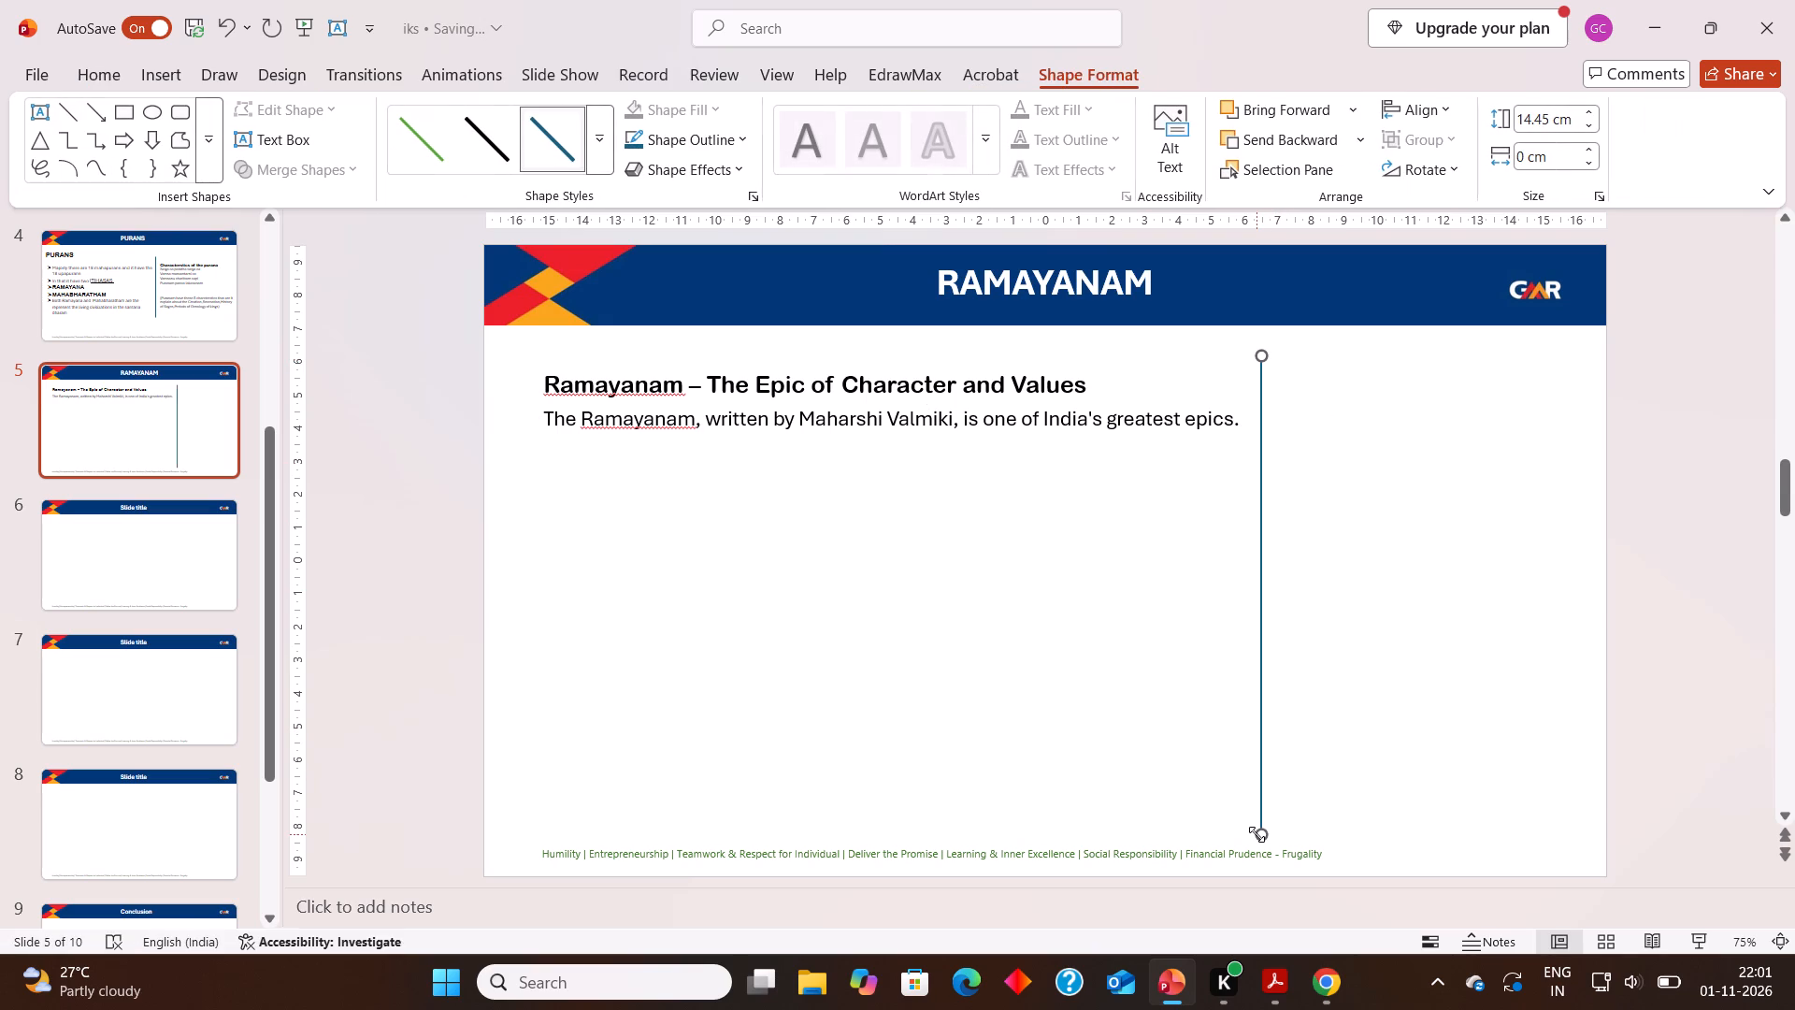
click(1318, 584)
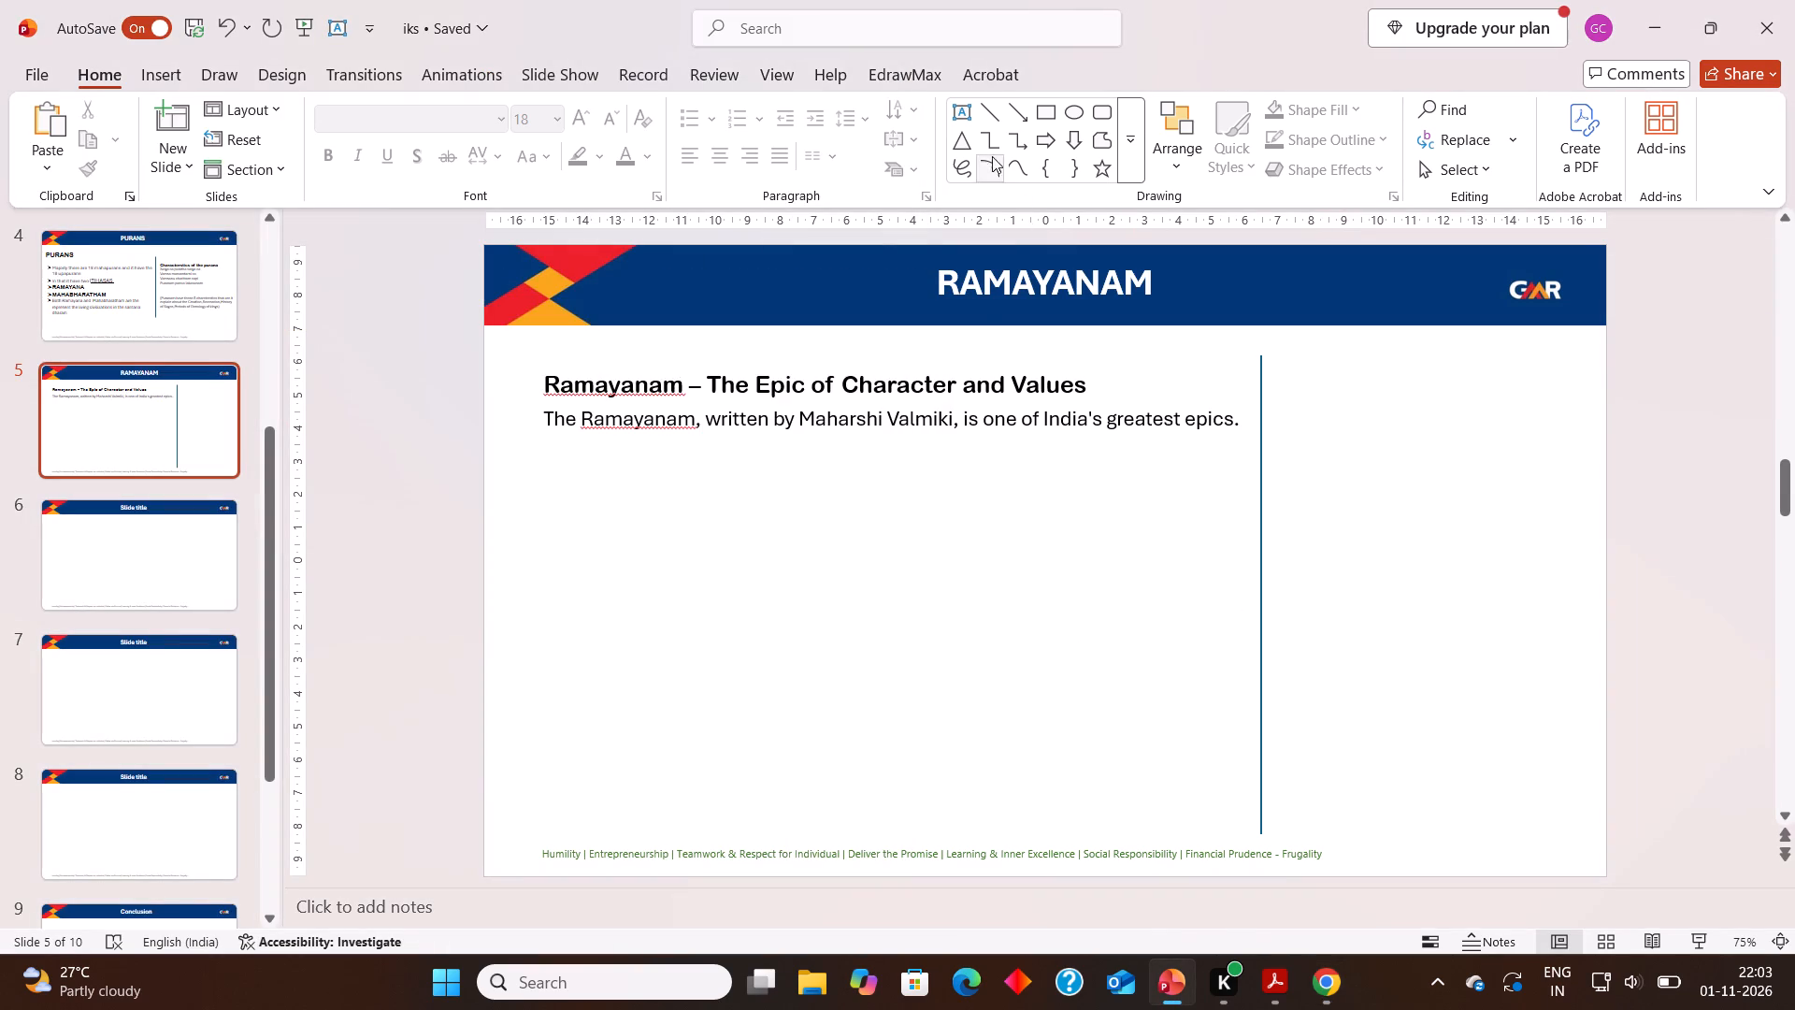
click(972, 117)
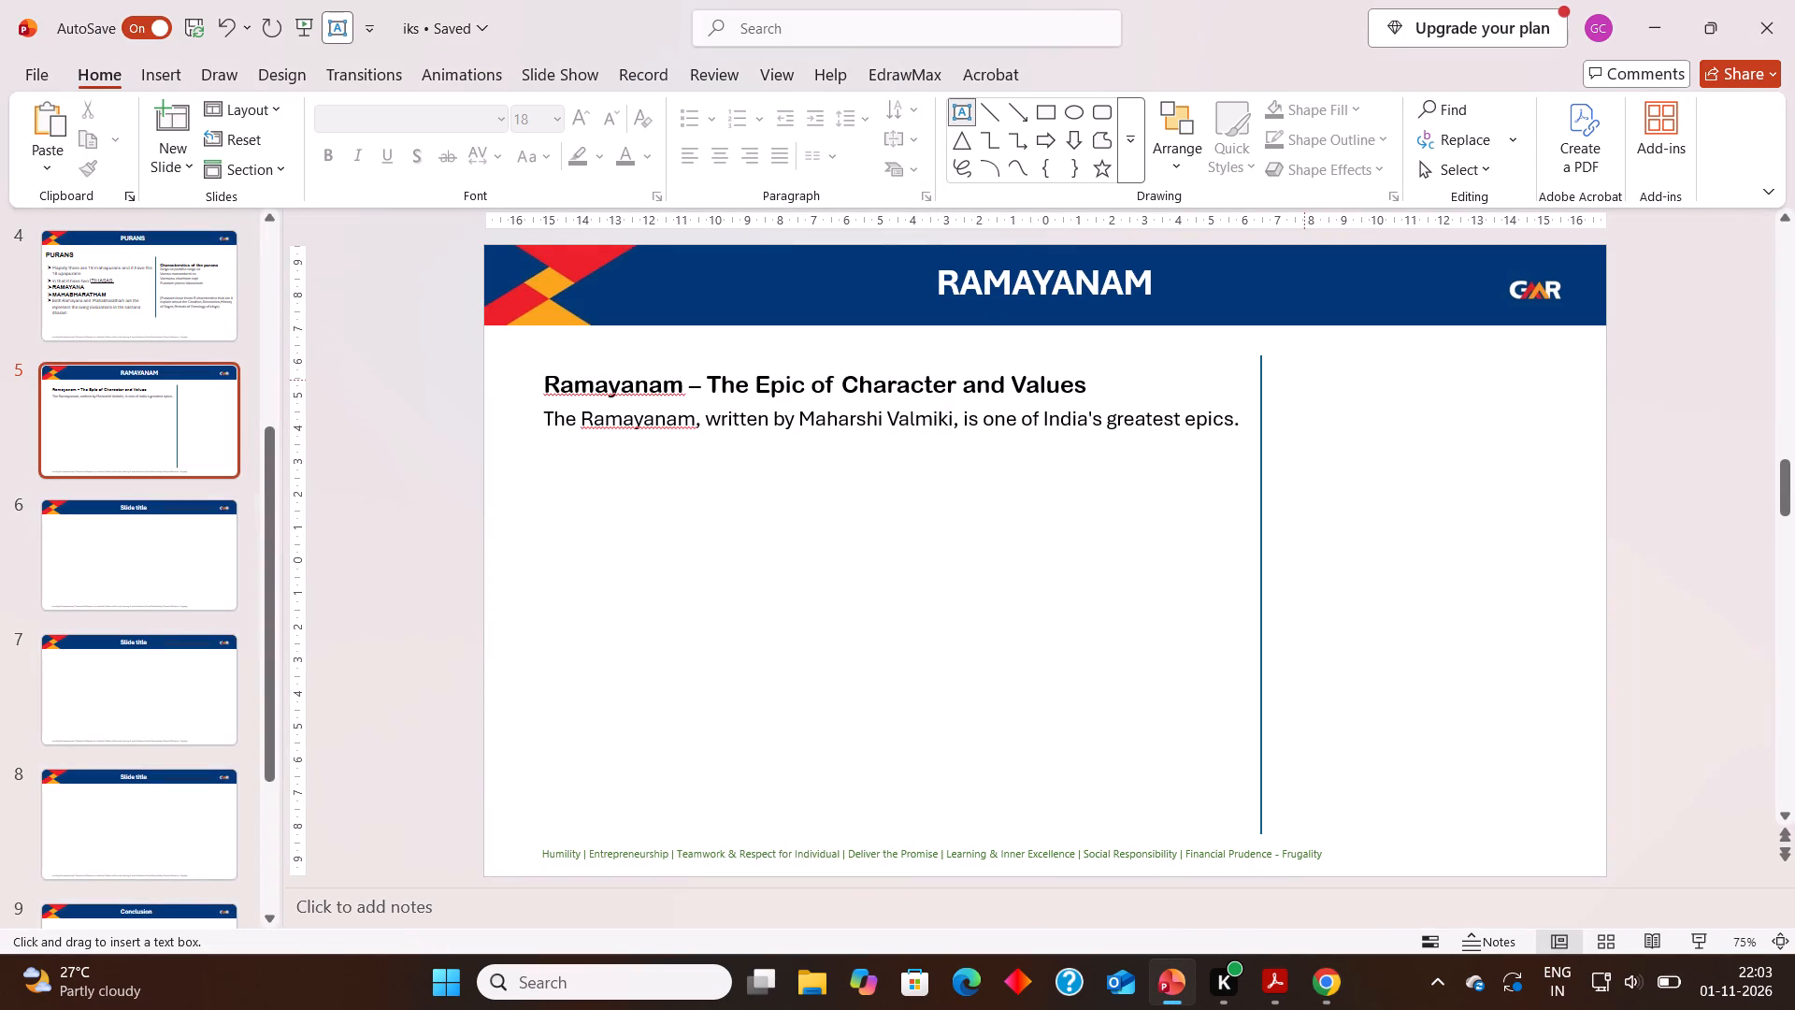
drag(1286, 392, 1485, 654)
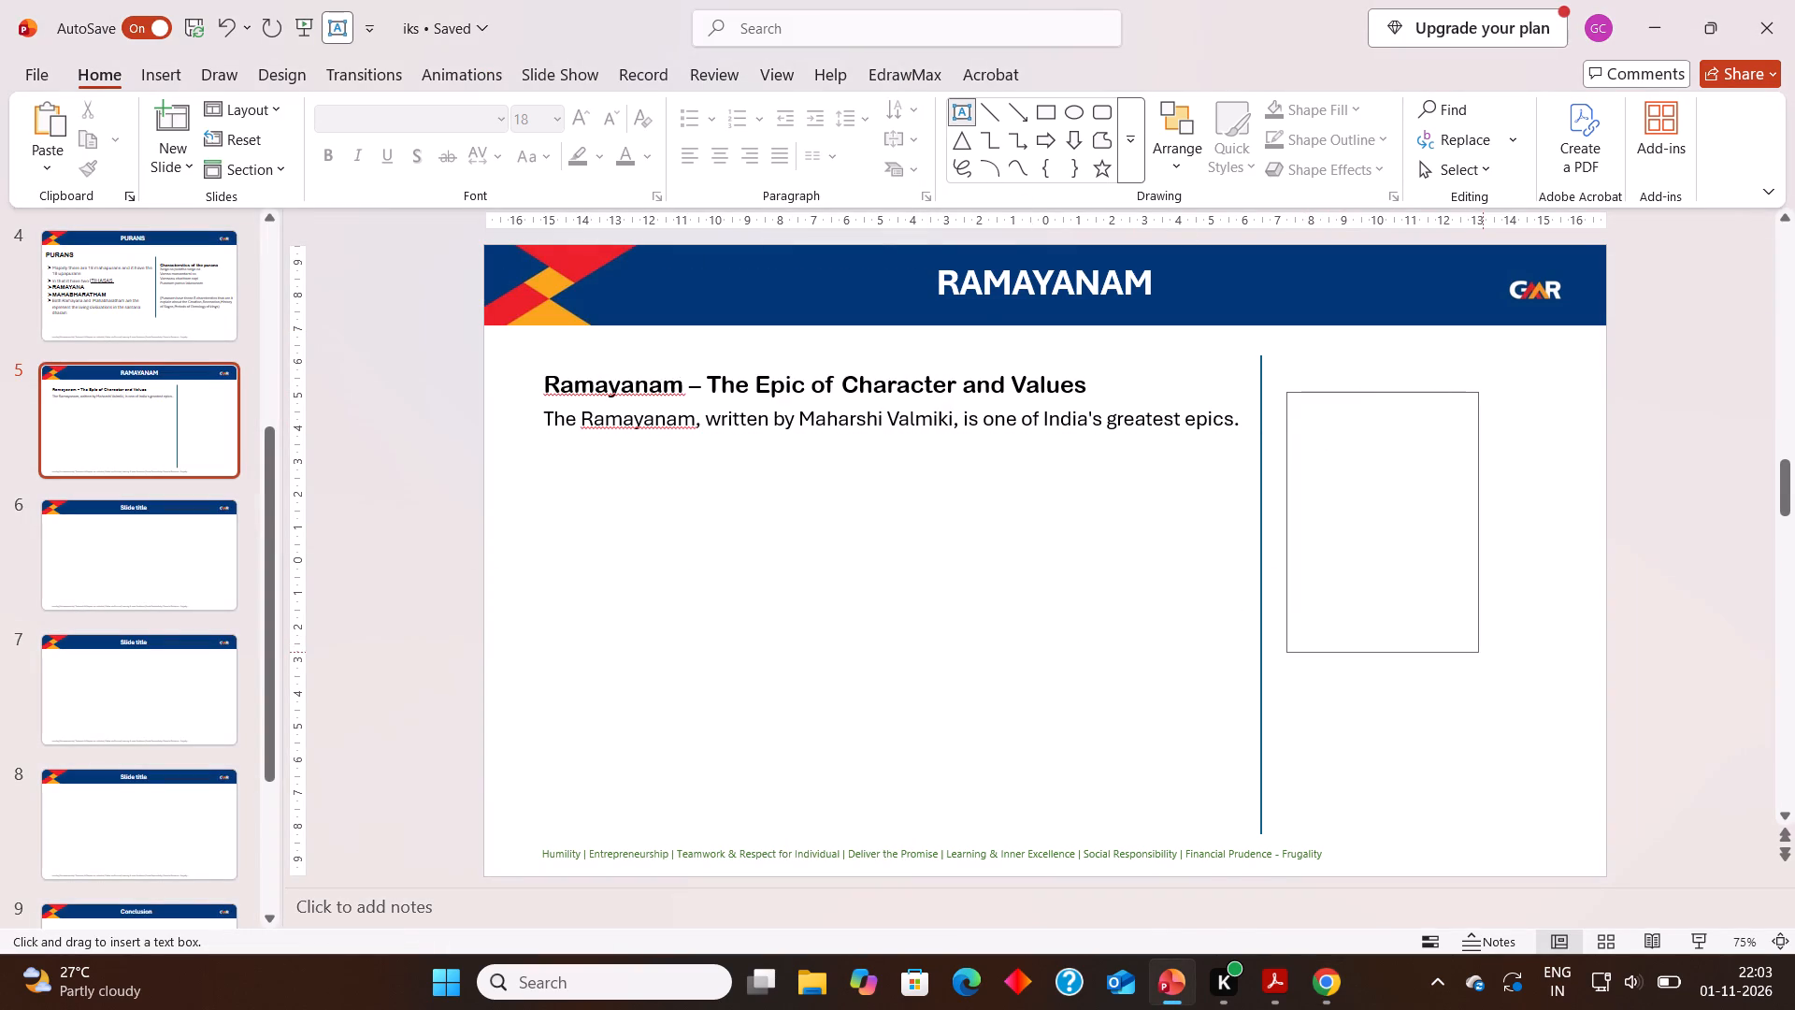
drag(1485, 654, 1486, 655)
key(ctrl+v)
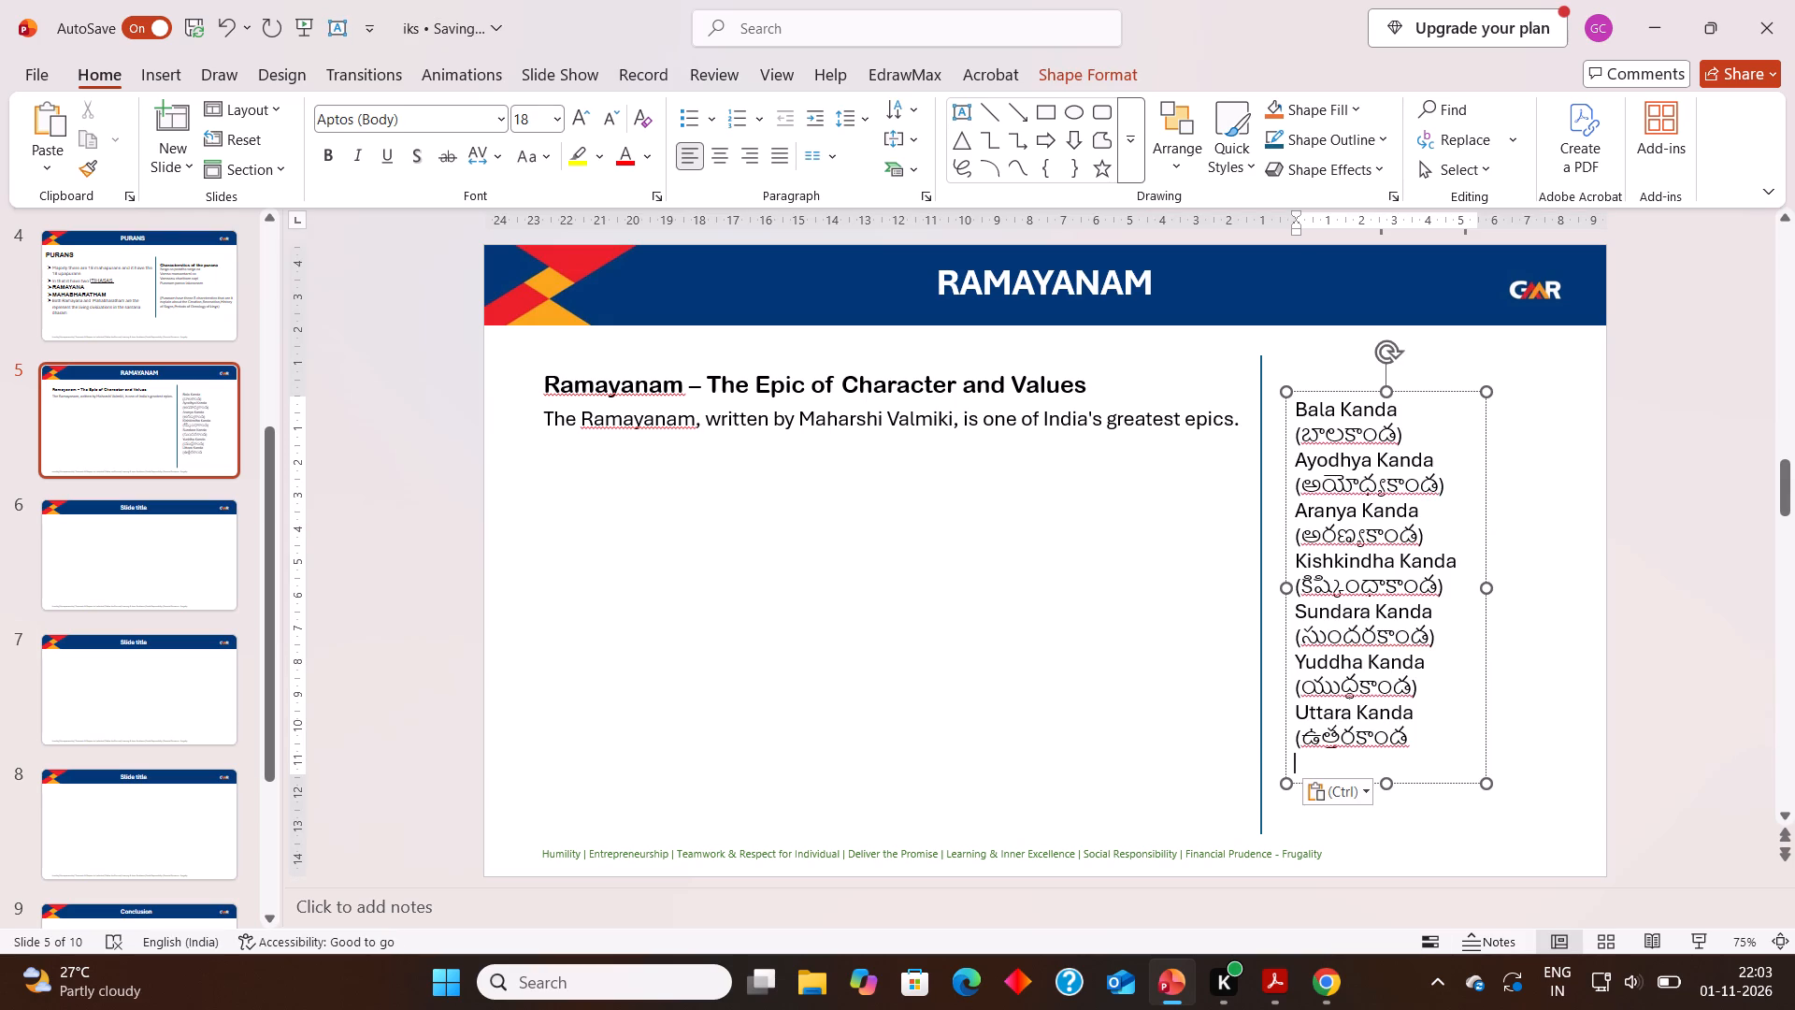
Delete the bracketed Telugu name after Bala Kanda in the pasted list.
click(1406, 437)
key(BackSpace)
key(BackSpace)
key(BackSpace)
key(BackSpace)
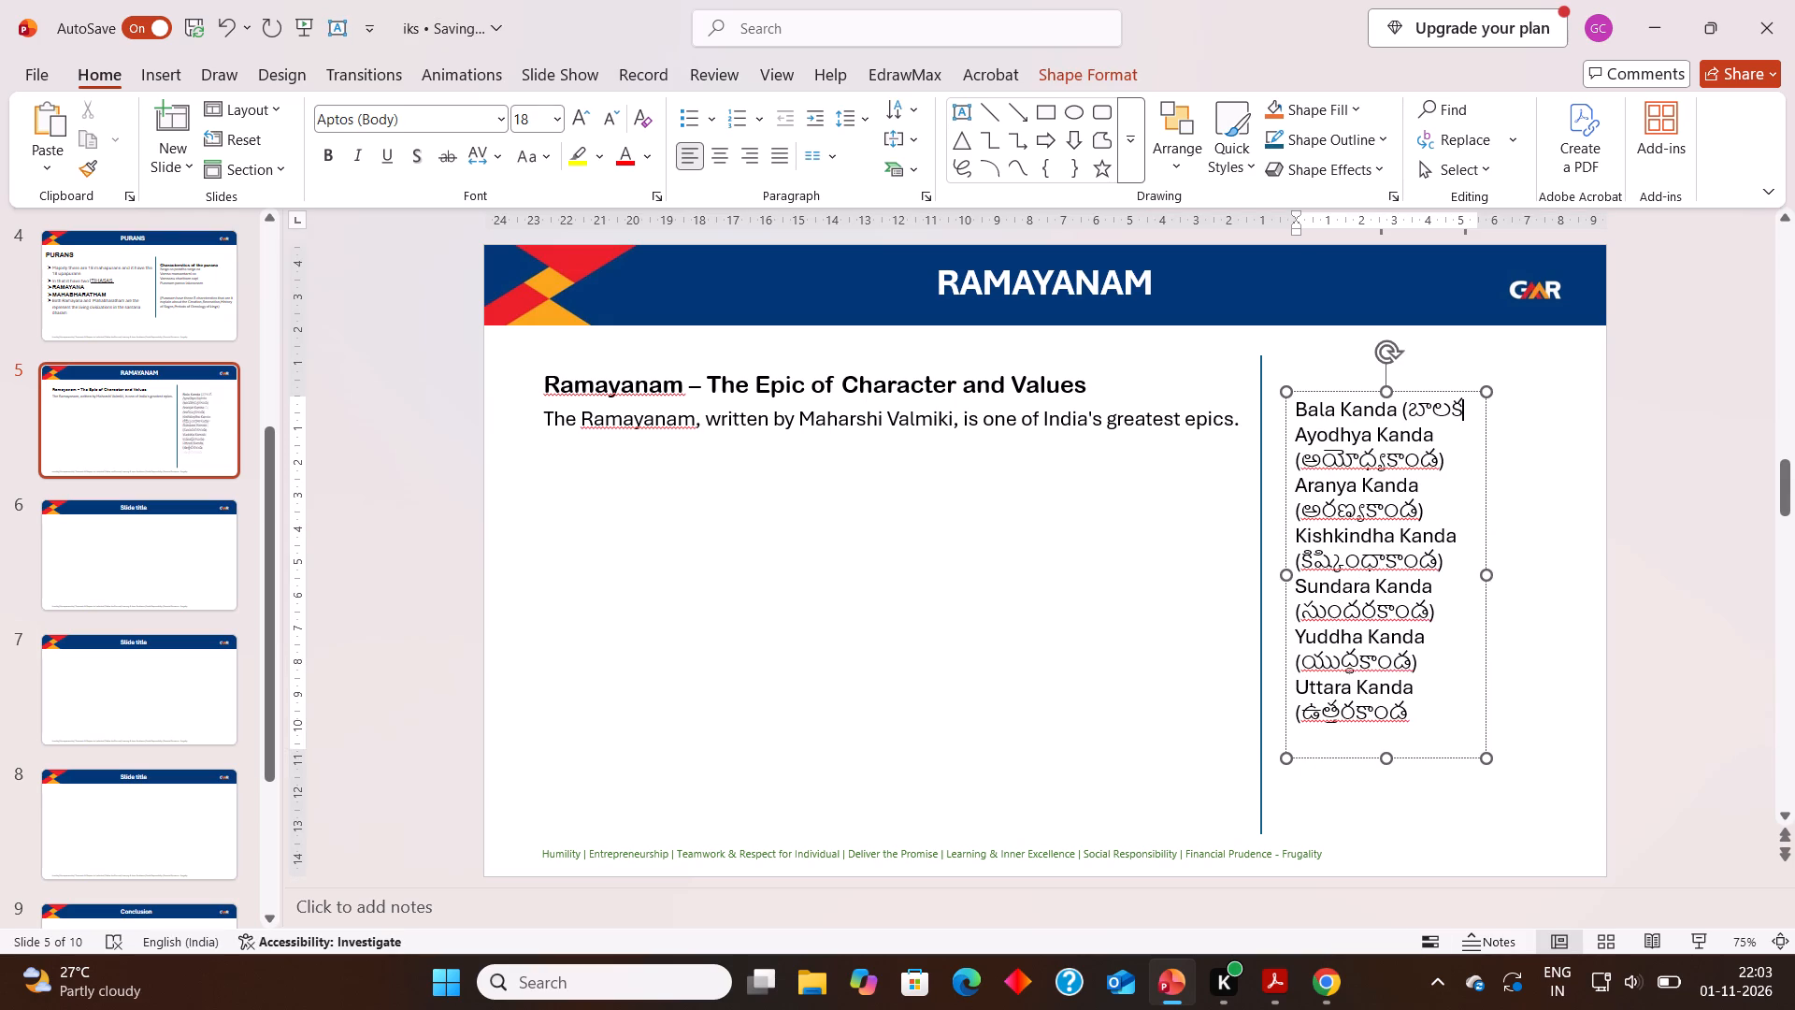
key(BackSpace)
key(BackSpace)
key(BackSpace)
key(BackSpace)
key(BackSpace)
Delete the bracketed Telugu name after Ayodhya Kanda.
key(Down)
key(Down)
key(Right)
key(Right)
key(BackSpace)
key(BackSpace)
key(BackSpace)
key(BackSpace)
key(BackSpace)
key(BackSpace)
key(BackSpace)
key(BackSpace)
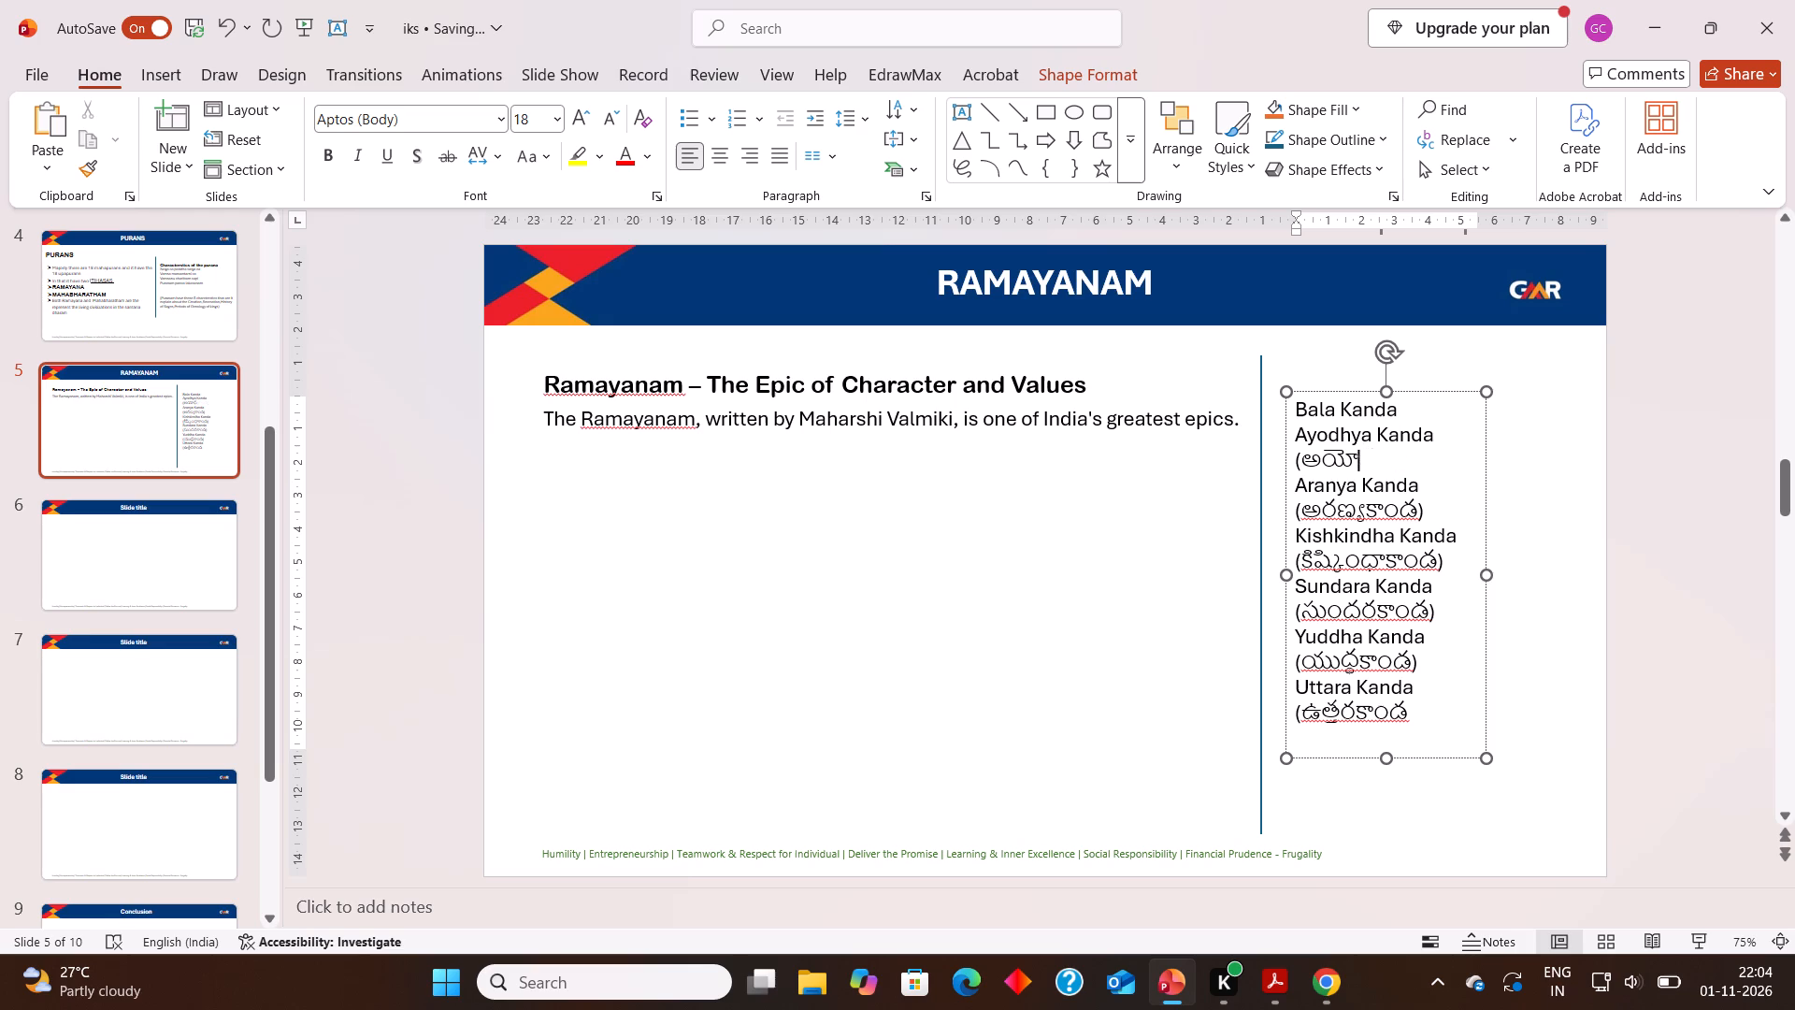
key(BackSpace)
key(BackSpace)
key(BackSpace)
key(BackSpace)
Delete the bracketed Telugu name after Aranya Kanda.
key(Down)
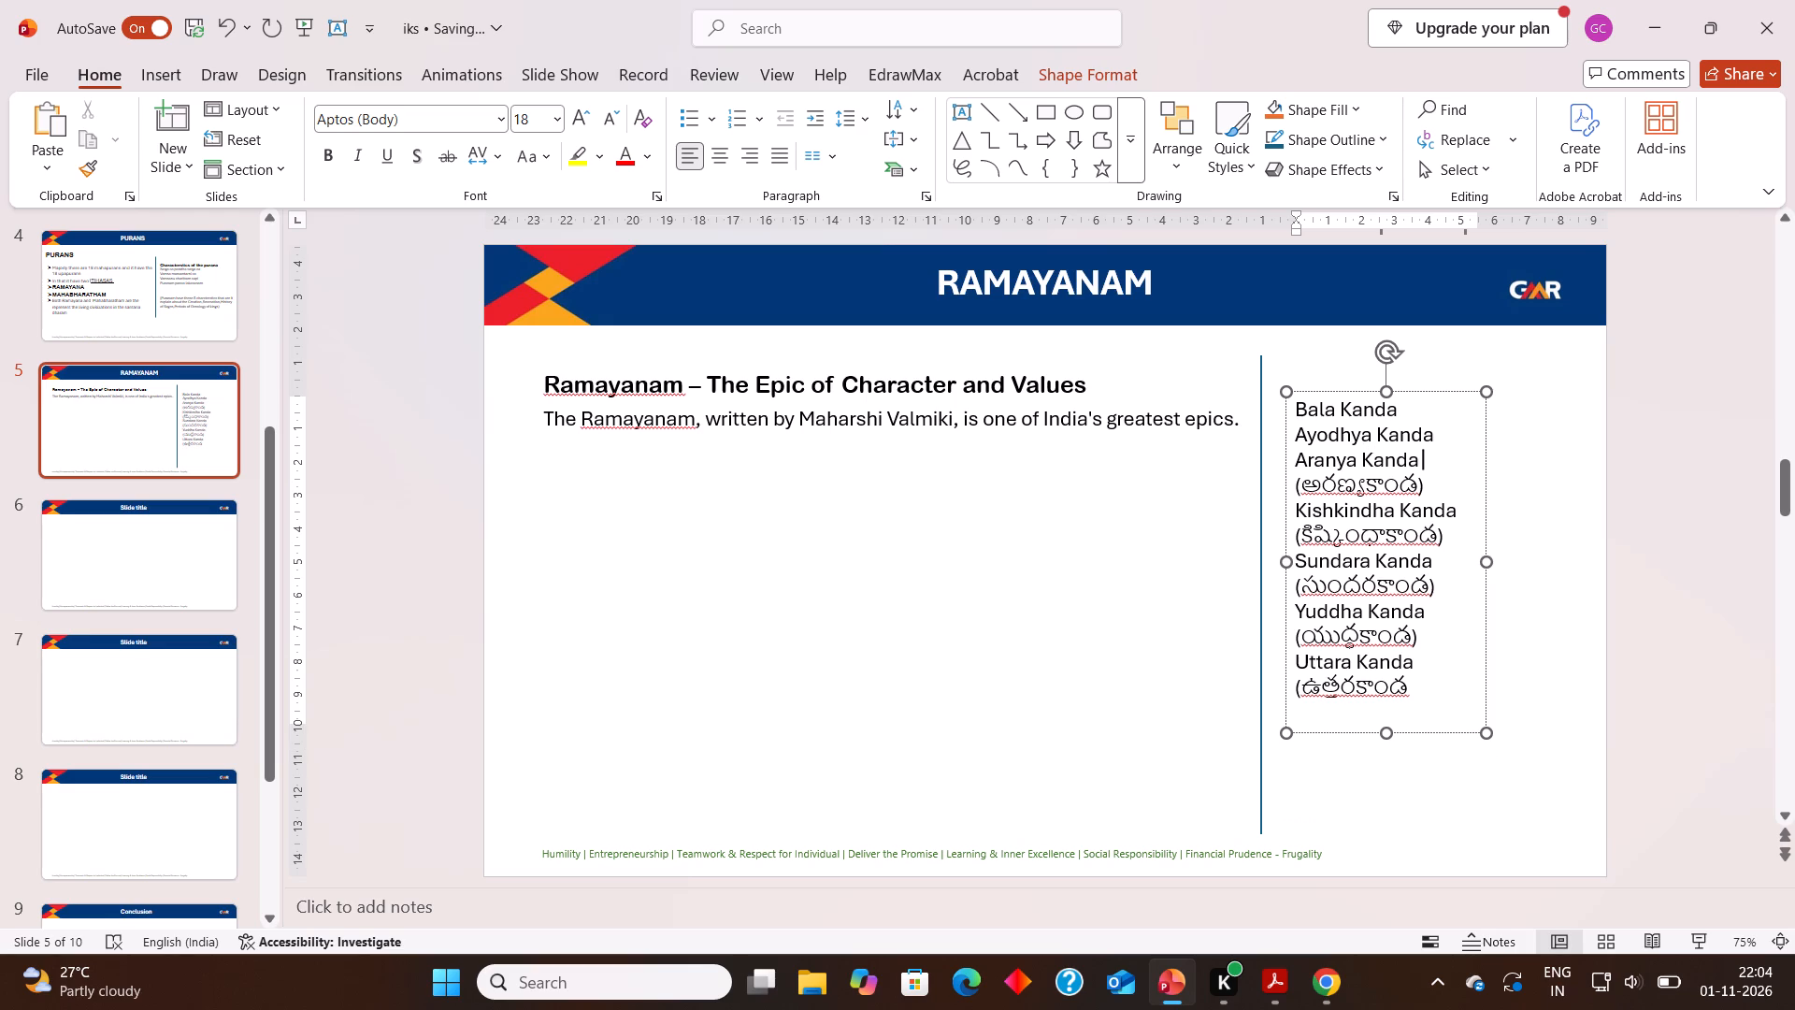
key(Down)
key(BackSpace)
key(BackSpace)
key(BackSpace)
key(BackSpace)
key(BackSpace)
key(BackSpace)
key(BackSpace)
key(BackSpace)
key(BackSpace)
key(BackSpace)
key(BackSpace)
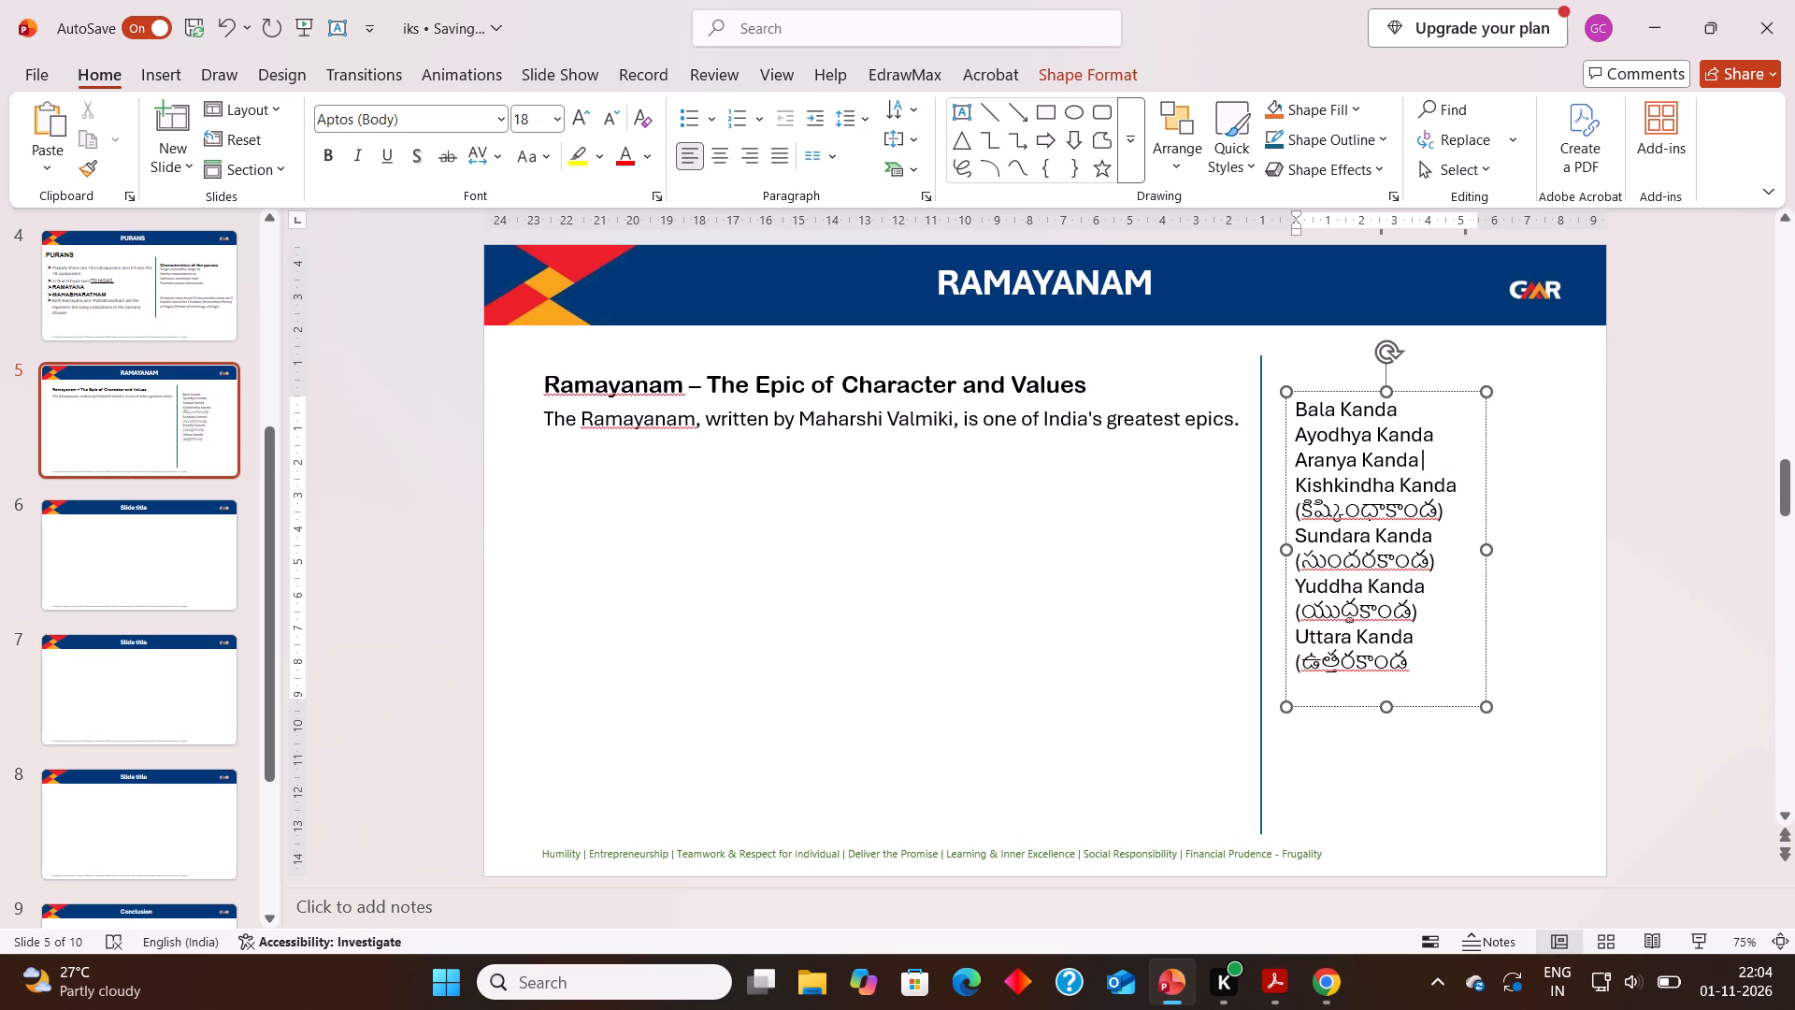
Delete the bracketed Telugu name after Kishkindha Kanda.
key(Down)
key(Down)
key(Right)
key(Right)
key(BackSpace)
key(BackSpace)
key(BackSpace)
key(BackSpace)
key(BackSpace)
key(BackSpace)
key(BackSpace)
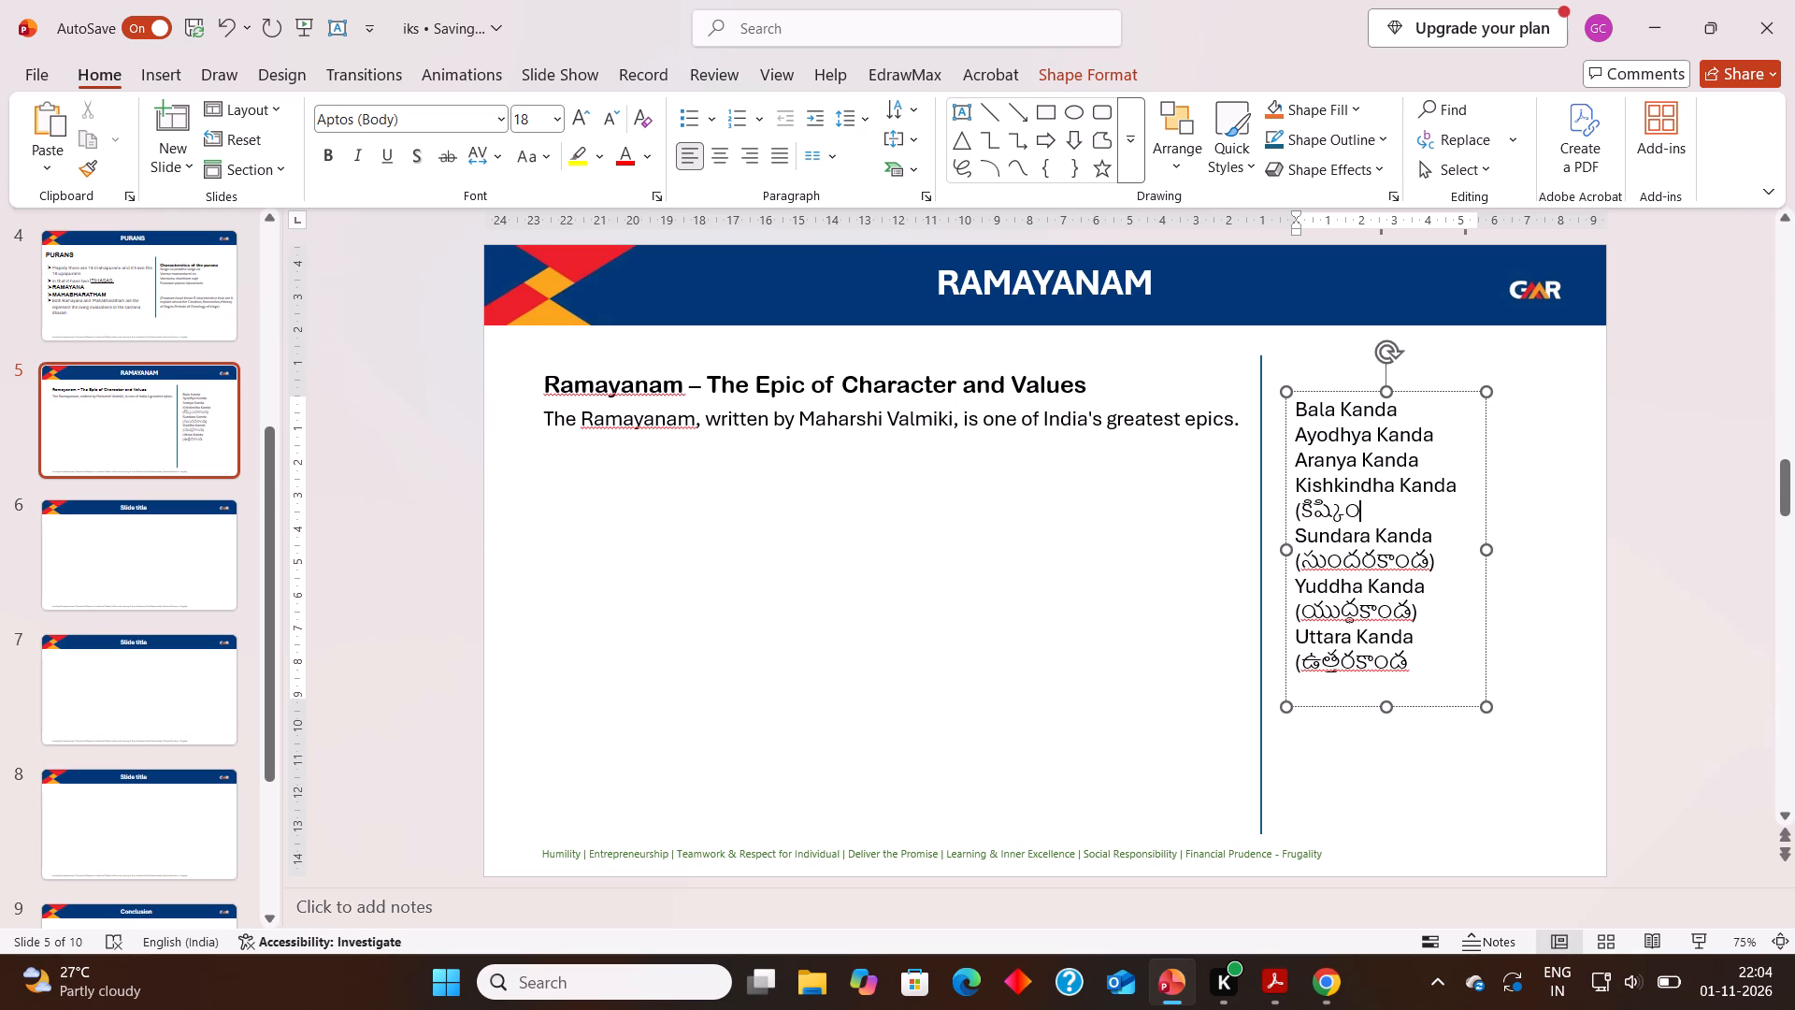
key(BackSpace)
key(BackSpace)
key(BackSpace)
key(BackSpace)
key(BackSpace)
key(BackSpace)
key(BackSpace)
key(BackSpace)
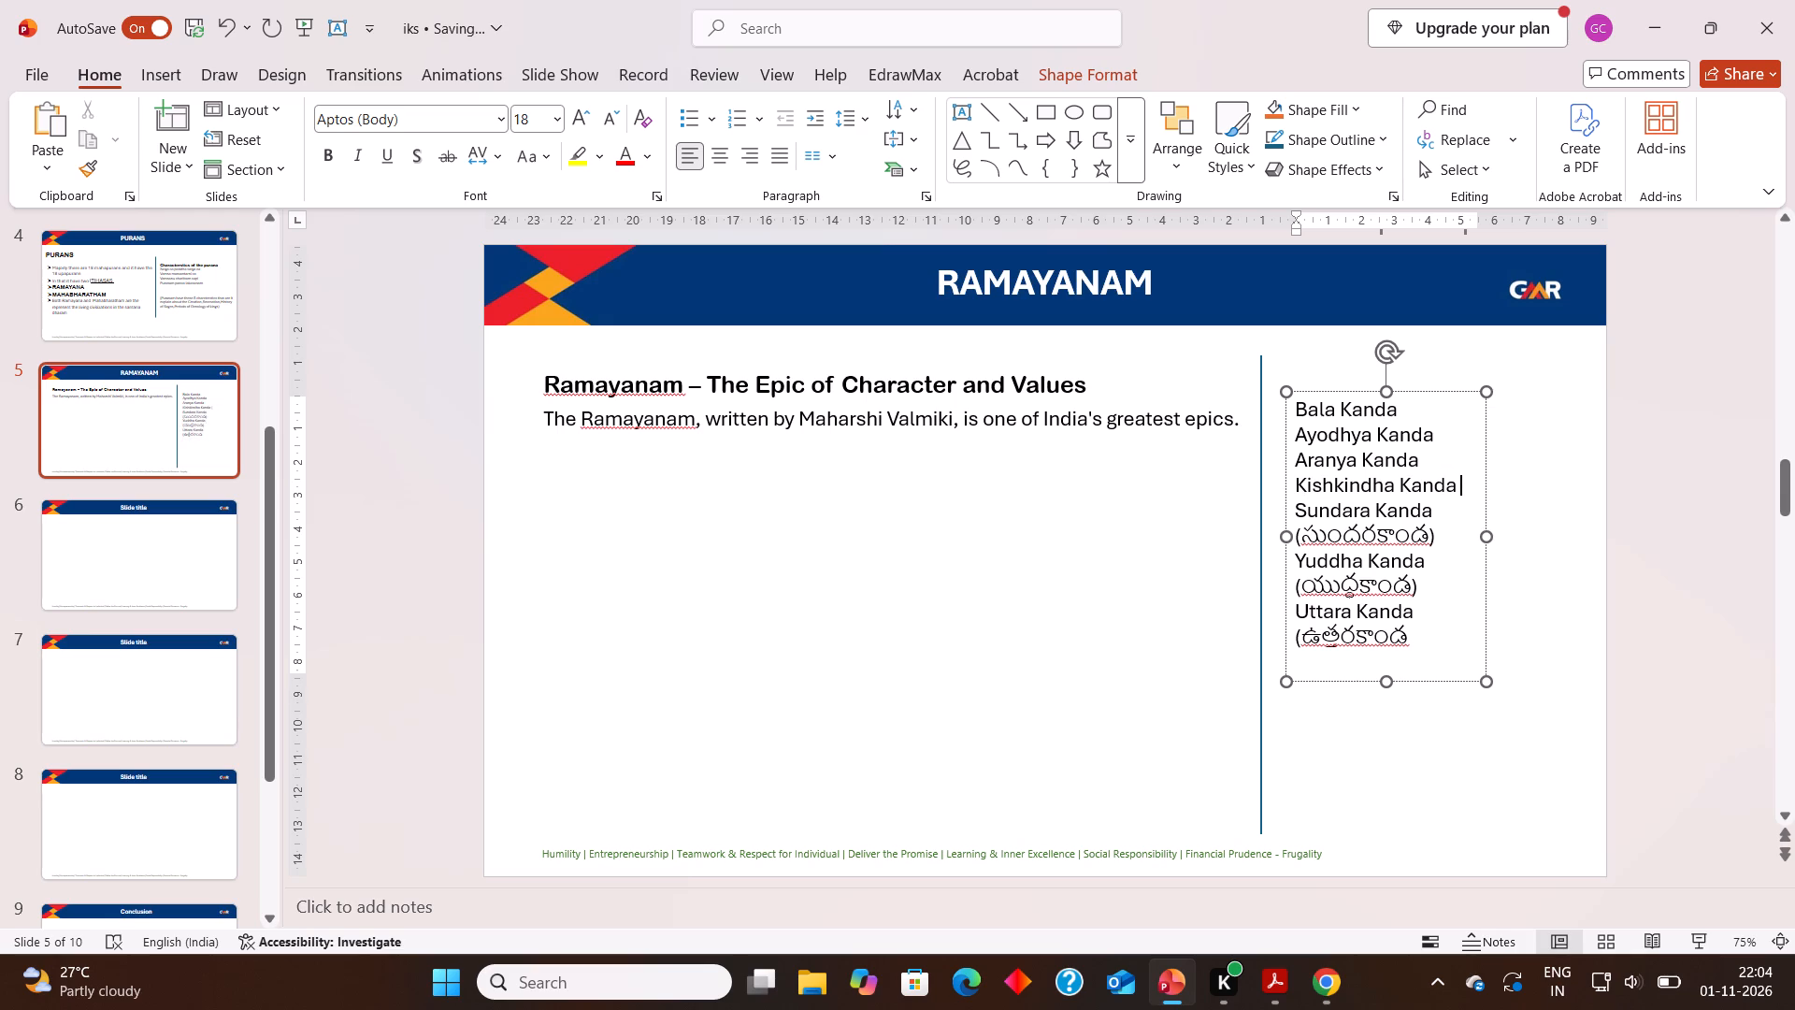
Delete the bracketed Telugu name after Sundara Kanda.
key(Down)
key(Down)
key(BackSpace)
key(BackSpace)
key(BackSpace)
key(BackSpace)
key(BackSpace)
key(BackSpace)
key(BackSpace)
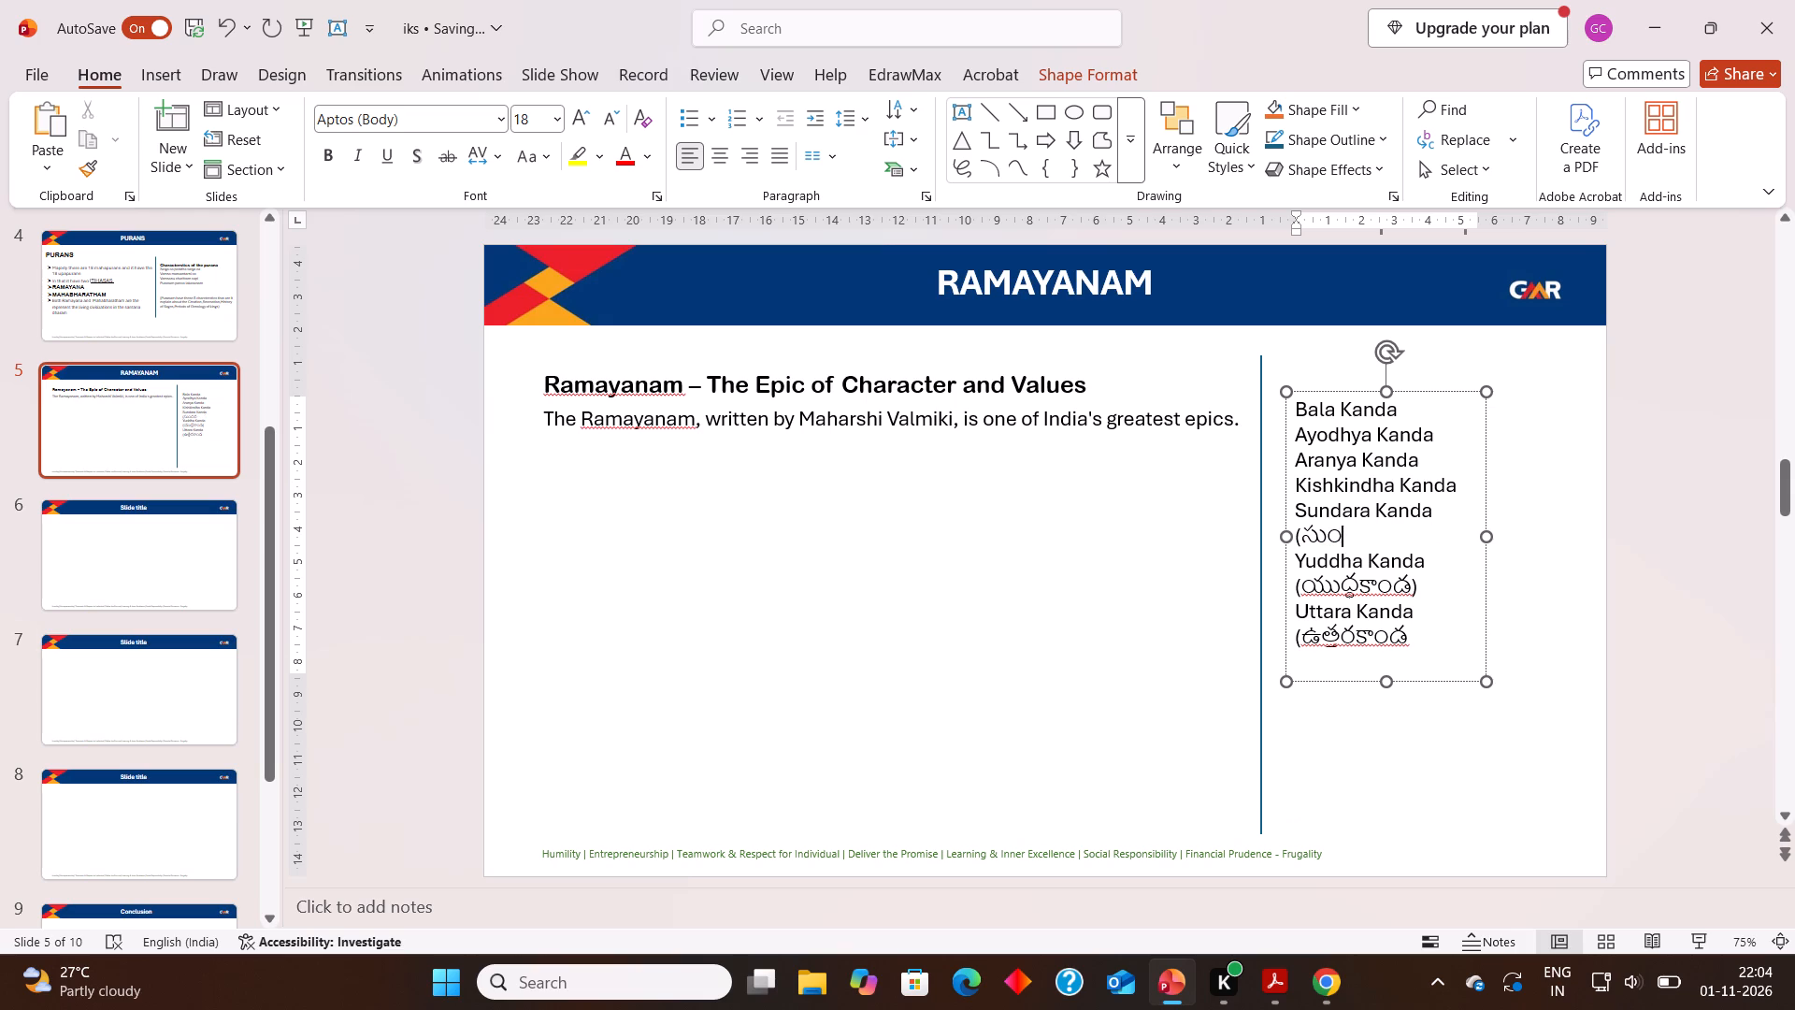
key(BackSpace)
key(BackSpace)
key(BackSpace)
key(BackSpace)
Delete the bracketed Telugu name after Yuddha Kanda.
key(Down)
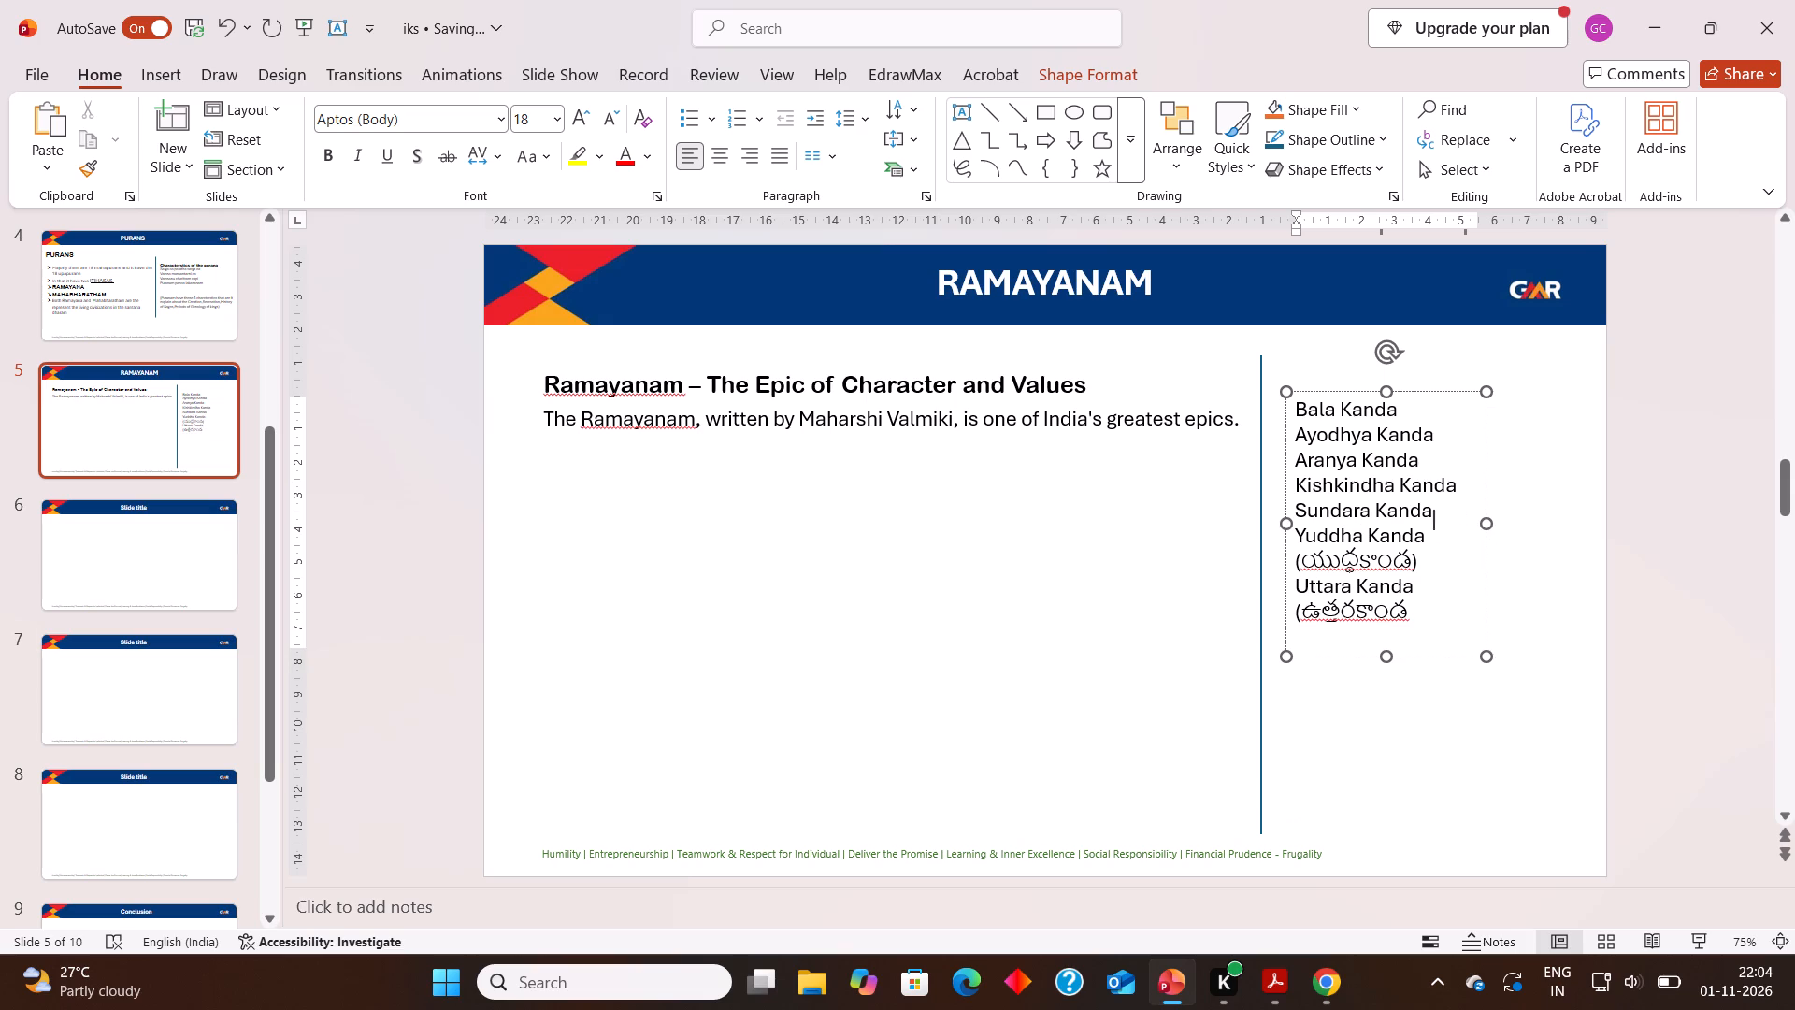
key(Down)
key(BackSpace)
key(BackSpace)
key(BackSpace)
key(BackSpace)
key(BackSpace)
key(BackSpace)
key(BackSpace)
key(BackSpace)
key(BackSpace)
key(BackSpace)
key(BackSpace)
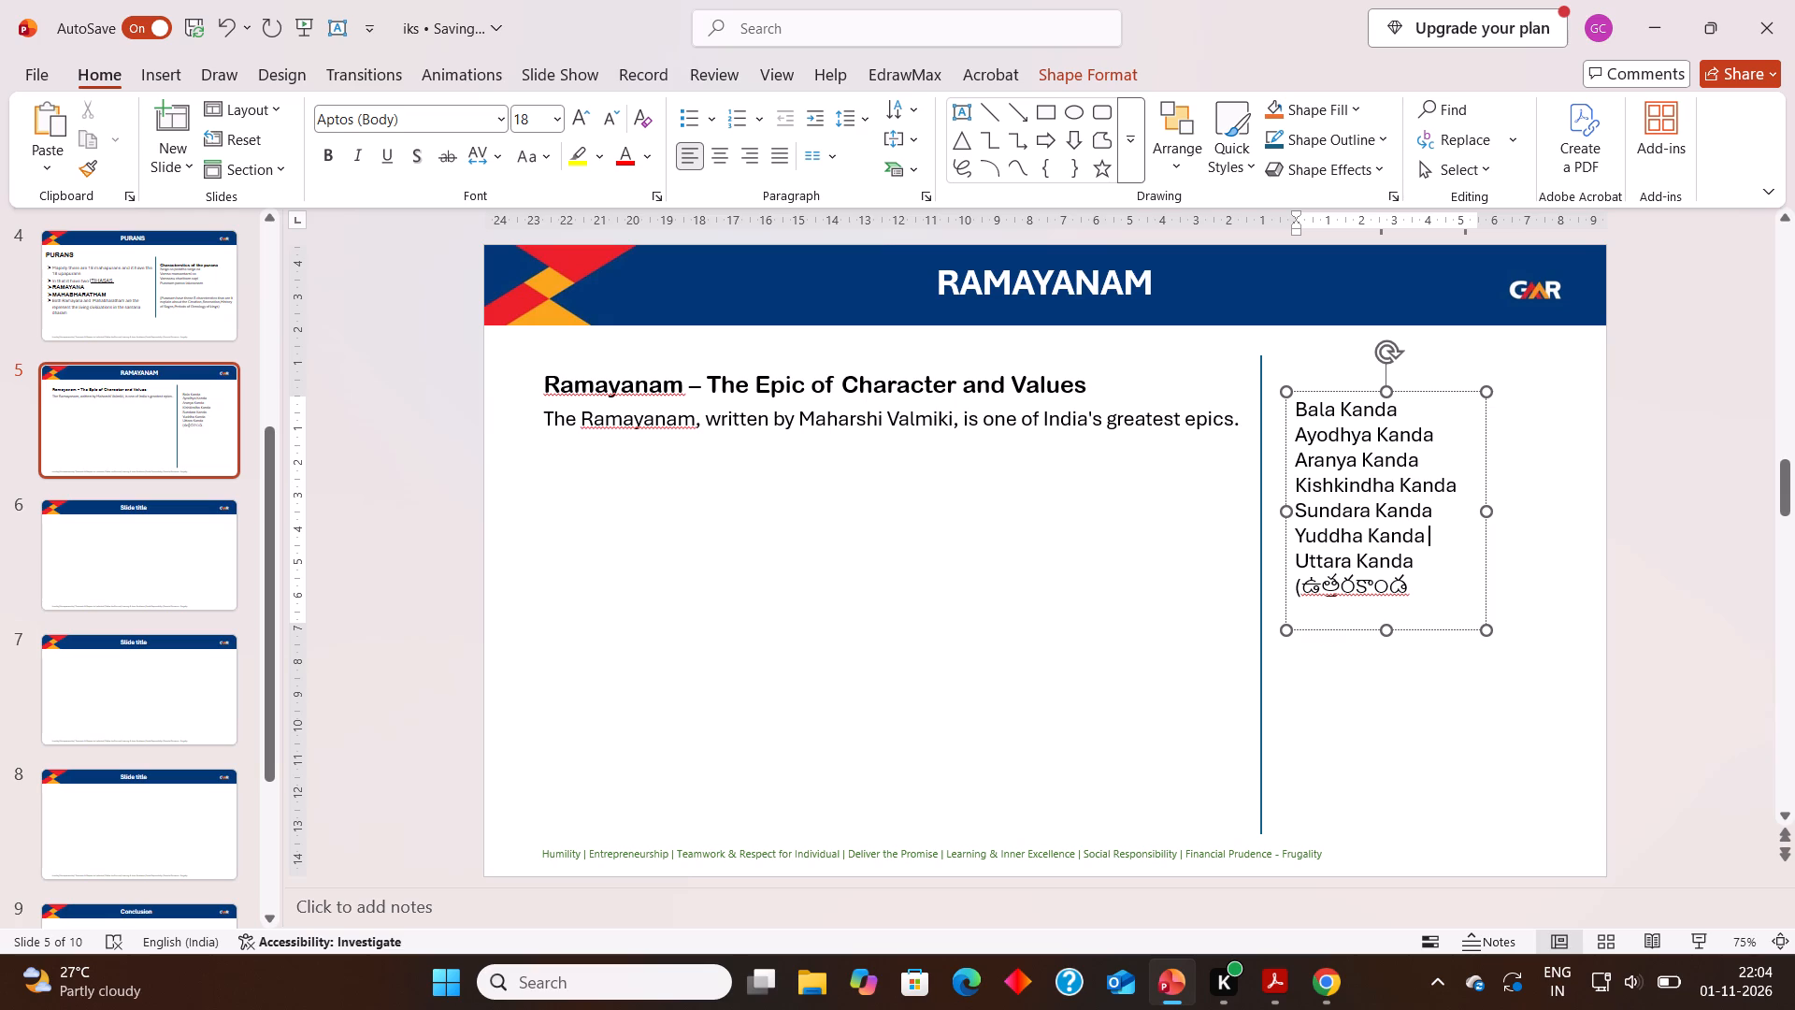
Delete the bracketed Telugu name after Uttara Kanda.
key(Down)
key(Down)
key(BackSpace)
key(BackSpace)
key(BackSpace)
key(BackSpace)
key(BackSpace)
key(BackSpace)
key(BackSpace)
key(BackSpace)
key(BackSpace)
key(BackSpace)
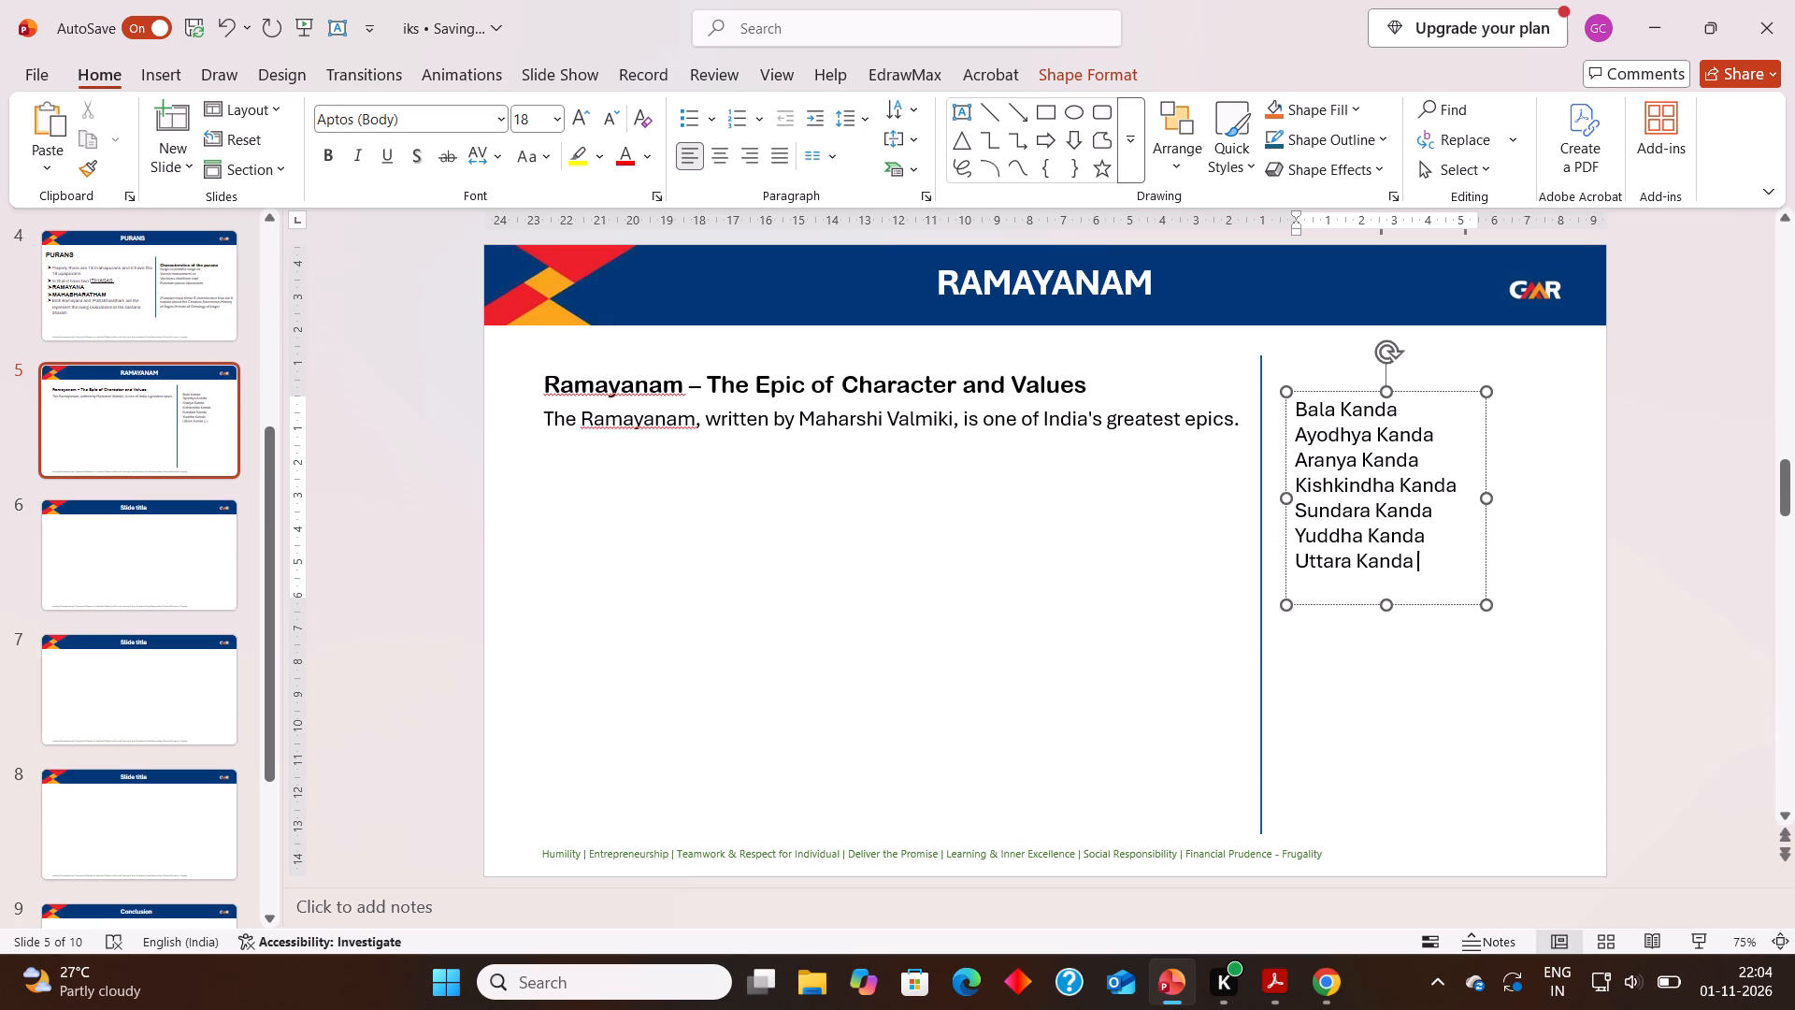
Format all seven Kanda names as a numbered list in the 1) 2) 3) style.
click(1445, 440)
drag(1301, 410, 1444, 601)
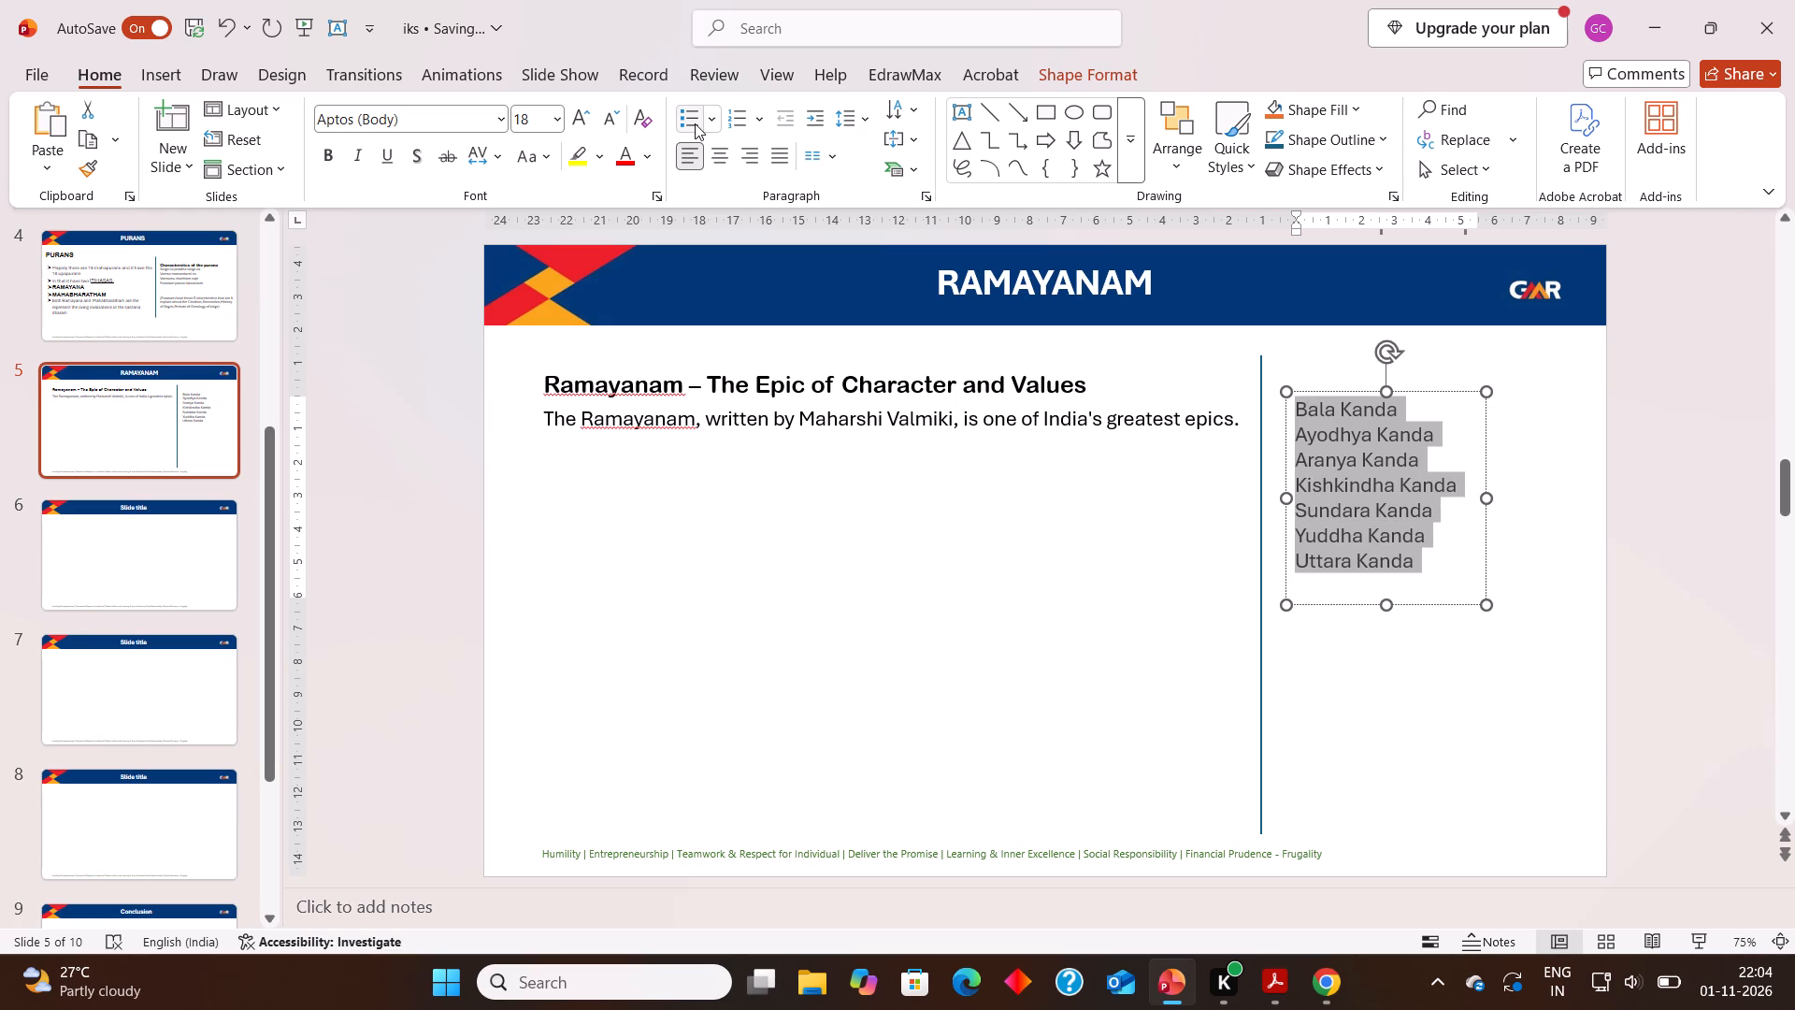
click(695, 123)
click(708, 123)
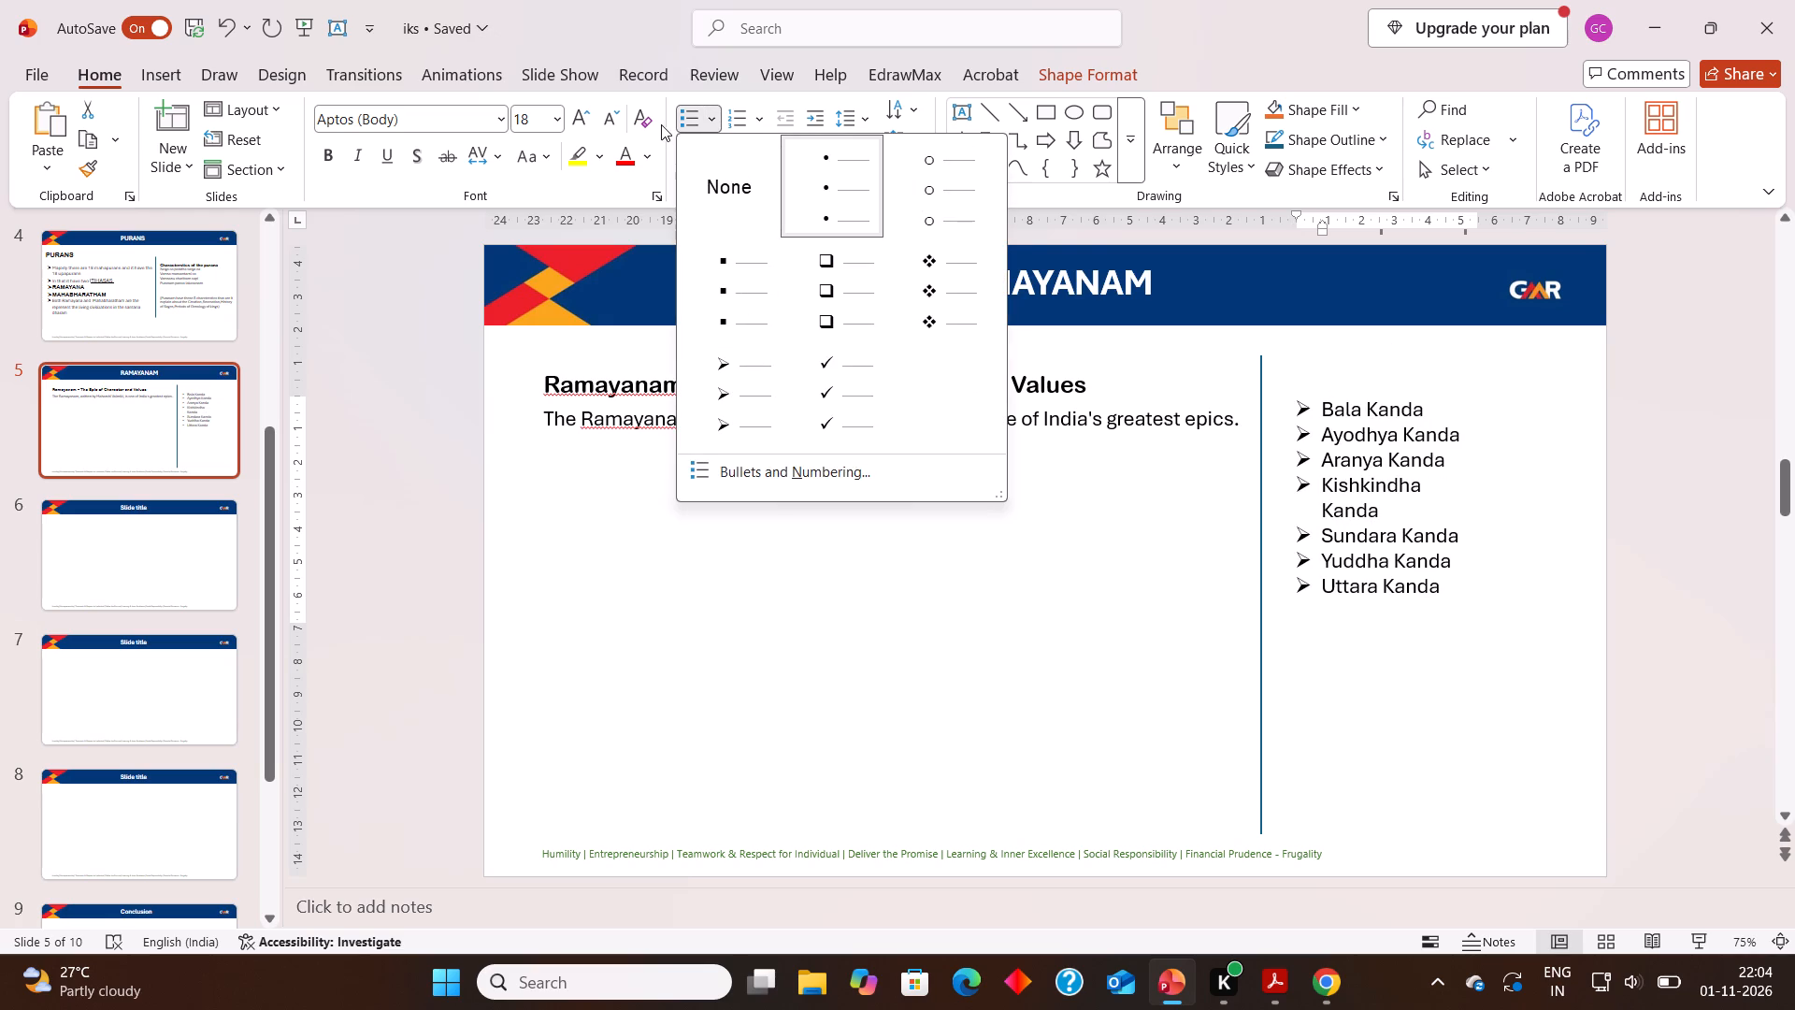
click(473, 388)
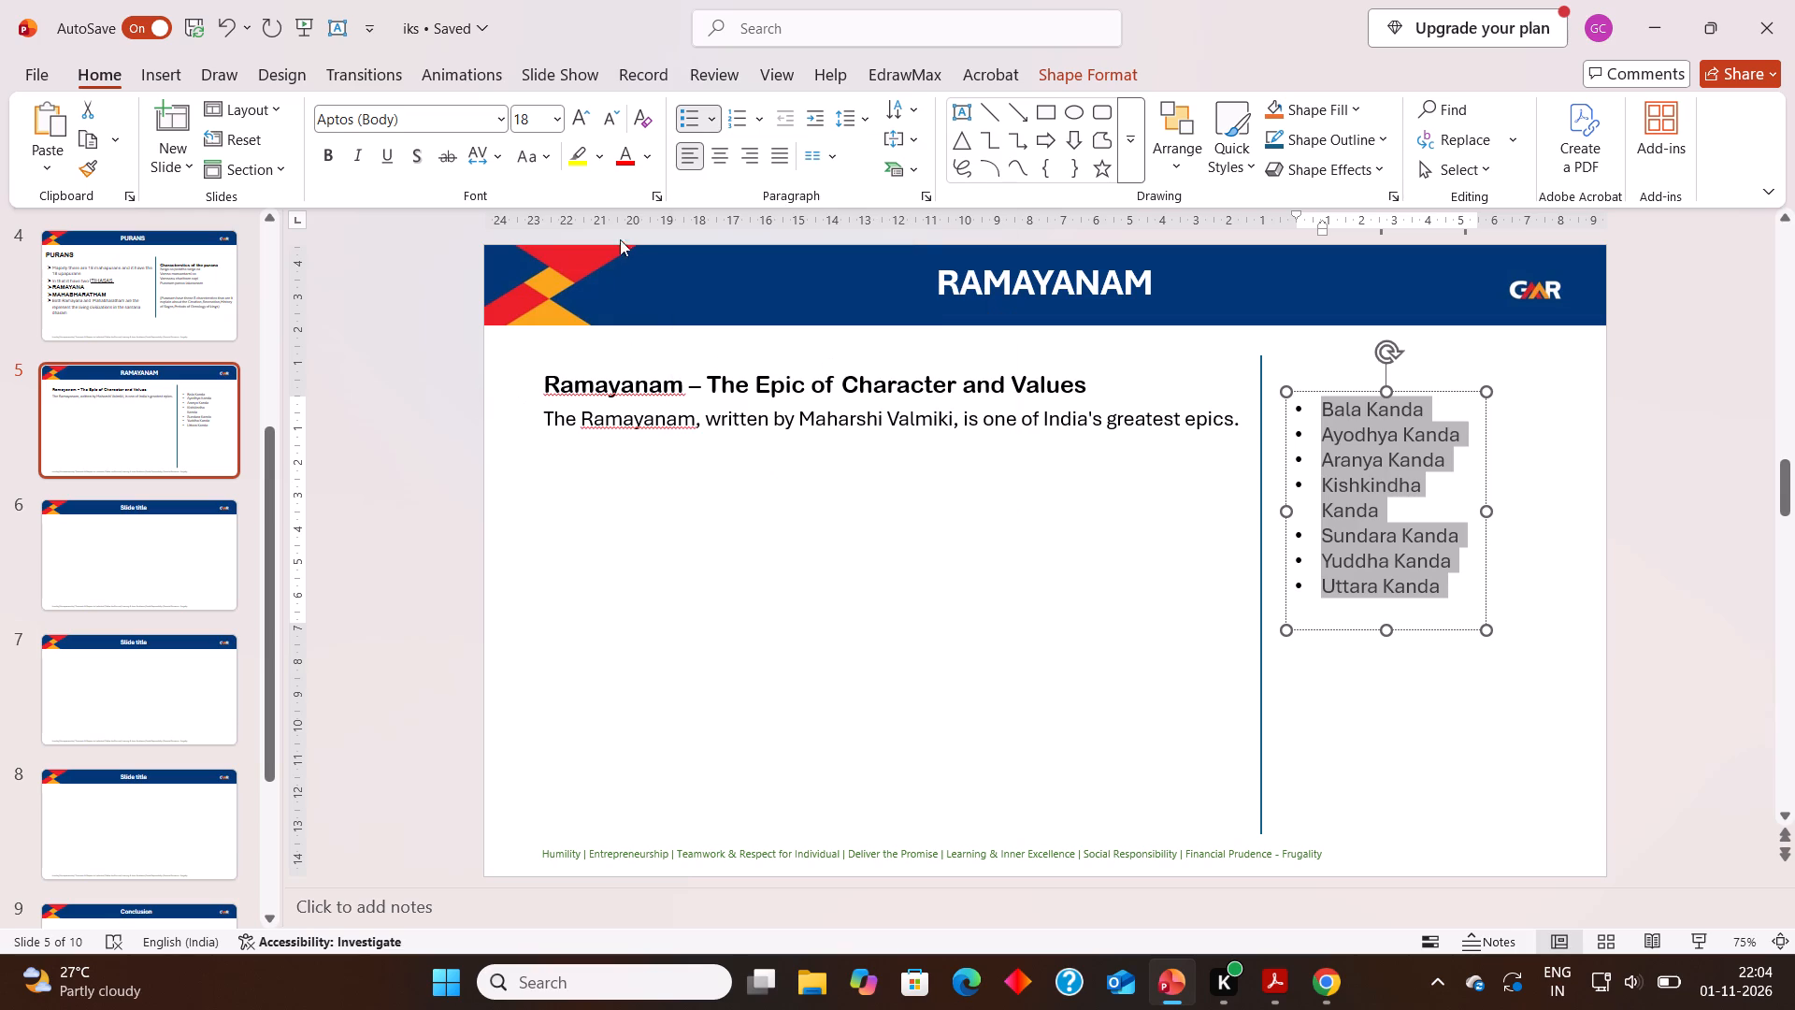
click(754, 113)
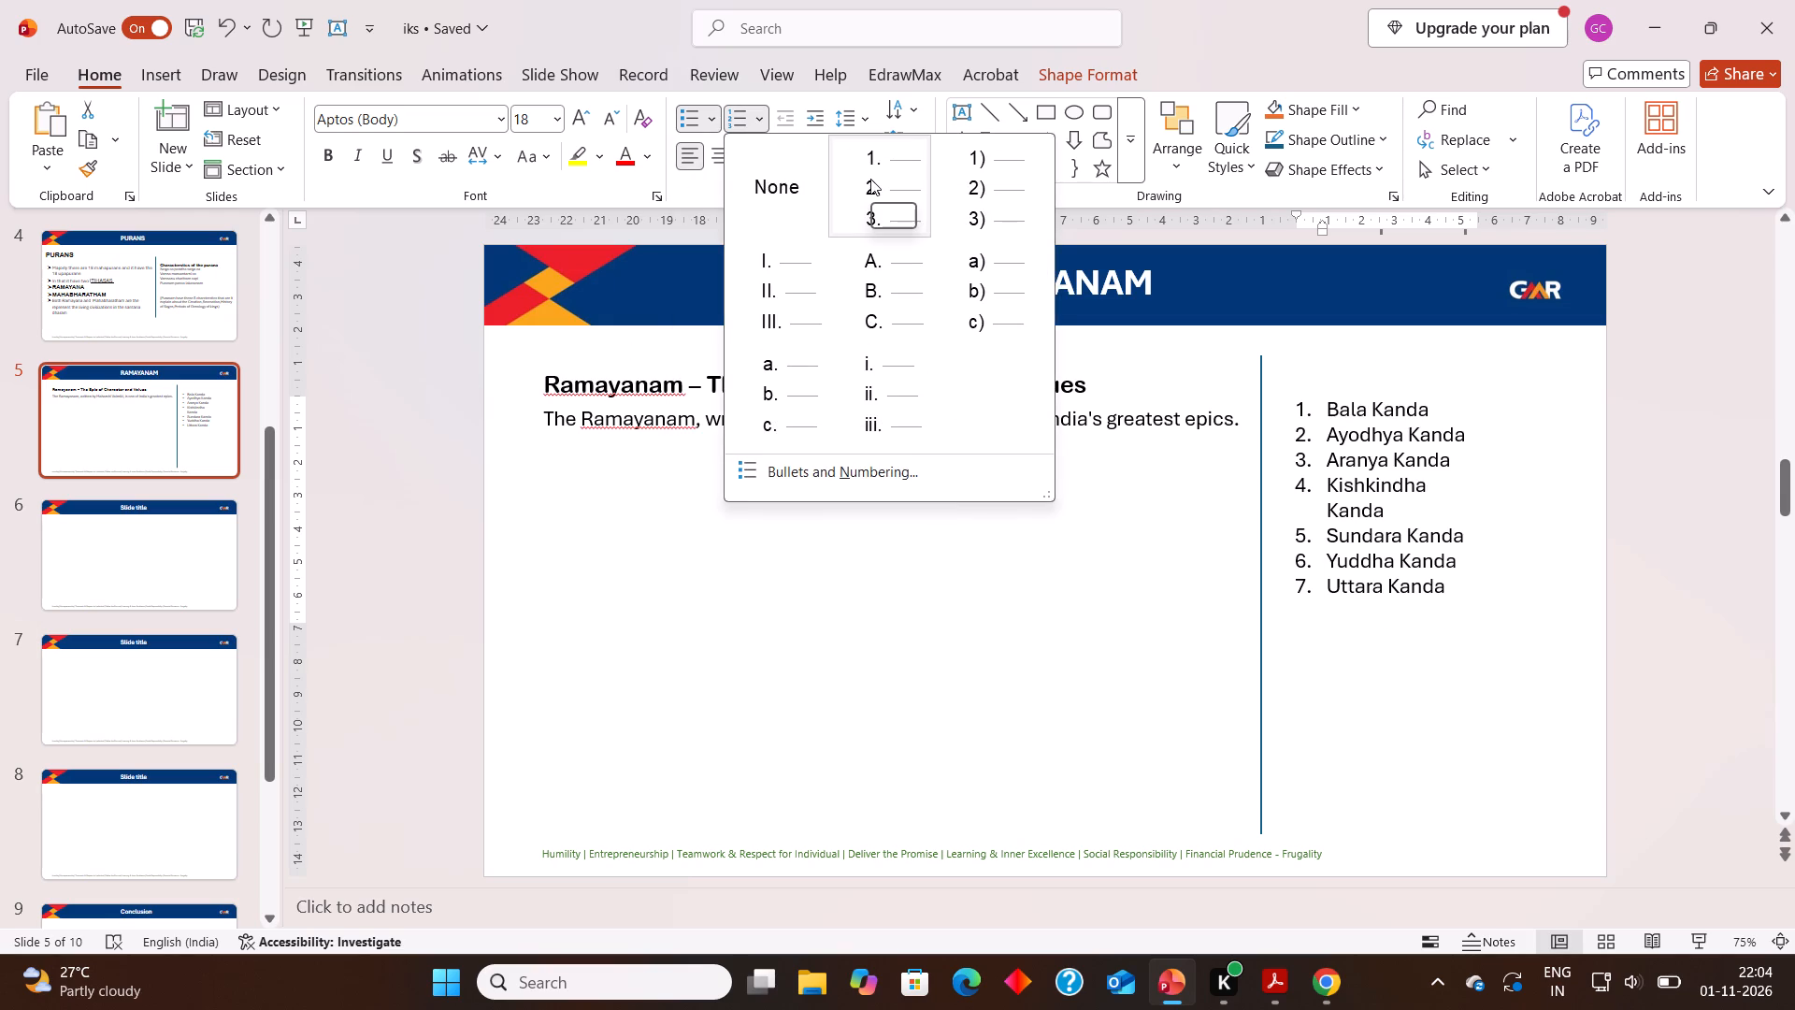
click(977, 189)
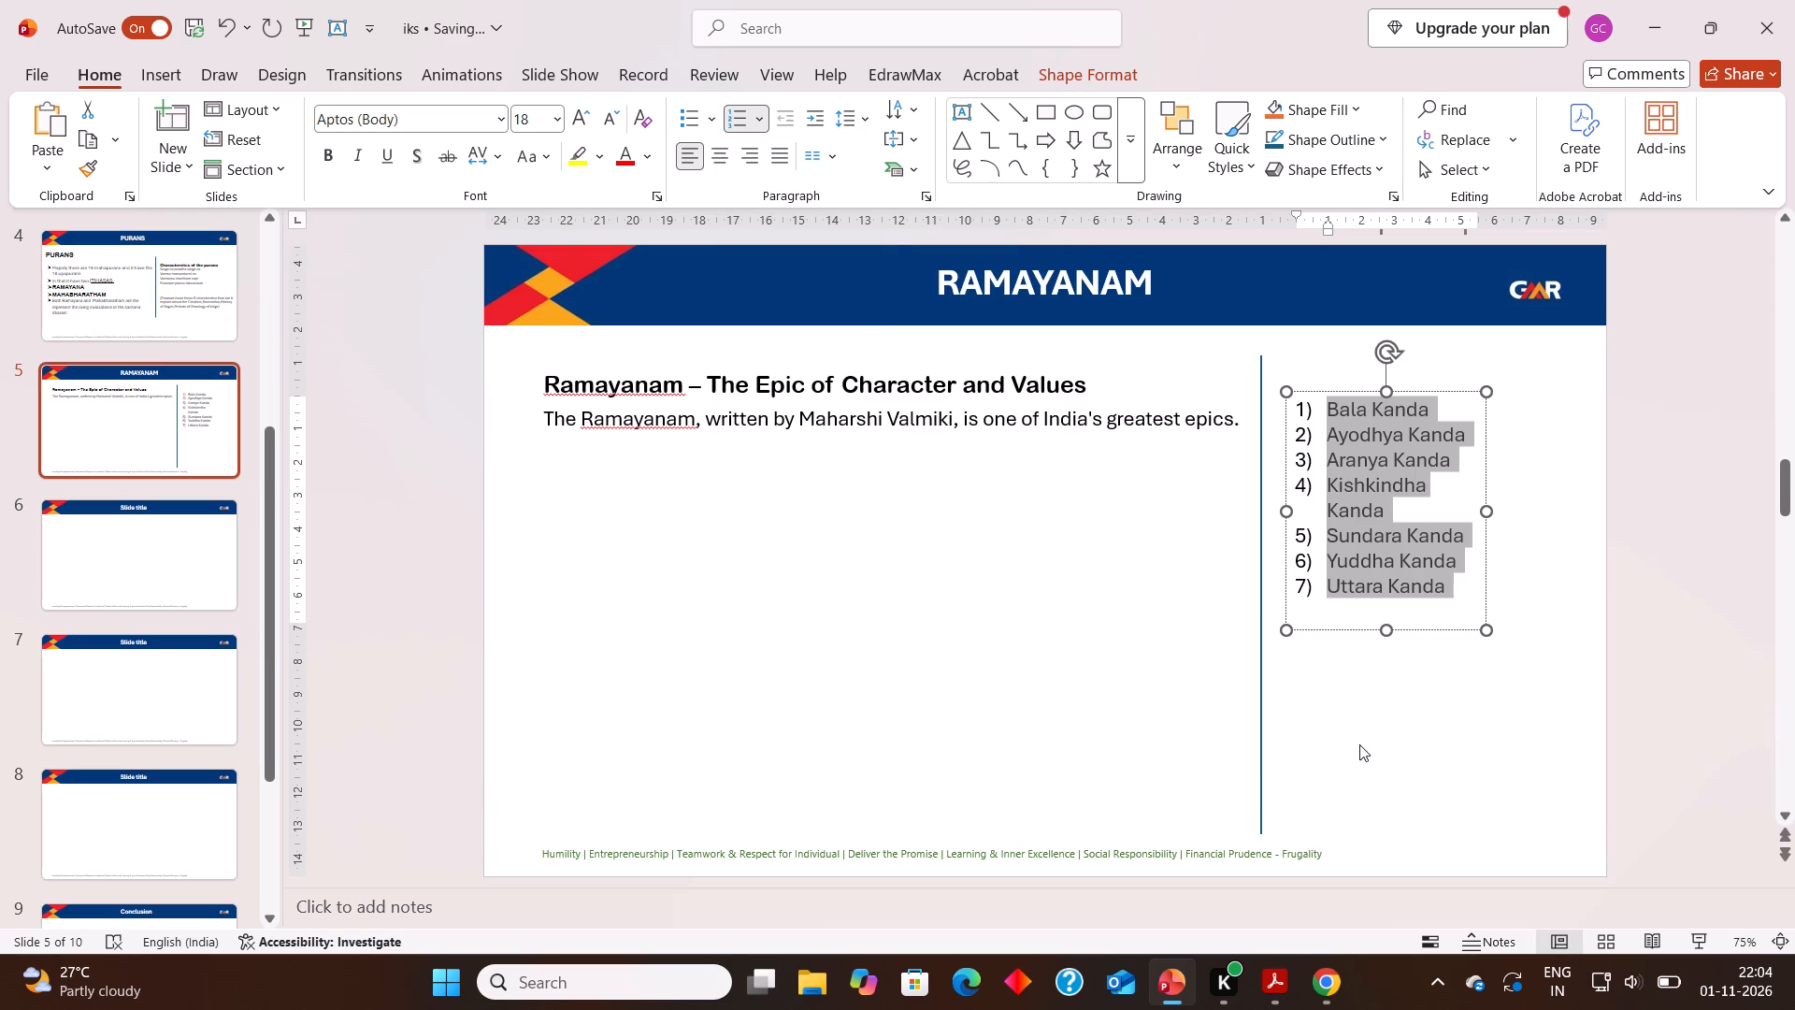
click(1359, 744)
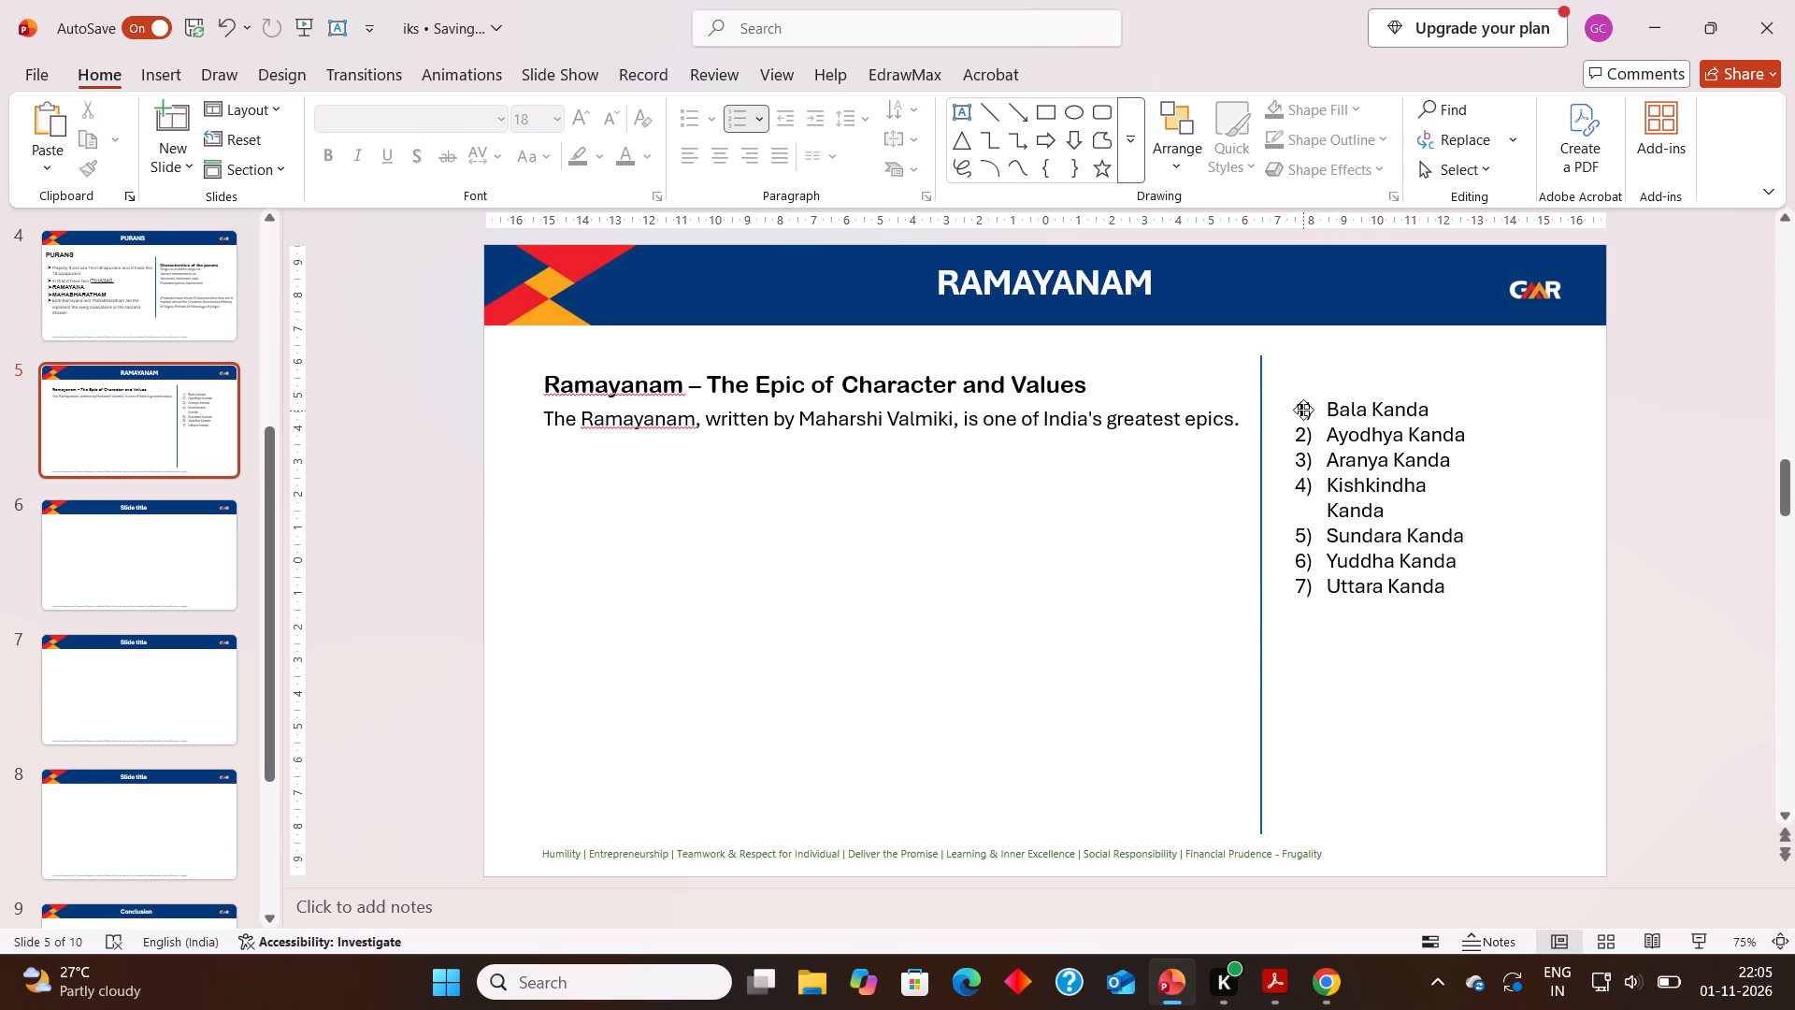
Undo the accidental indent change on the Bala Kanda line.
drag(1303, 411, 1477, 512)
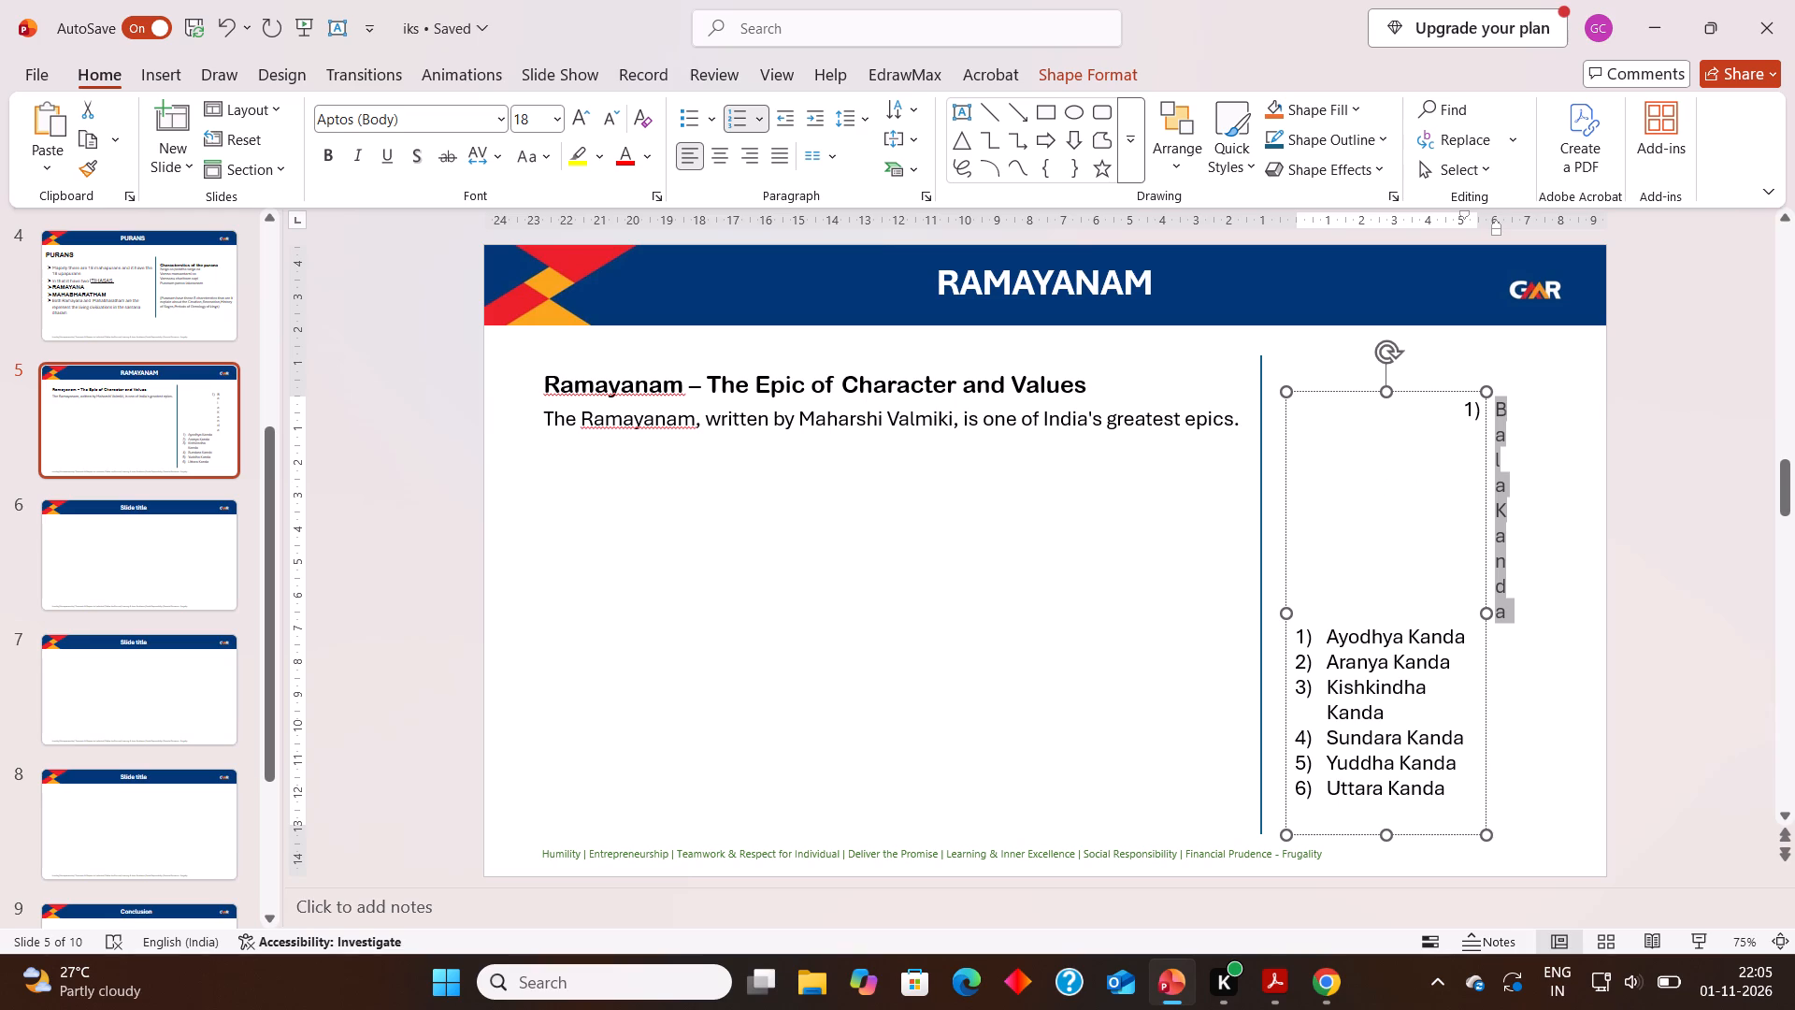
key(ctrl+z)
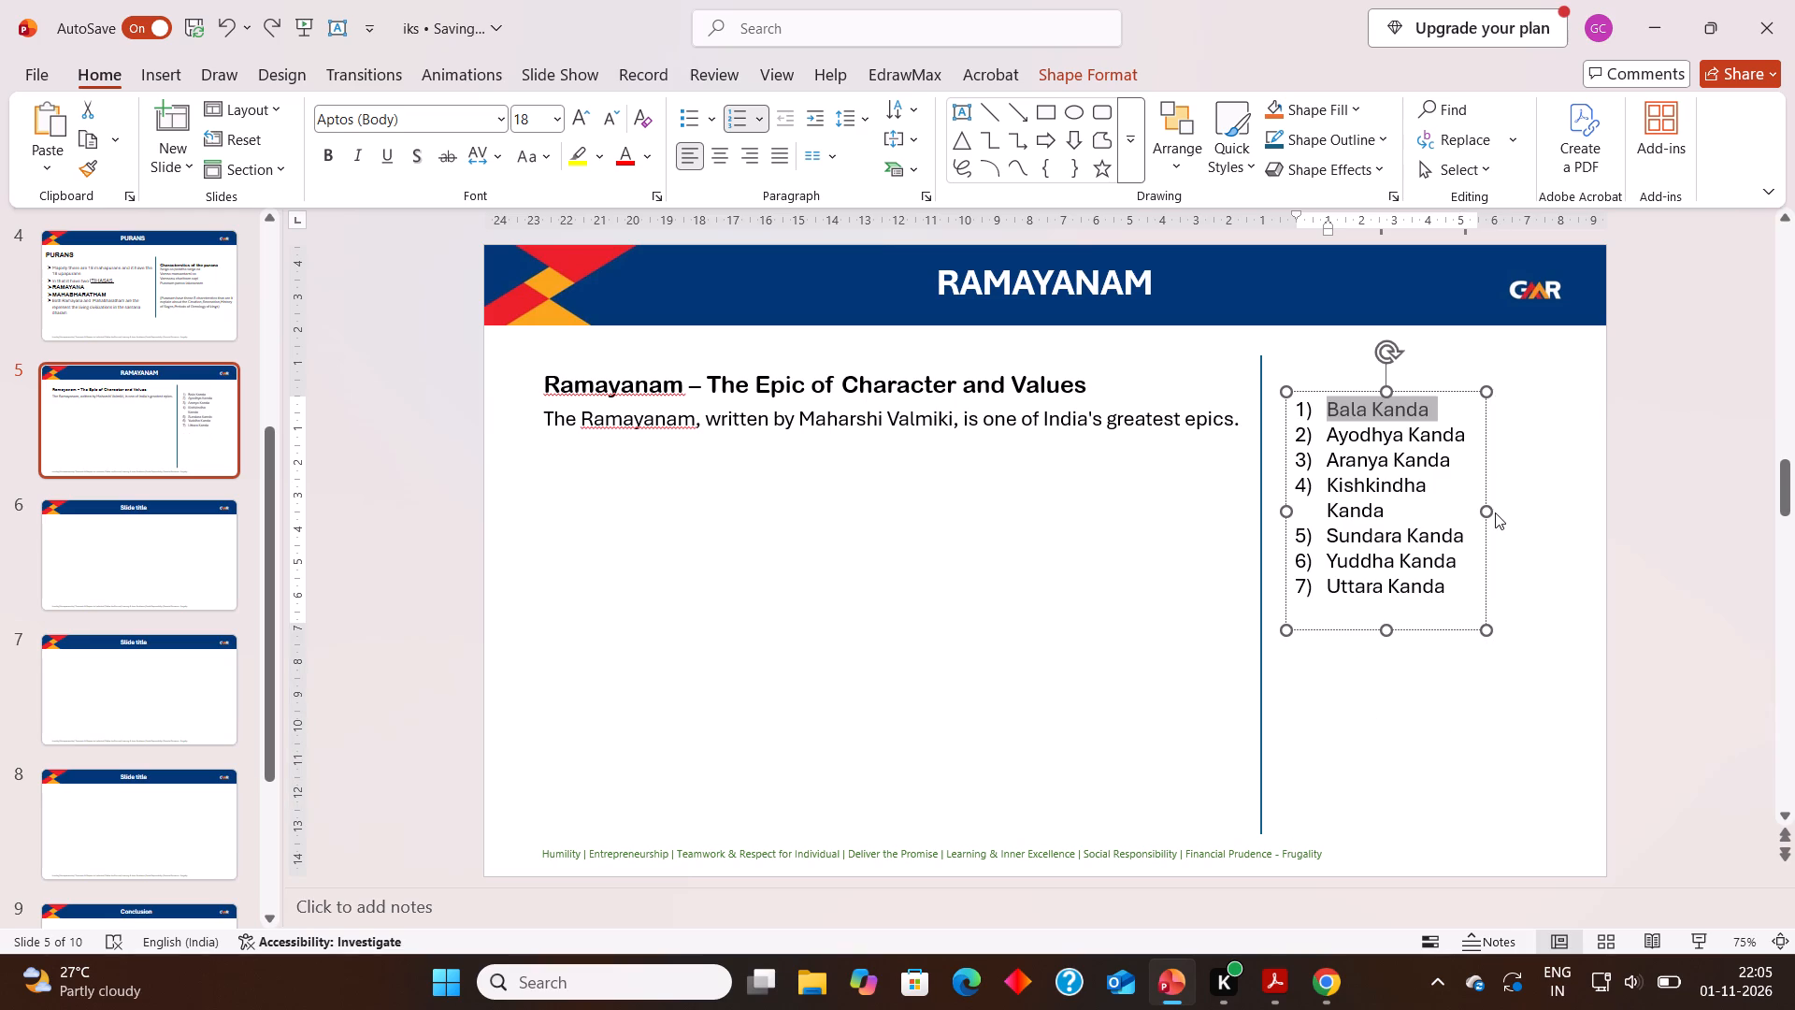
Widen the Kanda list's text box to about 7 cm so that Kishkindha Kanda fits on one line.
drag(1488, 512, 1509, 512)
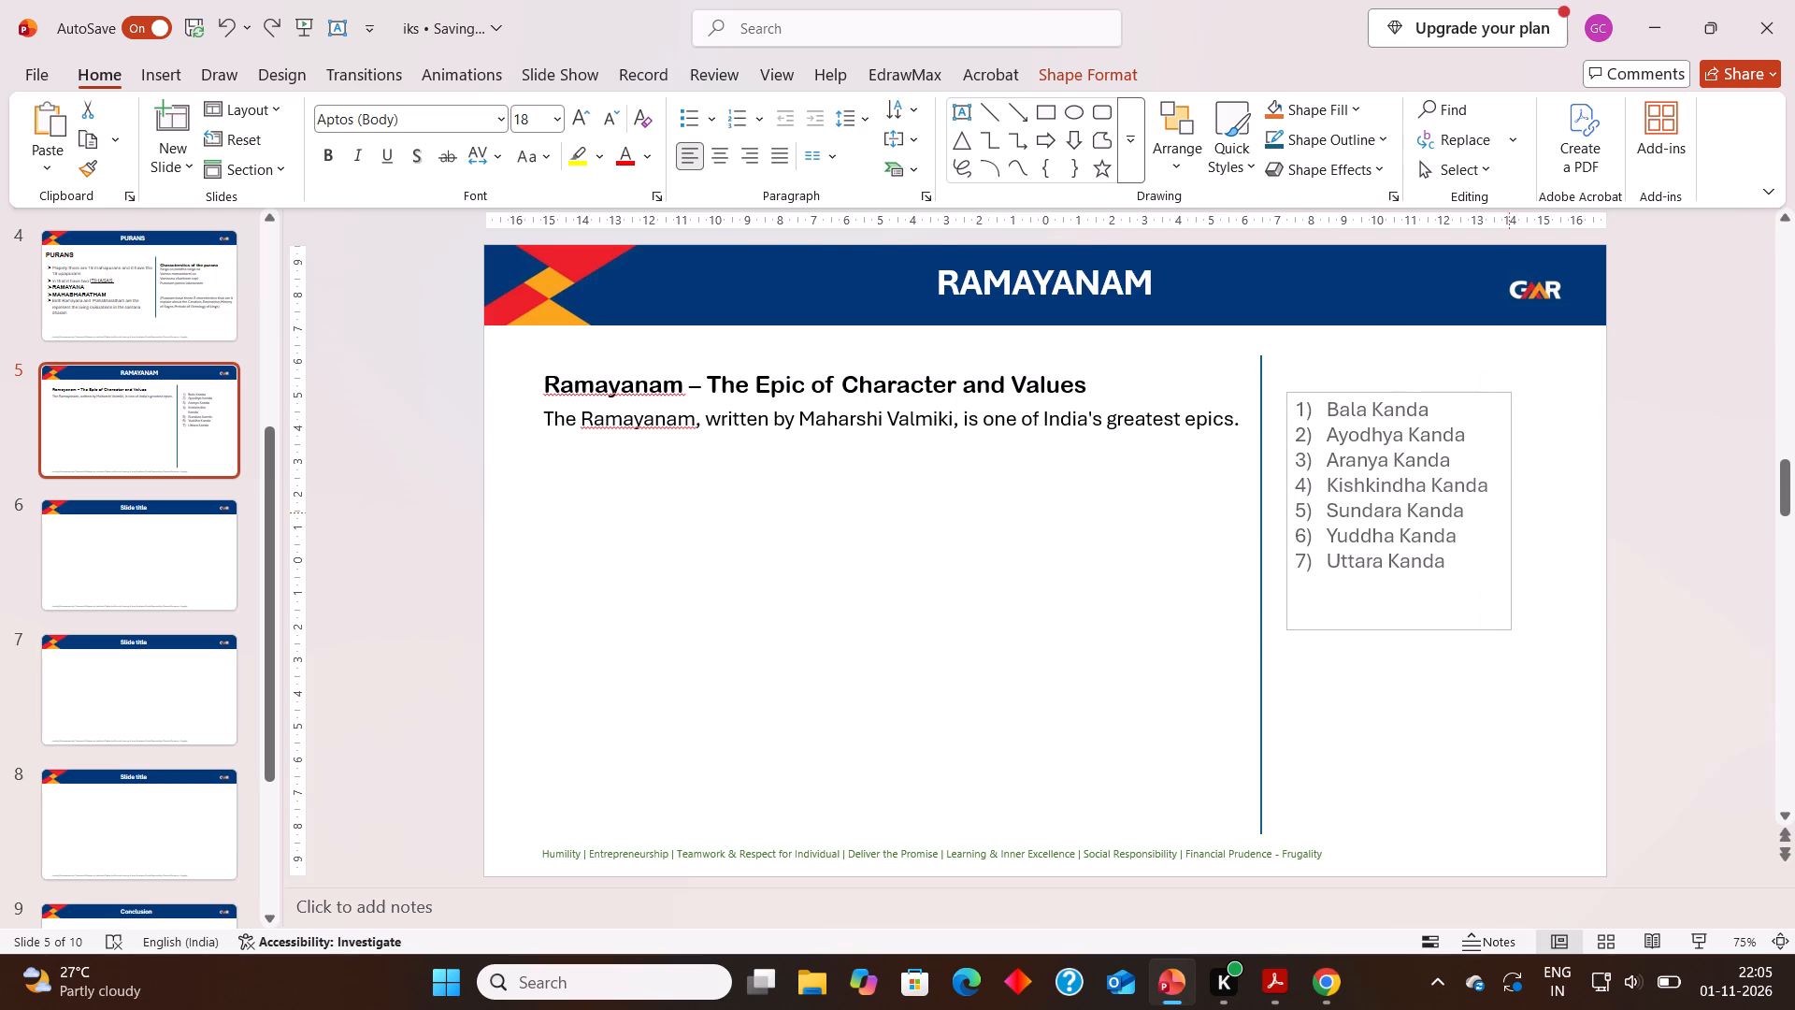
drag(1509, 512, 1510, 512)
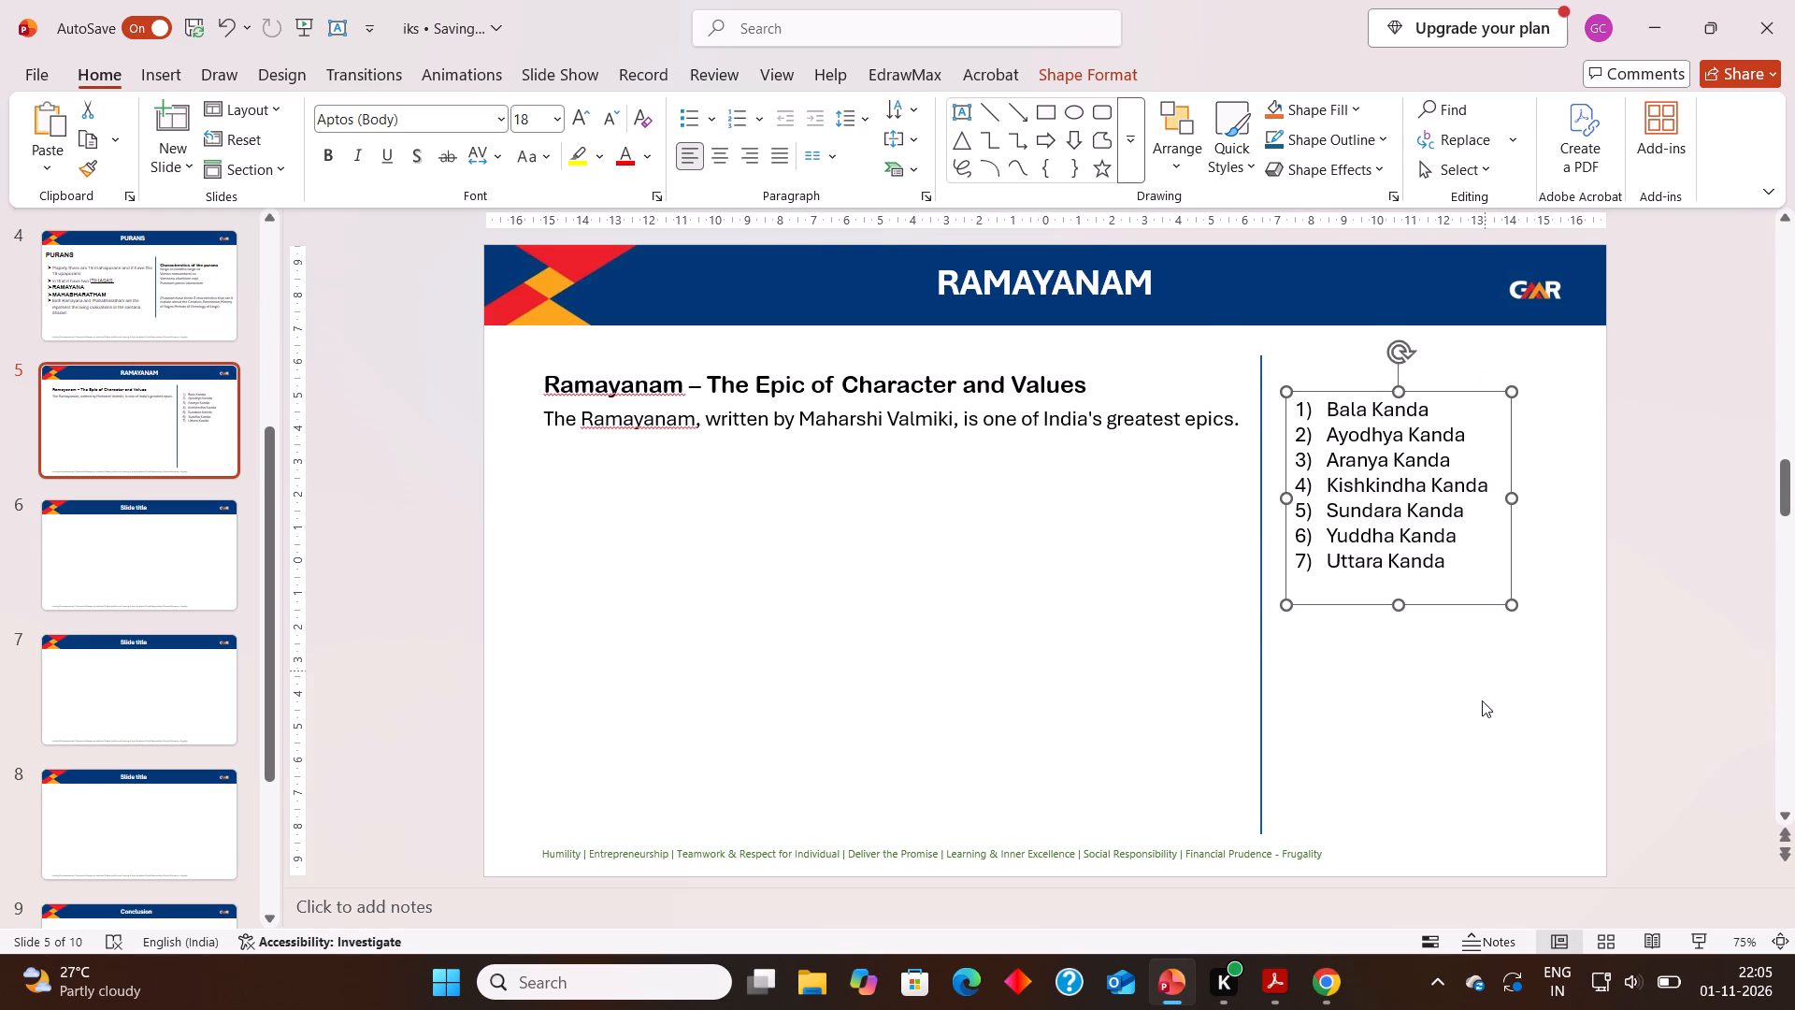
click(1471, 738)
click(1315, 371)
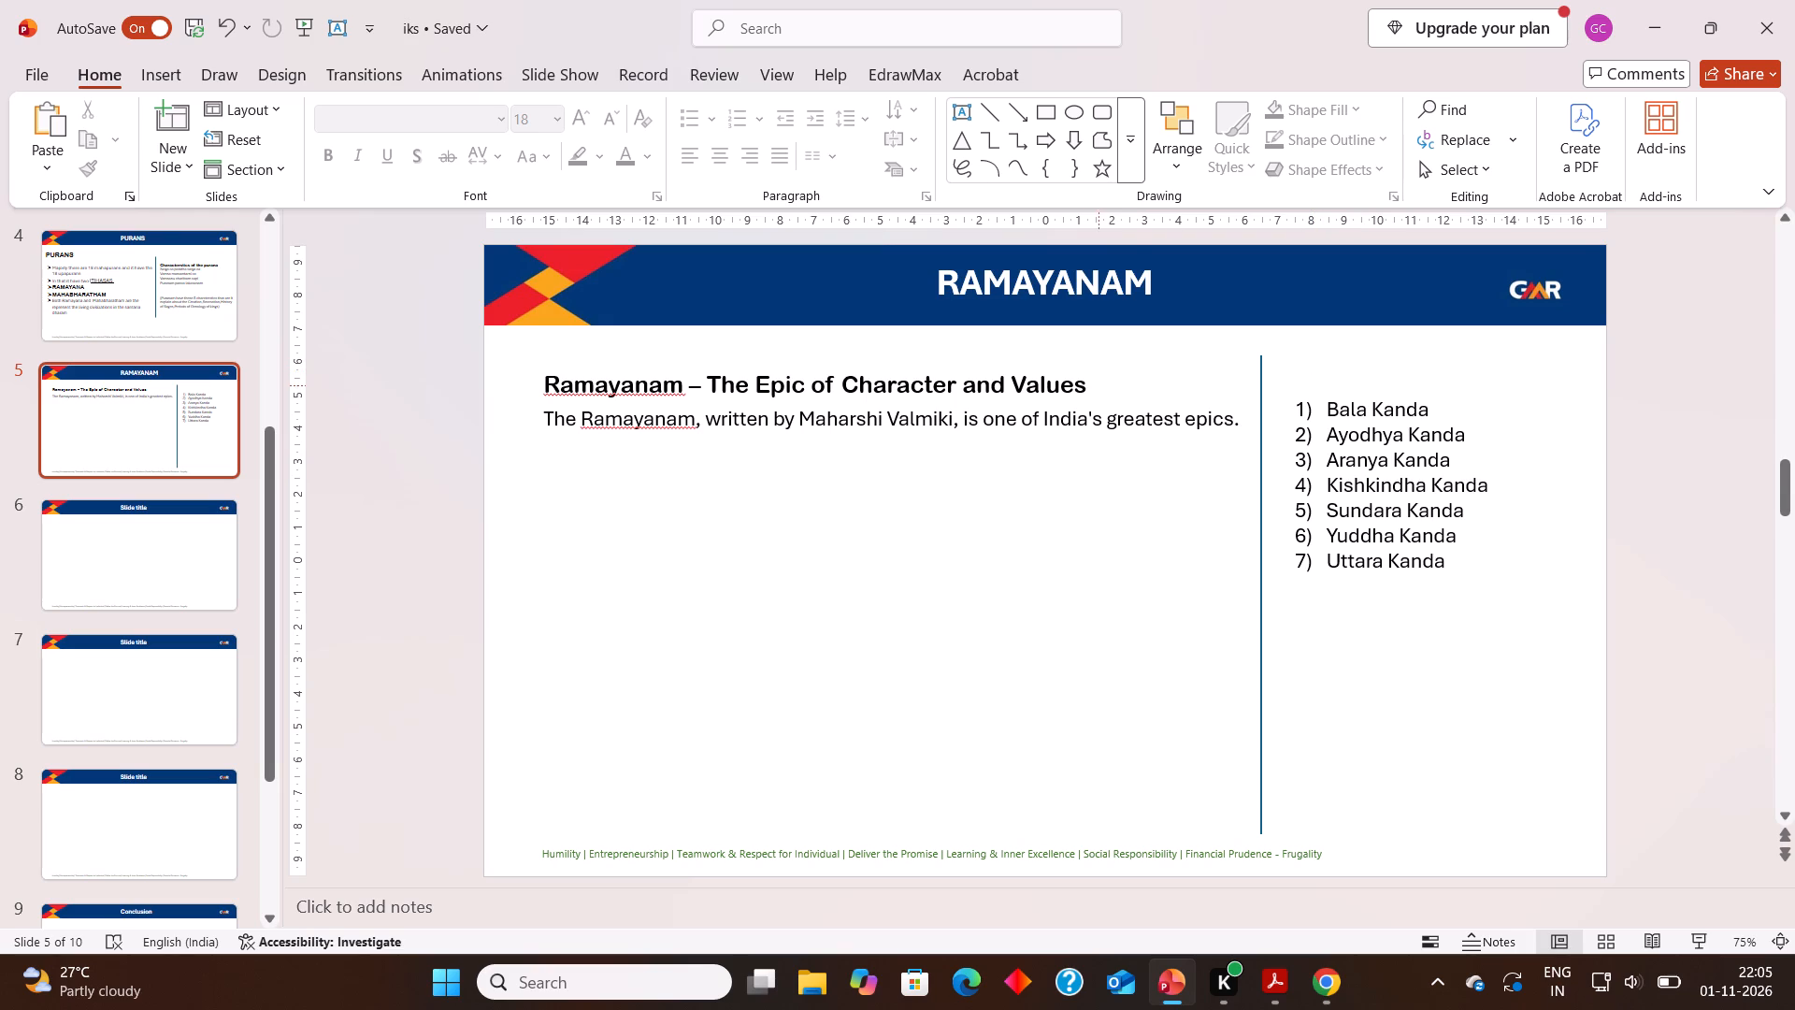
Underline the whole heading "Ramayanam – The Epic of Character and Values".
click(1068, 384)
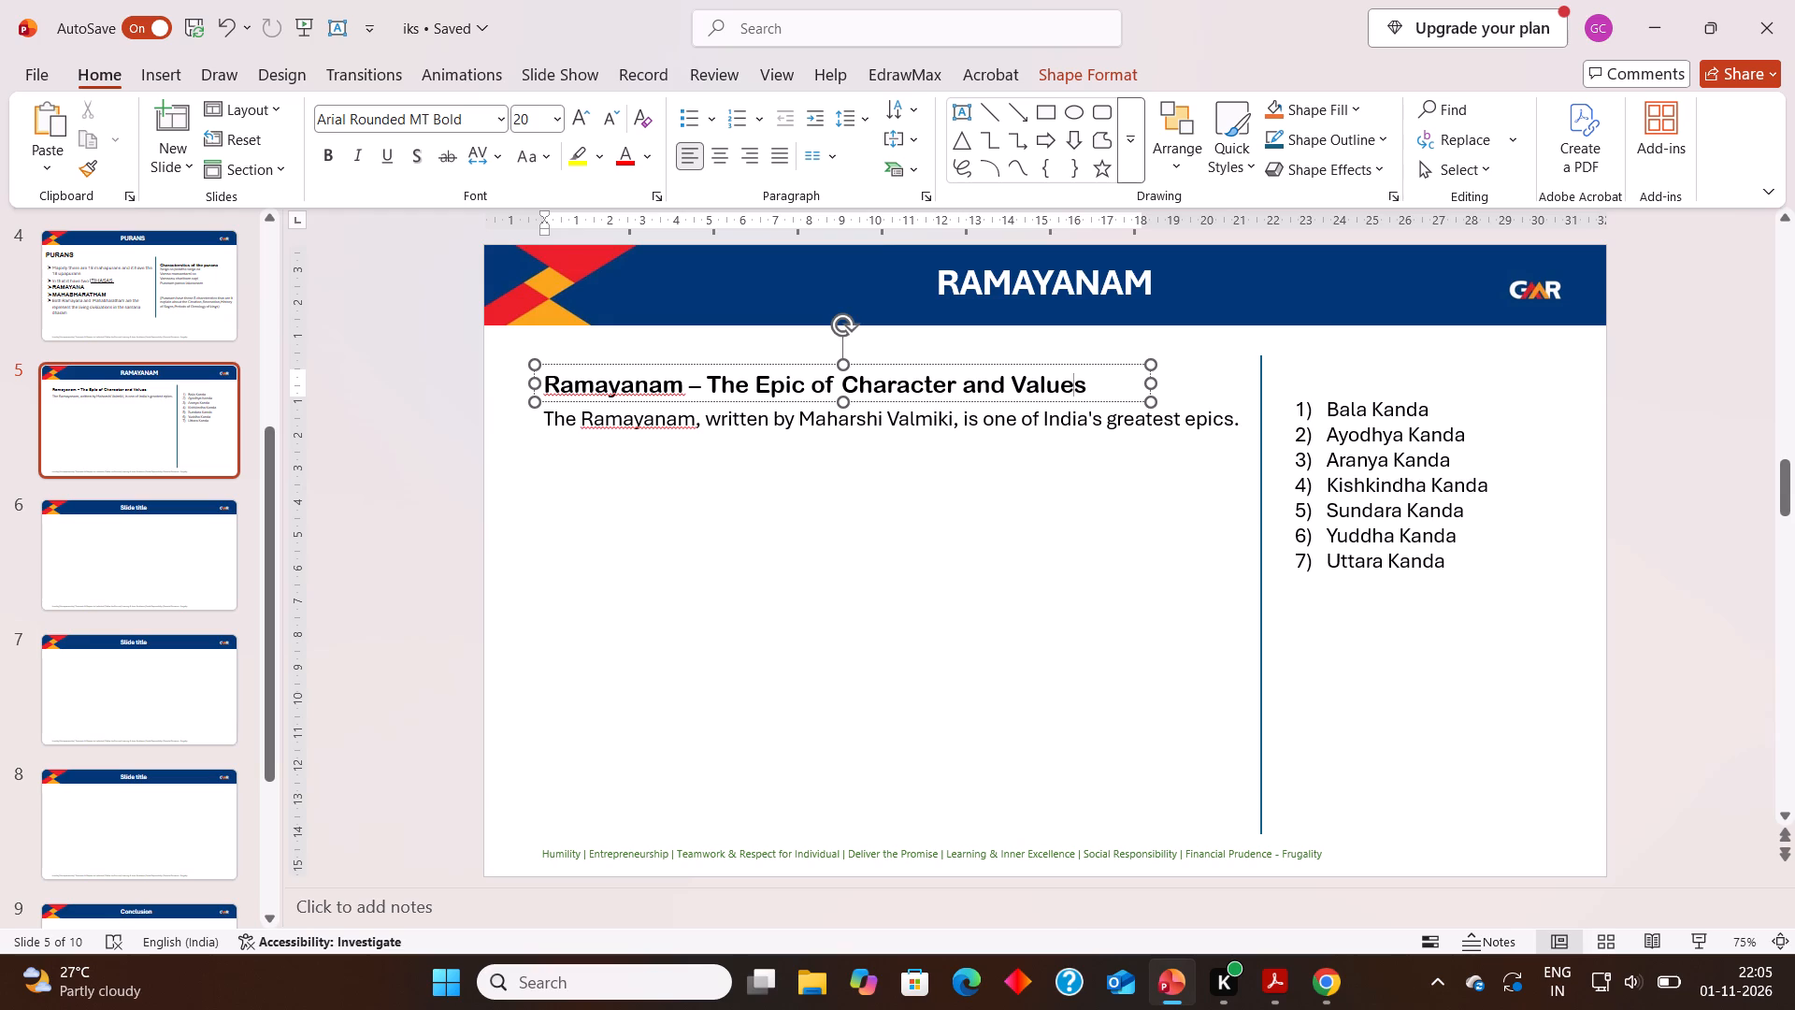
right_click(1068, 384)
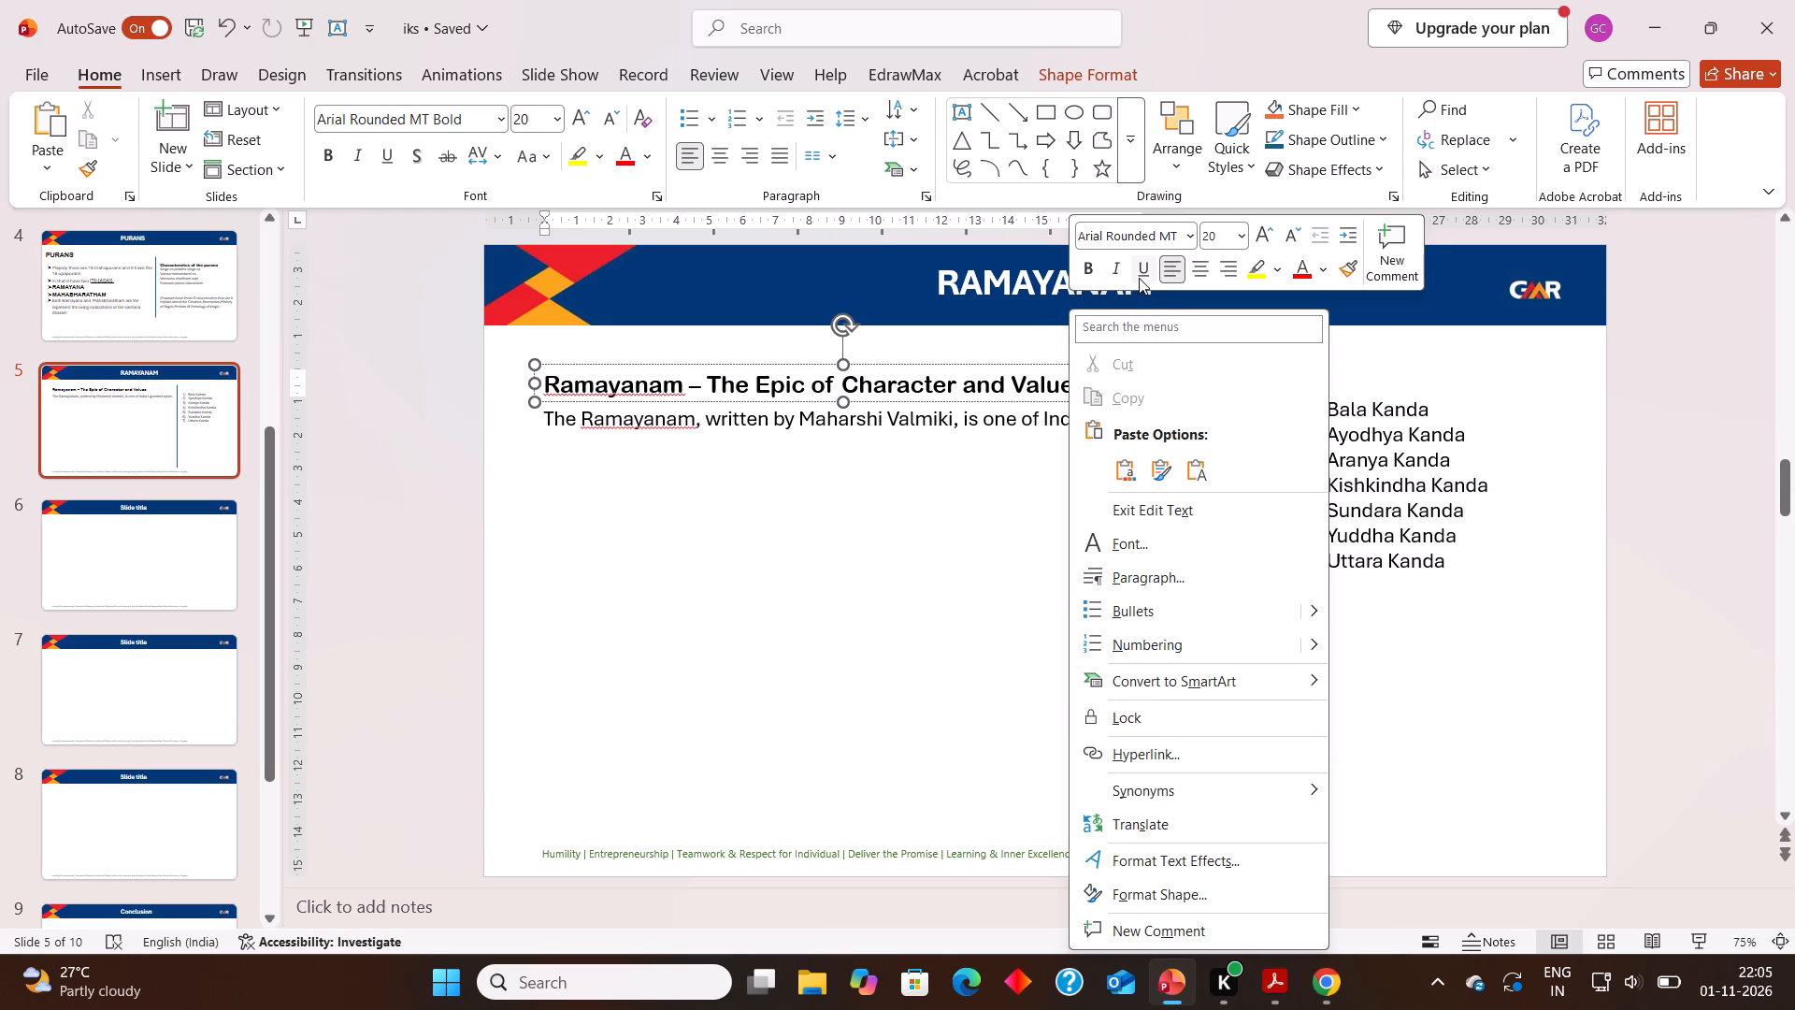
click(1139, 278)
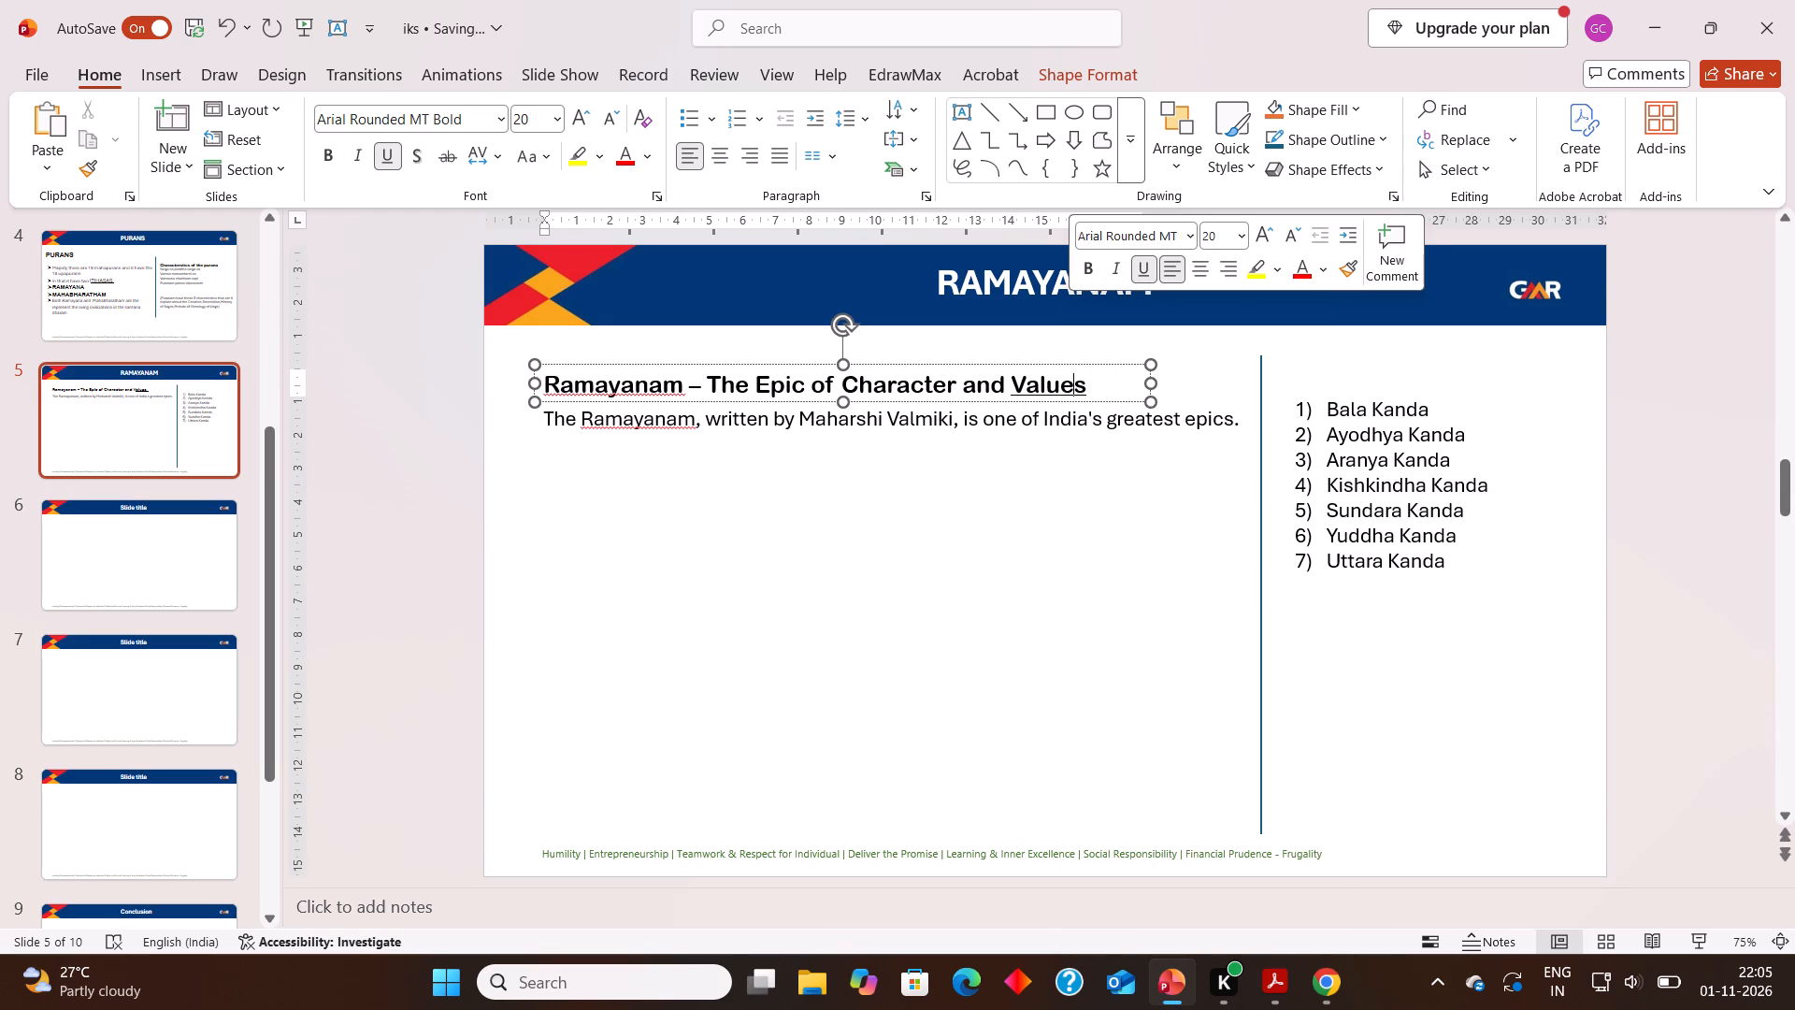
drag(543, 378, 1061, 365)
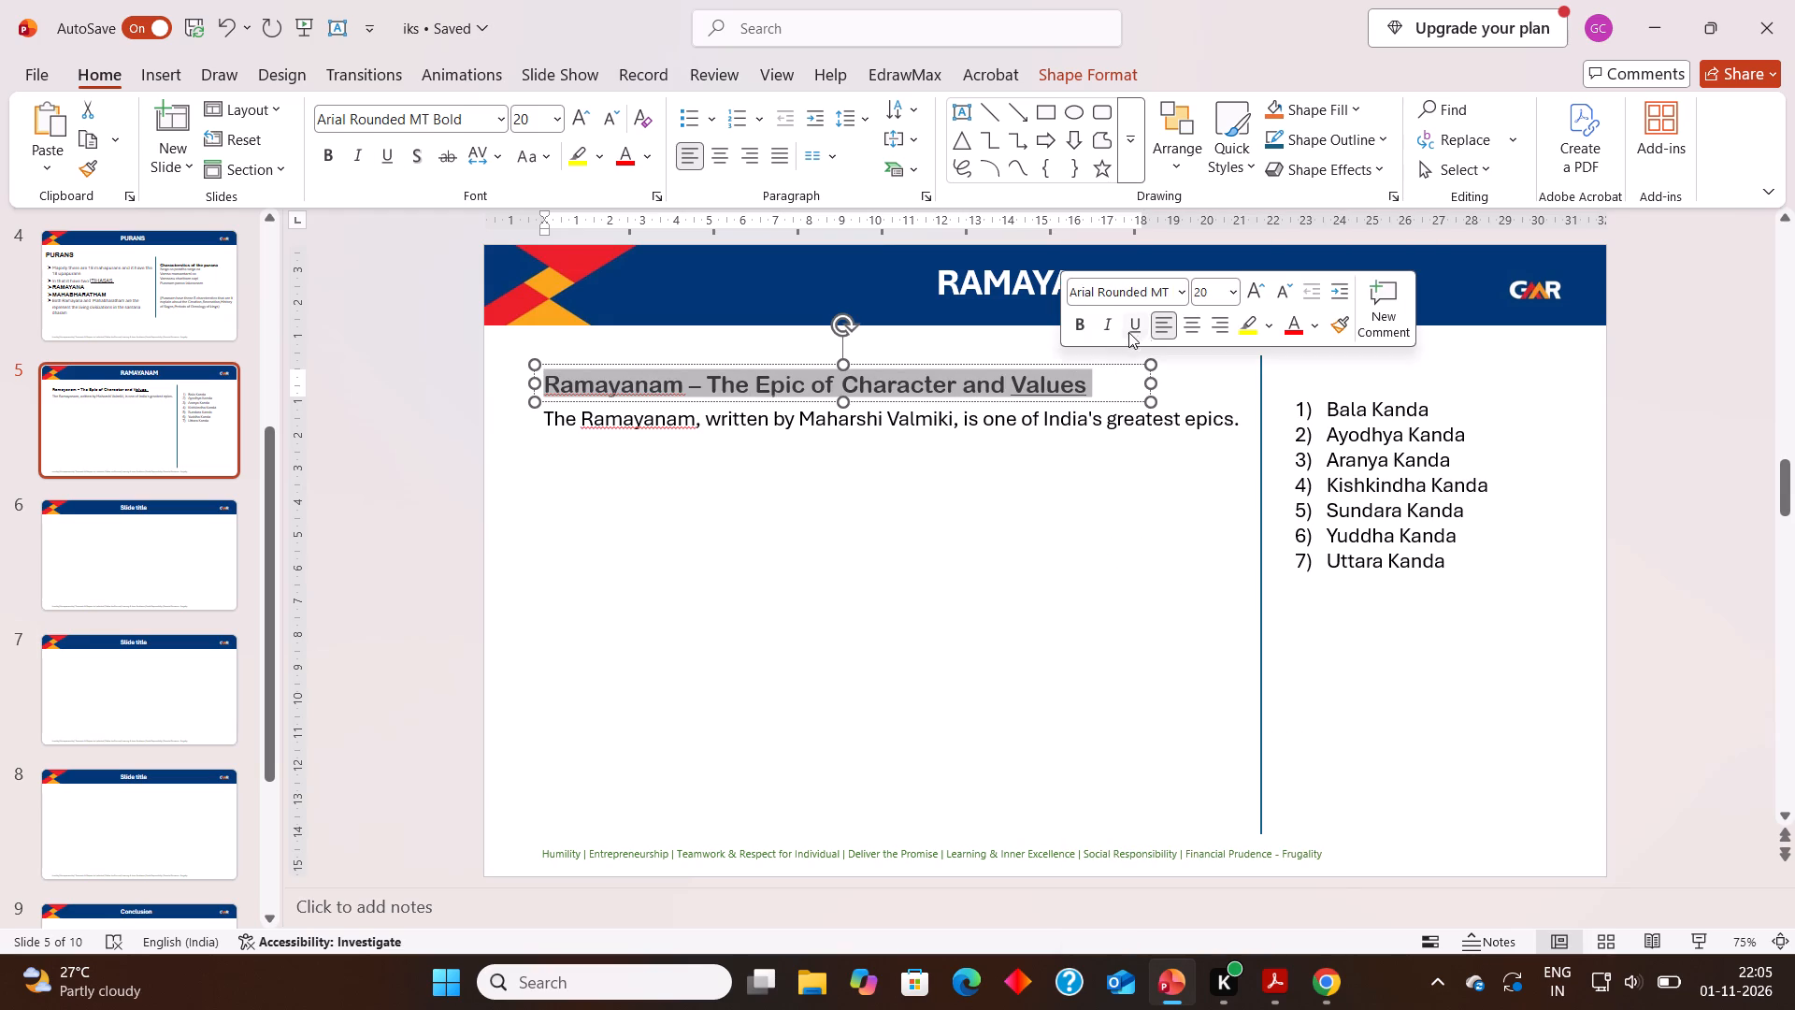
click(1134, 326)
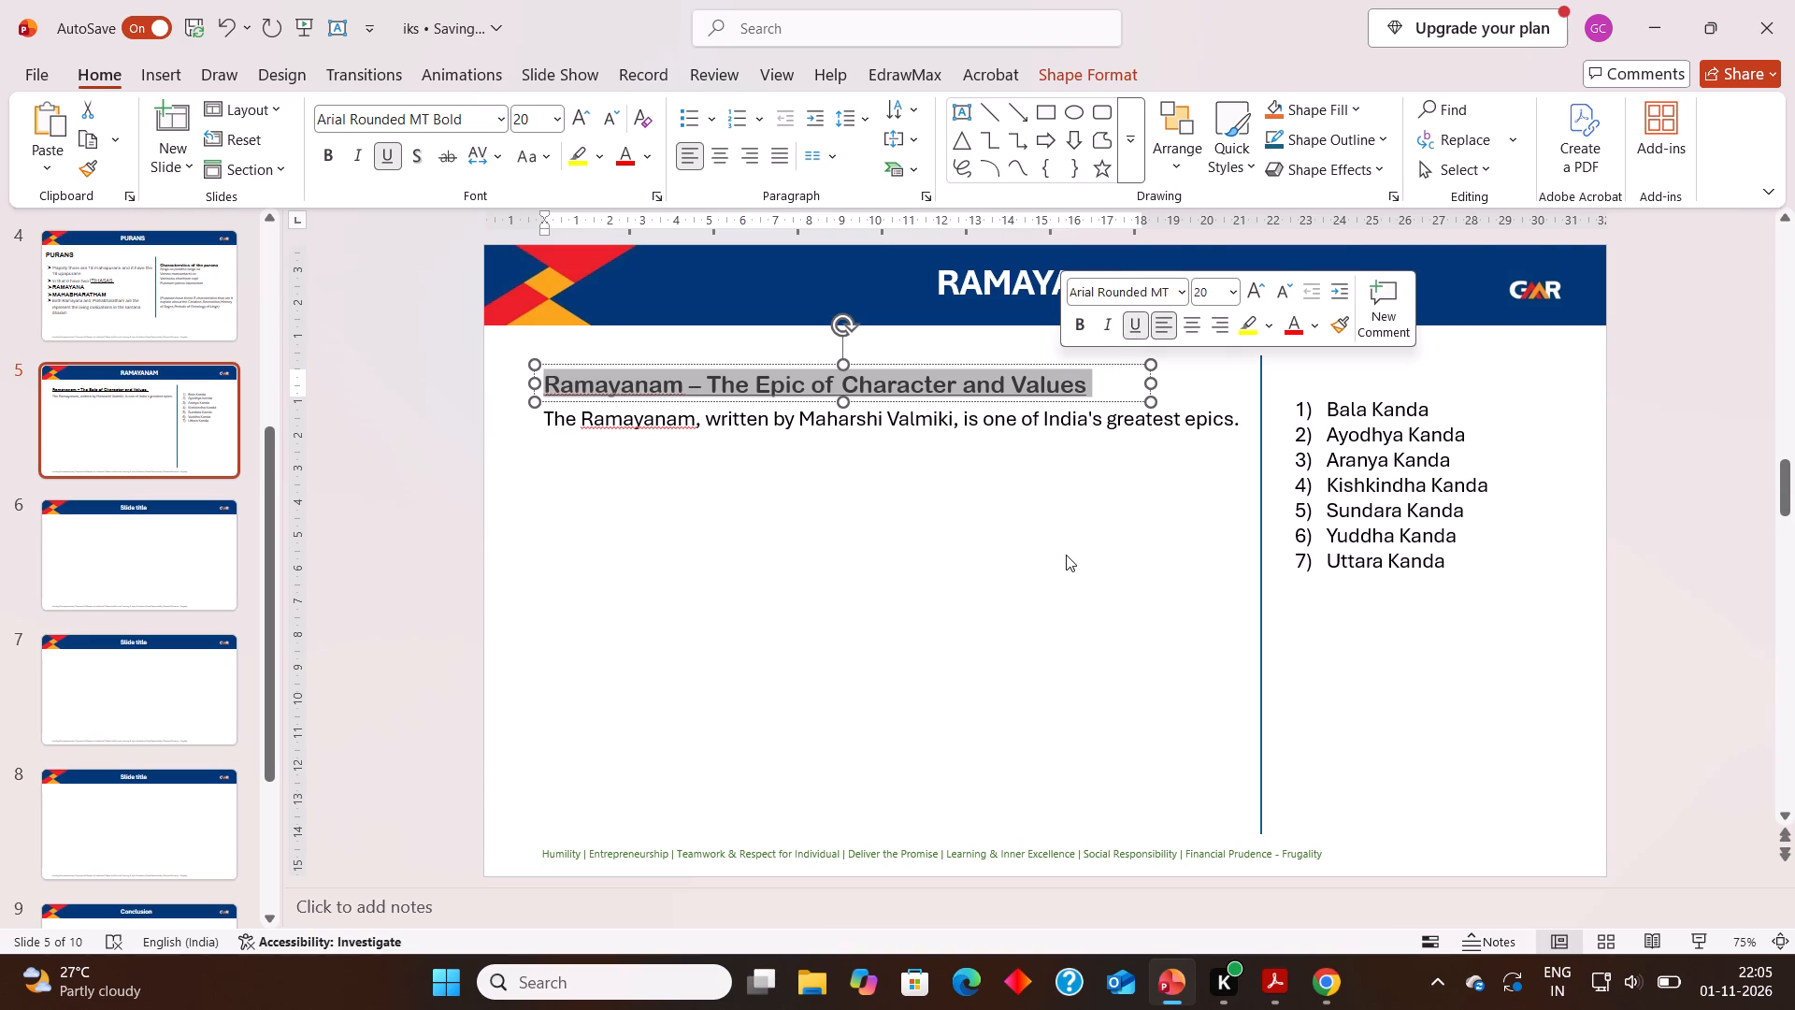
click(1066, 555)
Move the numbered Kanda list down about 0.8 cm to leave room for a heading above it.
drag(1323, 382, 1326, 406)
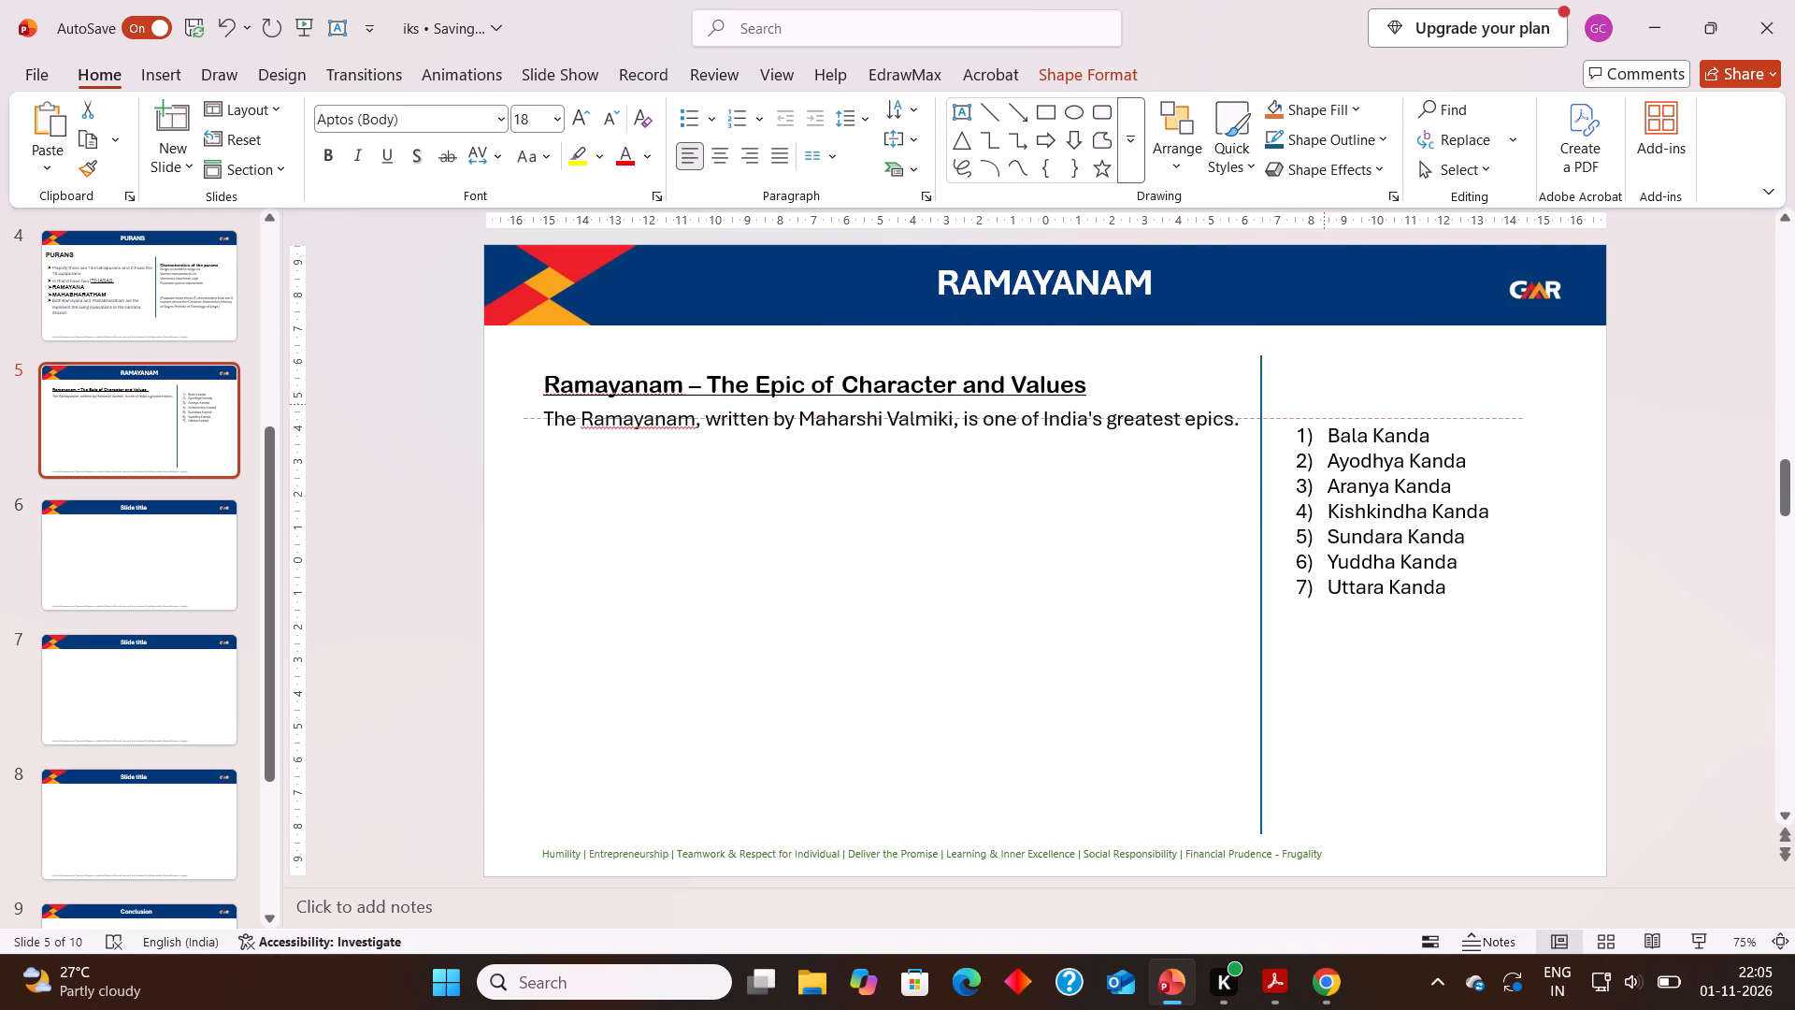
drag(1326, 406, 1326, 405)
click(1326, 405)
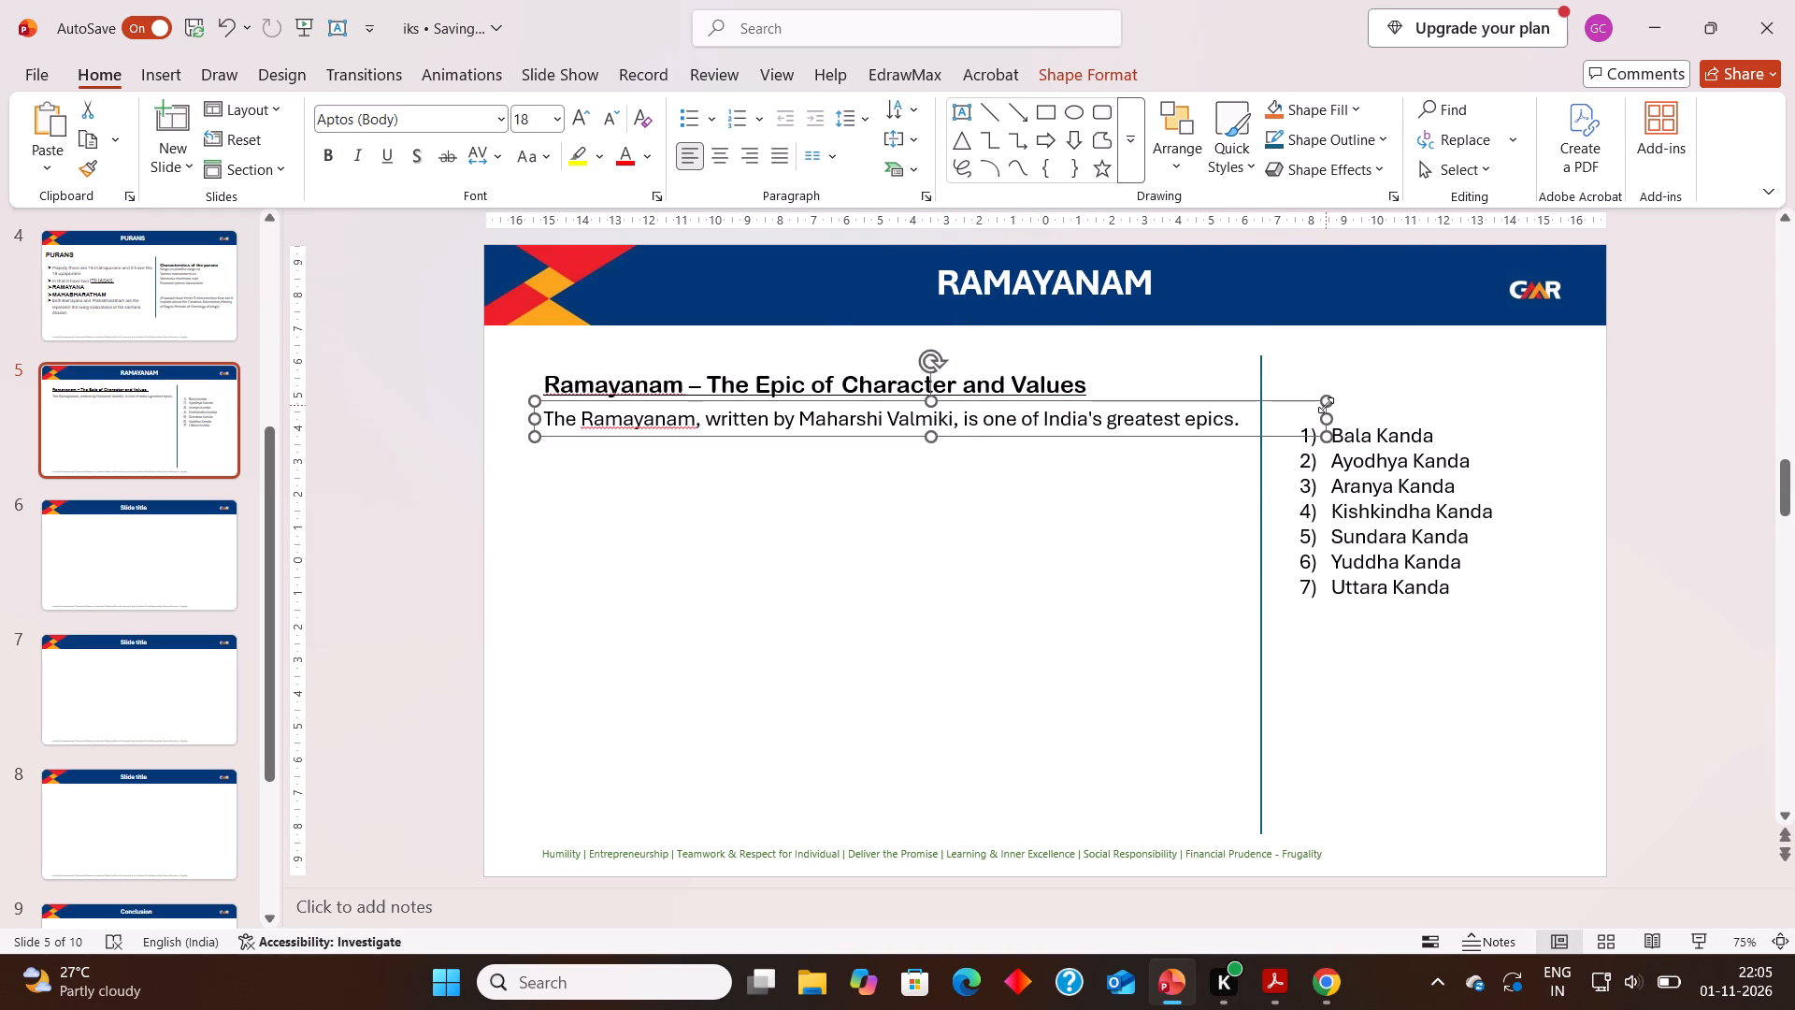
click(1373, 381)
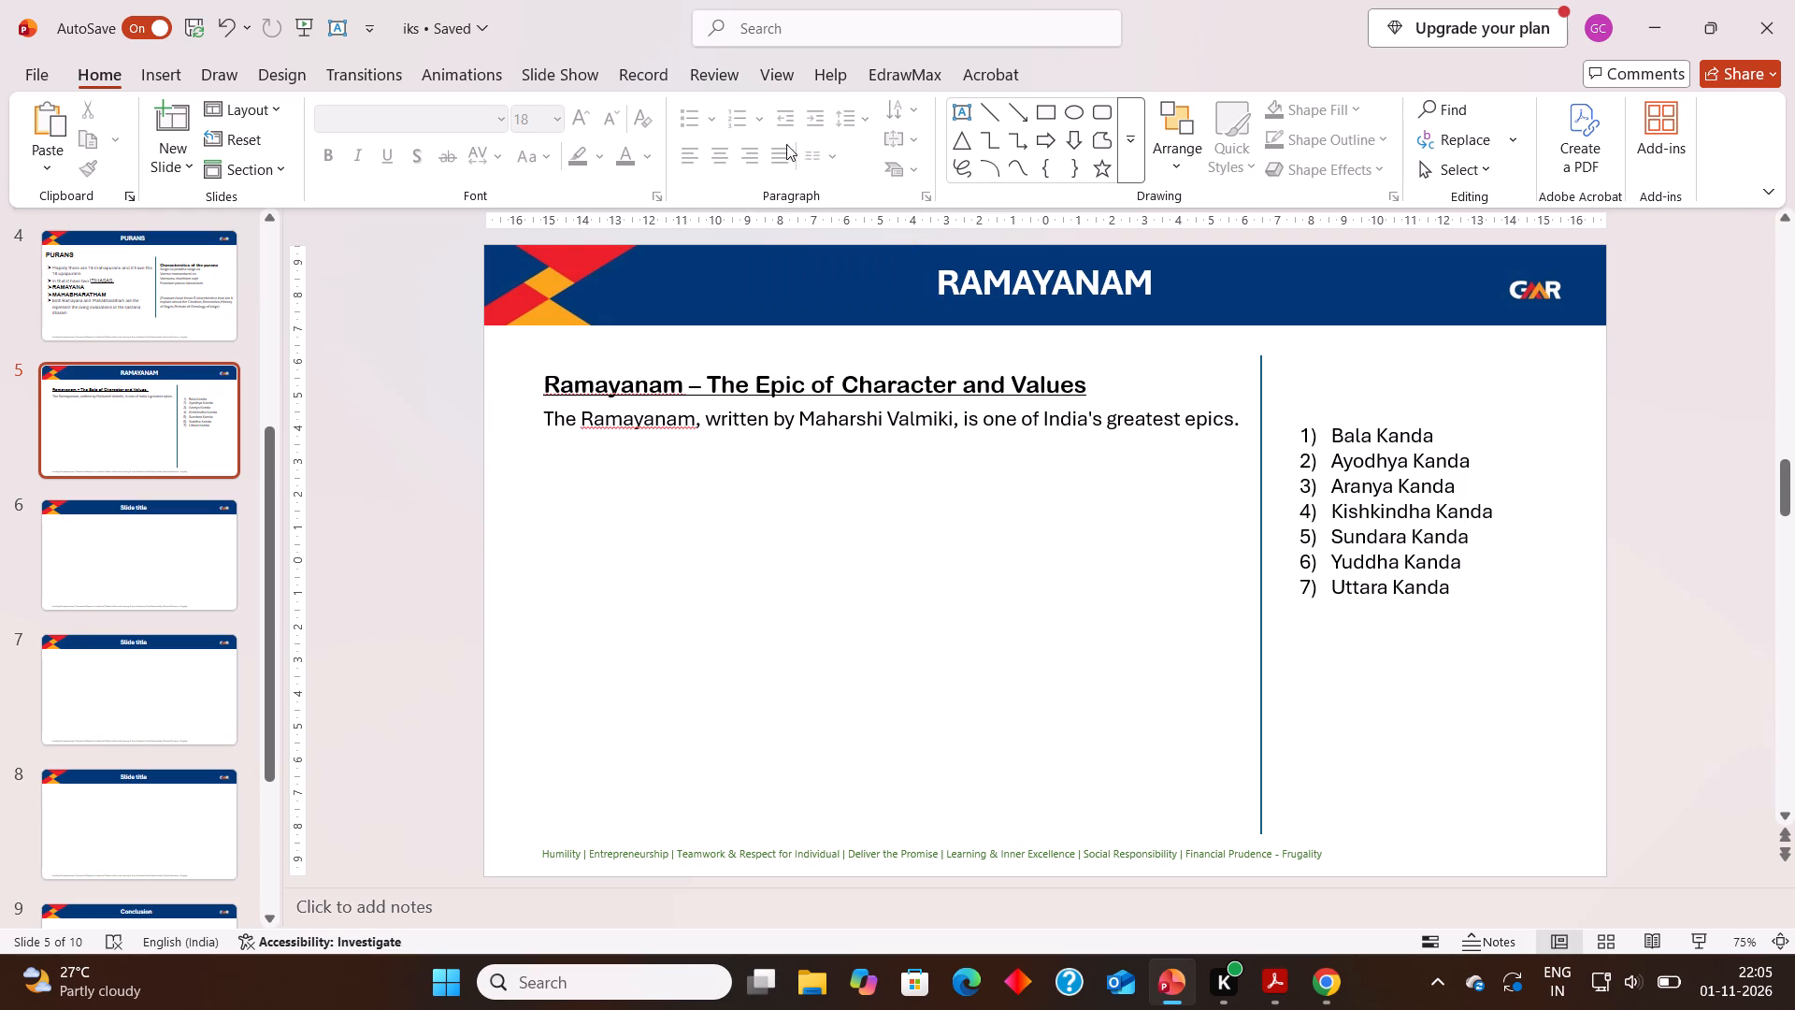
Add a text box about 10.5 cm wide above the numbered Kanda list, reading "7 PARTS OF RAMAYANAM".
click(957, 114)
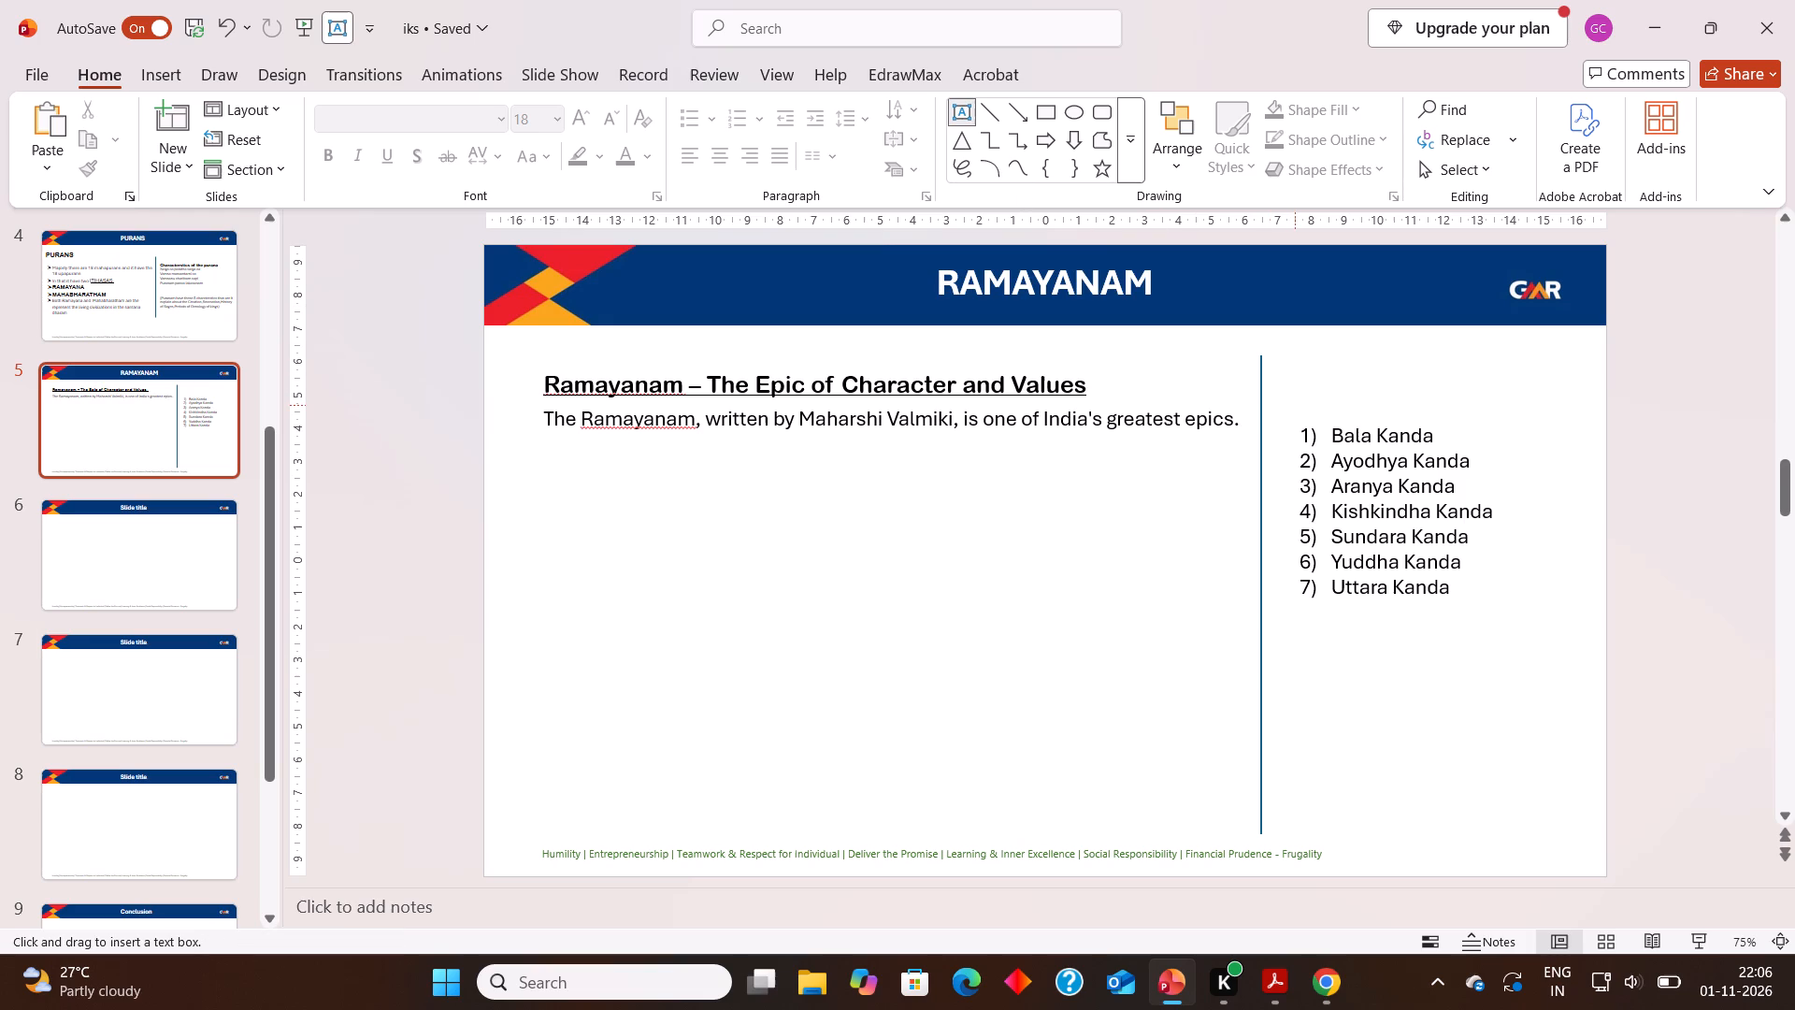
drag(1284, 379, 1332, 386)
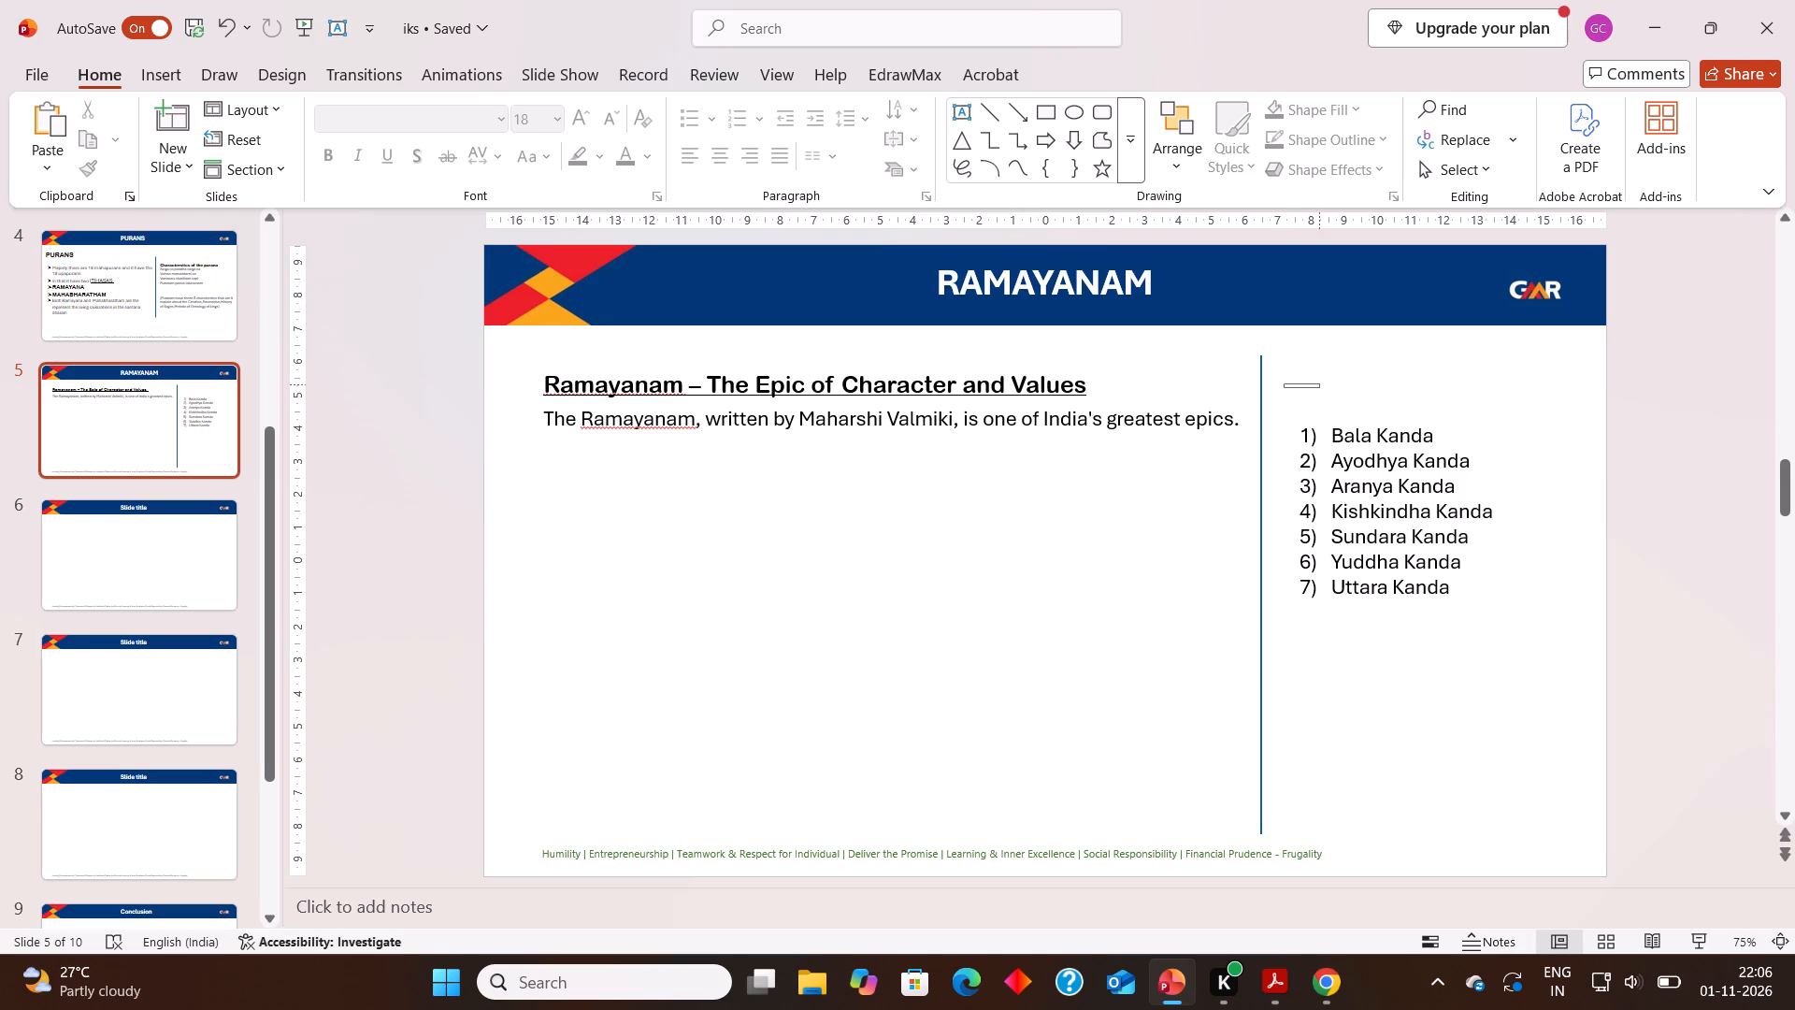
drag(1332, 386, 1637, 415)
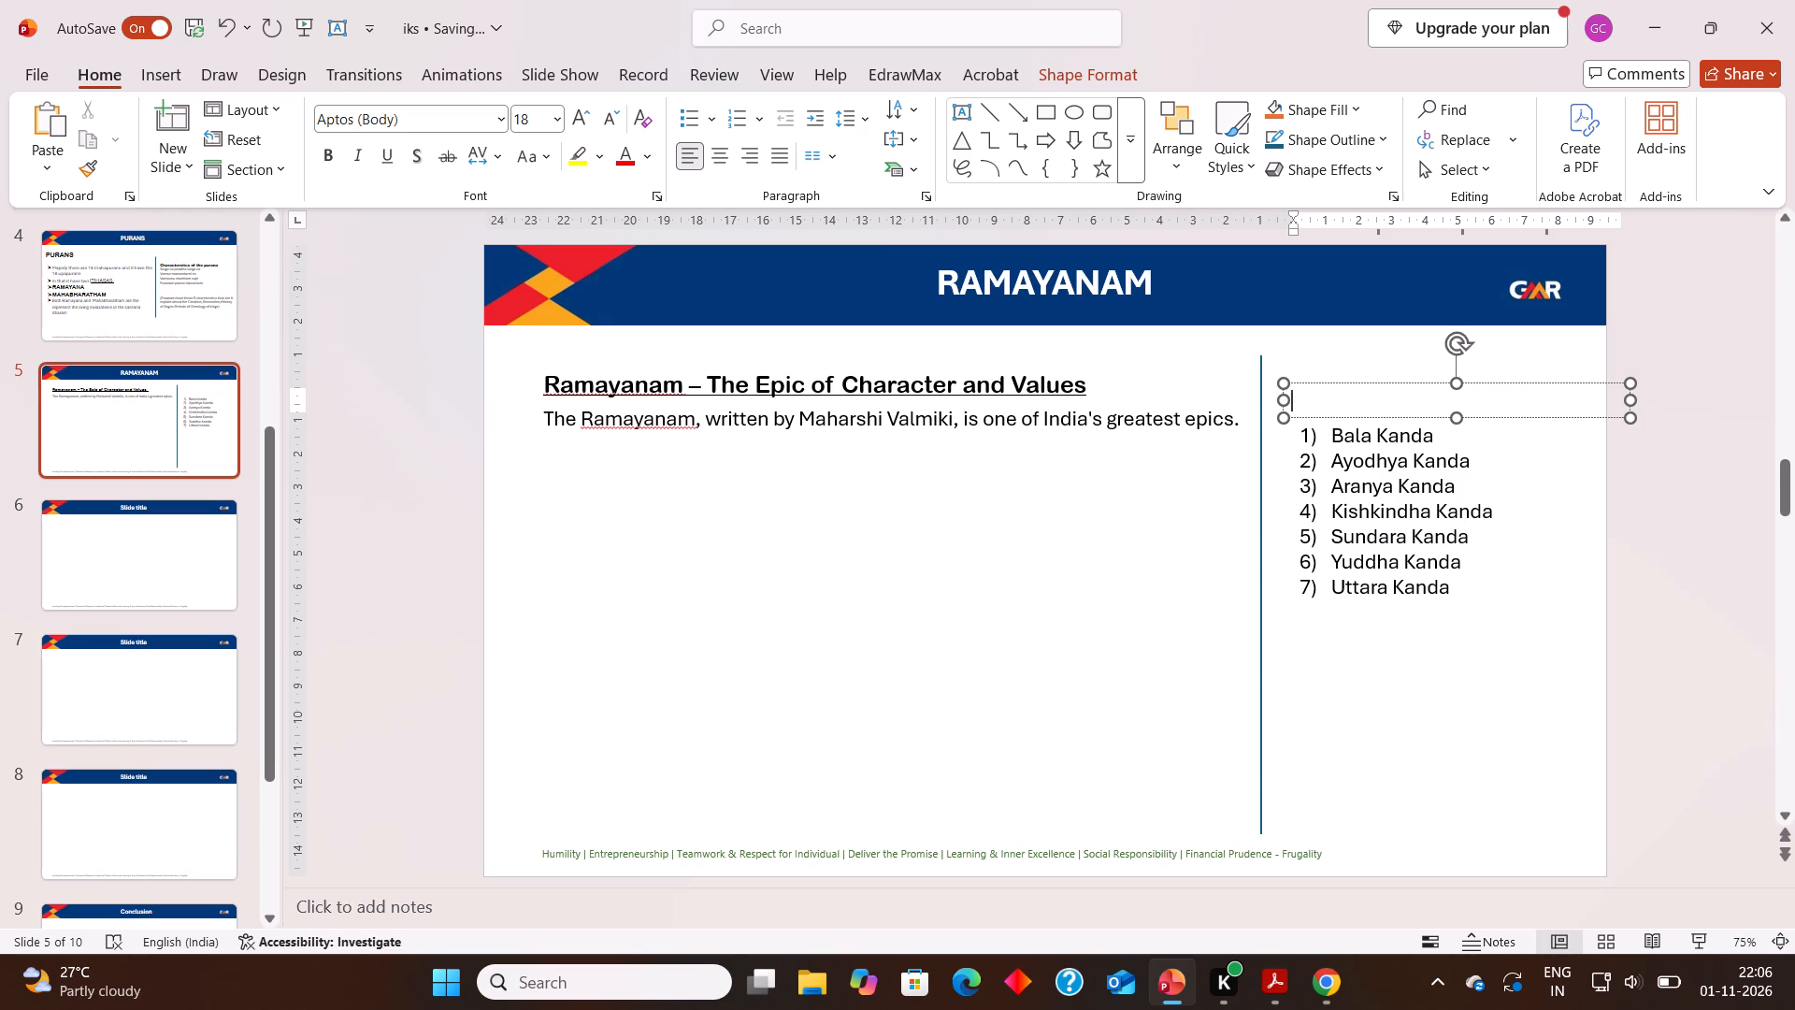
key(7)
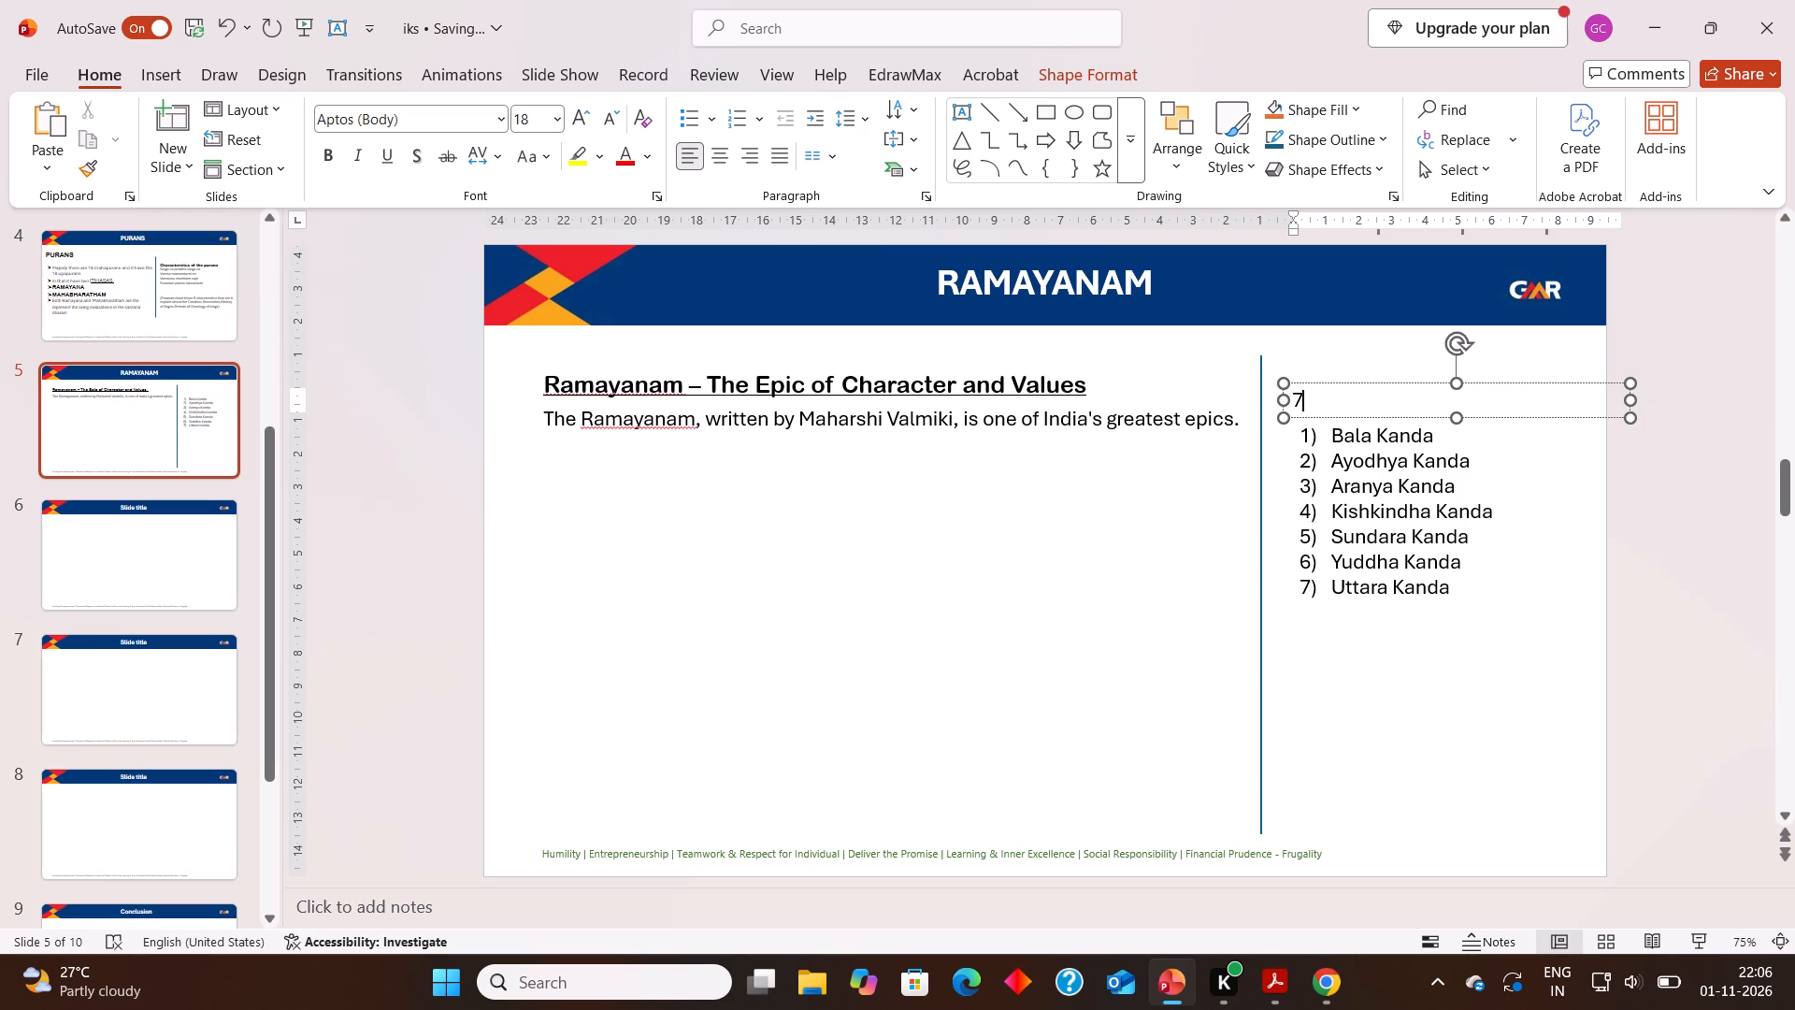
key(space)
text(PARETS)
key(BackSpace)
key(BackSpace)
key(BackSpace)
text(TS OF RAMAYANAM)
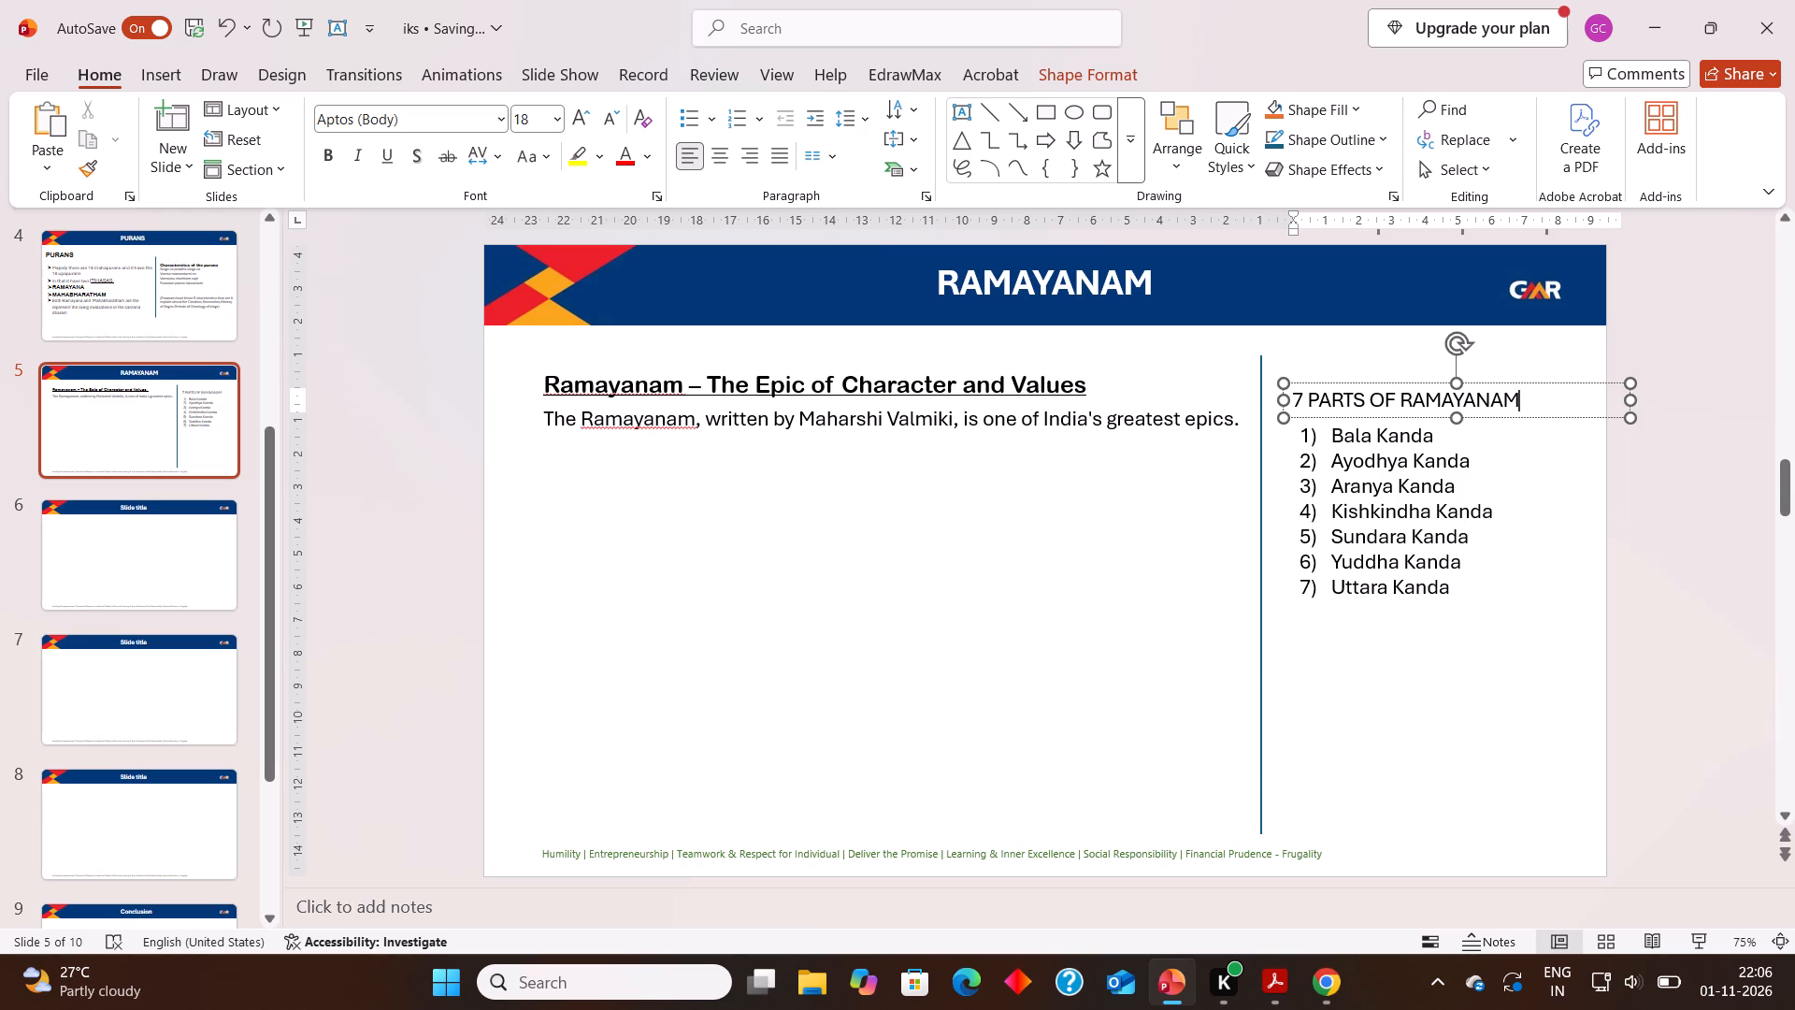
click(1542, 531)
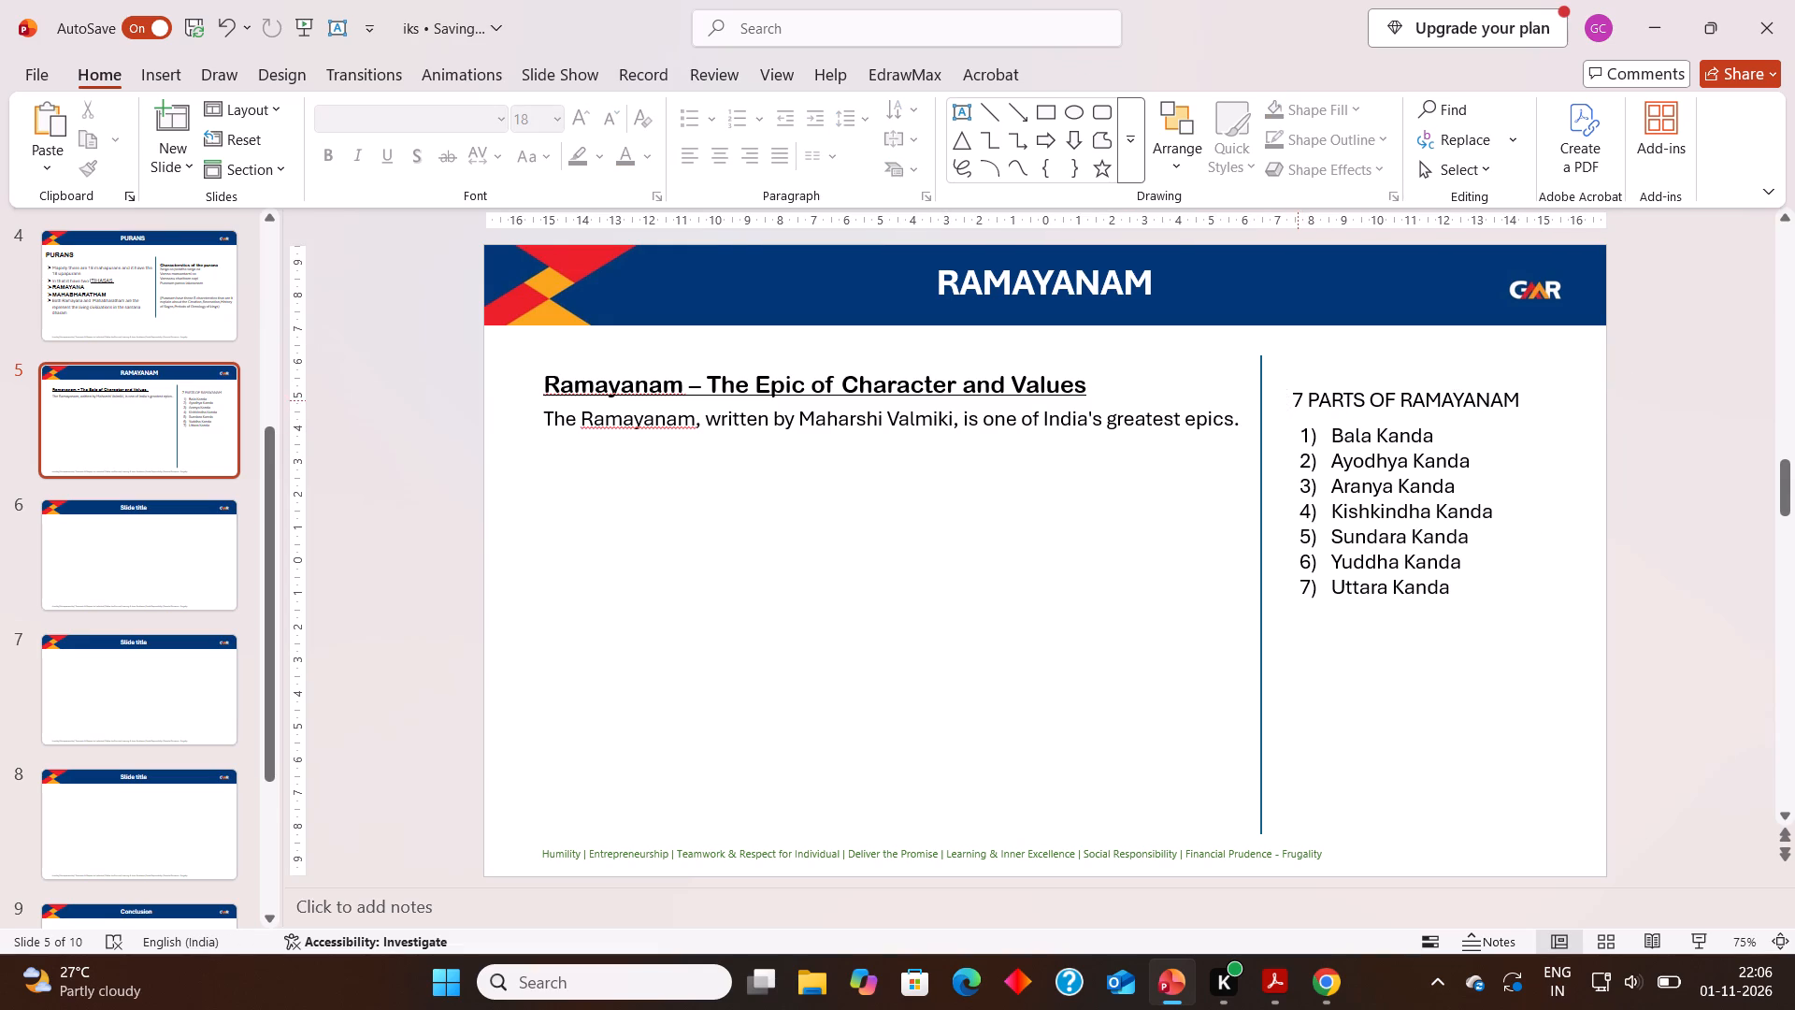
Set the font of the "7 PARTS OF RAMAYANAM" heading to Arial Rounded MT Bold.
drag(1296, 397, 1481, 395)
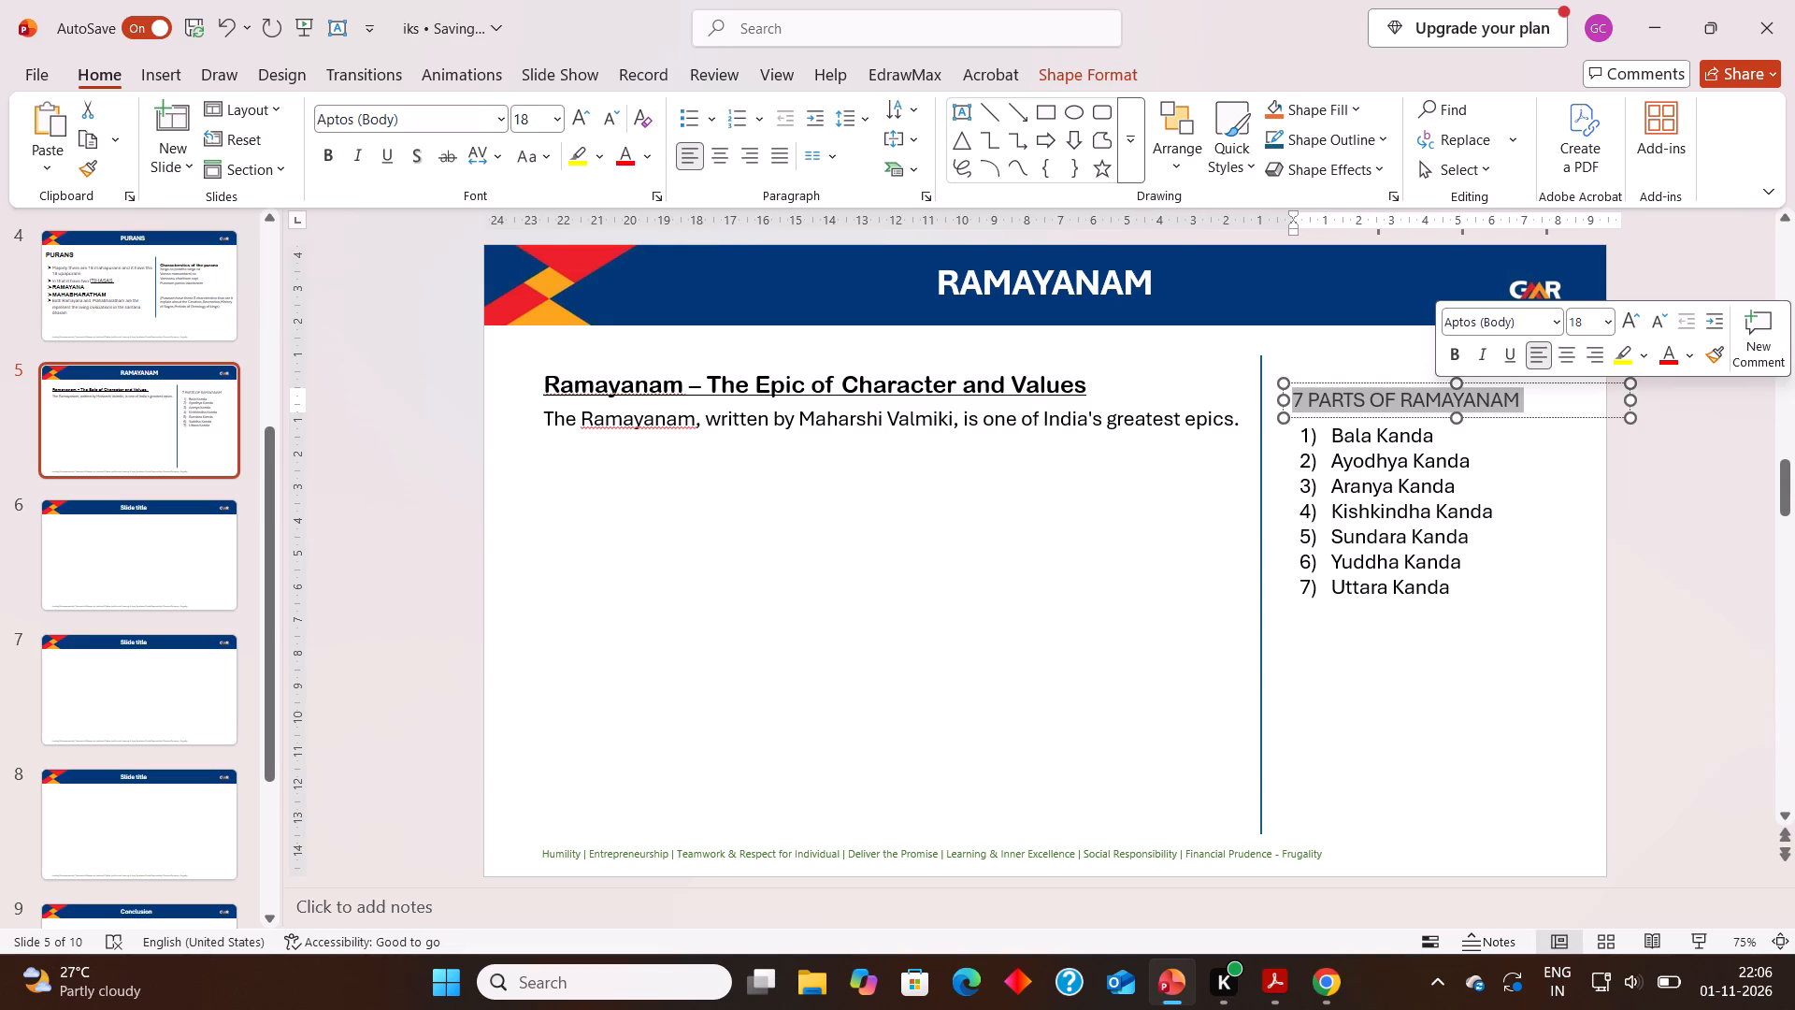
click(1561, 327)
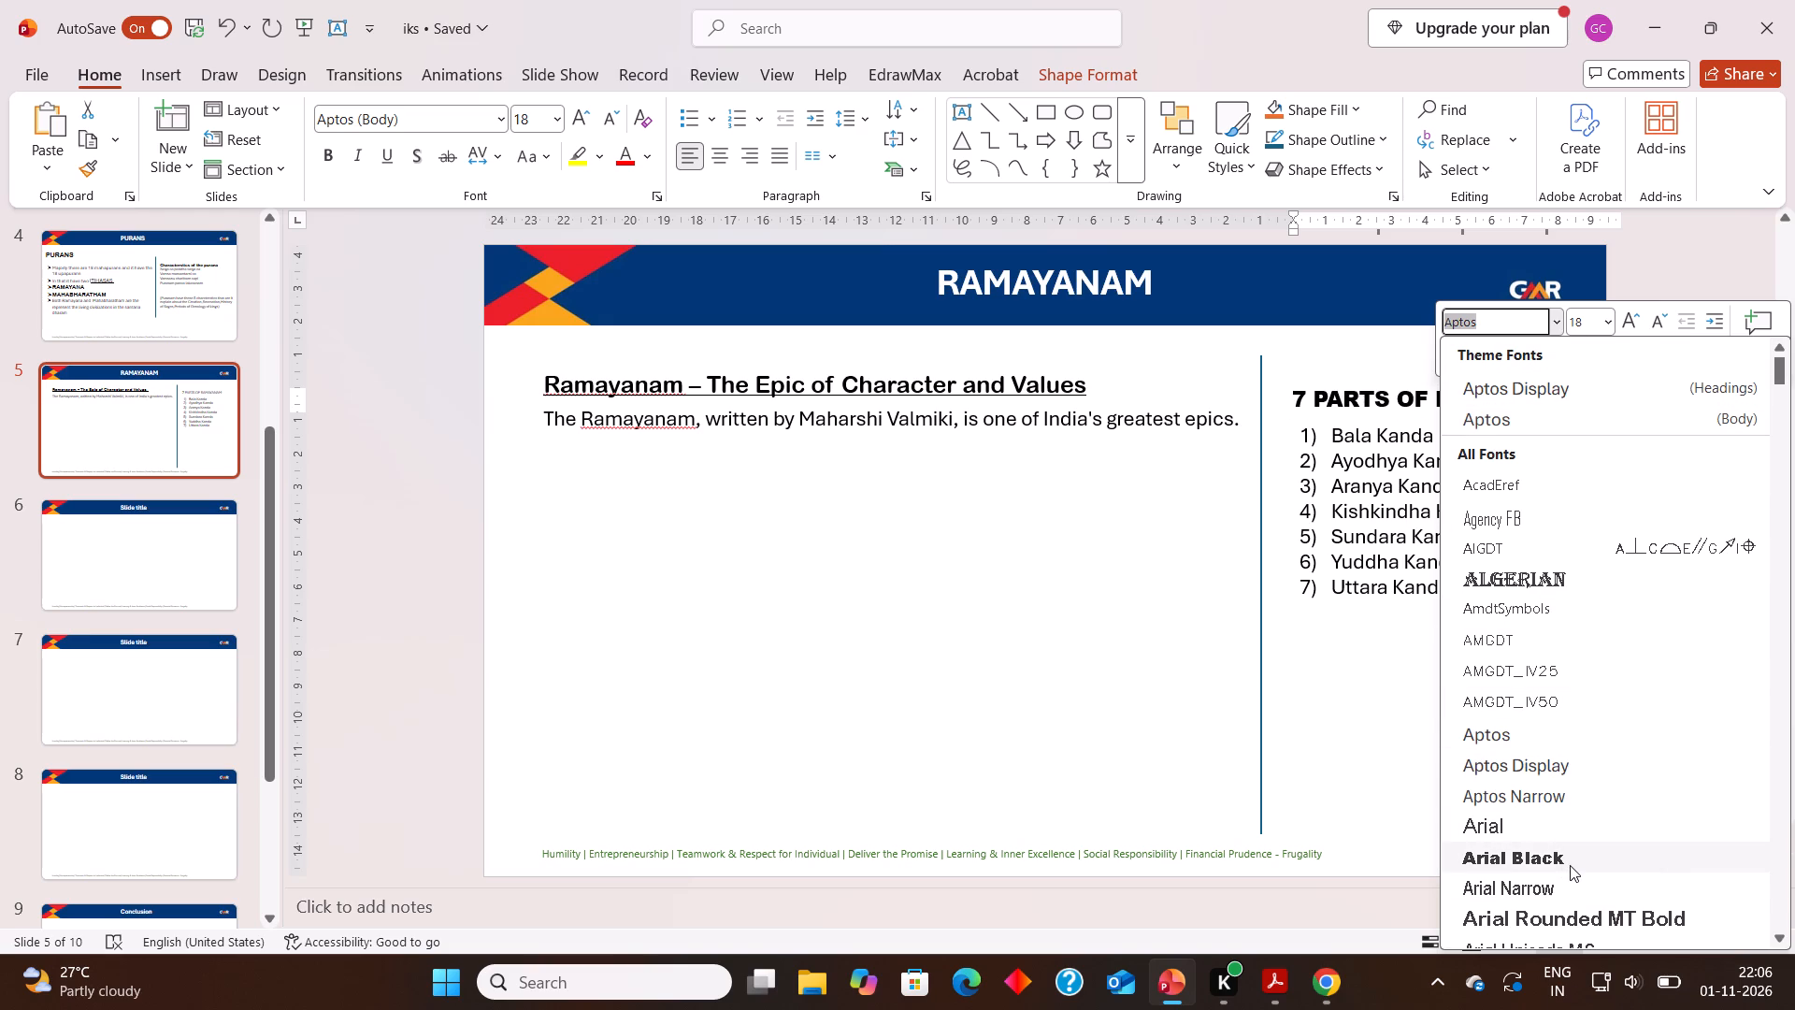
click(1574, 919)
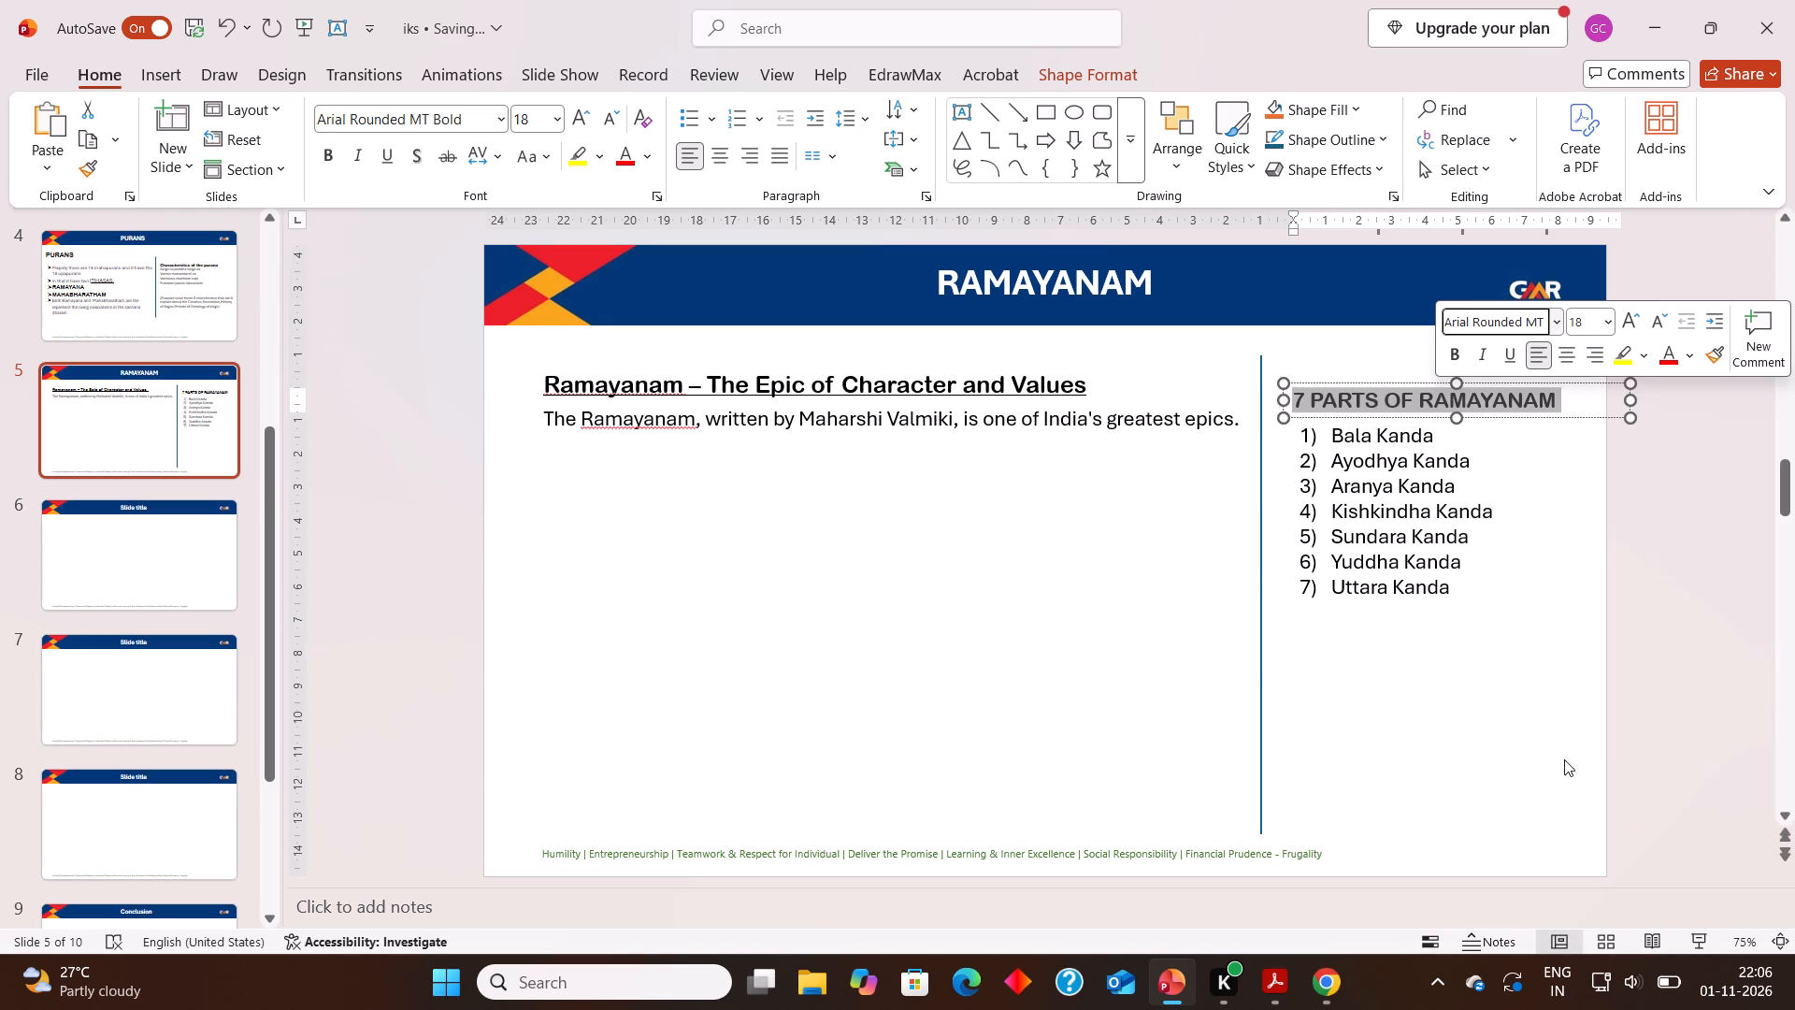
click(1547, 595)
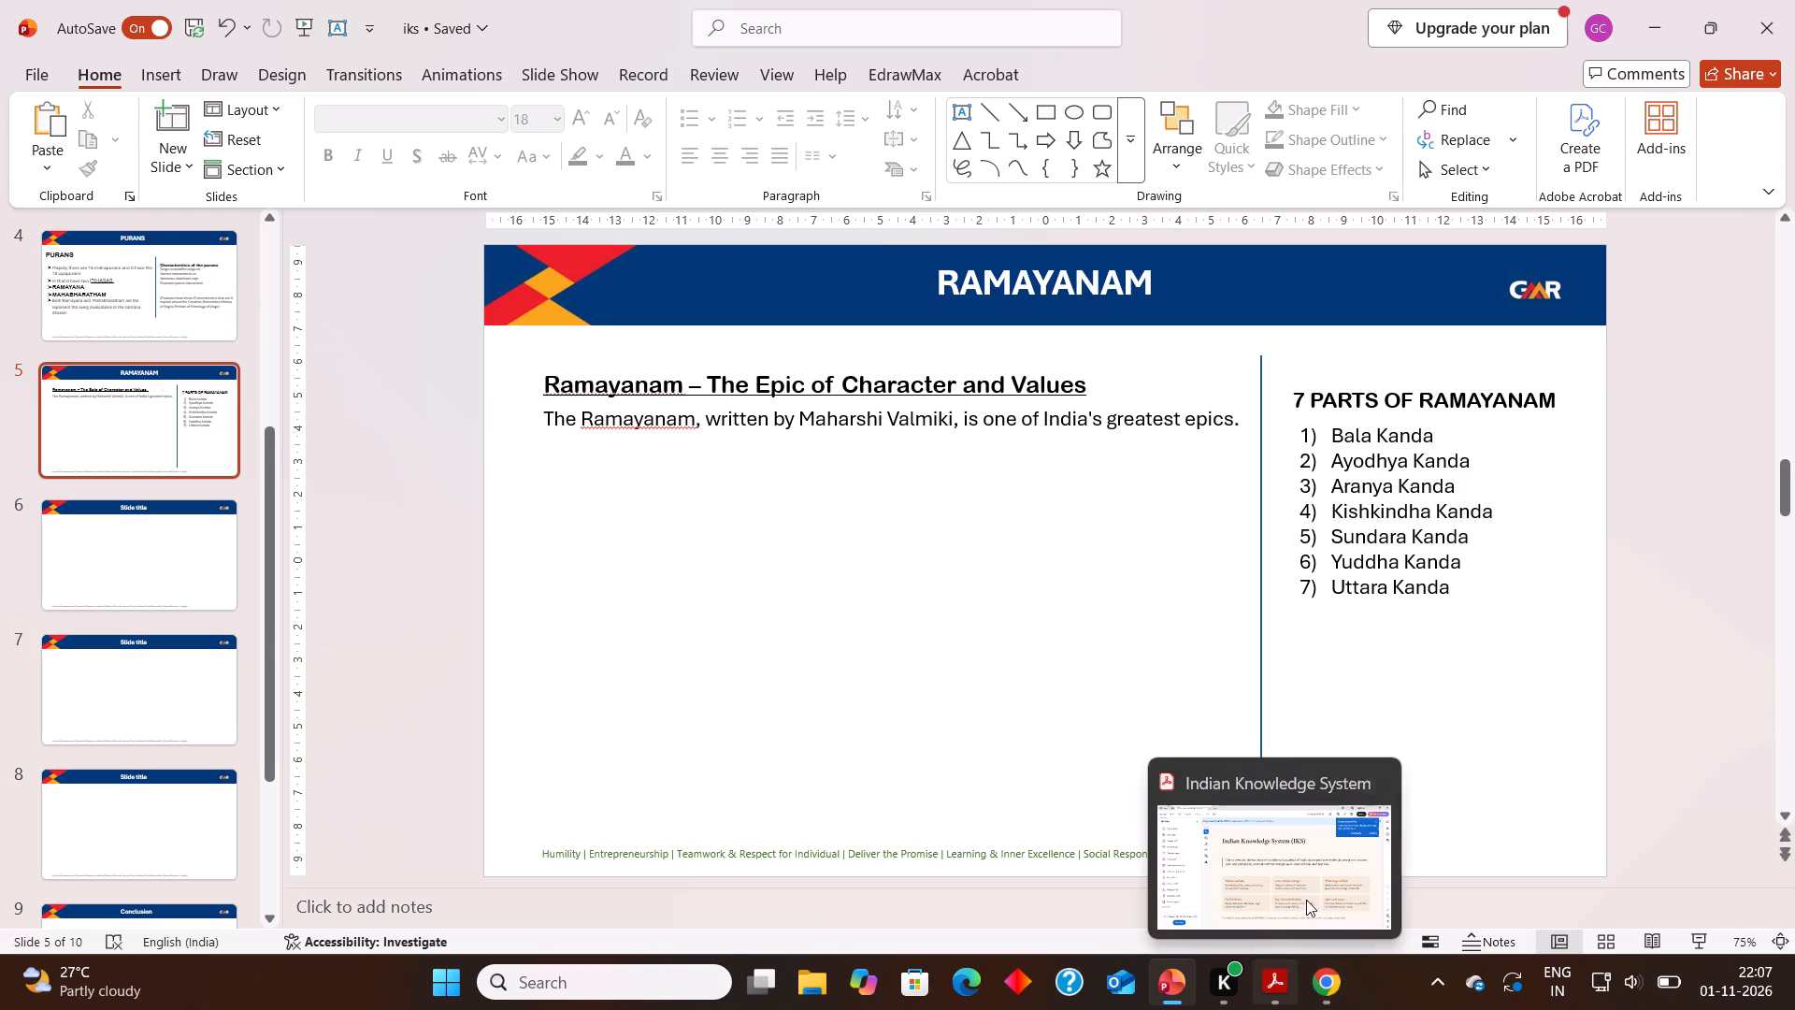
Switch to the Indian Knowledge System PDF in Acrobat, close it without saving changes, and return to the slide.
click(1375, 774)
double_click(1375, 774)
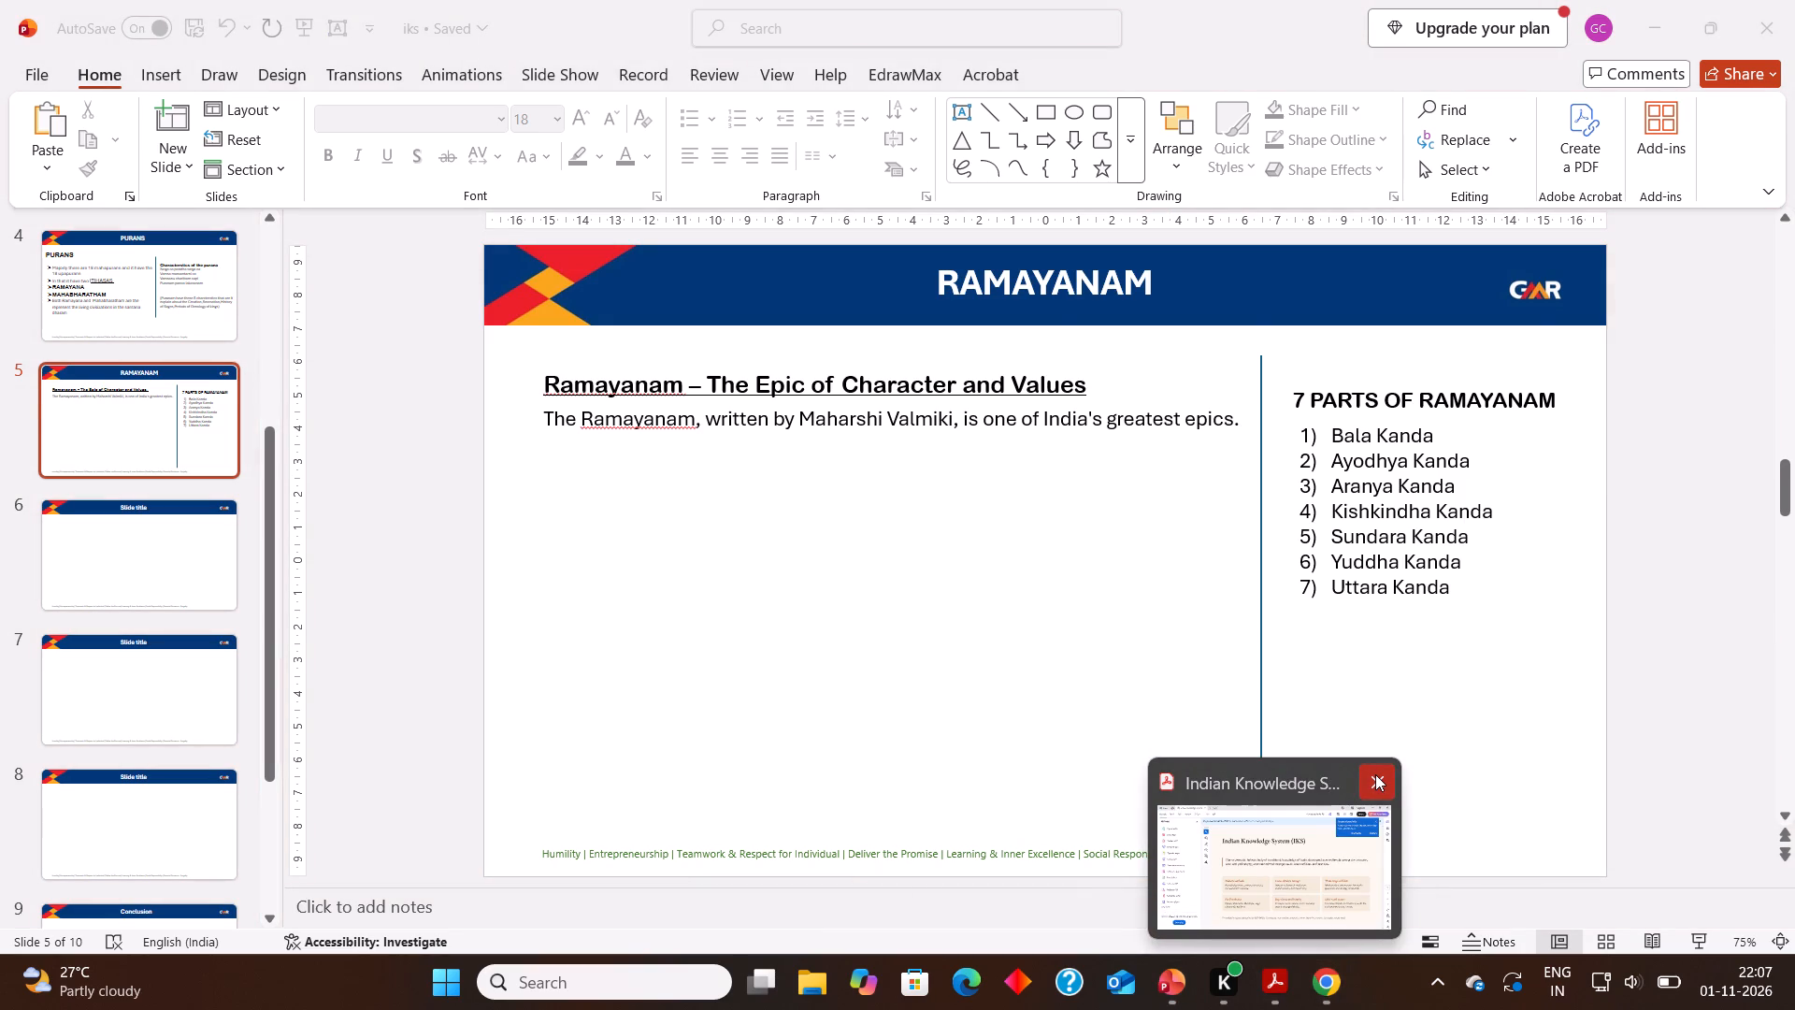
click(1290, 862)
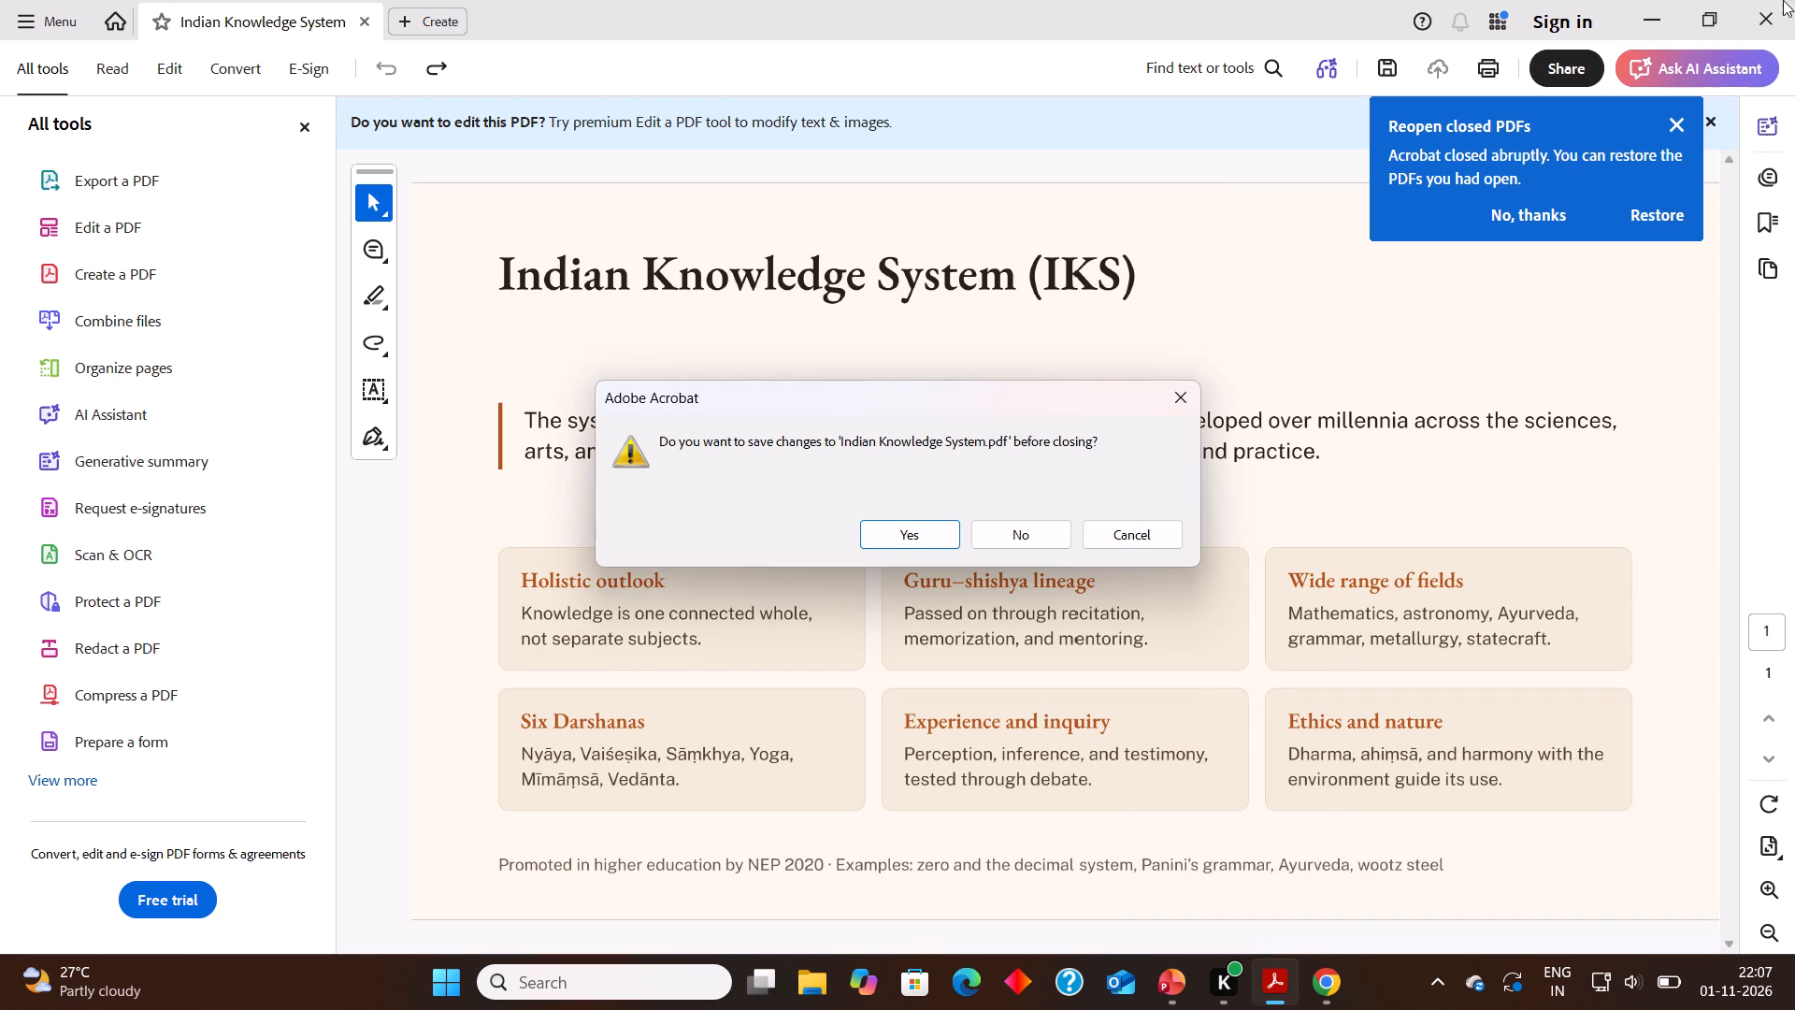
click(1773, 10)
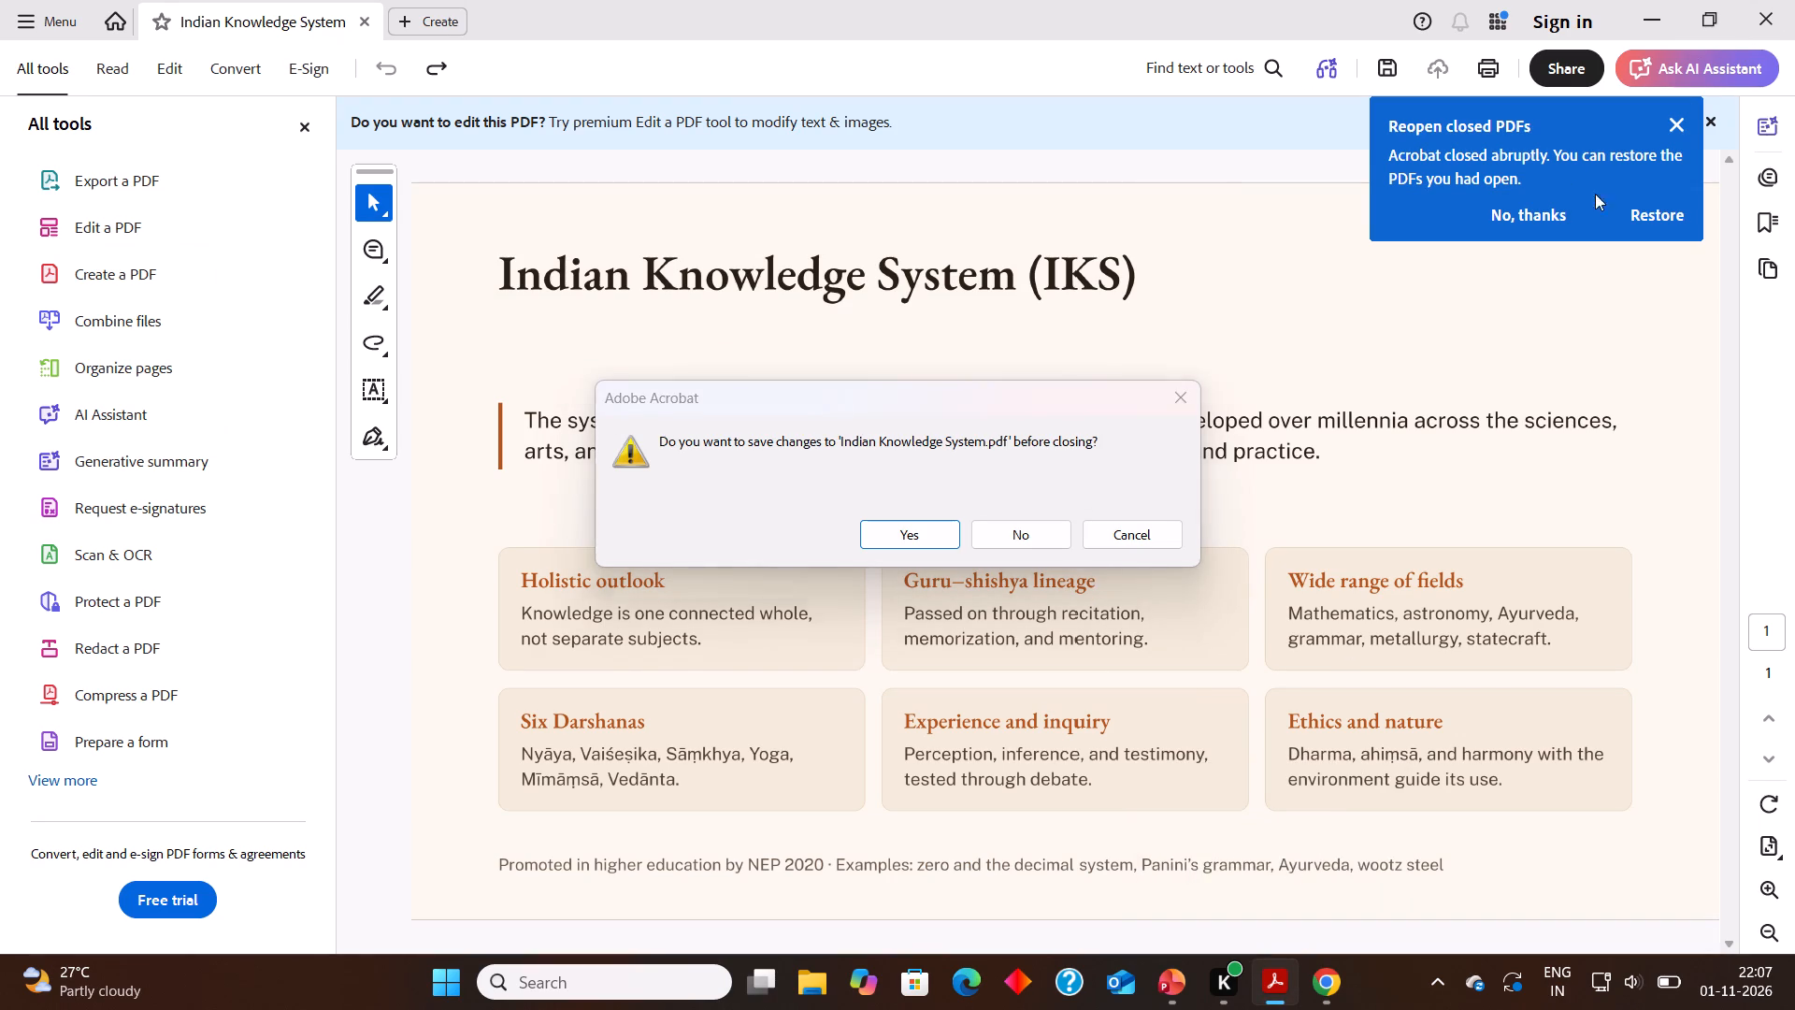
click(1001, 536)
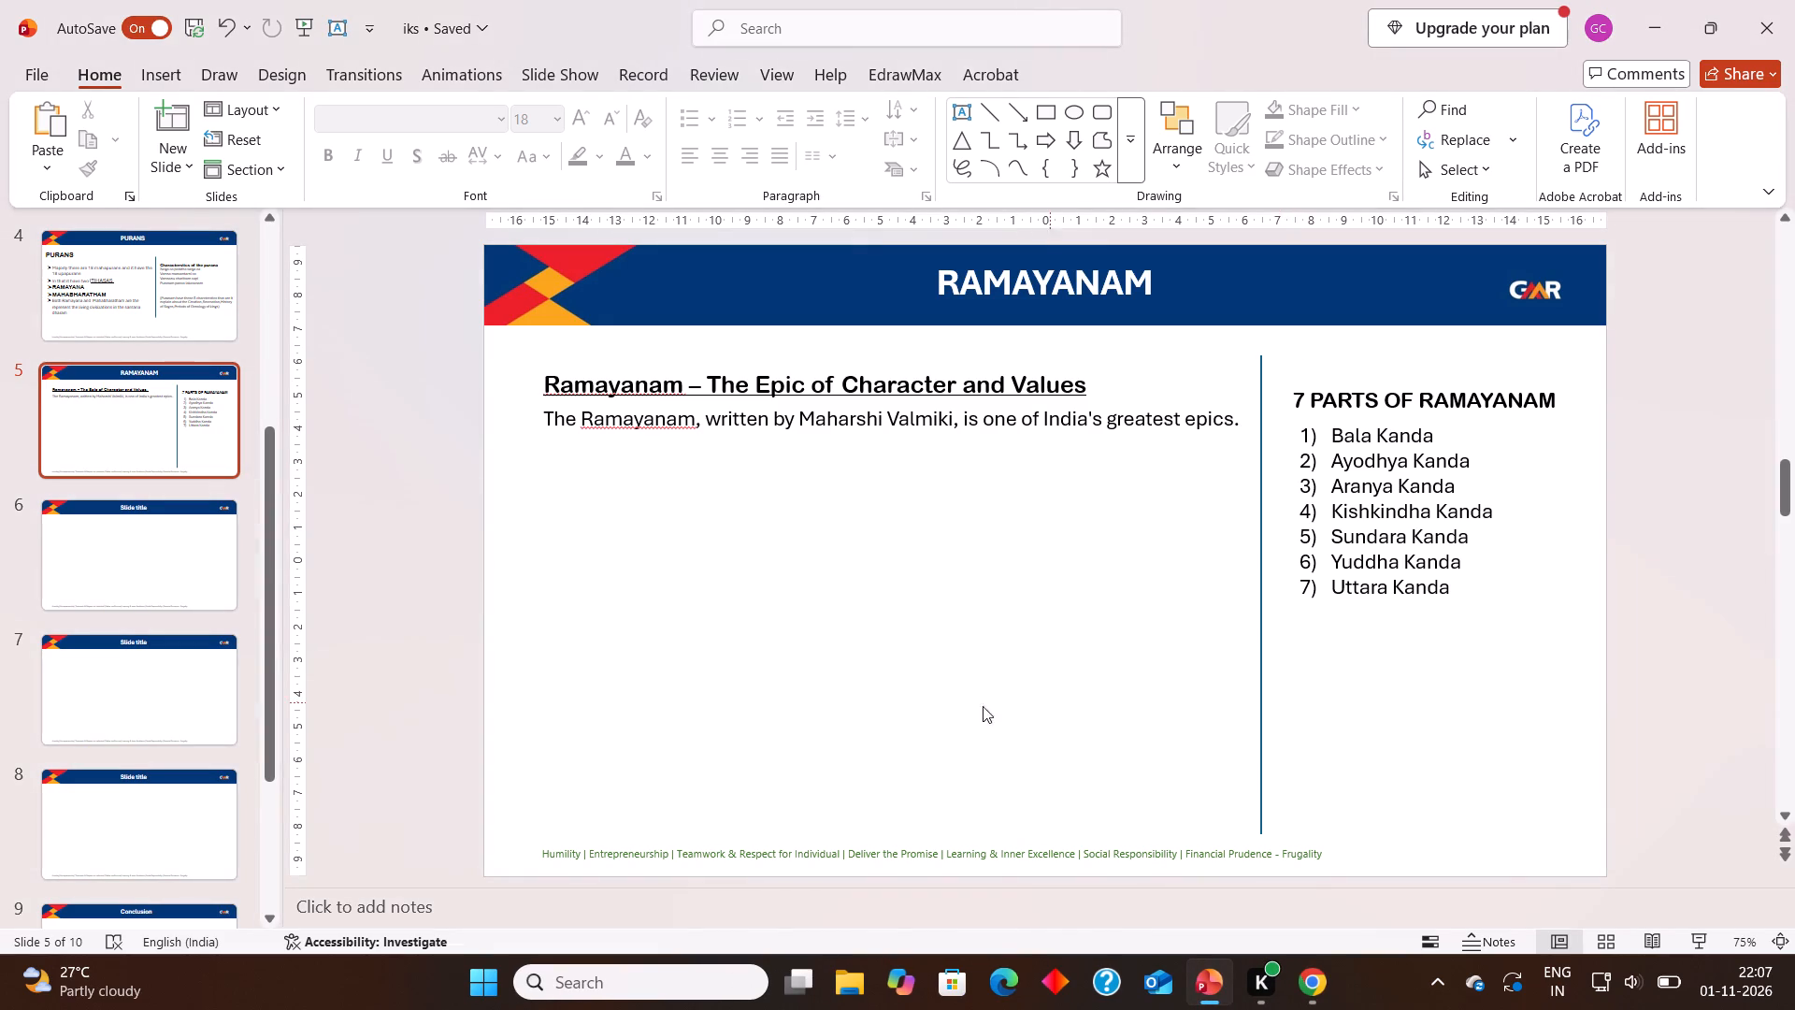
click(768, 568)
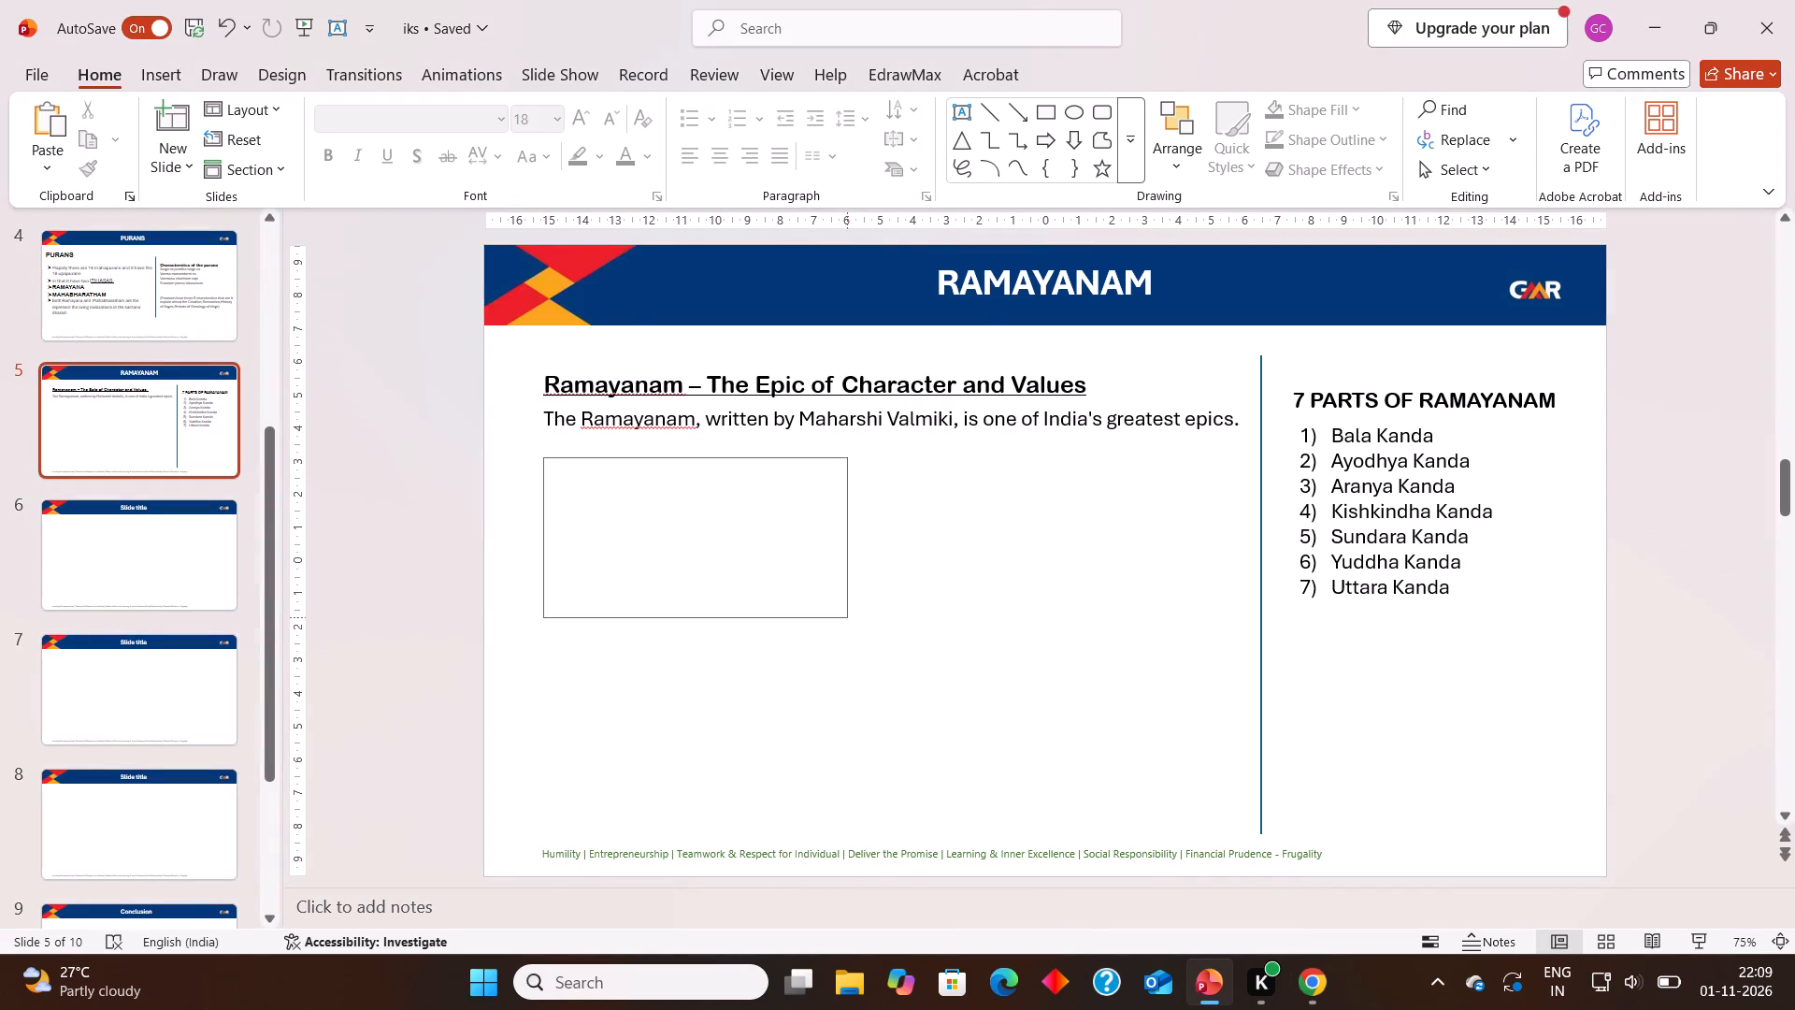
drag(870, 630, 1182, 844)
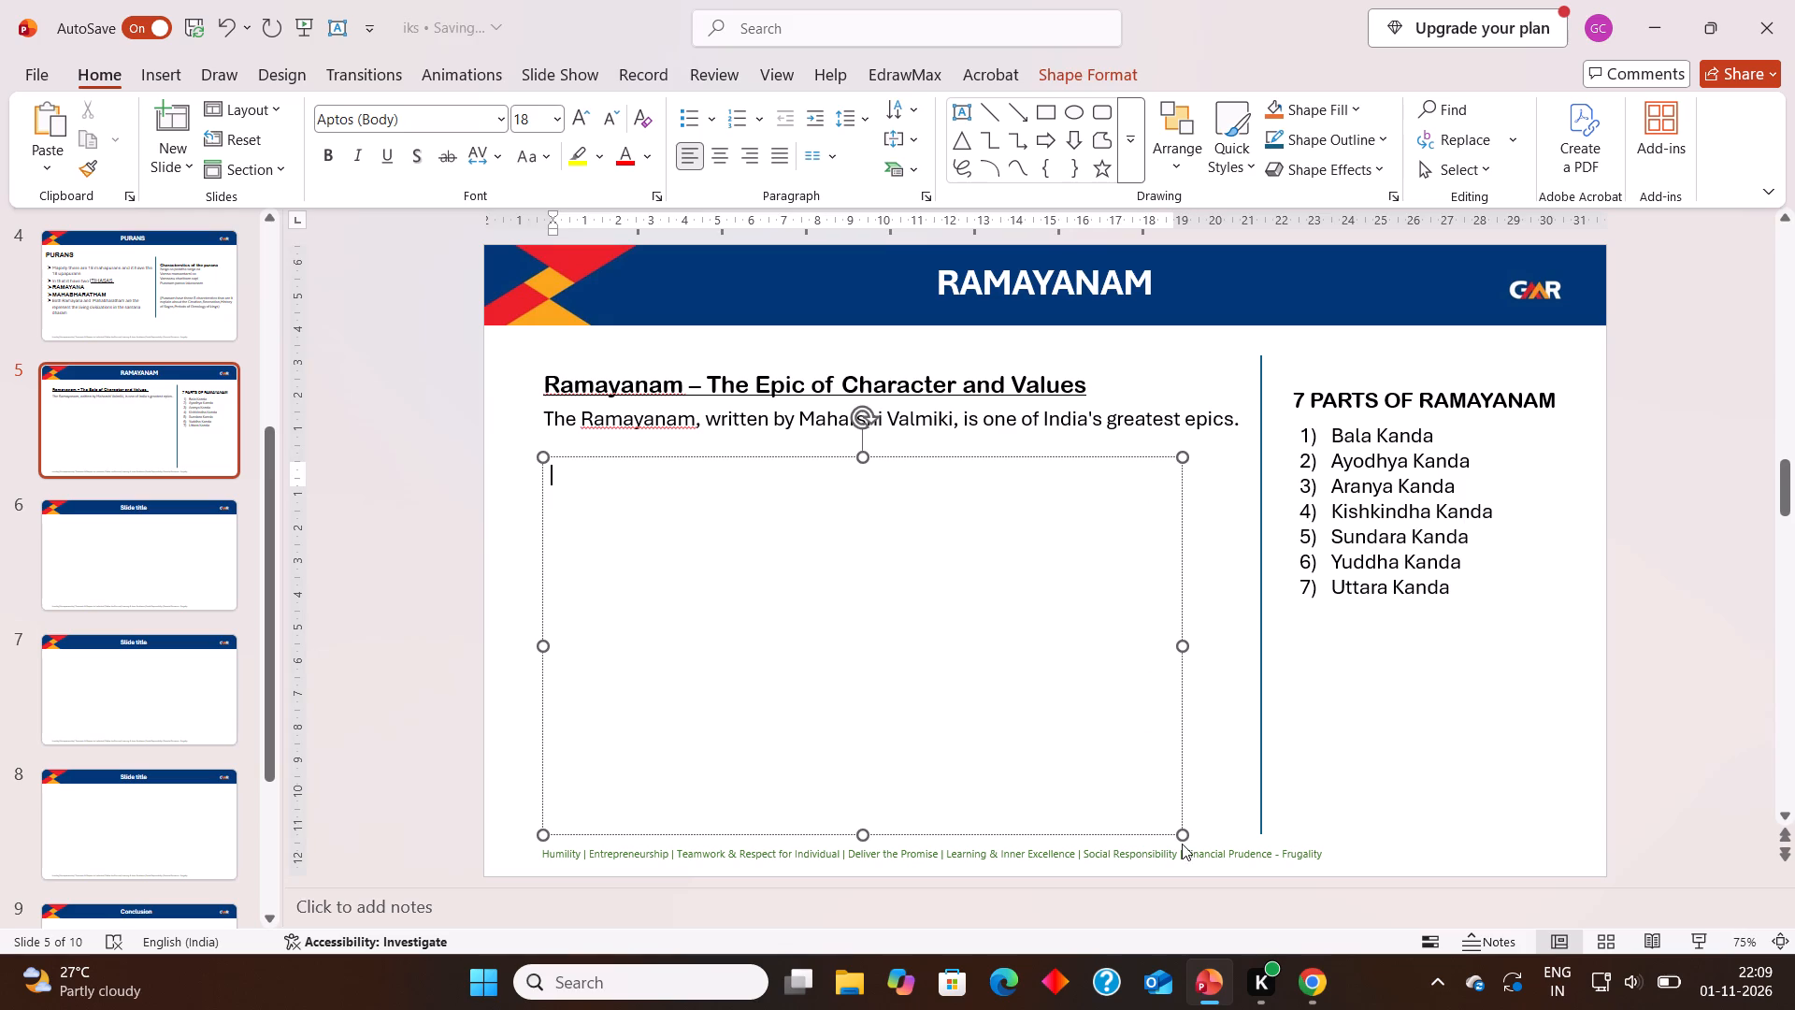
key(ctrl+v)
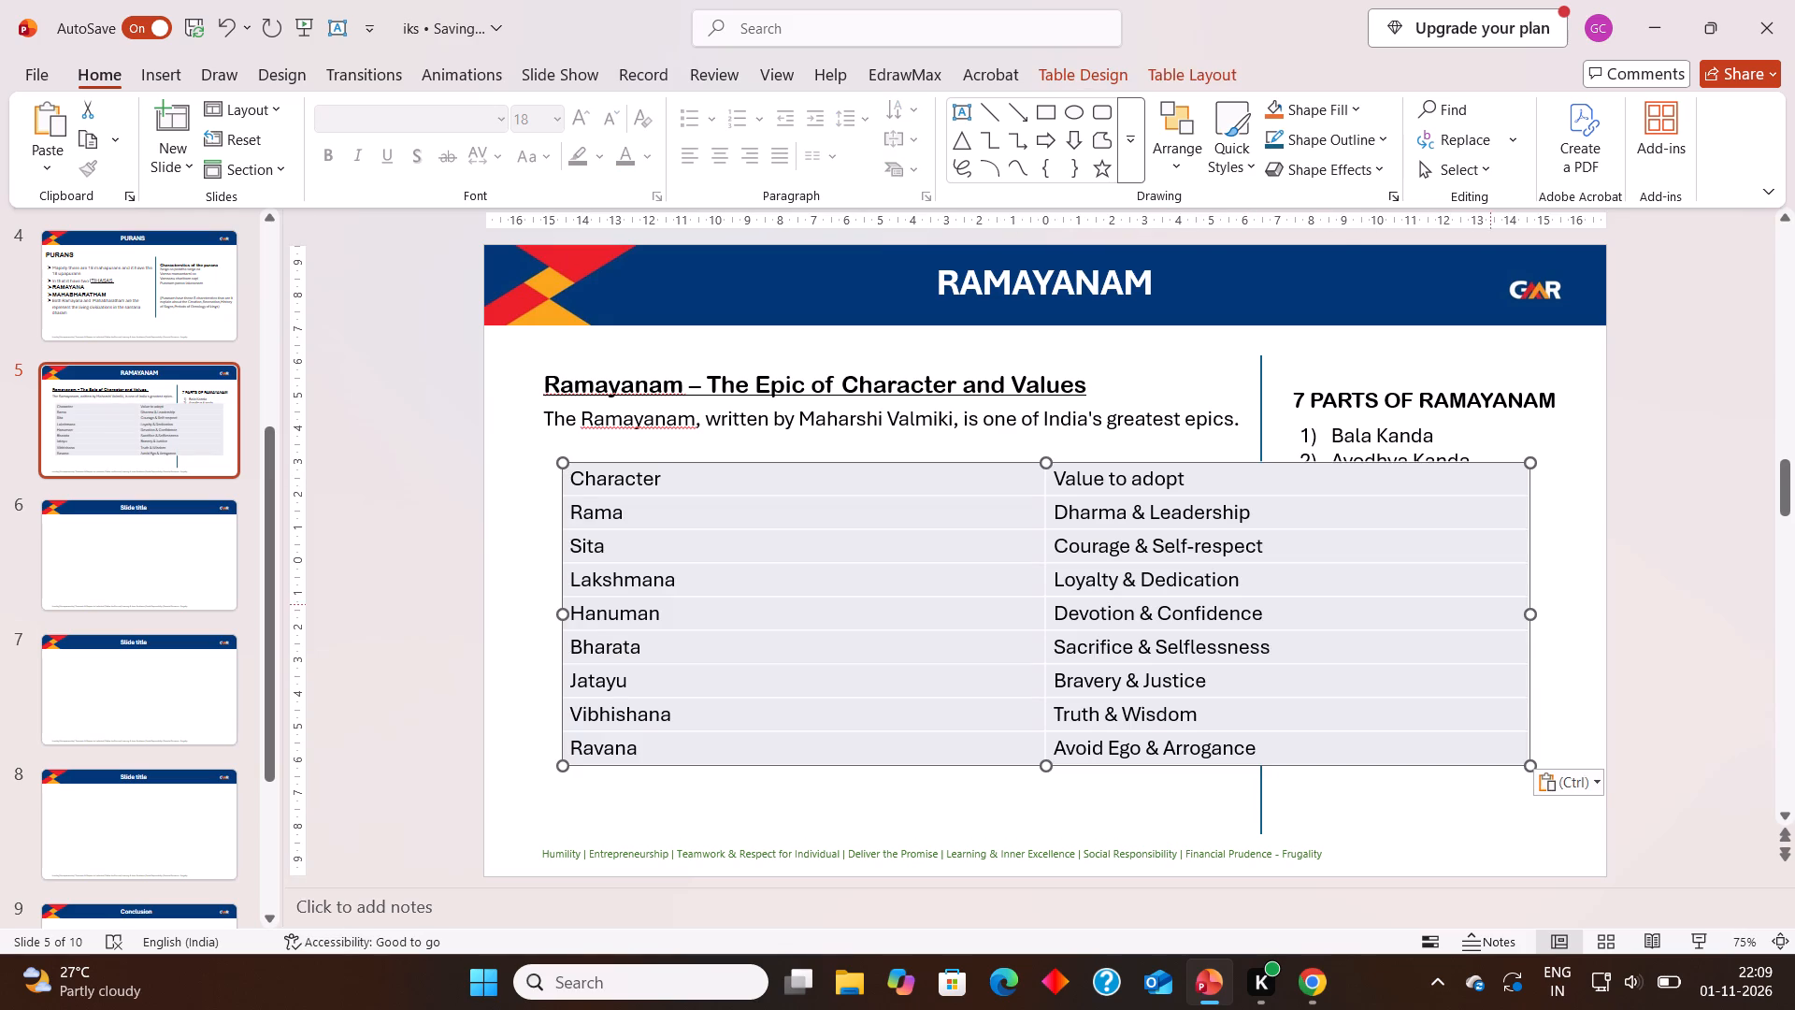
Resize the table's width so it spans from the heading's left edge to just before the vertical divider line.
drag(1532, 614, 1320, 624)
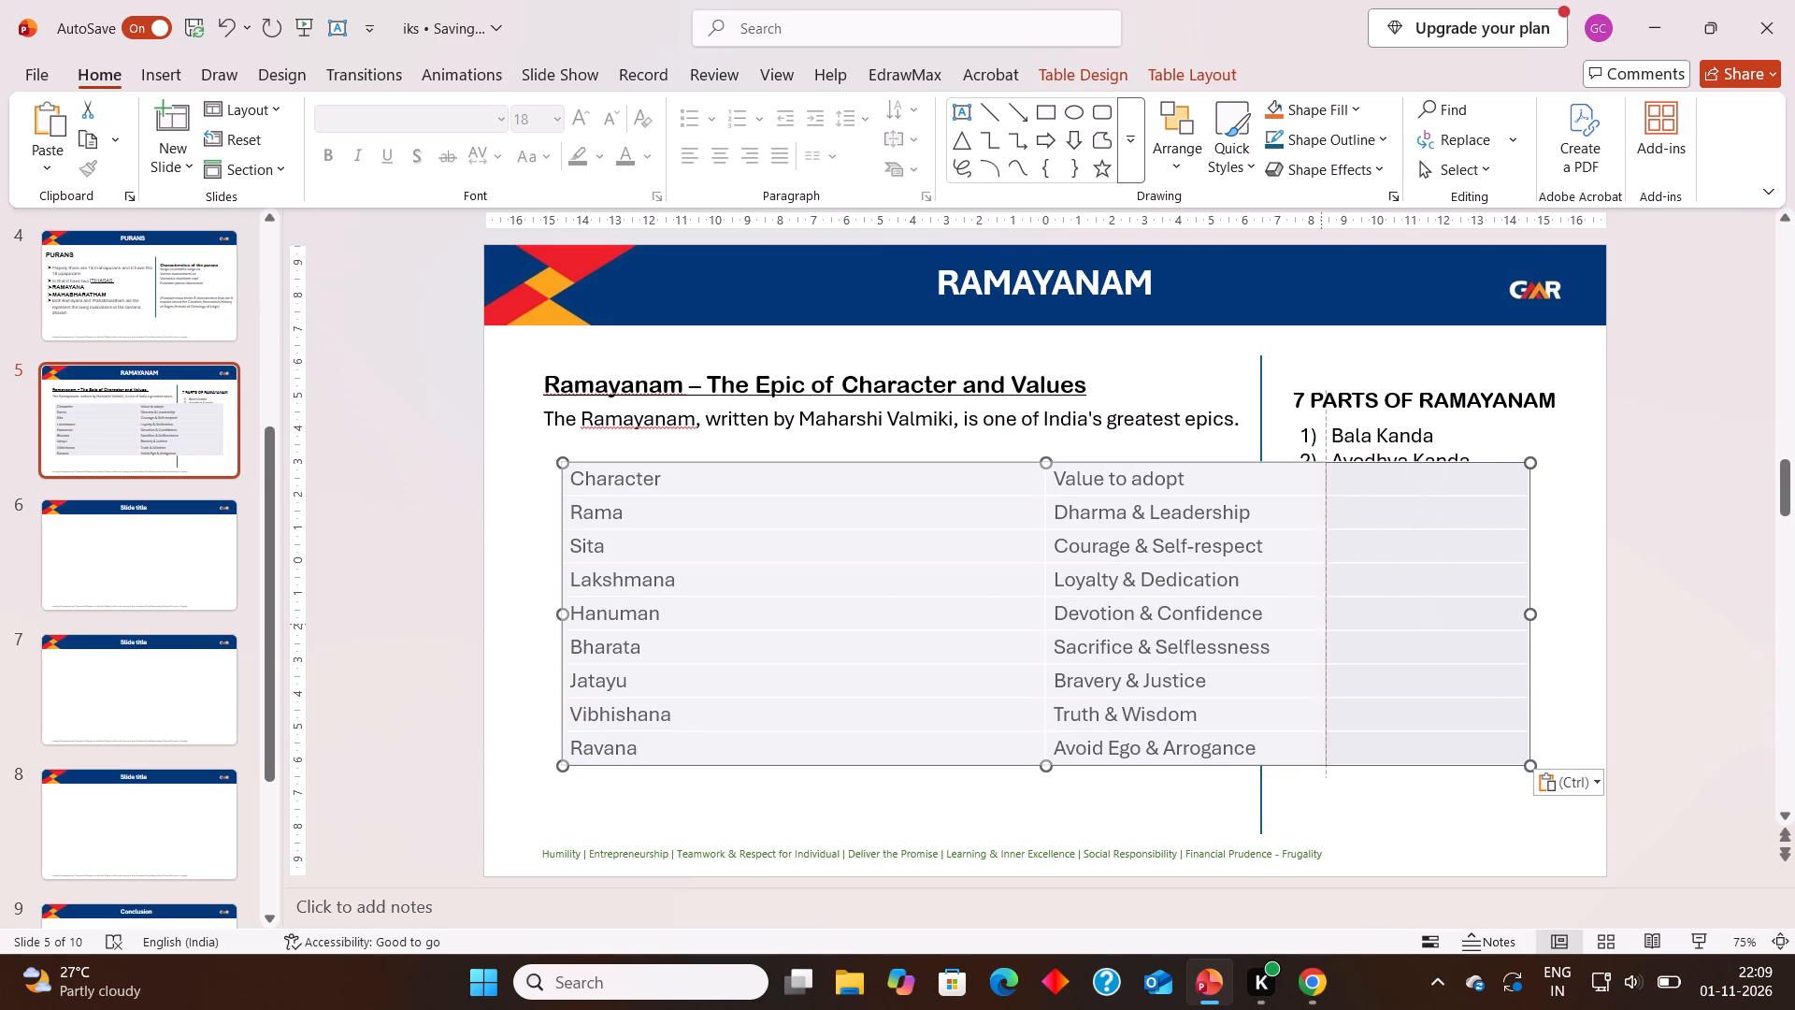
drag(1320, 624, 1247, 626)
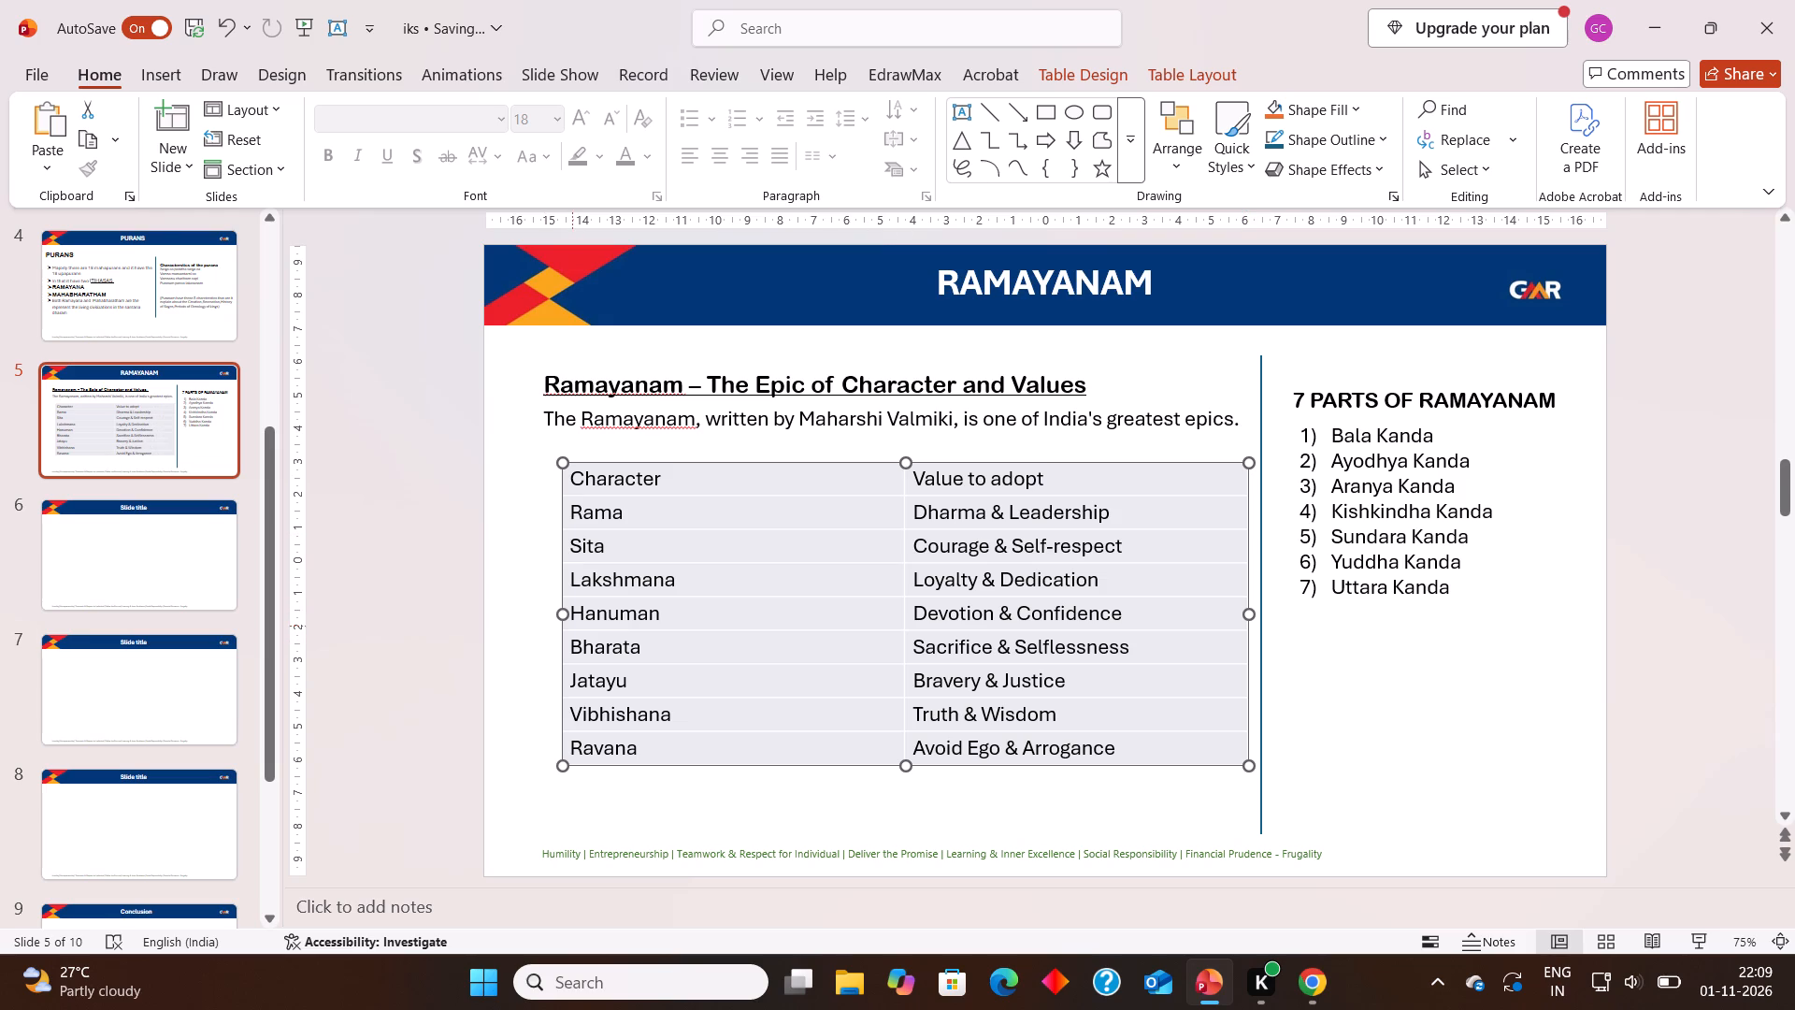
drag(566, 619, 549, 592)
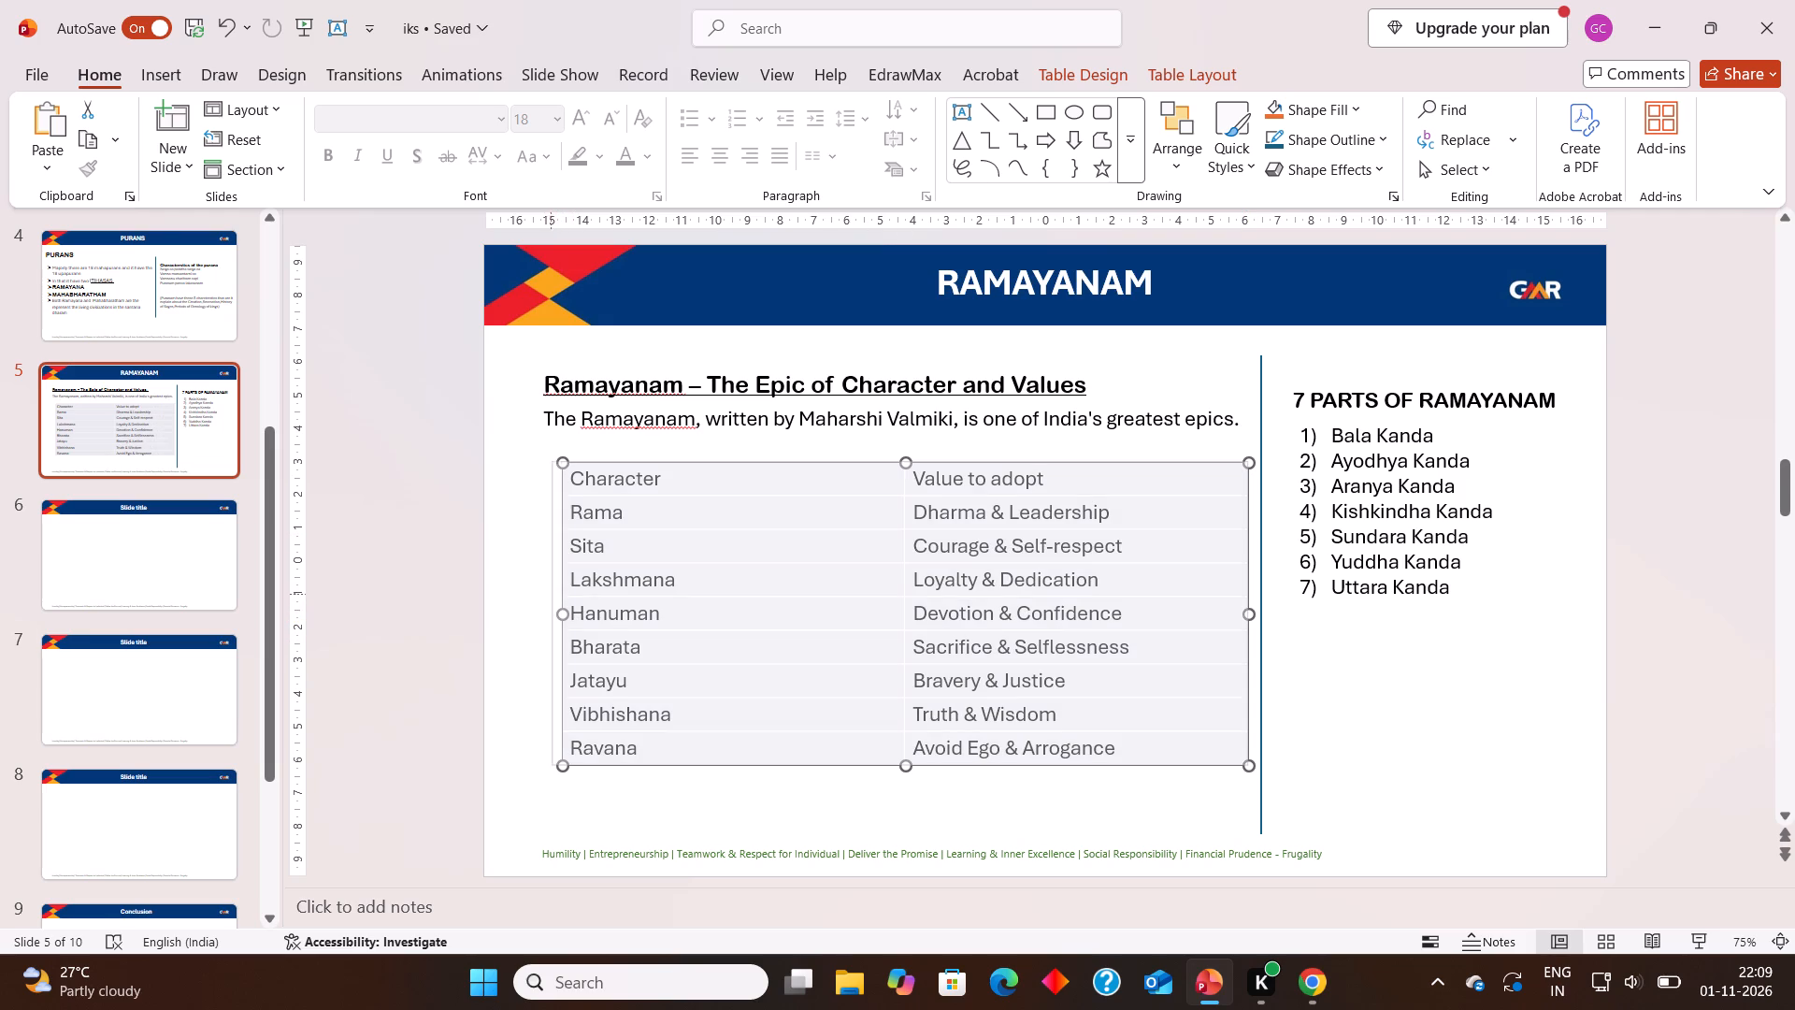
drag(549, 592, 537, 576)
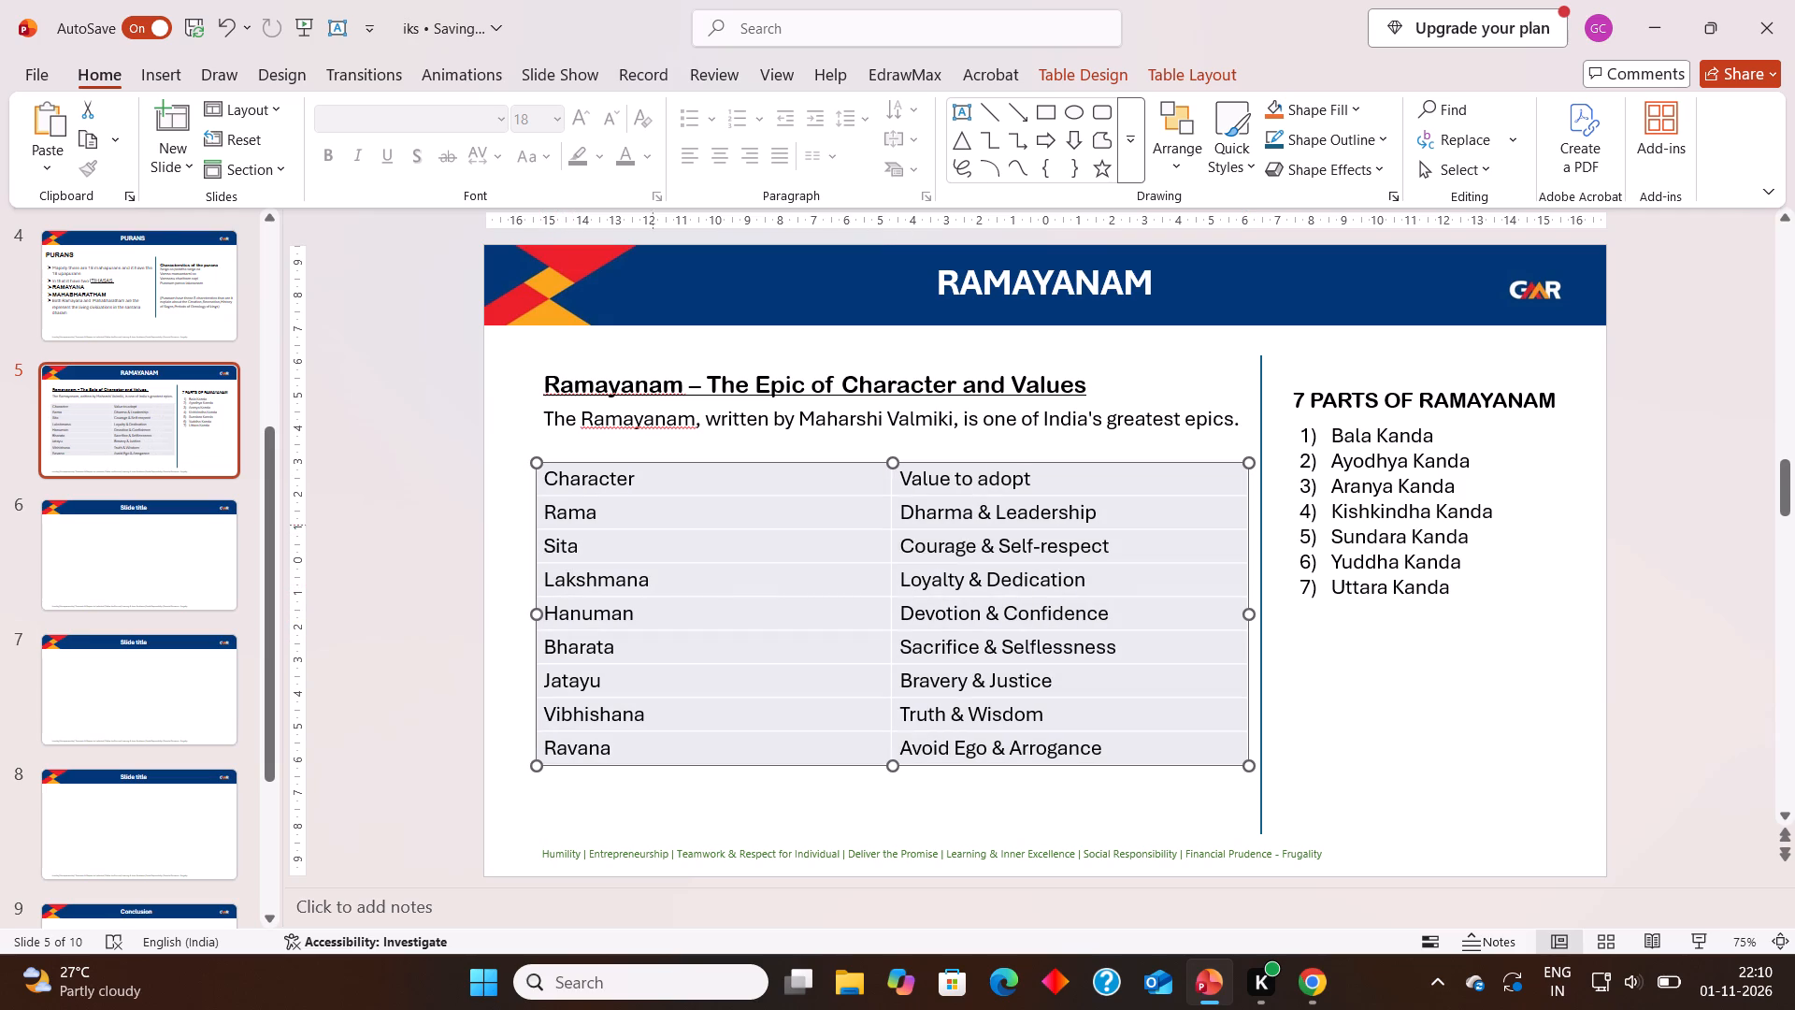
Set the font of the table's header cells, Character and Value to adopt, to Arial Black.
drag(642, 480, 639, 480)
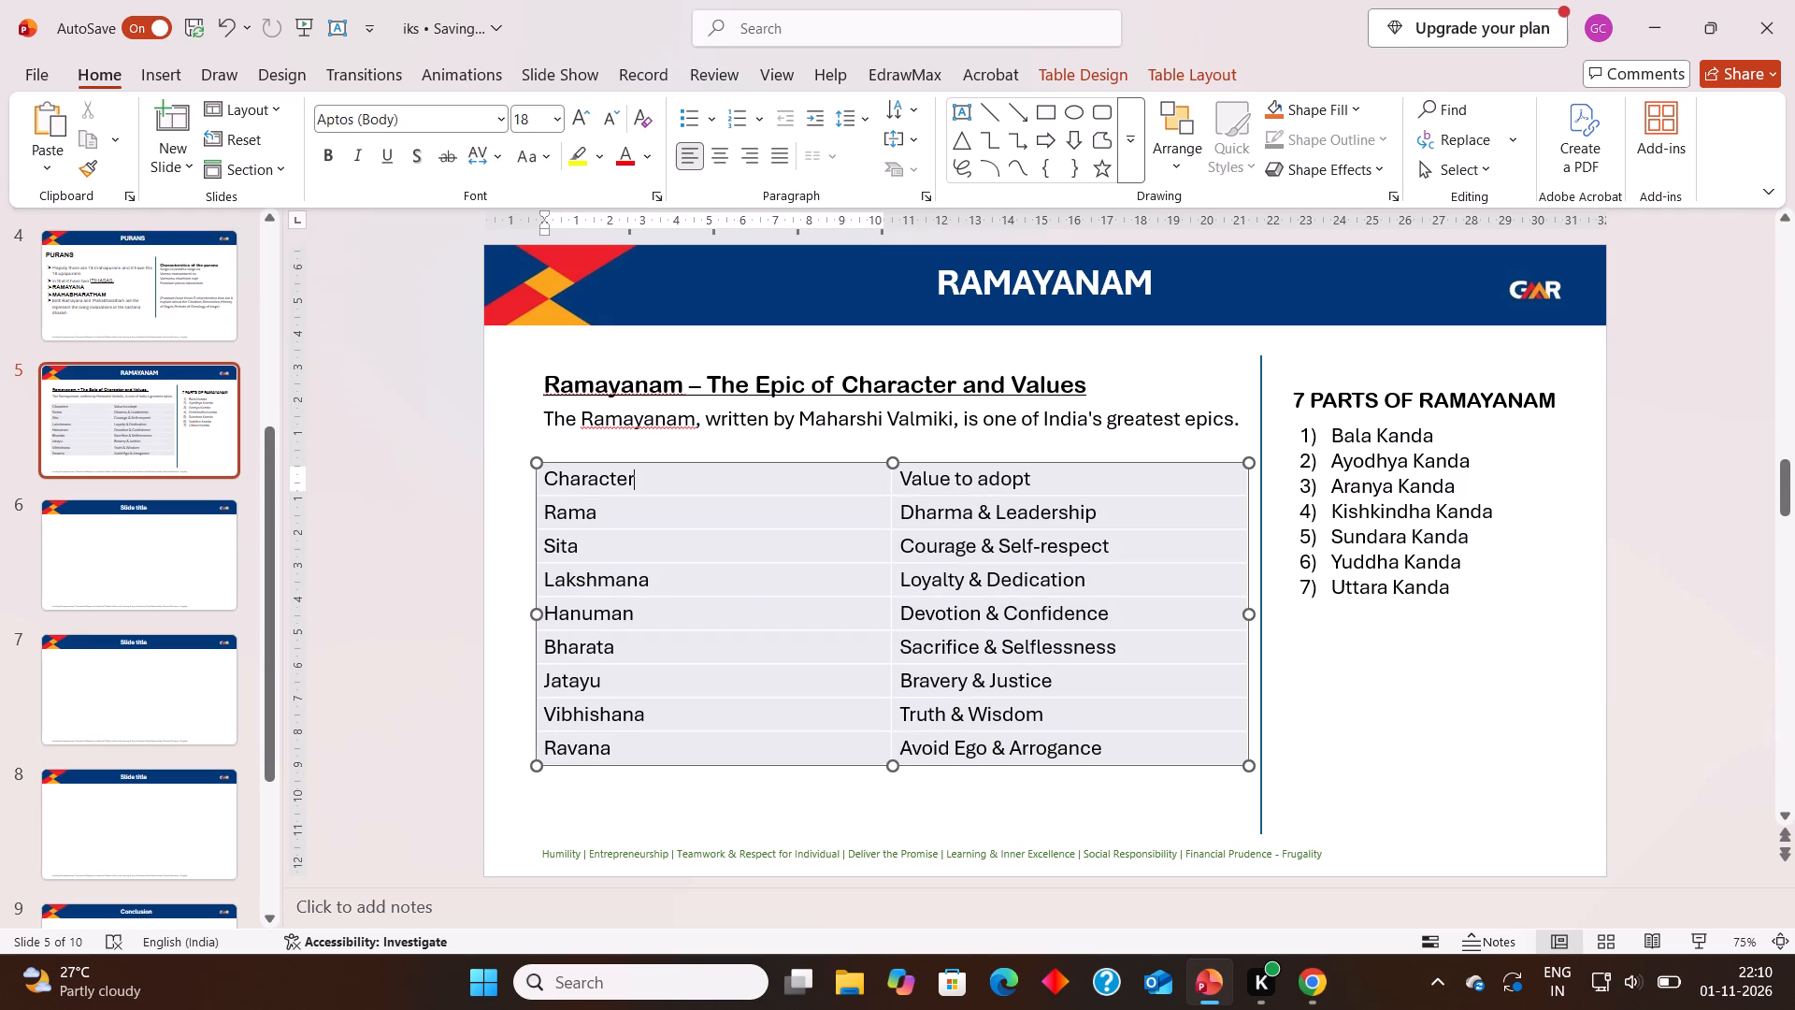
drag(639, 480, 582, 476)
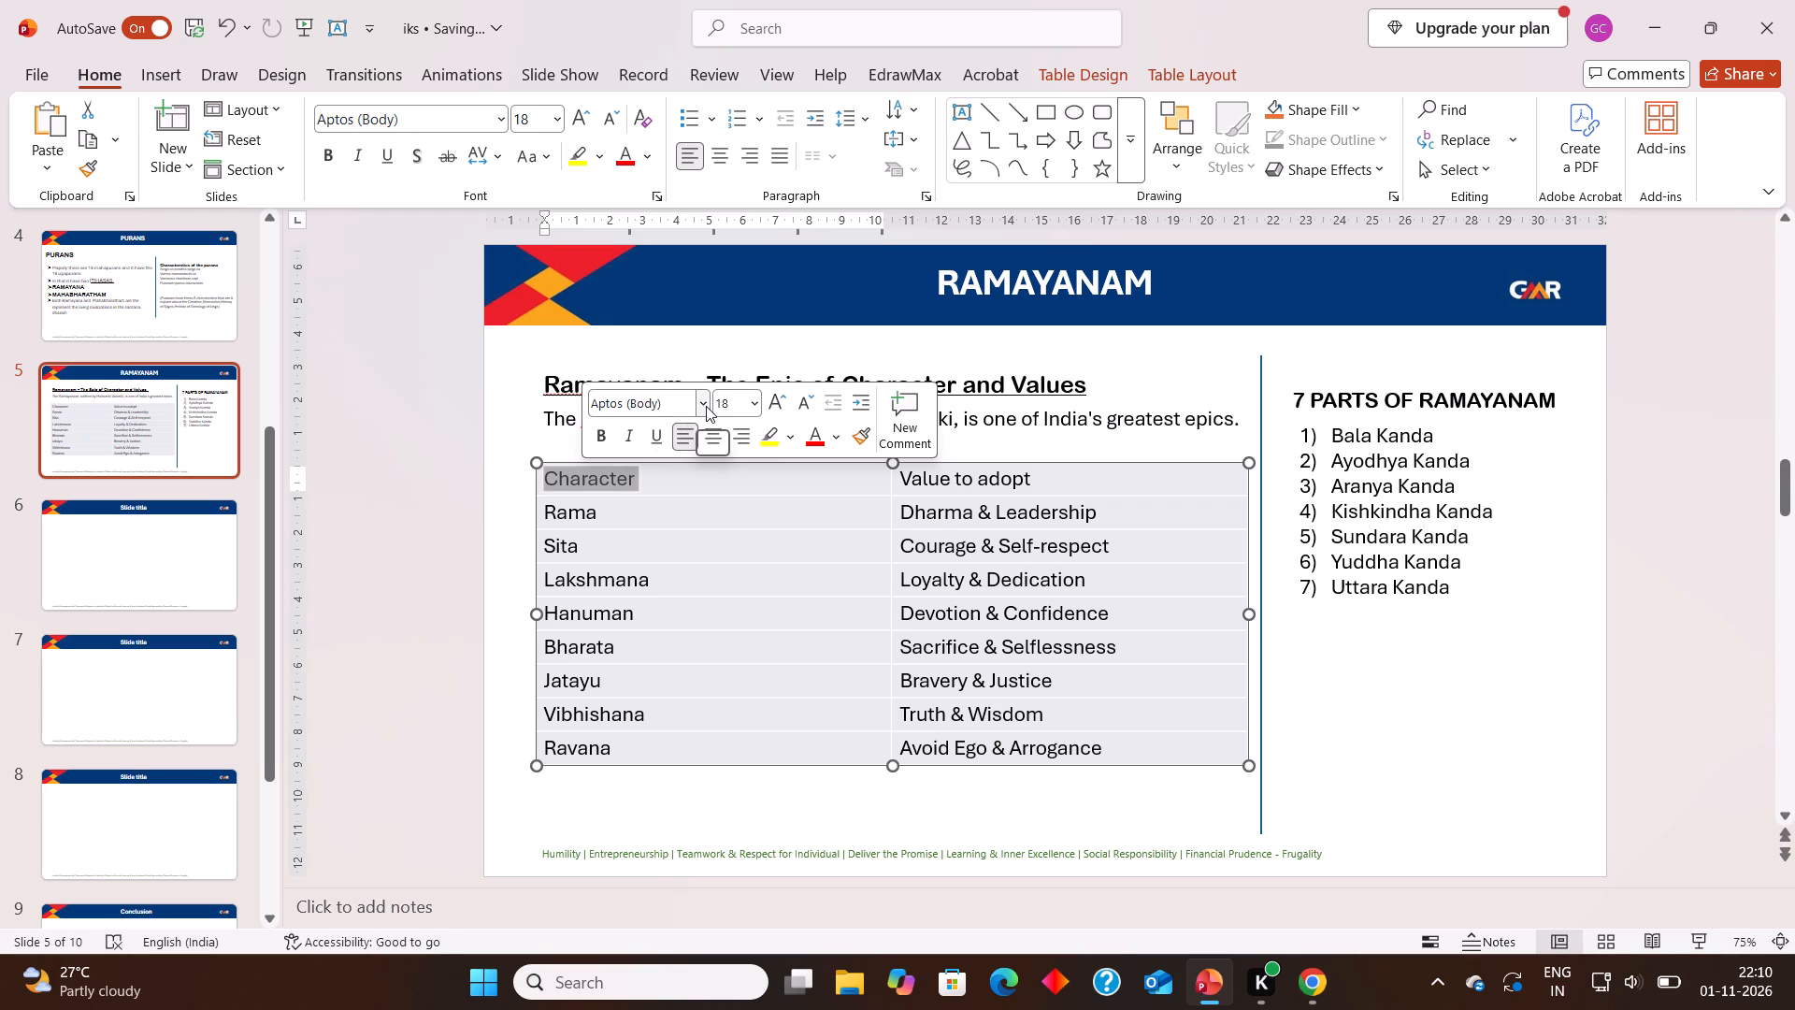
click(706, 406)
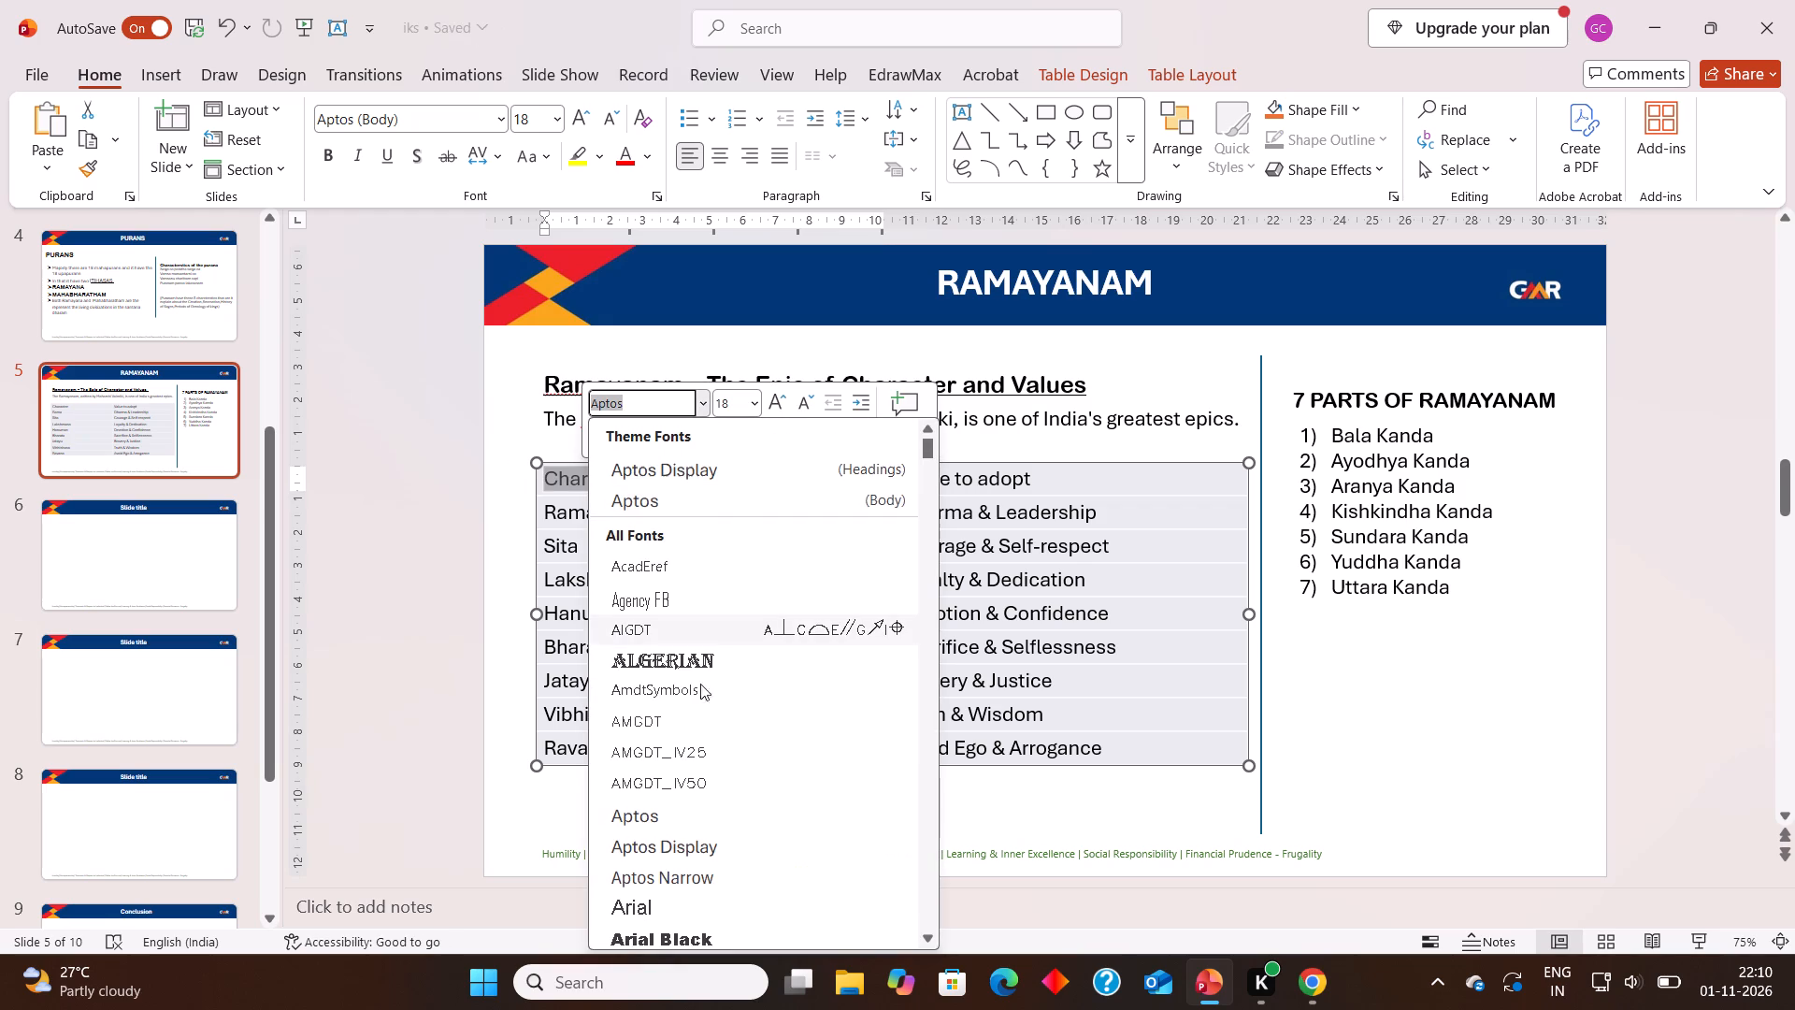
click(723, 931)
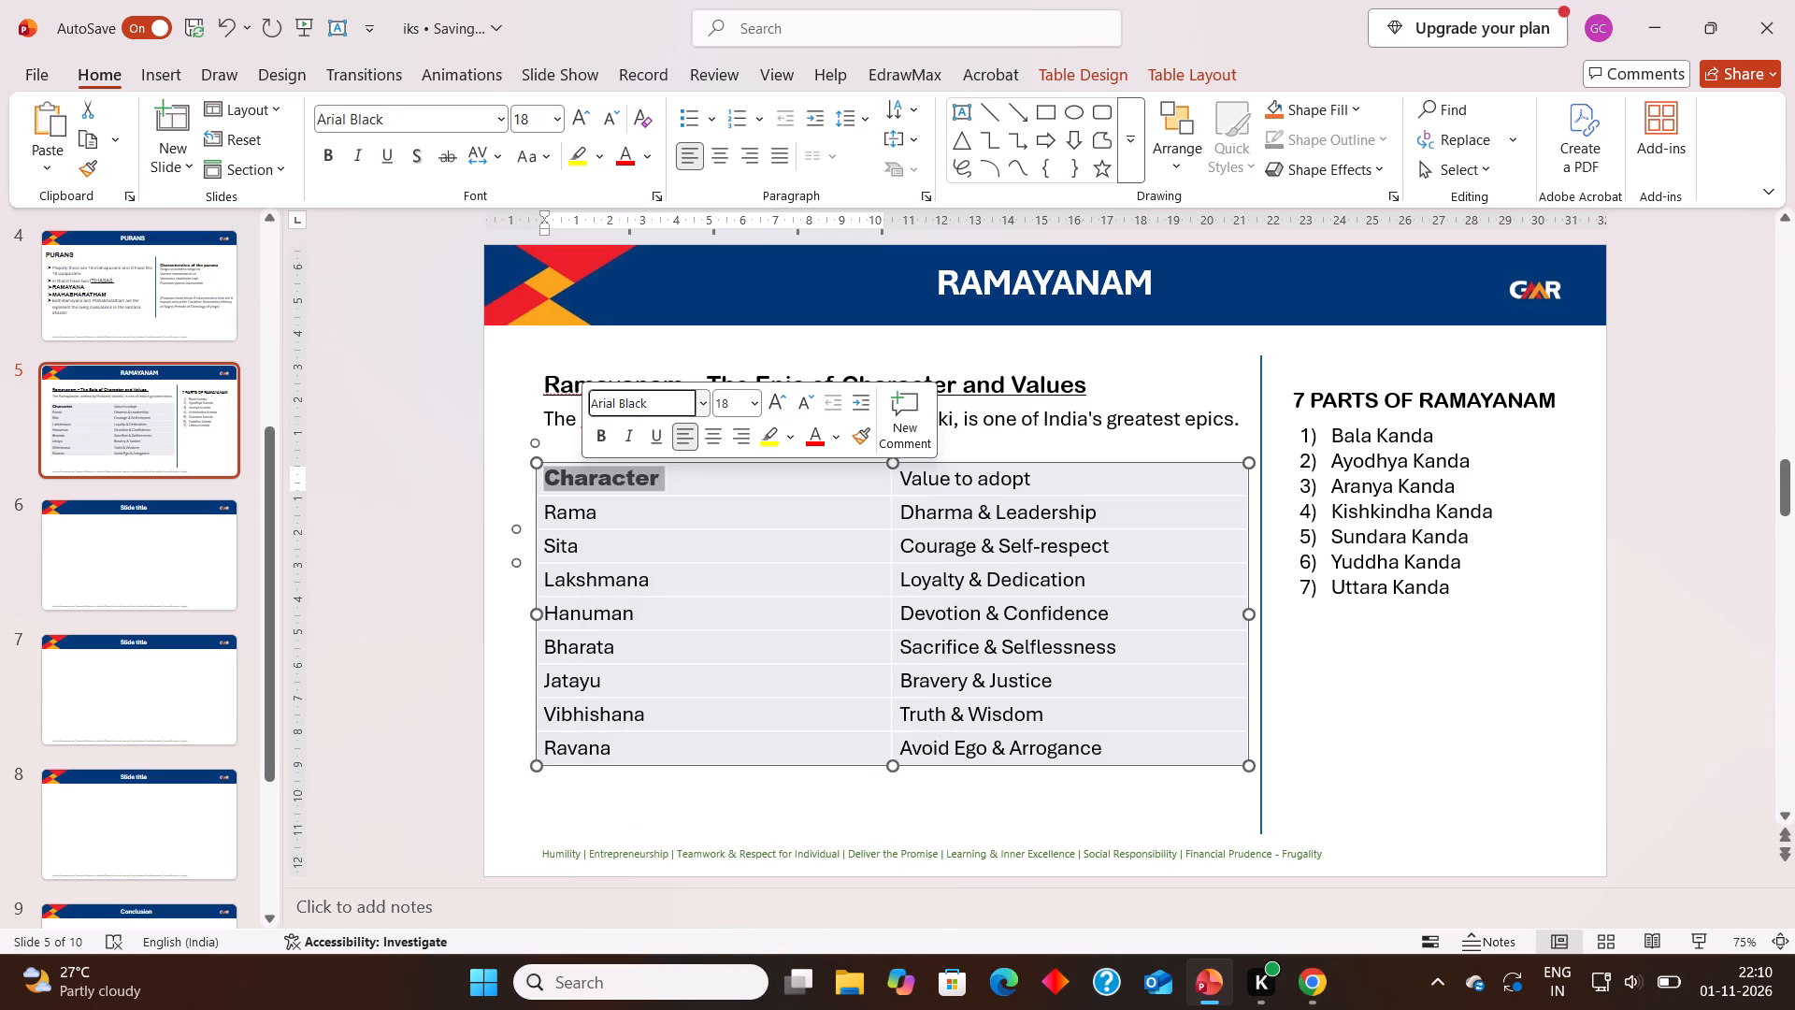
click(938, 476)
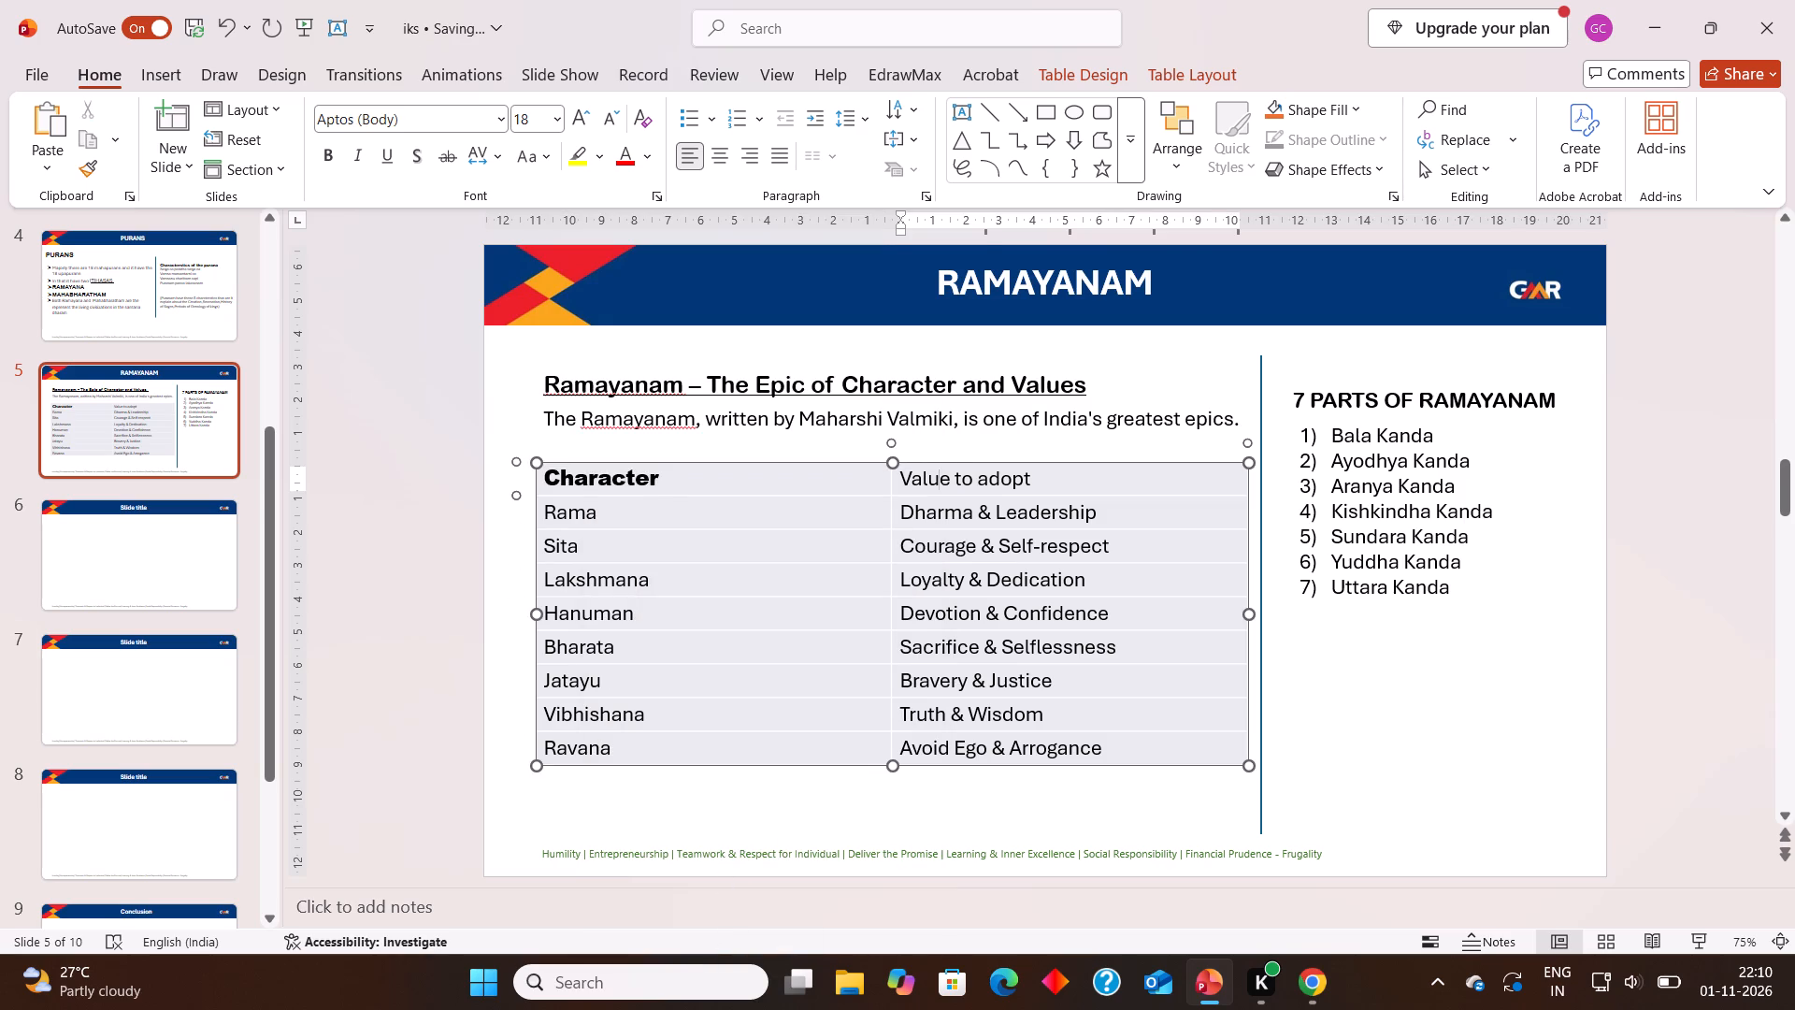
drag(1027, 480, 934, 491)
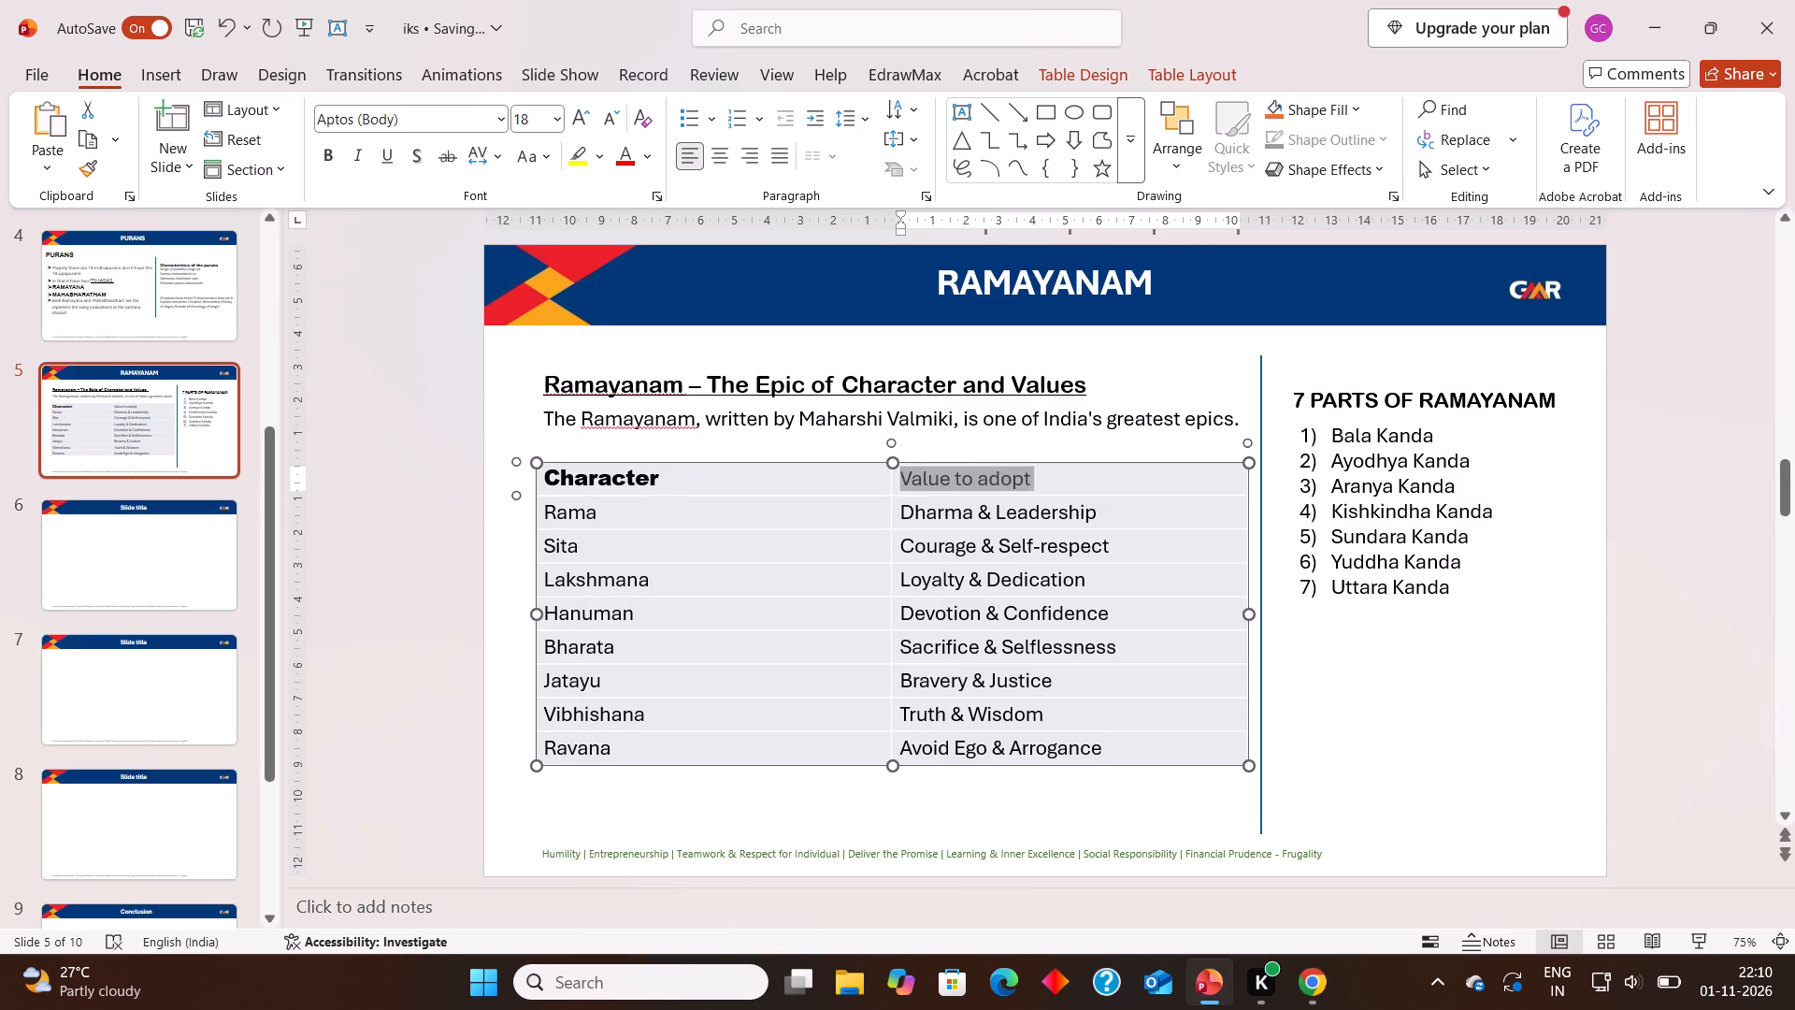
drag(934, 491, 919, 491)
click(1041, 413)
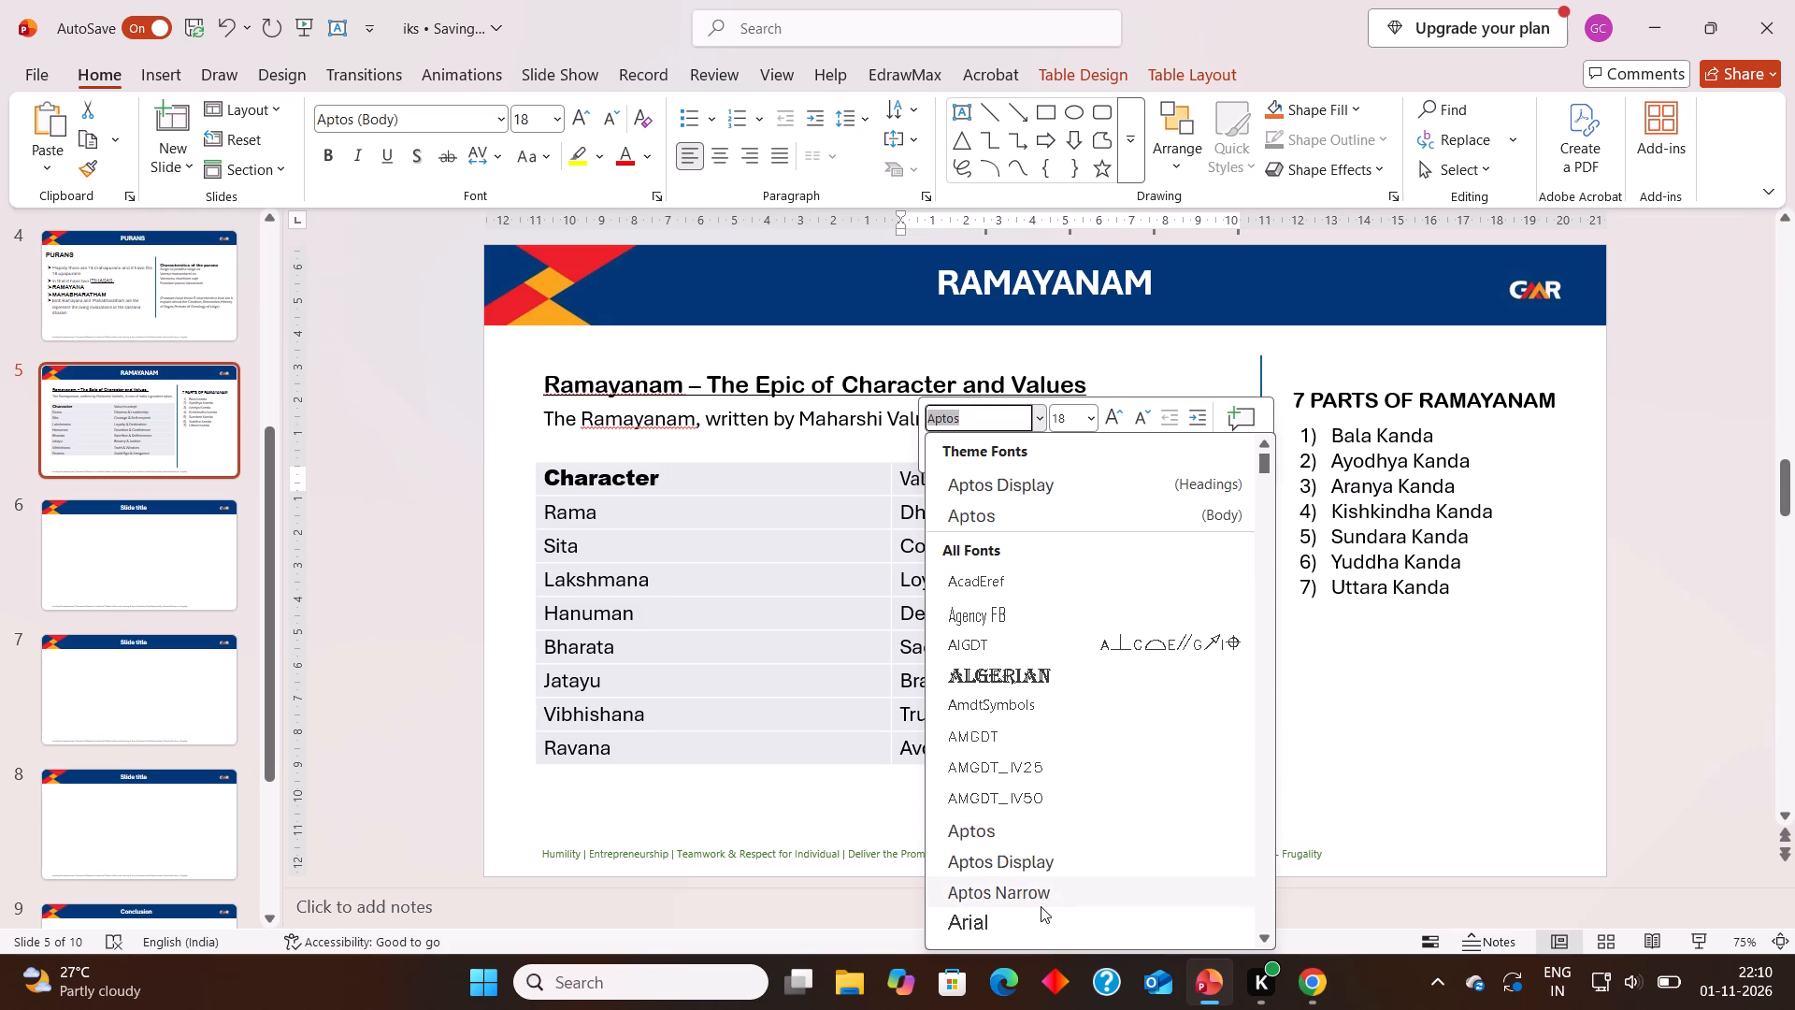
scroll(1041, 907, down, 1)
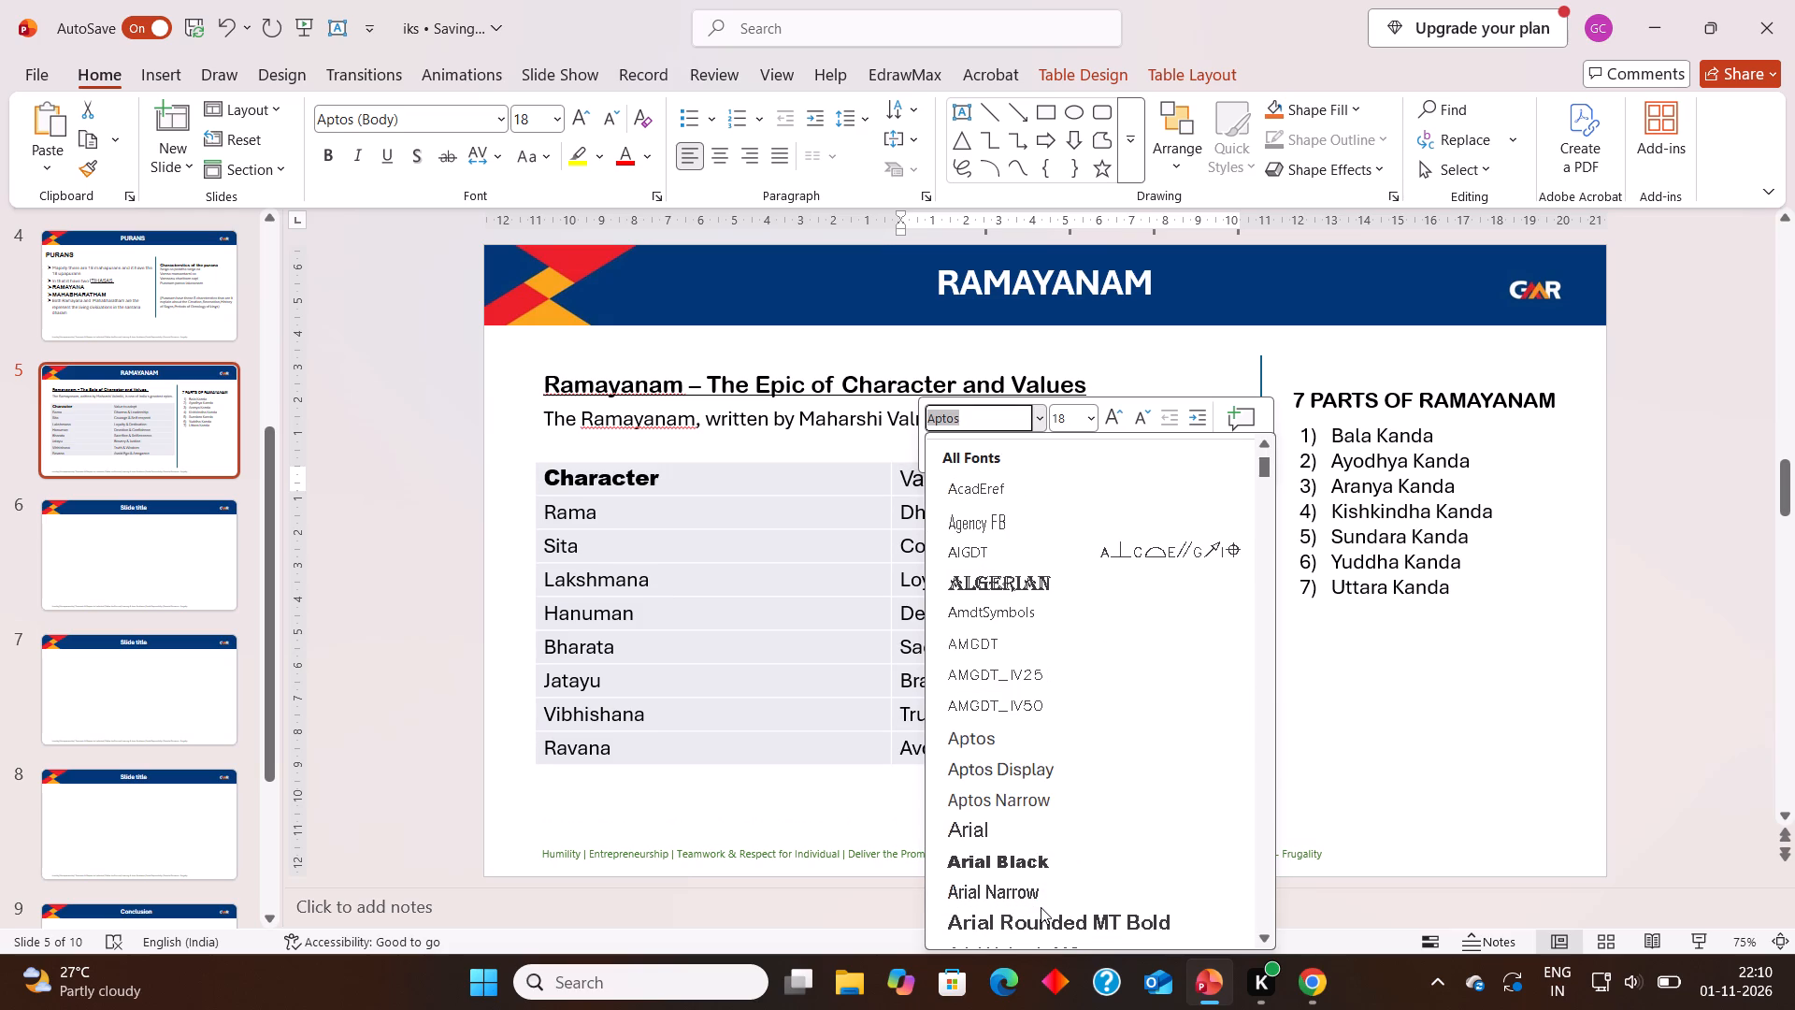
click(1029, 865)
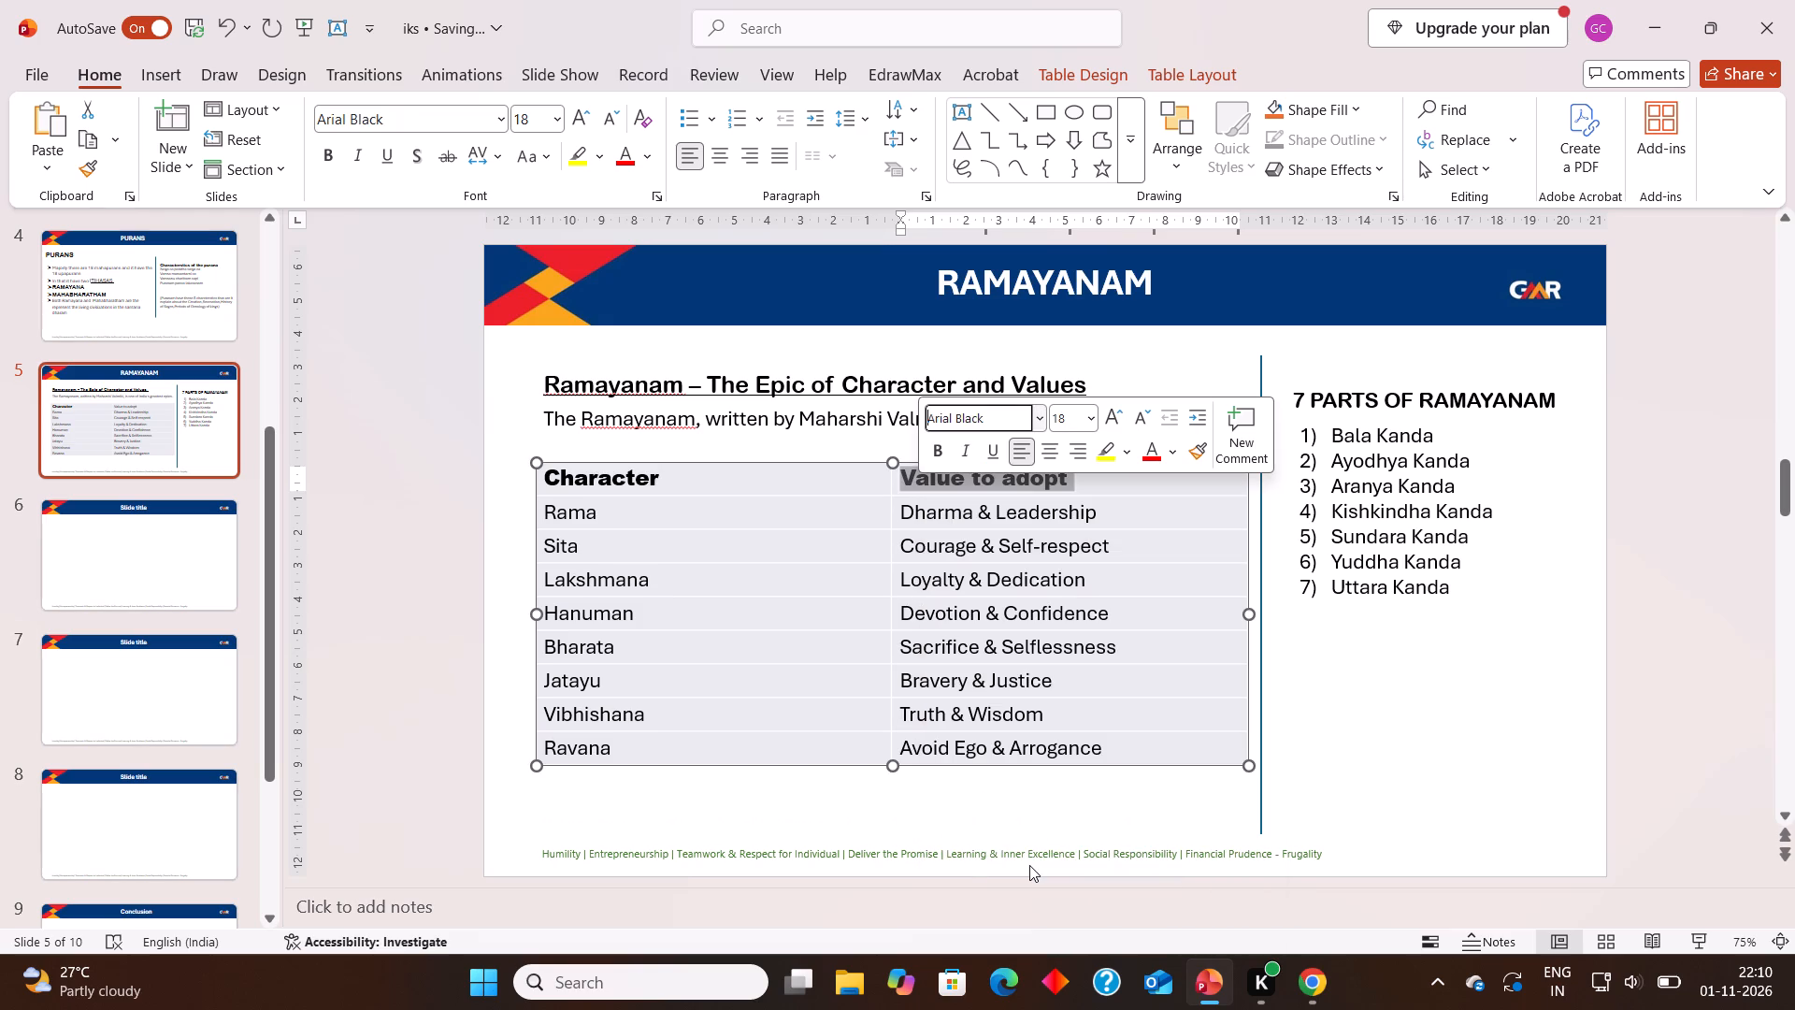
click(937, 809)
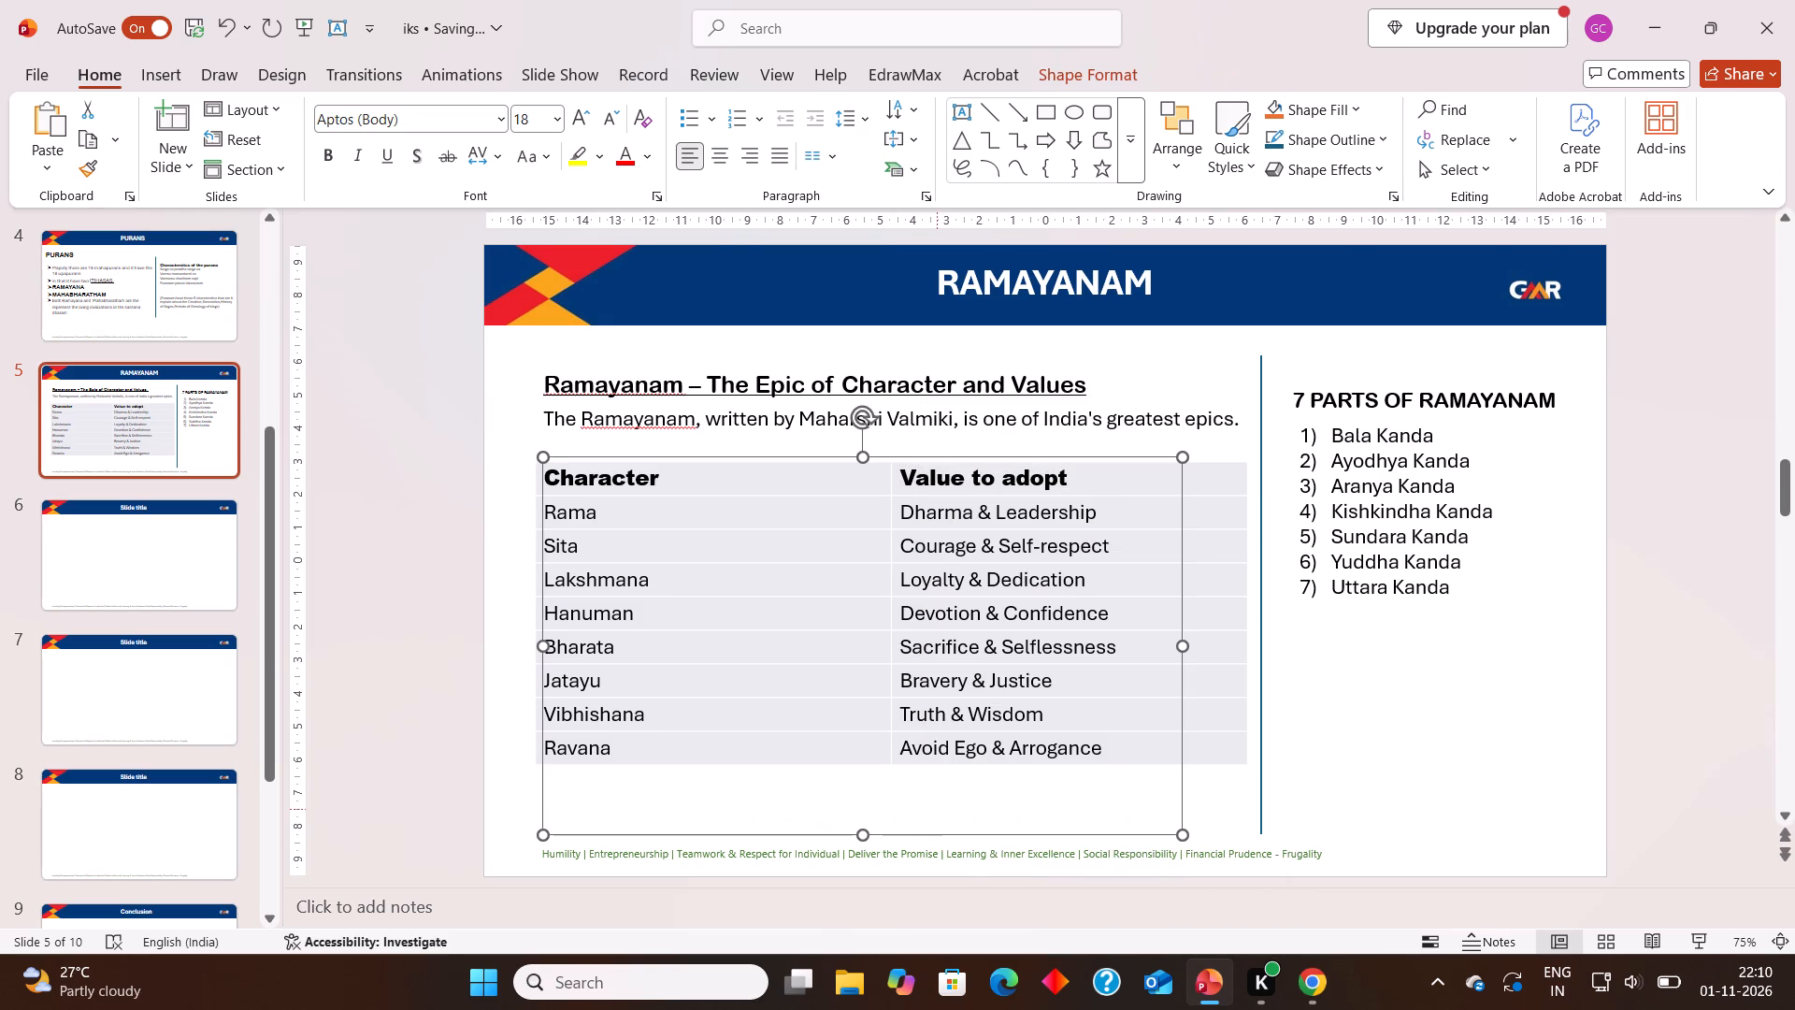
click(905, 787)
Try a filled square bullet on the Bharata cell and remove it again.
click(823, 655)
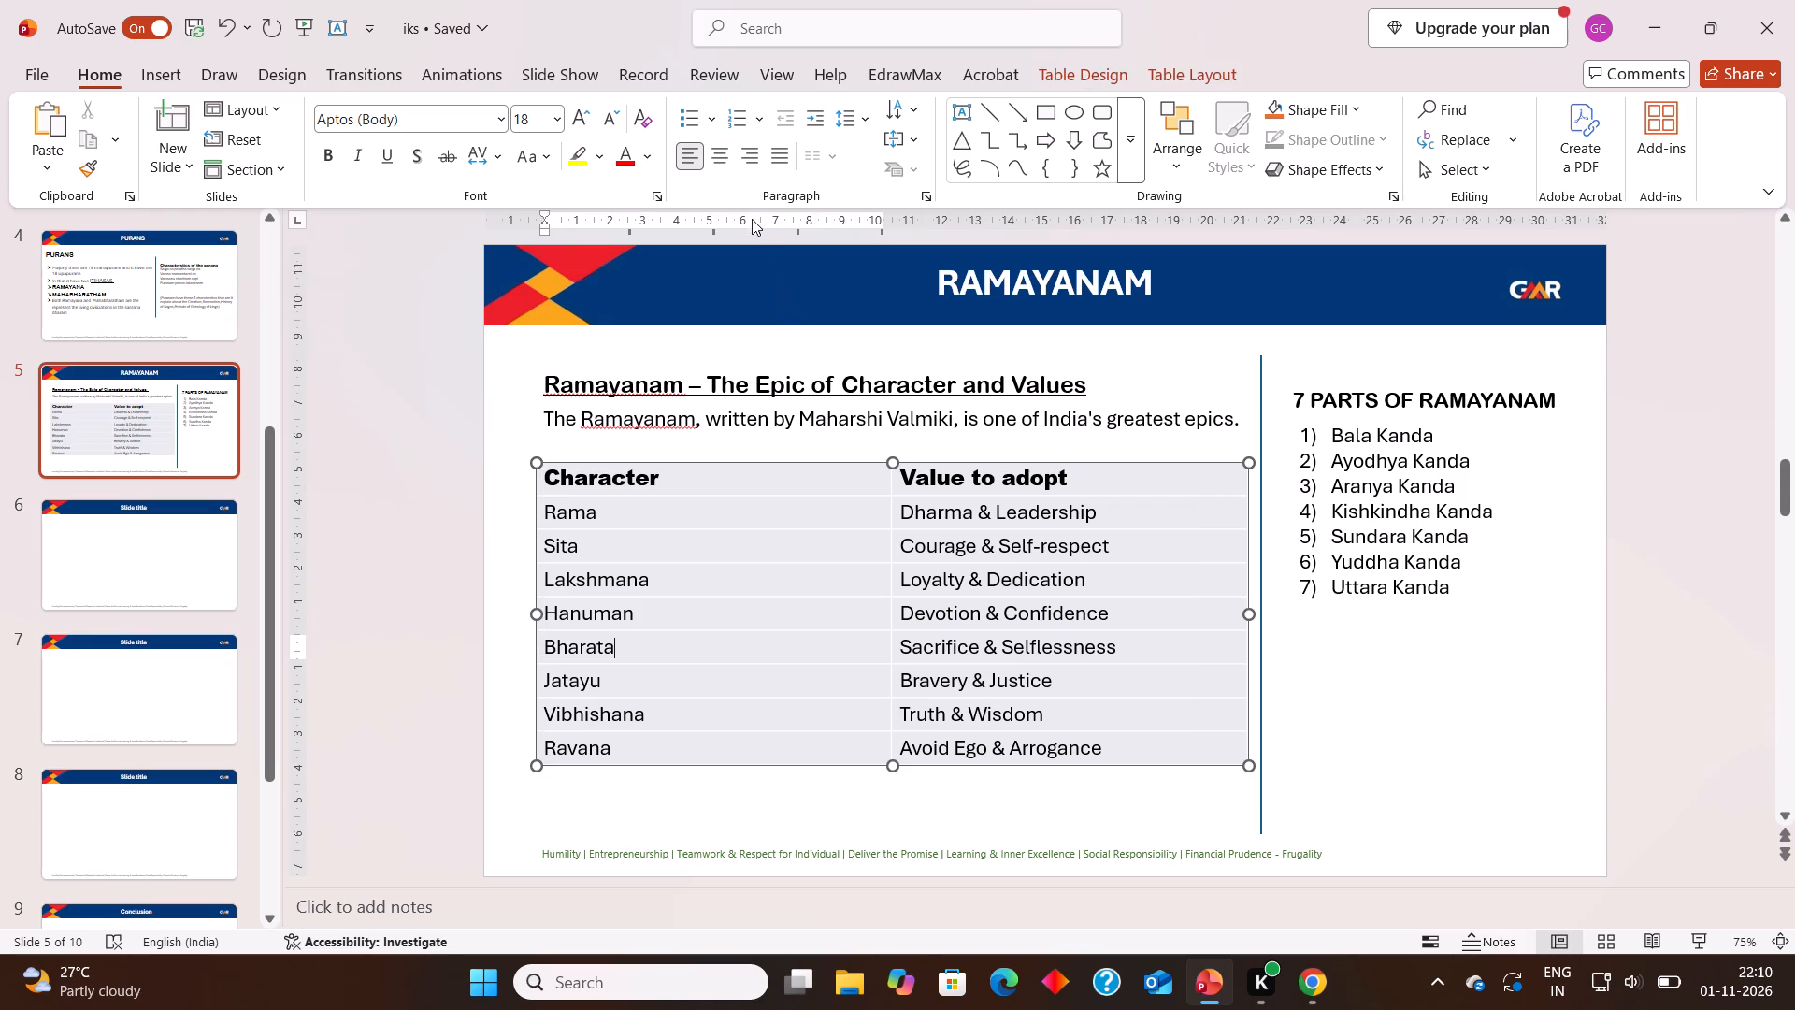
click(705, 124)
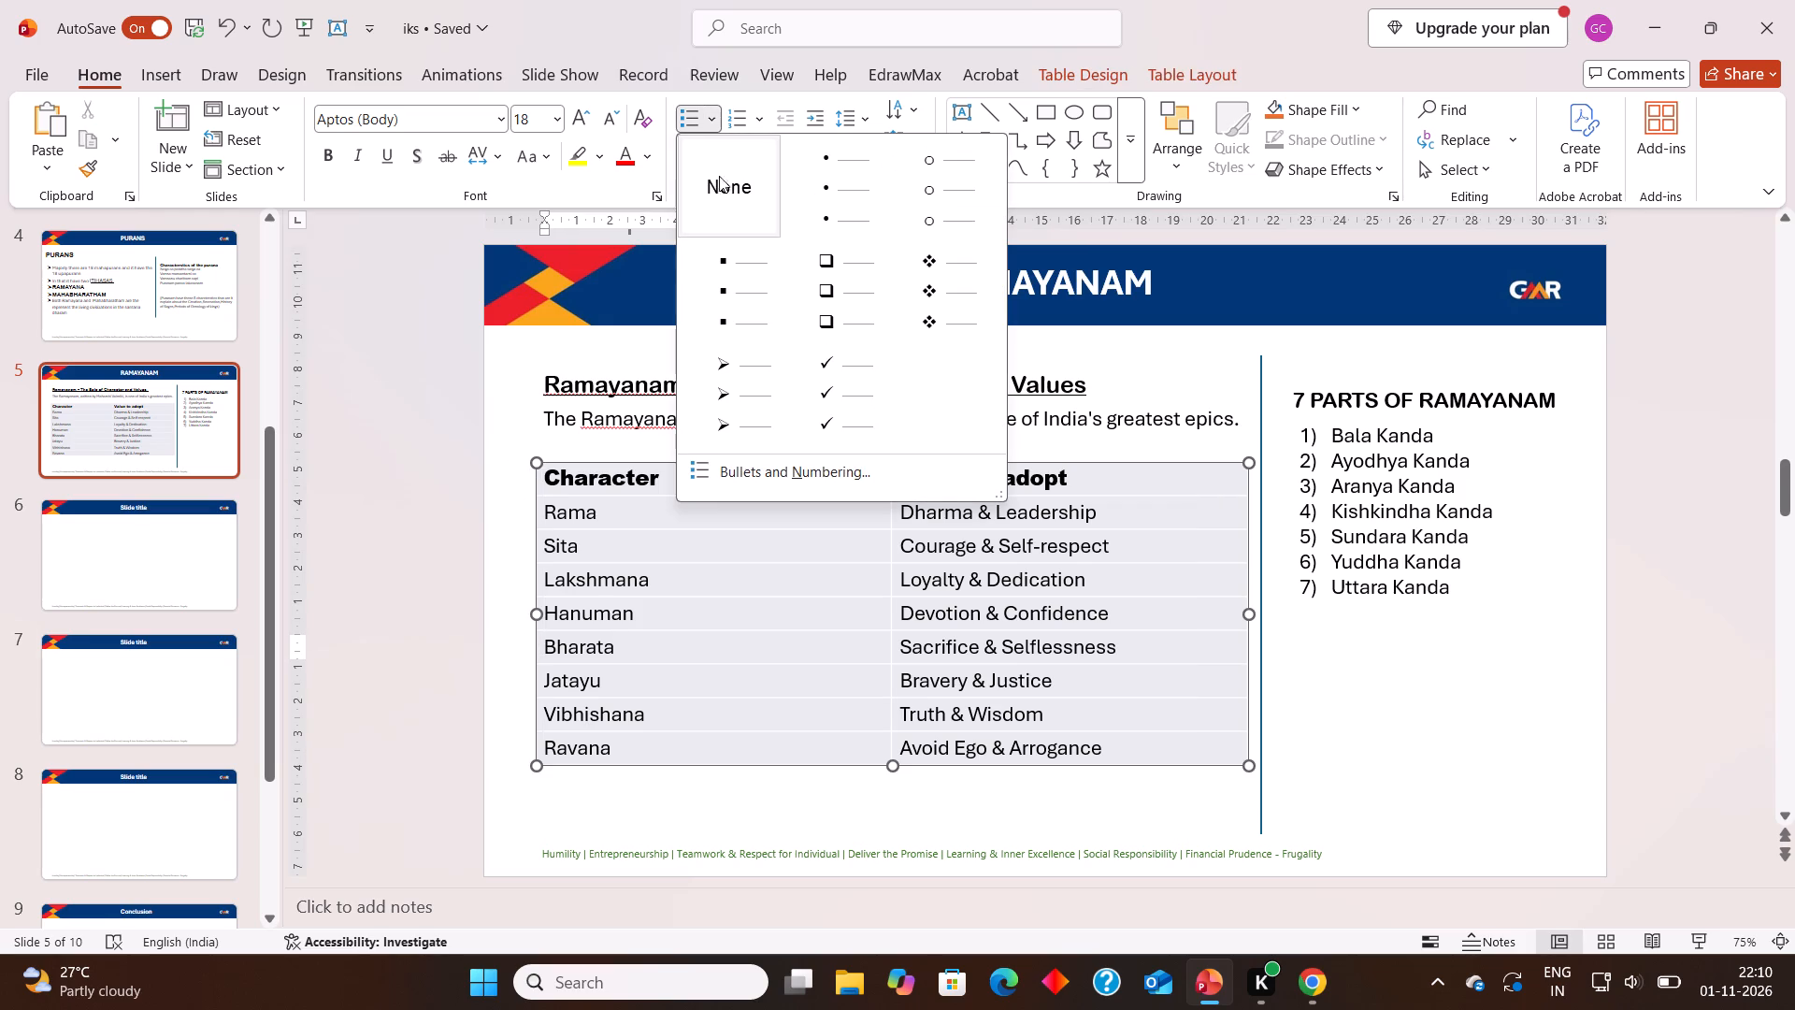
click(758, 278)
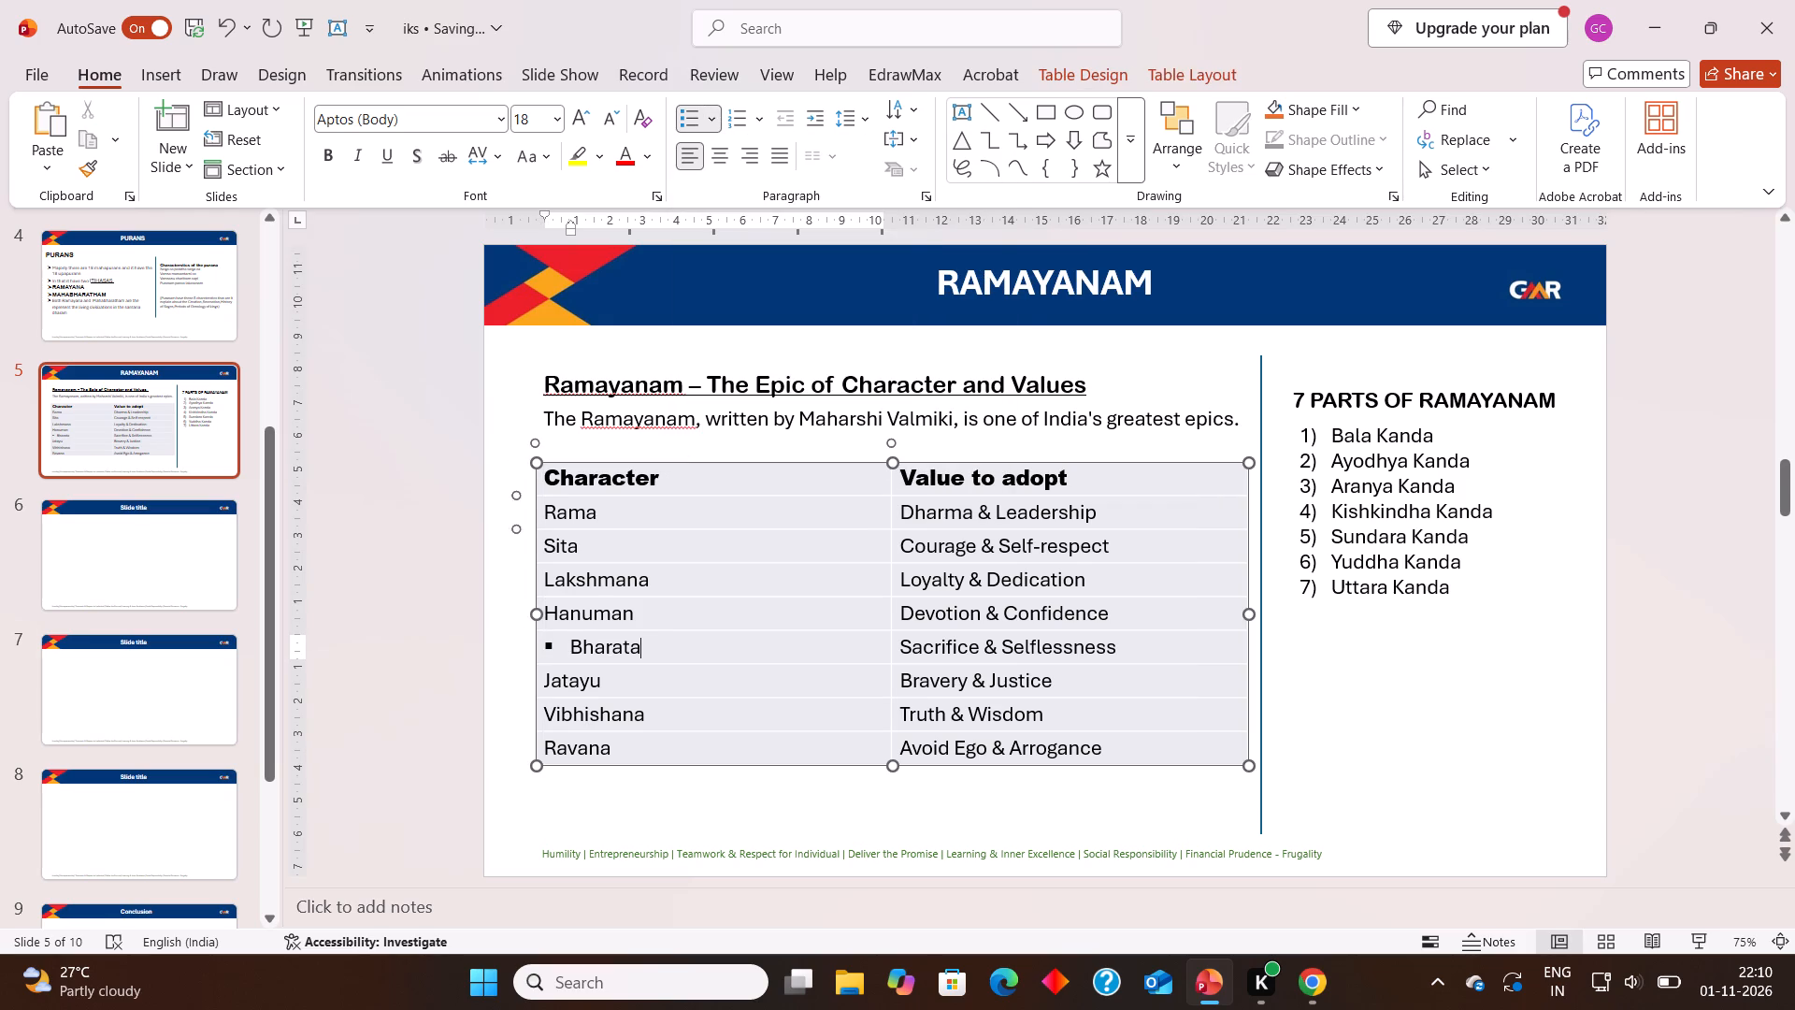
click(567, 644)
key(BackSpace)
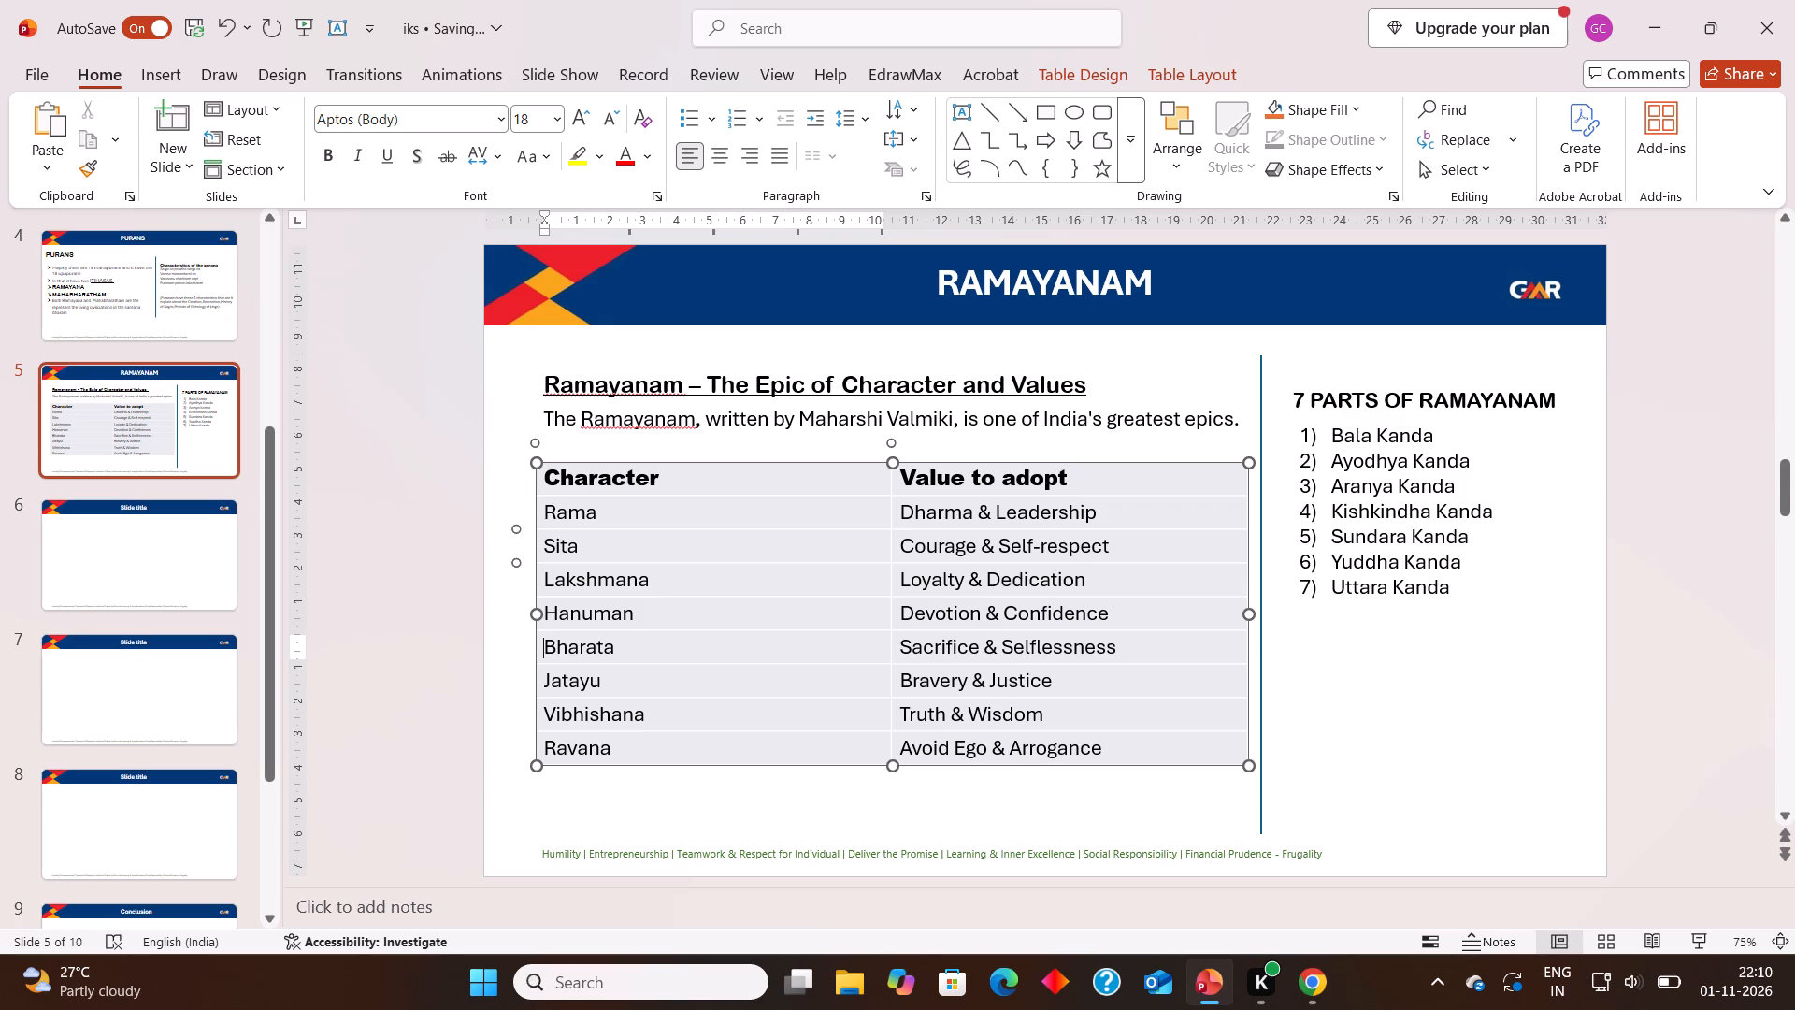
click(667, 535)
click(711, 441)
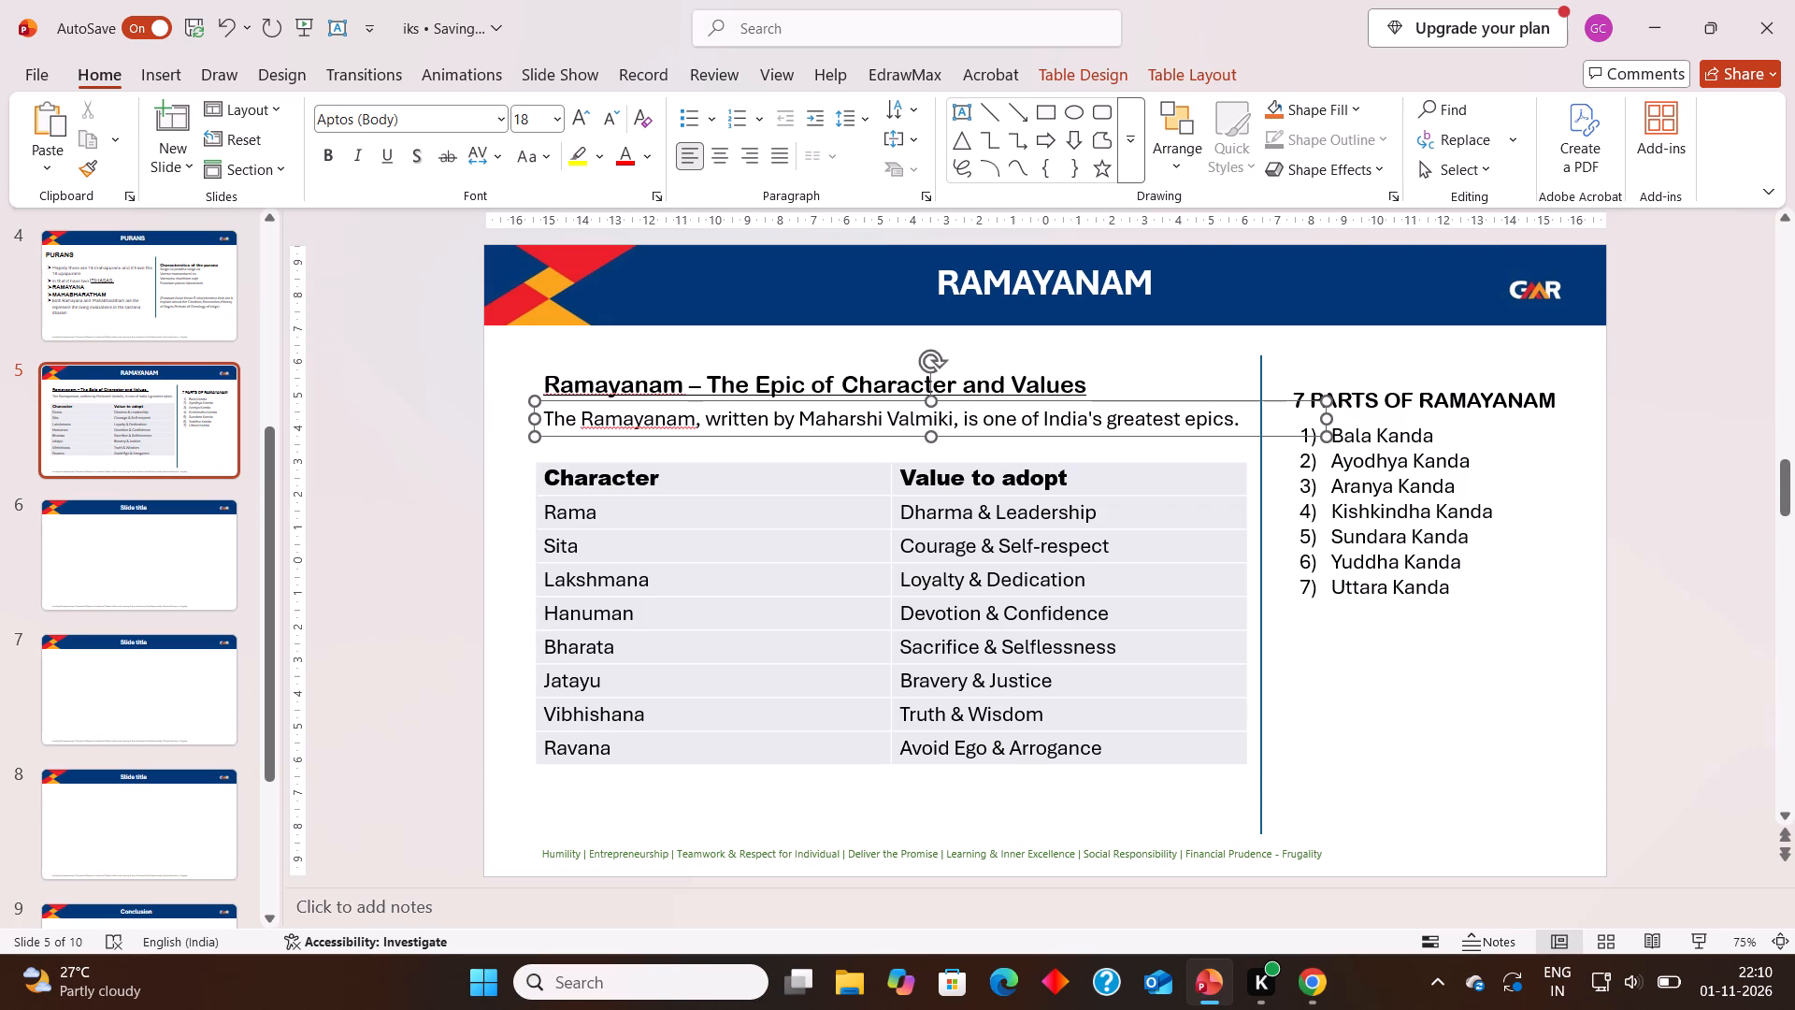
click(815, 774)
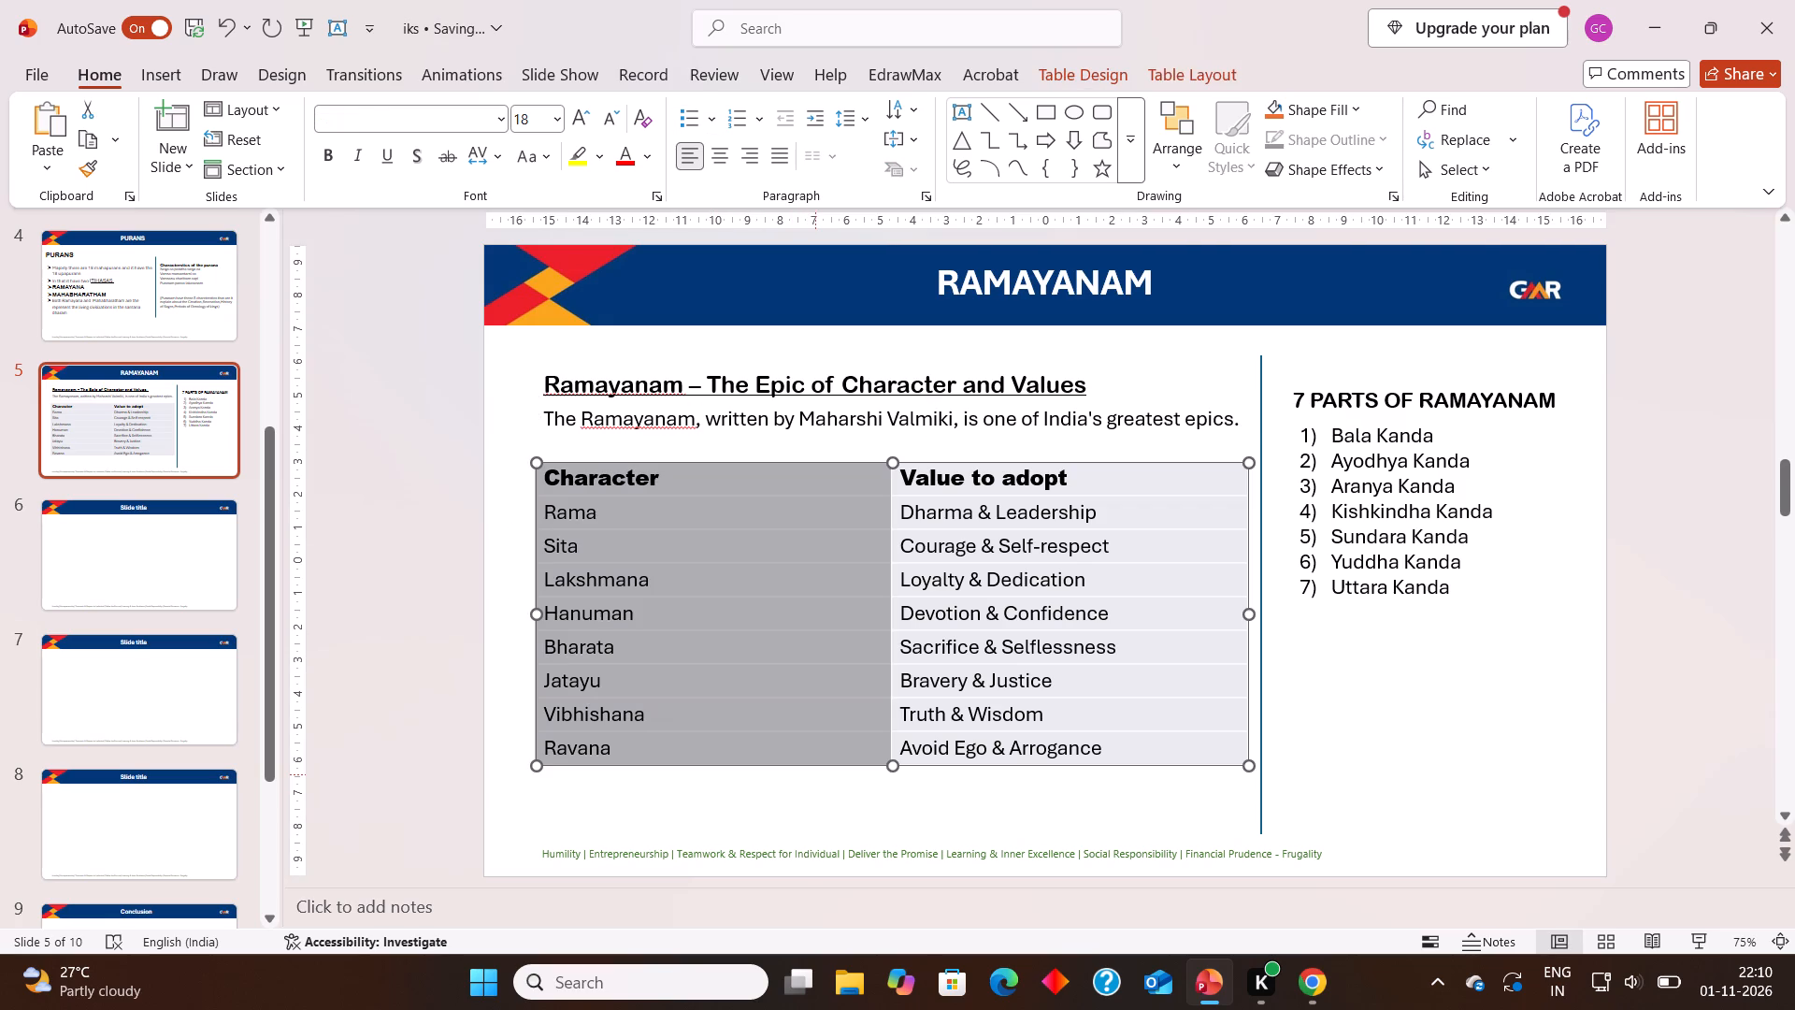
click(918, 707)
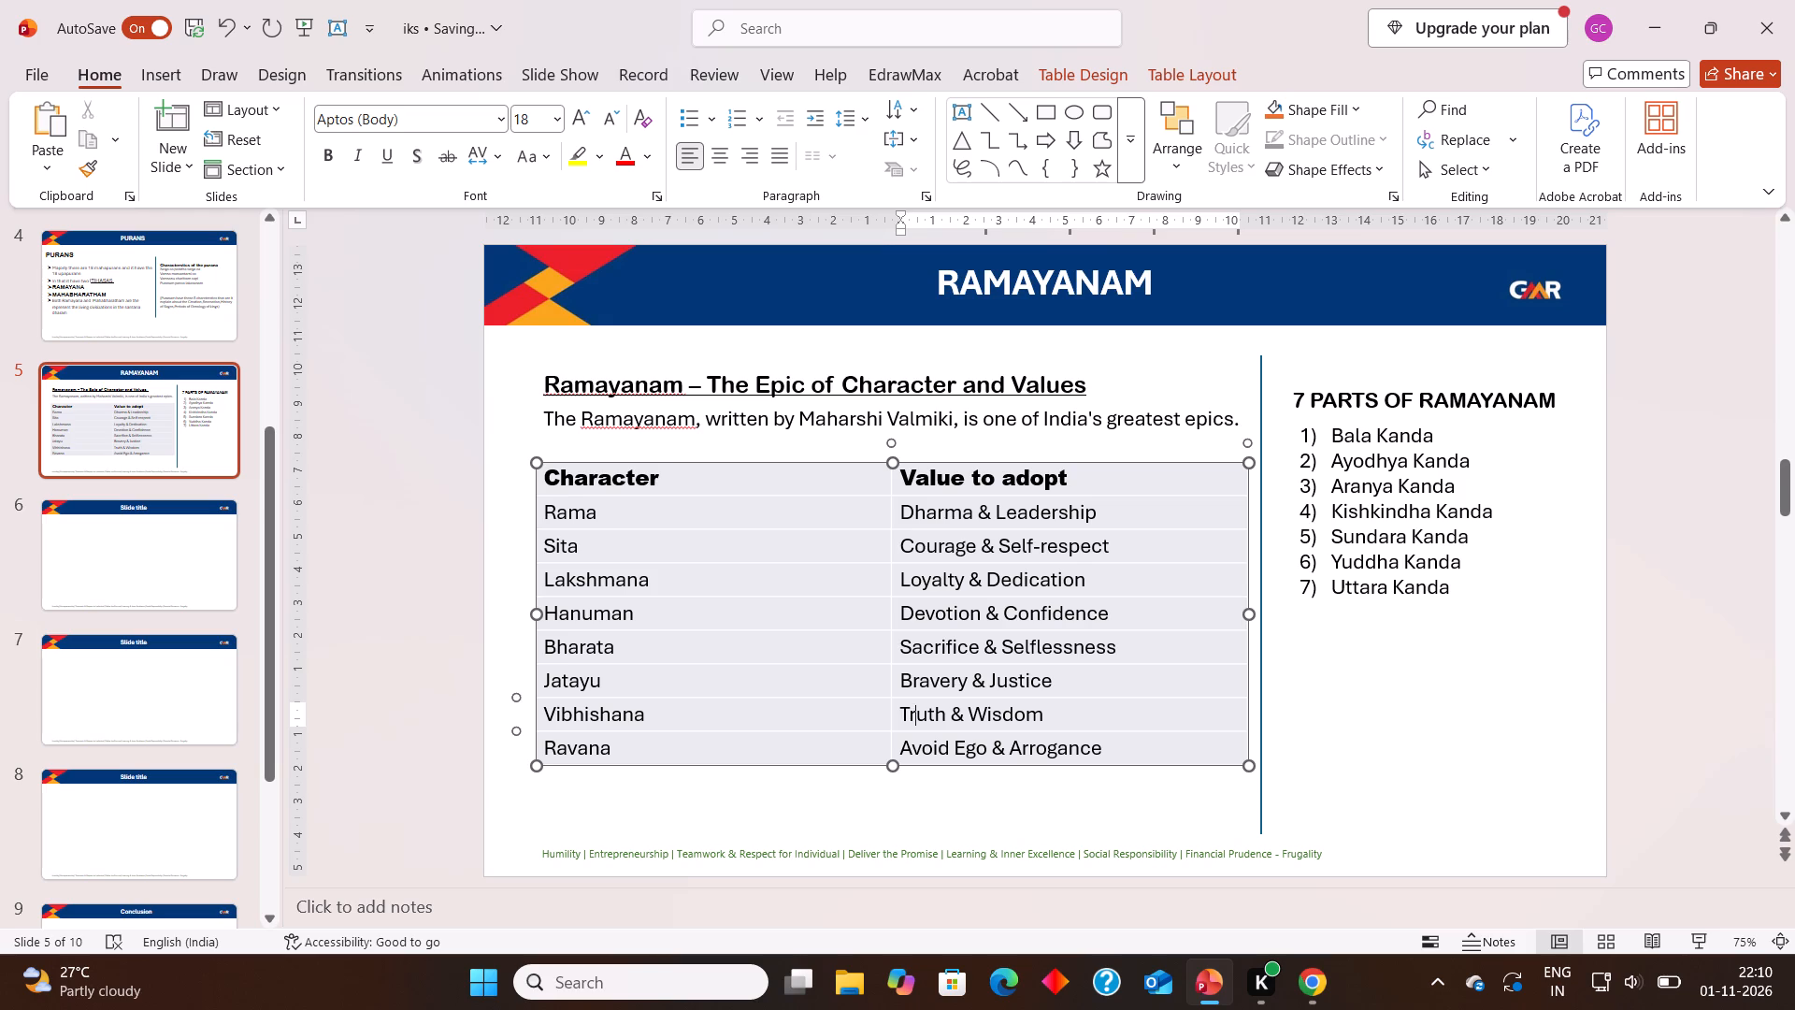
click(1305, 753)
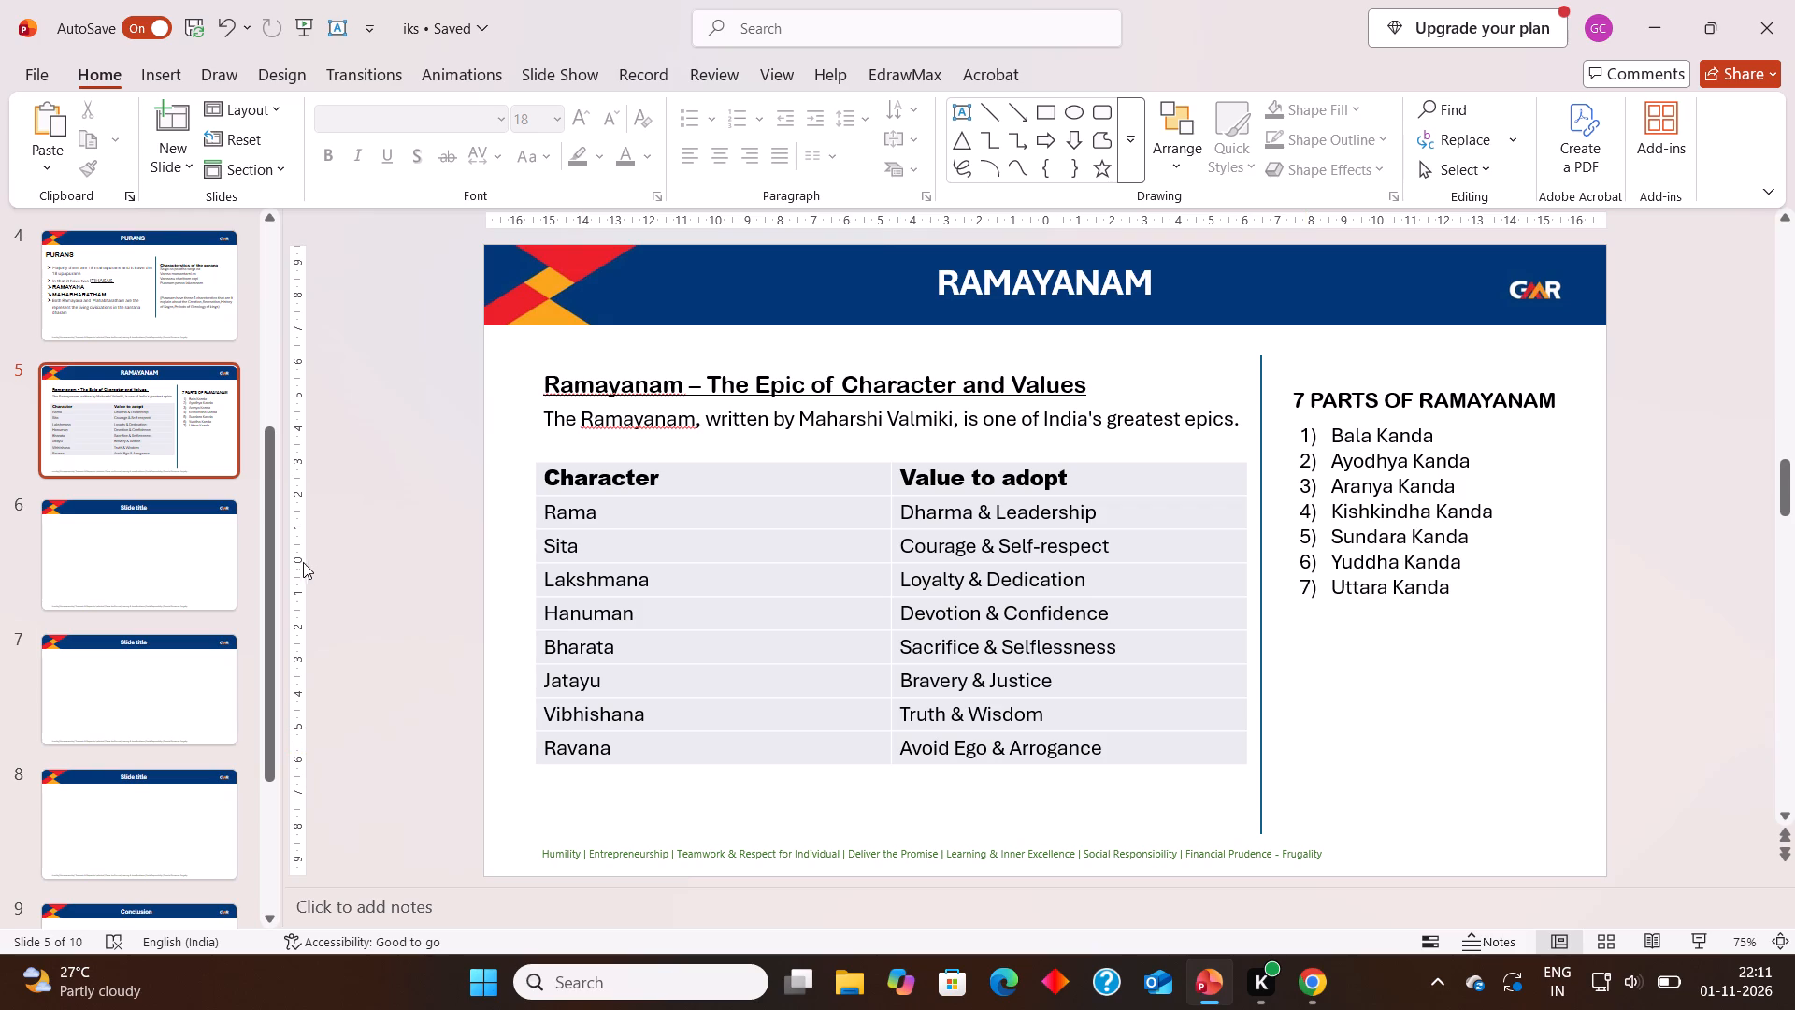
Open the blank slide 6.
click(204, 561)
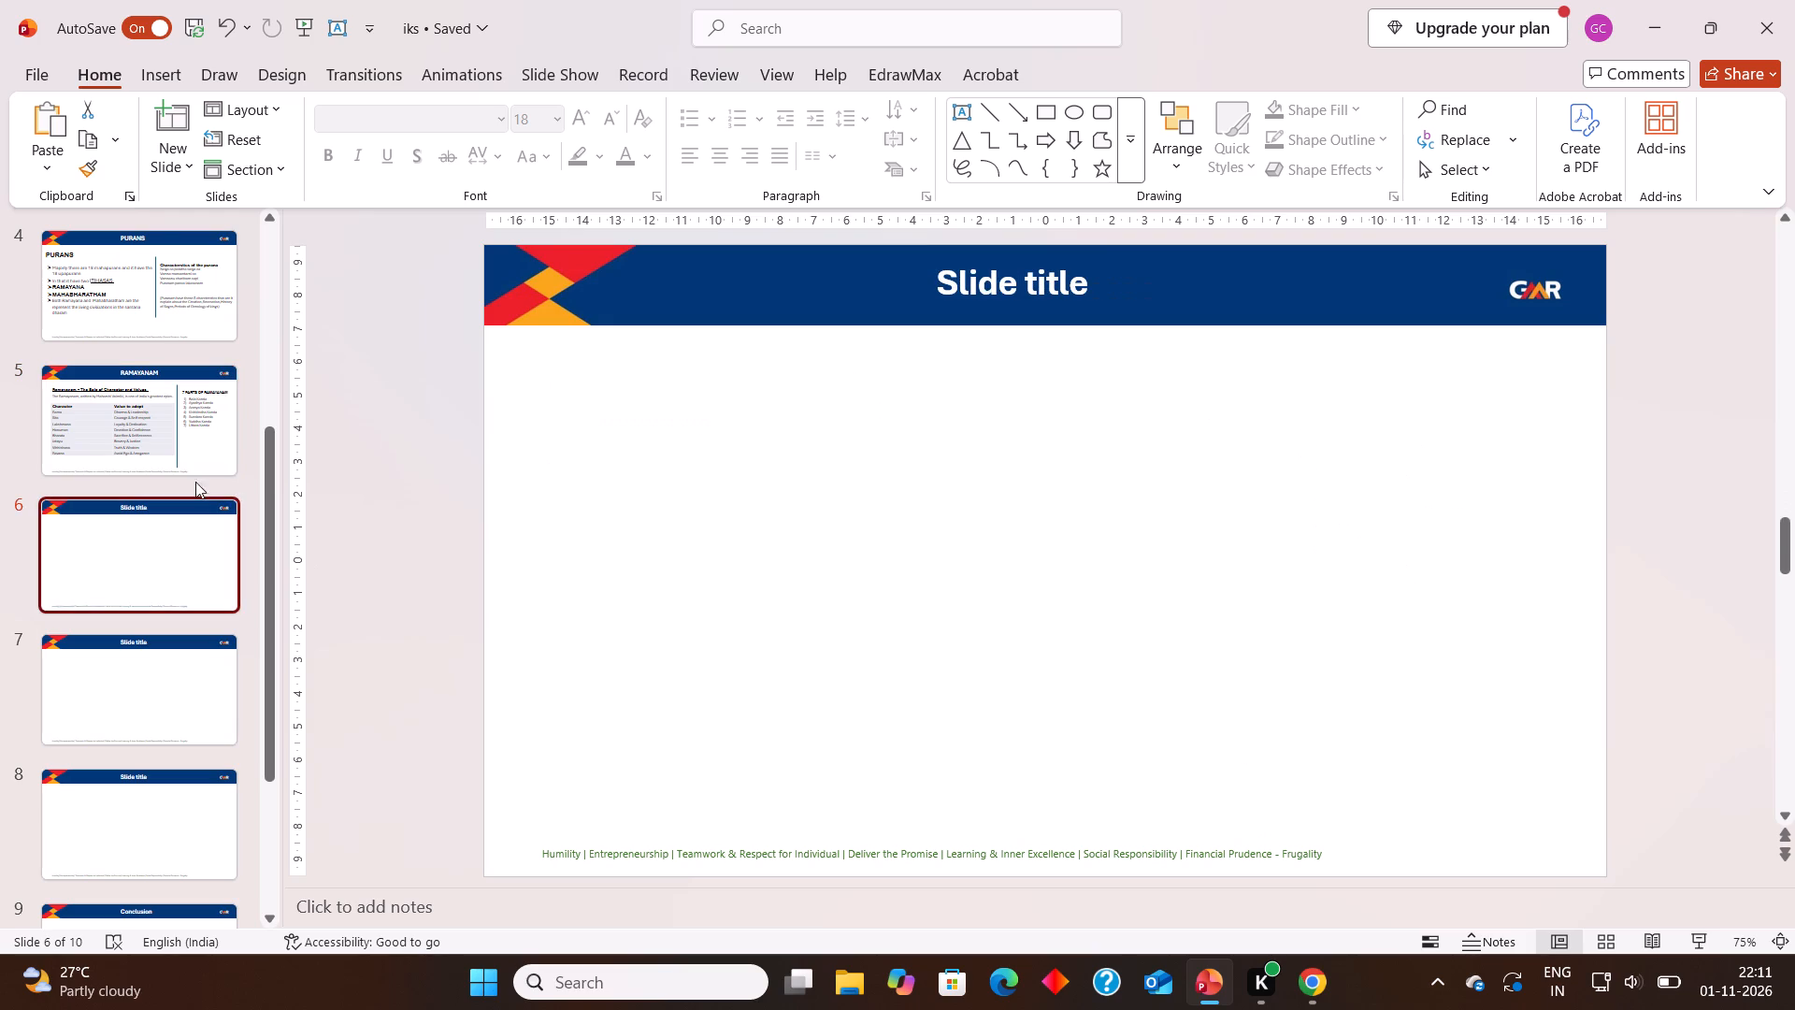
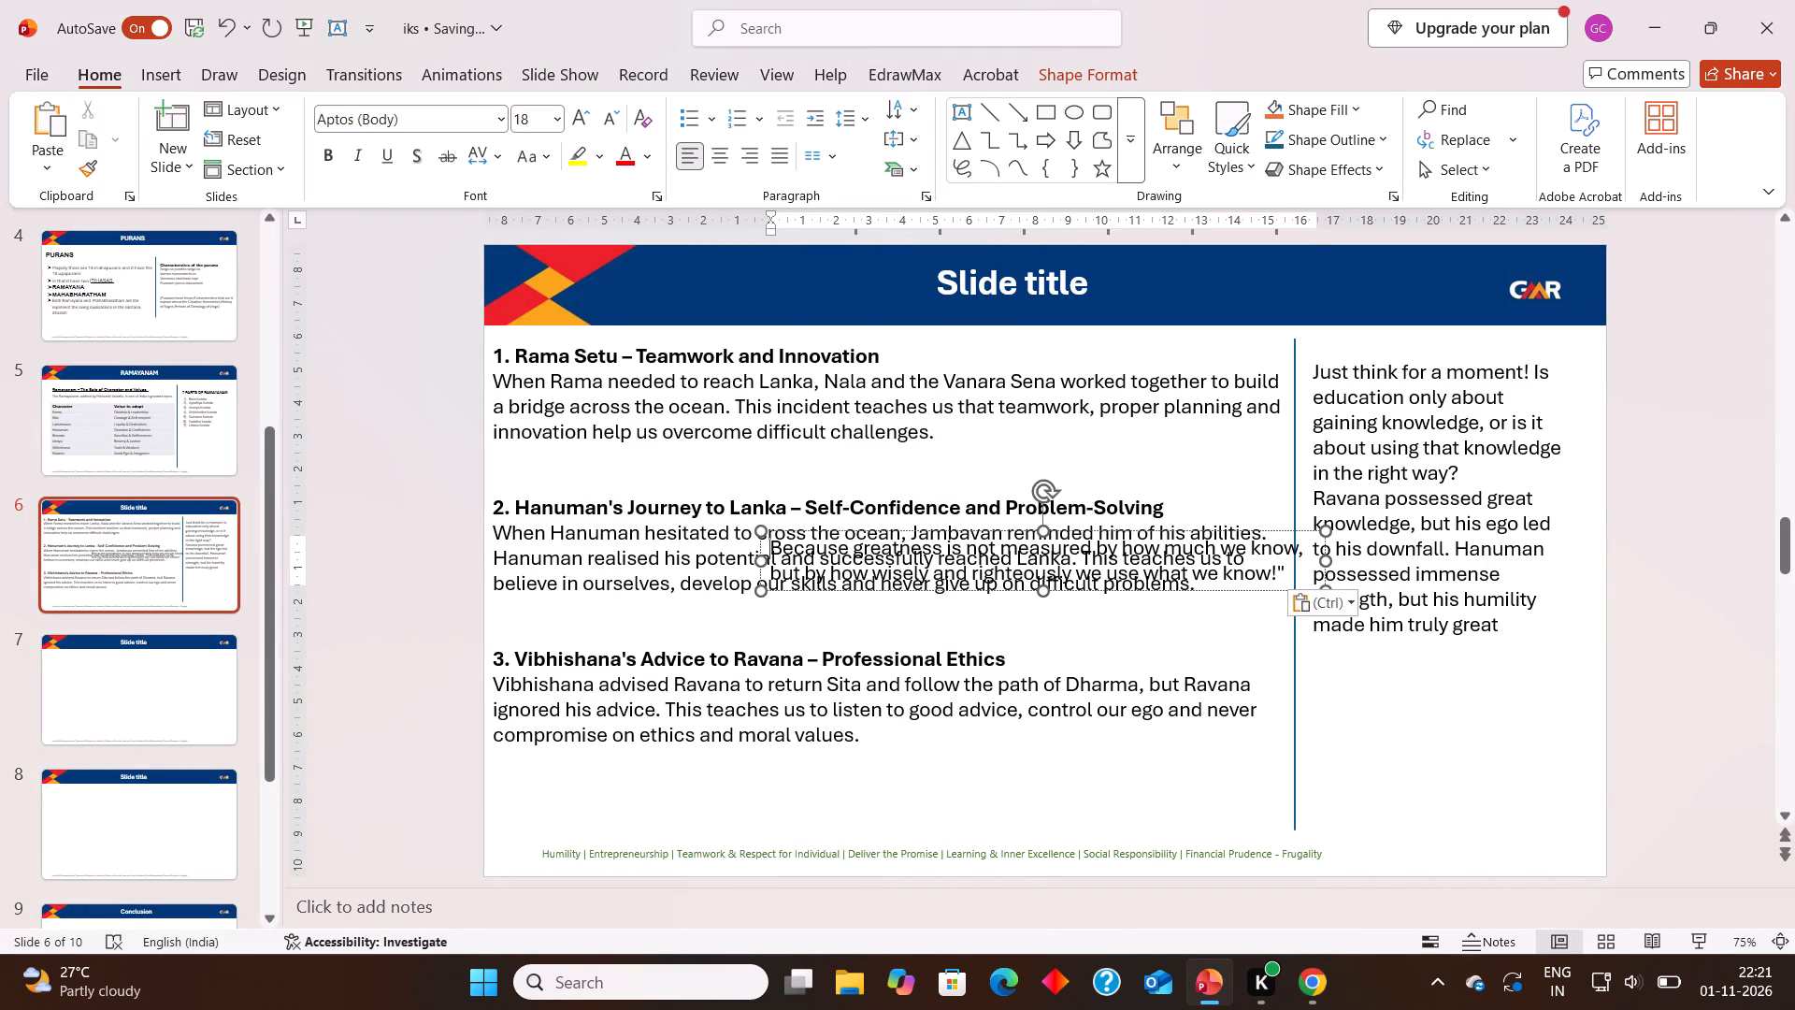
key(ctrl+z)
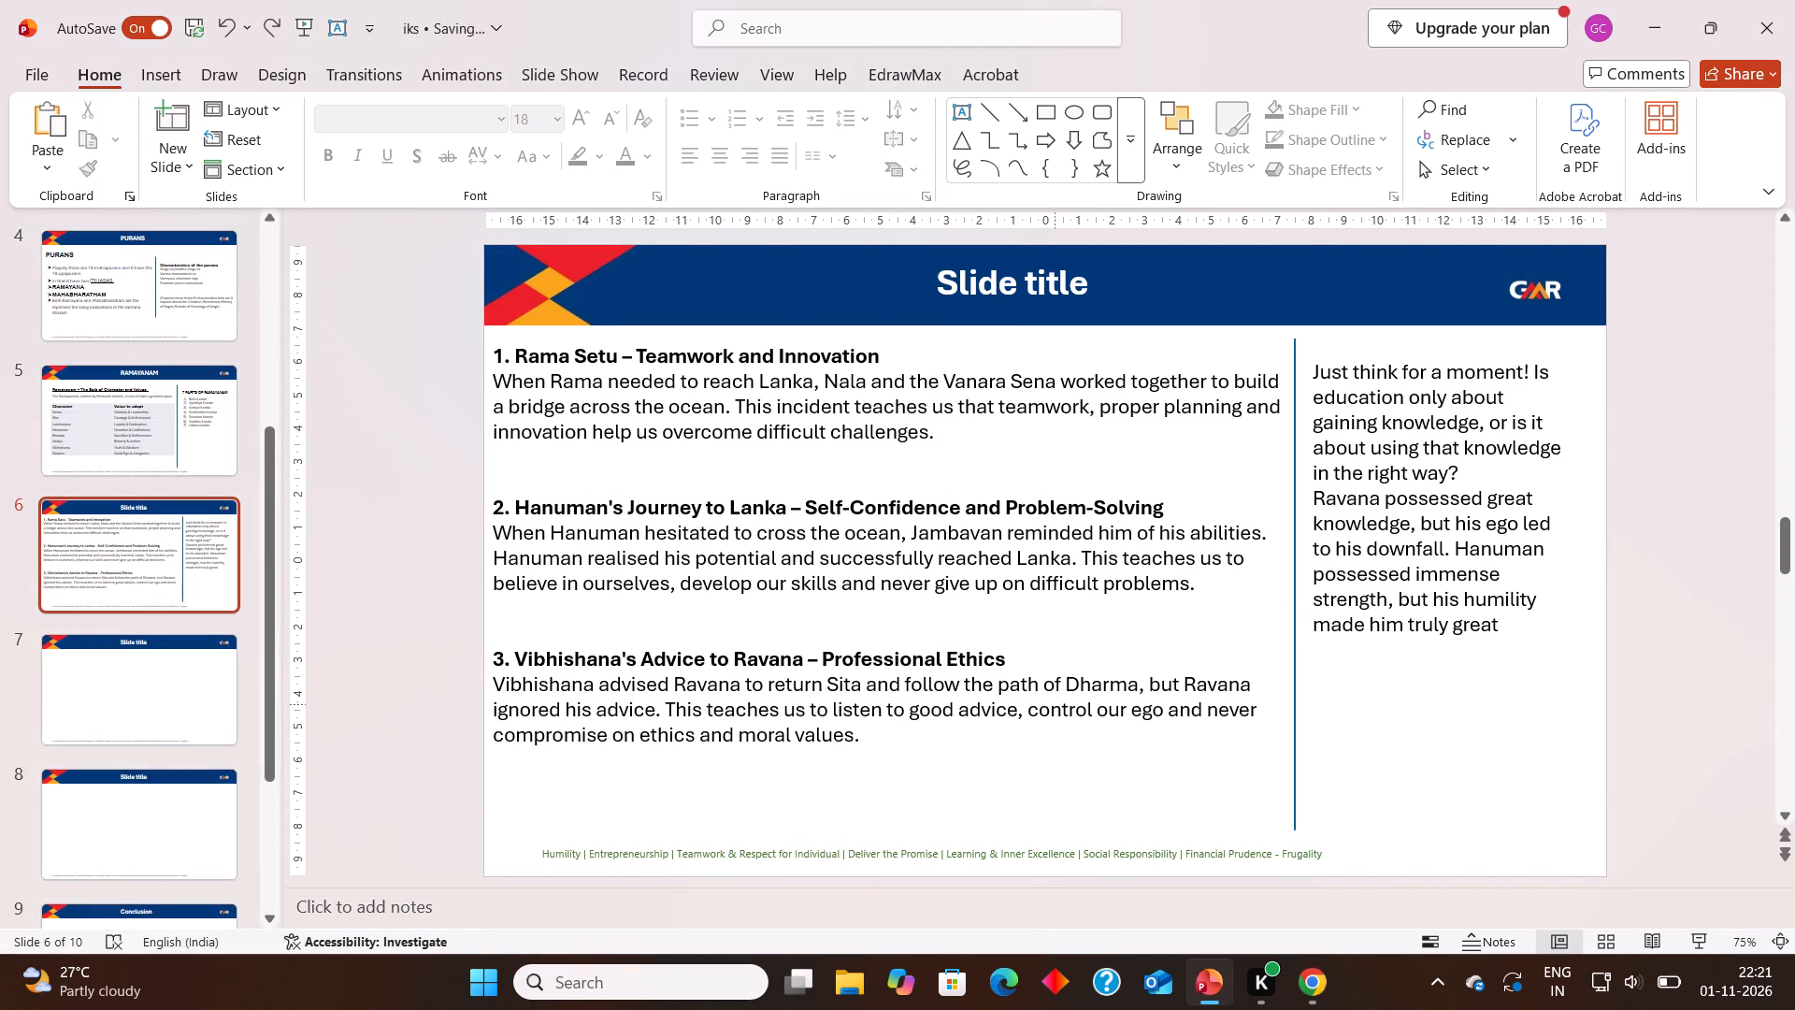
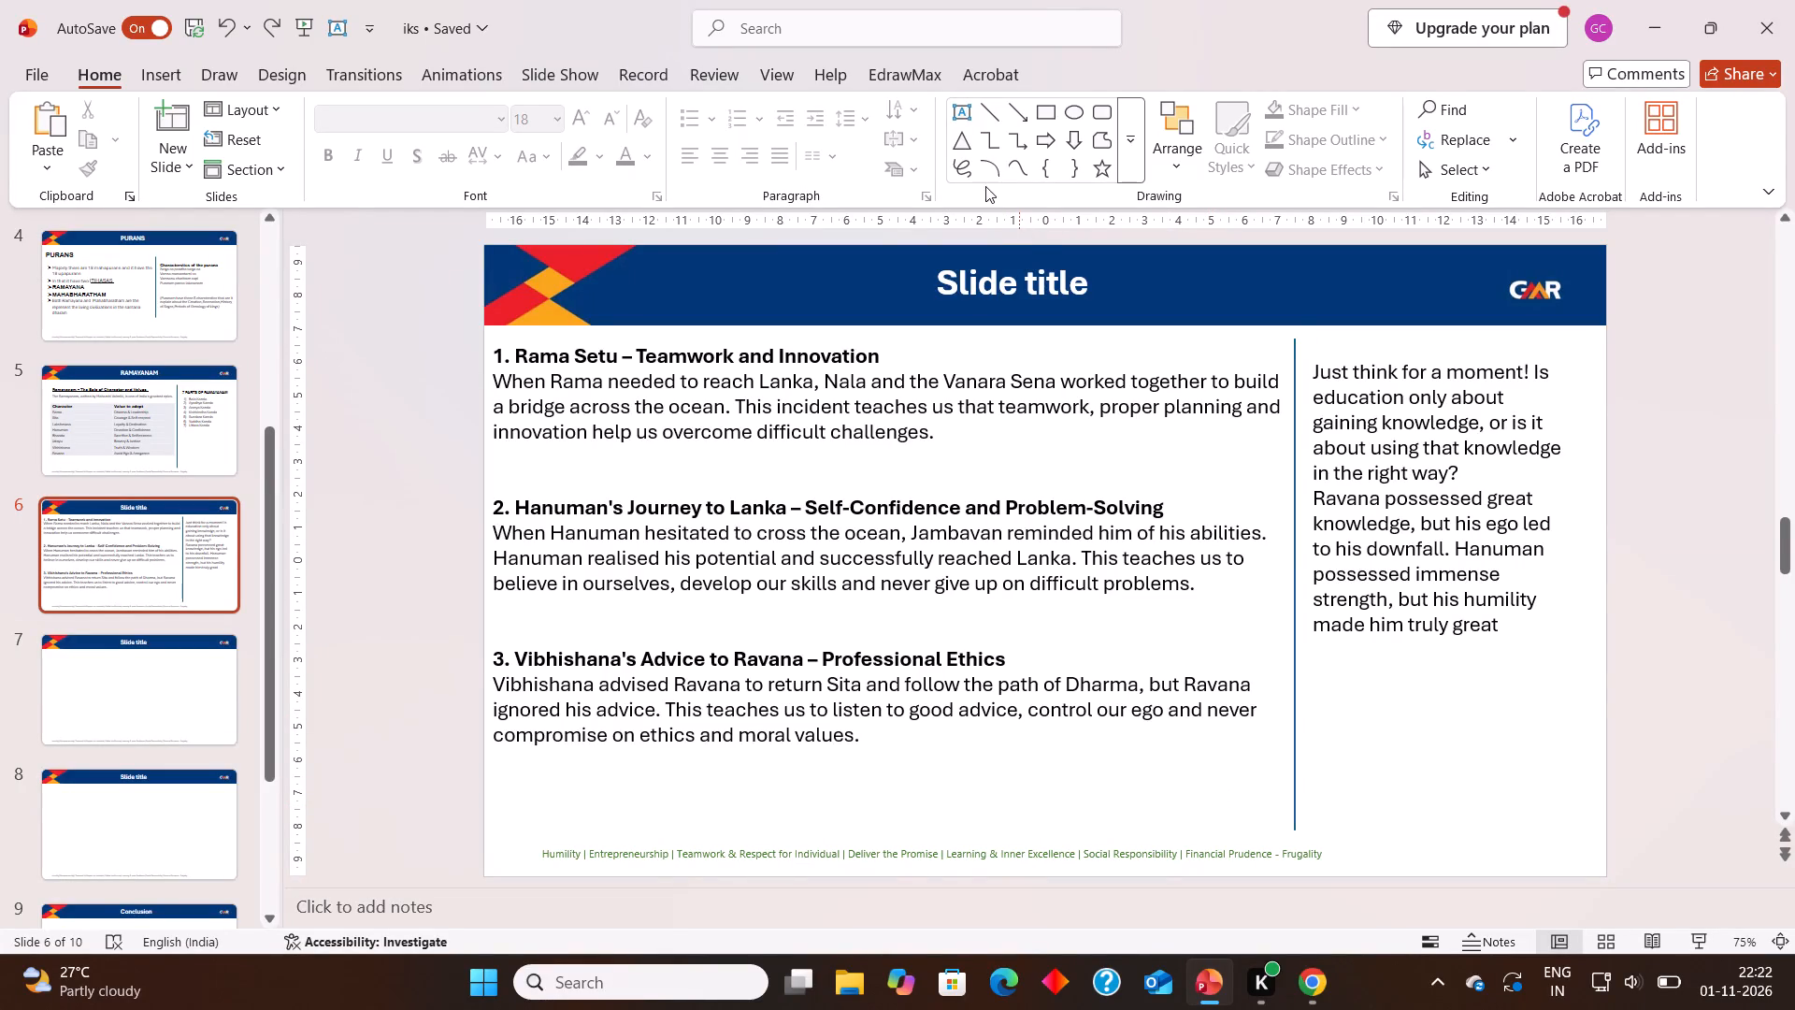
Add a text box on slide 6 below "made him truly great" and paste the copied "Because greatness is not measured" sentence into it.
click(960, 115)
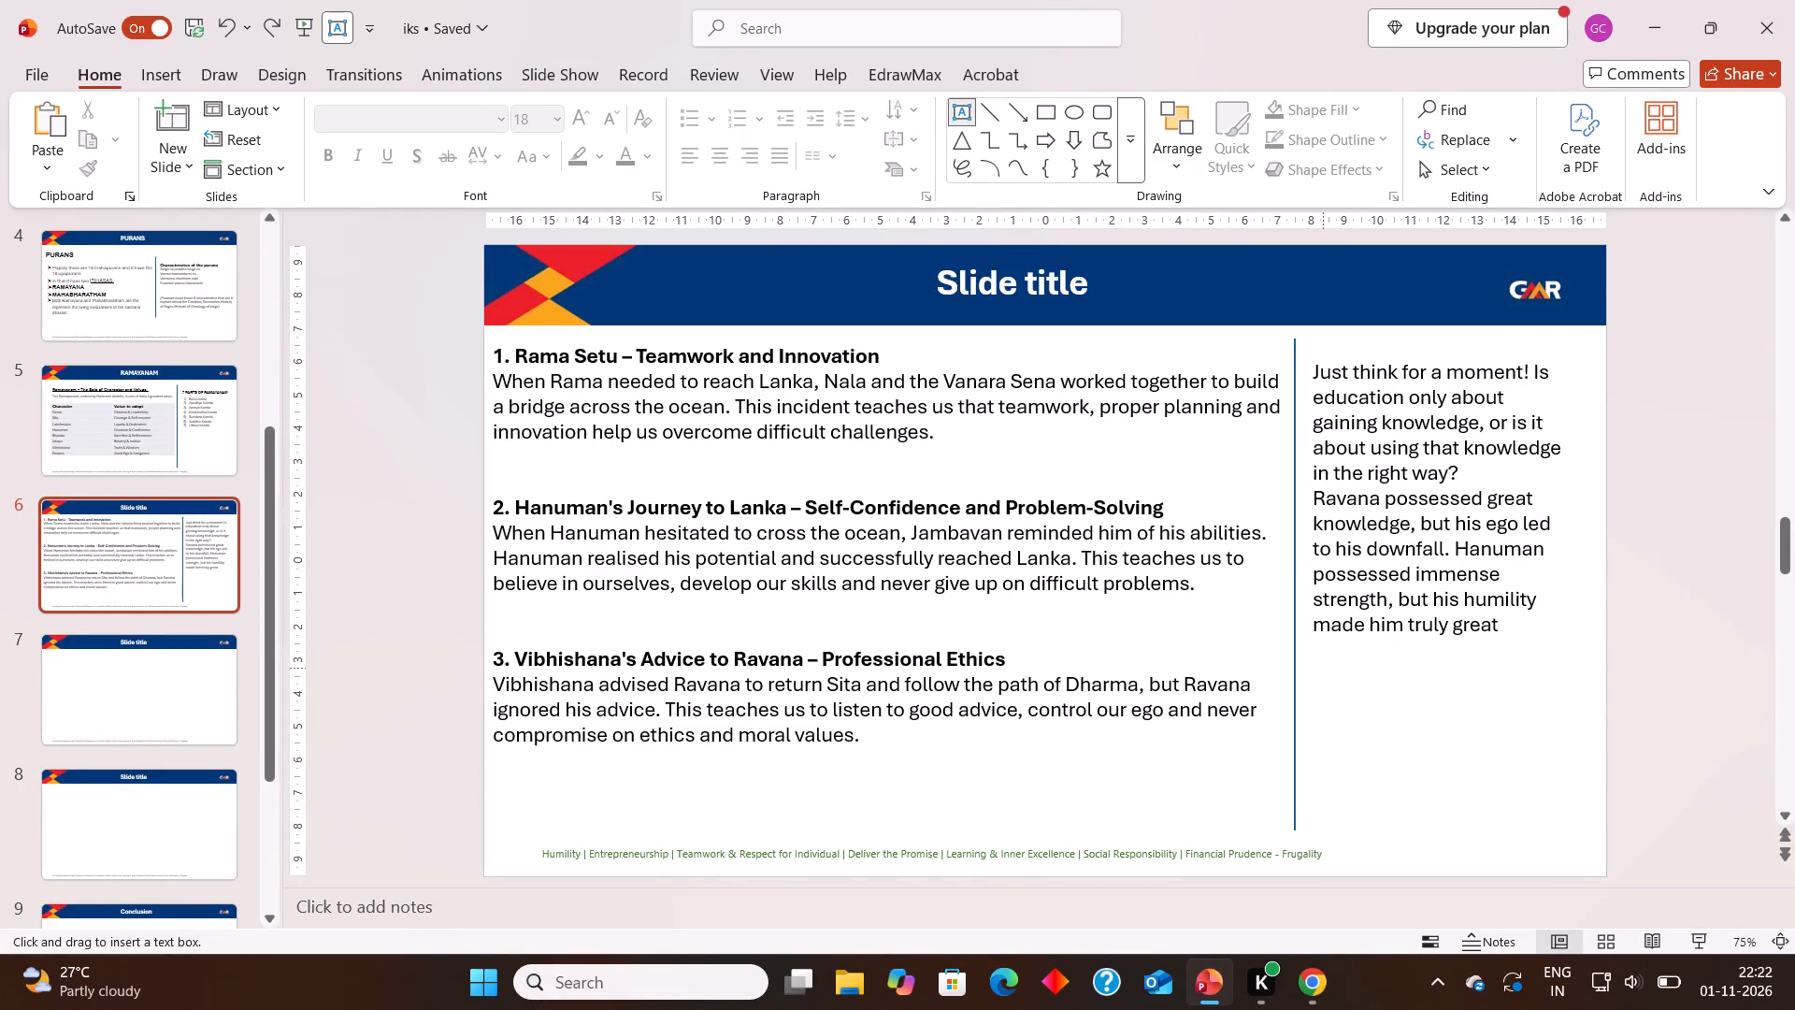
drag(1314, 649, 1525, 784)
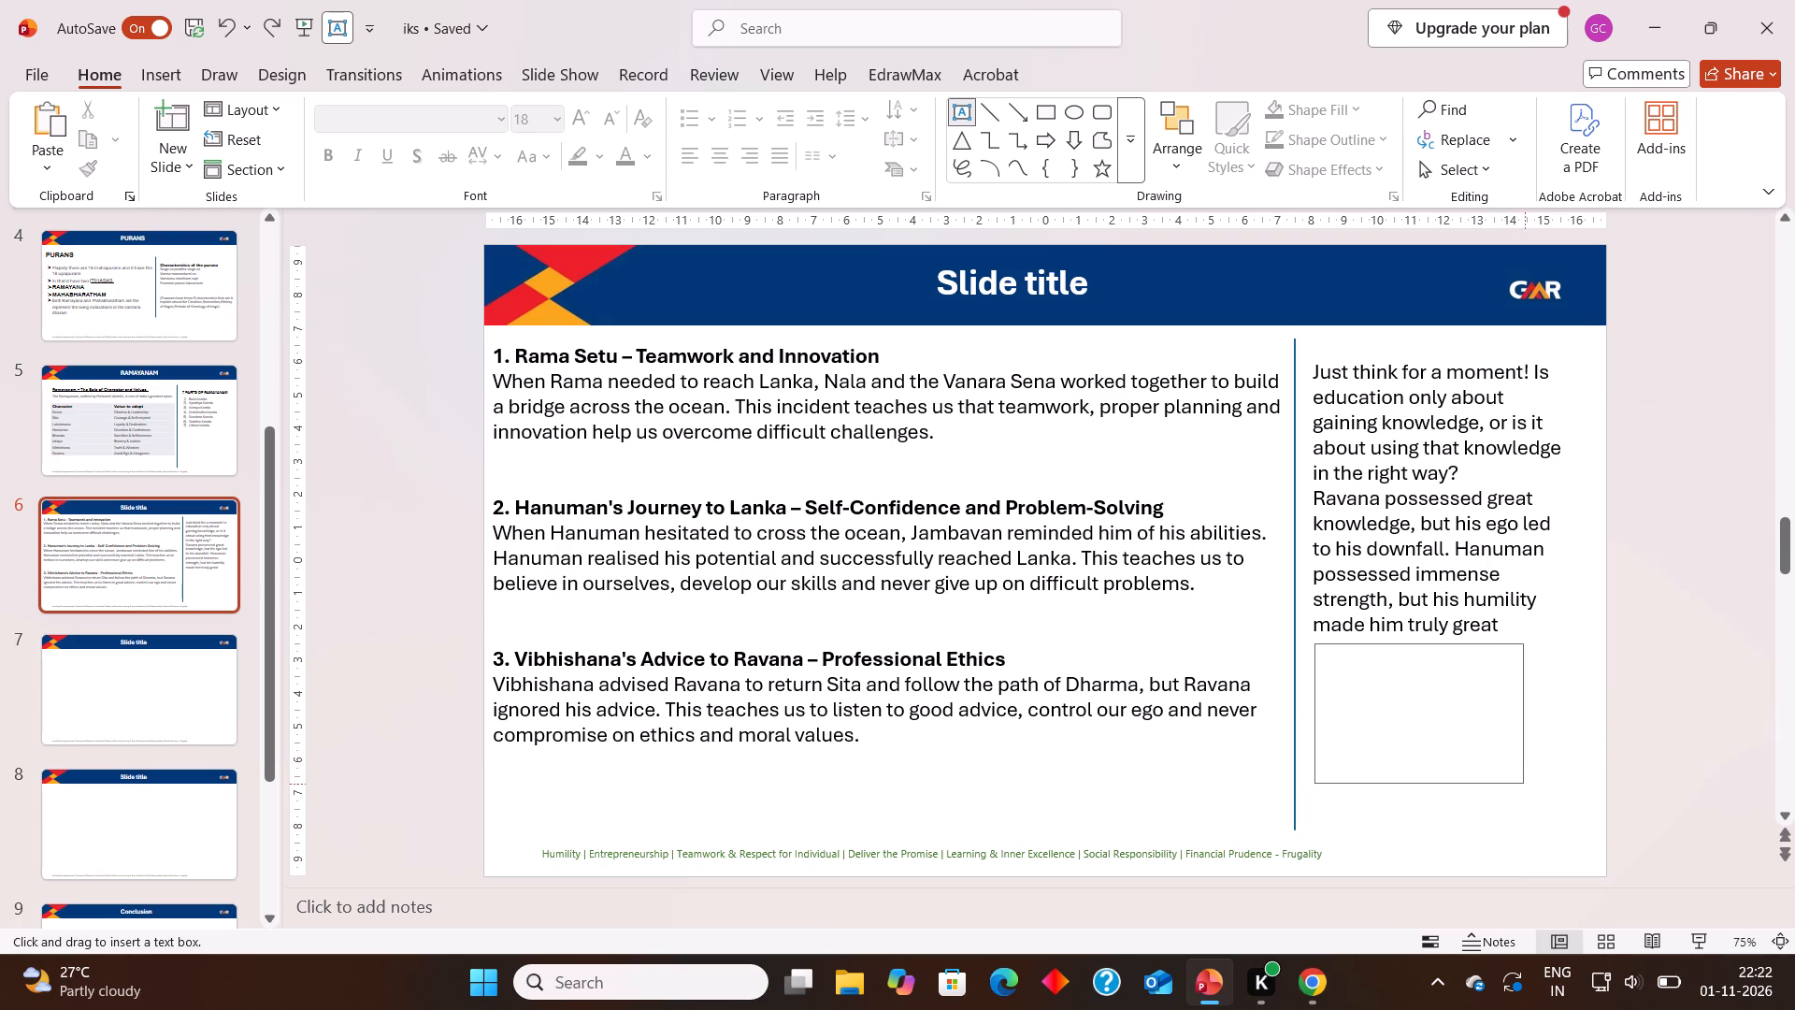
drag(1525, 784, 1566, 822)
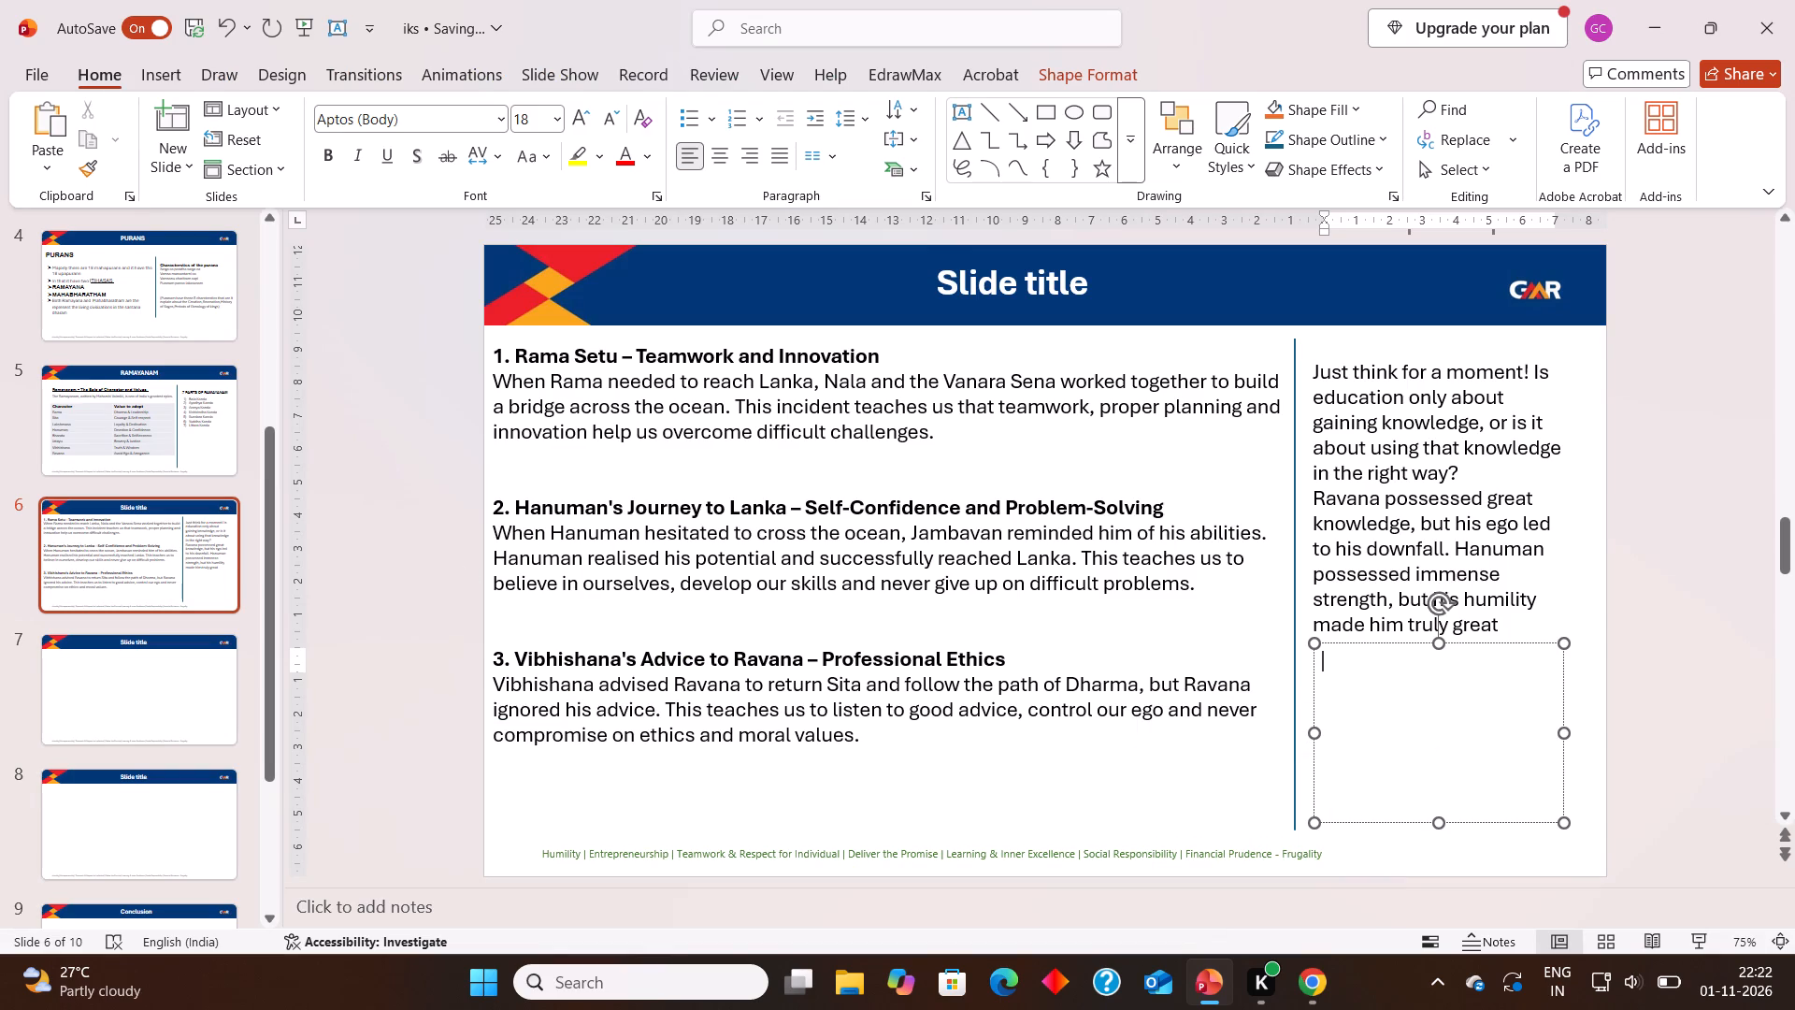
click(1333, 664)
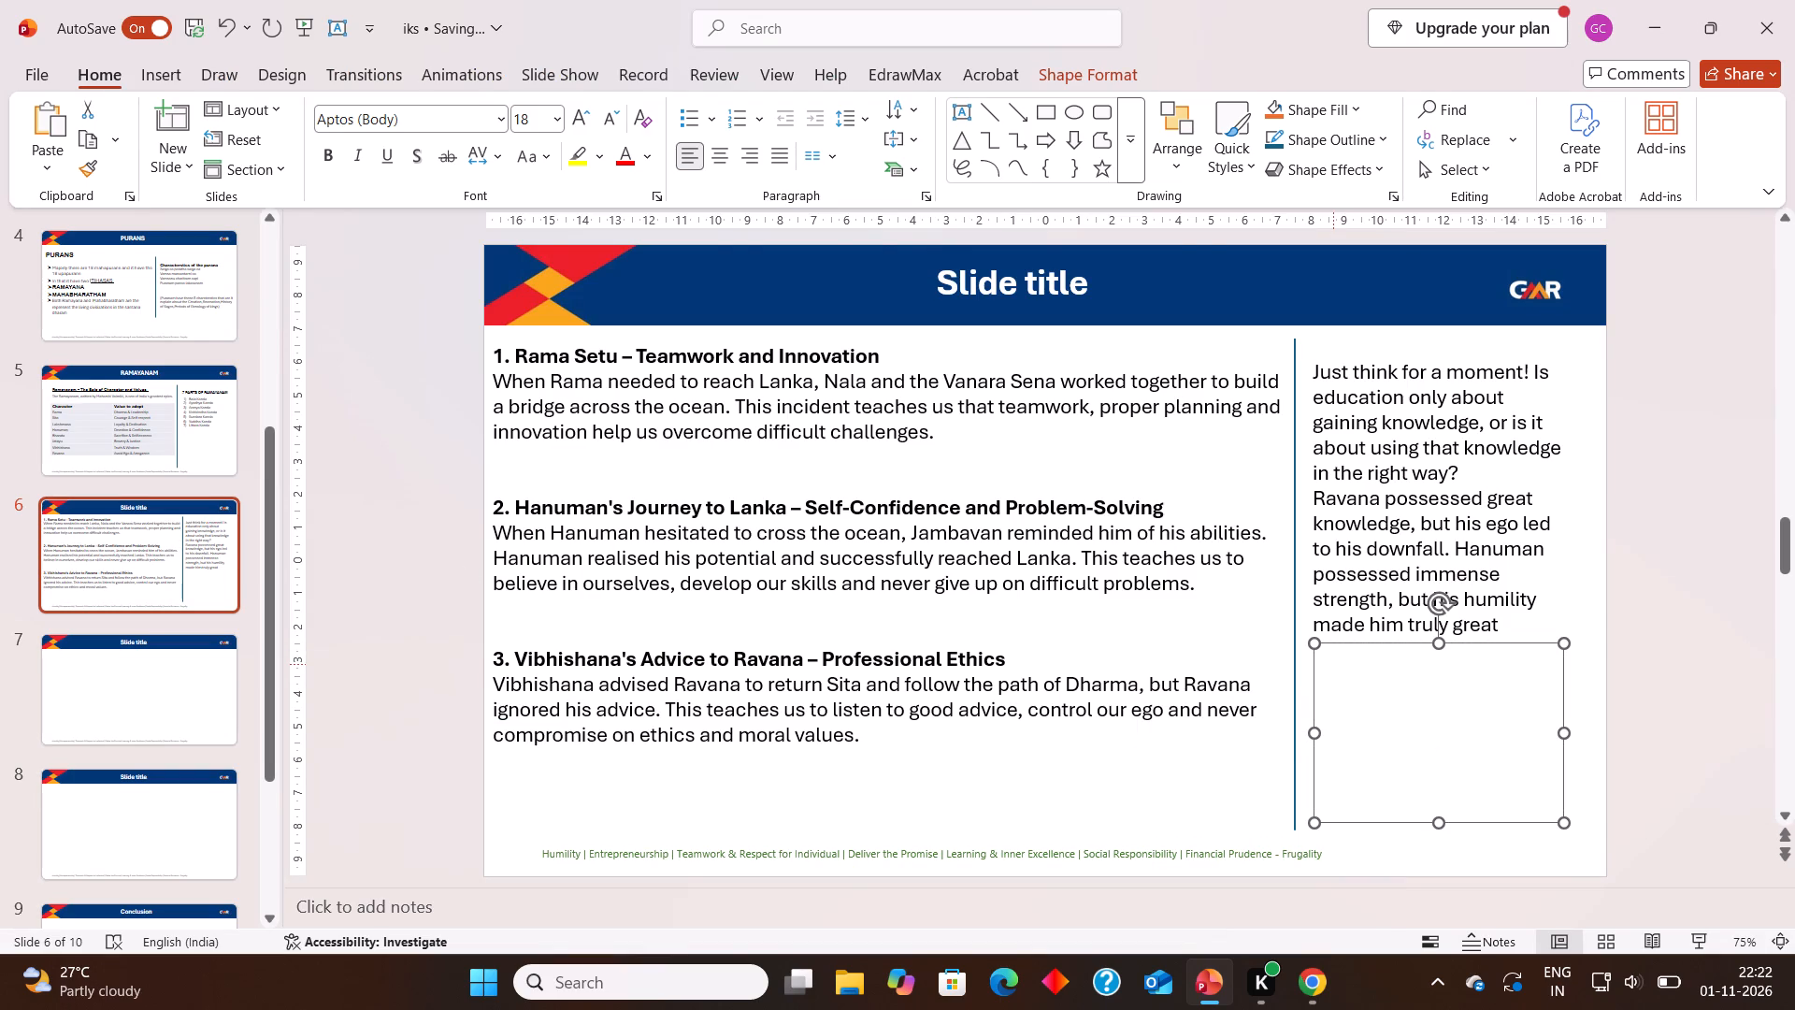
key(ctrl+v)
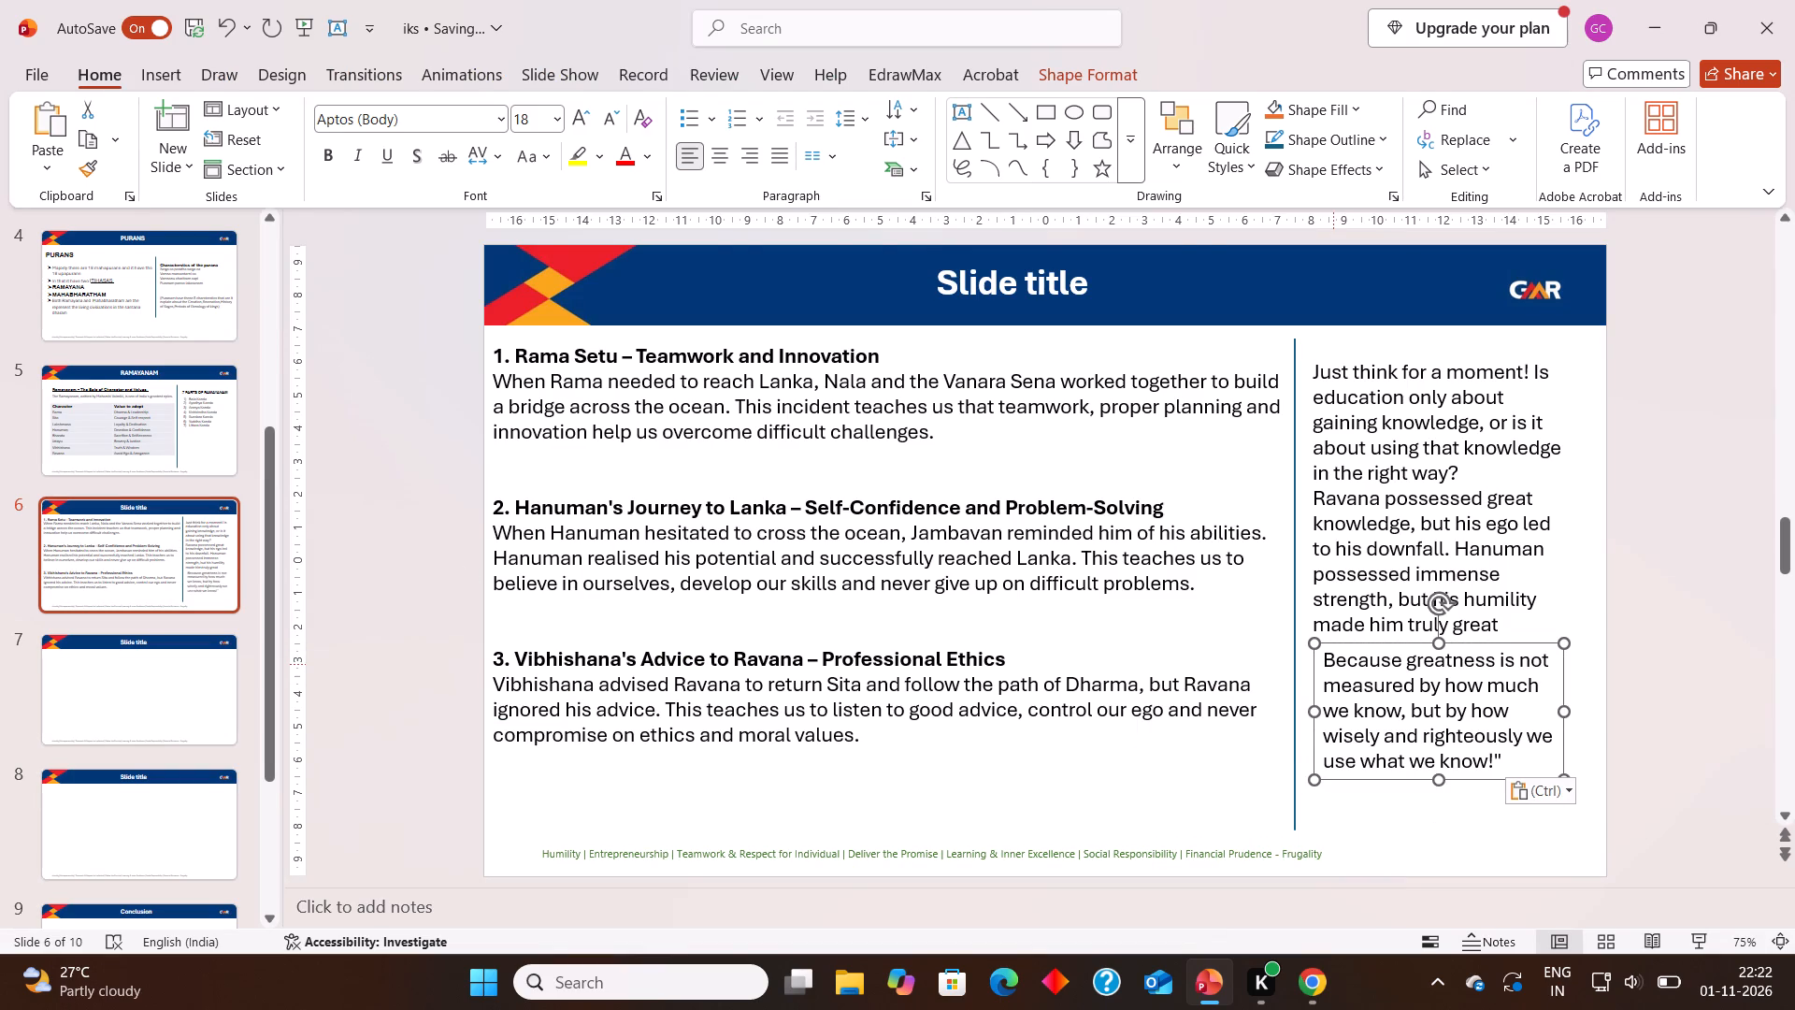
click(1214, 792)
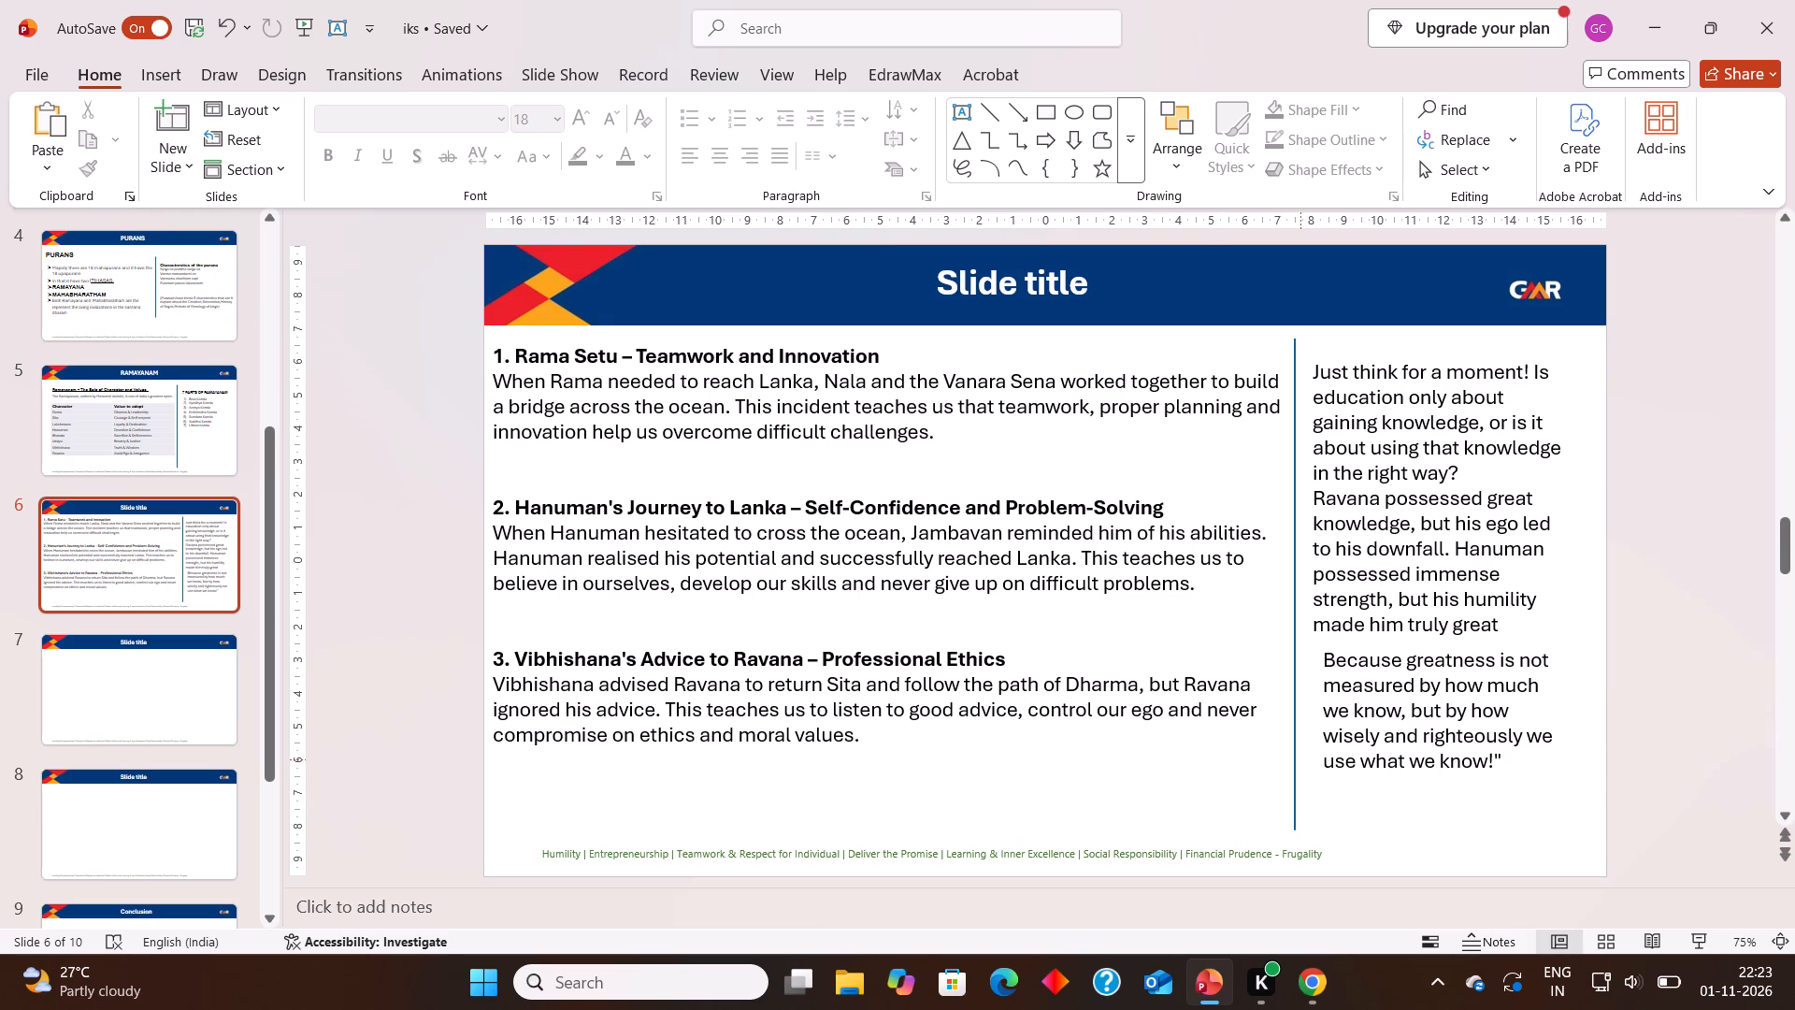
Save the presentation.
key(ctrl+s)
key(ctrl+s)
key(ctrl+s)
key(ctrl+s)
key(ctrl+s)
key(ctrl+s)
key(ctrl+s)
key(ctrl+s)
Replace slide 6's placeholder title with "Learnings".
click(1084, 283)
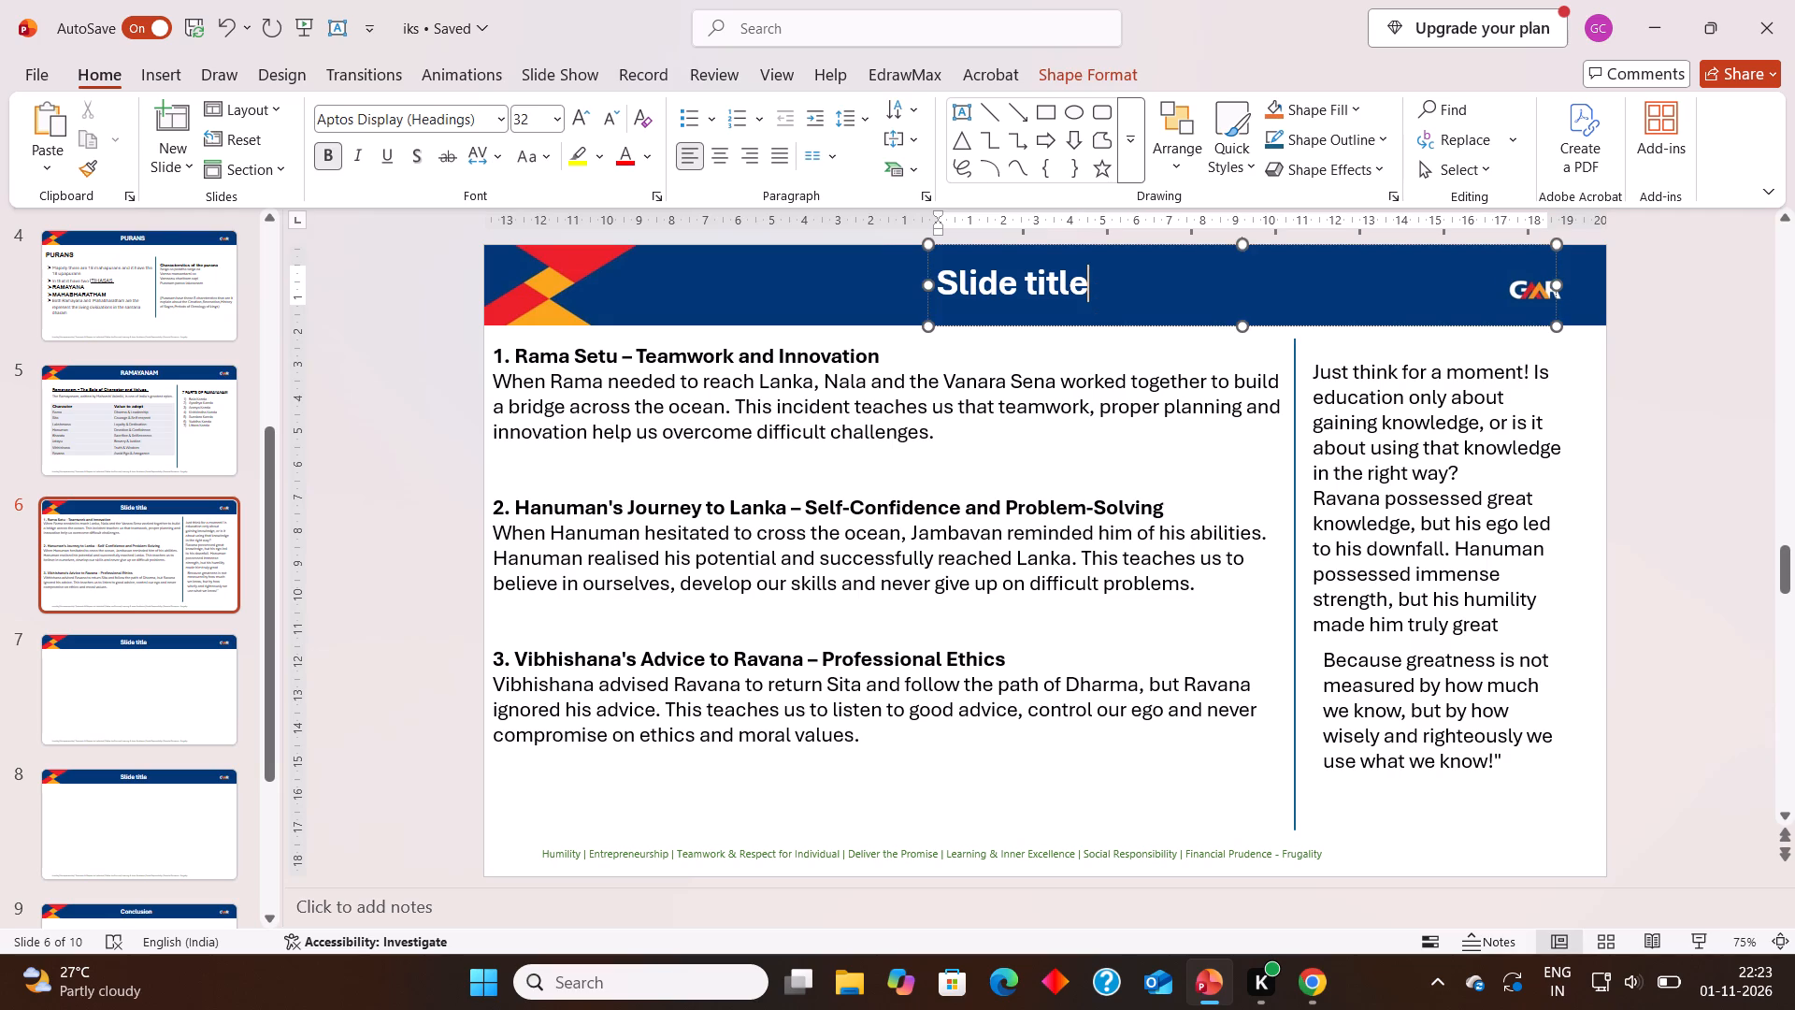
key(BackSpace)
key(BackSpace)
key(BackSpace)
key(BackSpace)
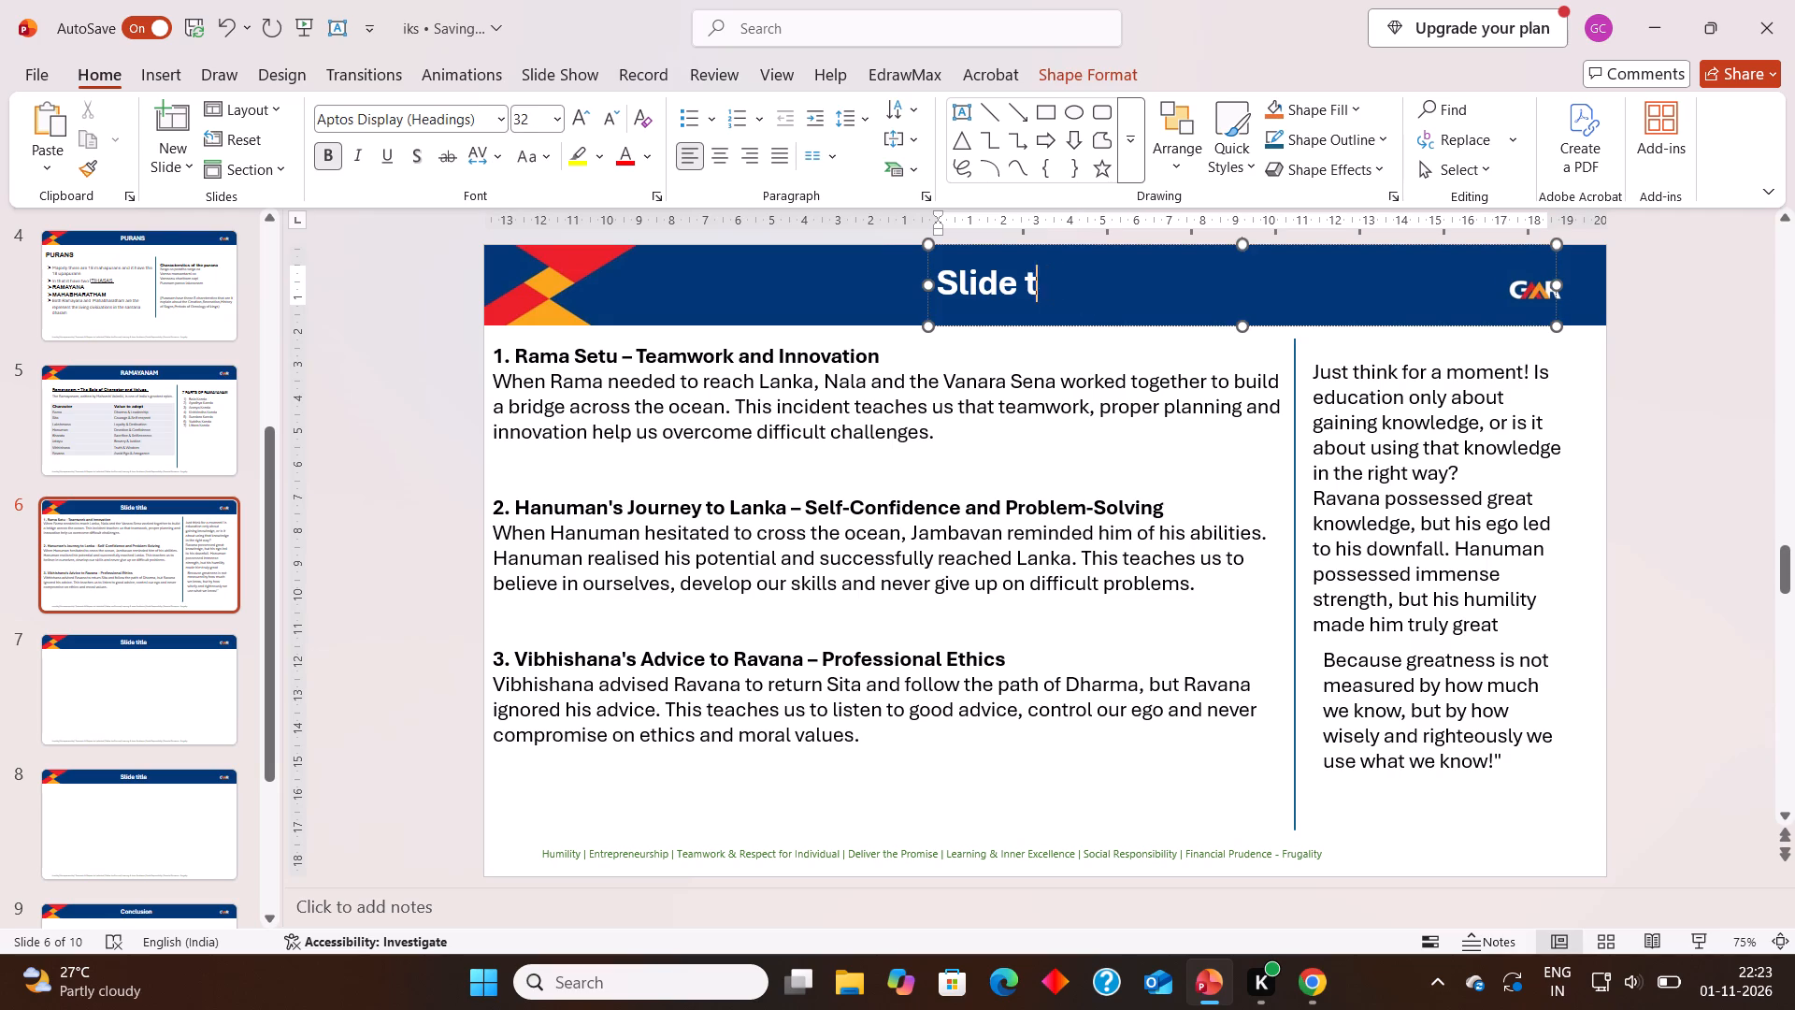
key(BackSpace)
key(BackSpace)
key(BackSpace)
key(BackSpace)
key(BackSpace)
key(BackSpace)
key(BackSpace)
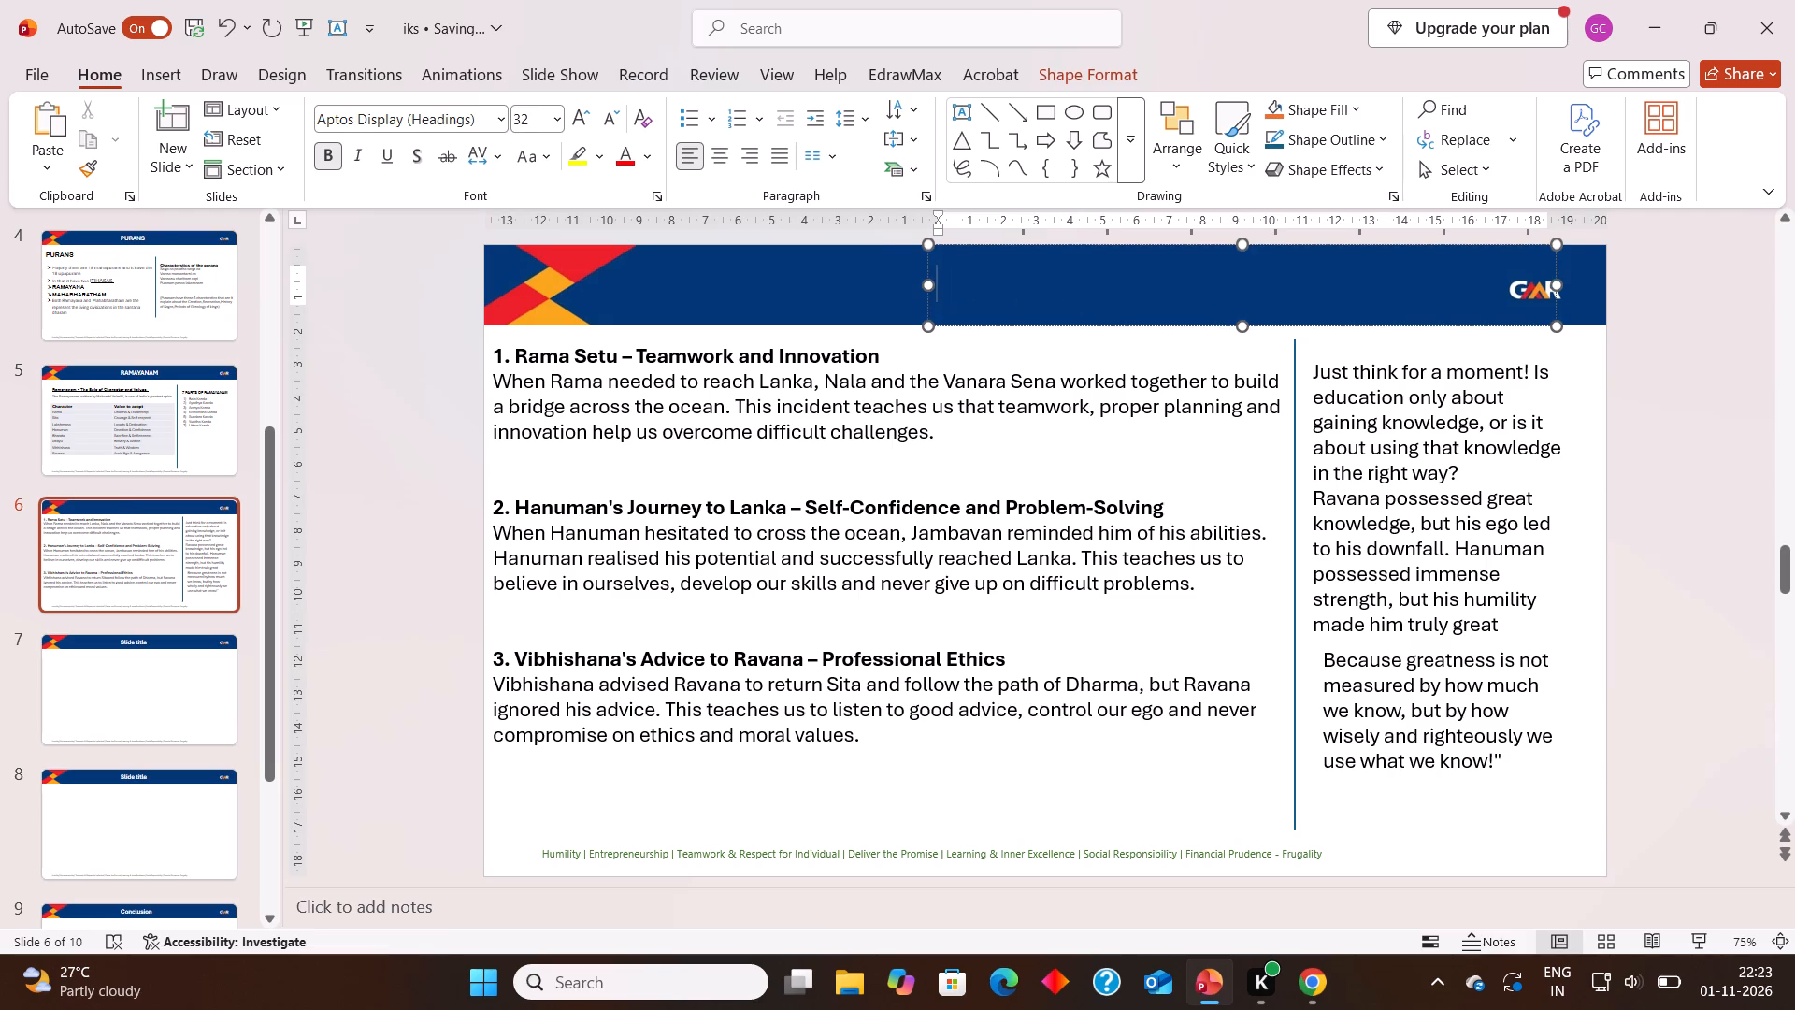
key(l)
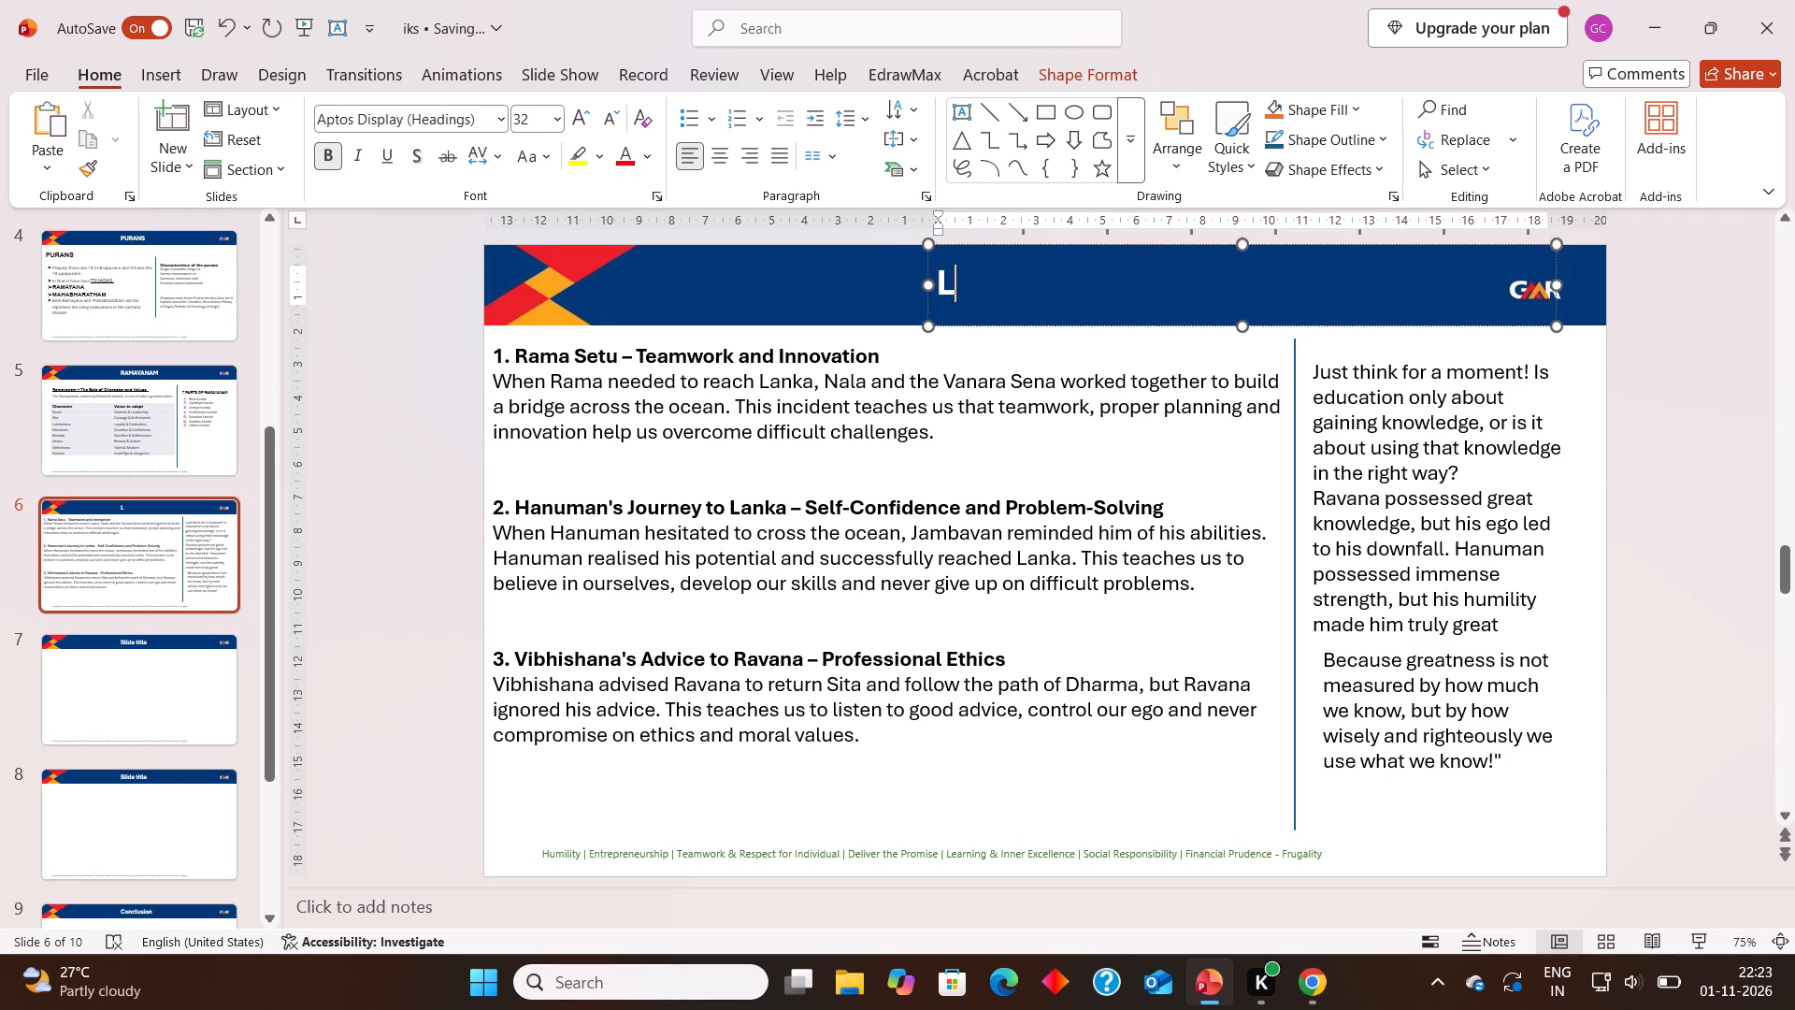
text(ear)
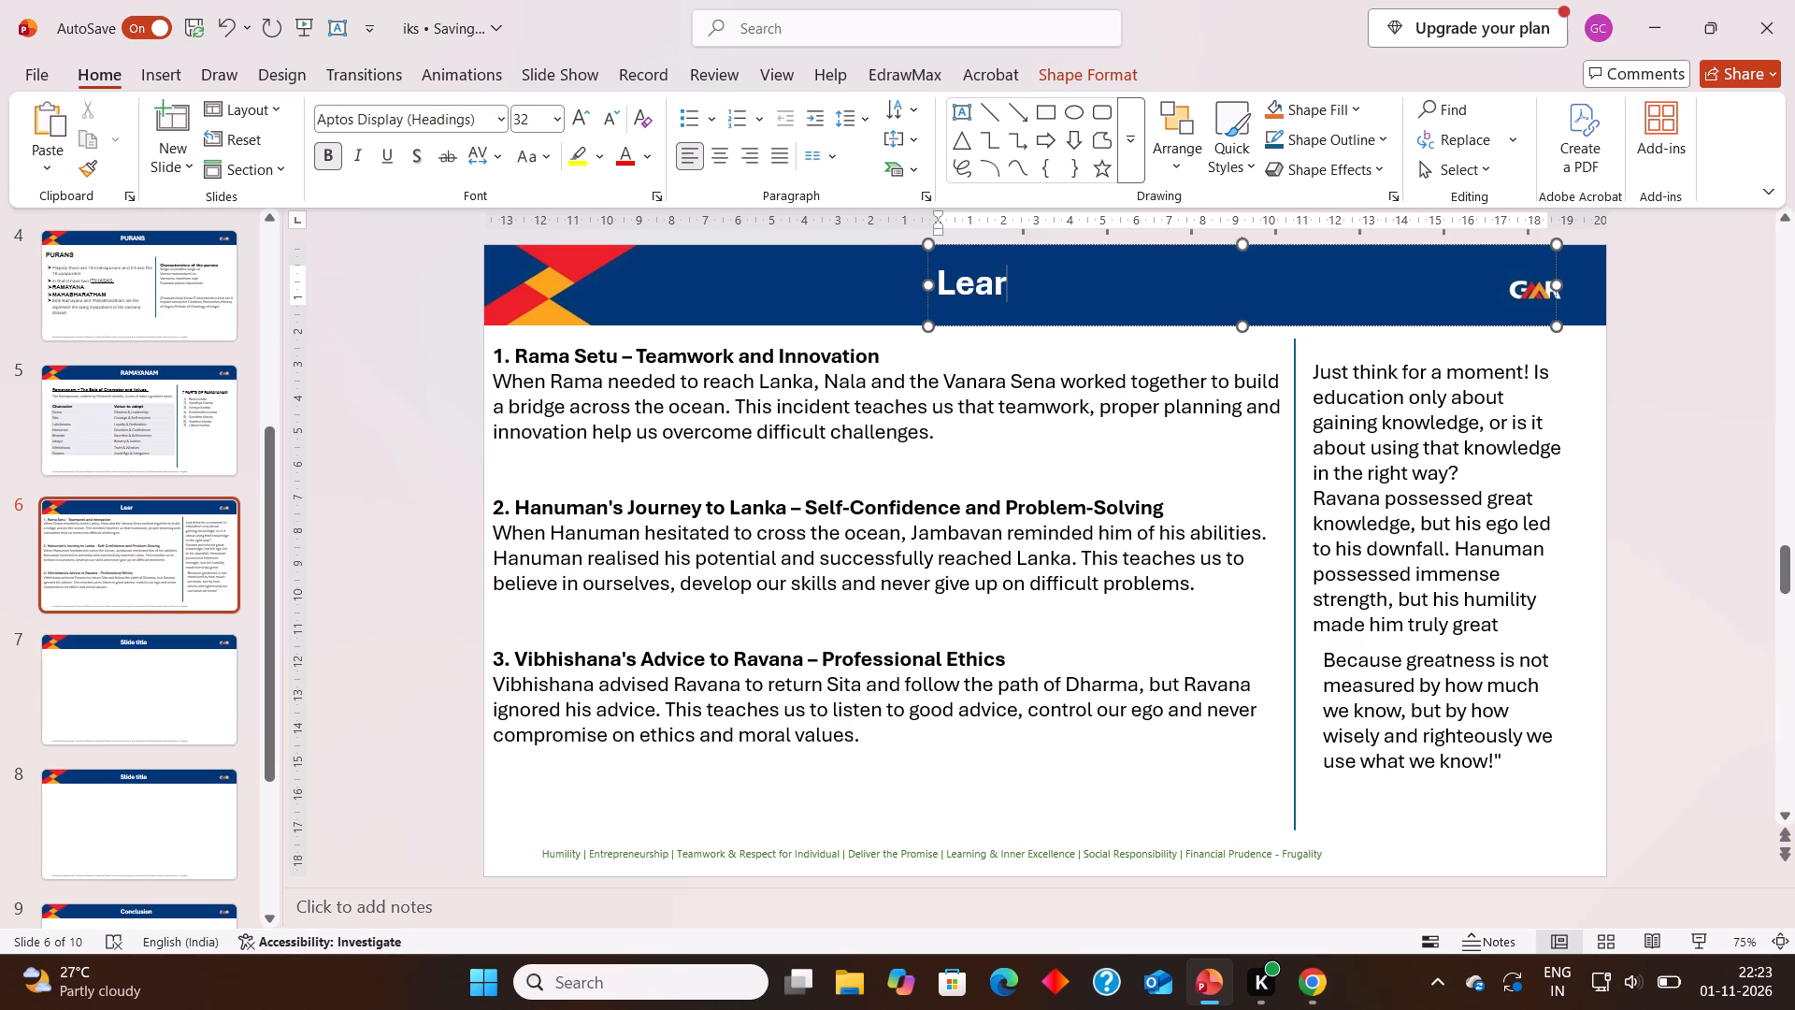
text(ni)
text(ngs)
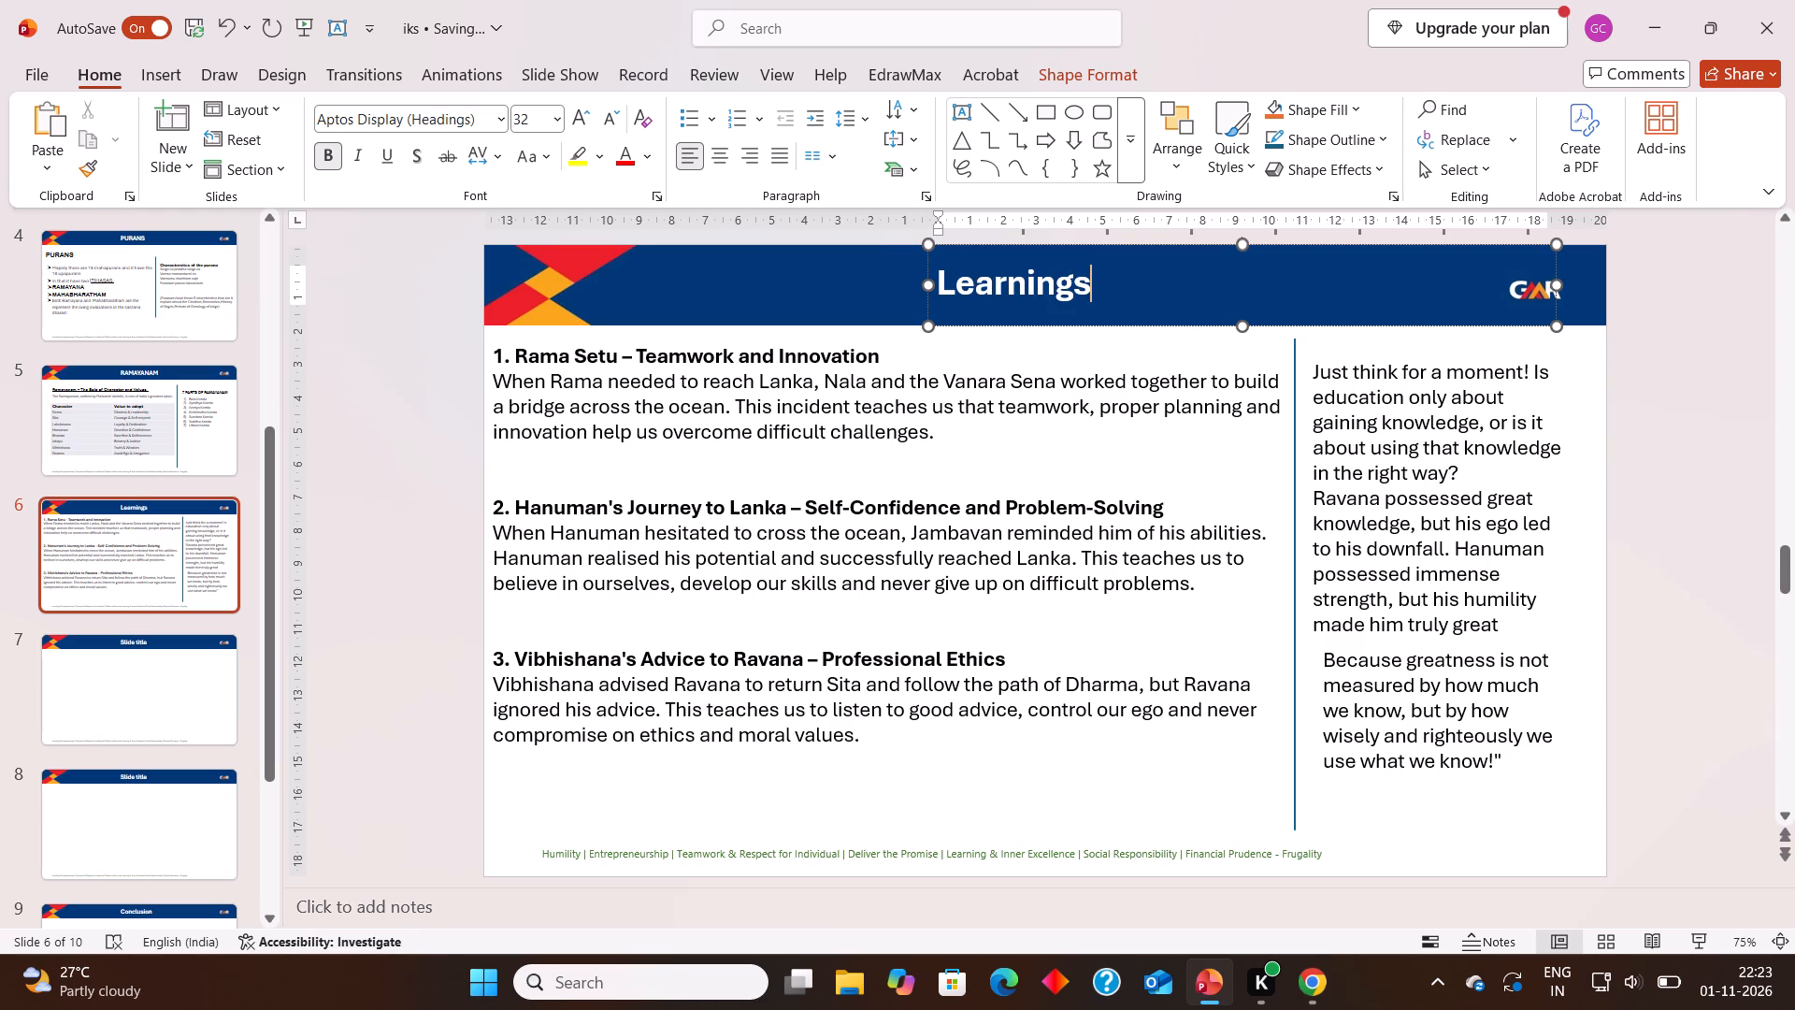
Draw a vertical dividing line on slide 7 about 6 cm right of centre, from below the title banner to the footer text.
click(90, 681)
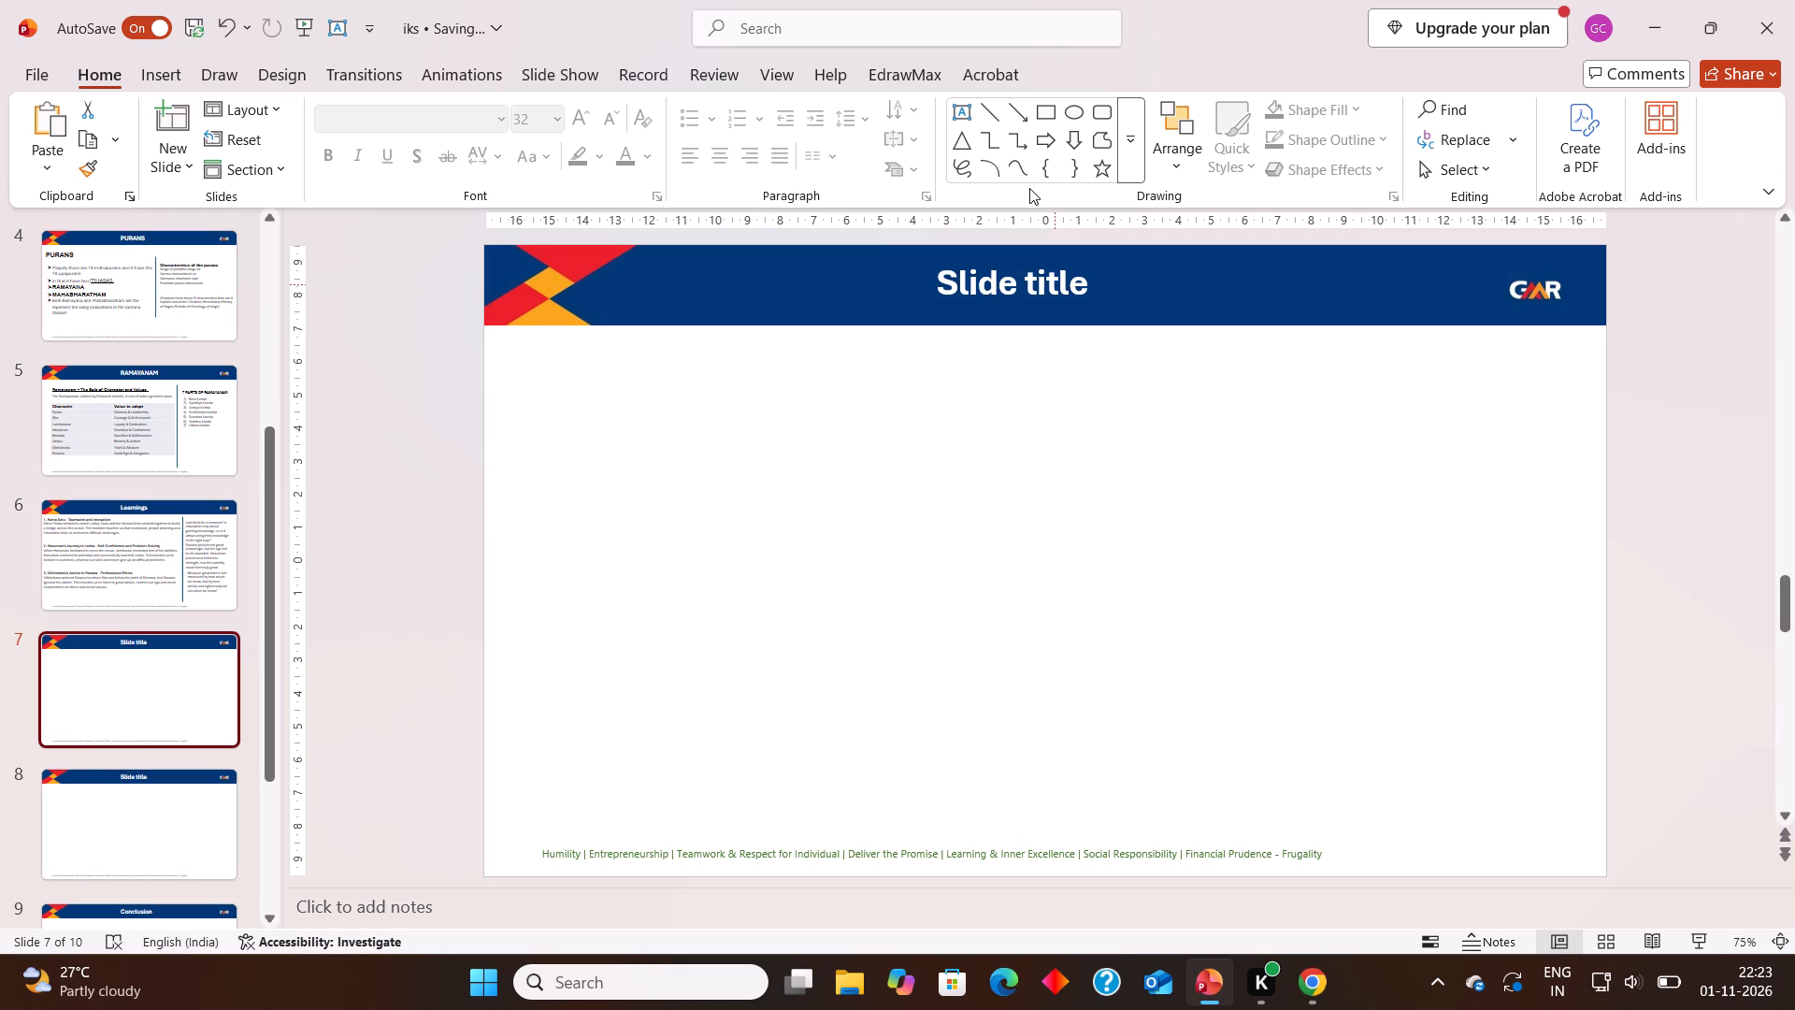
click(990, 113)
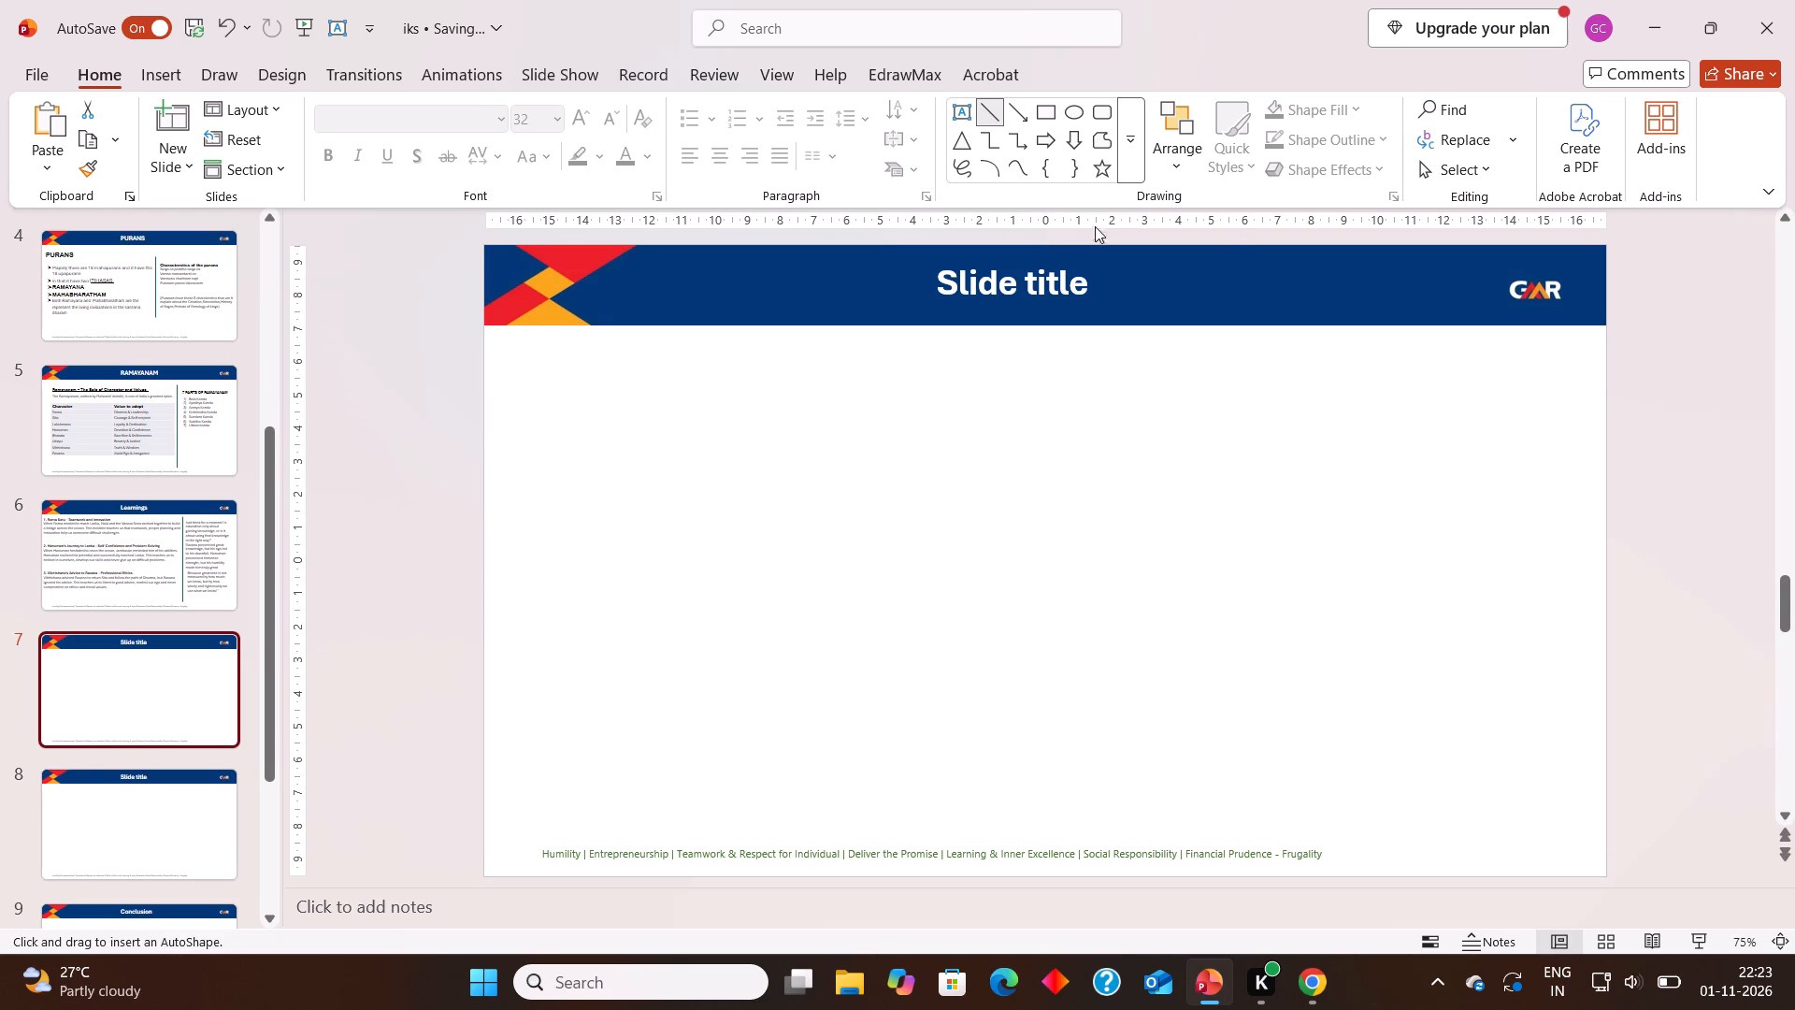
drag(1252, 334, 1242, 426)
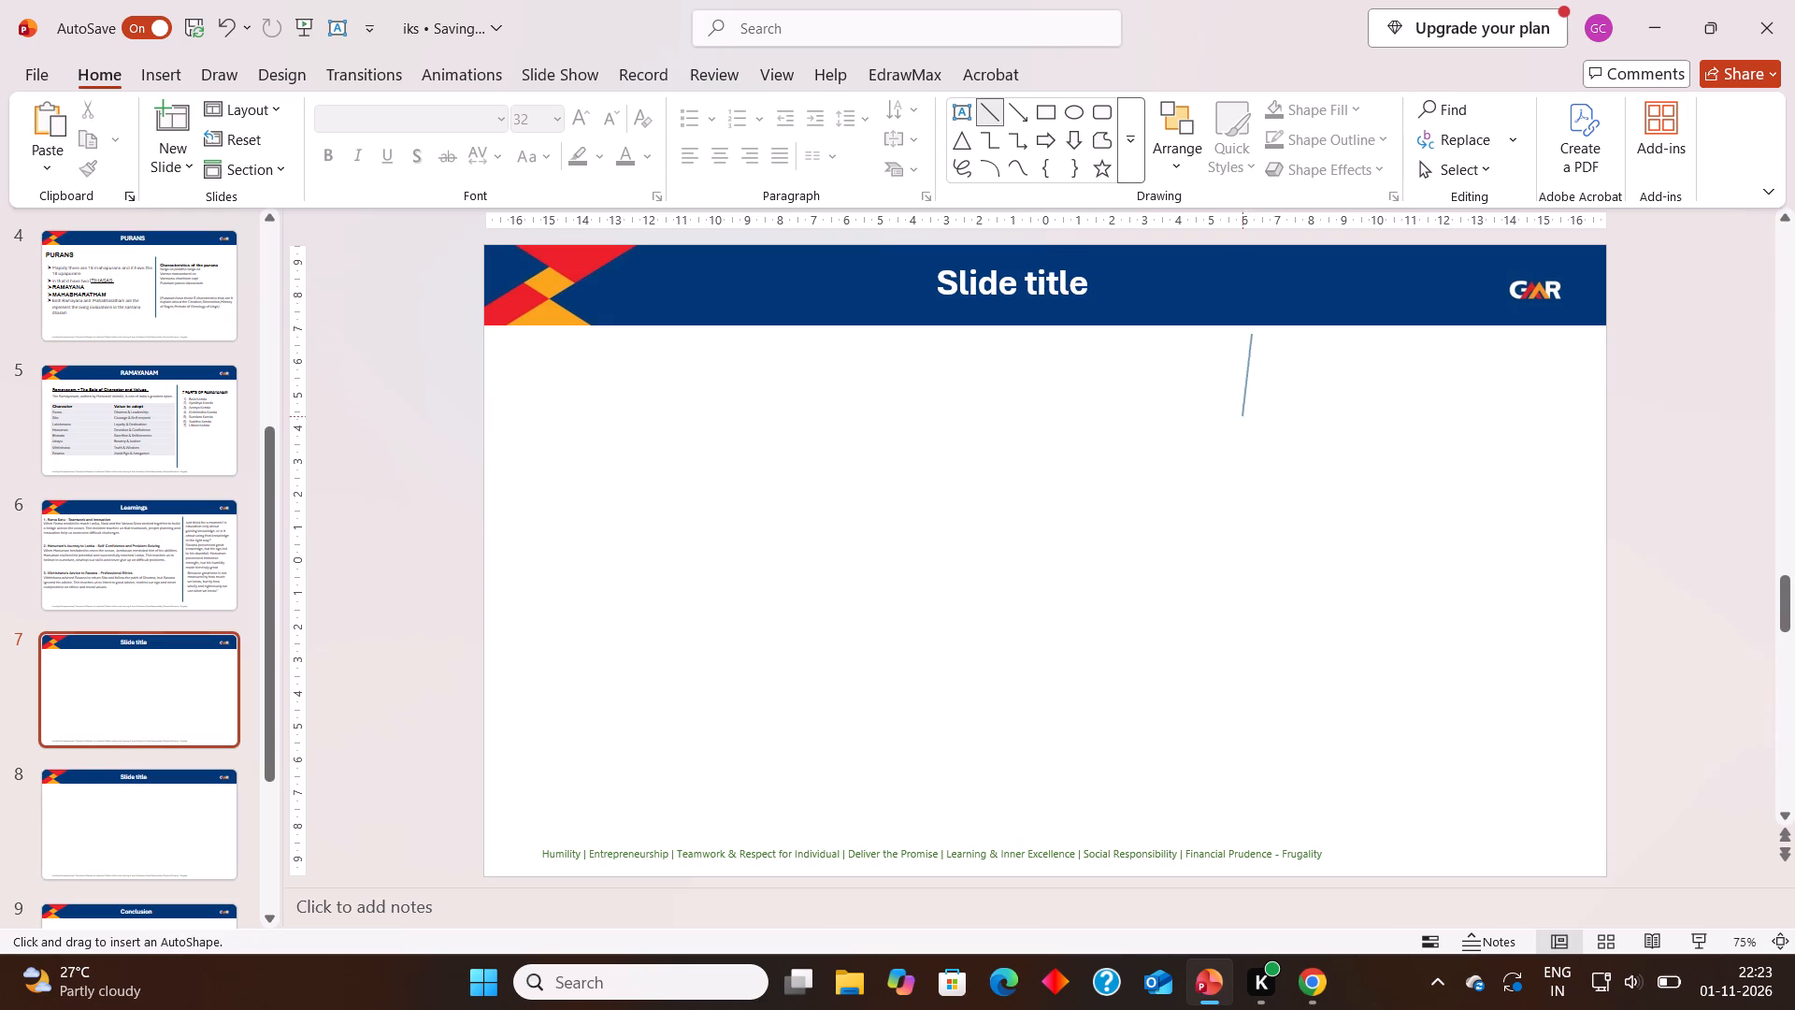
drag(1242, 426, 1263, 659)
drag(1263, 659, 1256, 804)
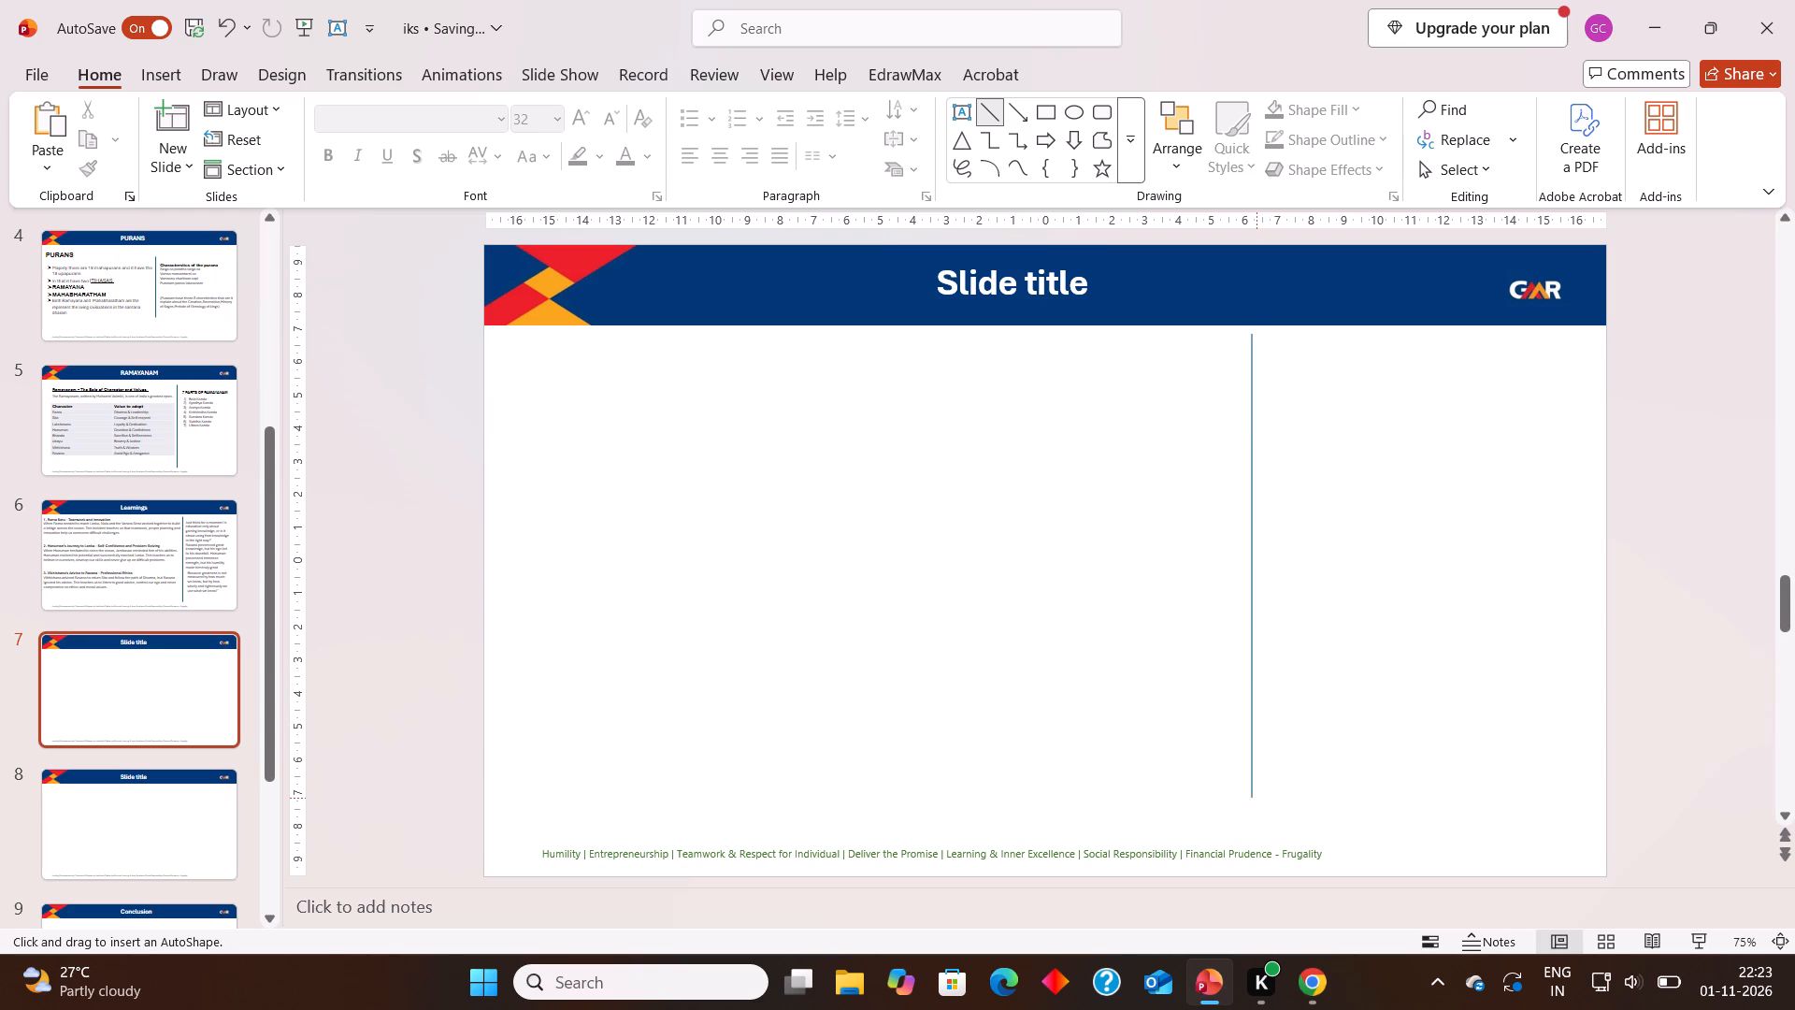
drag(1256, 804, 1256, 837)
click(695, 484)
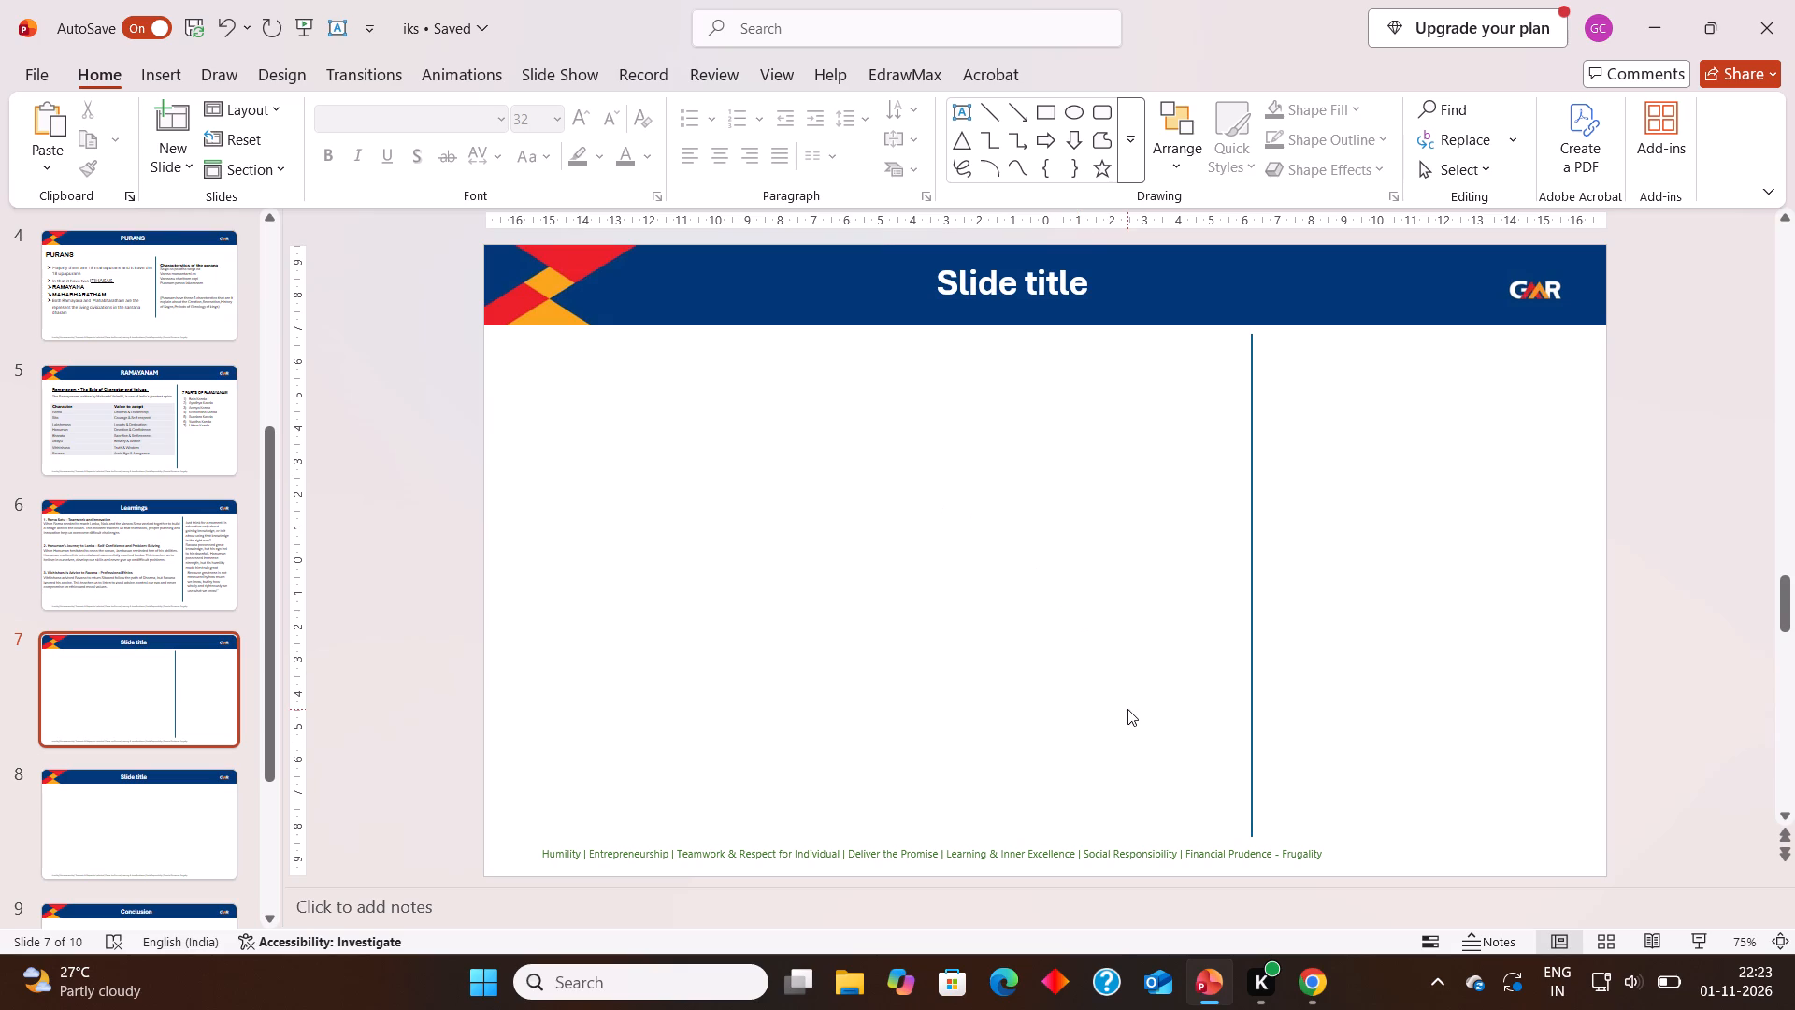
click(1308, 972)
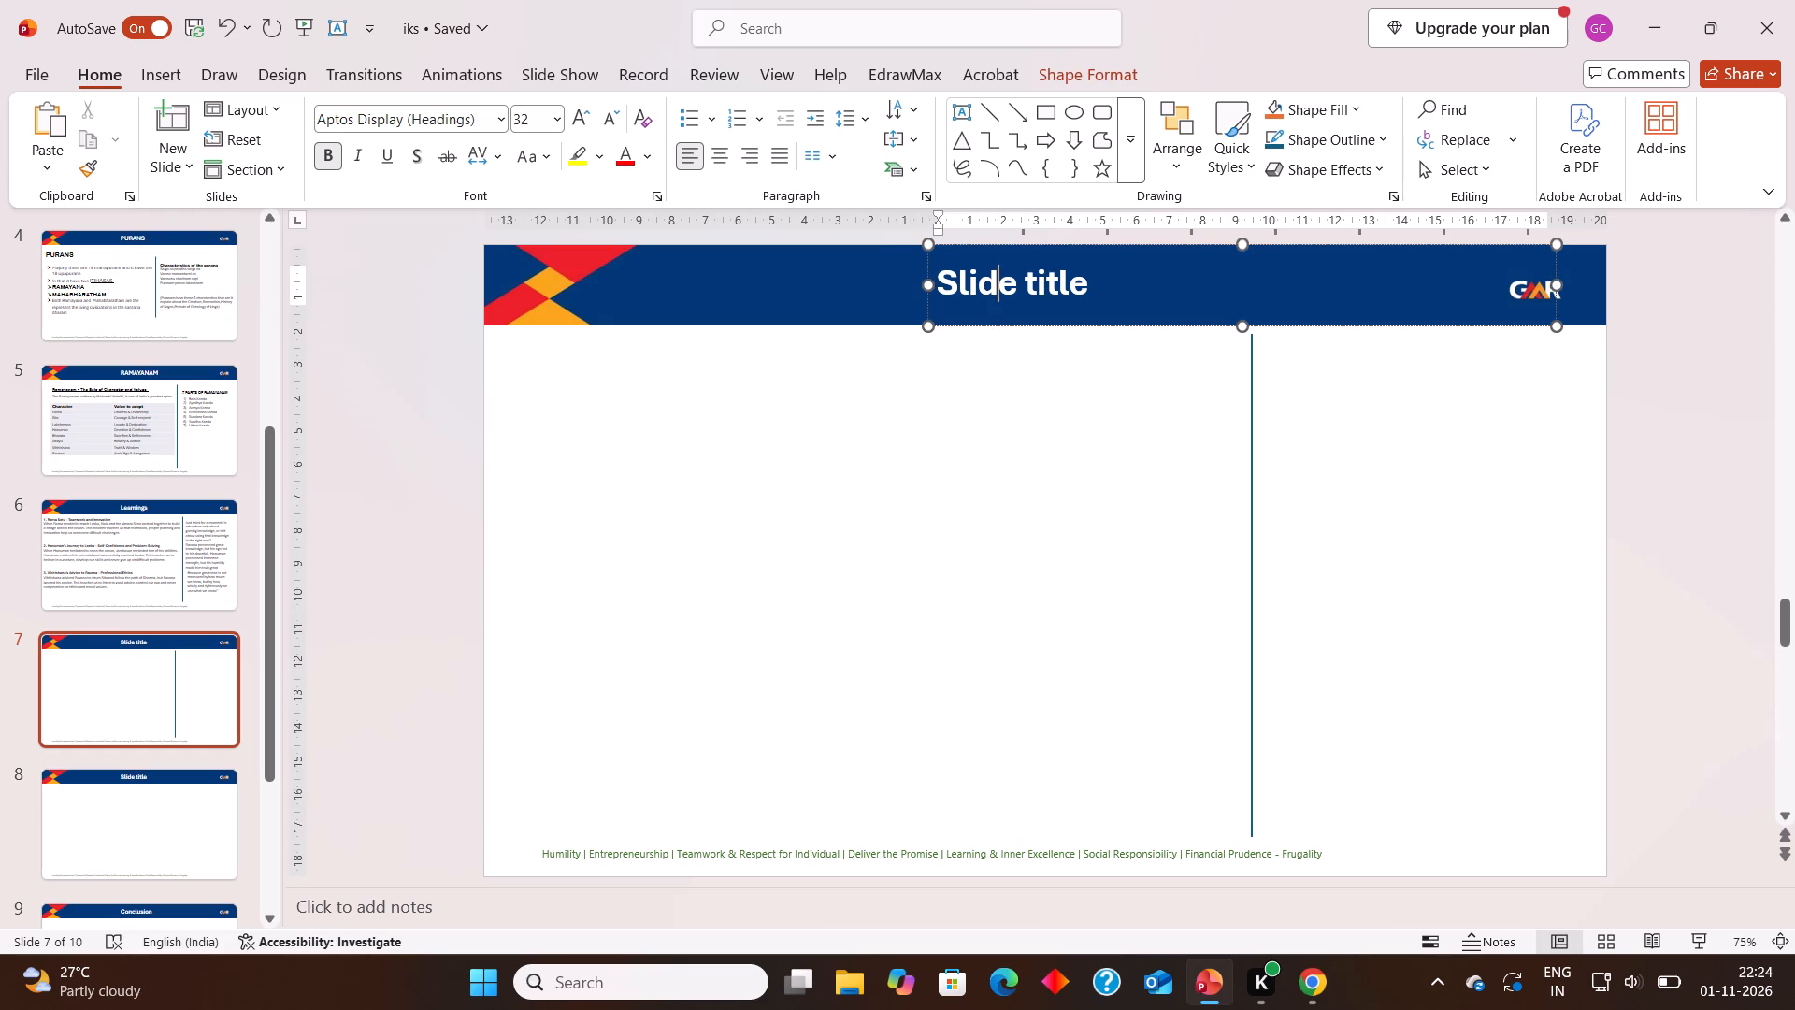
click(1093, 281)
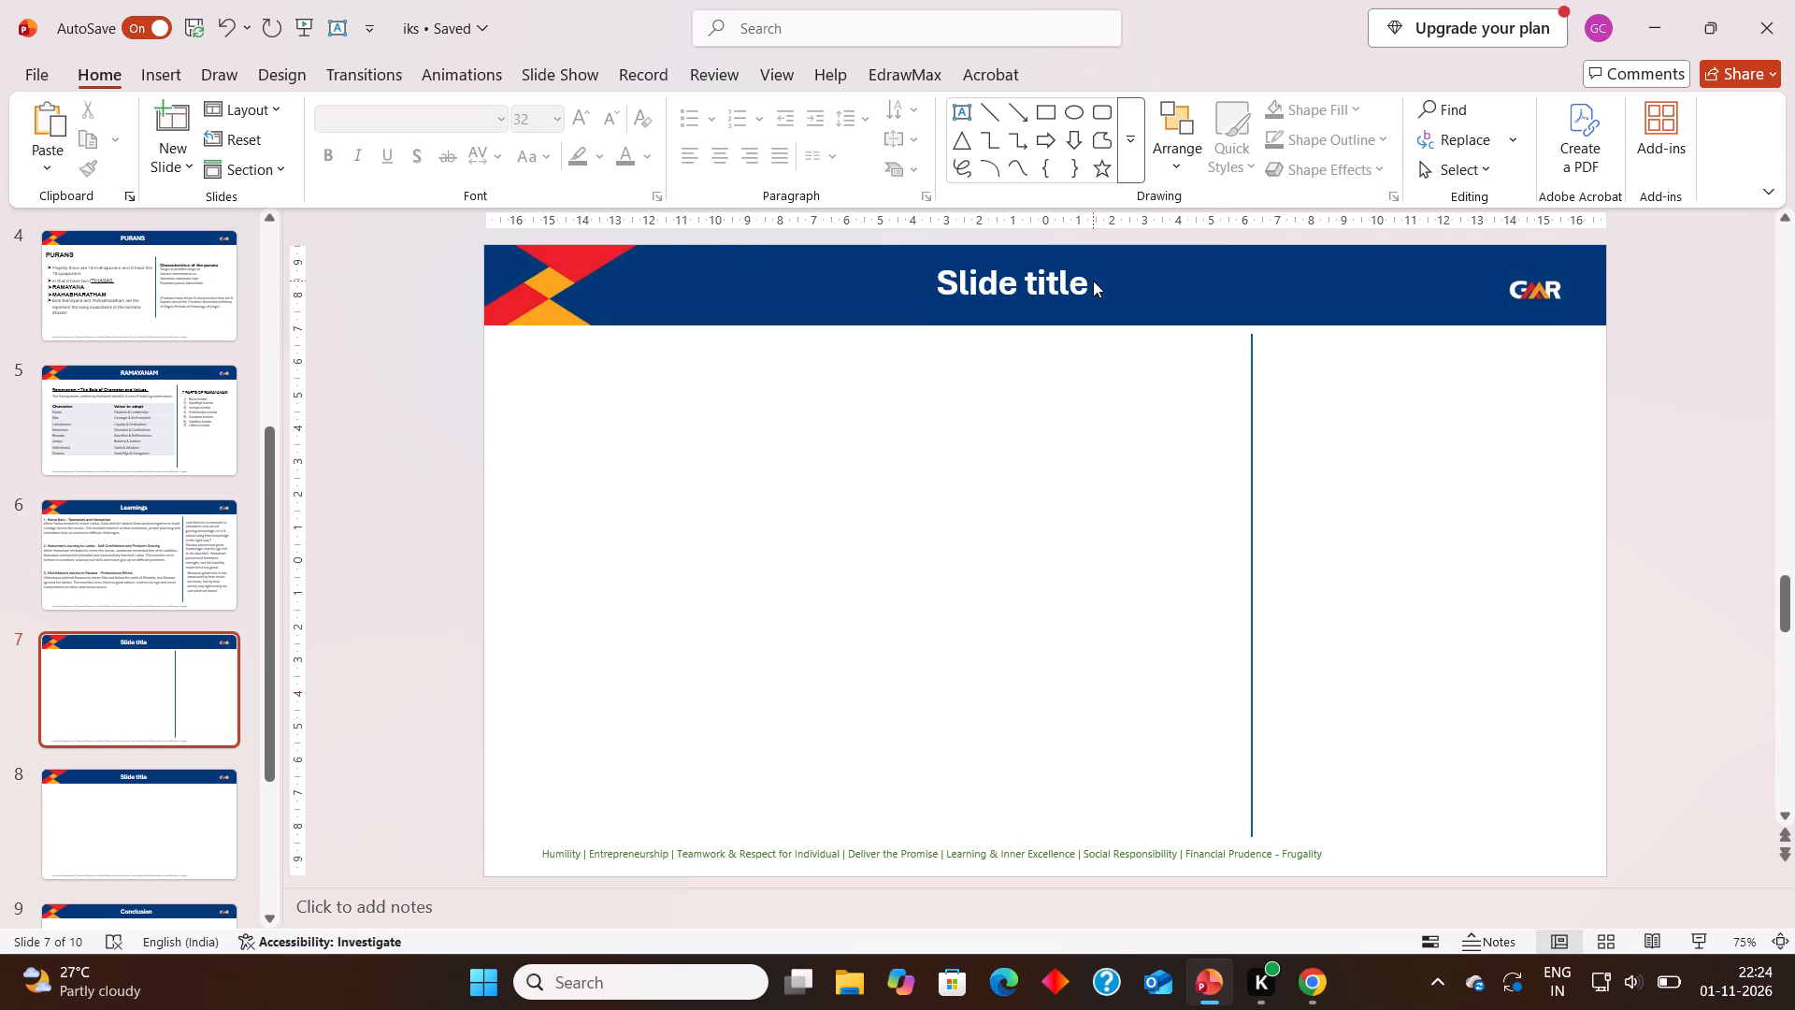
click(1093, 281)
click(1069, 263)
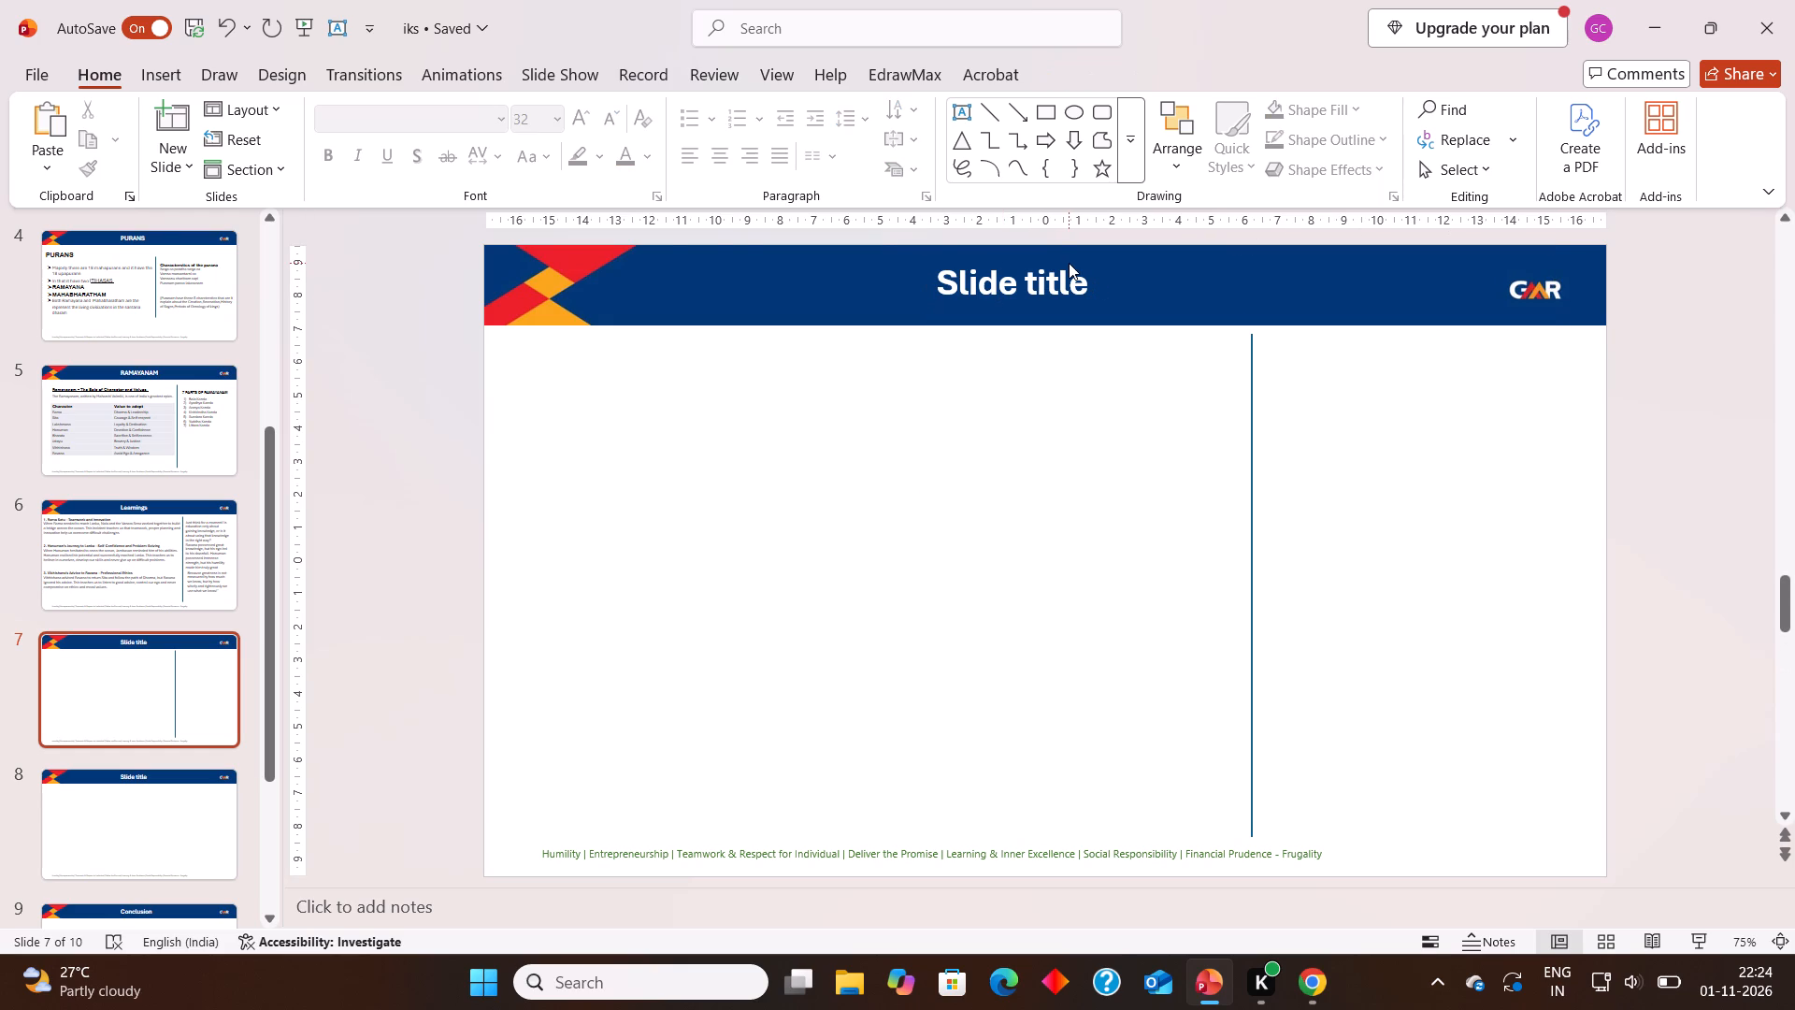
click(1066, 277)
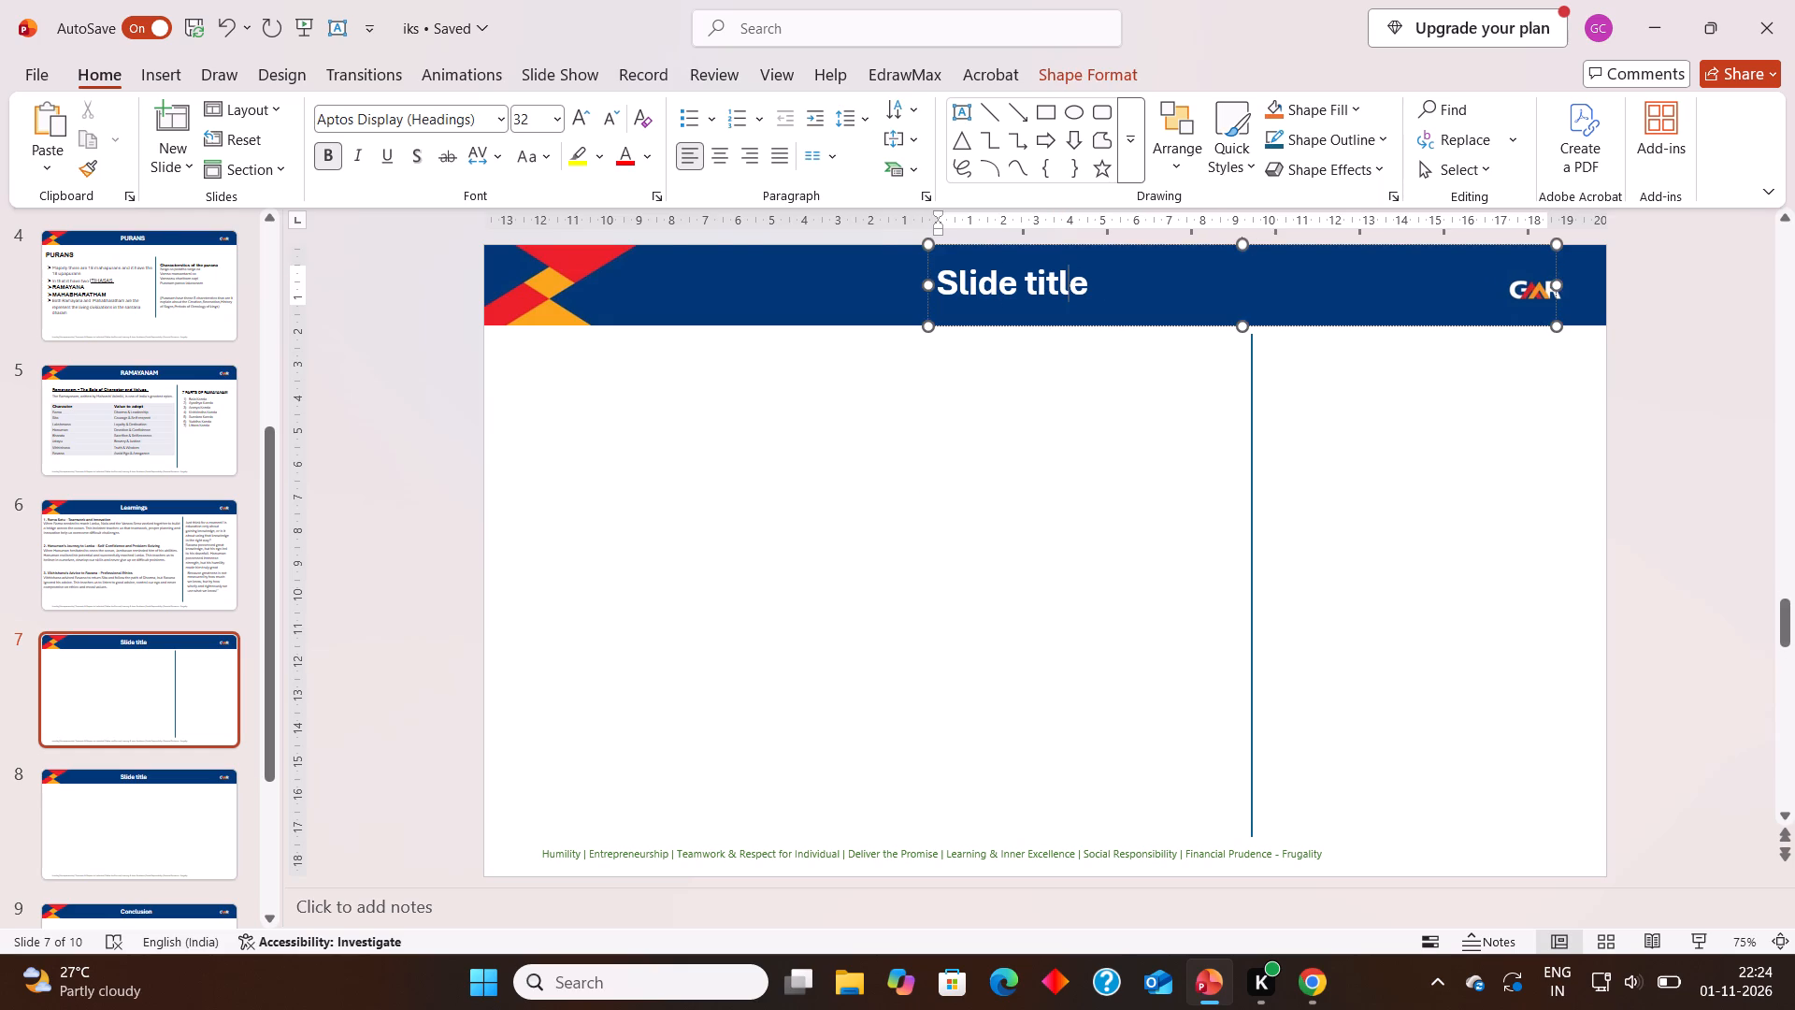
key(Right)
key(BackSpace)
key(BackSpace)
key(BackSpace)
key(BackSpace)
key(BackSpace)
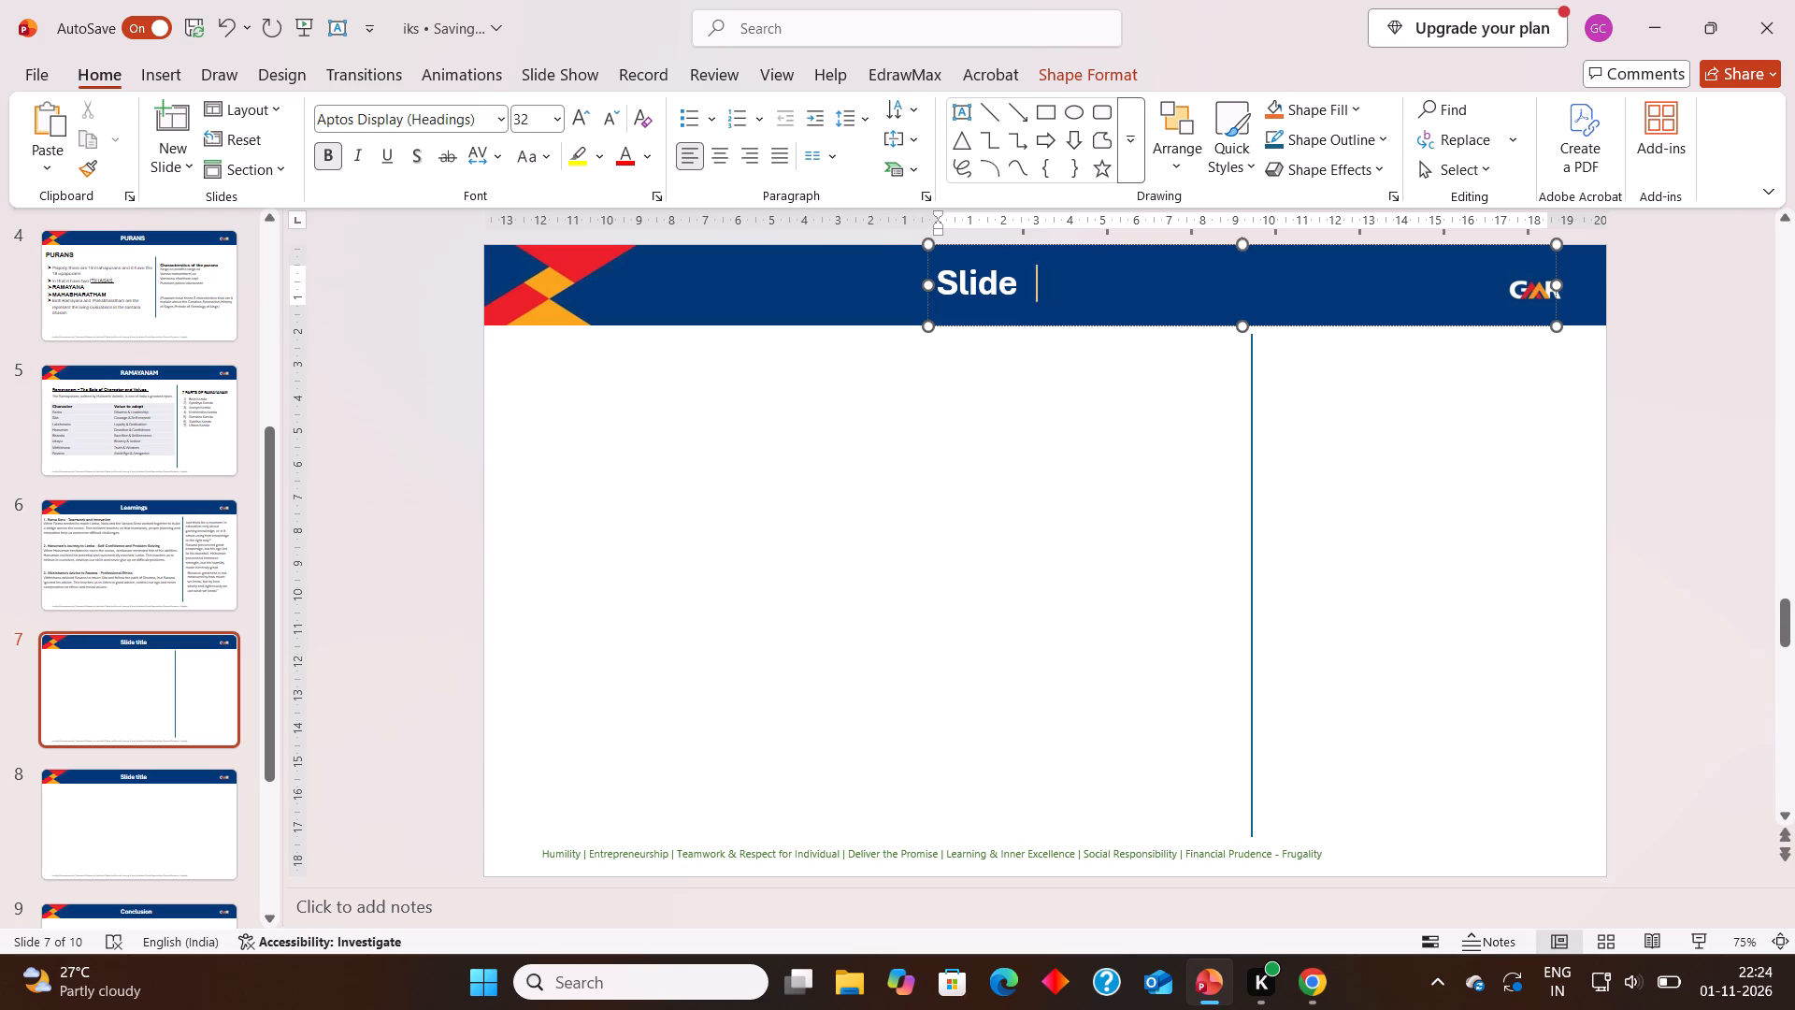
key(BackSpace)
key(BackSpace)
key(BackSpace)
key(BackSpace)
key(BackSpace)
key(BackSpace)
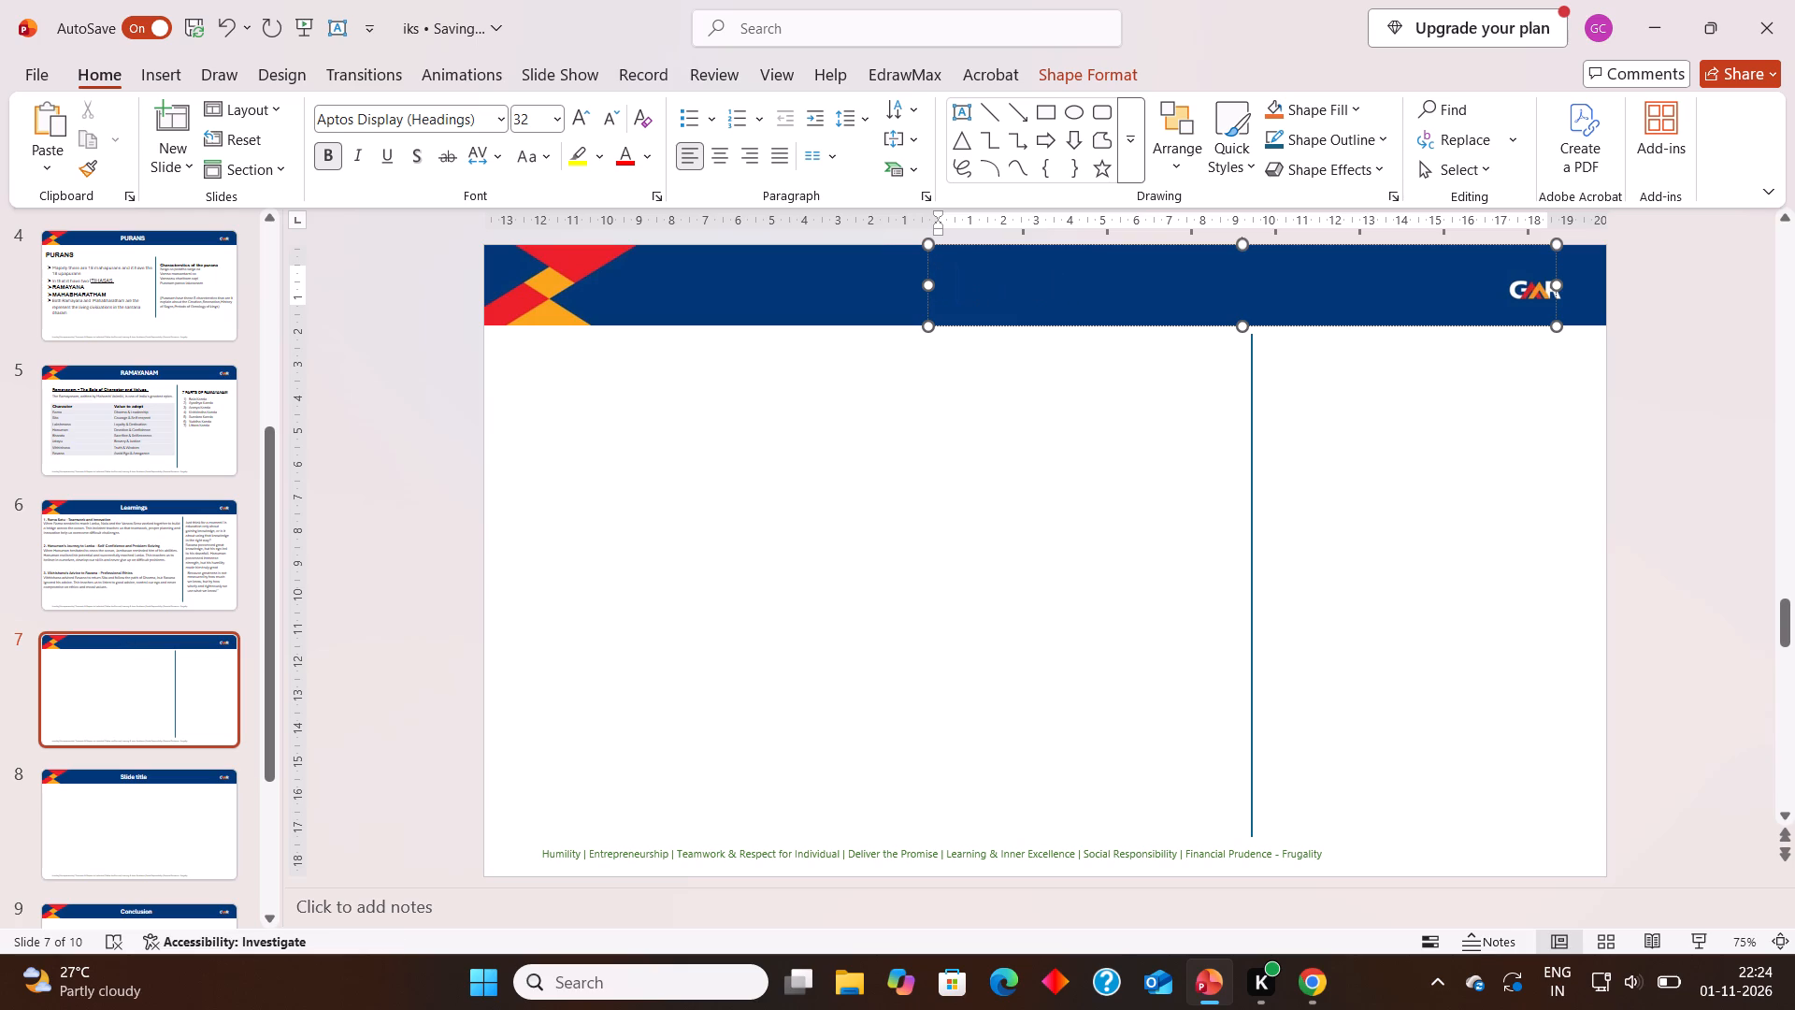
text(MAHABHA)
text(RATAM)
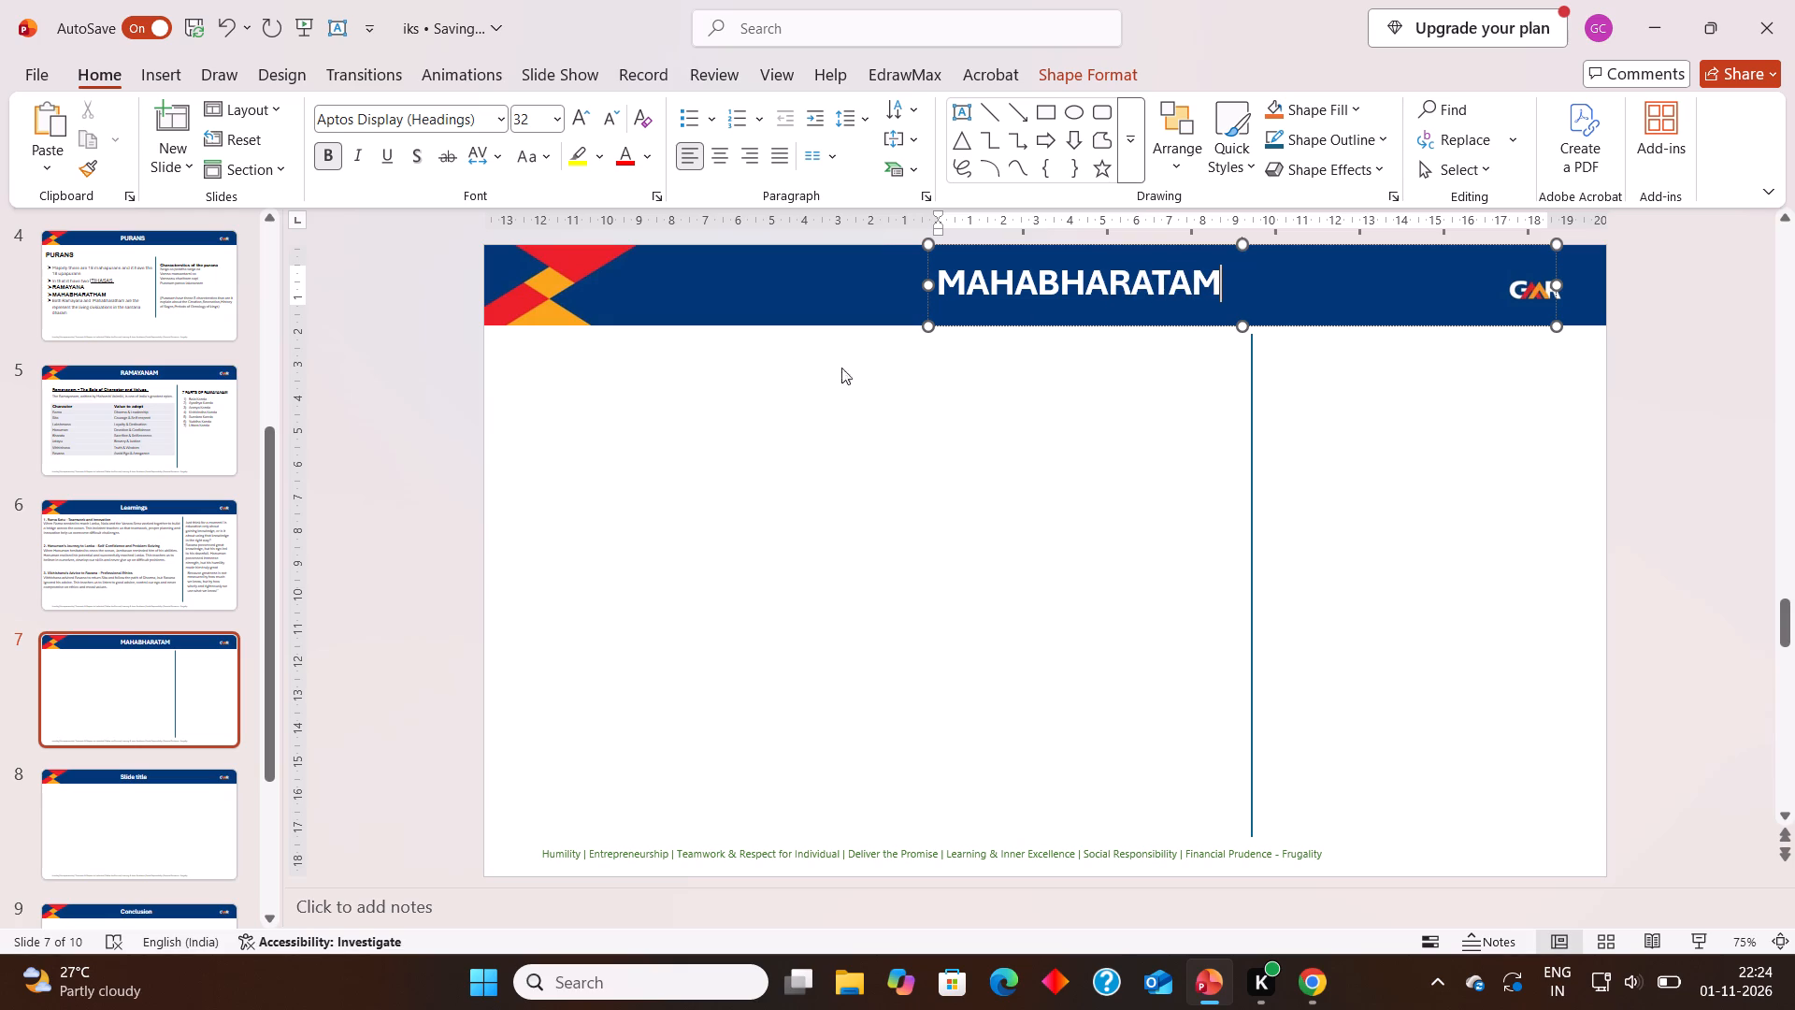
click(575, 358)
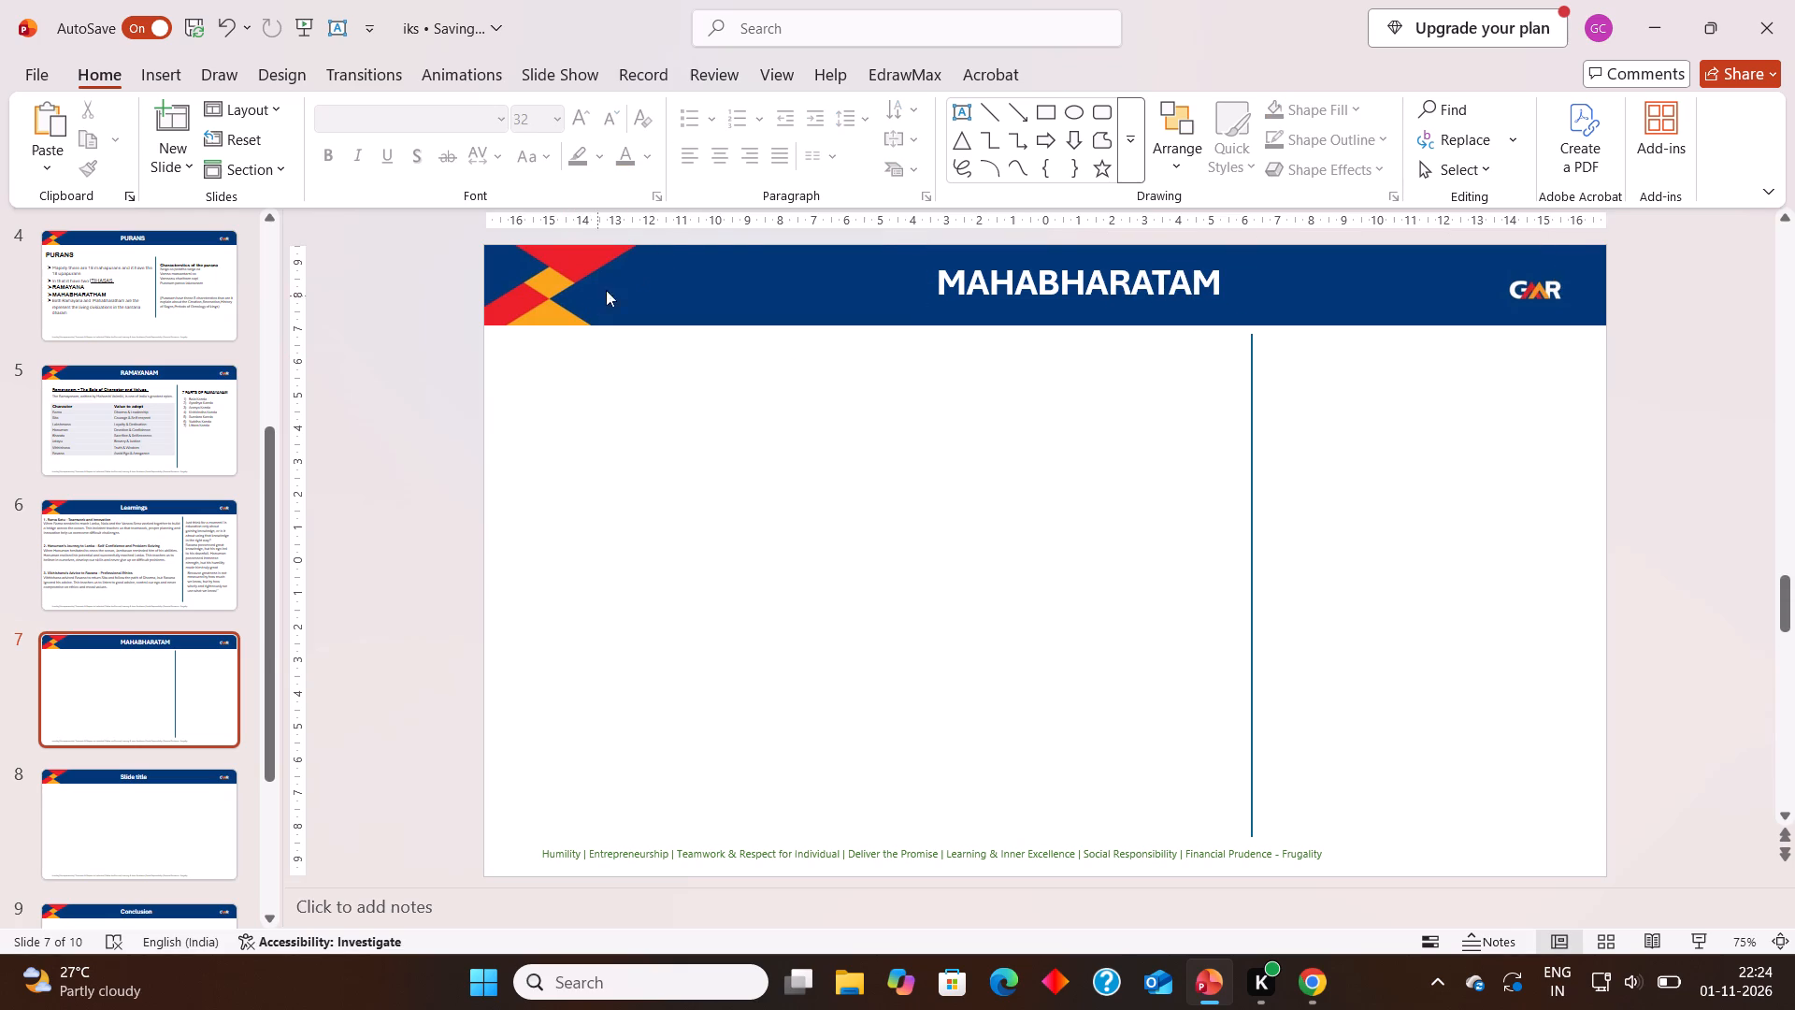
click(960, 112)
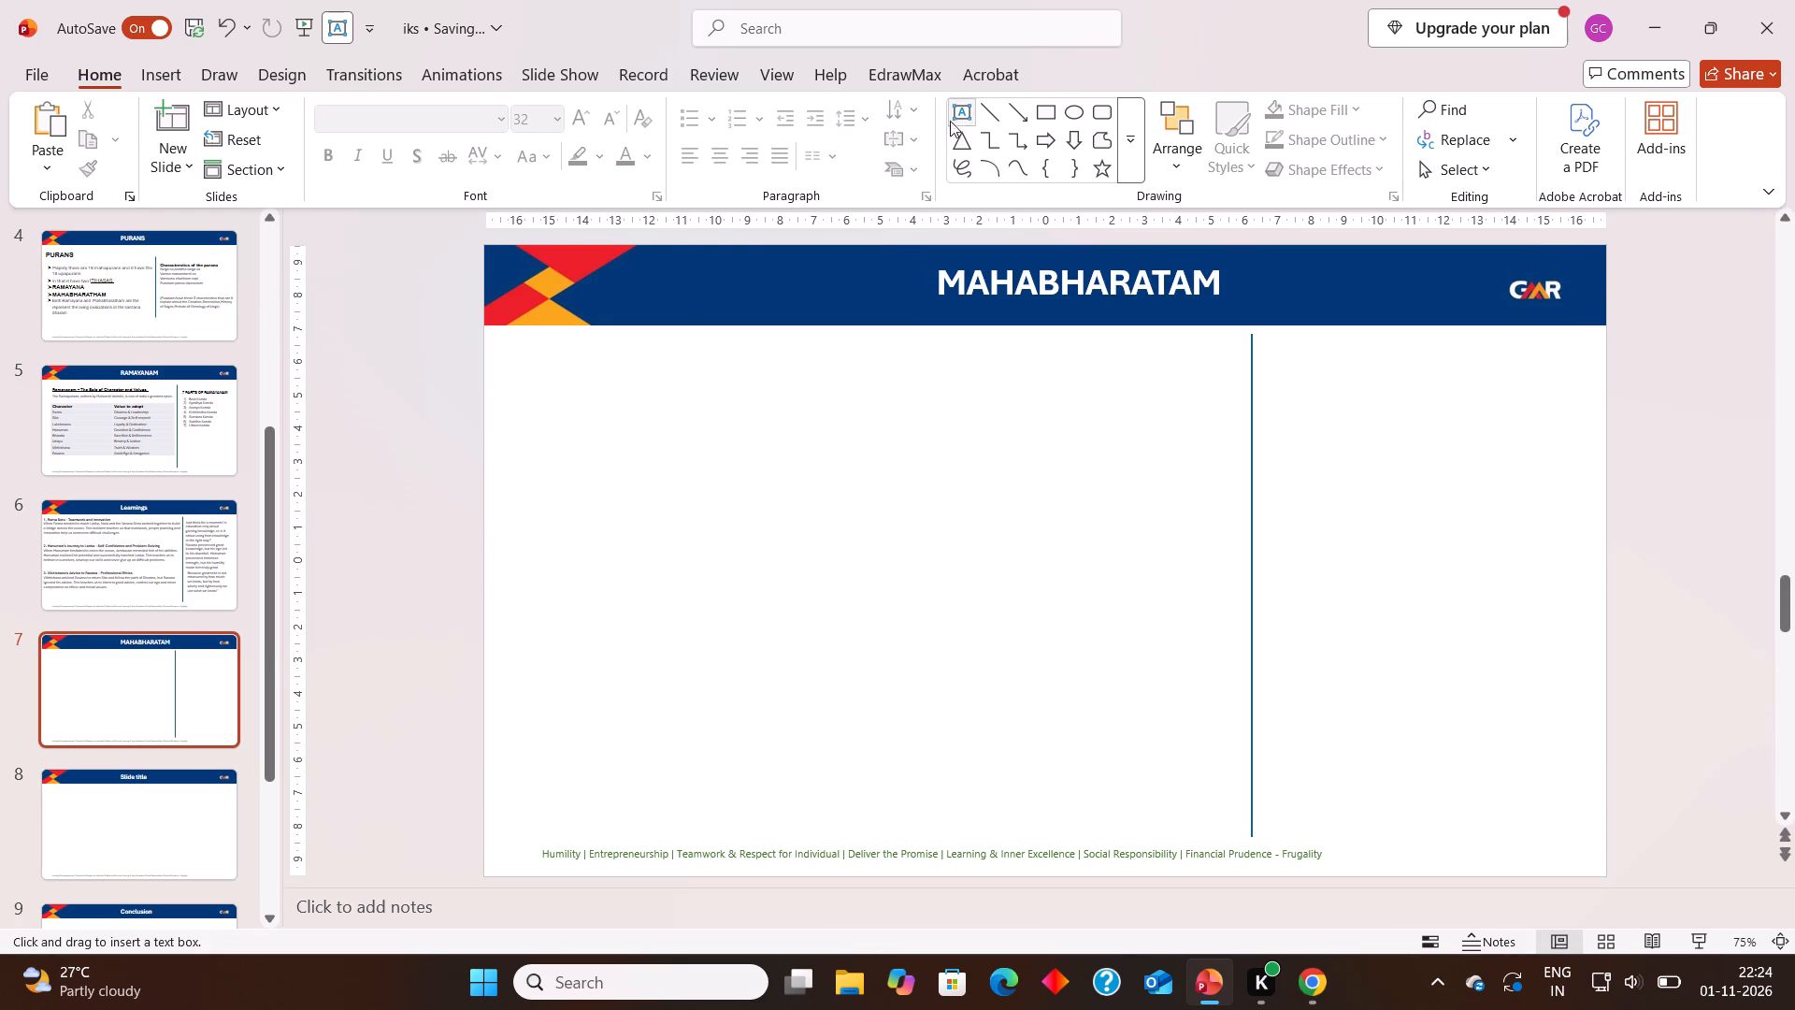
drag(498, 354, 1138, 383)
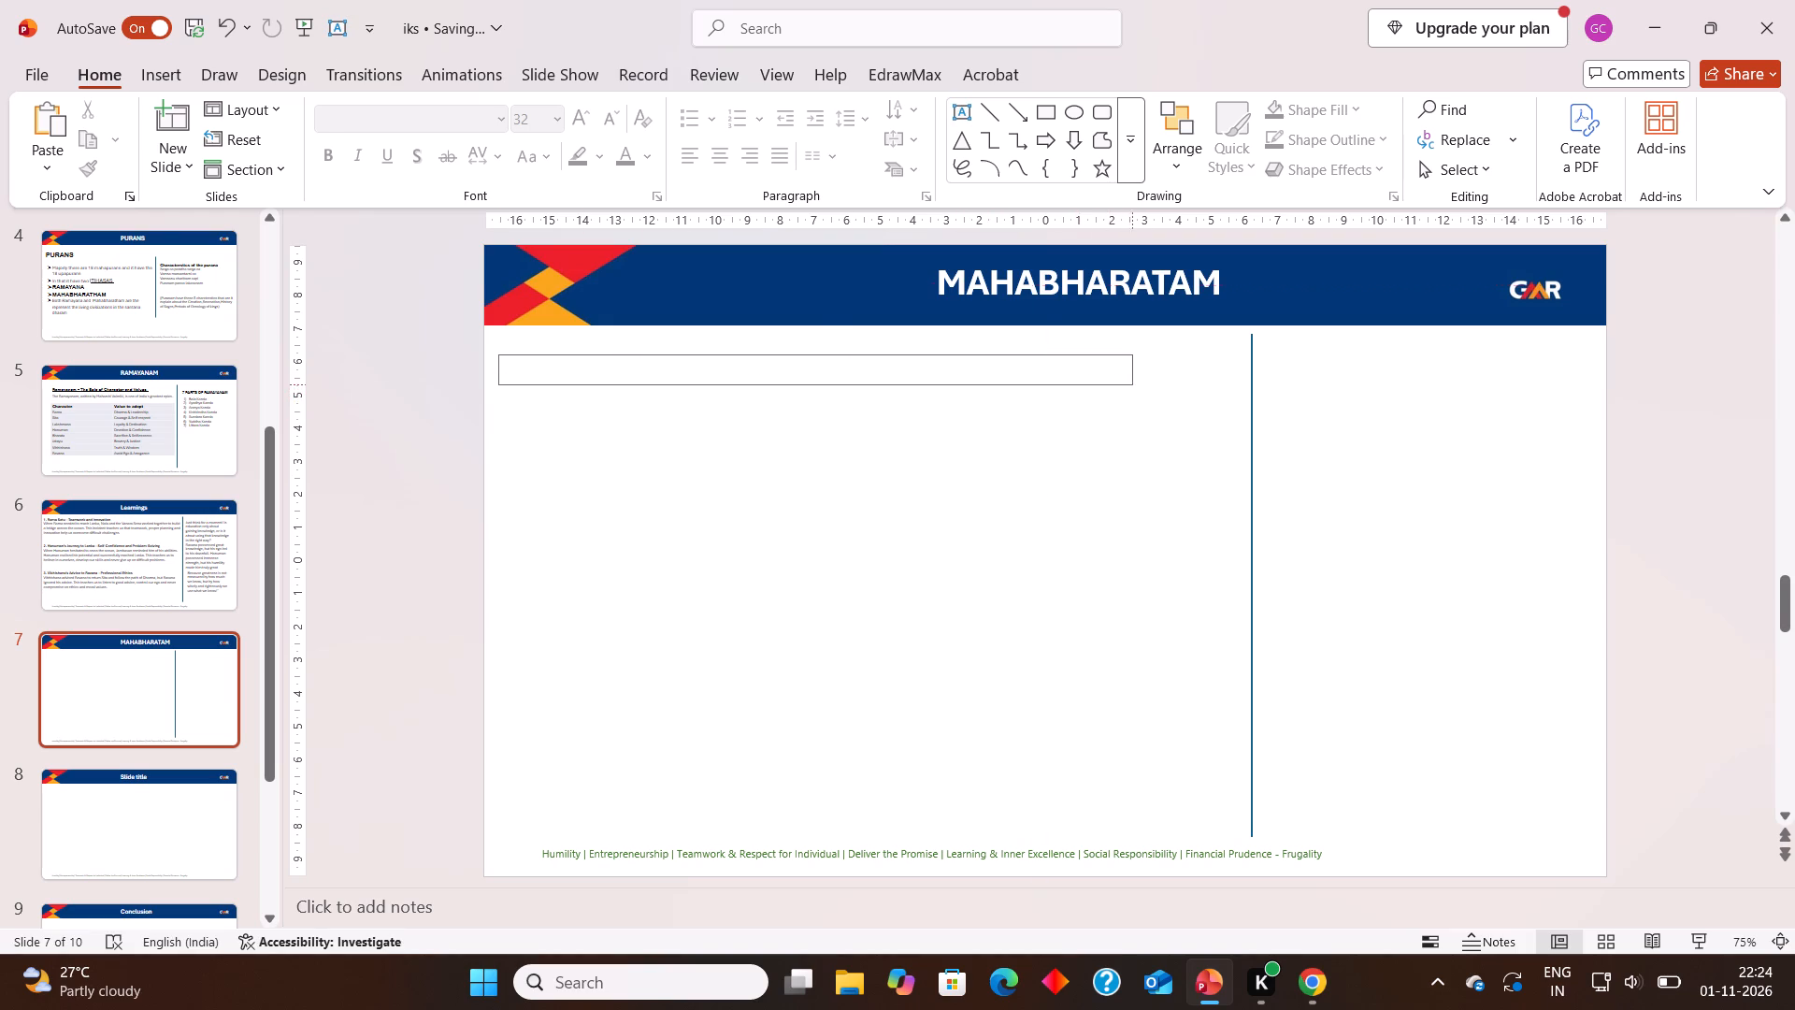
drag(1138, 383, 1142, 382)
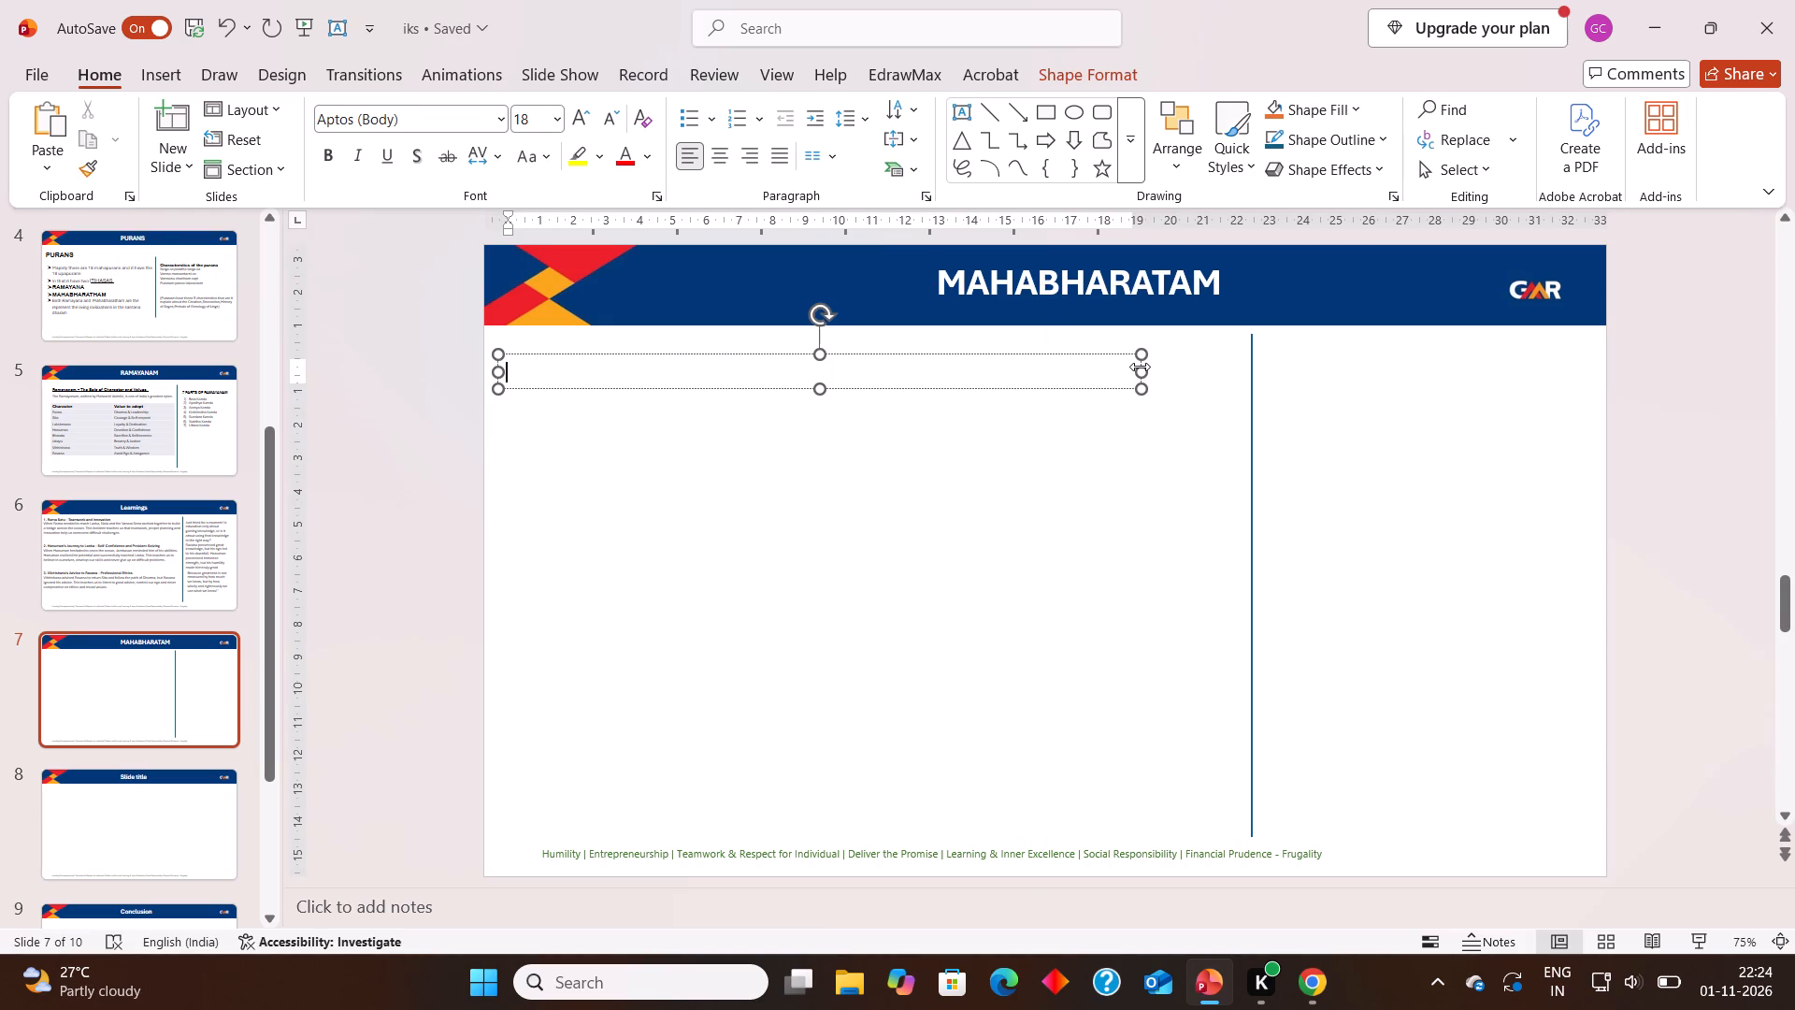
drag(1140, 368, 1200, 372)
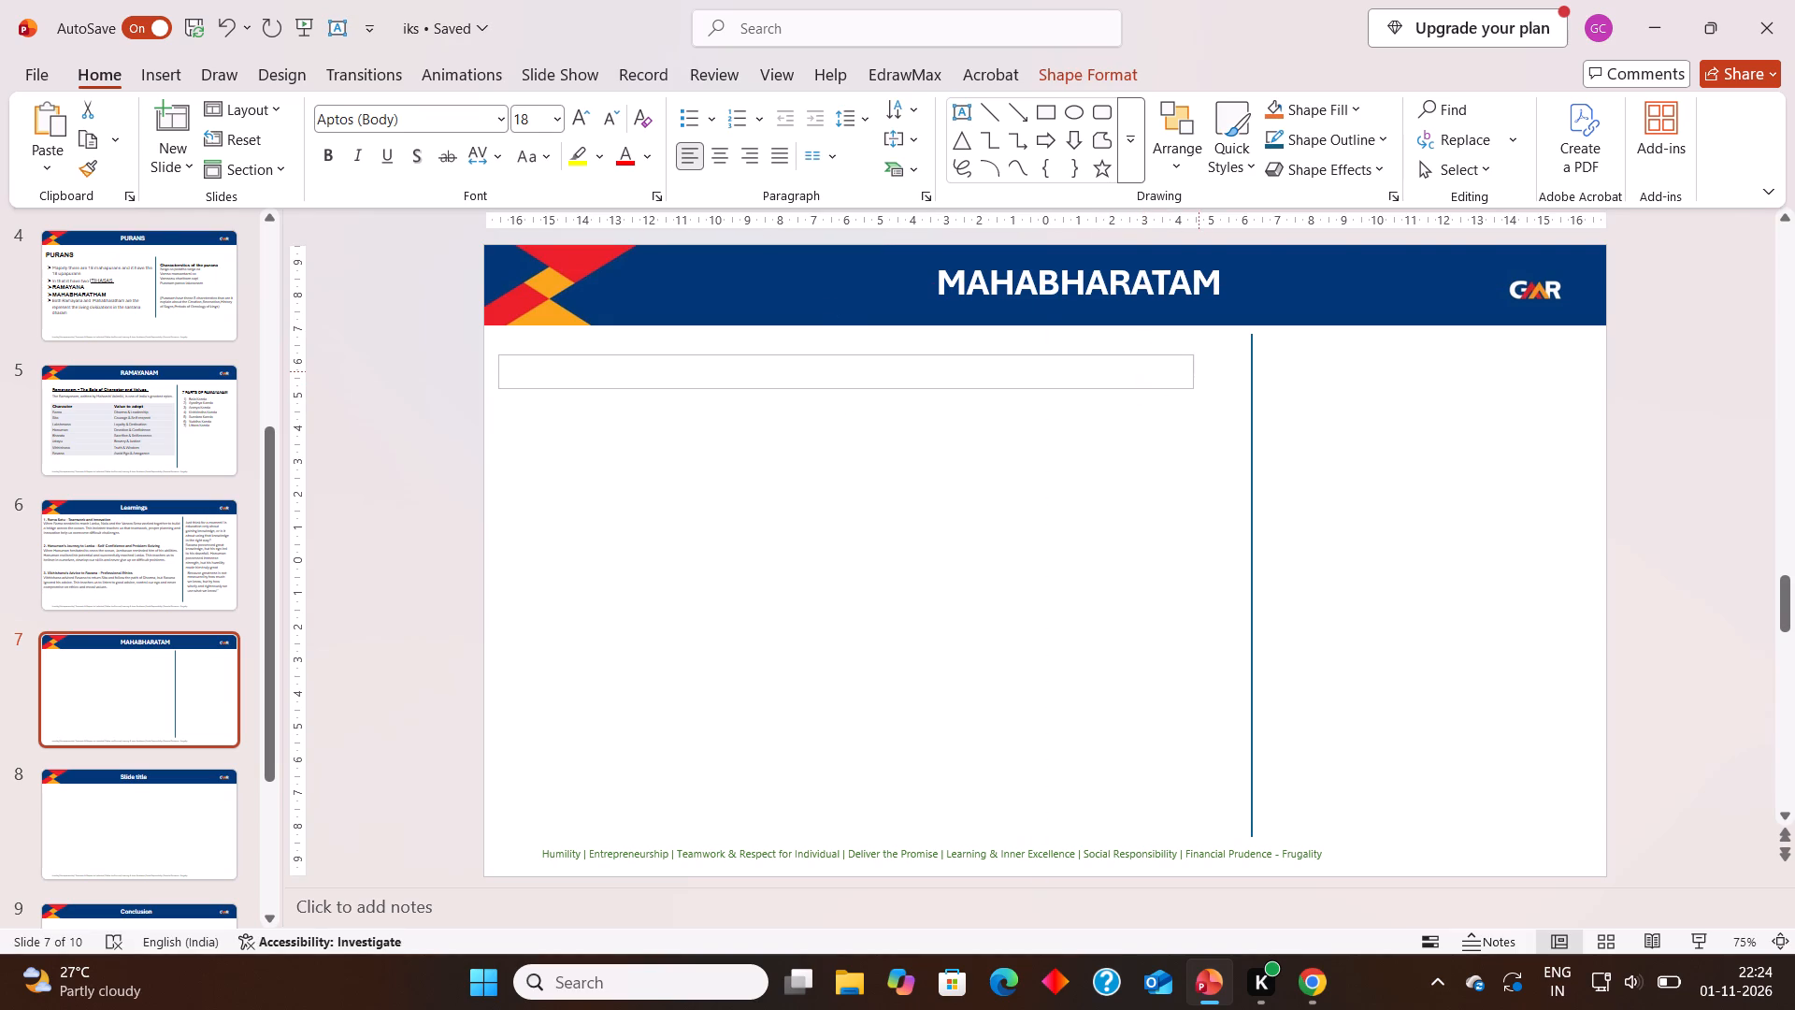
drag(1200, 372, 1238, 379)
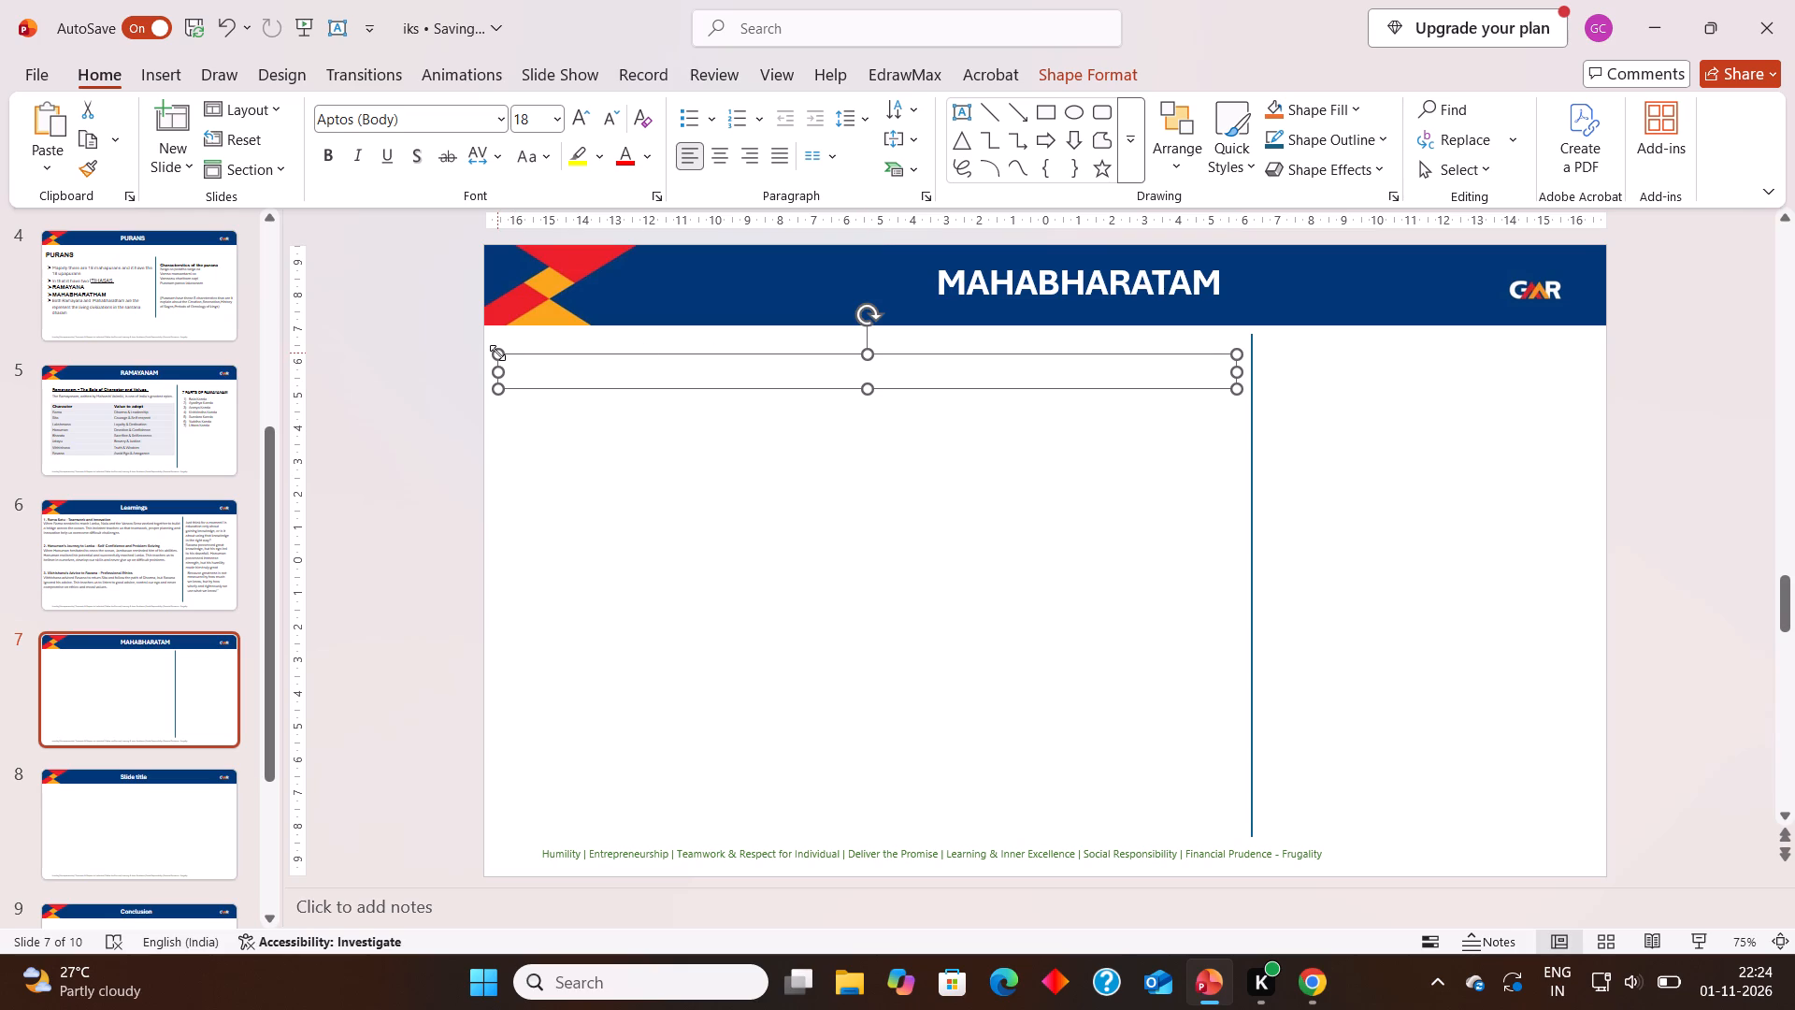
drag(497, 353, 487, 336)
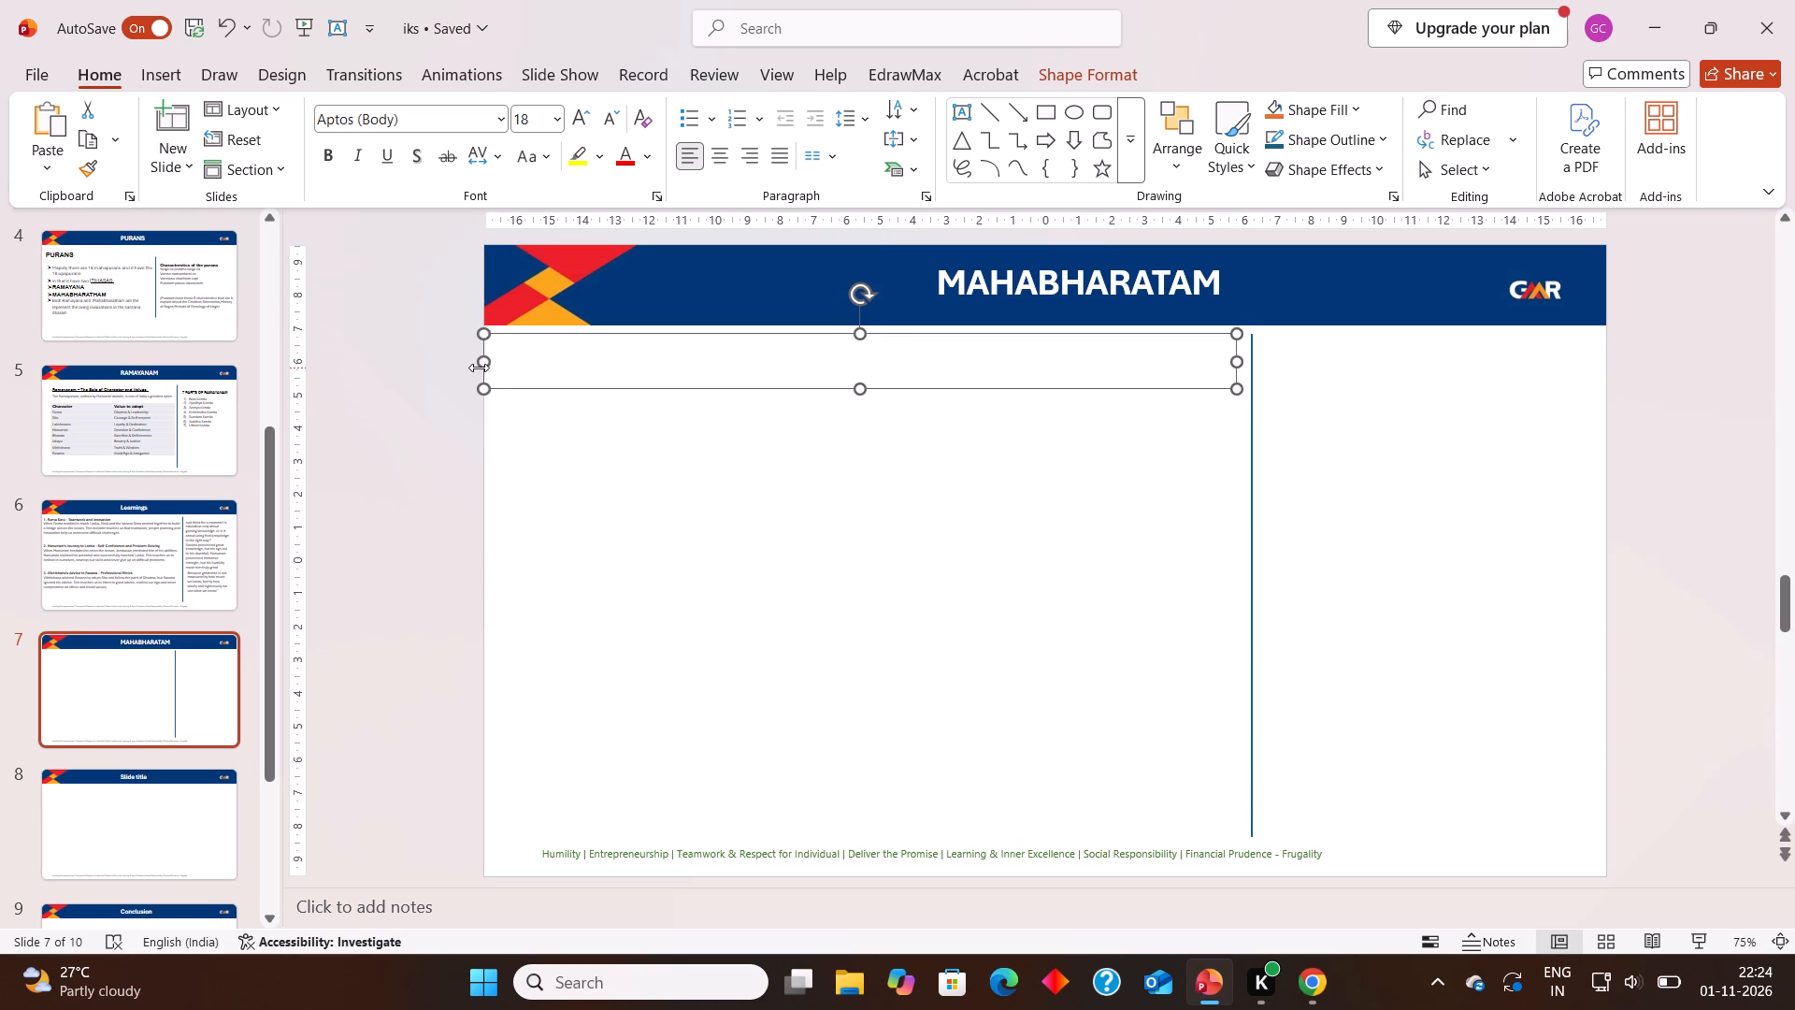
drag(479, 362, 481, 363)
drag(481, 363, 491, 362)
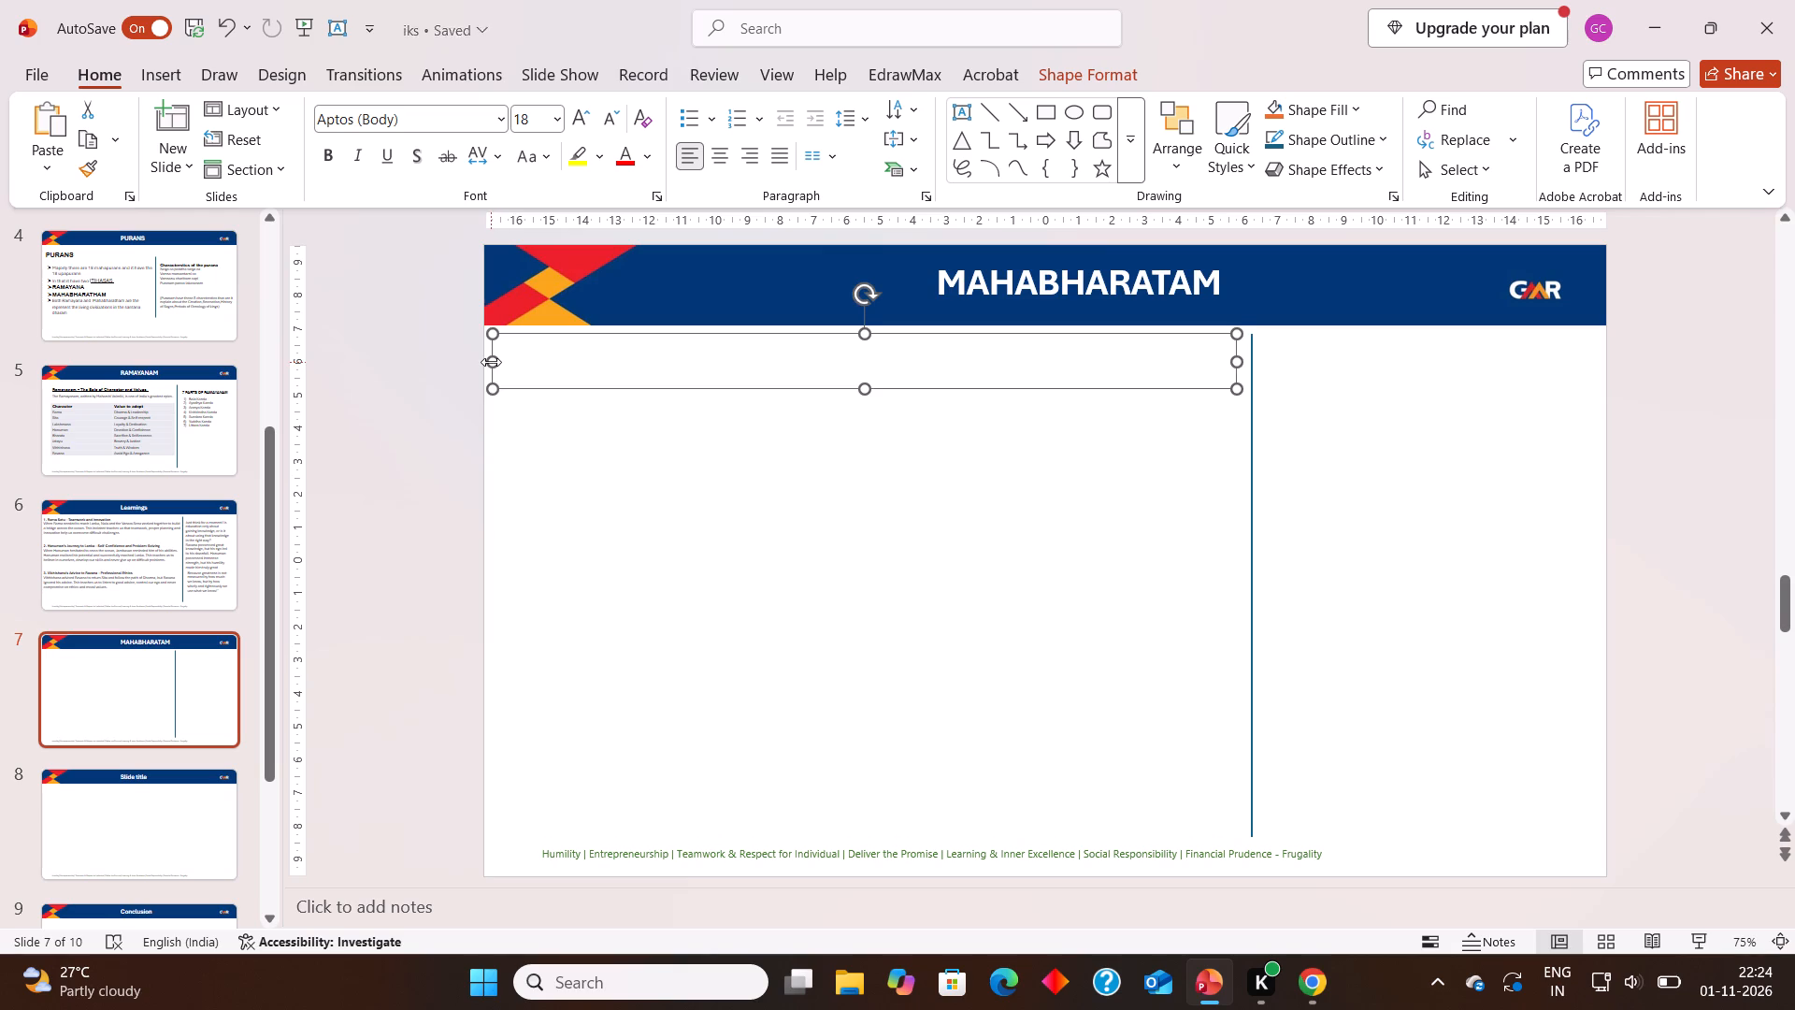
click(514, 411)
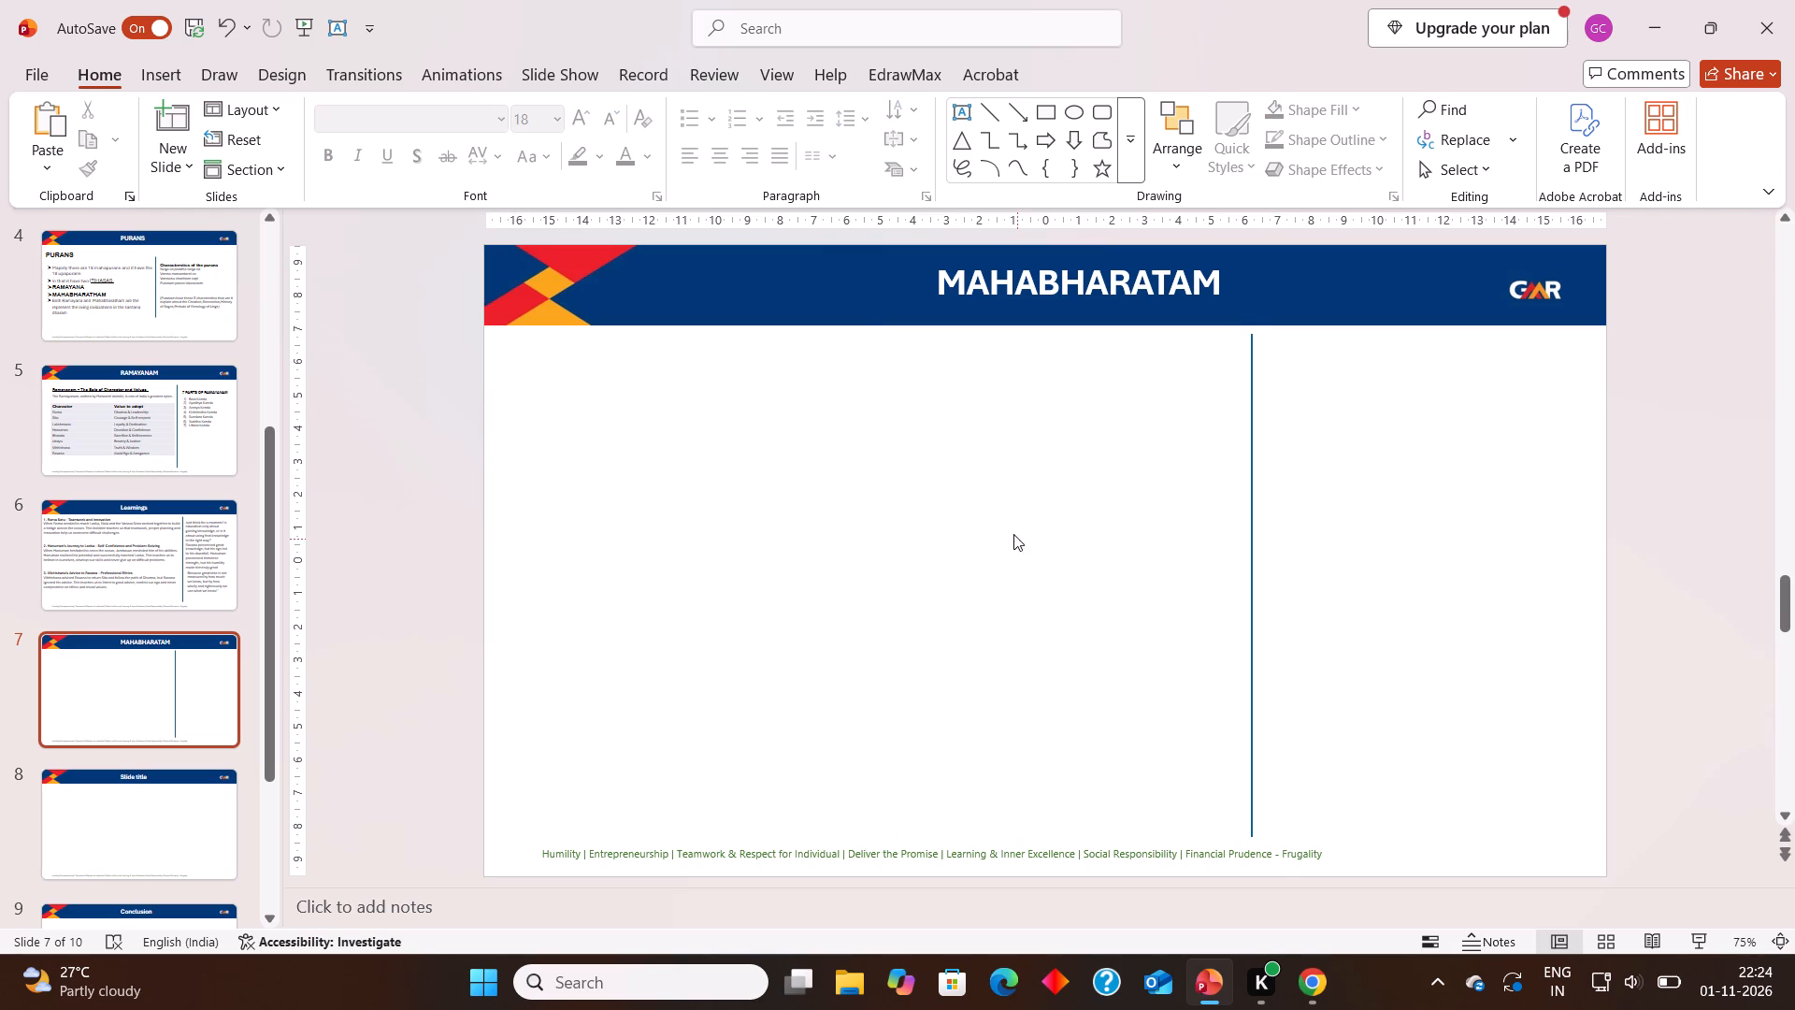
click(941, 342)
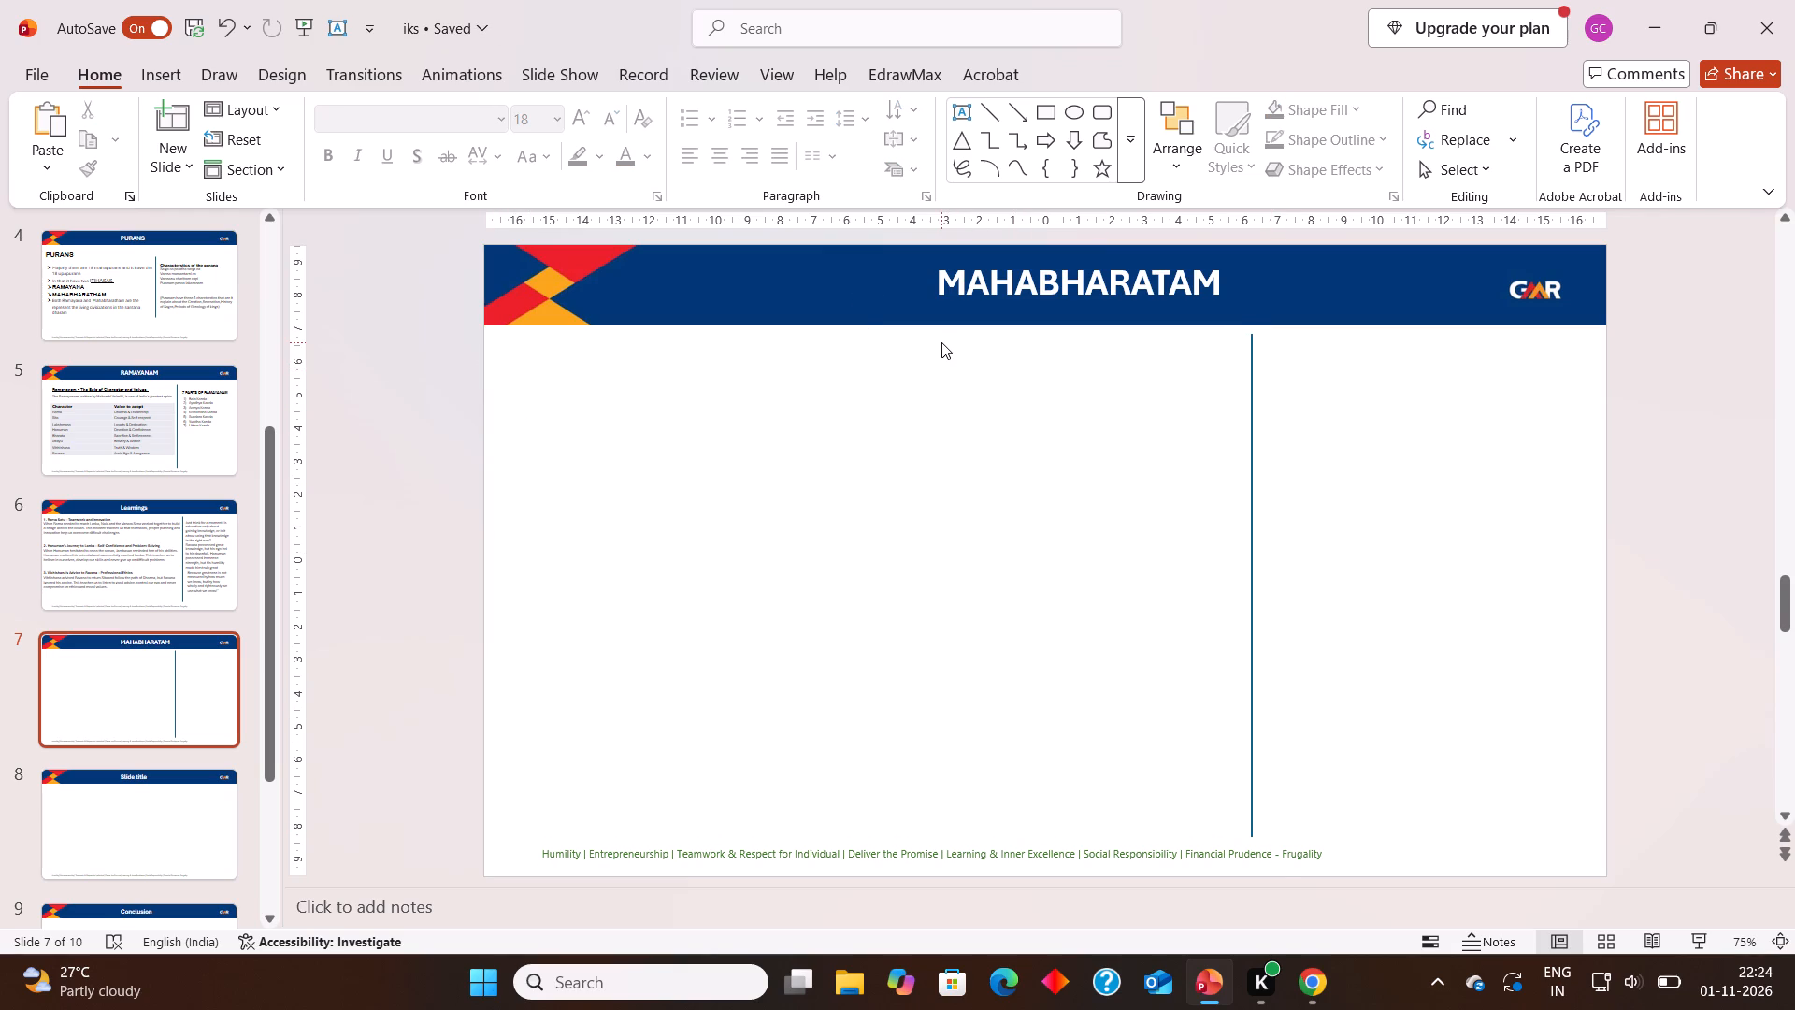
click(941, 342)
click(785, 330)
Draw a text box about 22 cm wide below slide 7's title banner, ending just before the vertical dividing line.
click(956, 118)
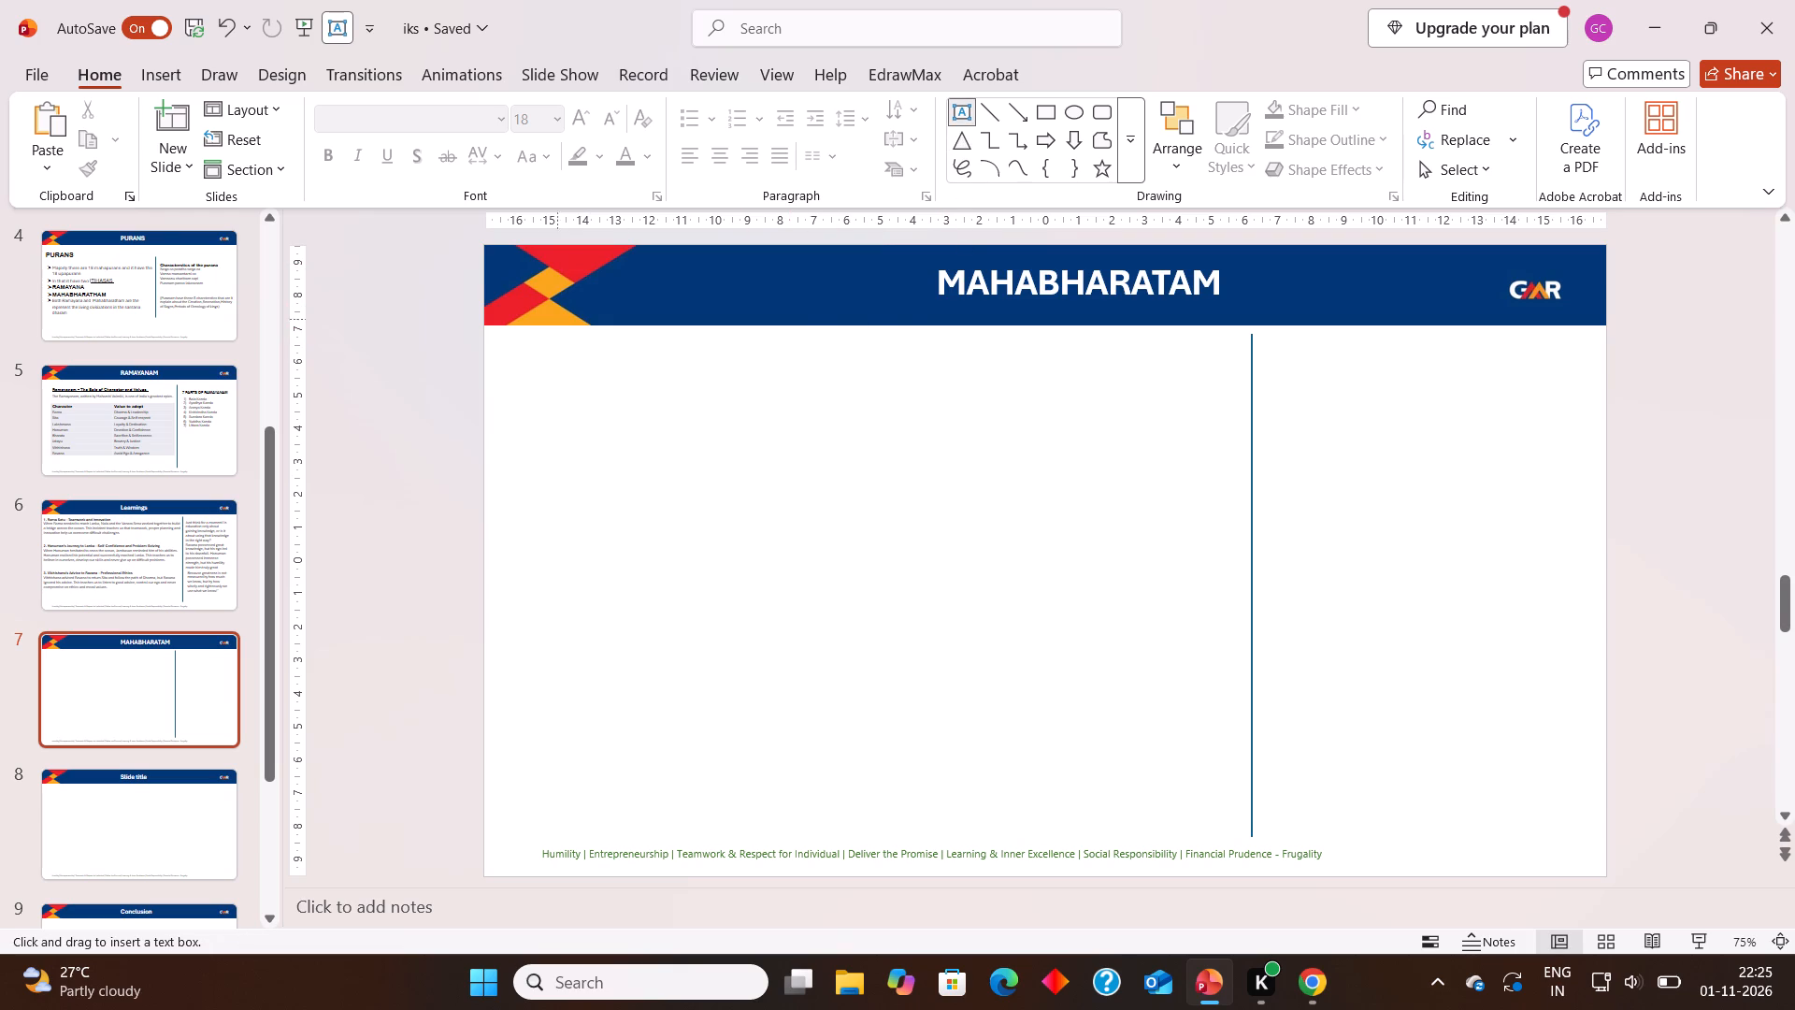
click(497, 349)
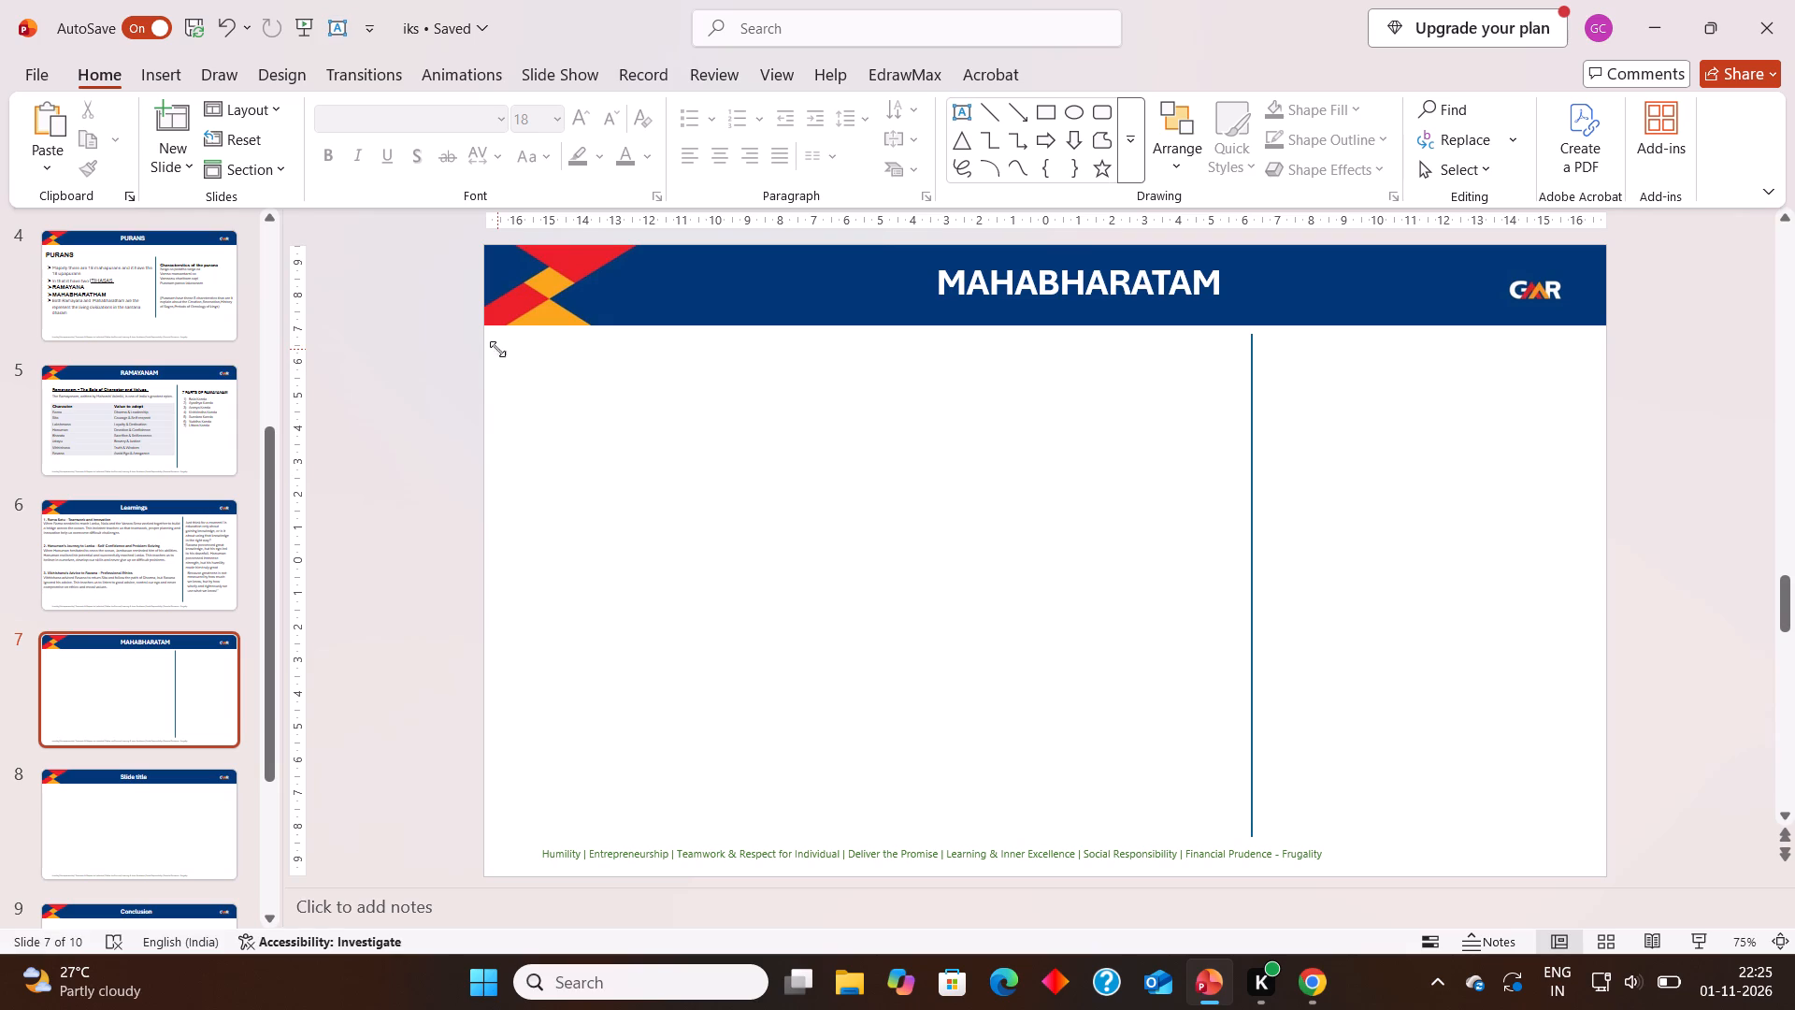
drag(519, 365, 564, 373)
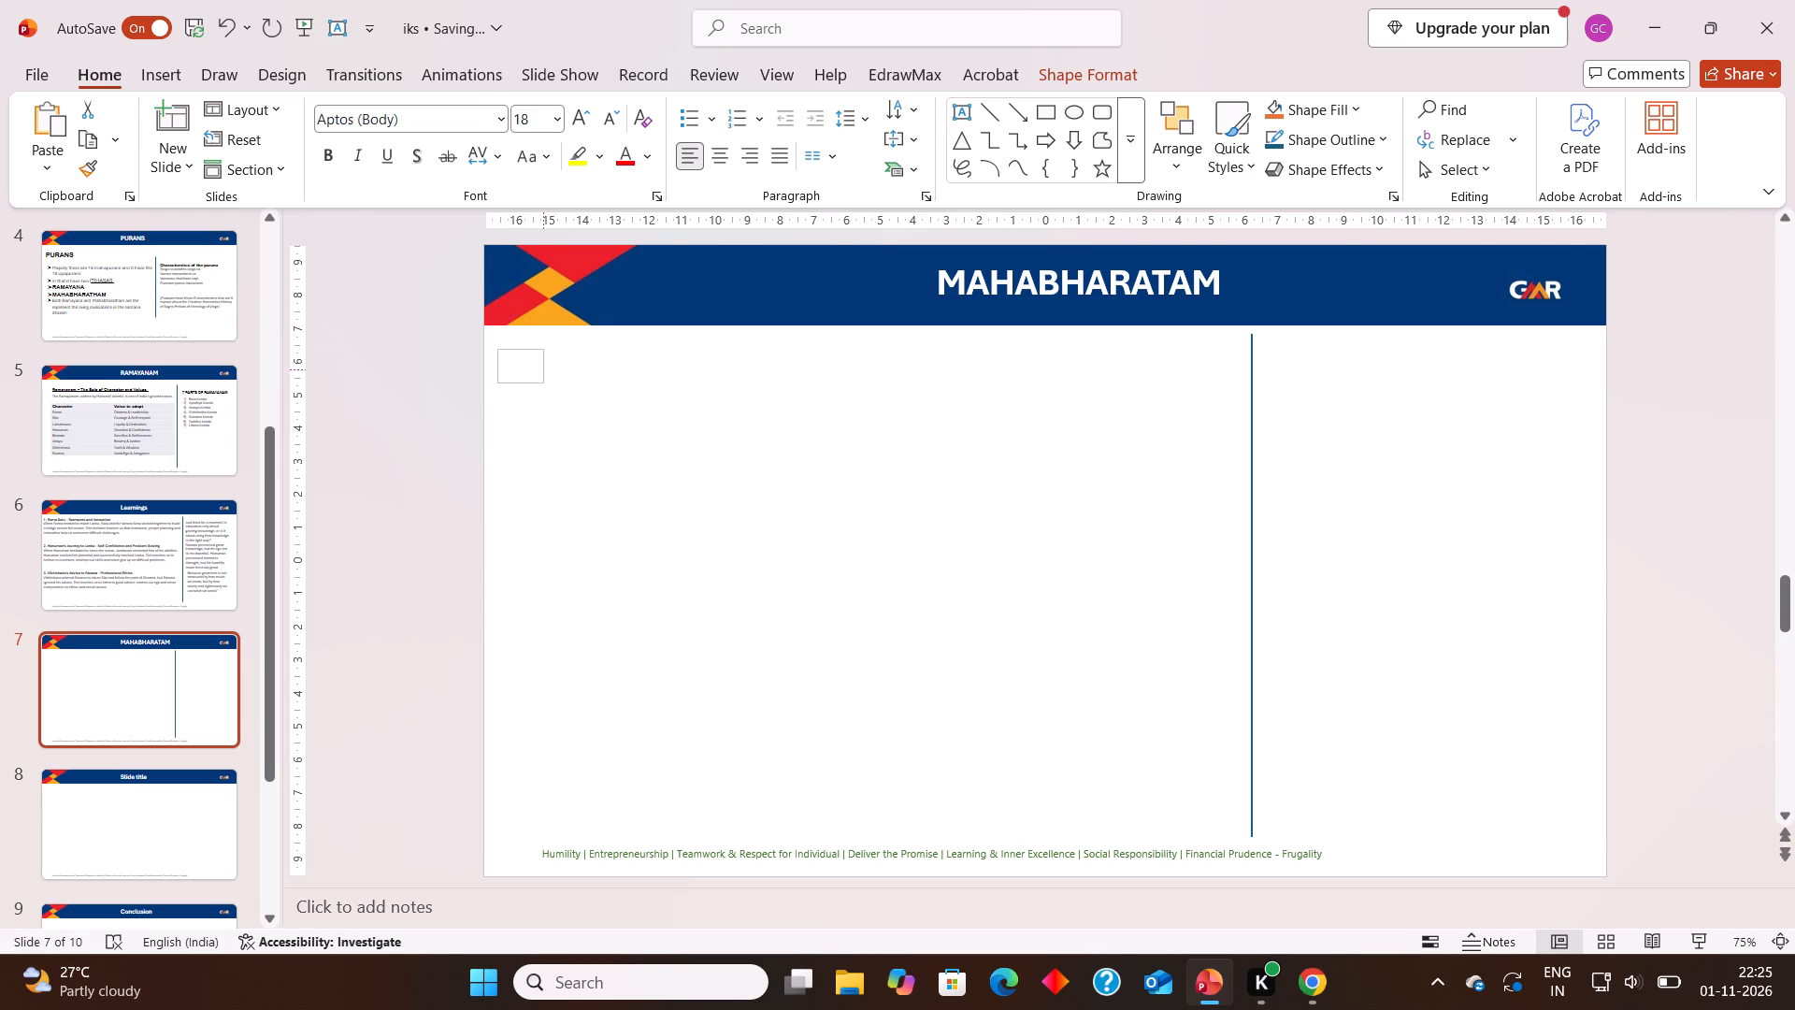
drag(564, 373, 1114, 387)
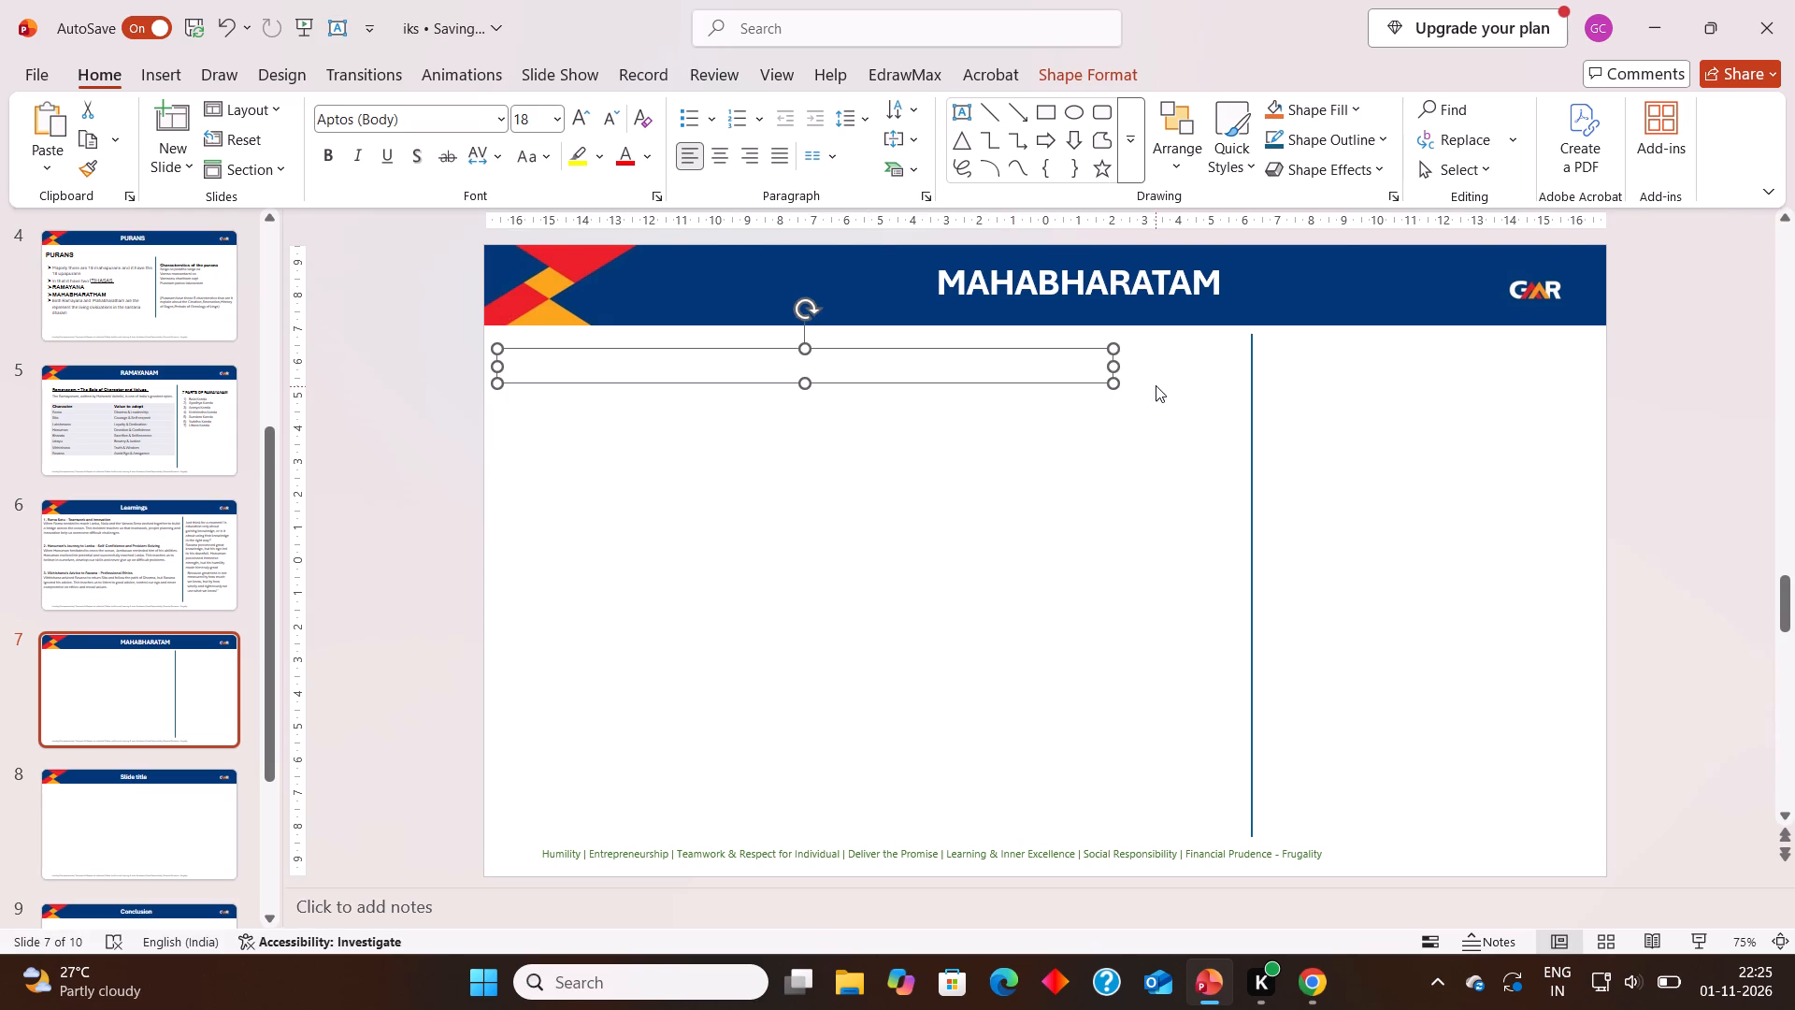
drag(1112, 368, 1142, 374)
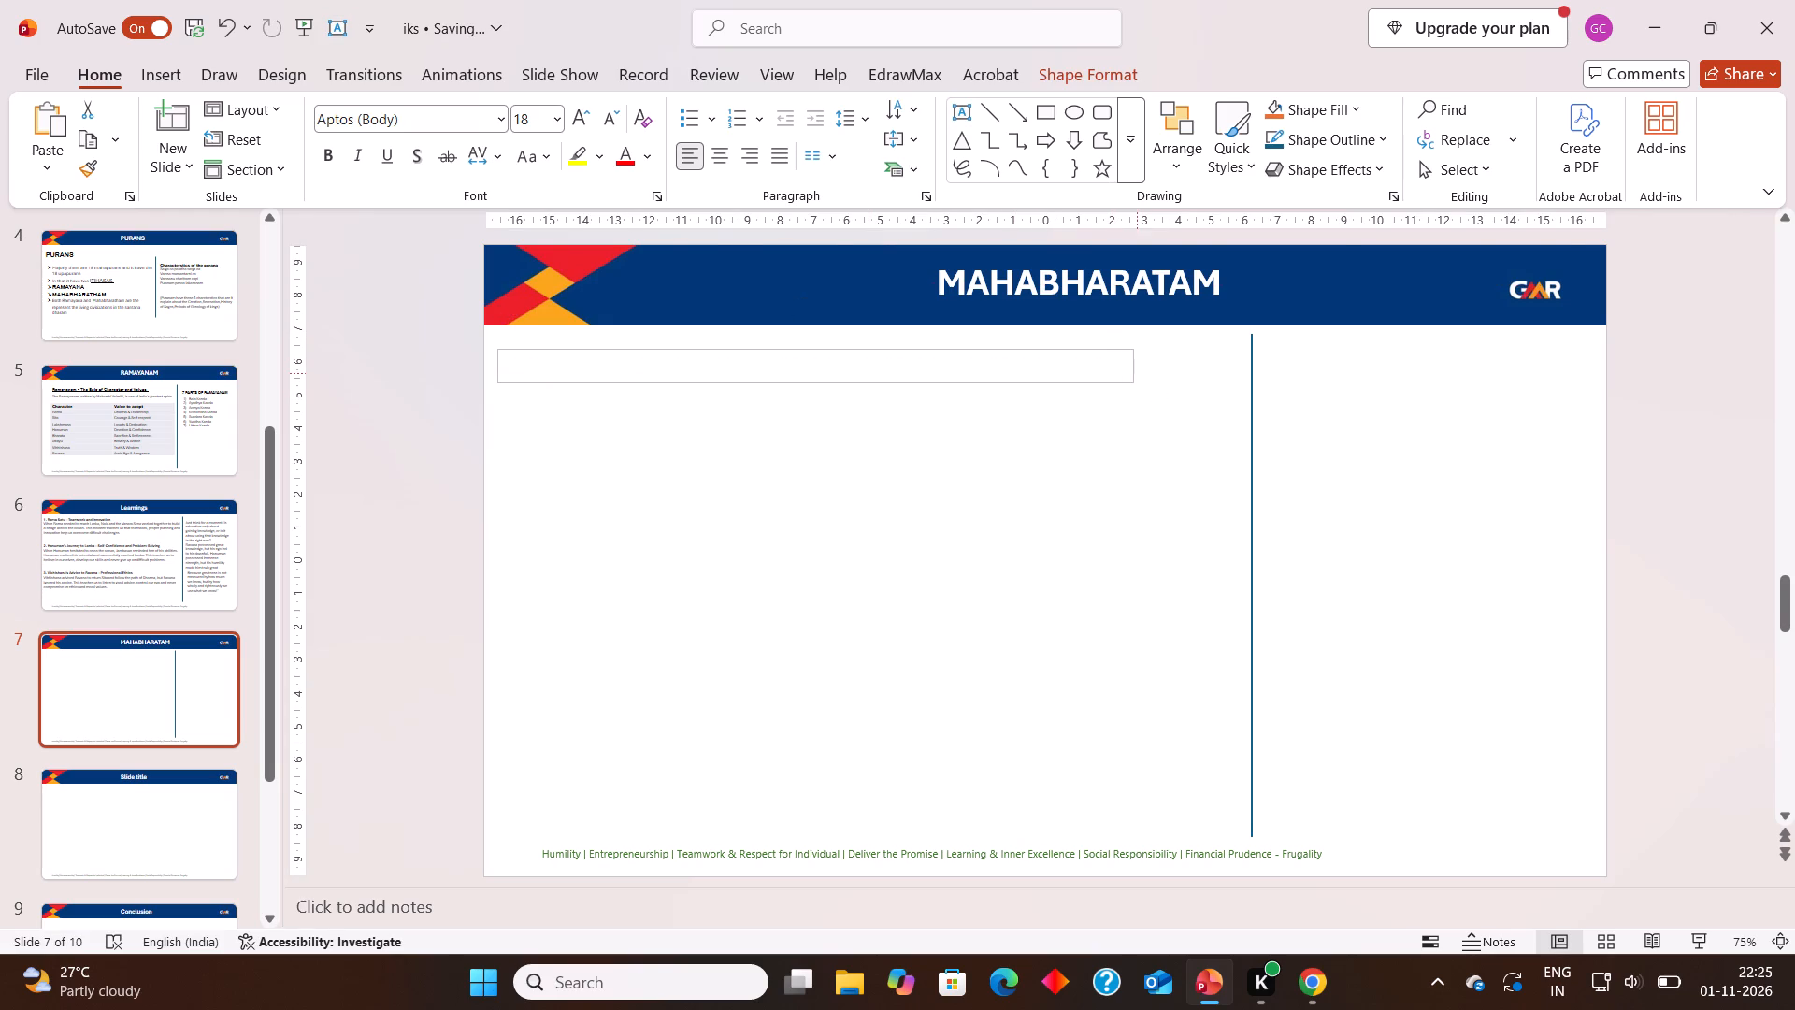
drag(1142, 374, 1218, 377)
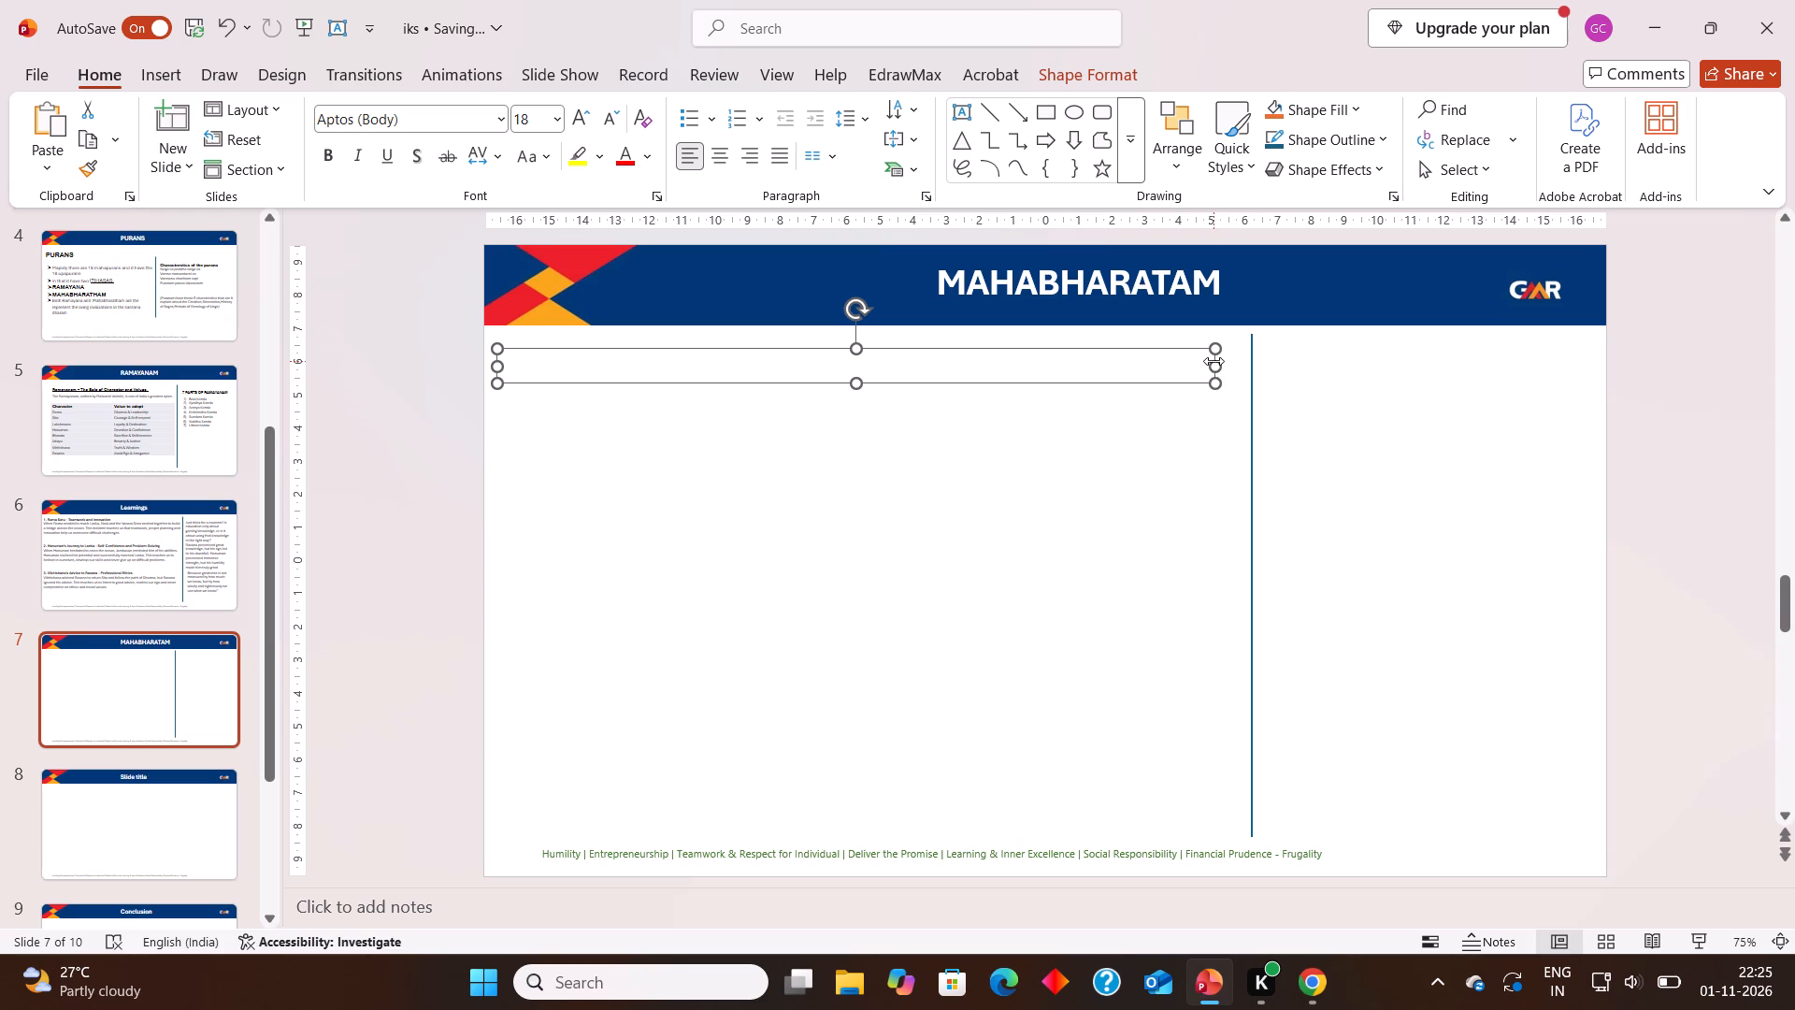
drag(1213, 361, 1304, 367)
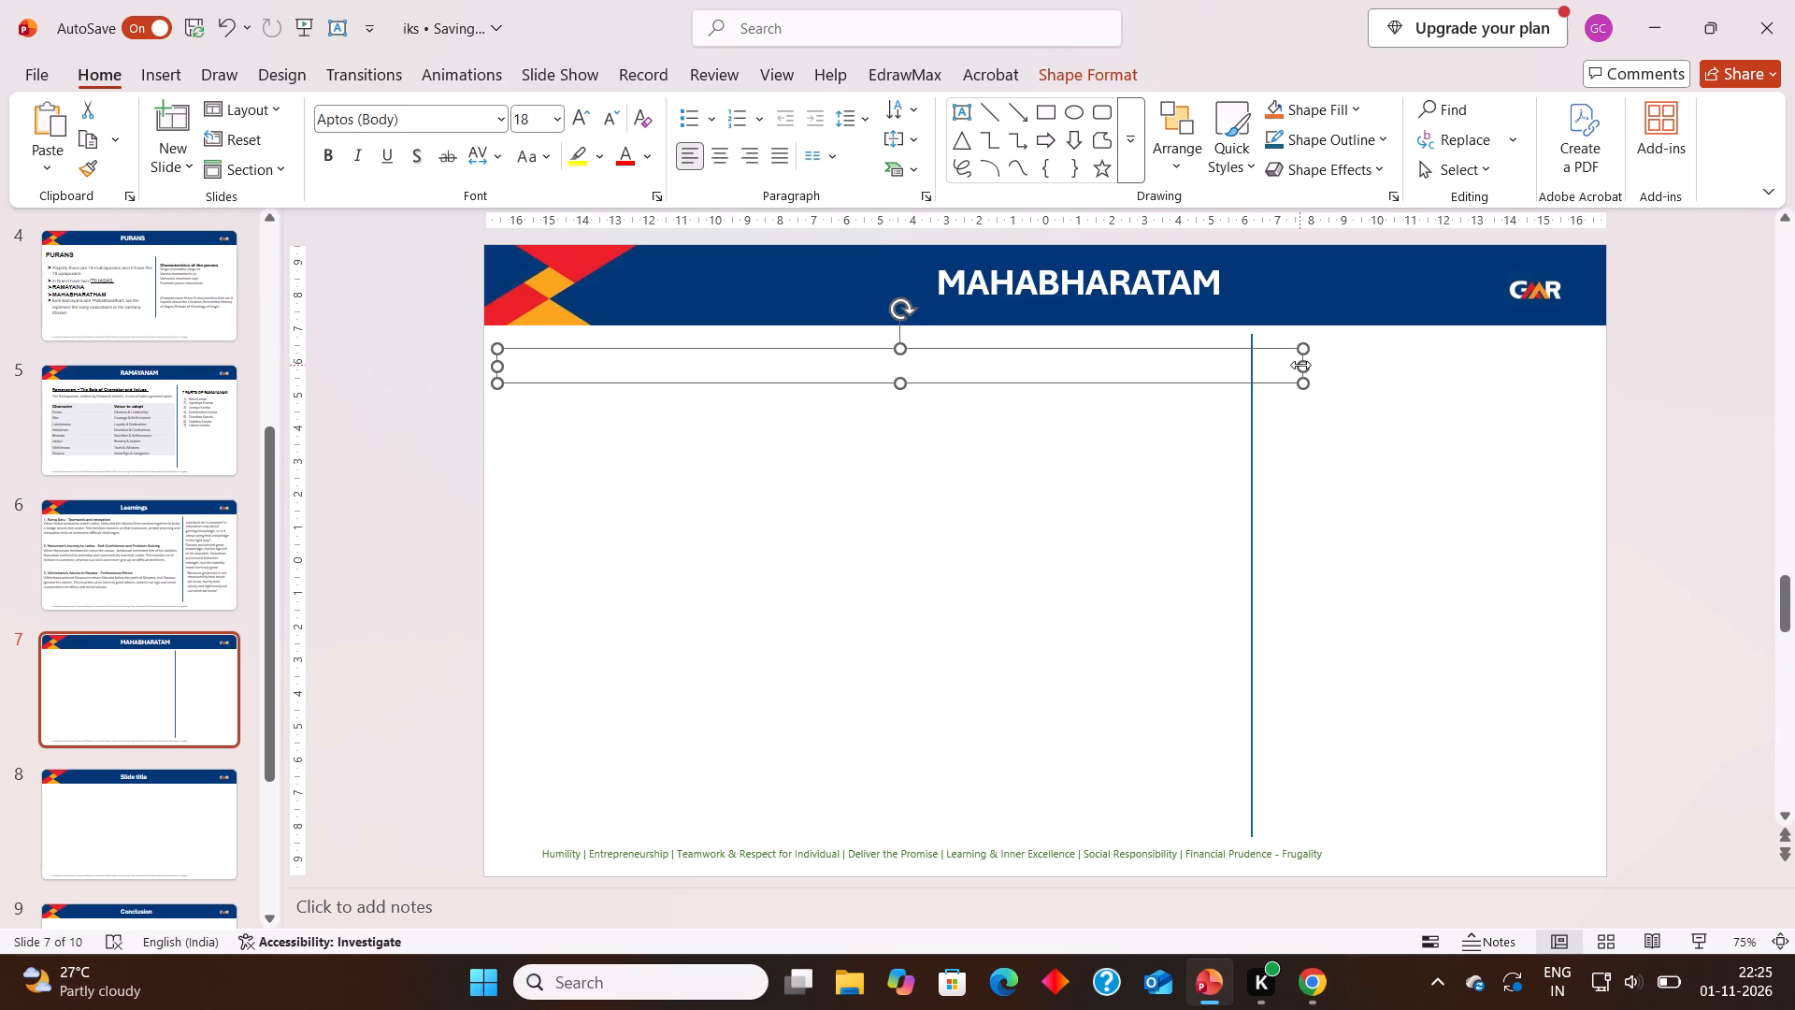
drag(1304, 366, 1235, 368)
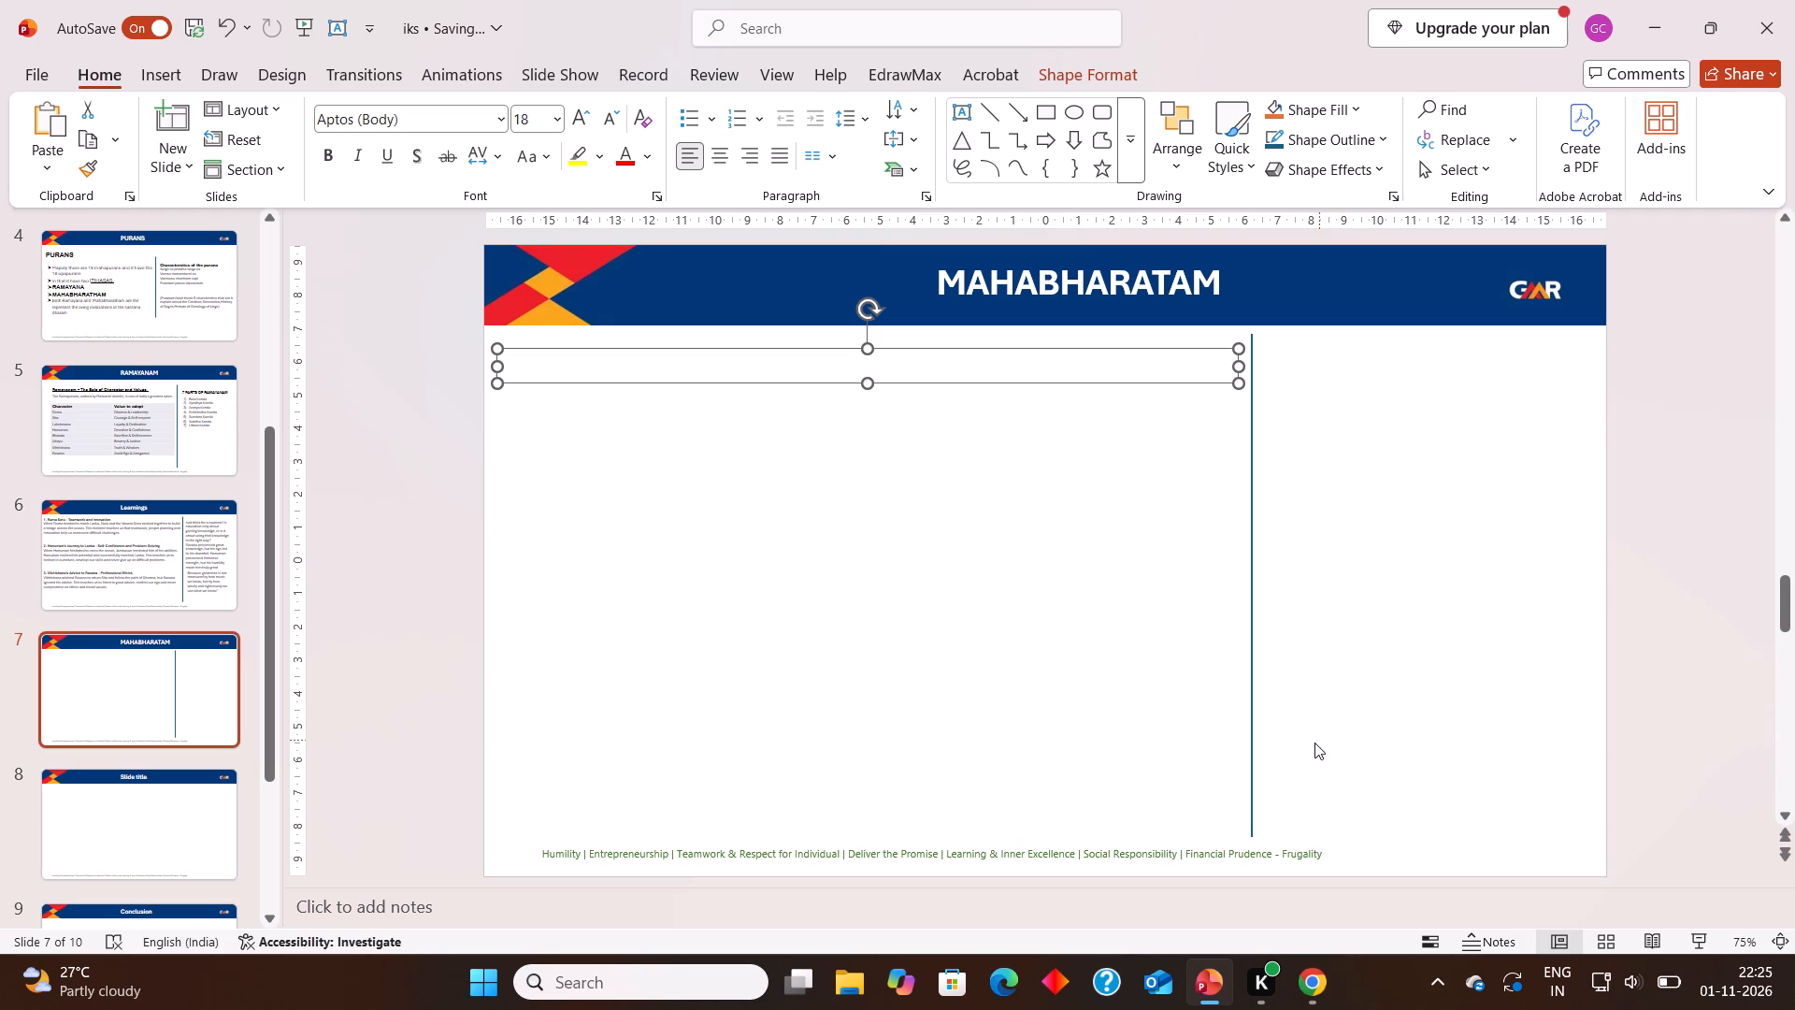
click(1307, 975)
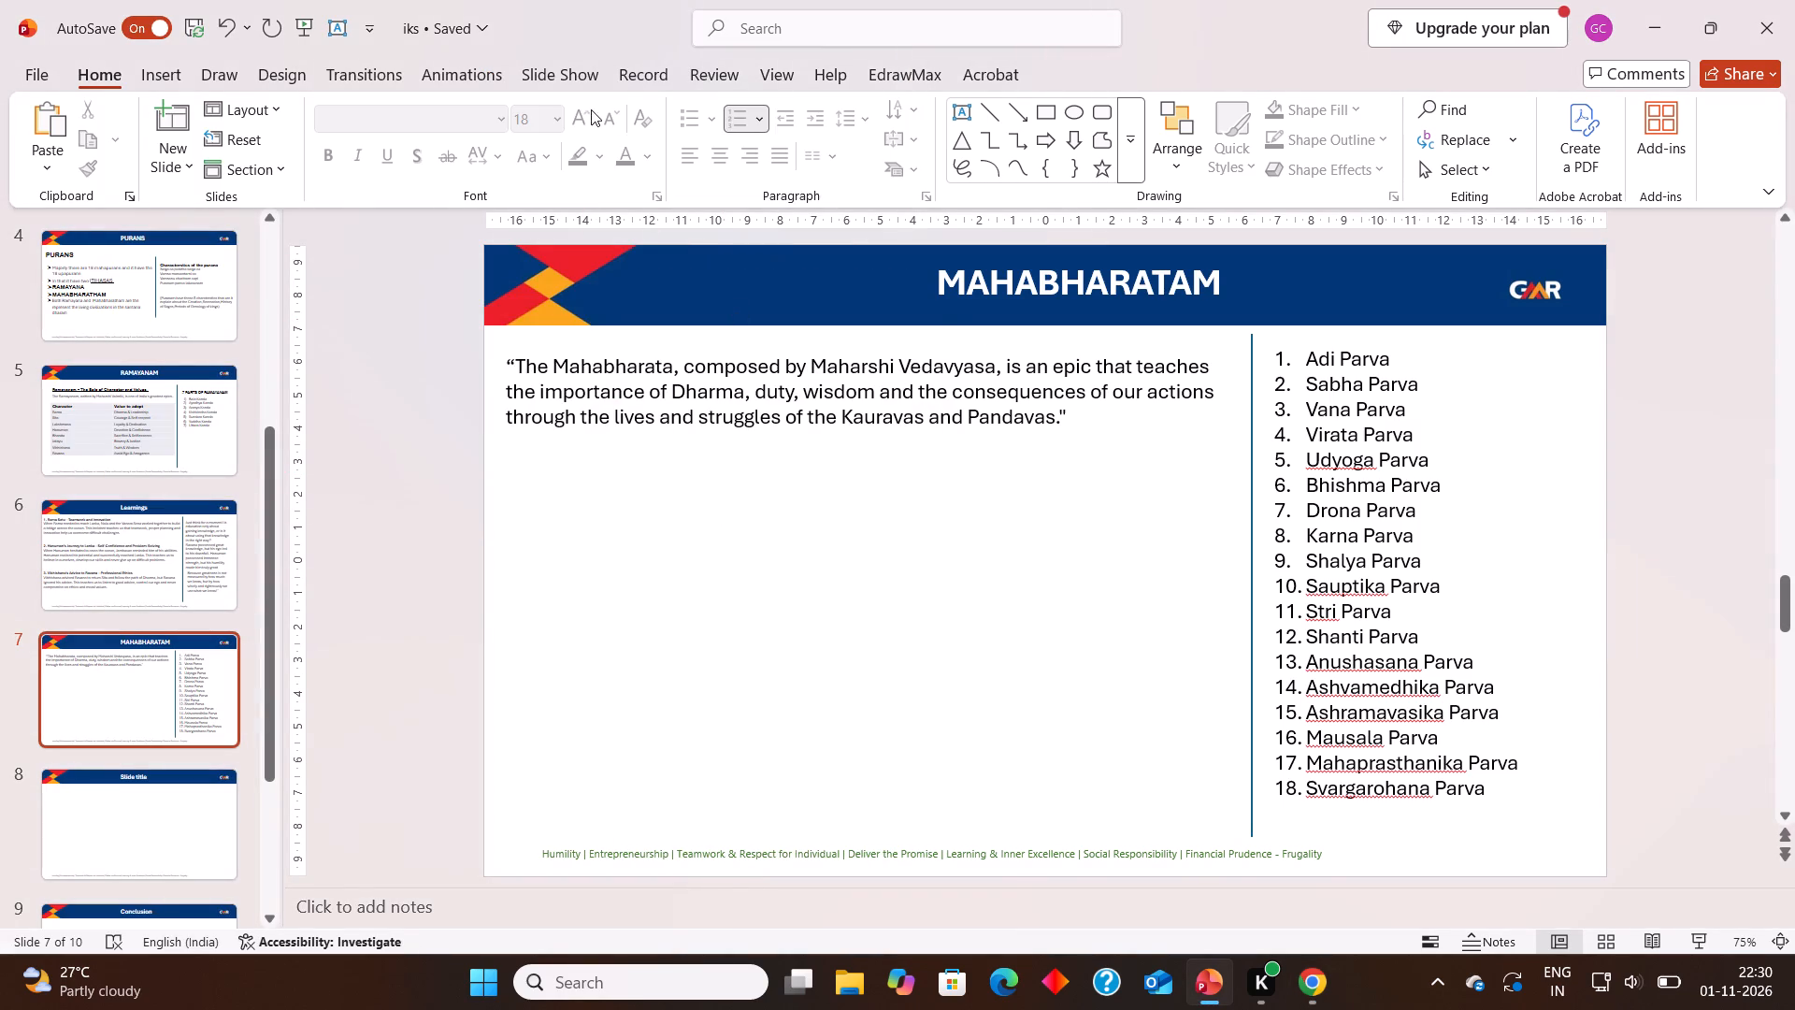
click(956, 120)
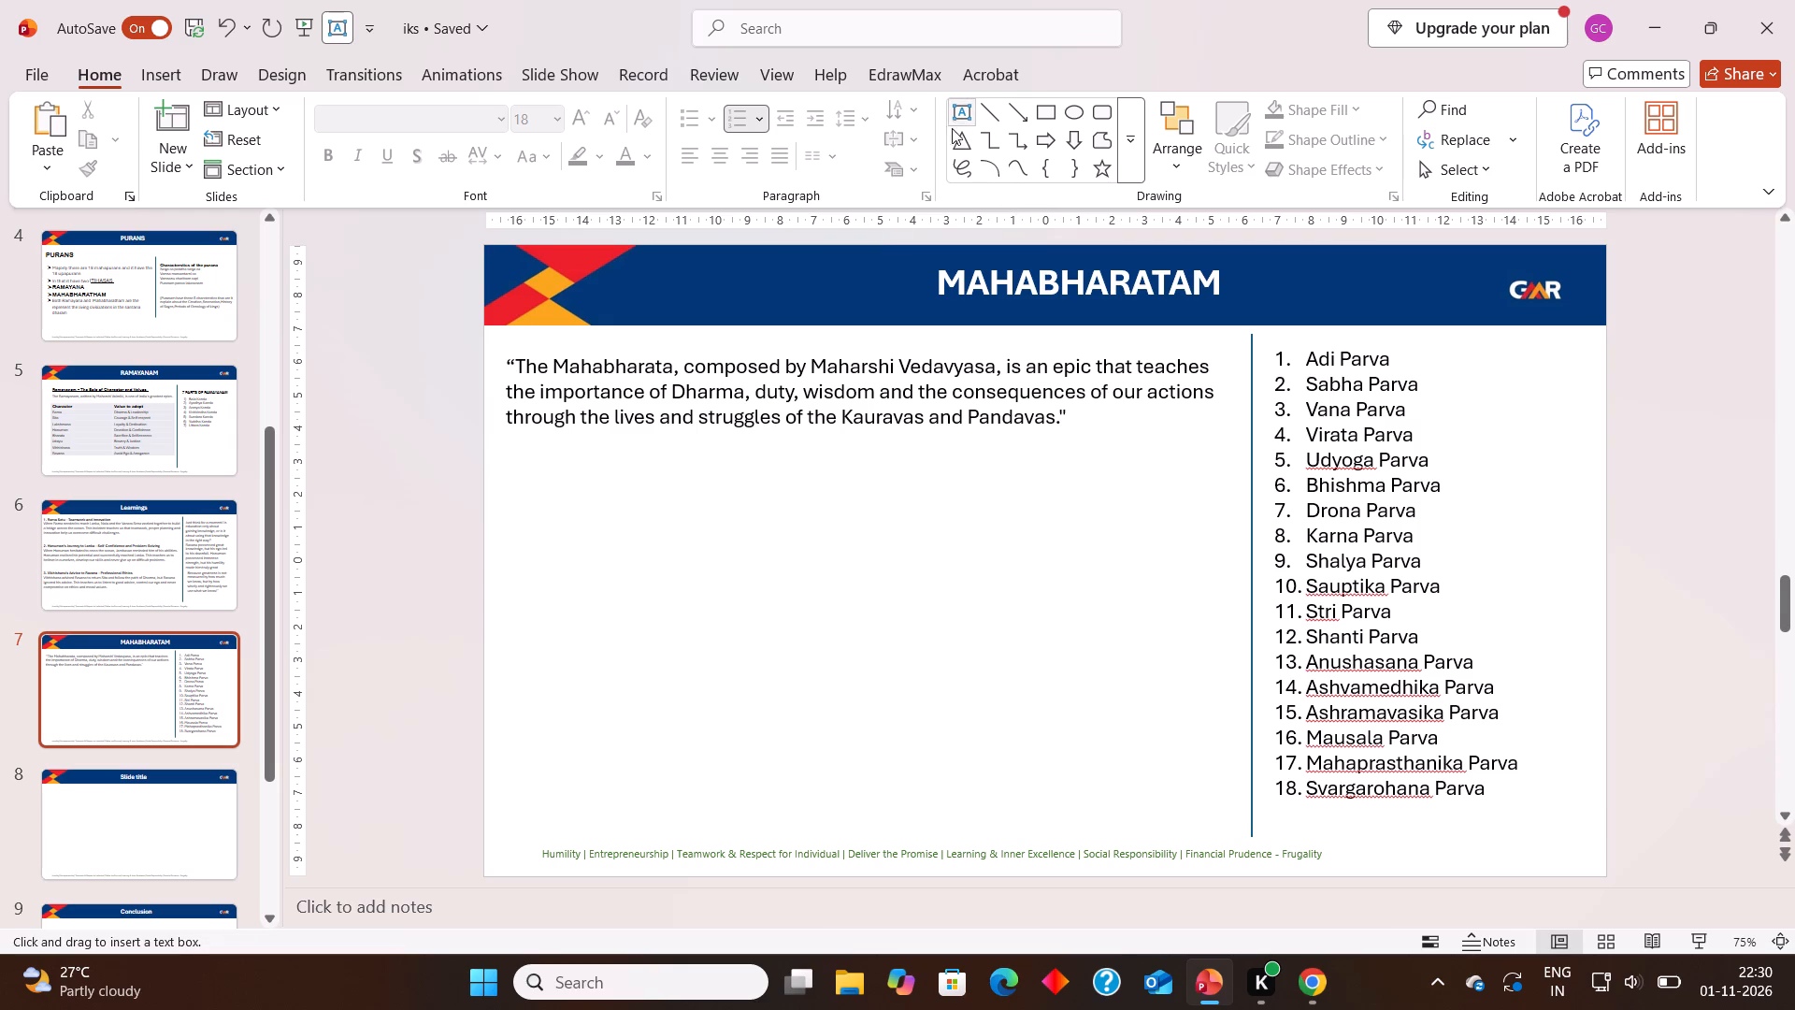
drag(507, 446, 1183, 756)
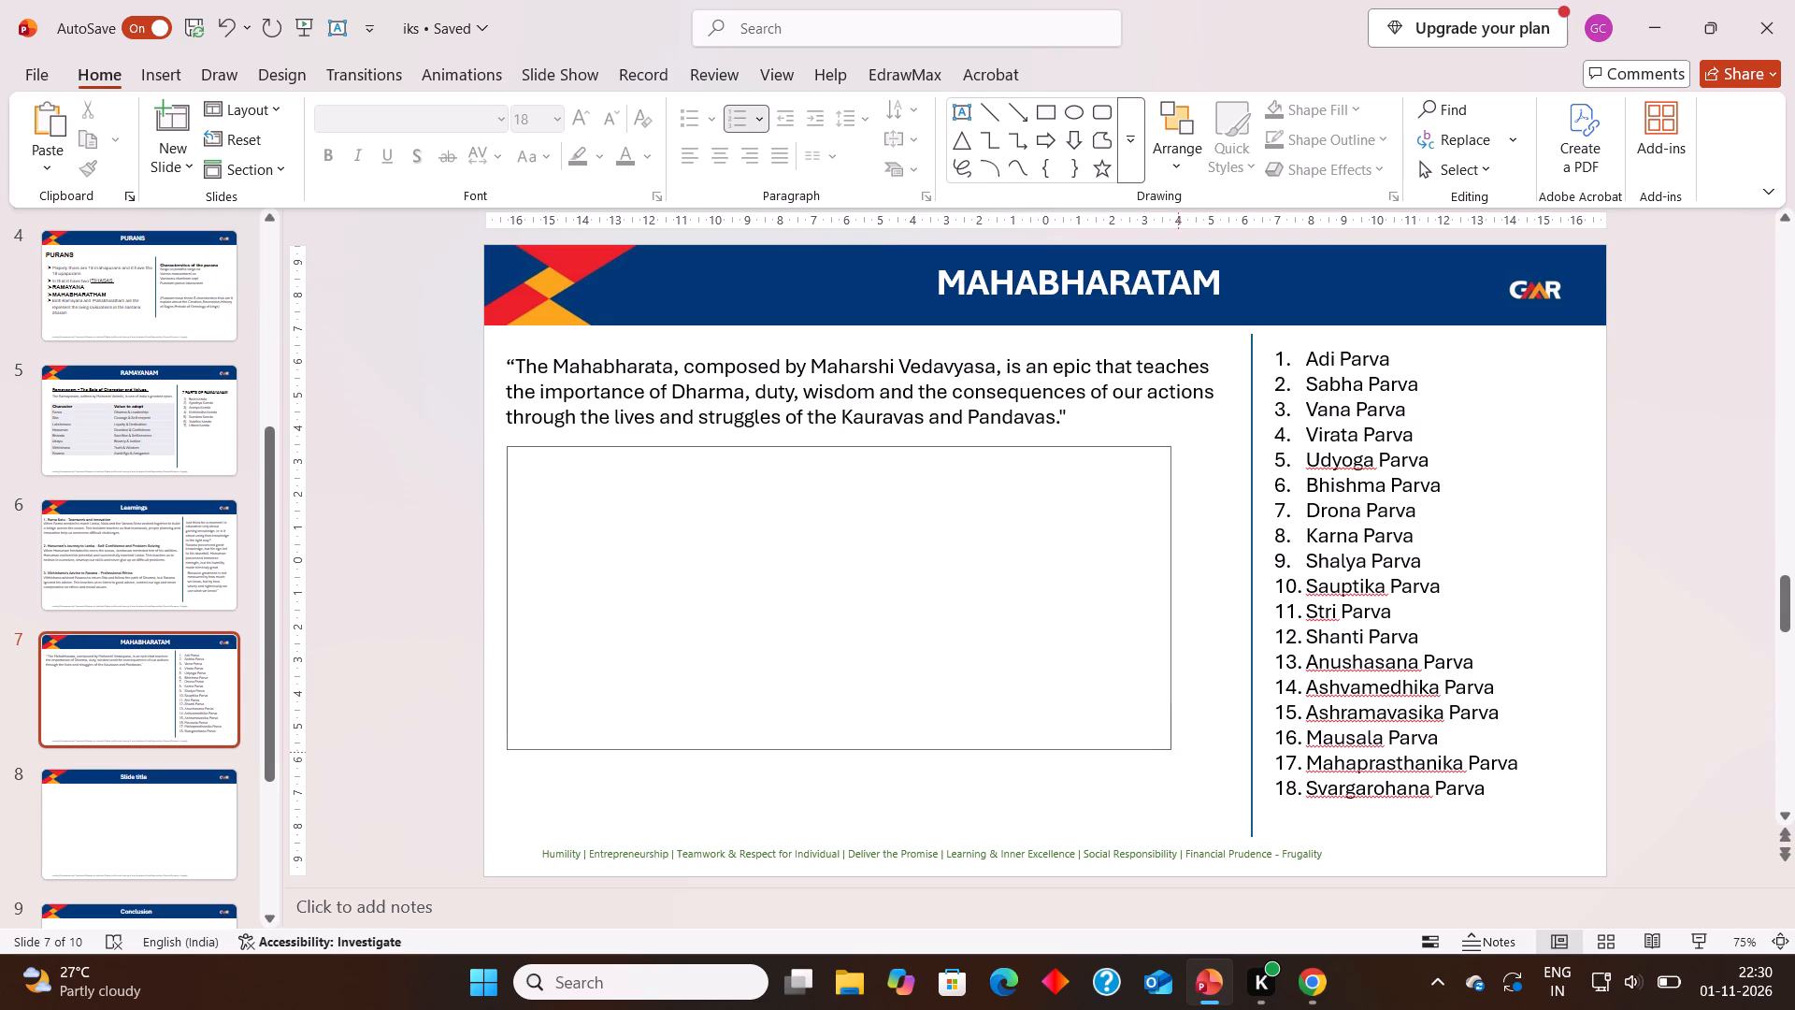
drag(1183, 756, 1233, 814)
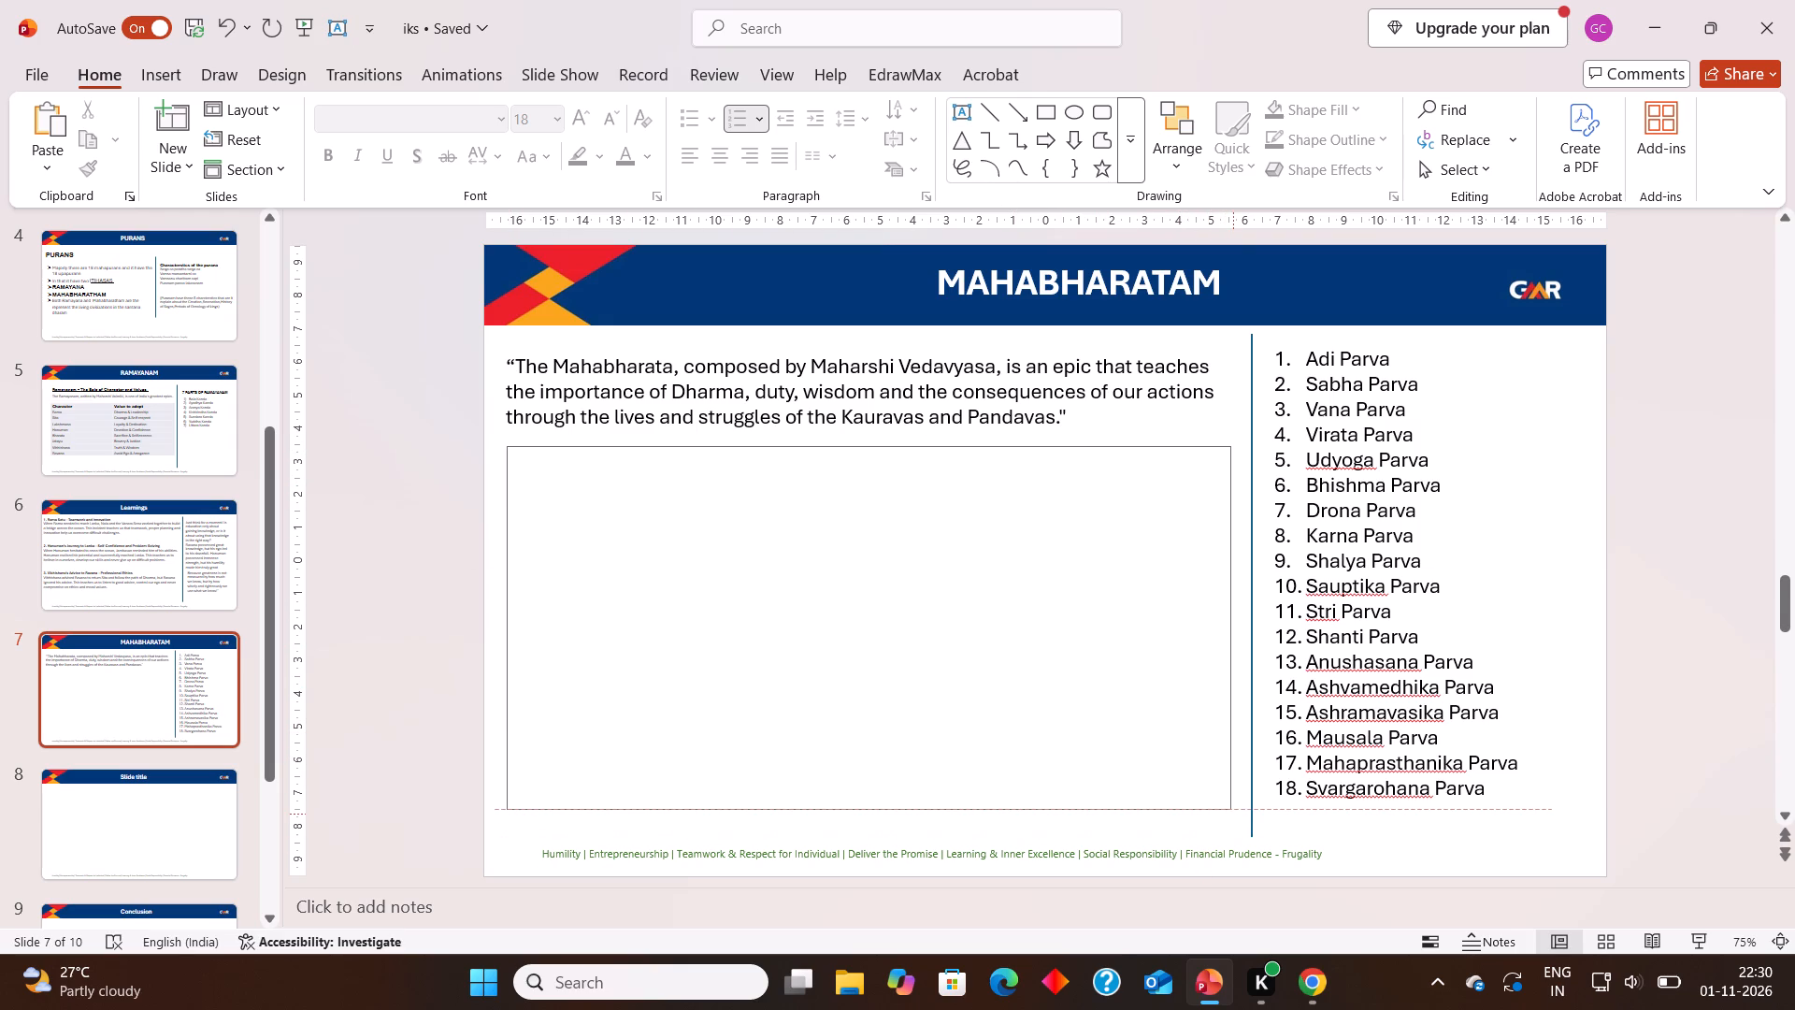
drag(1233, 814, 1241, 821)
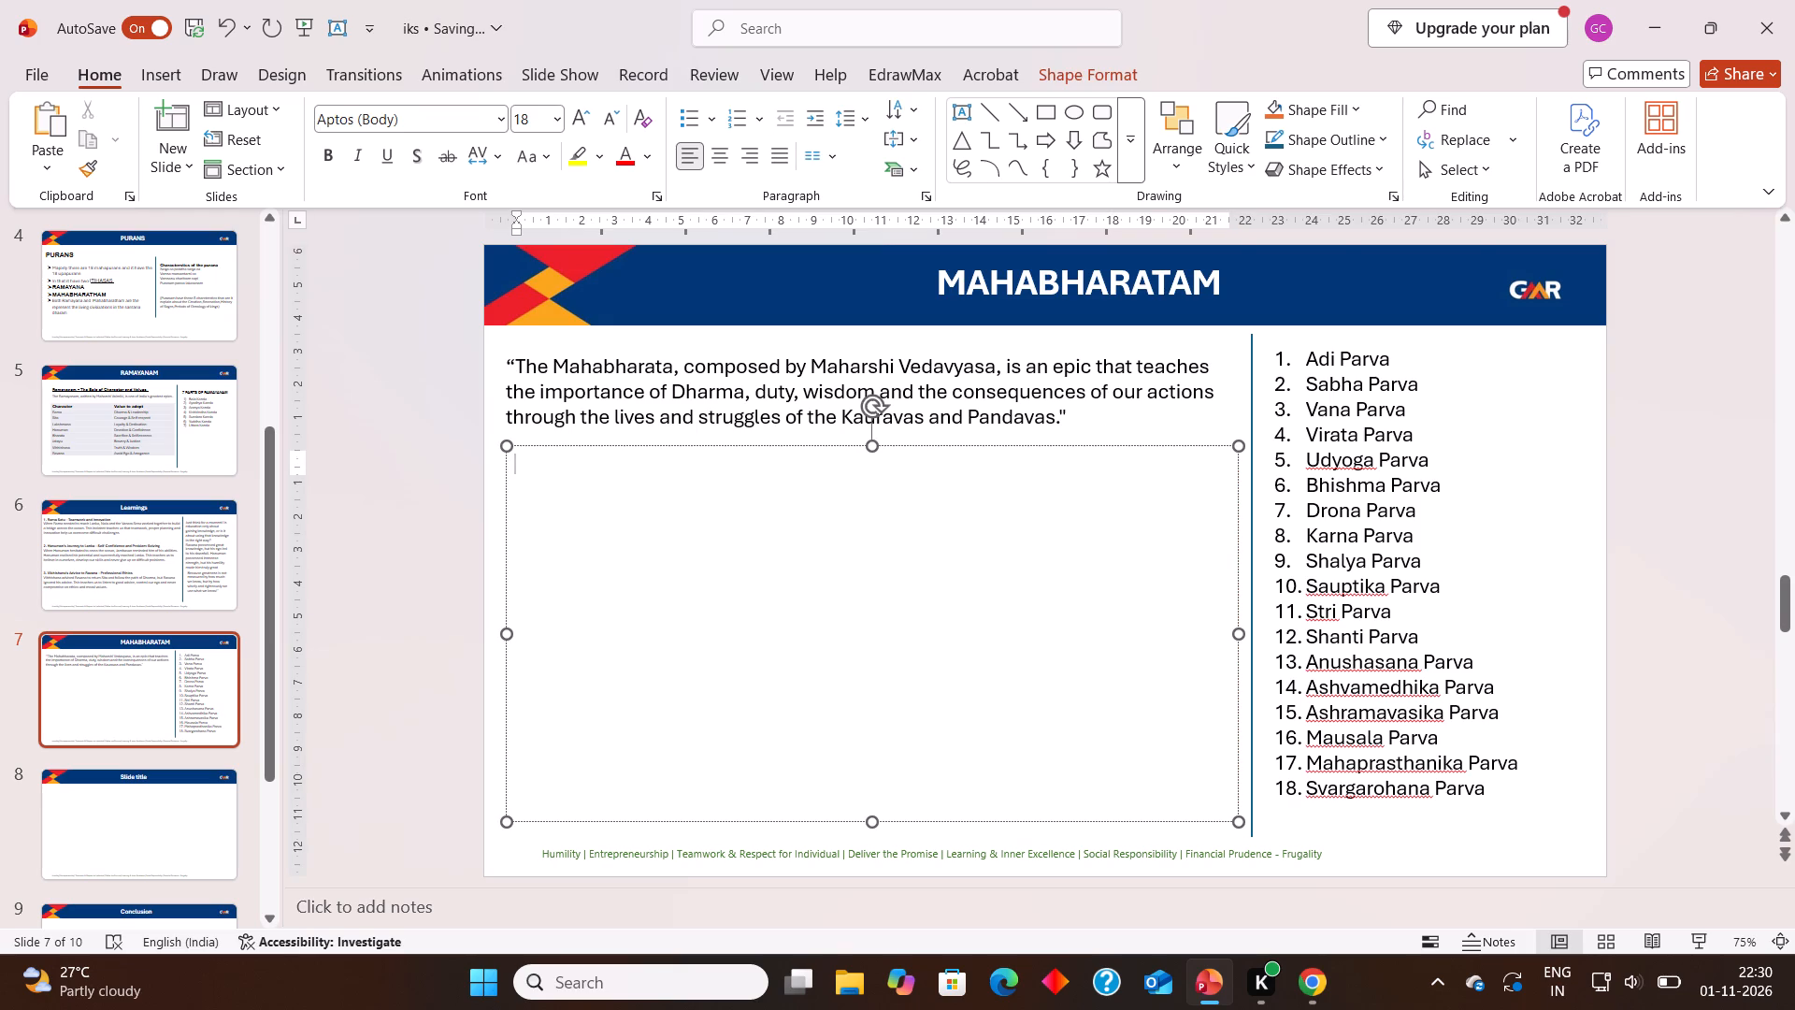
key(ctrl+v)
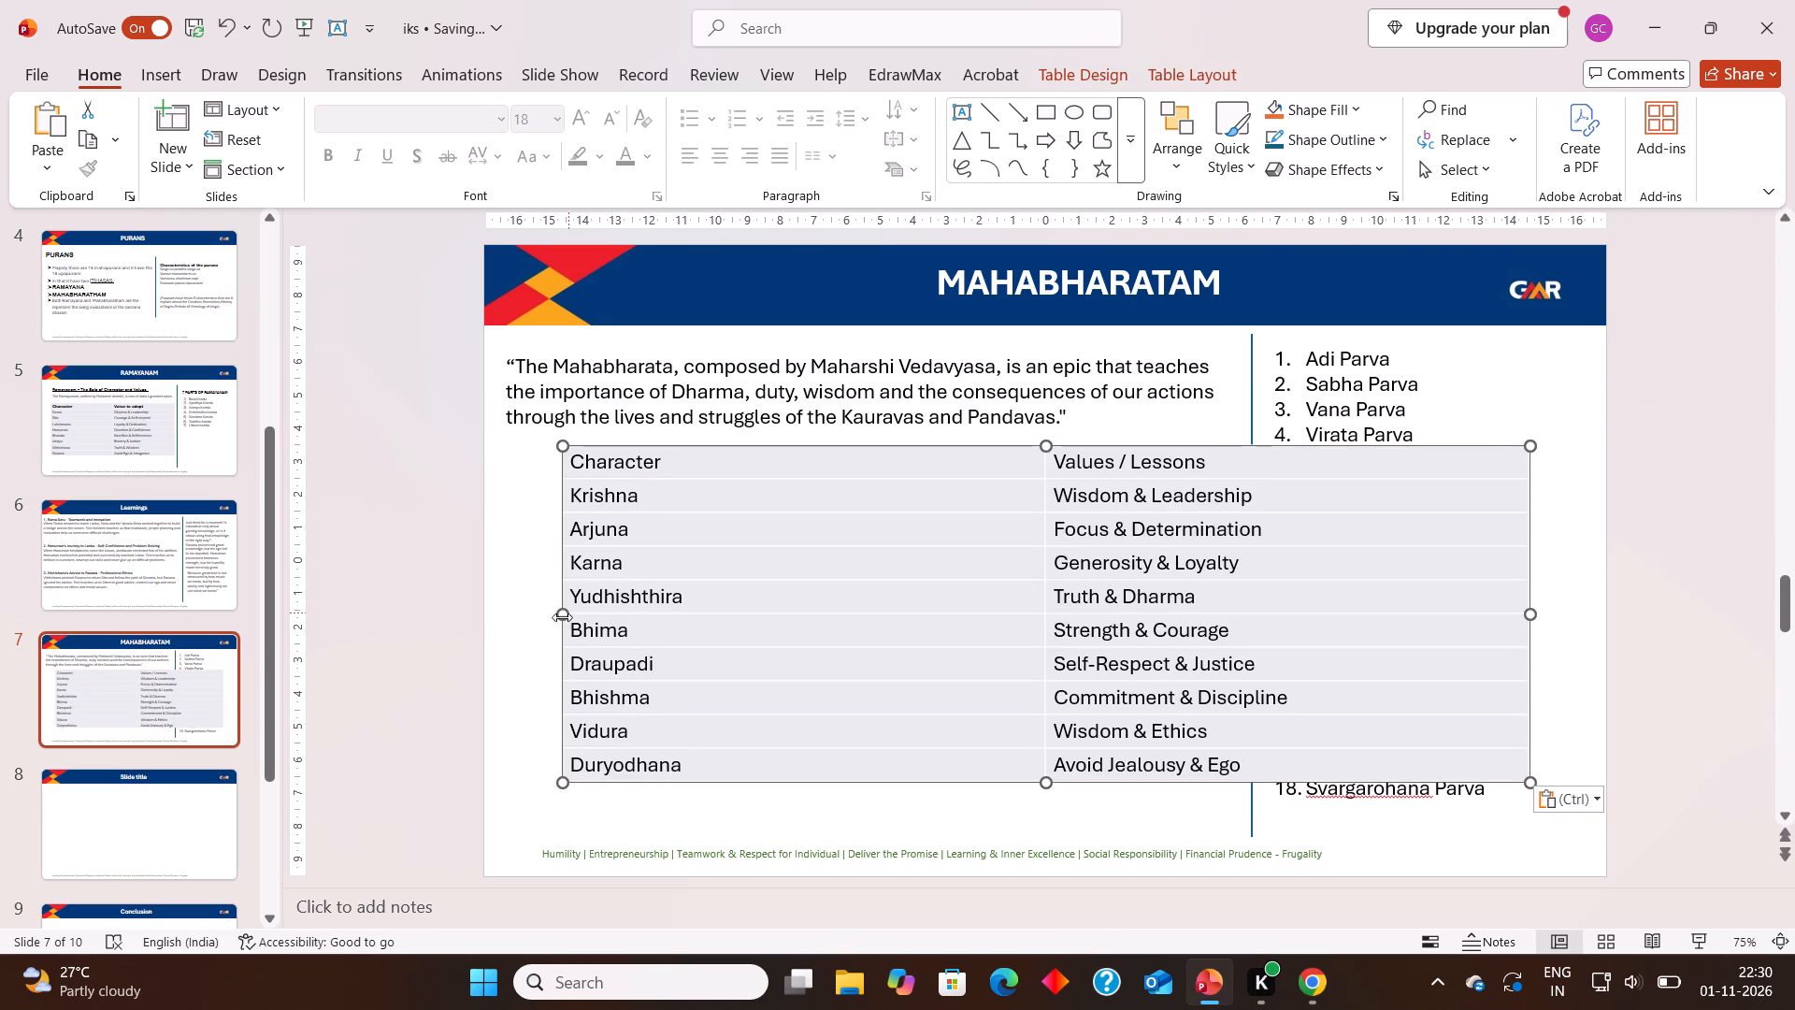
Resize slide 7's character table to about 22 cm wide and 11 cm tall, fitting it between the slide's edge and the vertical divider.
drag(563, 616, 539, 616)
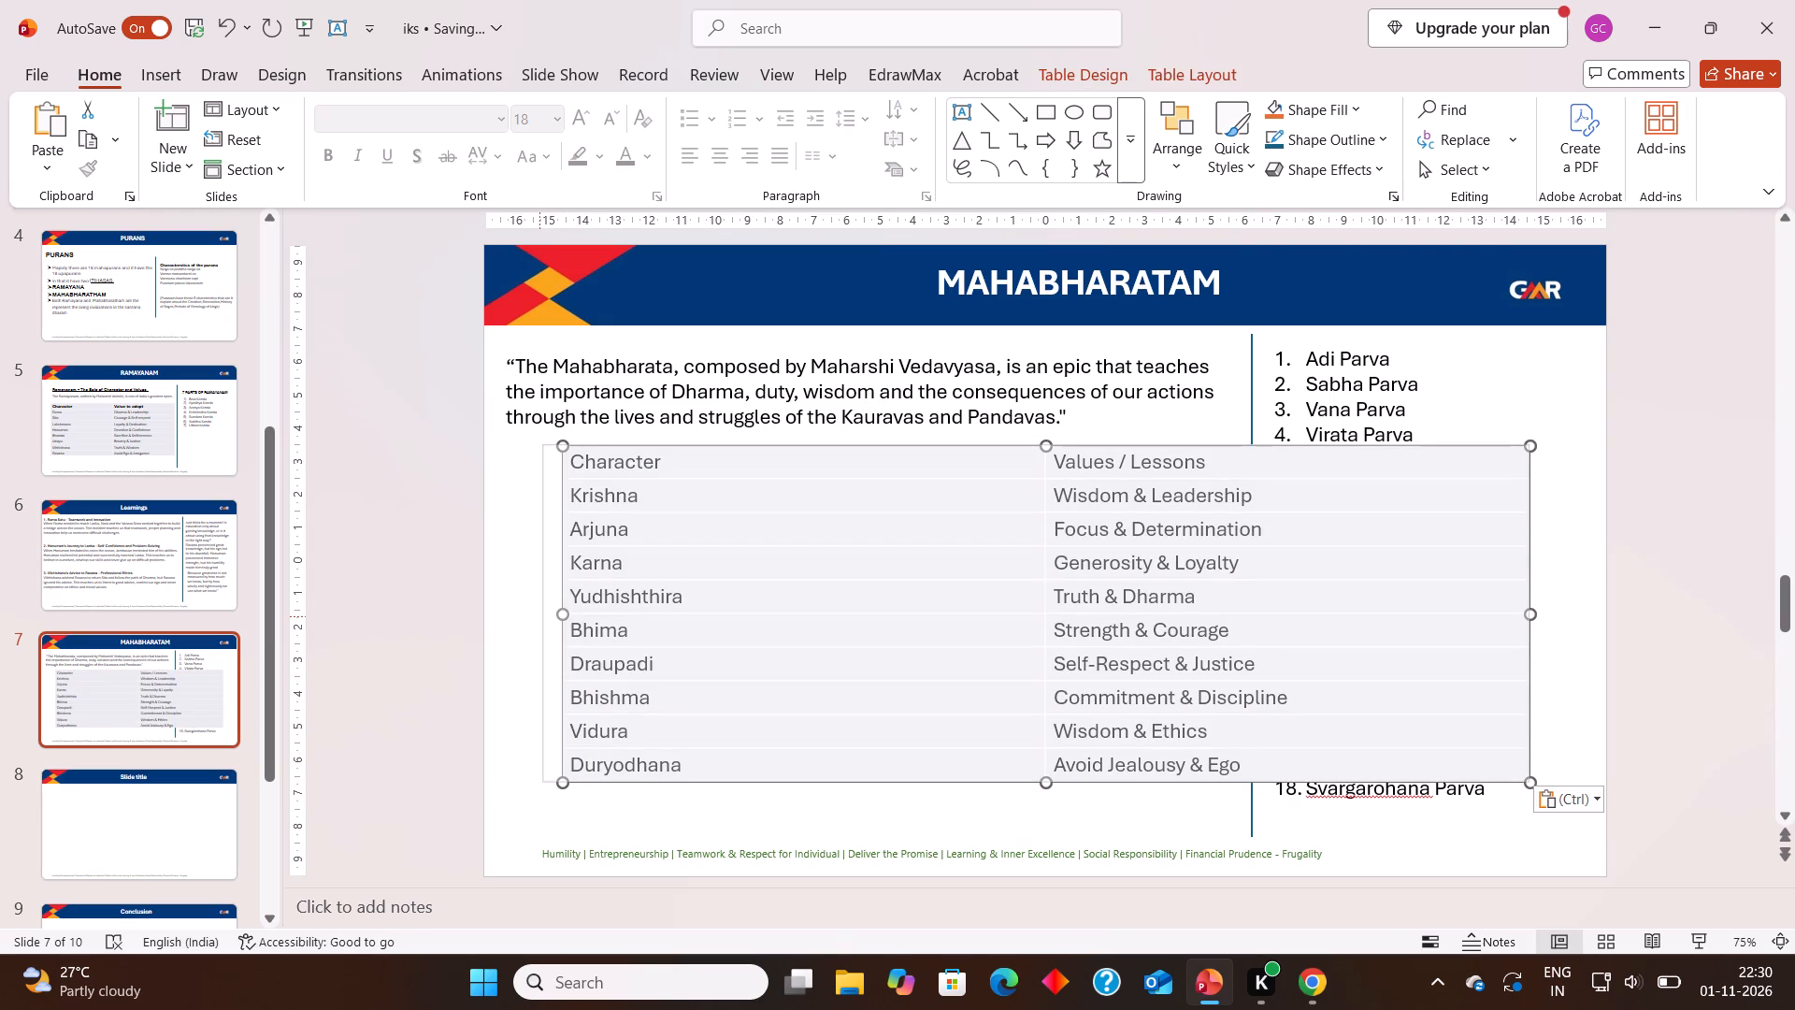
drag(539, 616, 505, 617)
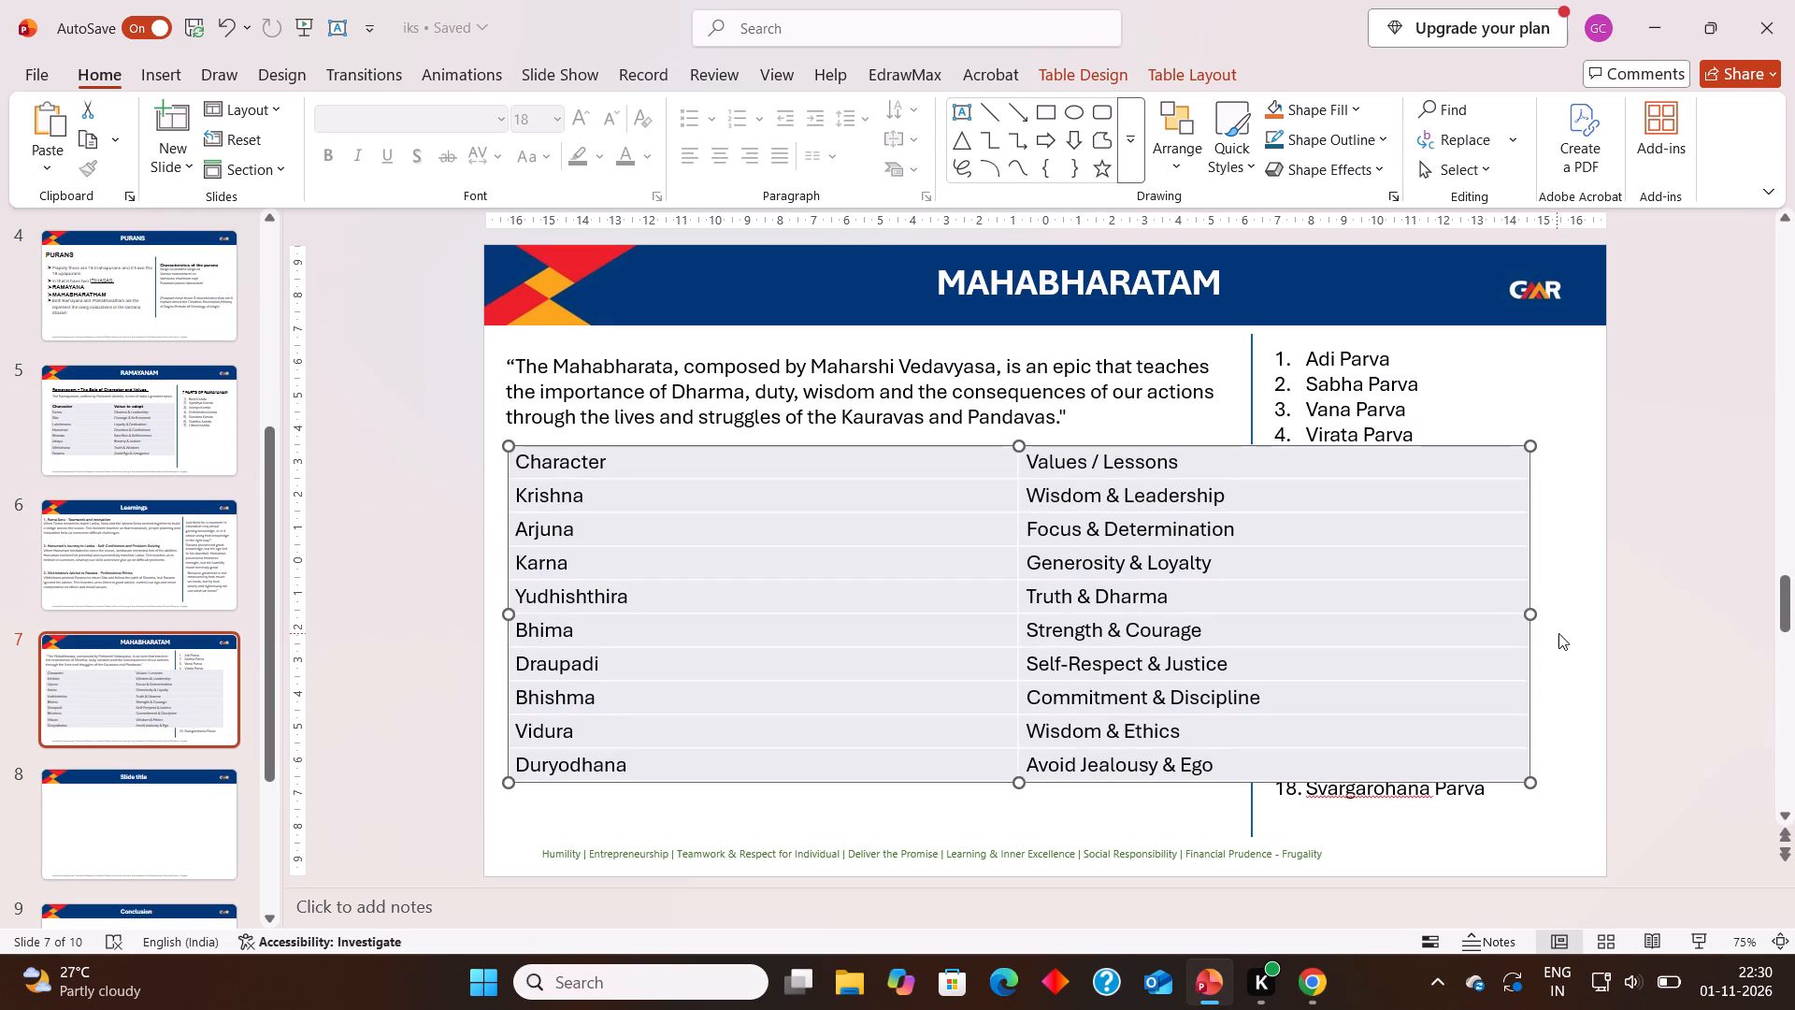
drag(1530, 615, 1474, 620)
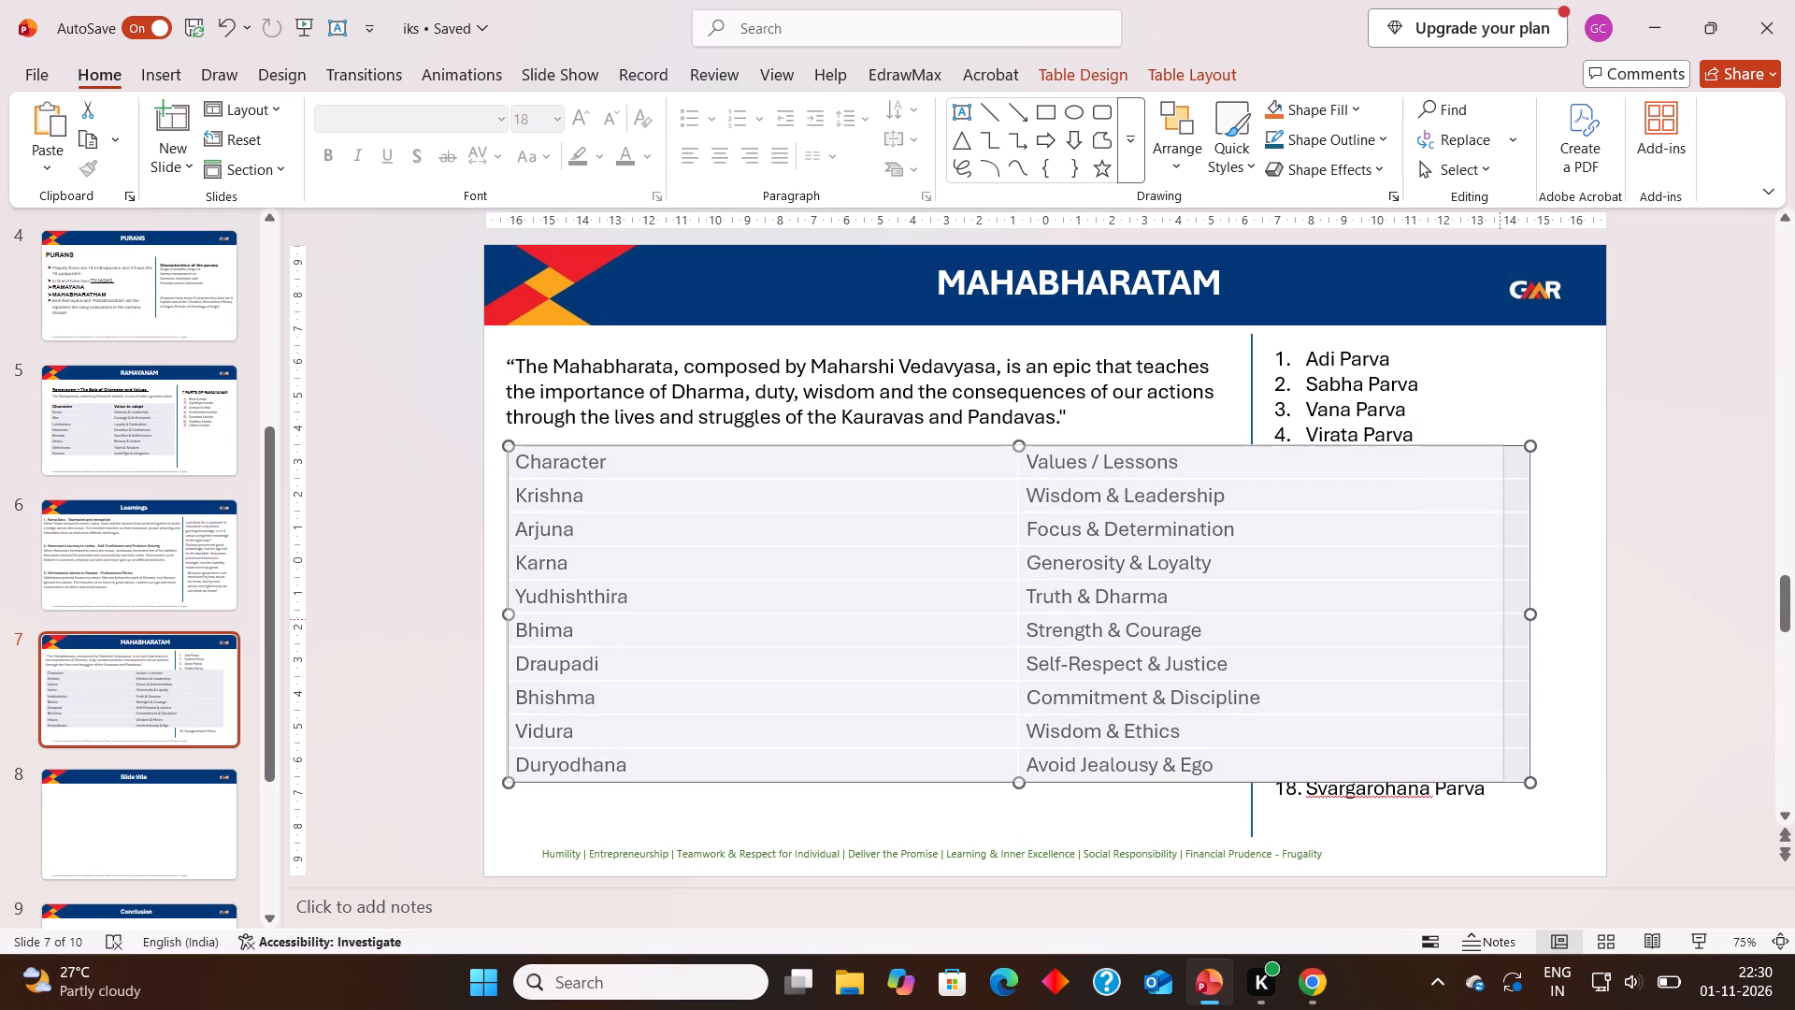
drag(1474, 620, 1228, 641)
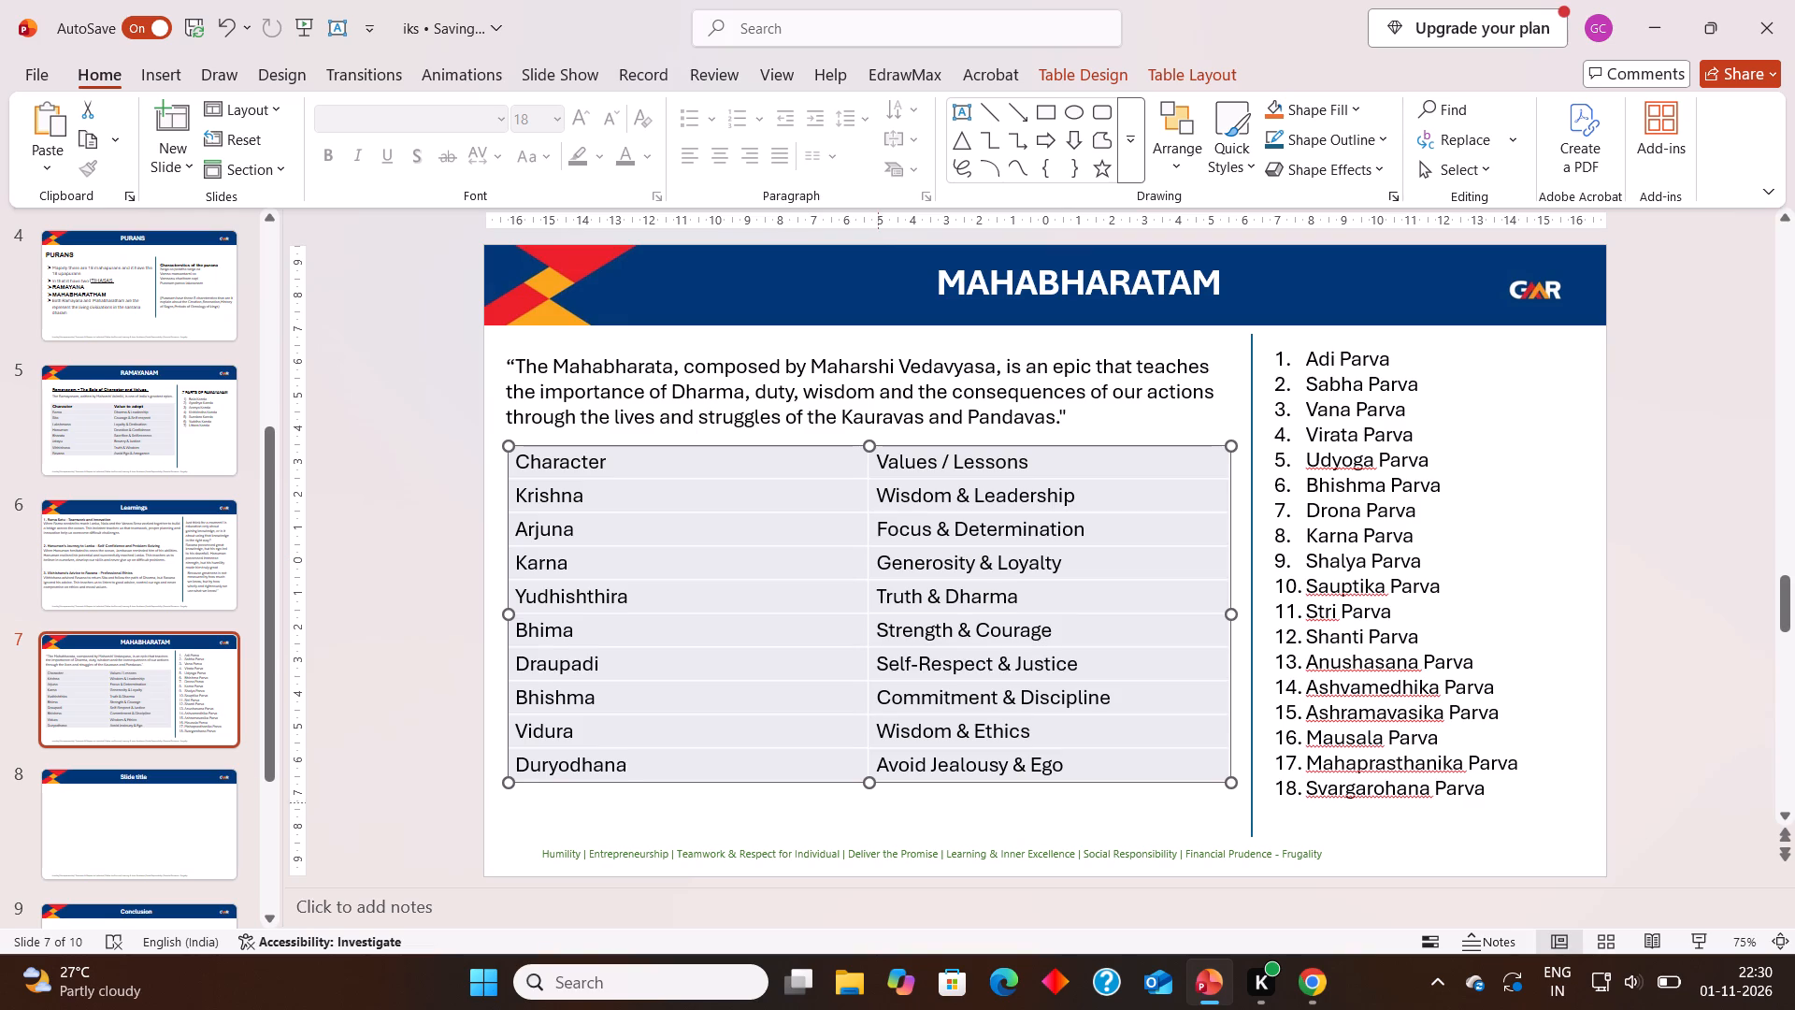
drag(869, 781, 871, 801)
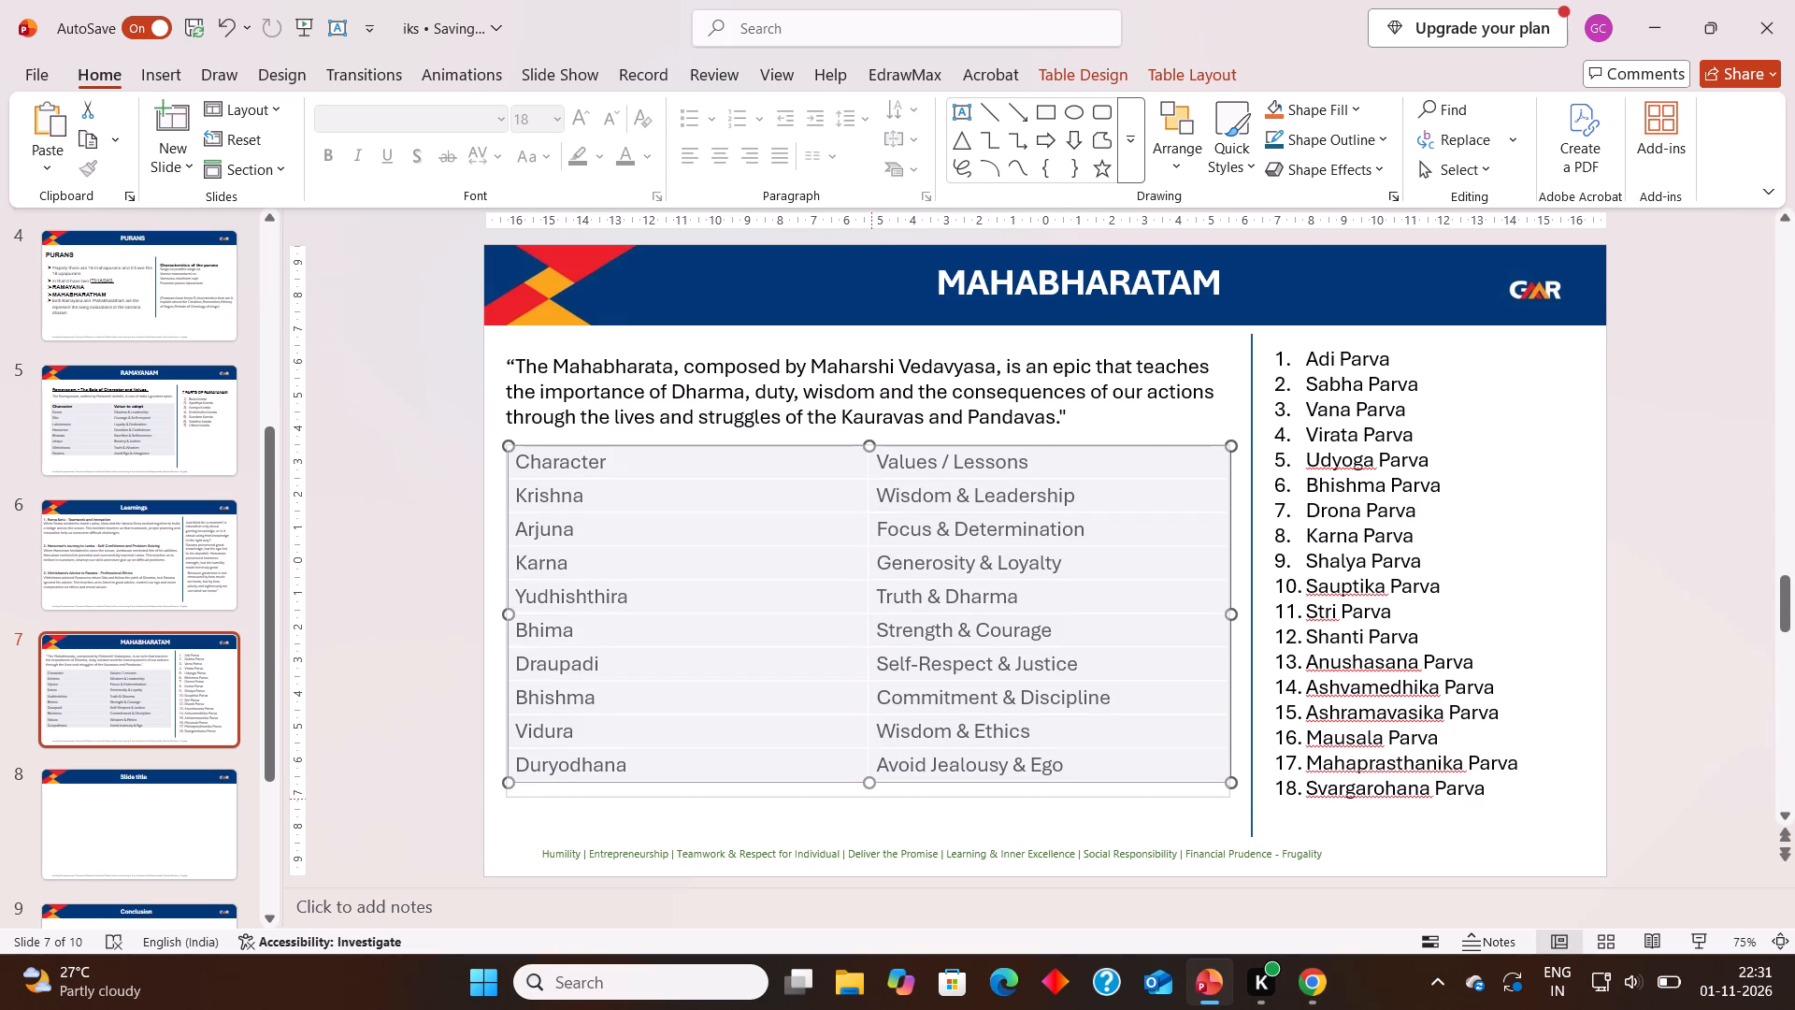
drag(871, 801, 875, 812)
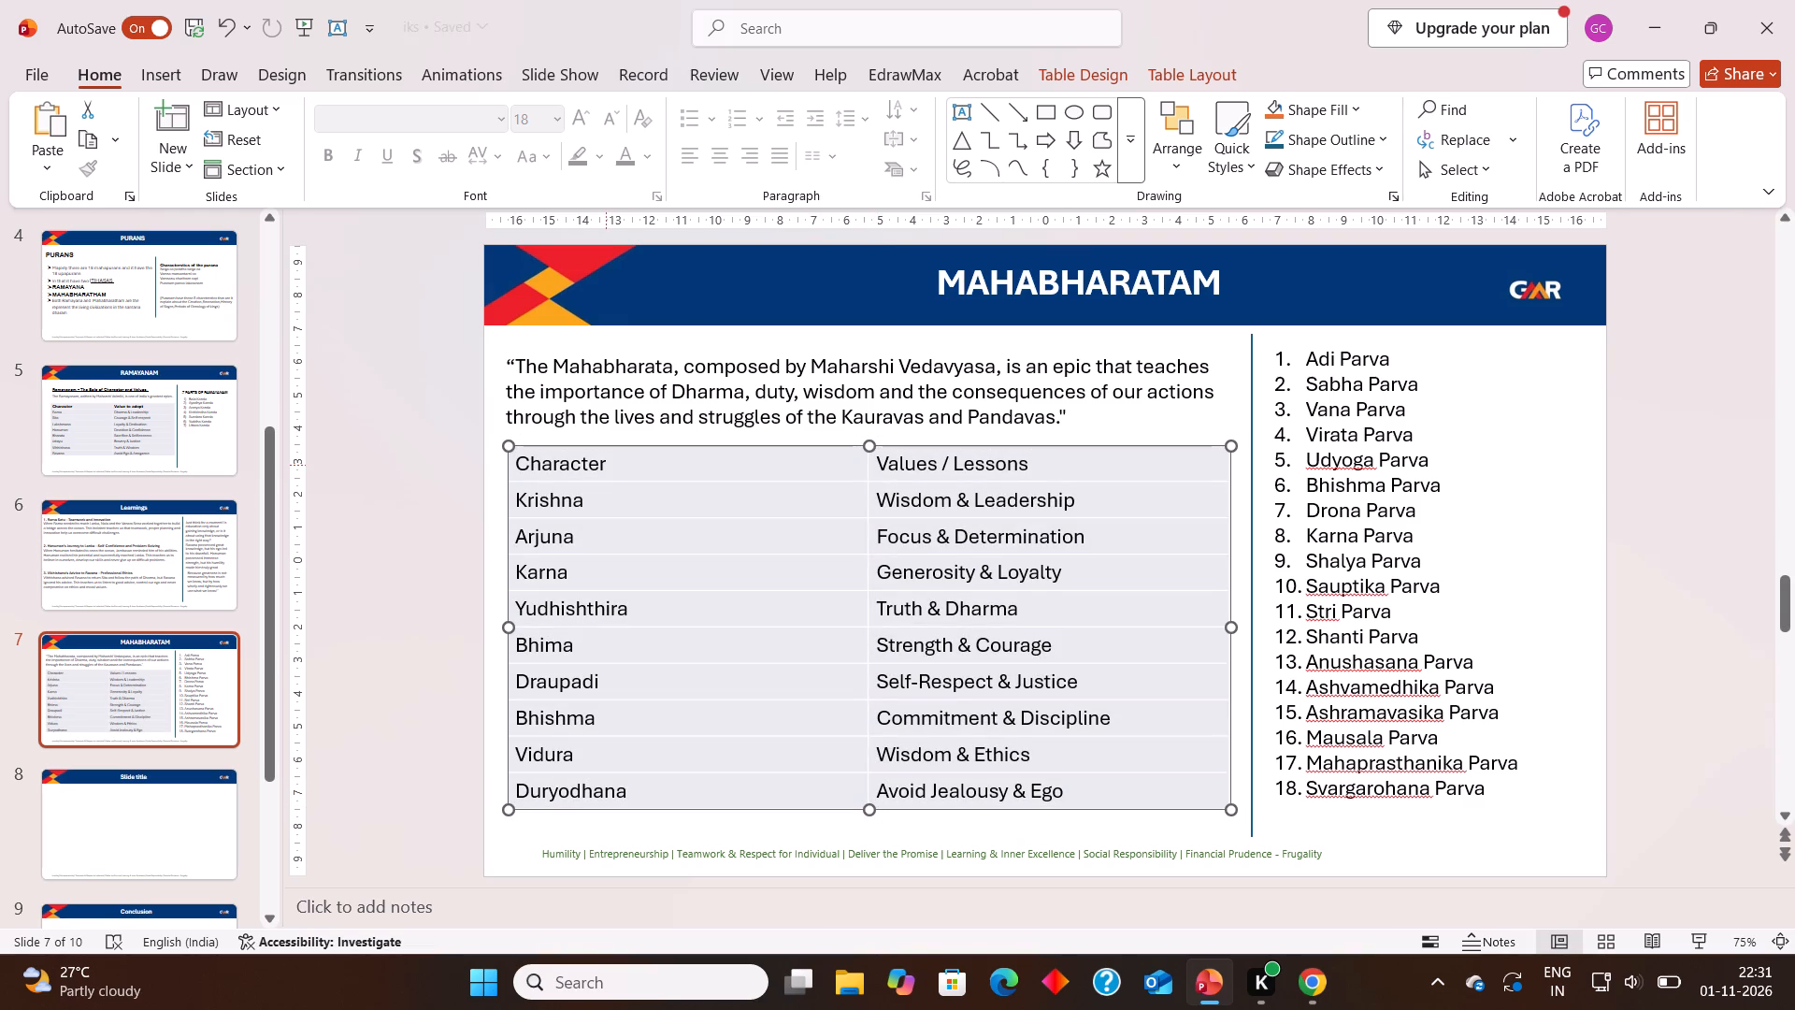
Set the table's header cells "Character" and "Values / Lessons" in the Arial Black font.
drag(606, 467, 574, 462)
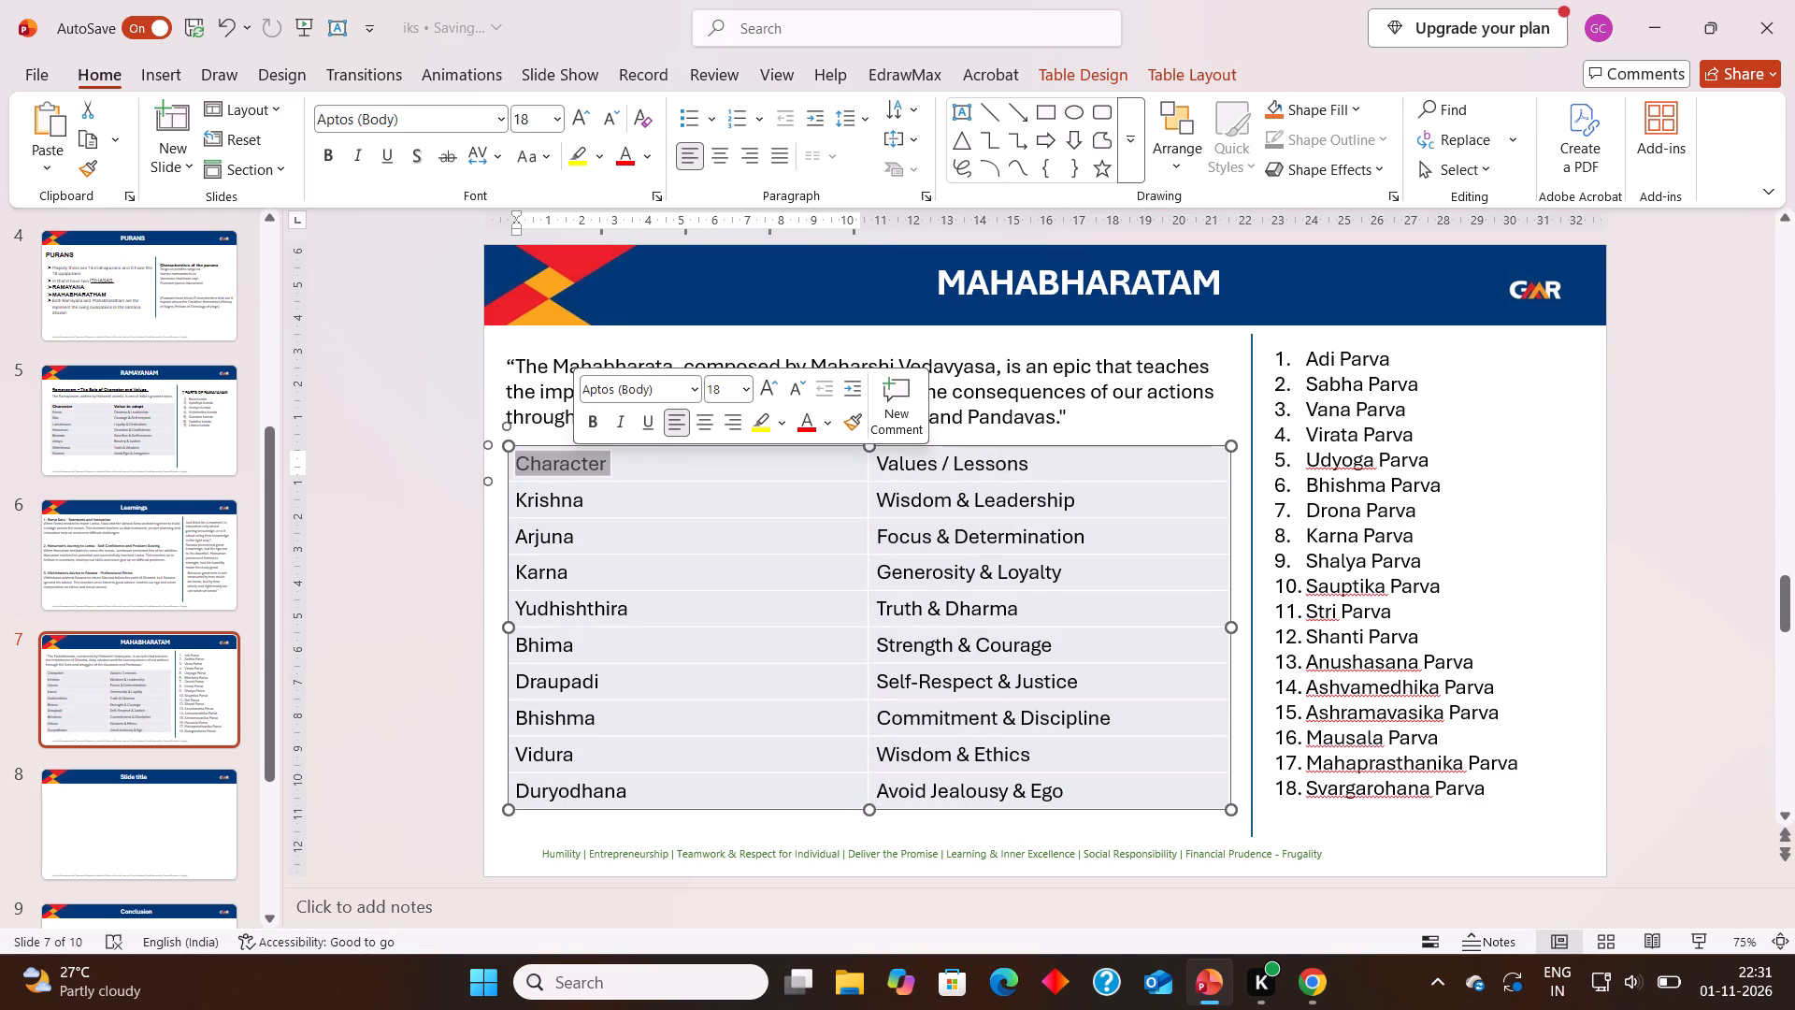
click(687, 391)
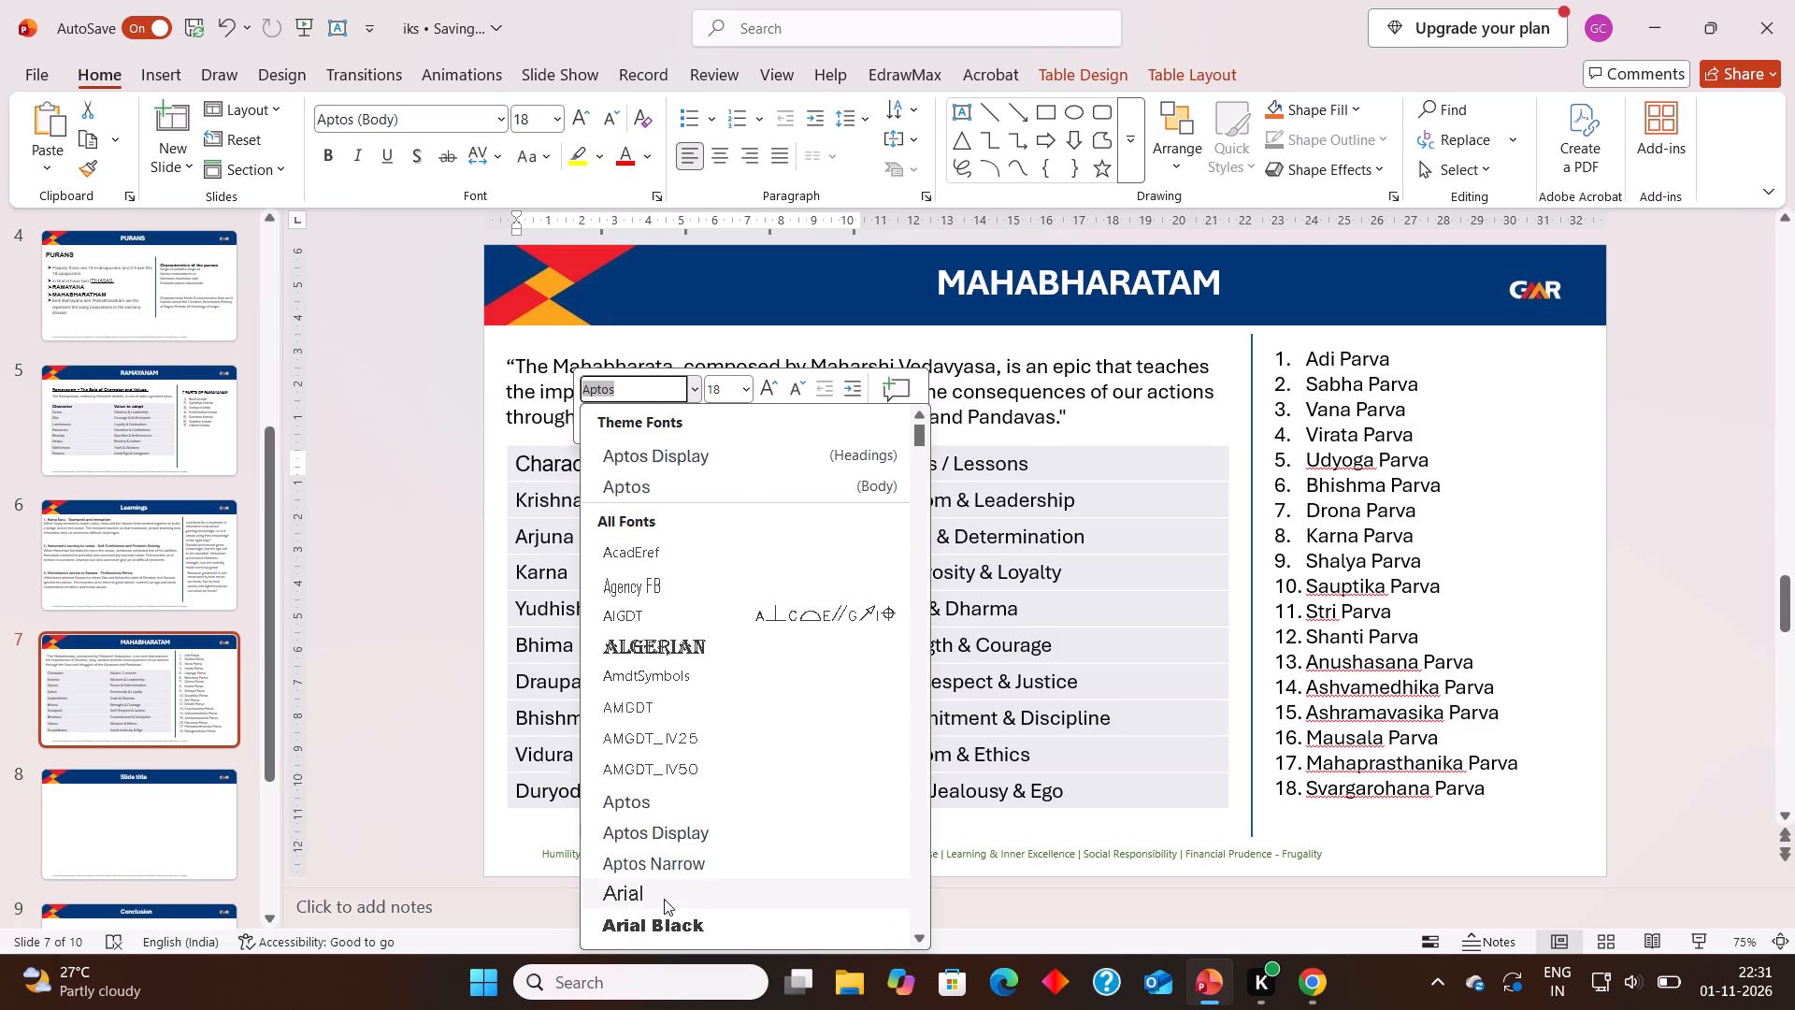
click(661, 931)
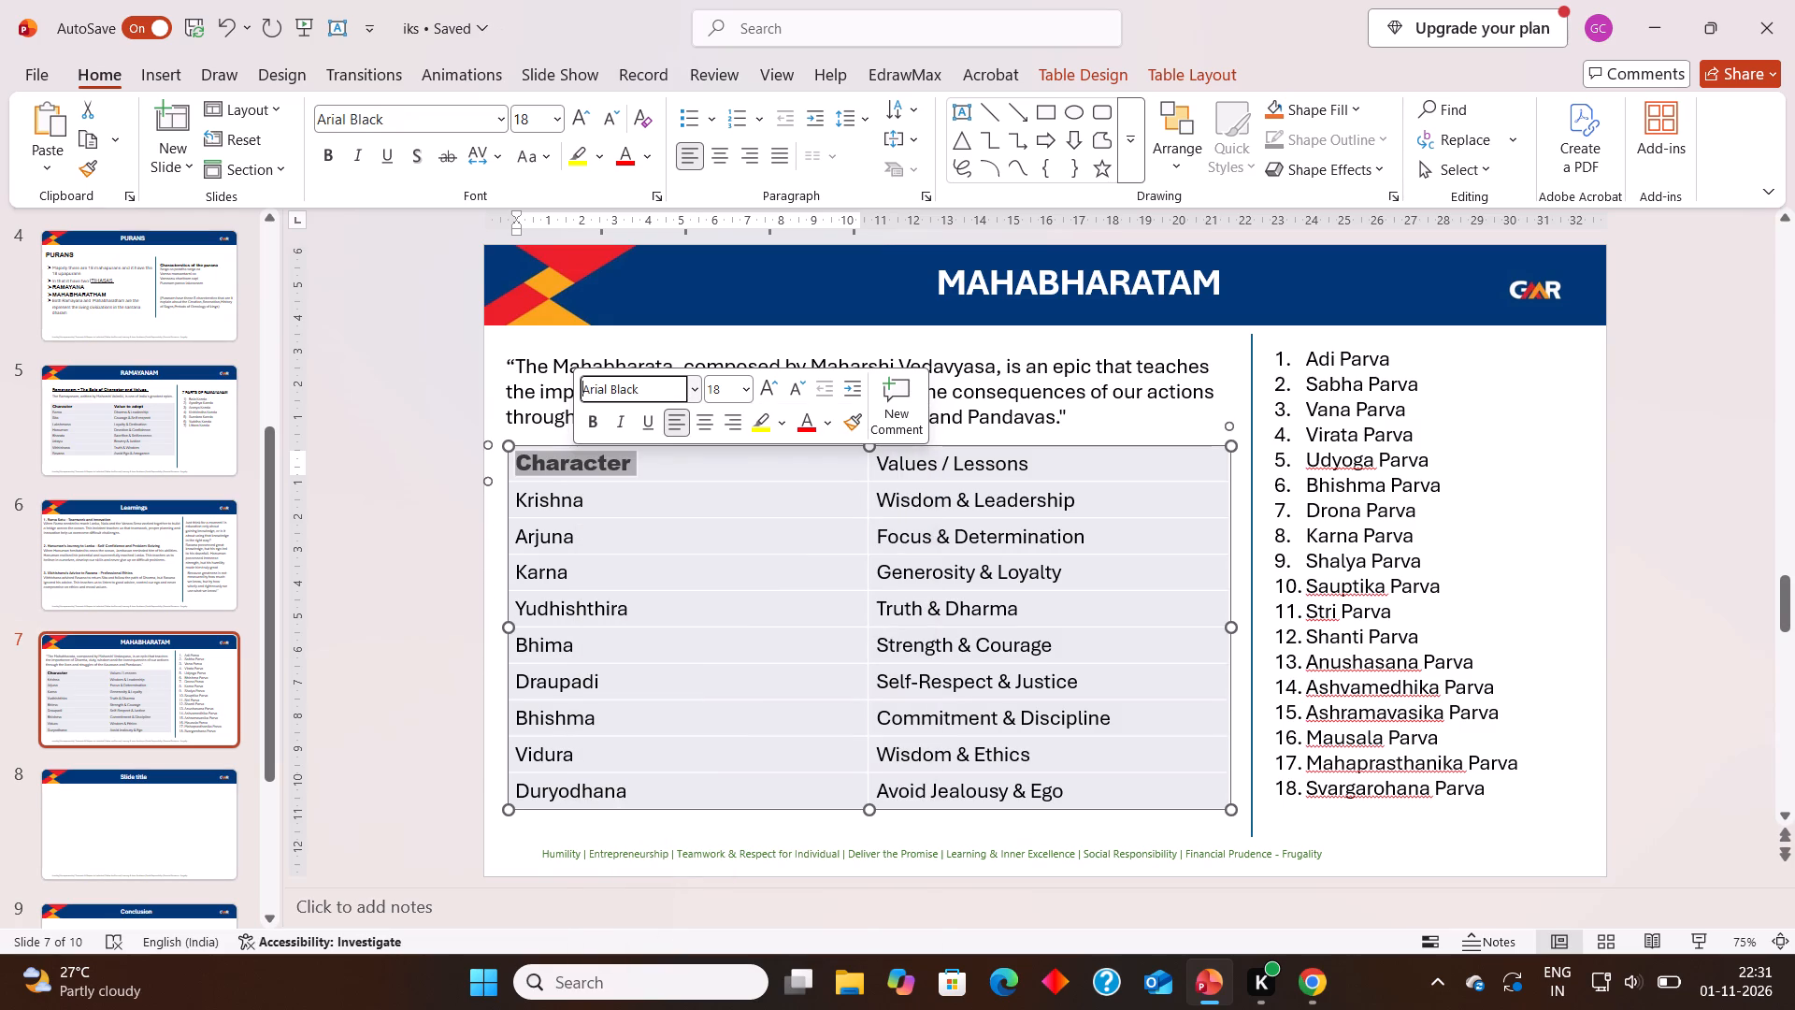
drag(1018, 461, 1001, 461)
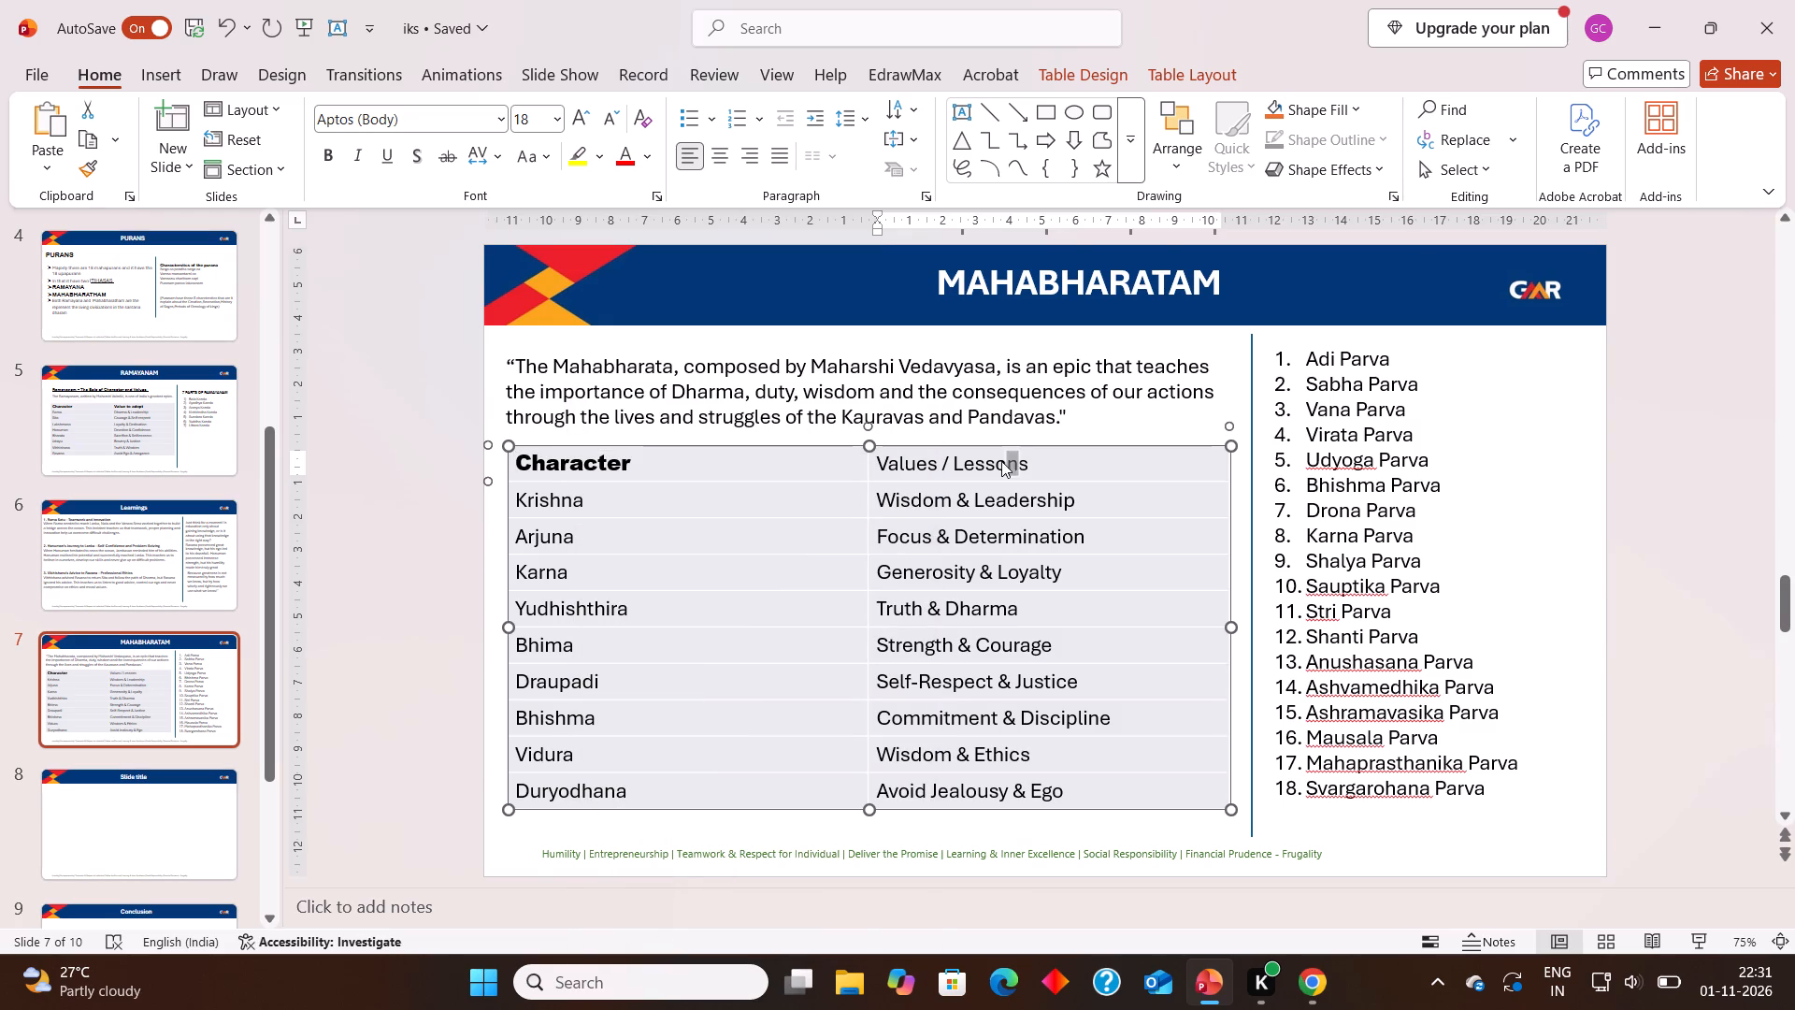
drag(1001, 461, 993, 461)
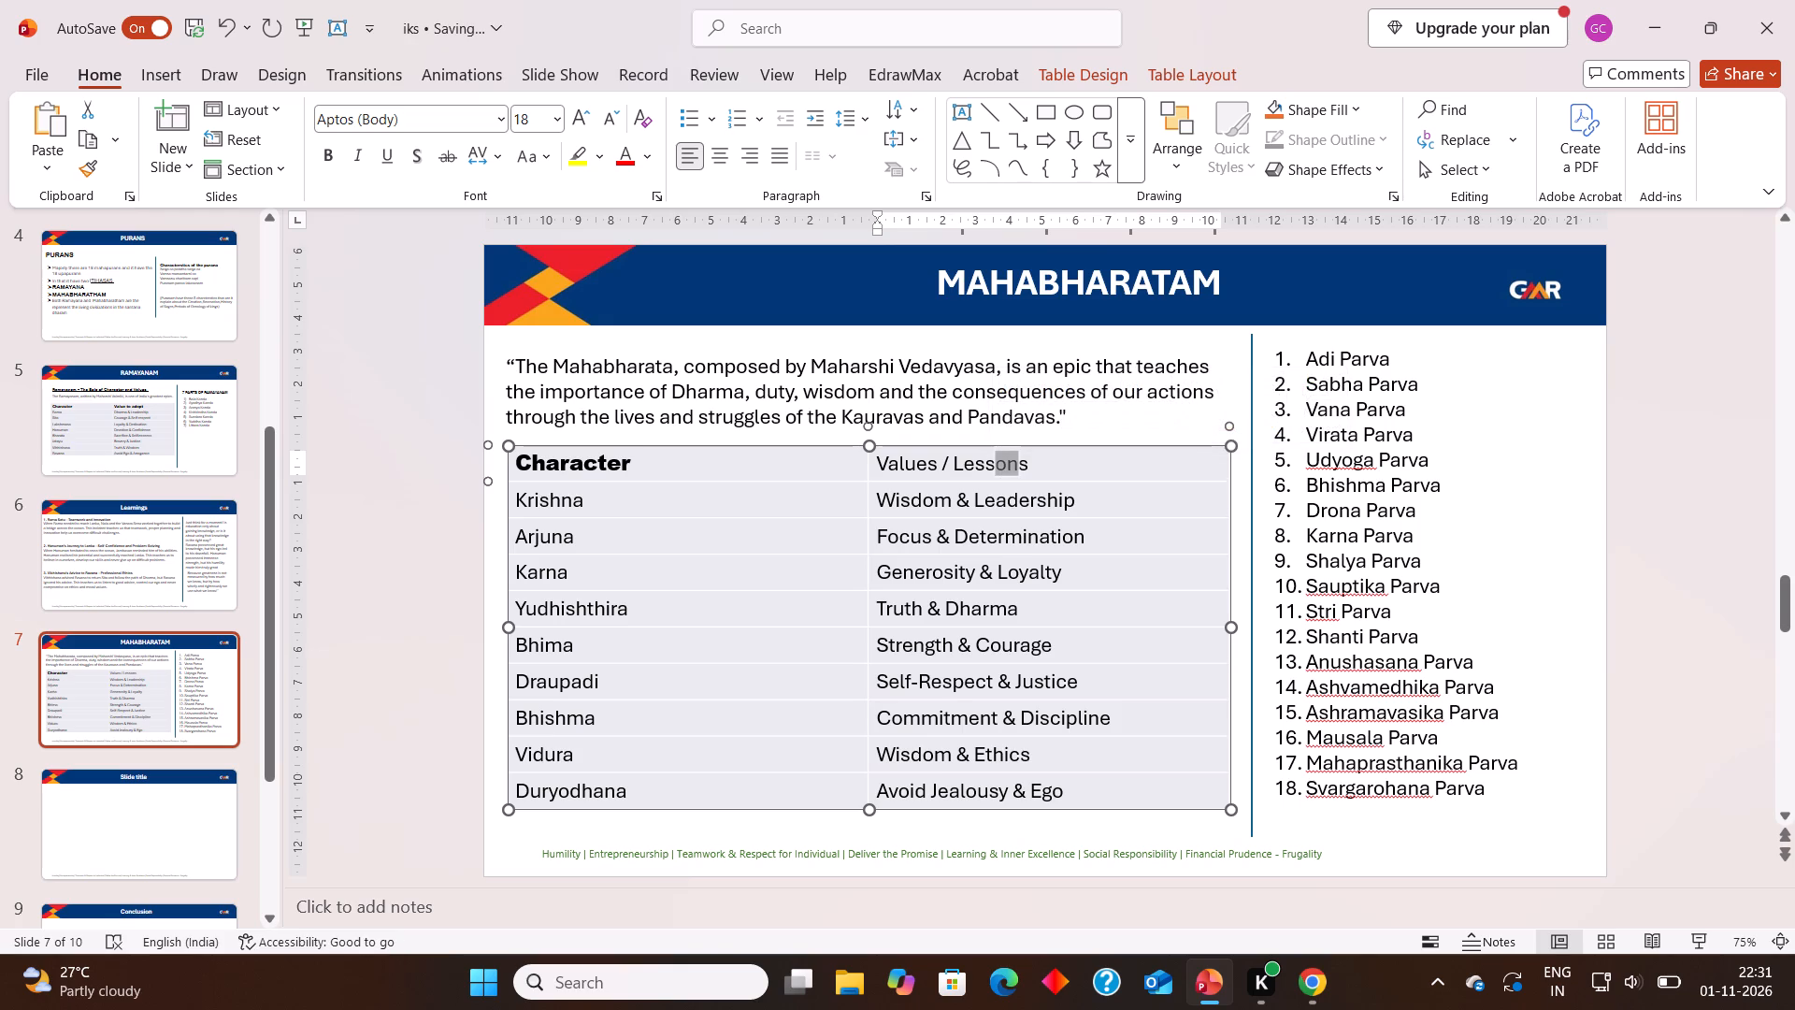
click(1074, 458)
drag(1028, 462, 1021, 462)
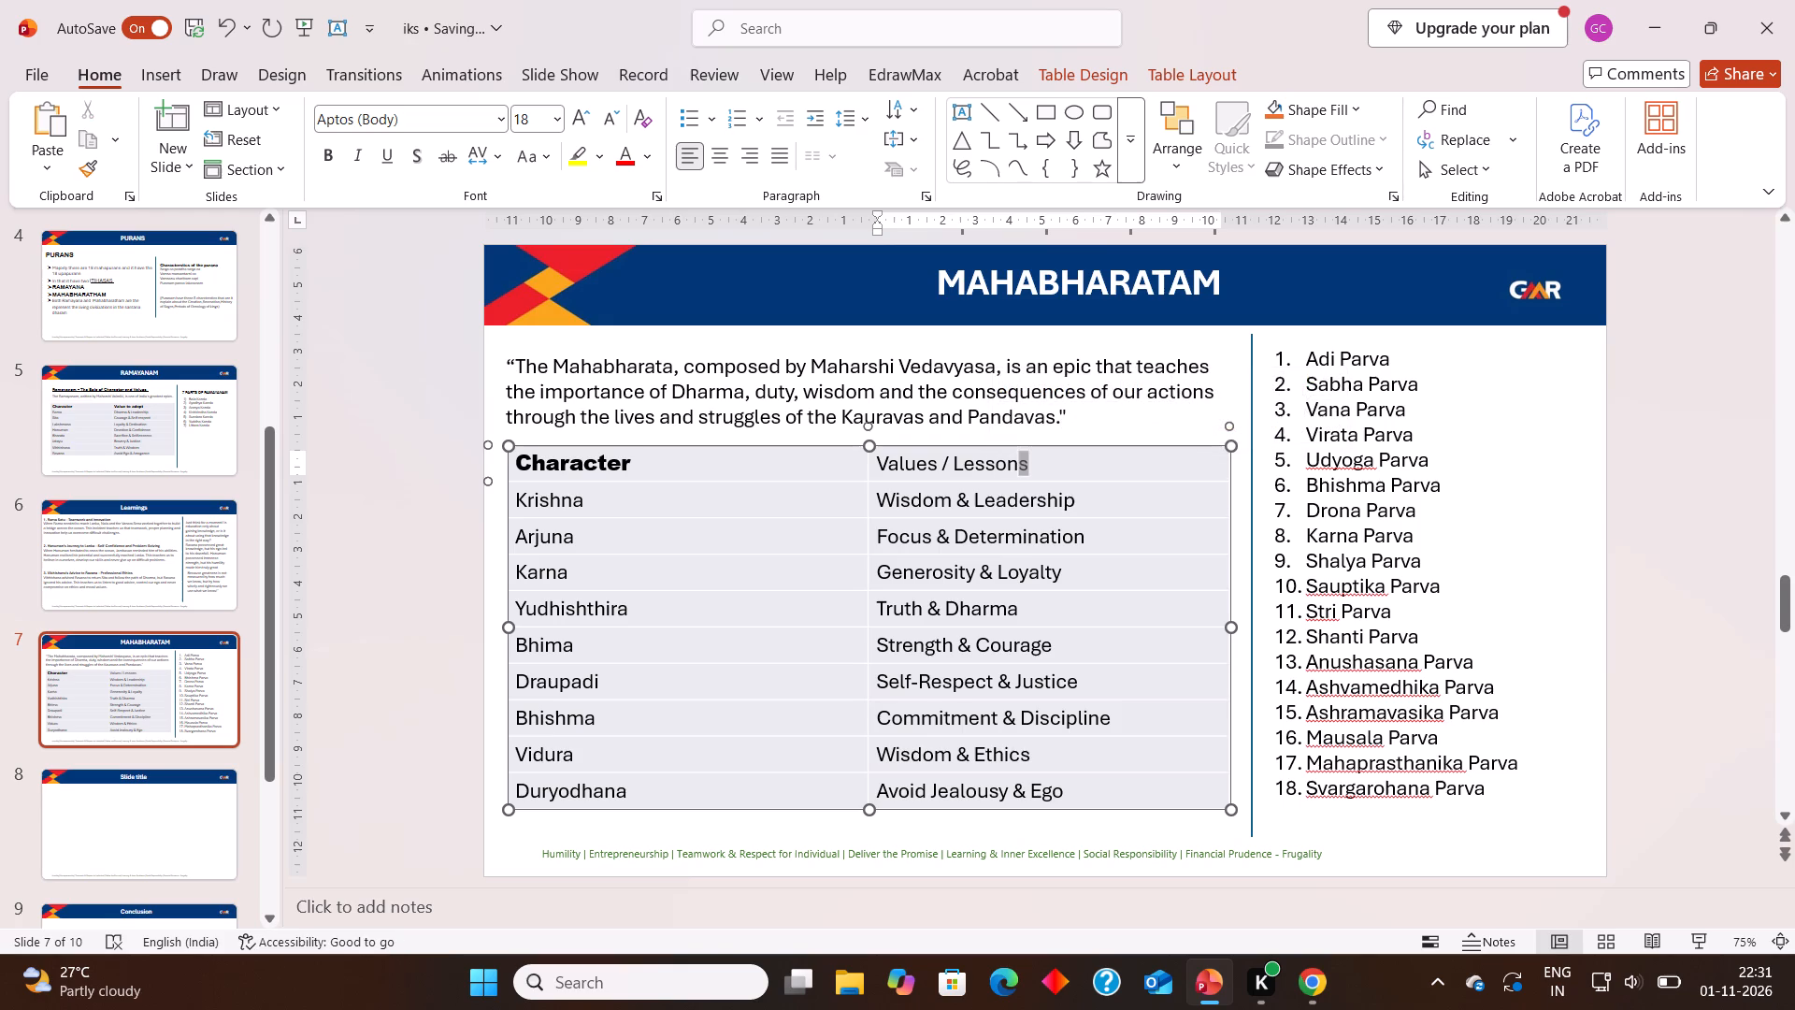
drag(1021, 462, 876, 477)
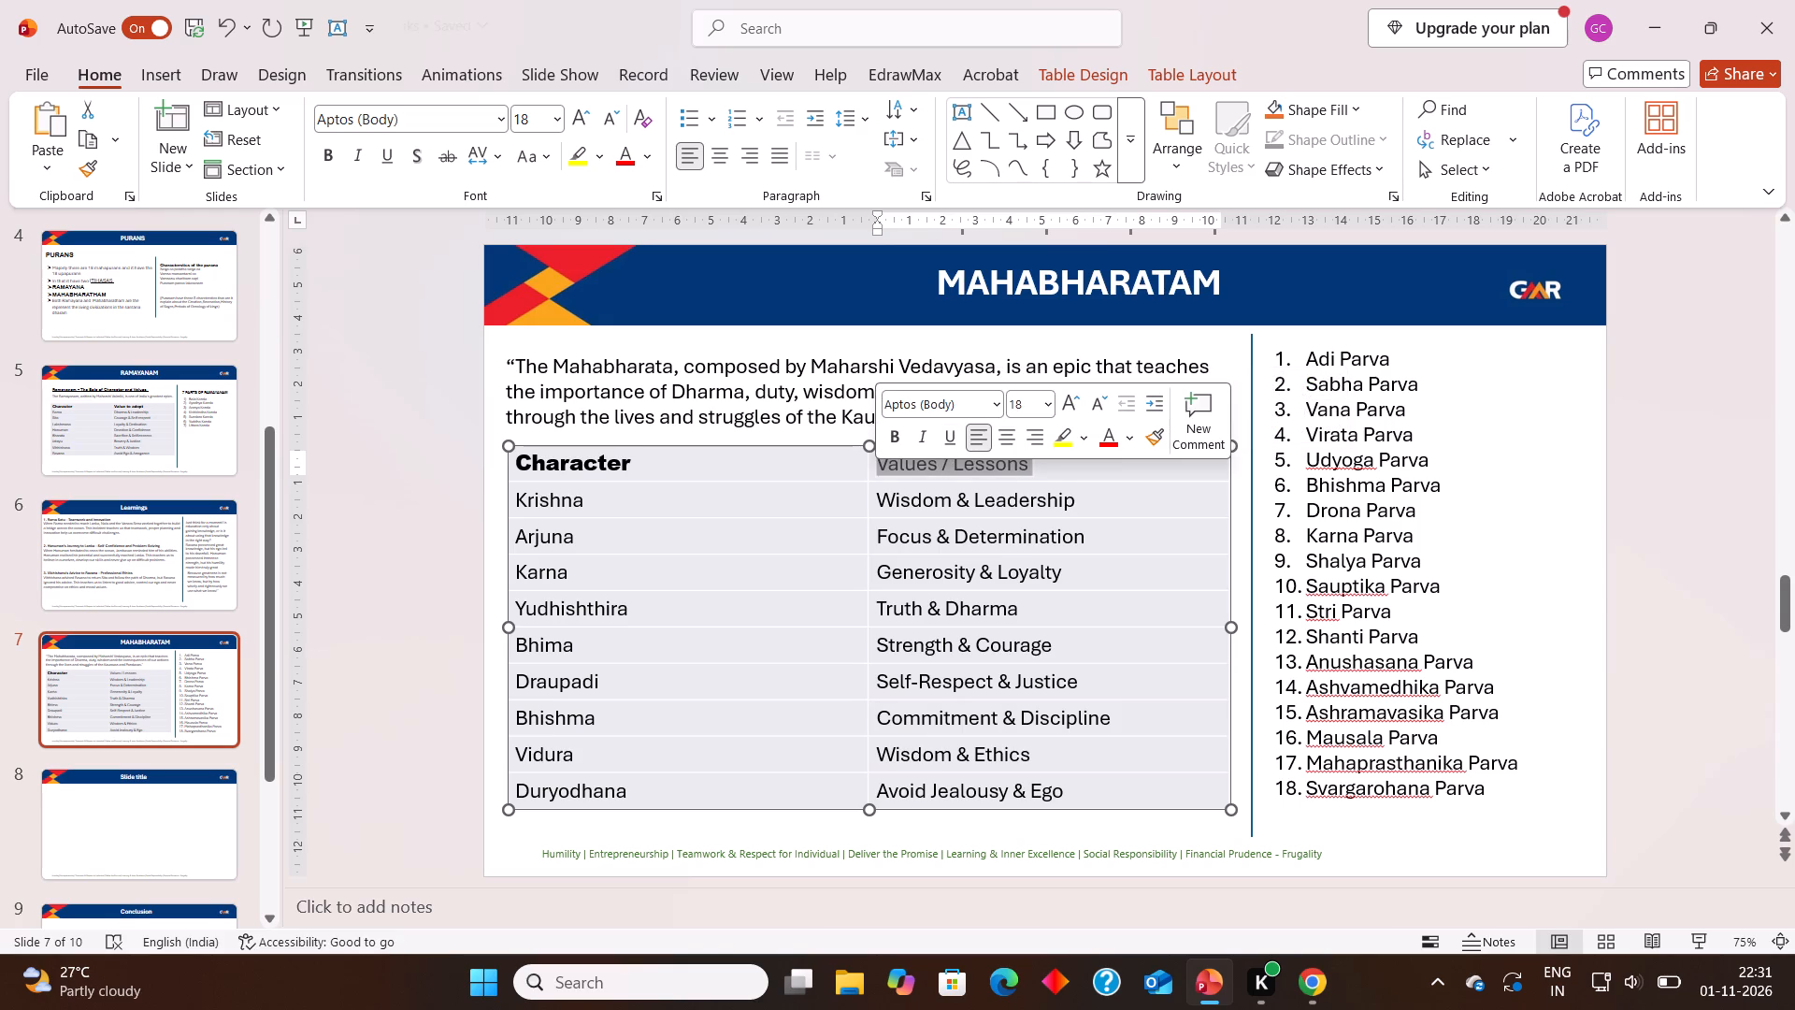
click(993, 403)
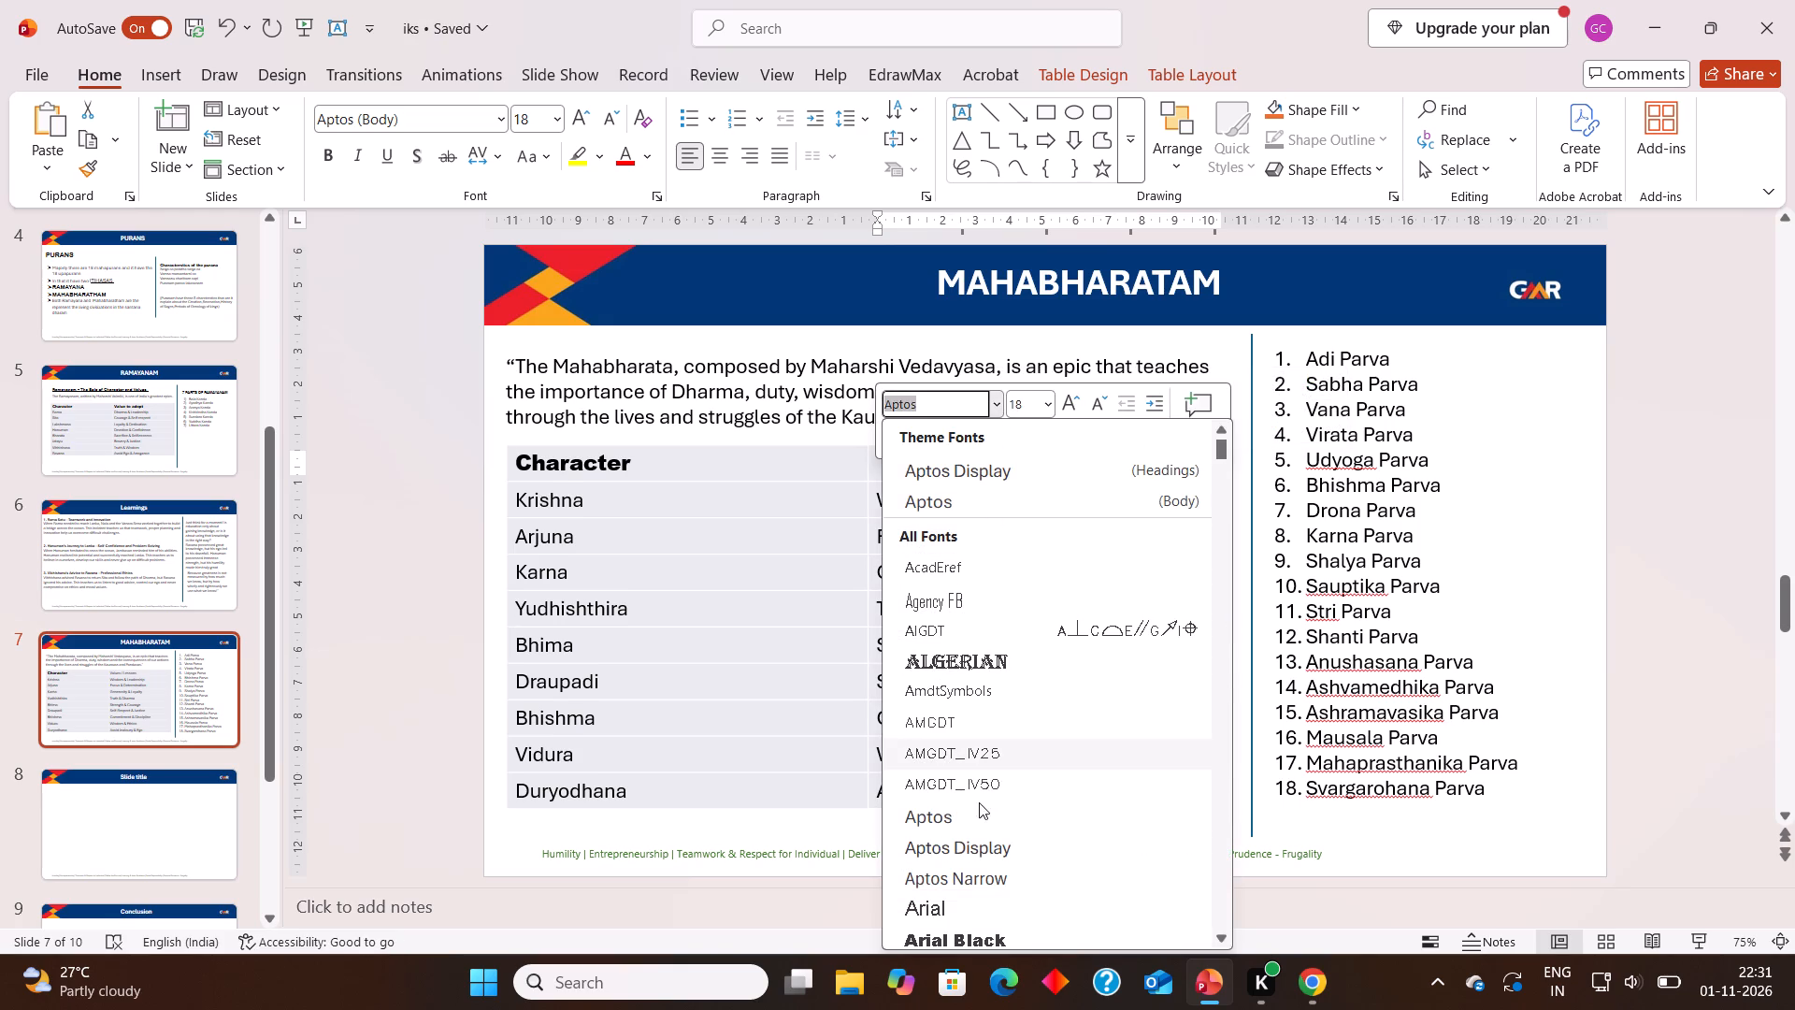
click(980, 929)
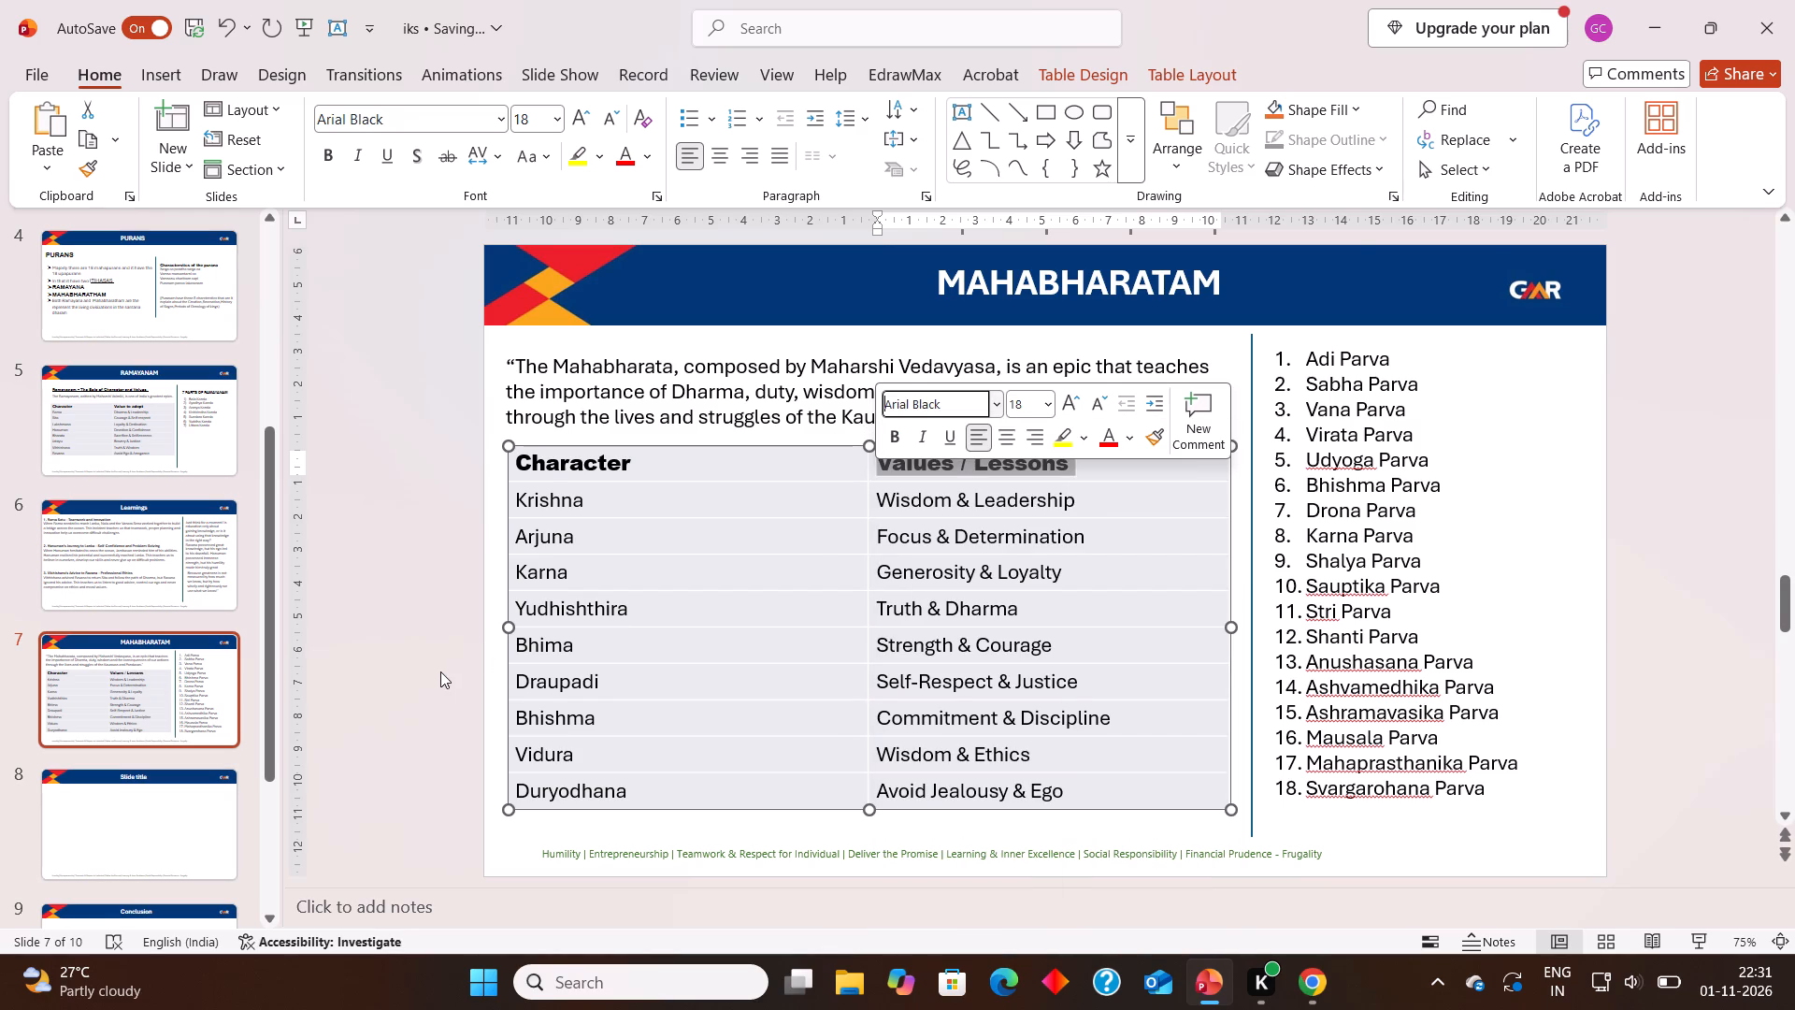
click(440, 671)
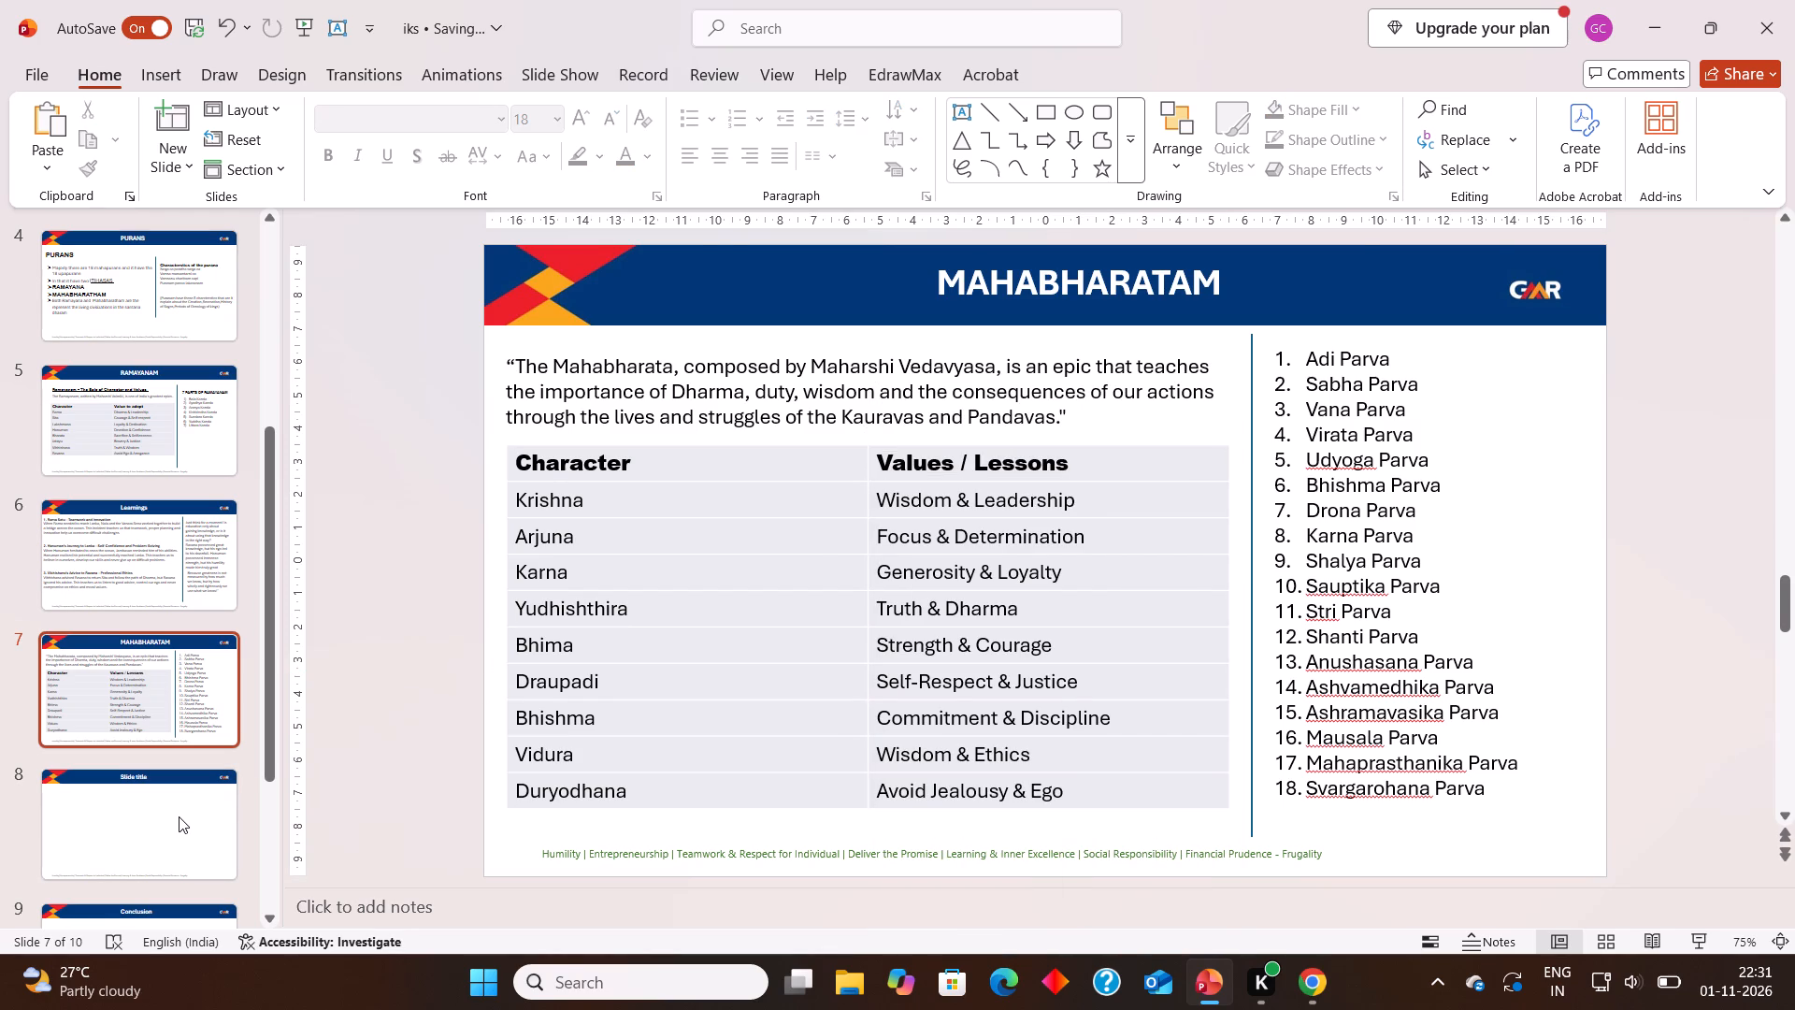
Replace the placeholder title of slide 8 with "learnings".
click(179, 816)
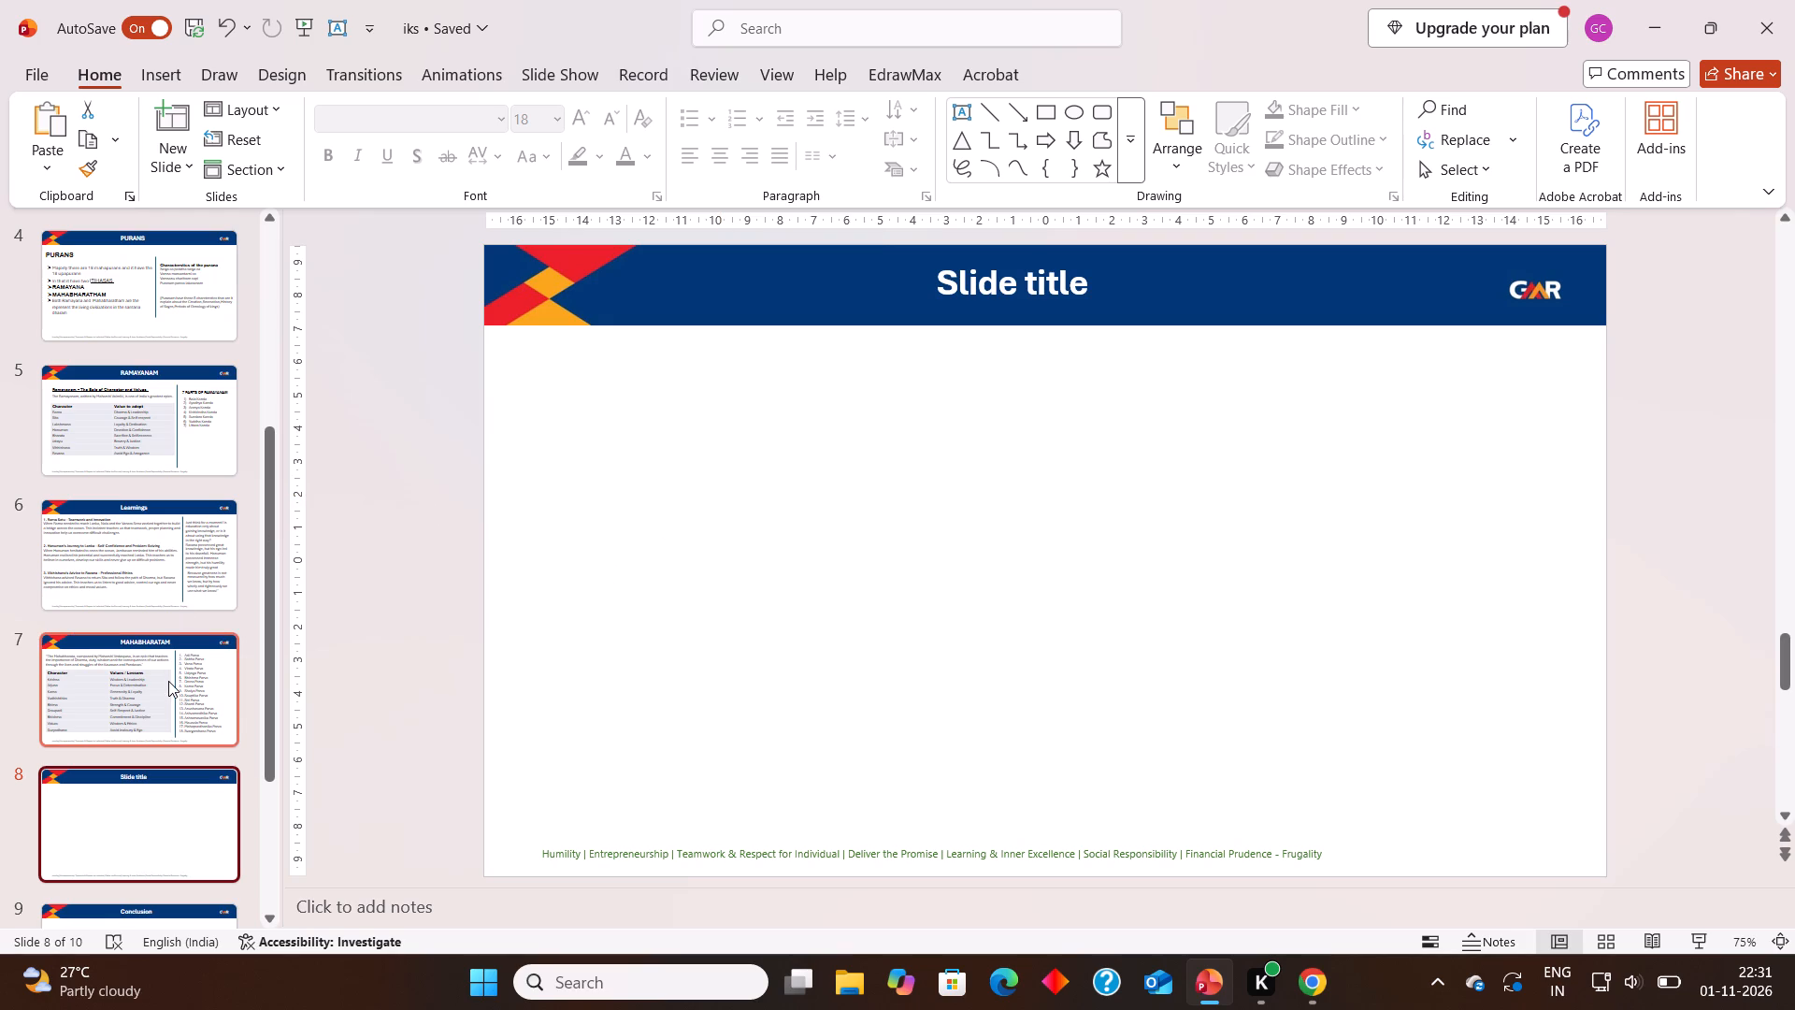
click(1051, 289)
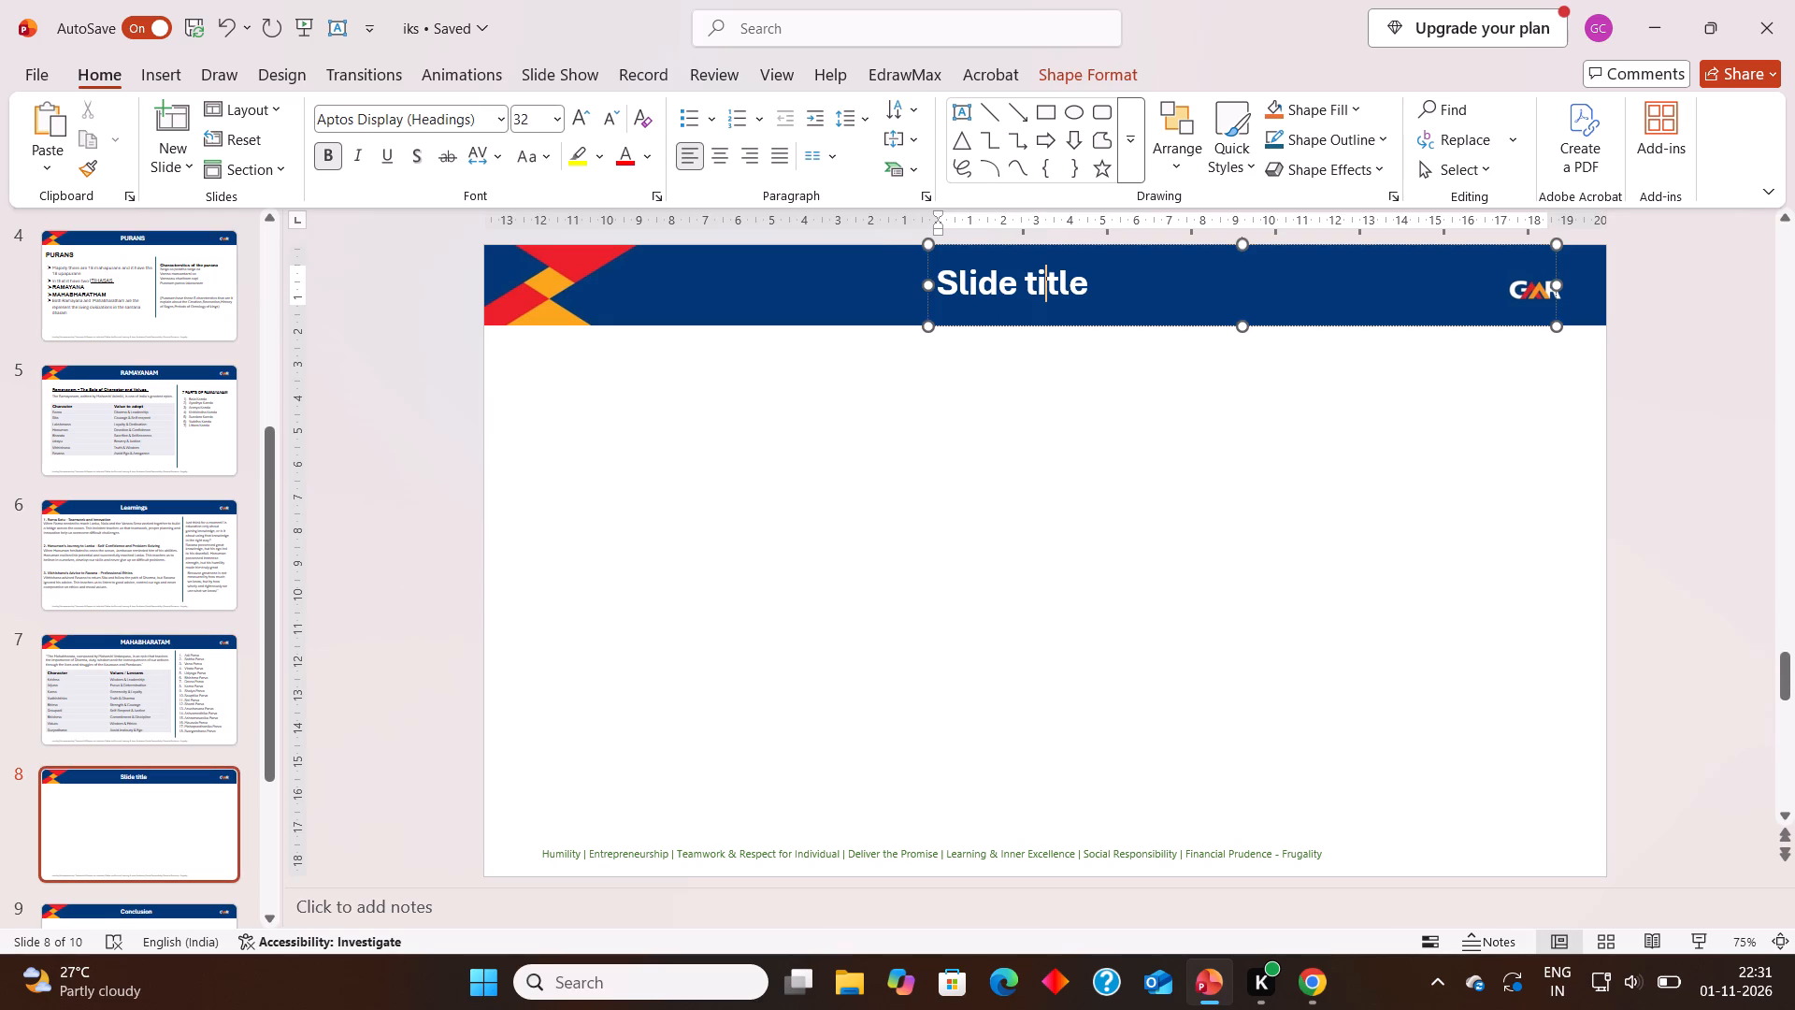
click(1088, 282)
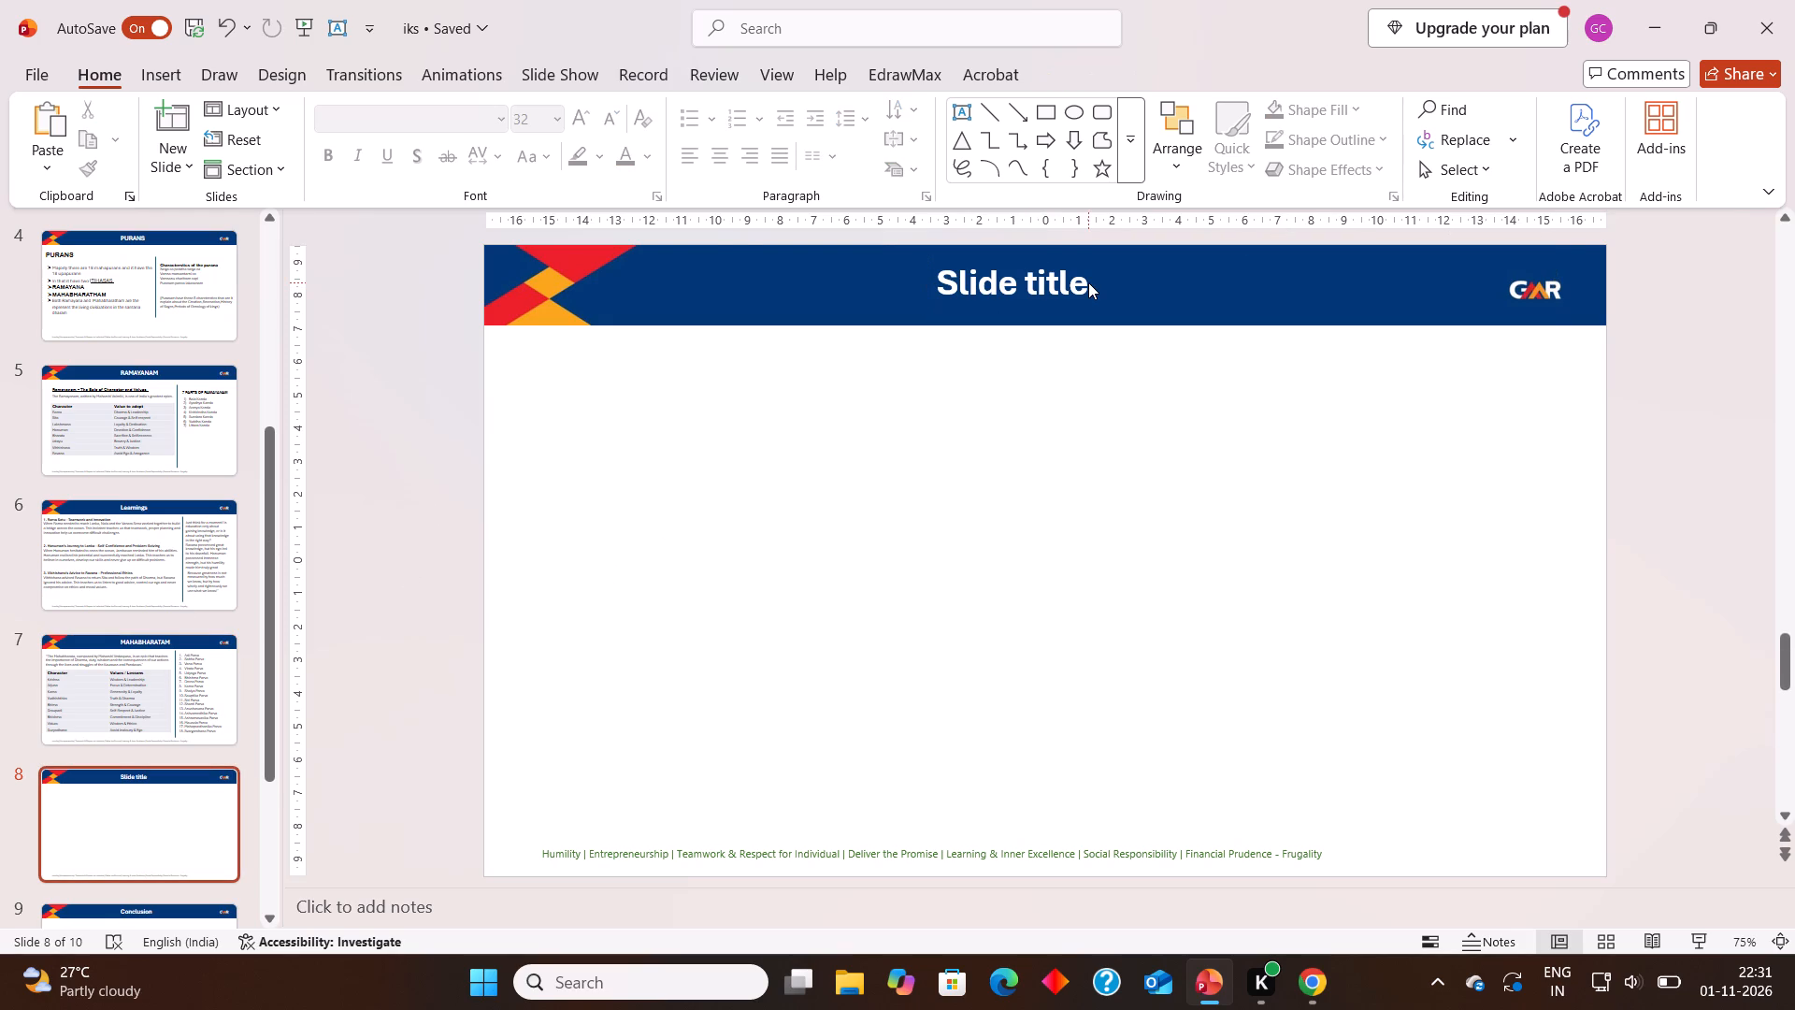
key(Right)
key(Up)
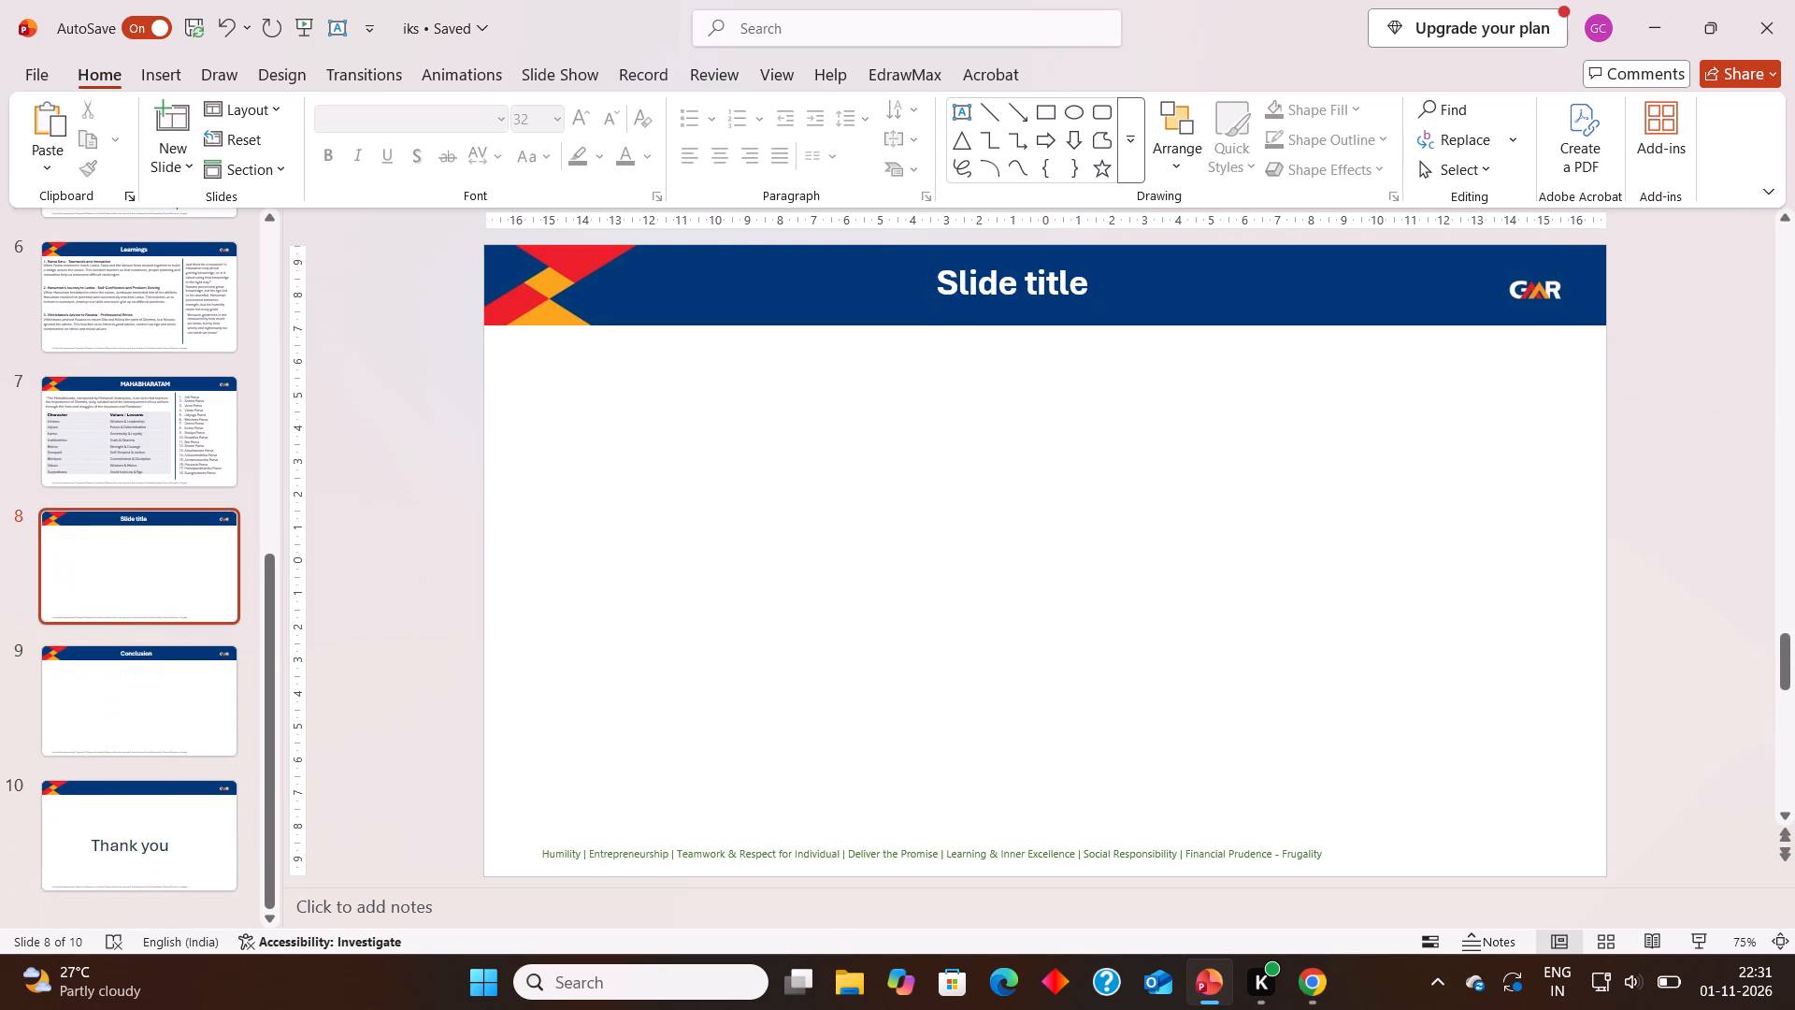
click(1088, 282)
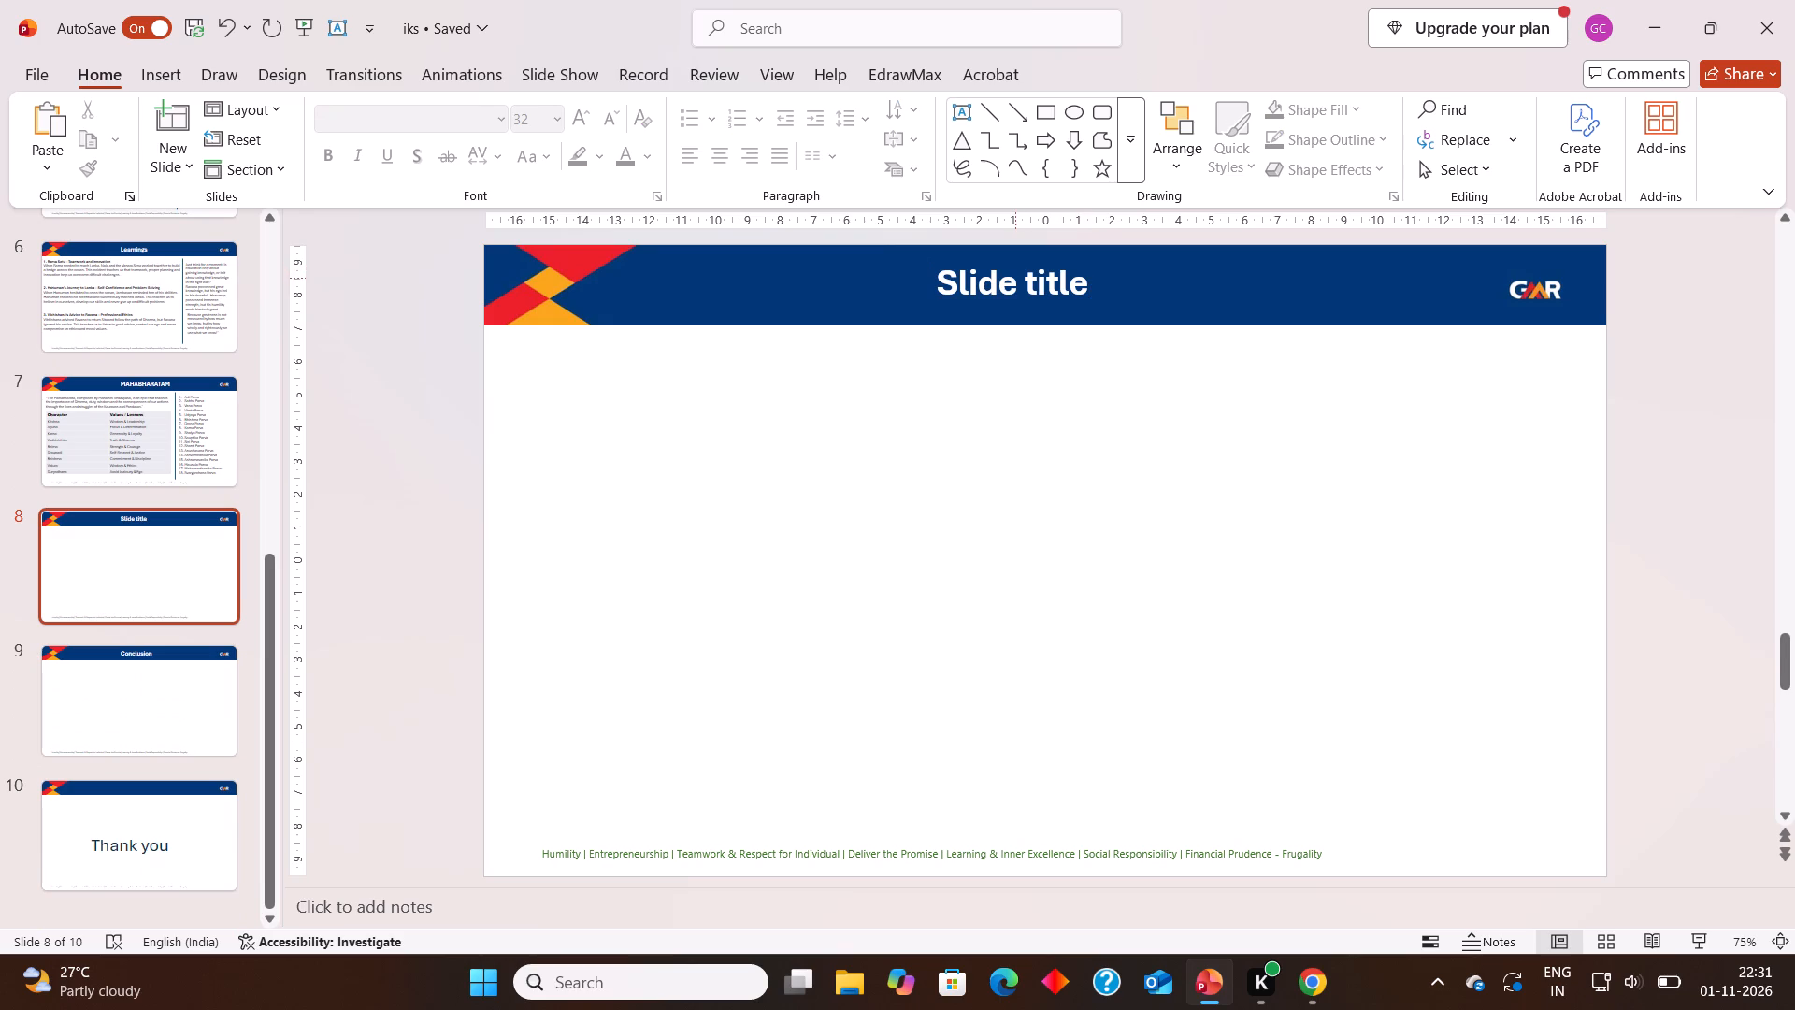
click(1017, 282)
key(Right)
key(Right)
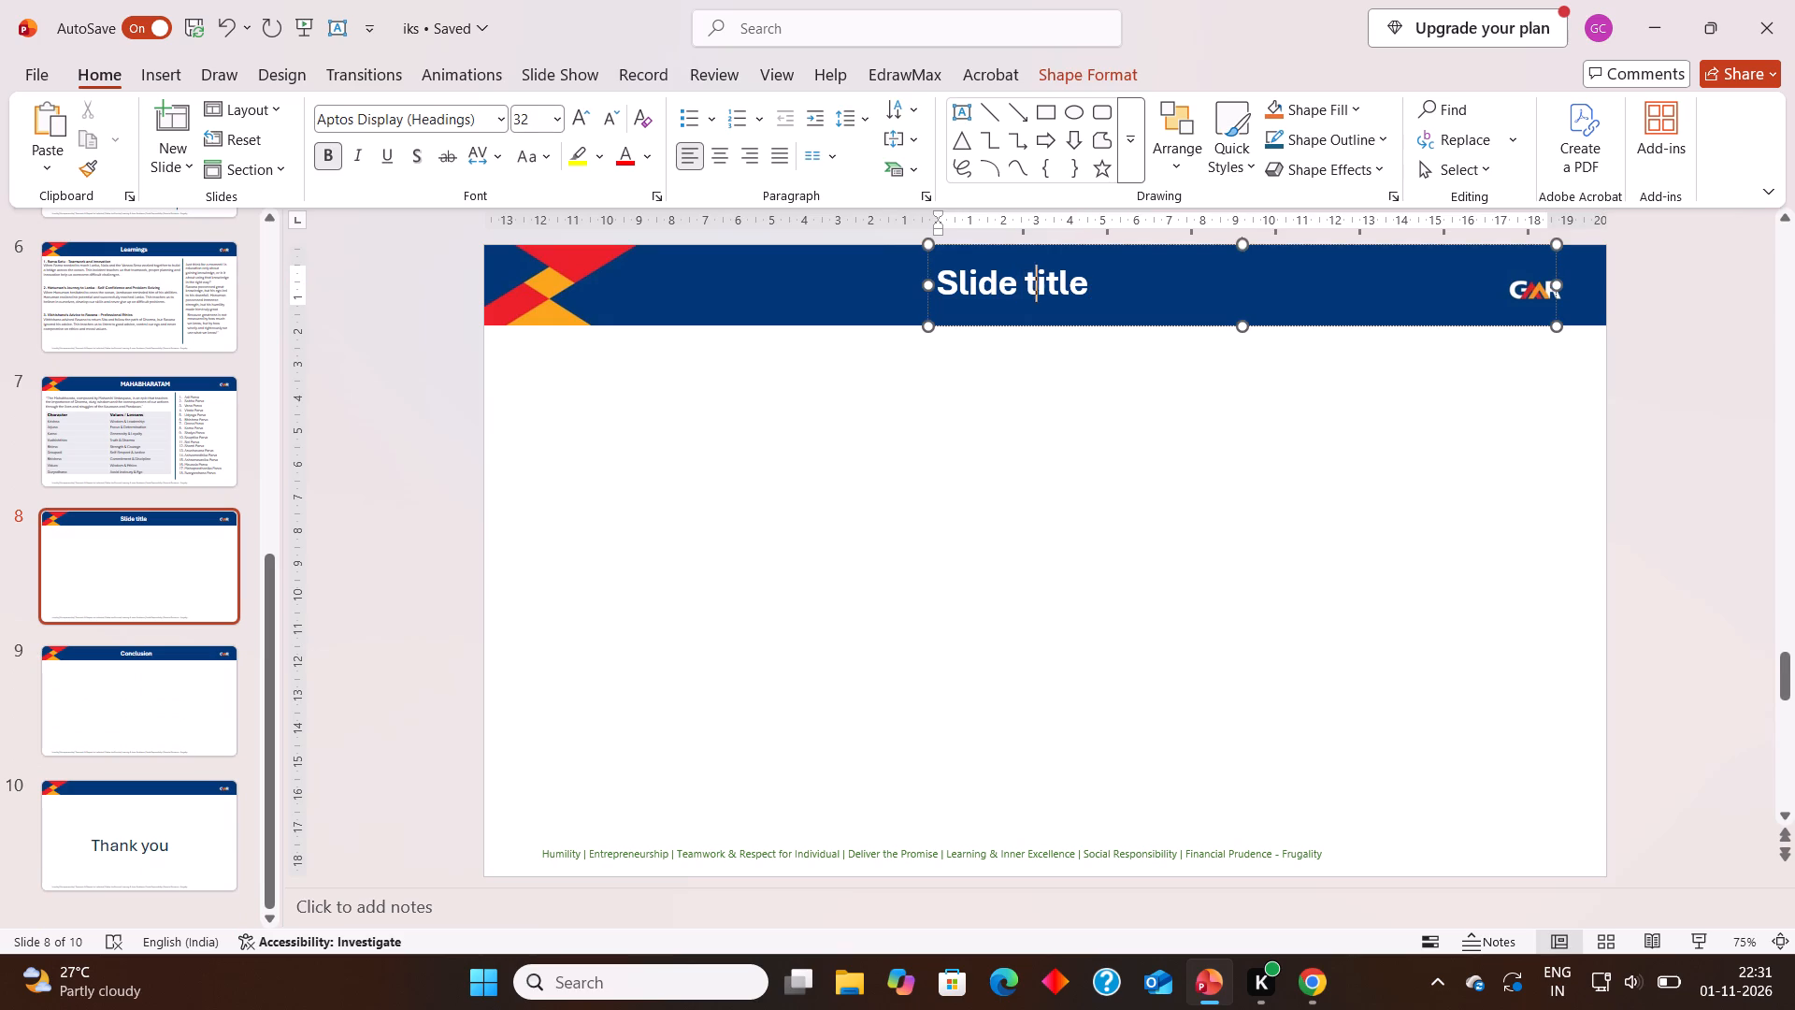
key(Right)
key(Right)
key(Right)
key(Right)
key(Right)
key(BackSpace)
key(BackSpace)
key(BackSpace)
key(BackSpace)
key(BackSpace)
key(BackSpace)
key(BackSpace)
key(BackSpace)
key(BackSpace)
key(BackSpace)
key(BackSpace)
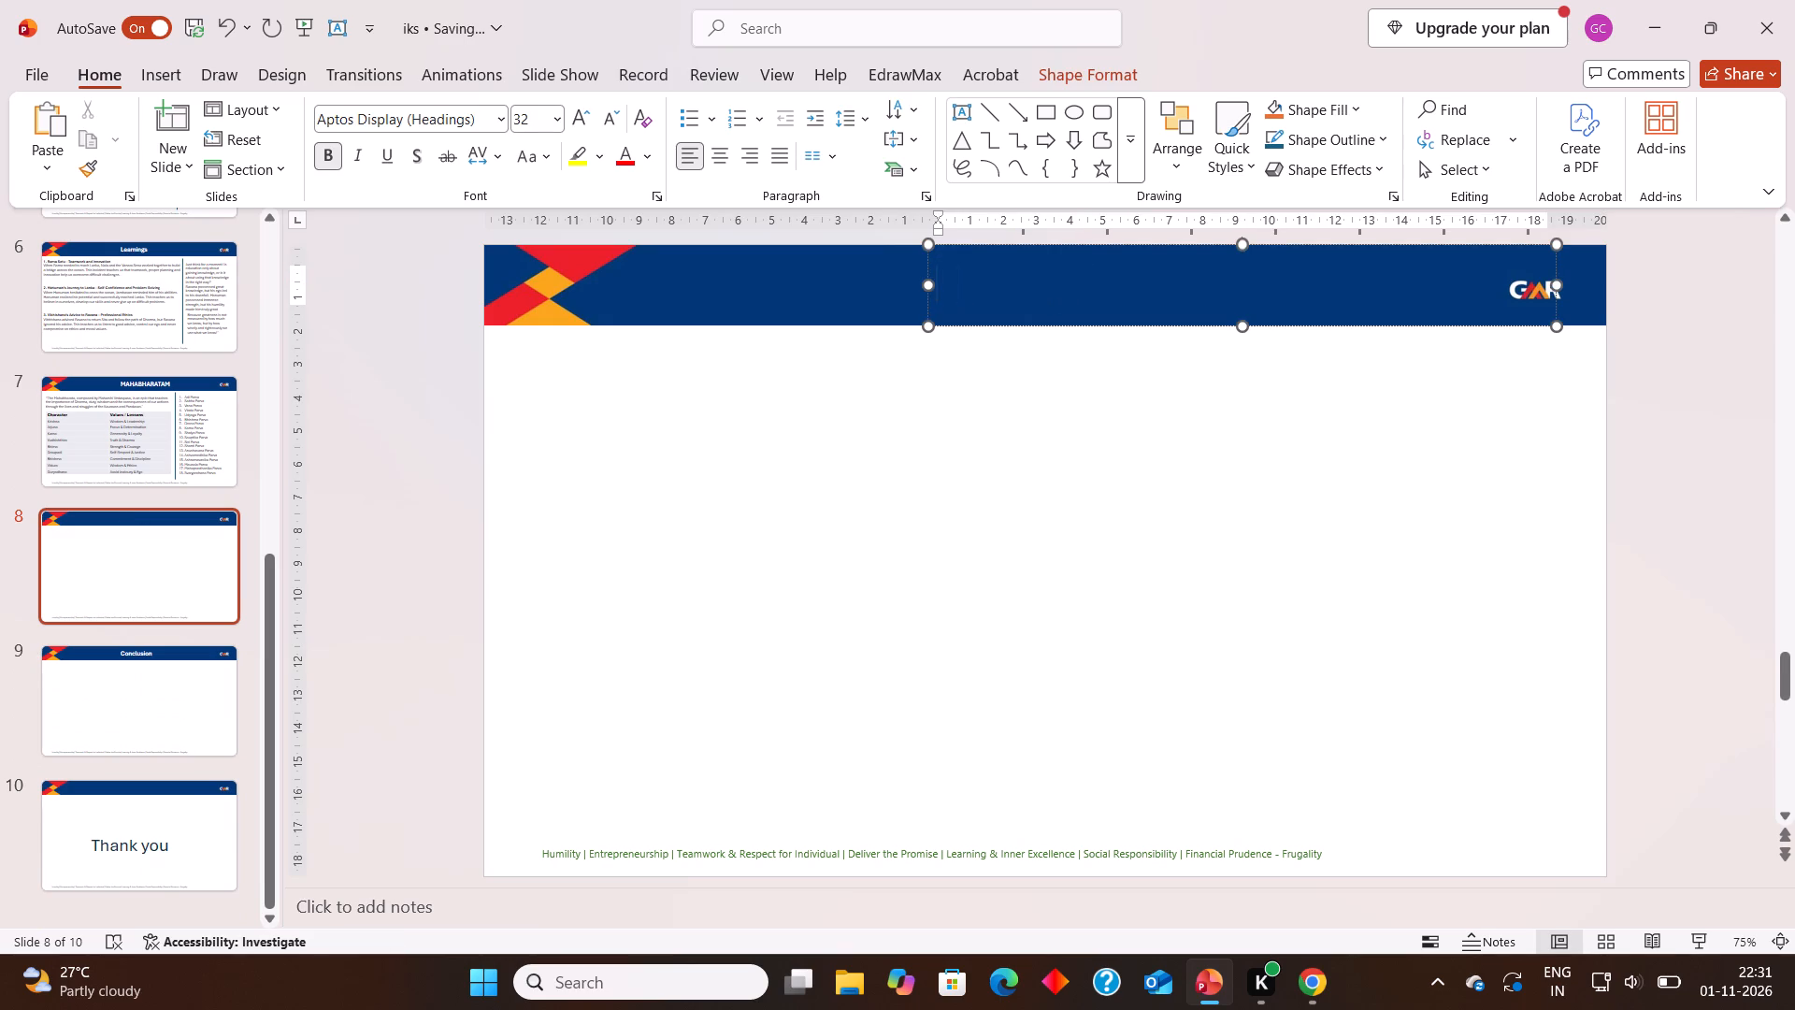
text(learni)
text(ngs)
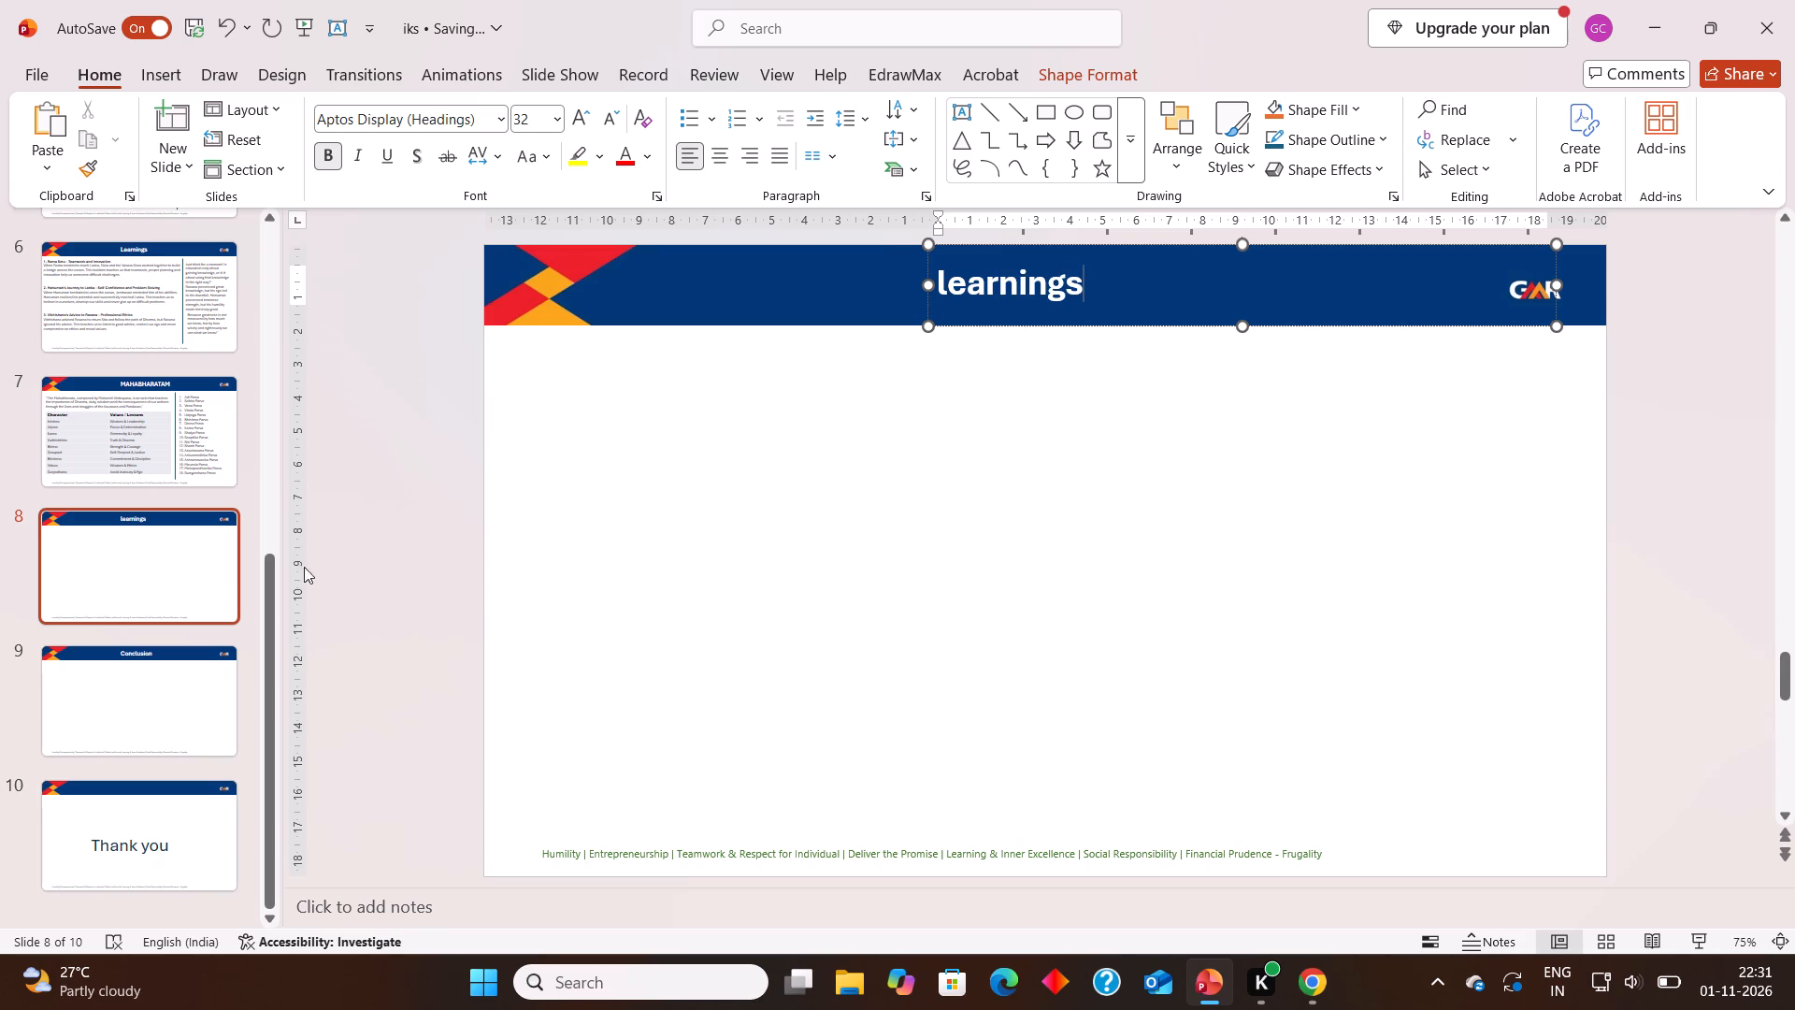
click(212, 567)
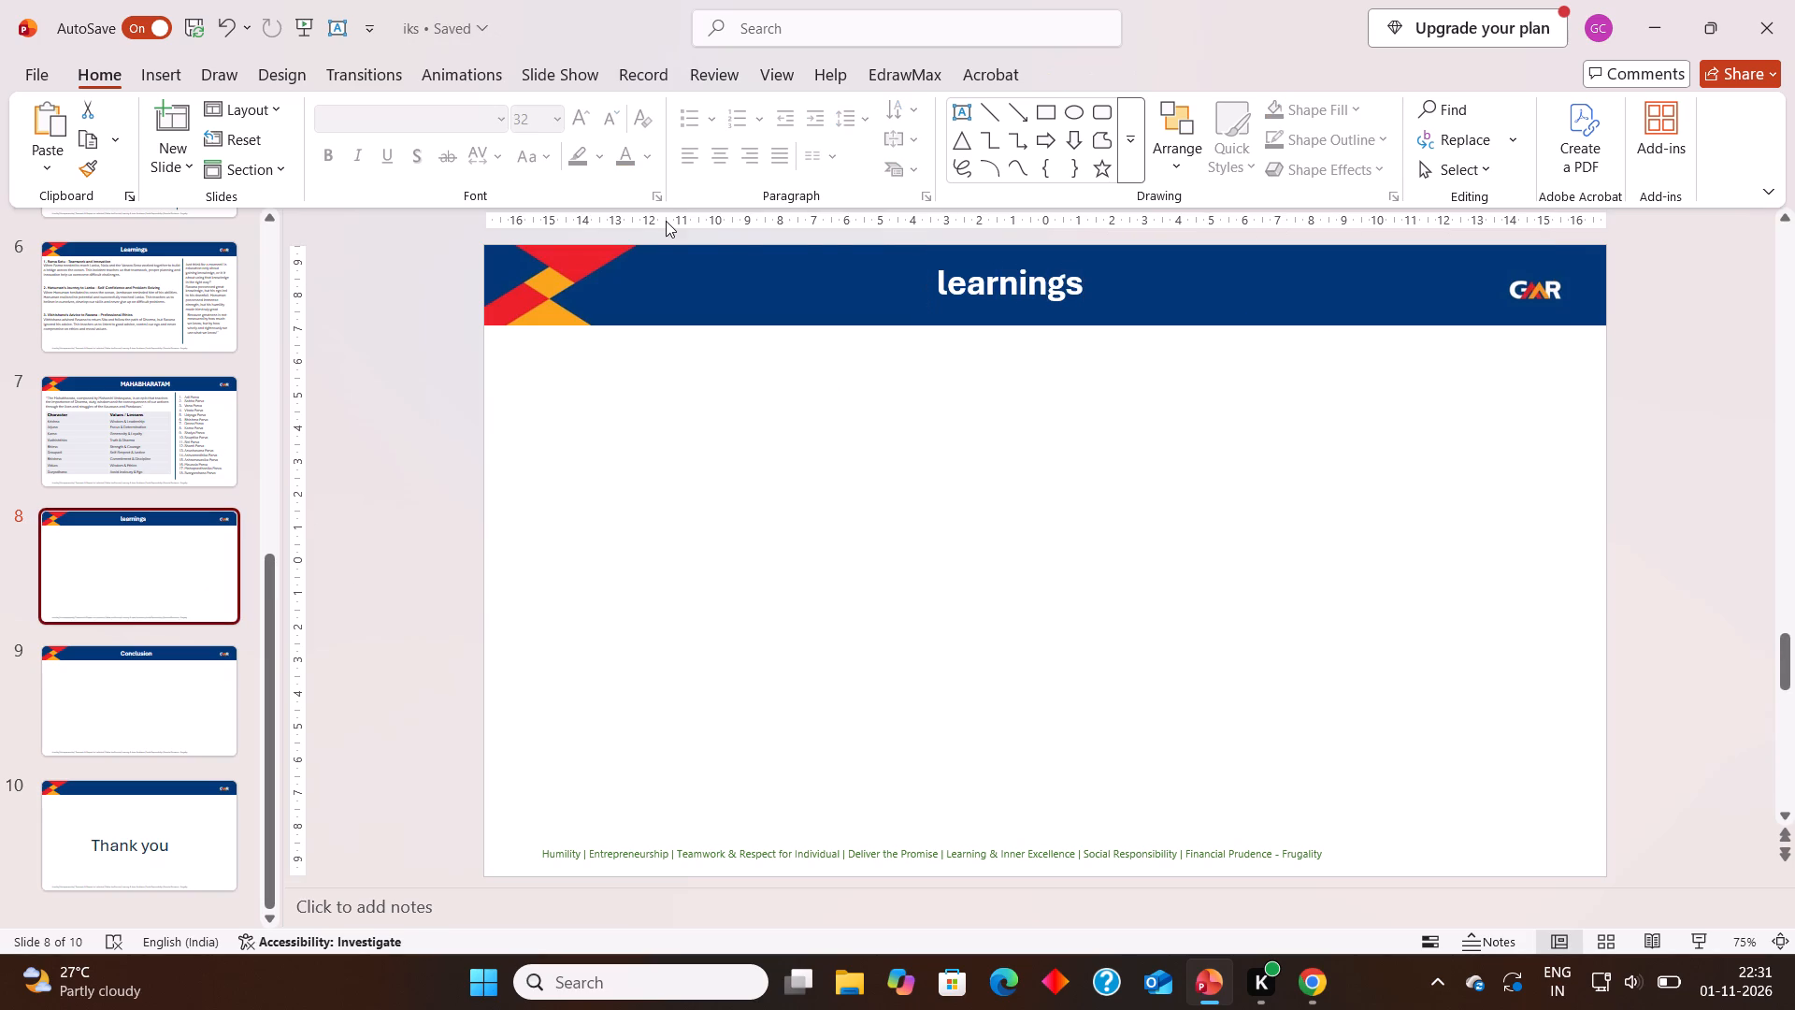
Using slide 6's Learnings layout as reference, draw a vertical divider line about 15 cm long on slide 8, about 6 cm right of centre.
click(141, 303)
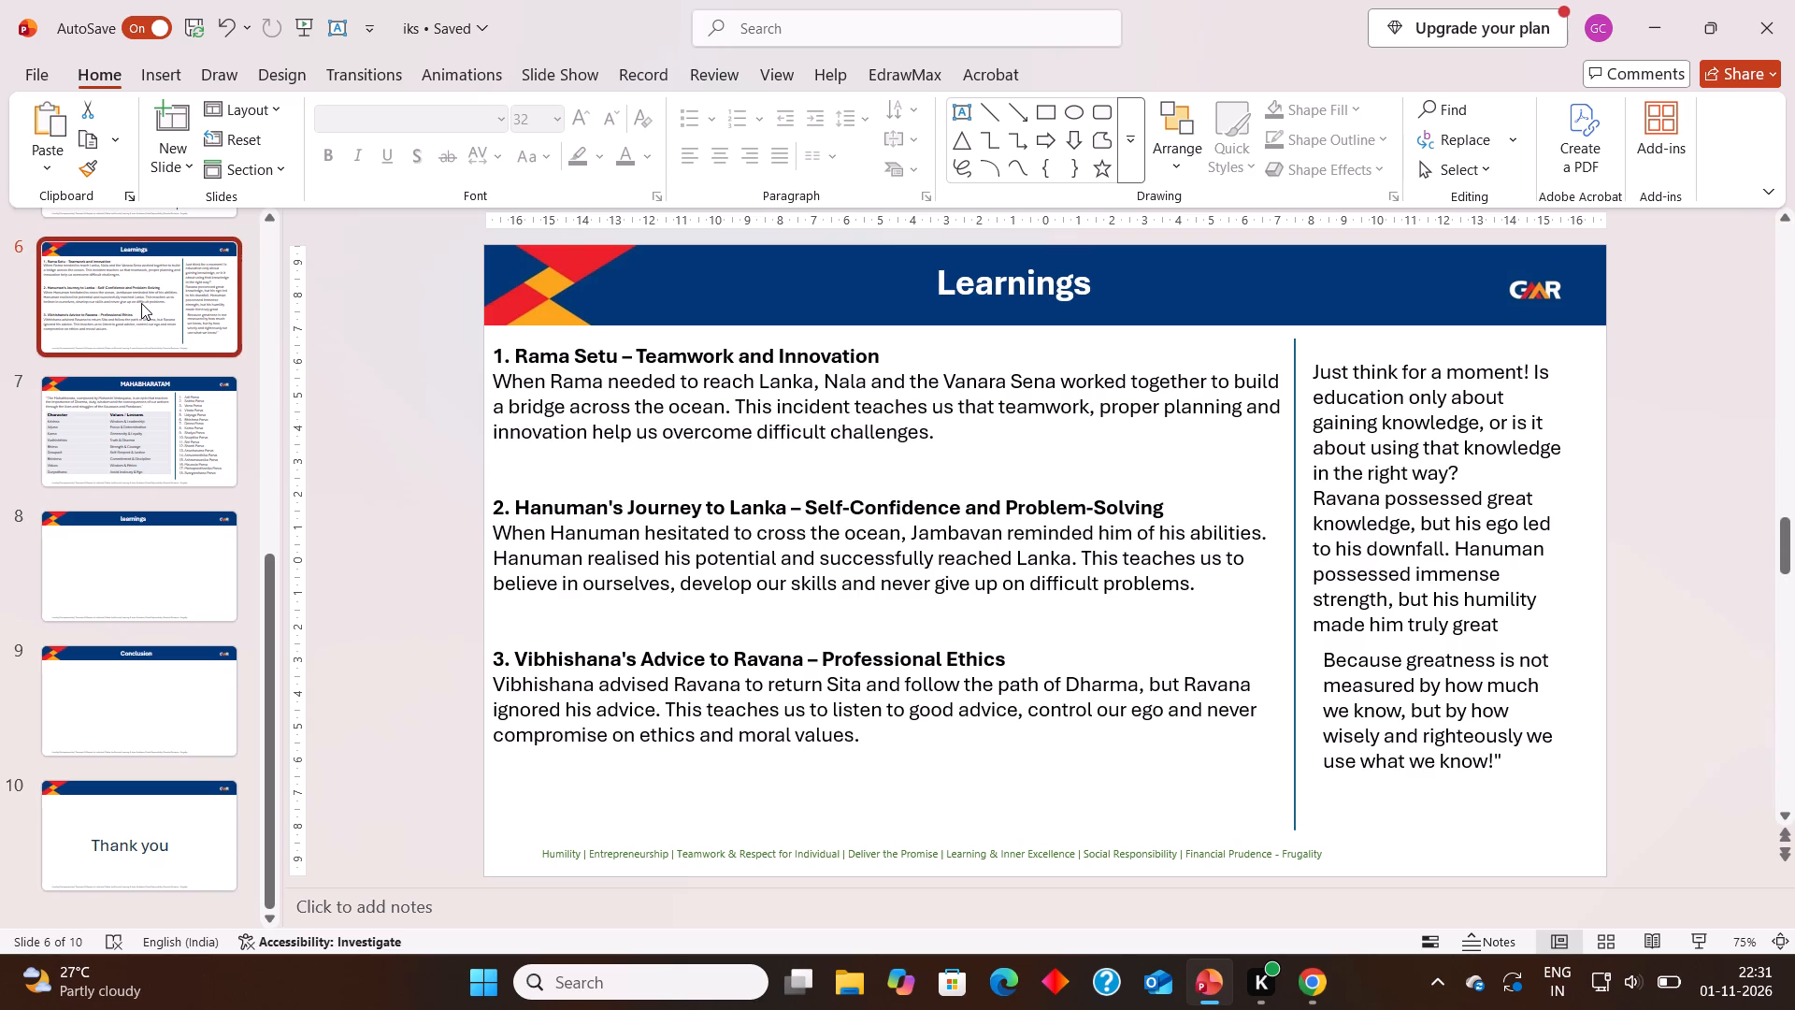
click(93, 547)
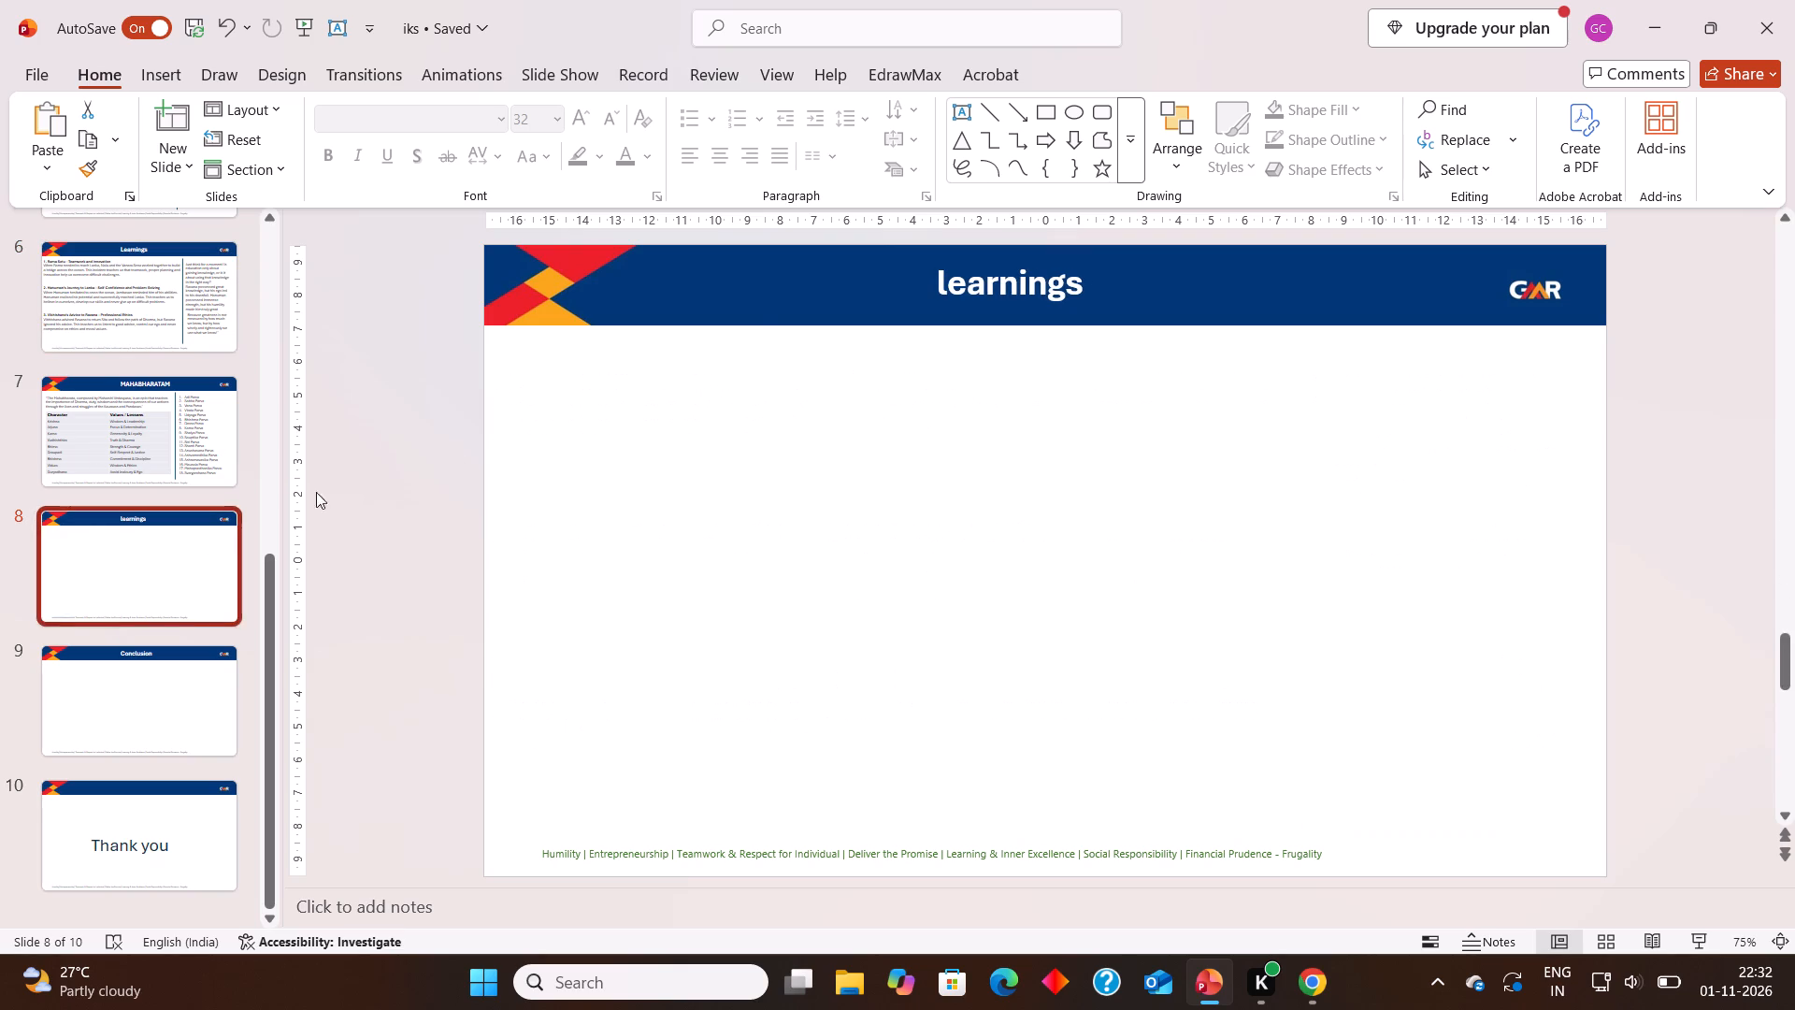
click(1000, 98)
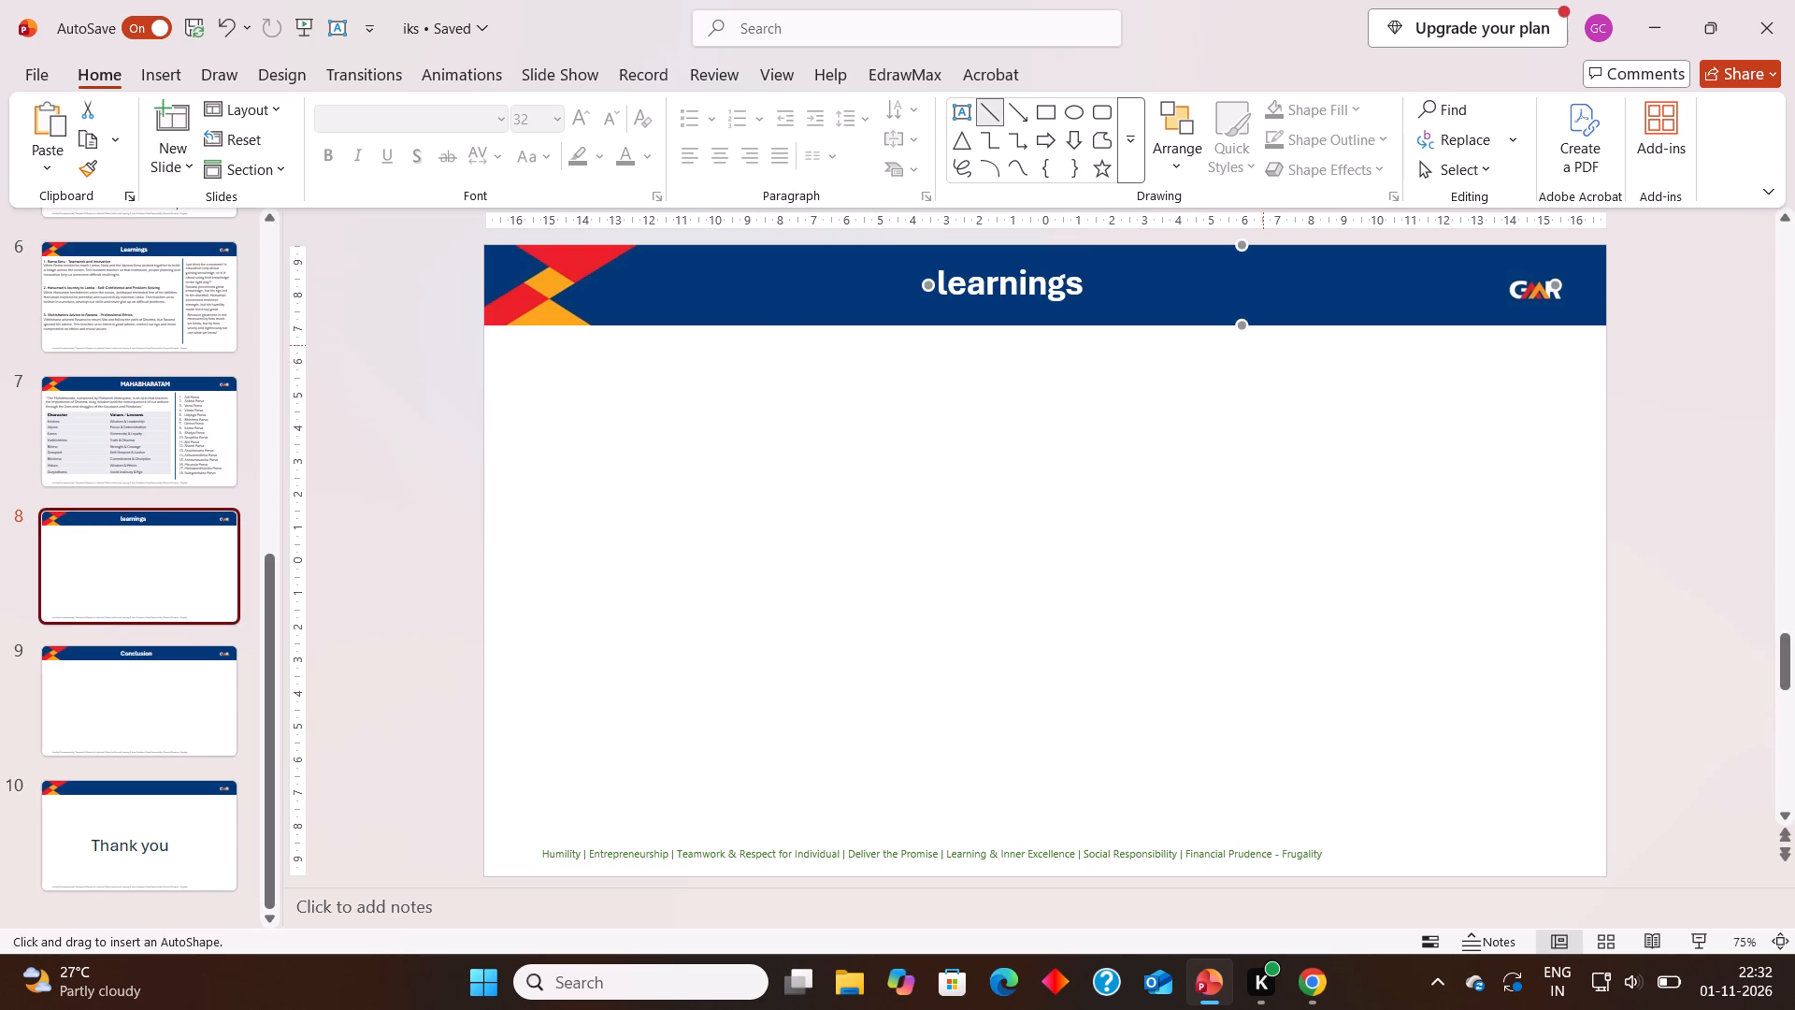
drag(1242, 335, 1239, 760)
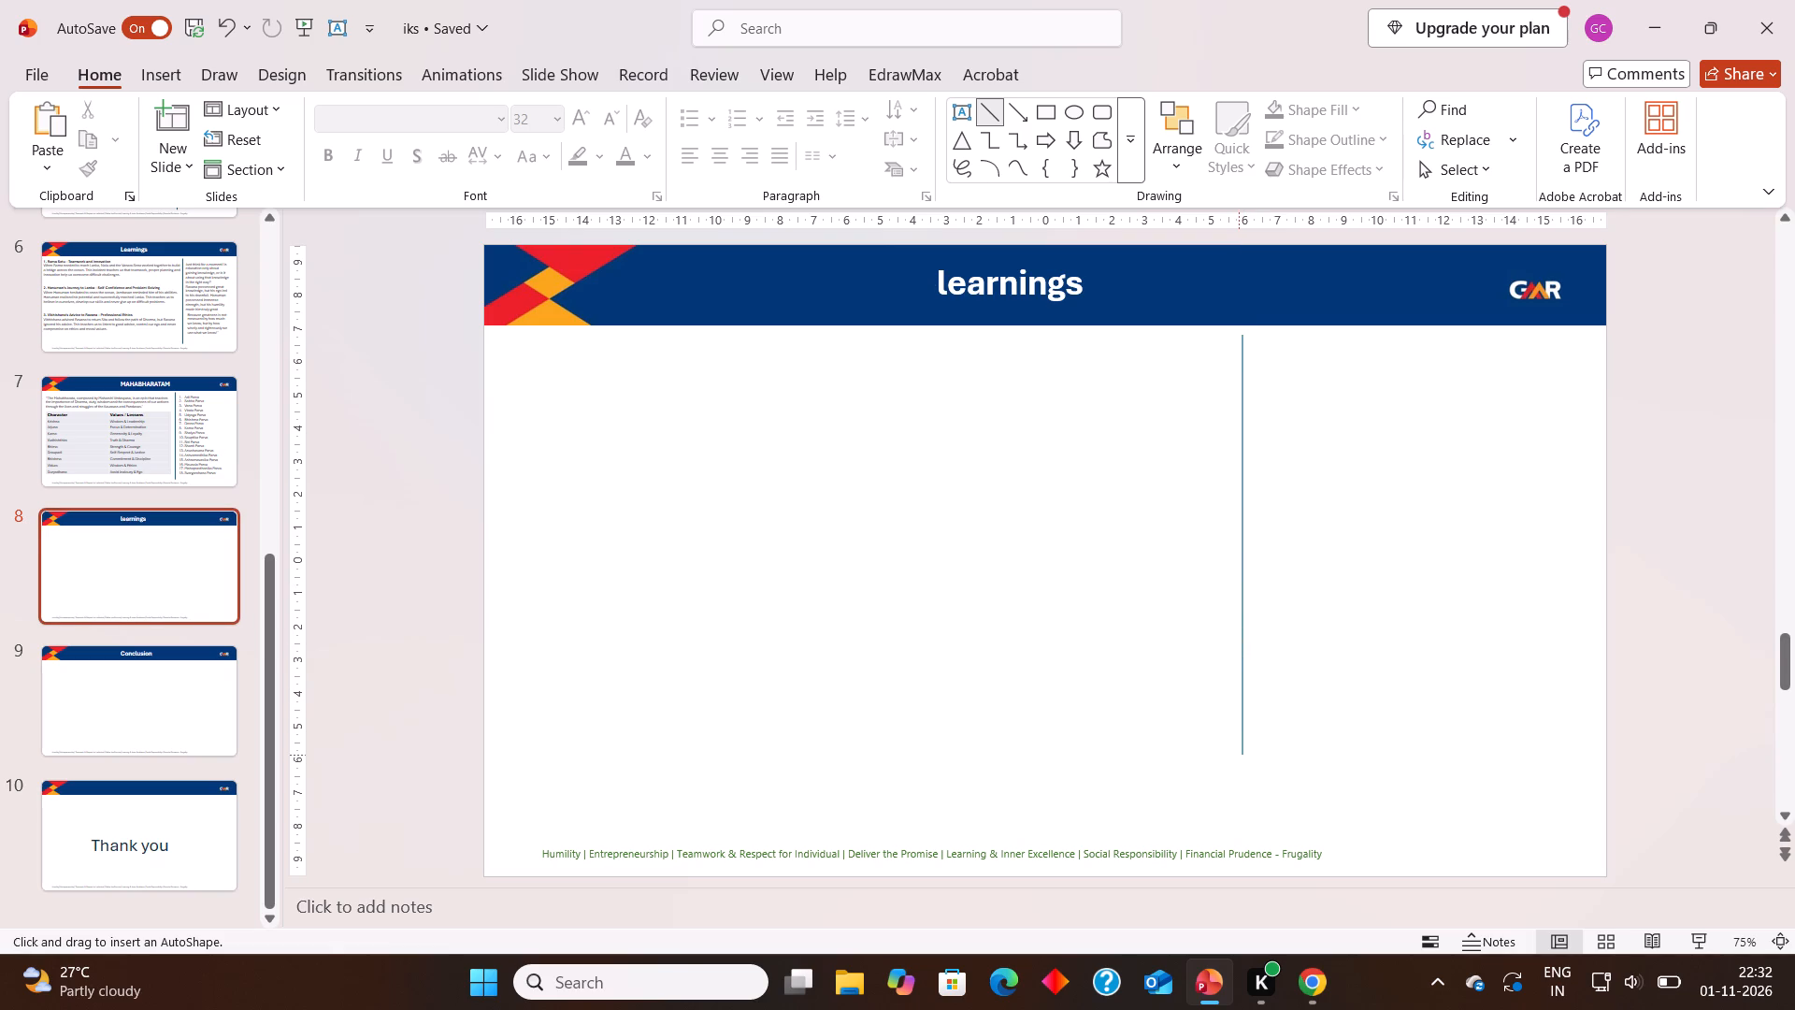
drag(1239, 760, 1239, 830)
click(1055, 685)
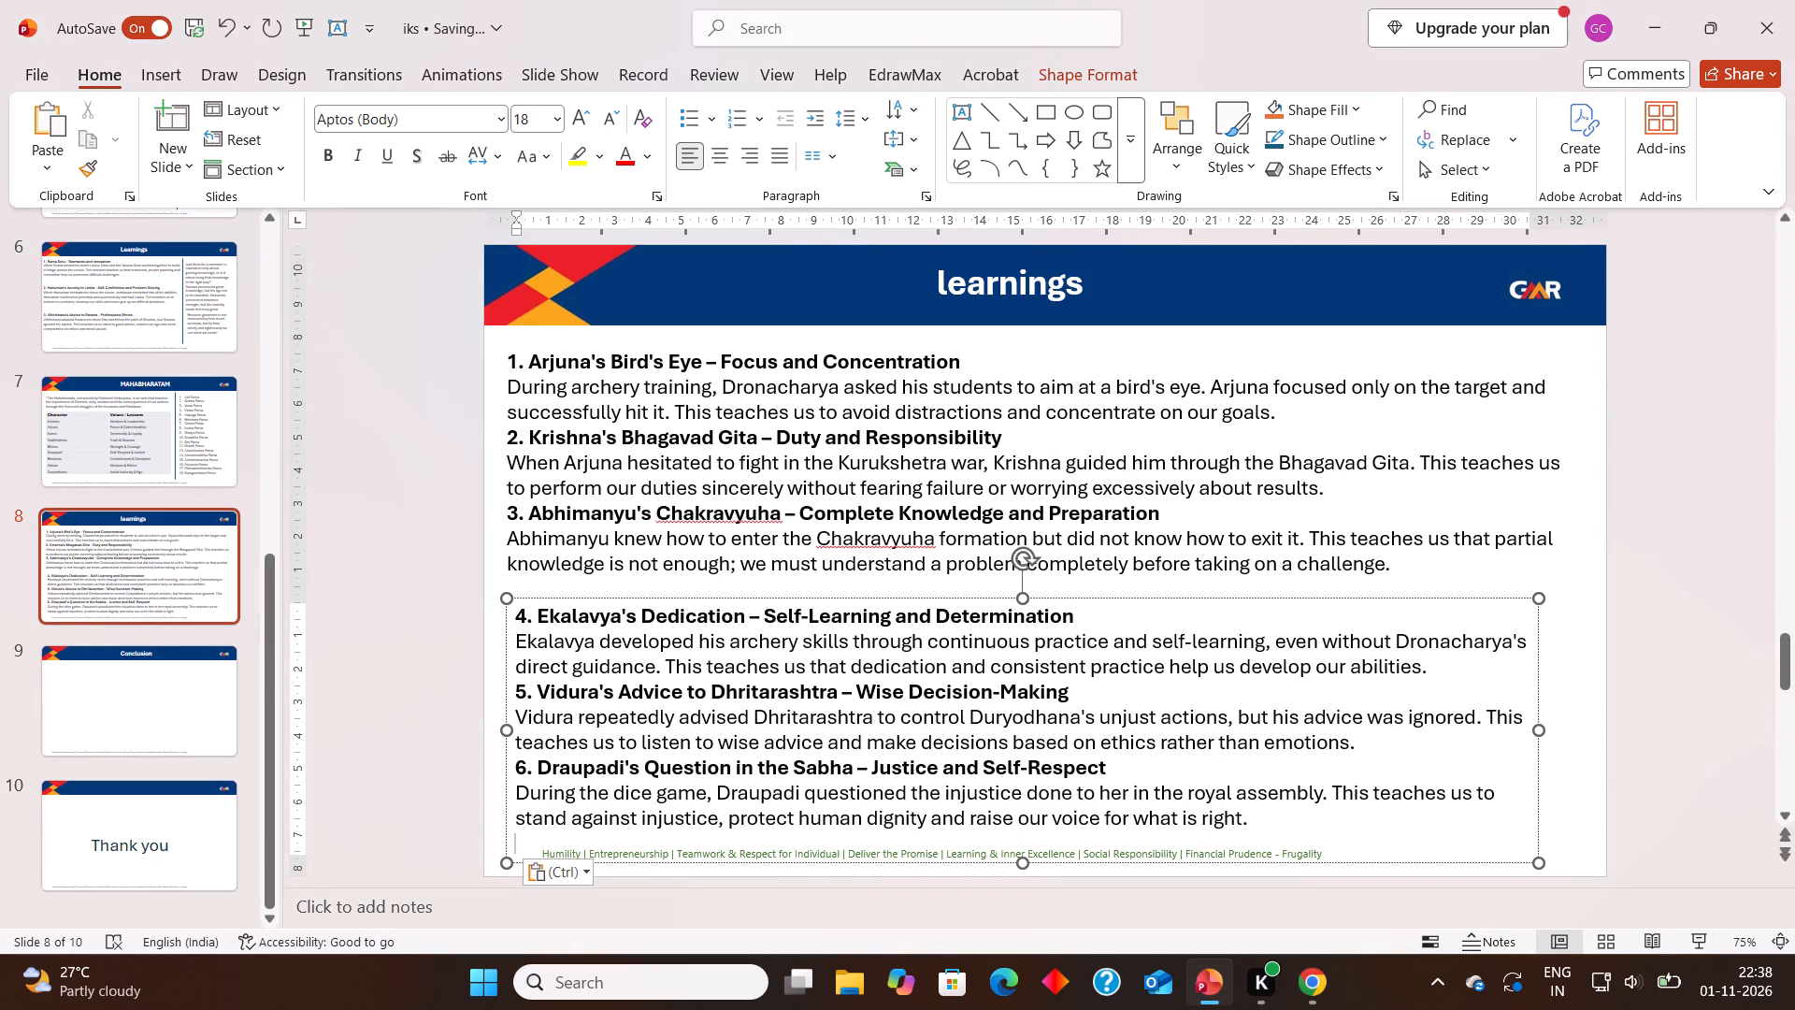
Remove the trailing empty line and the final full stop after incident 3 in the upper text box.
click(613, 583)
key(BackSpace)
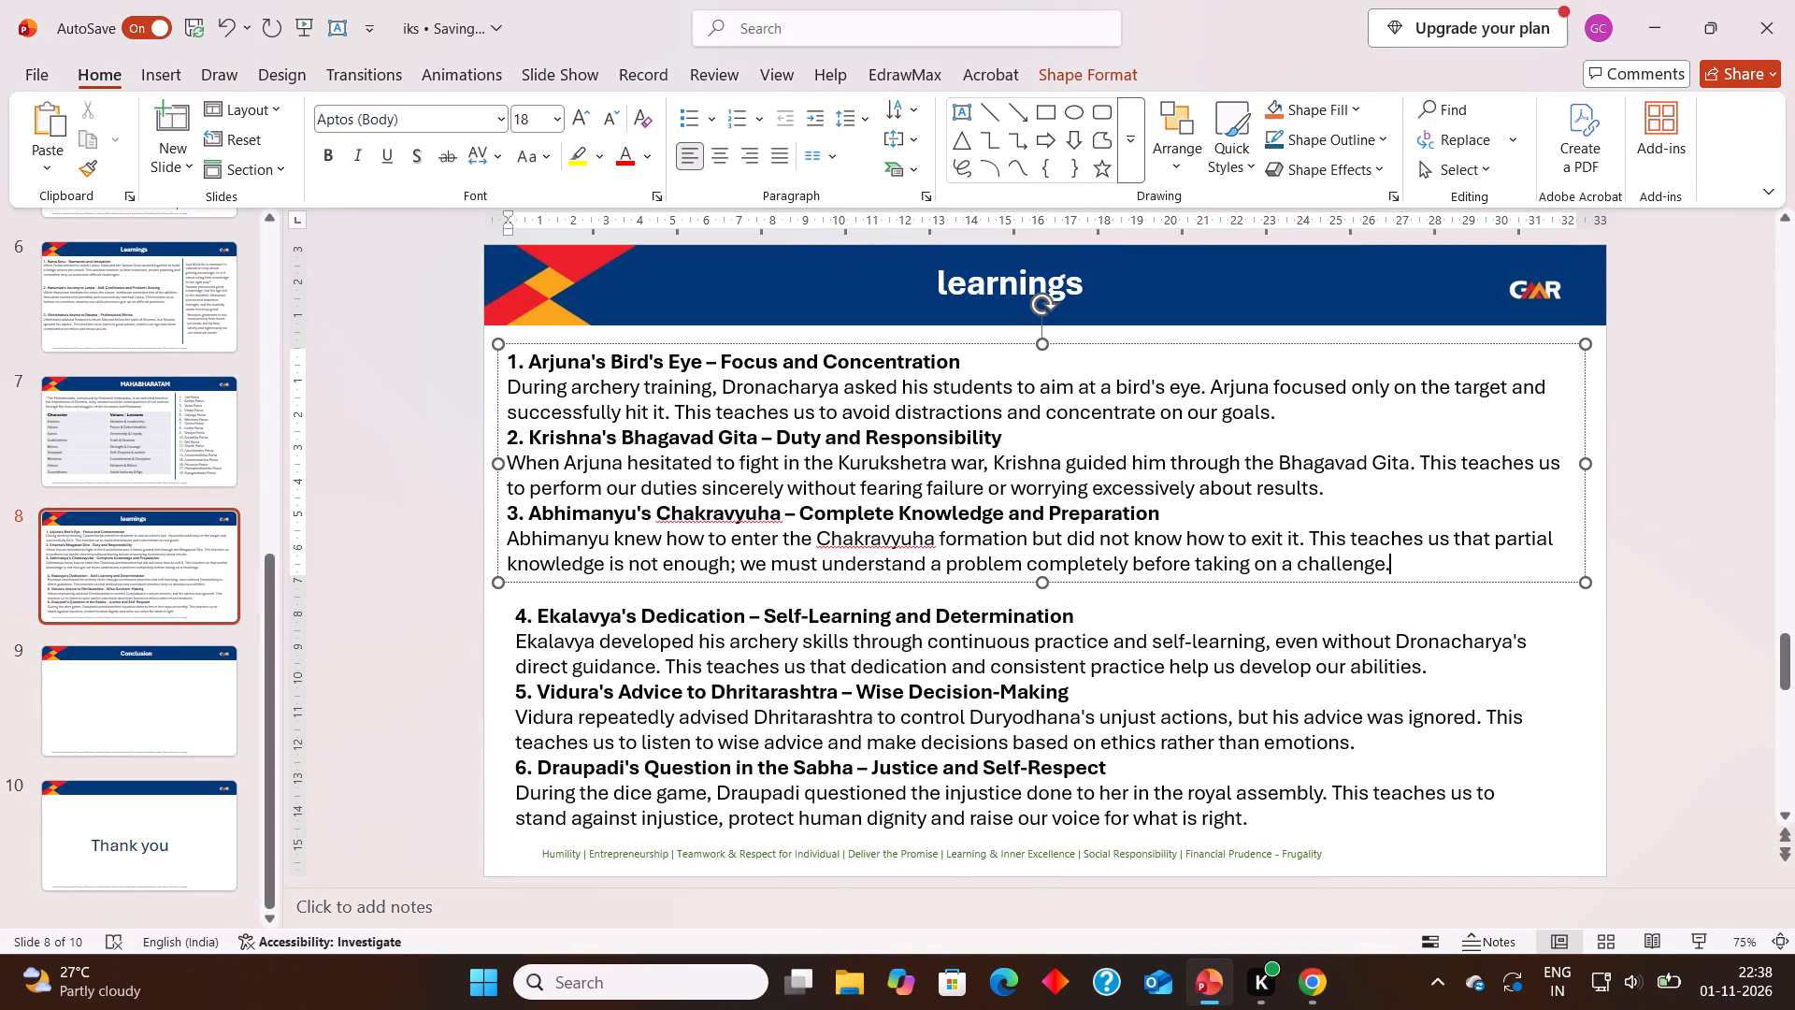
key(BackSpace)
Move the lower text box up to sit directly beneath incident 3, with its text aligned to the upper box's left edge.
click(535, 597)
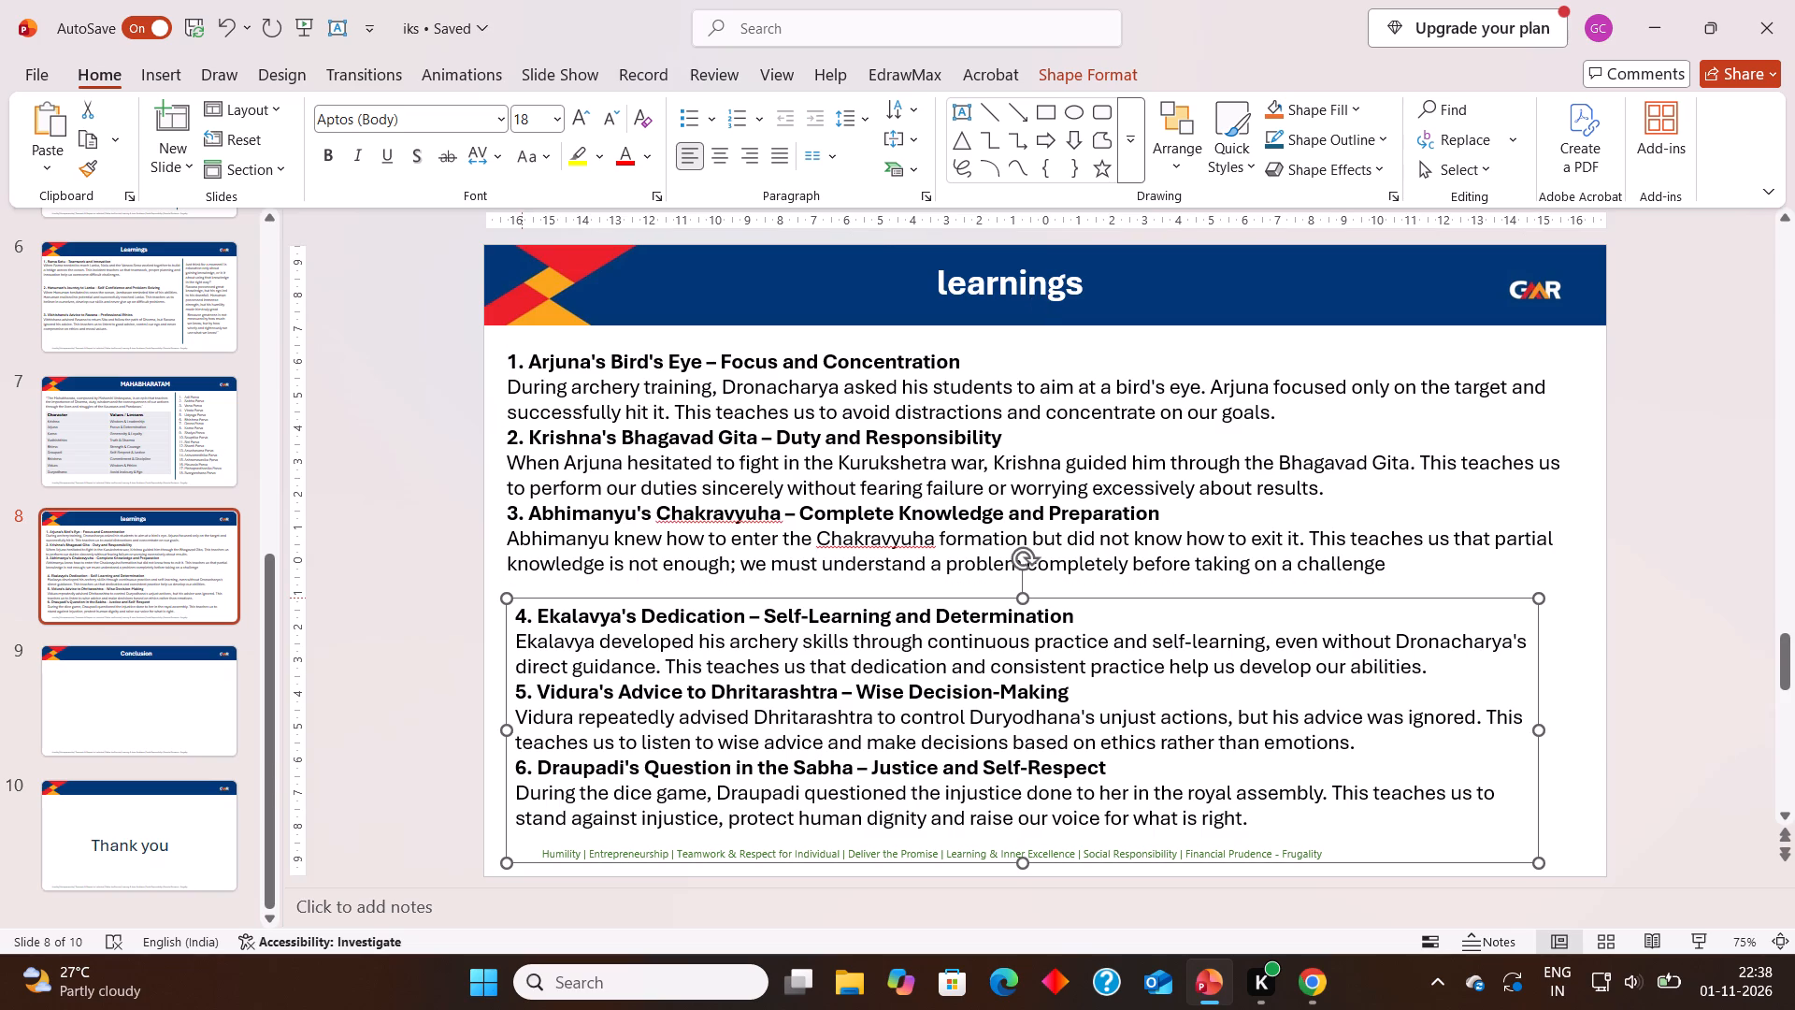
drag(510, 596, 507, 502)
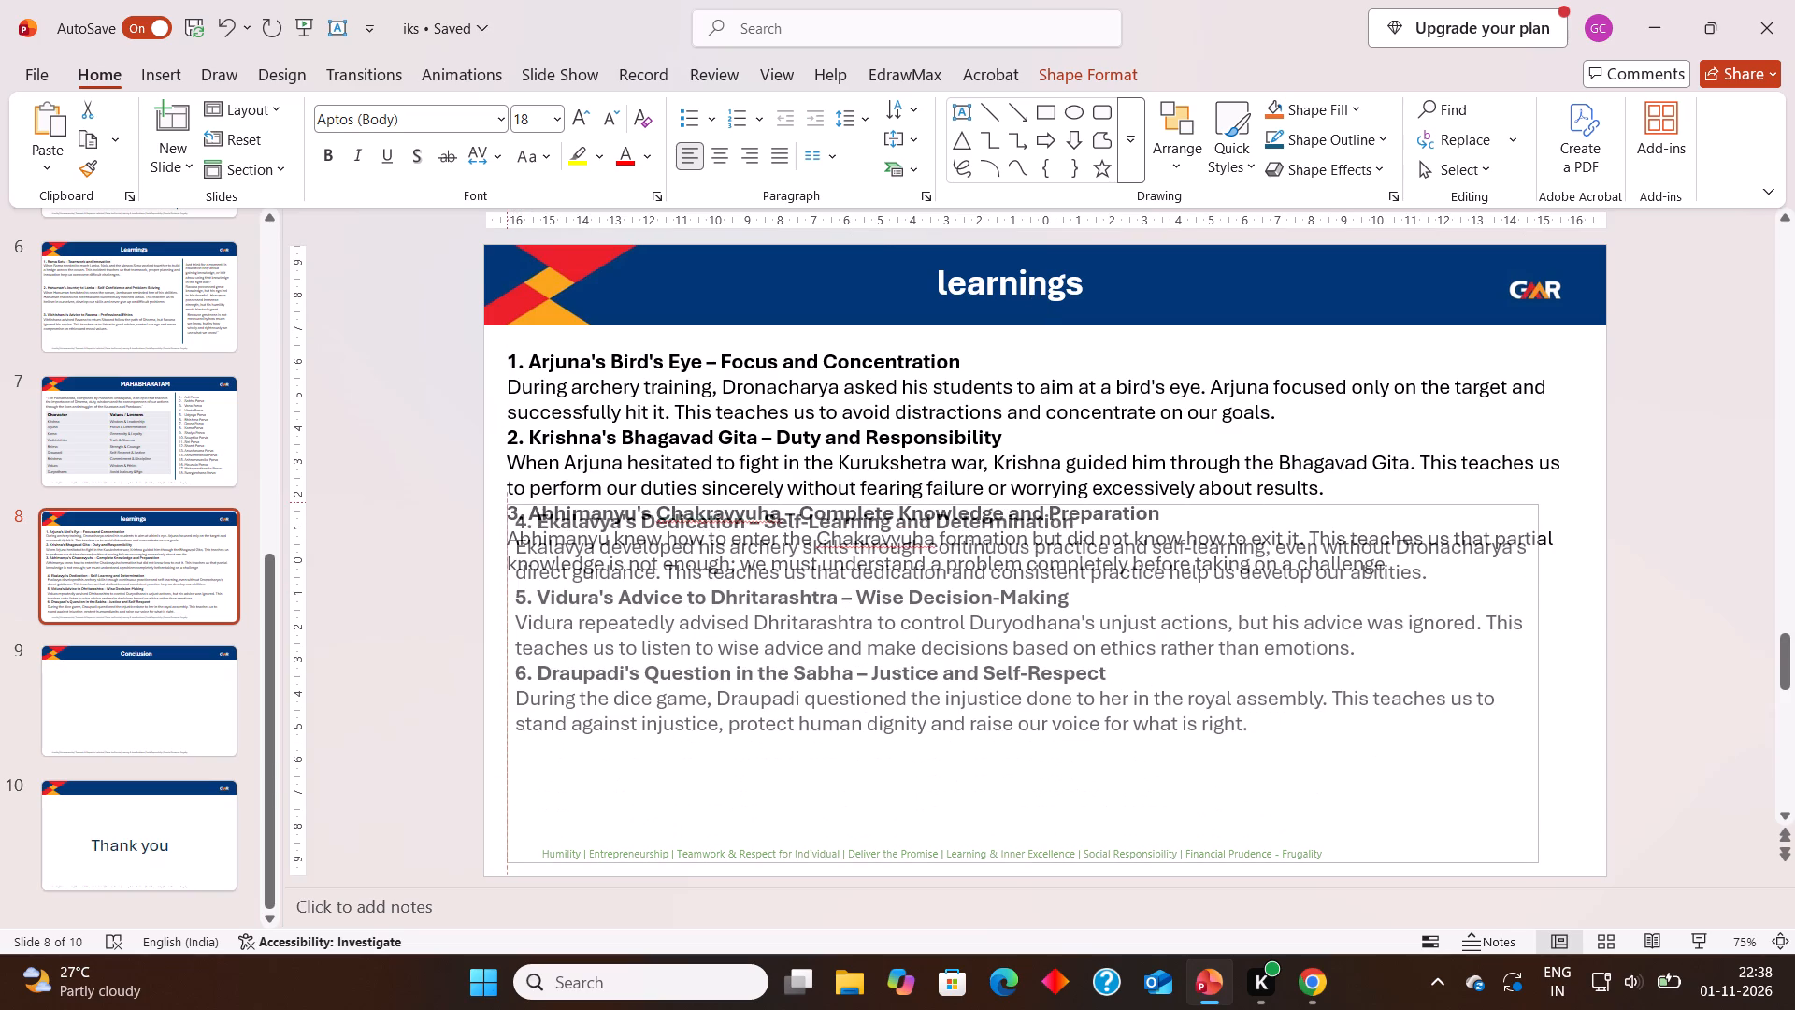
drag(507, 502, 498, 570)
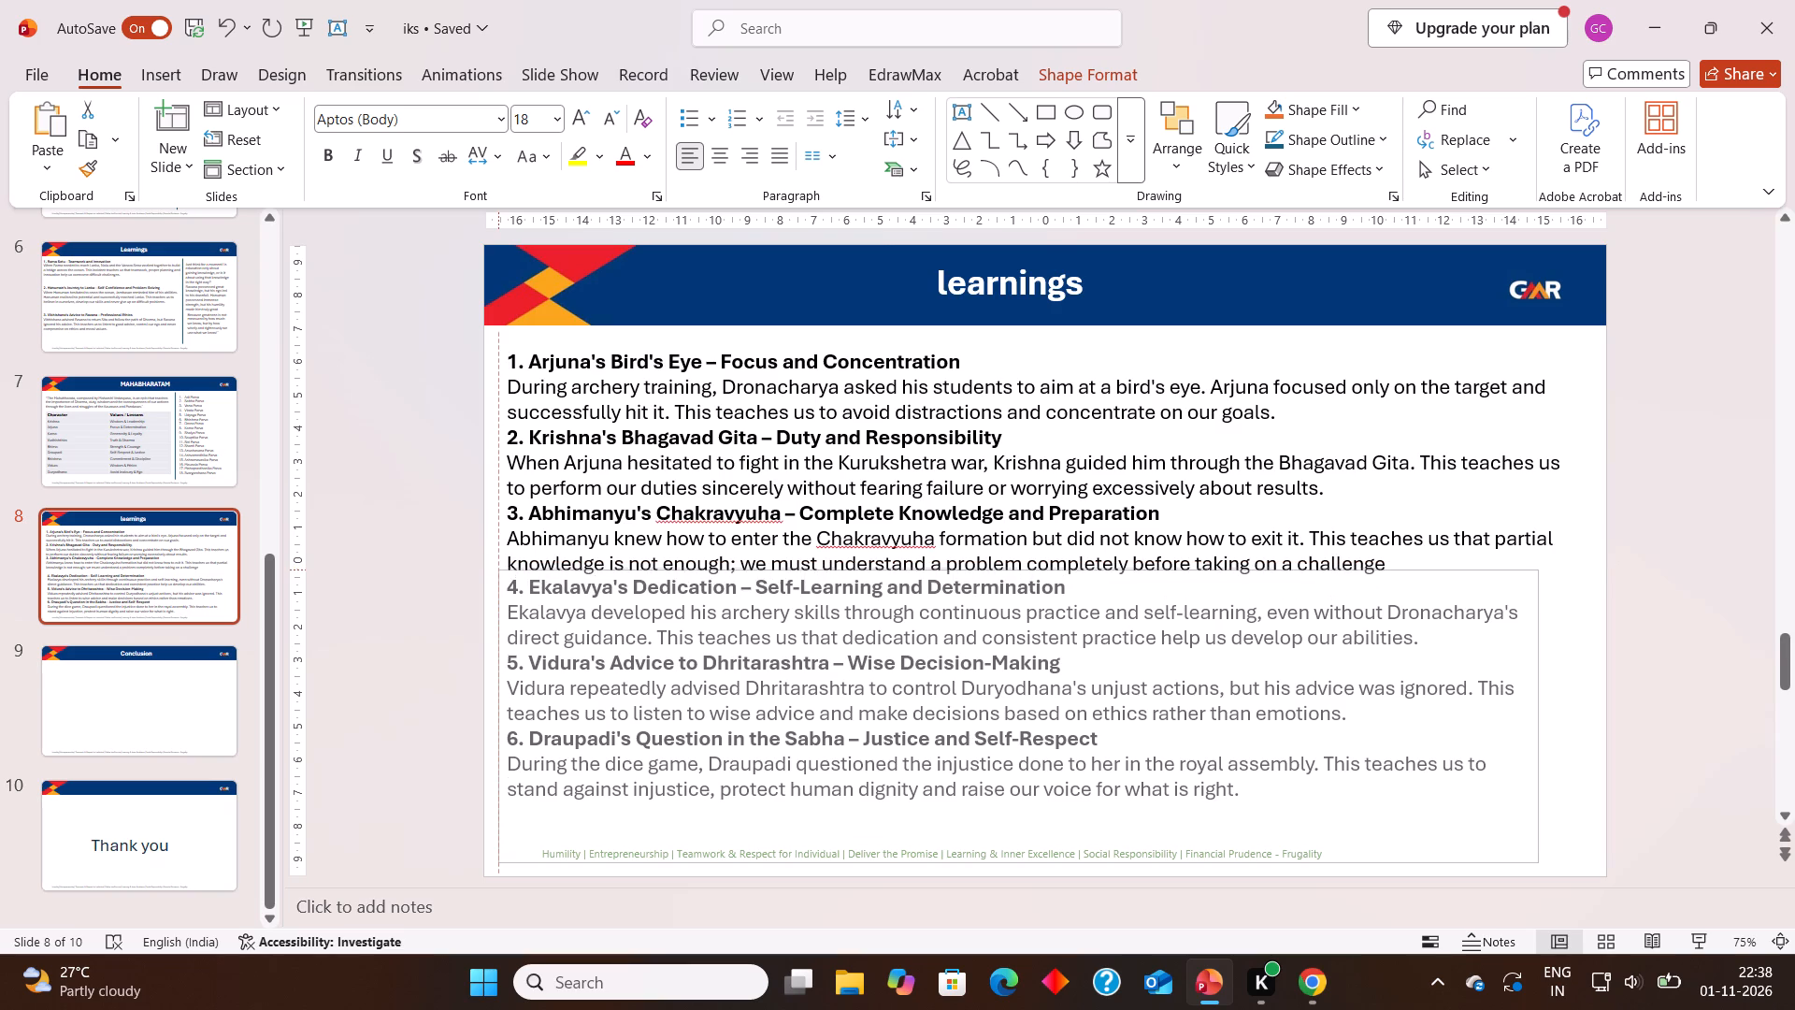
drag(498, 570, 498, 576)
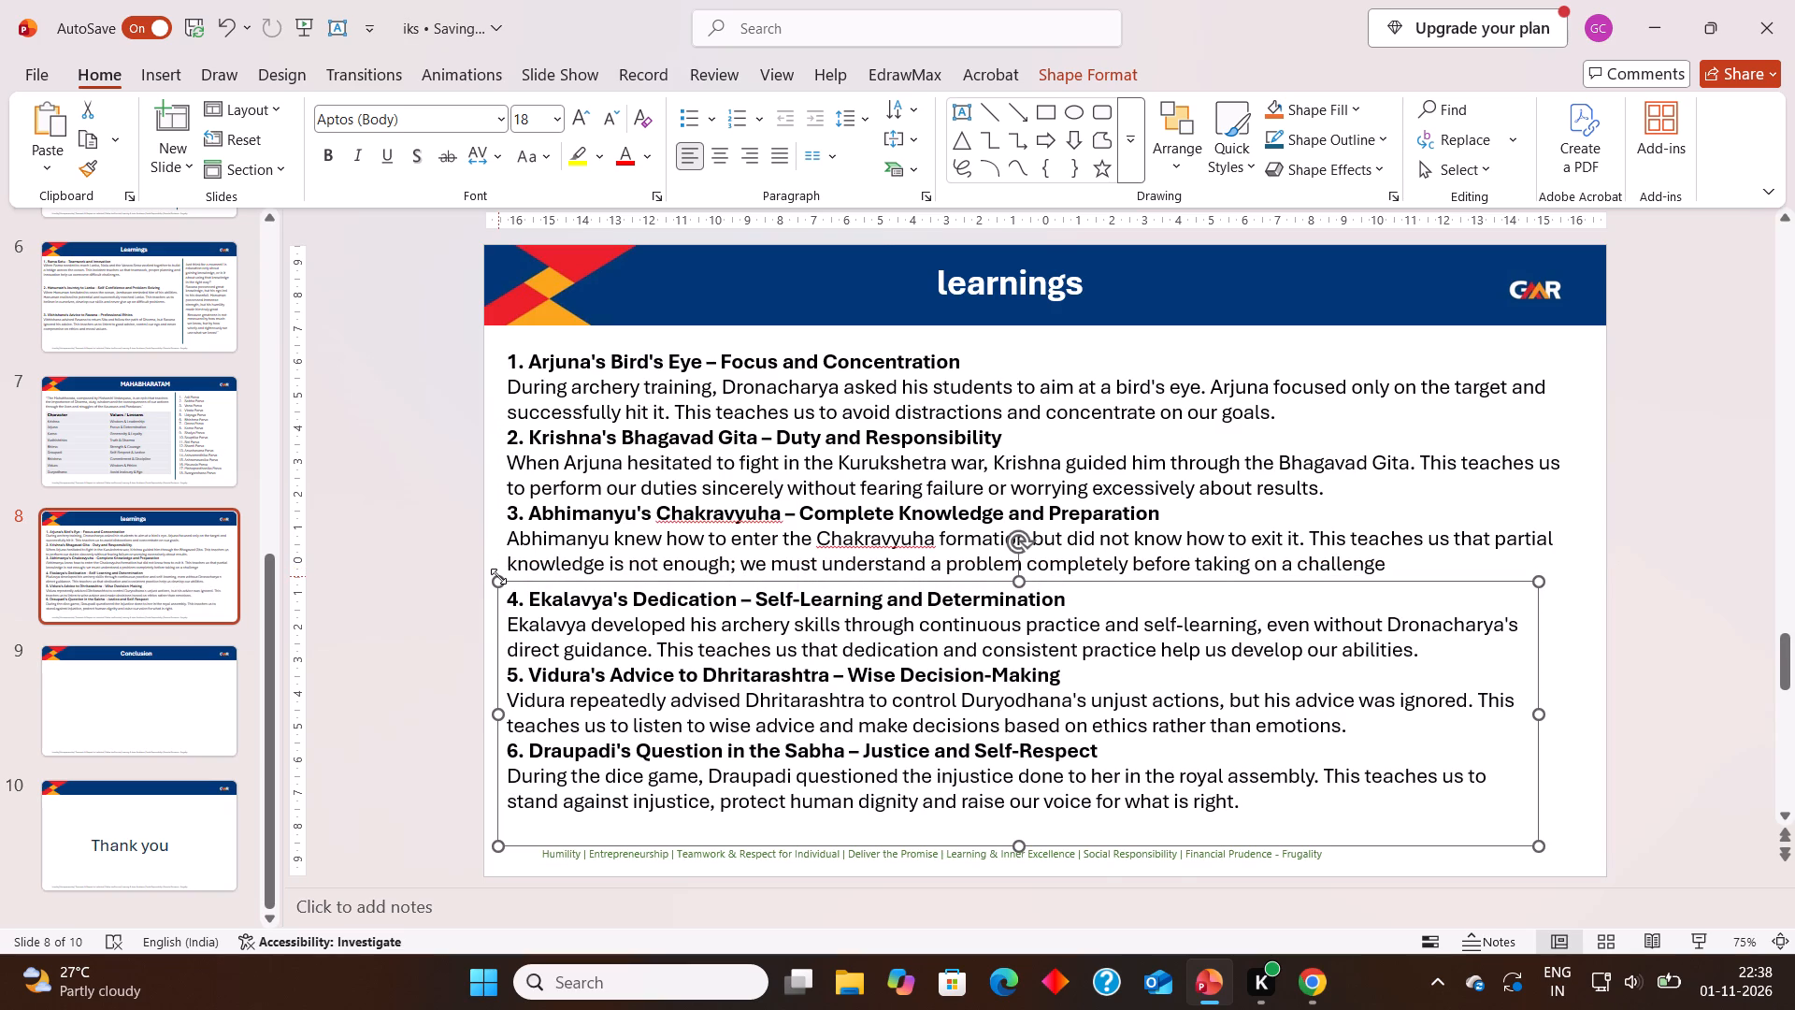
click(337, 578)
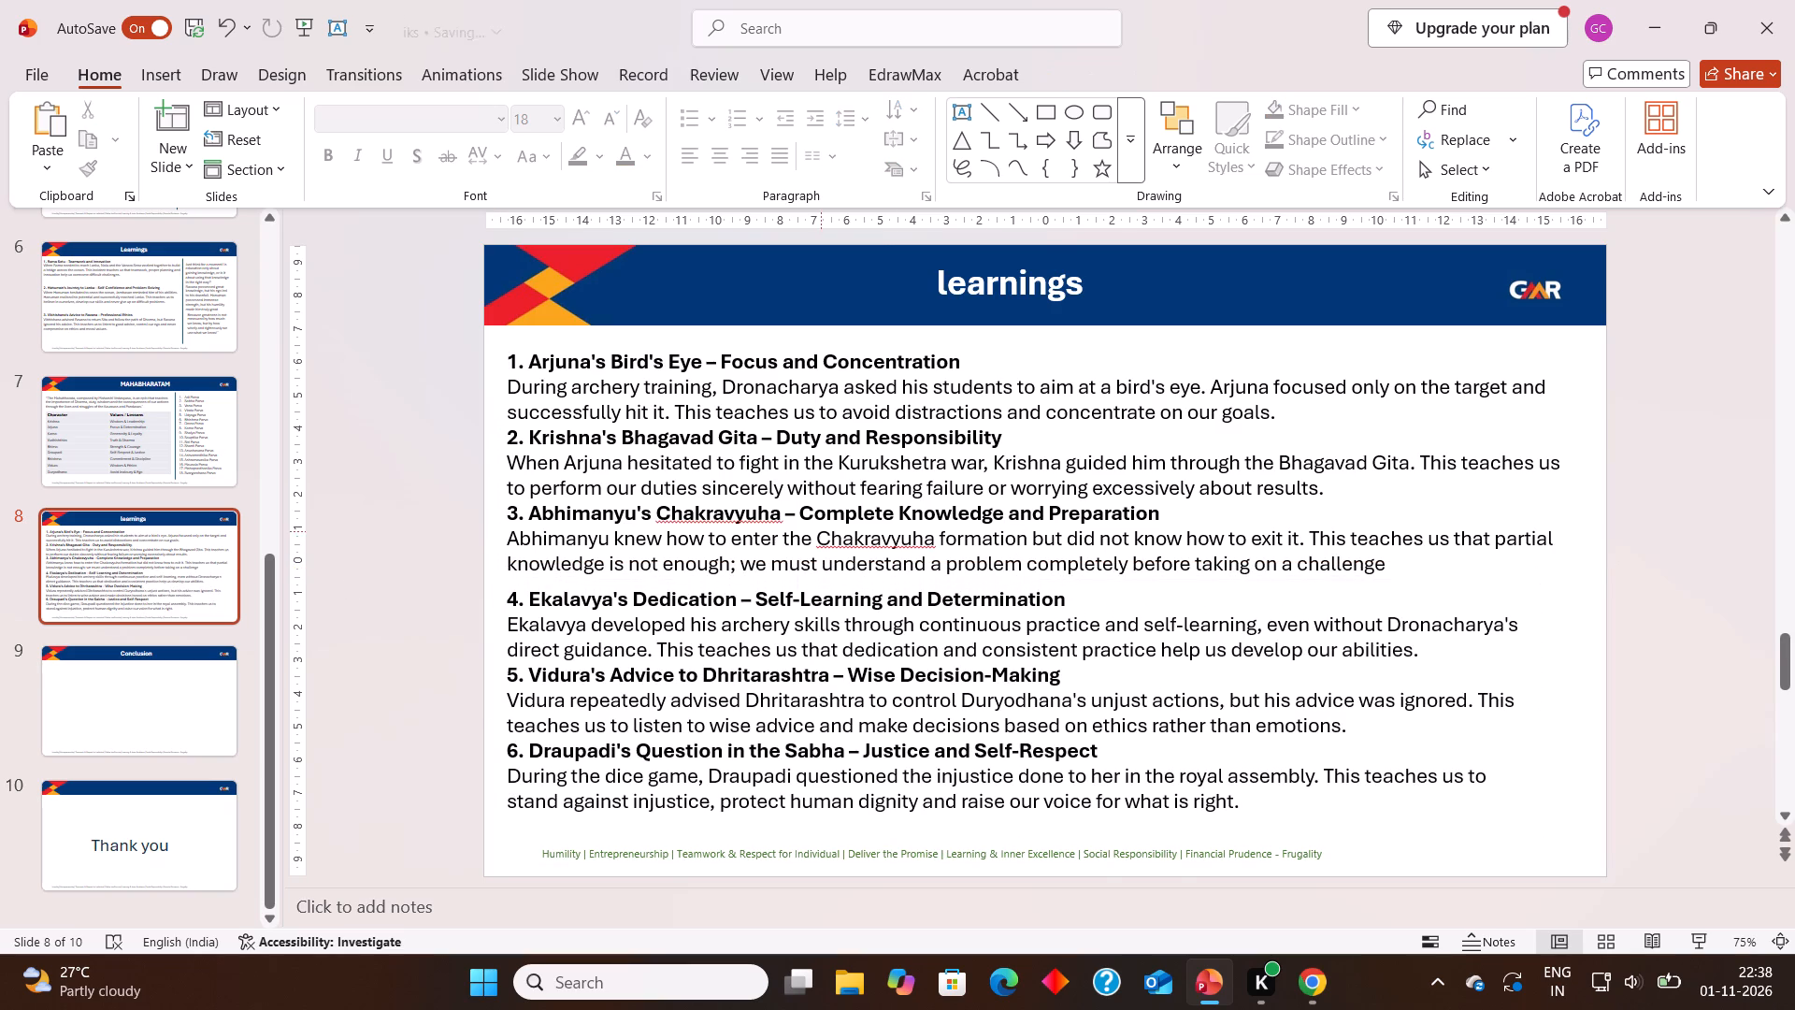
Insert one blank line after incident 2 and one after incident 1 in the upper text box.
click(1333, 486)
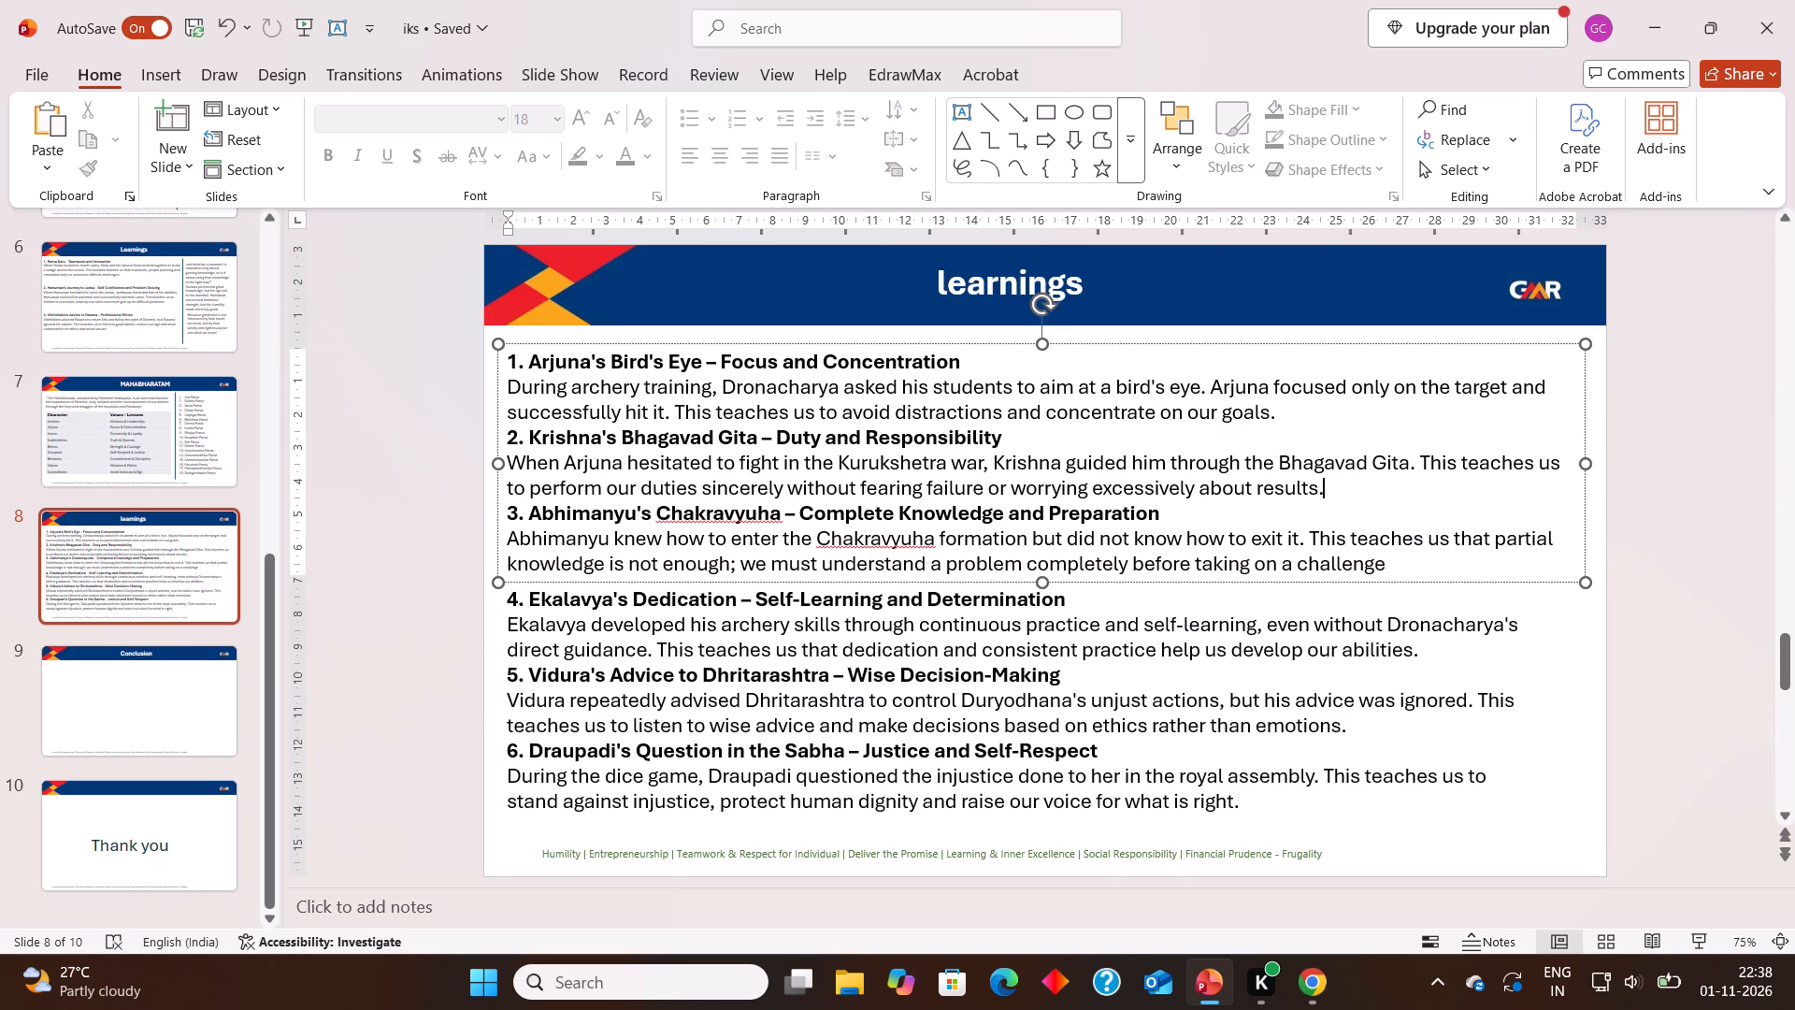
key(Return)
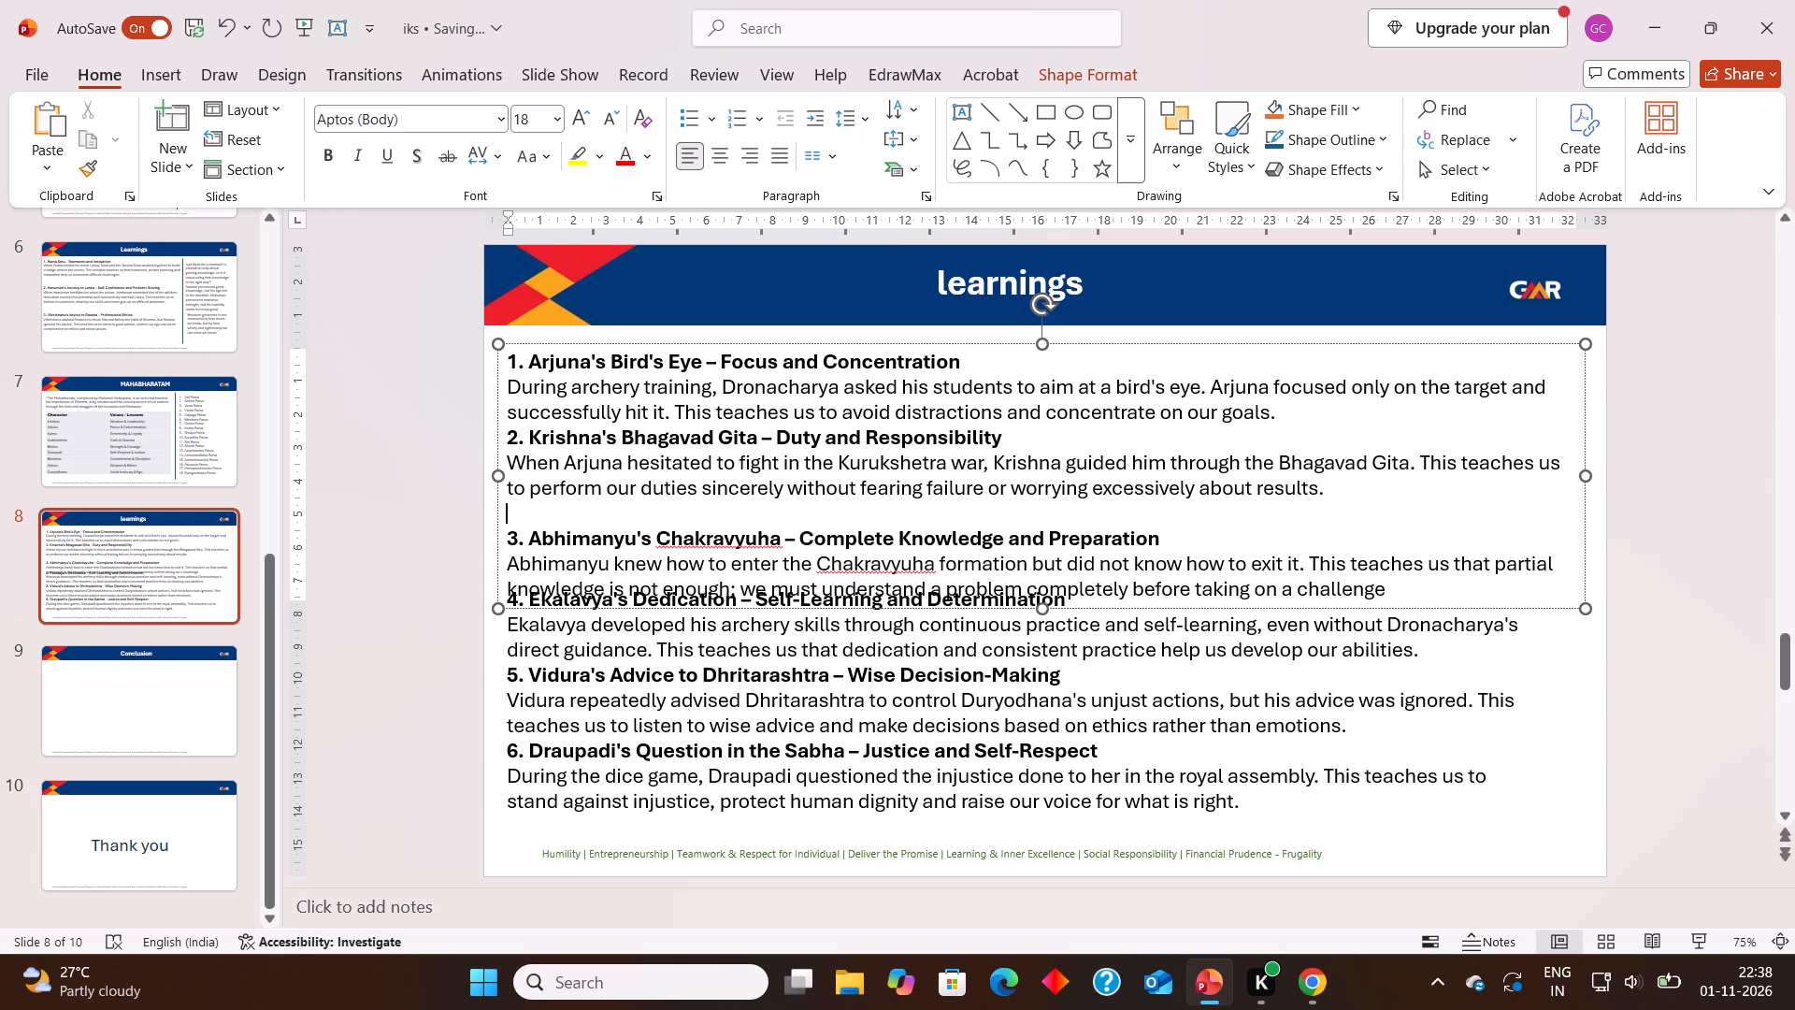
click(1282, 417)
key(Return)
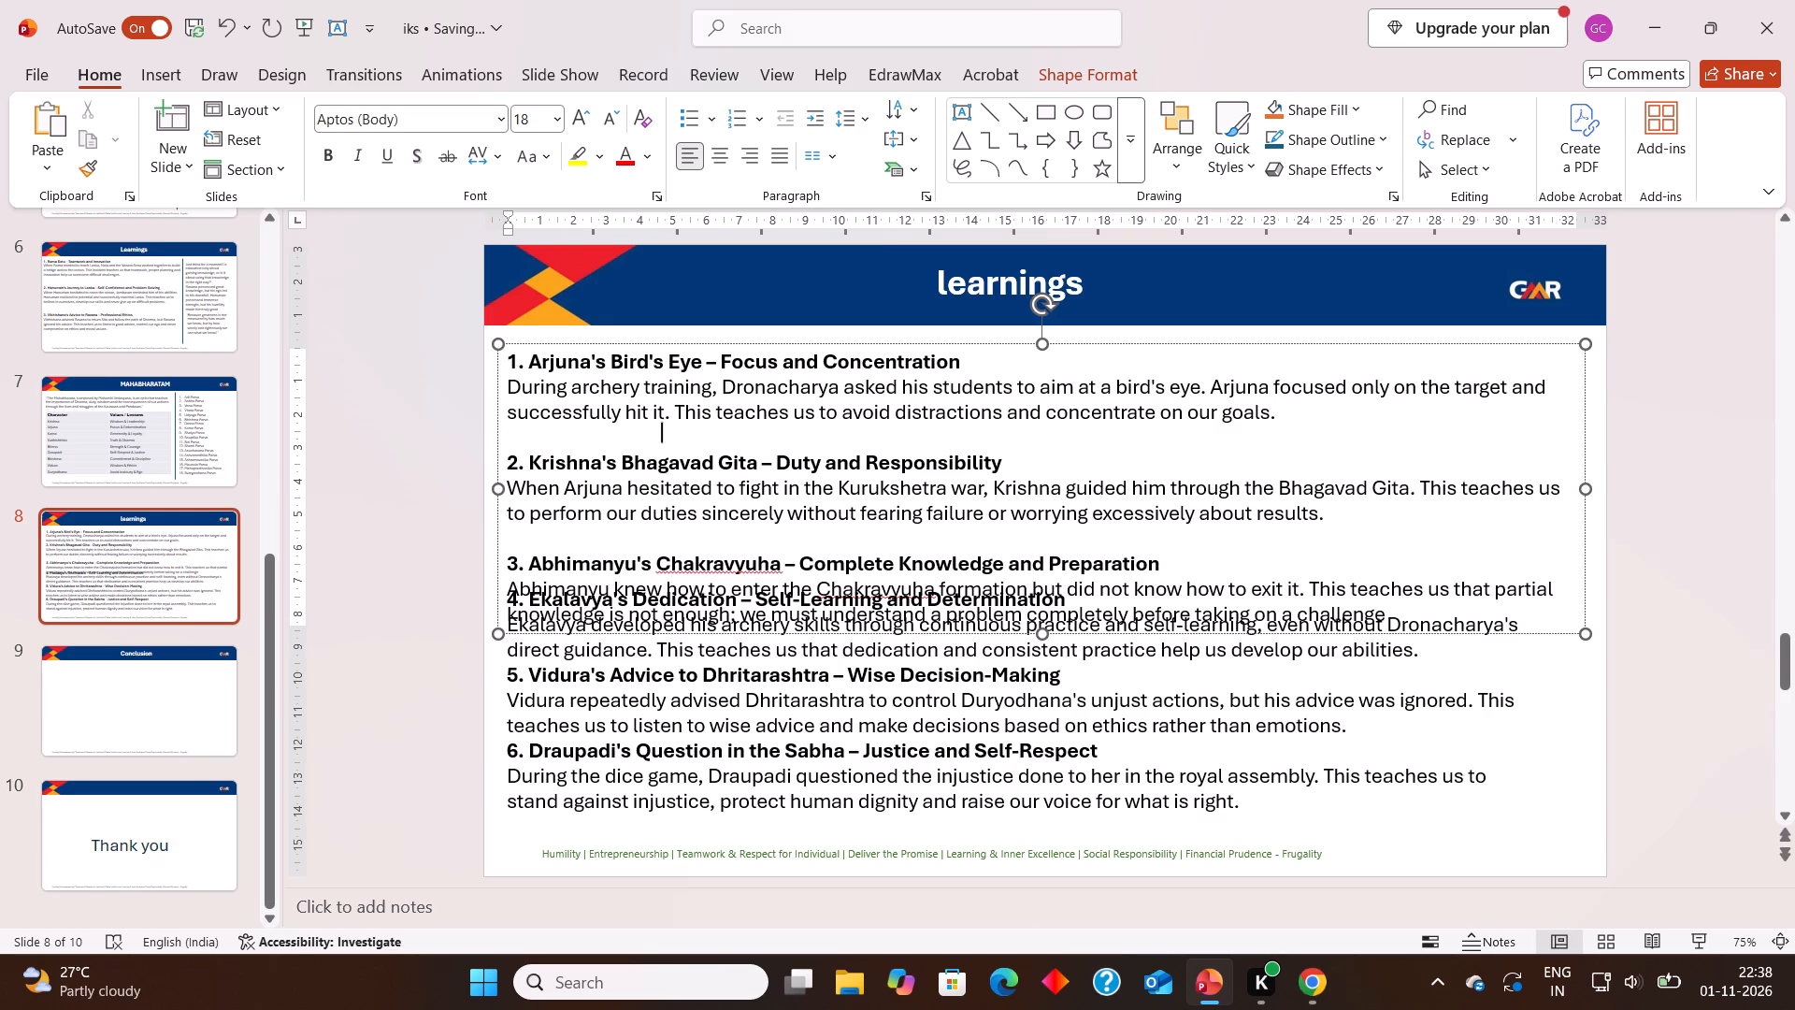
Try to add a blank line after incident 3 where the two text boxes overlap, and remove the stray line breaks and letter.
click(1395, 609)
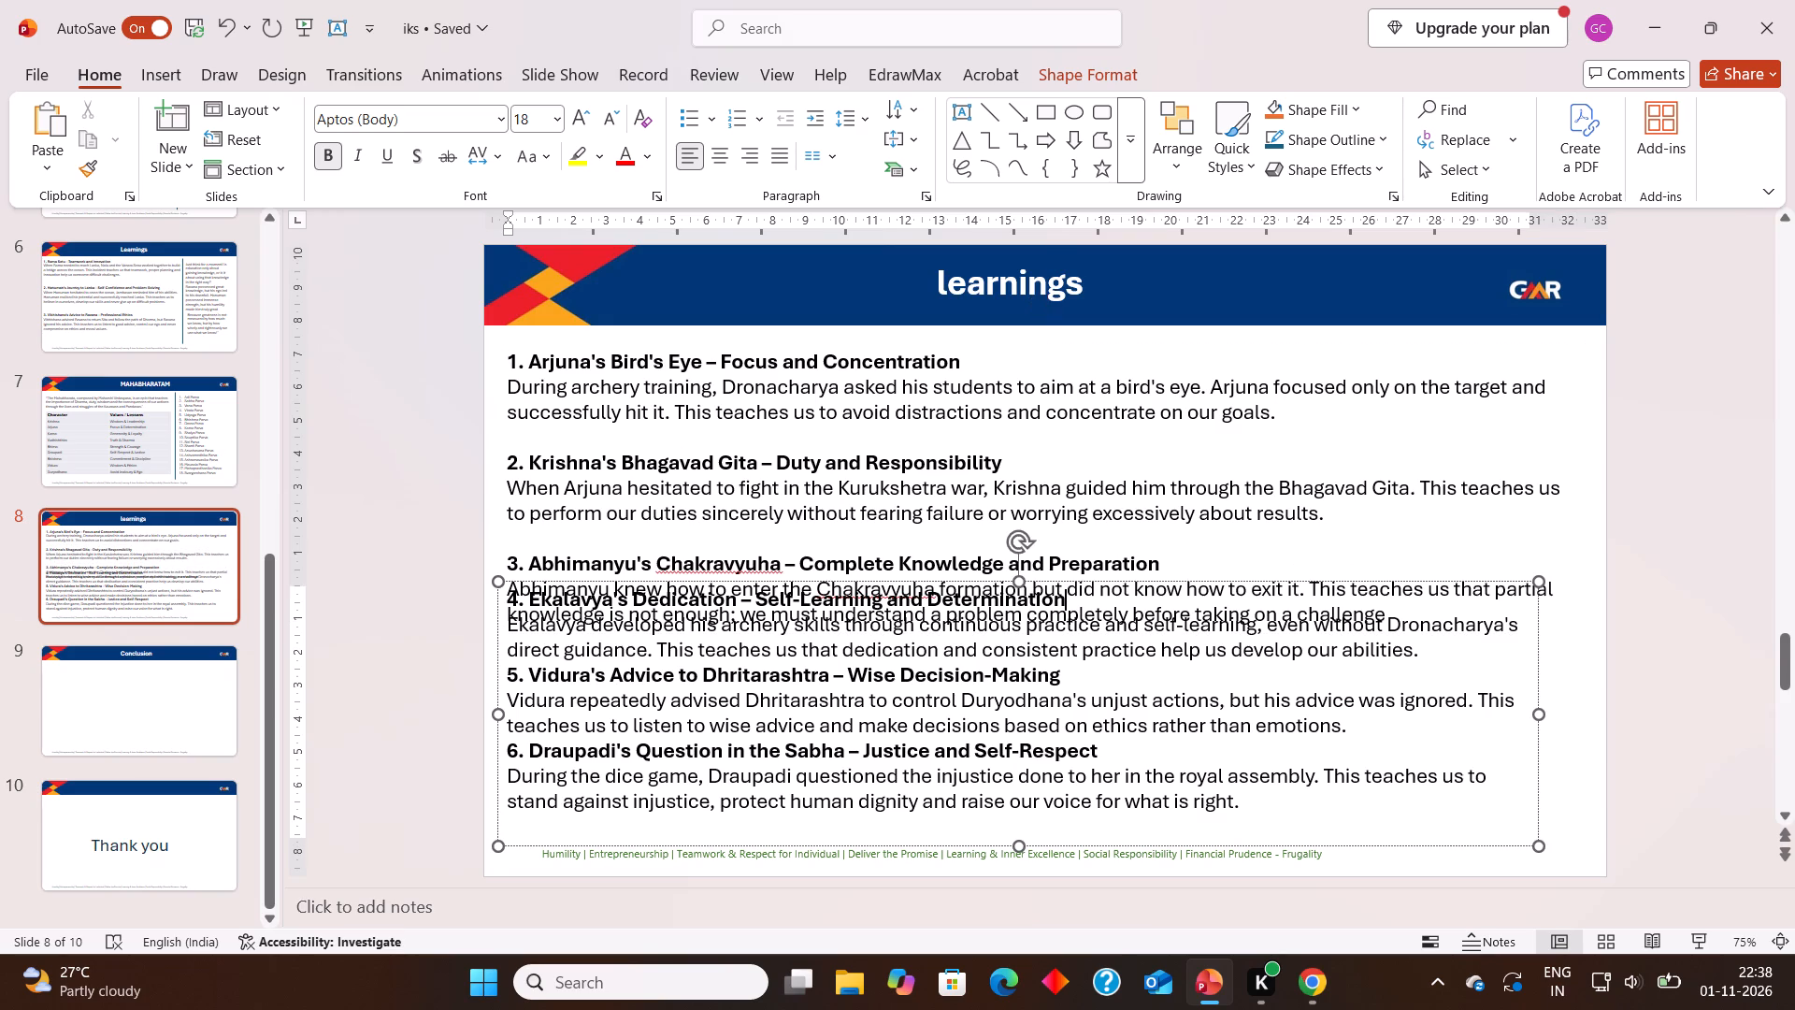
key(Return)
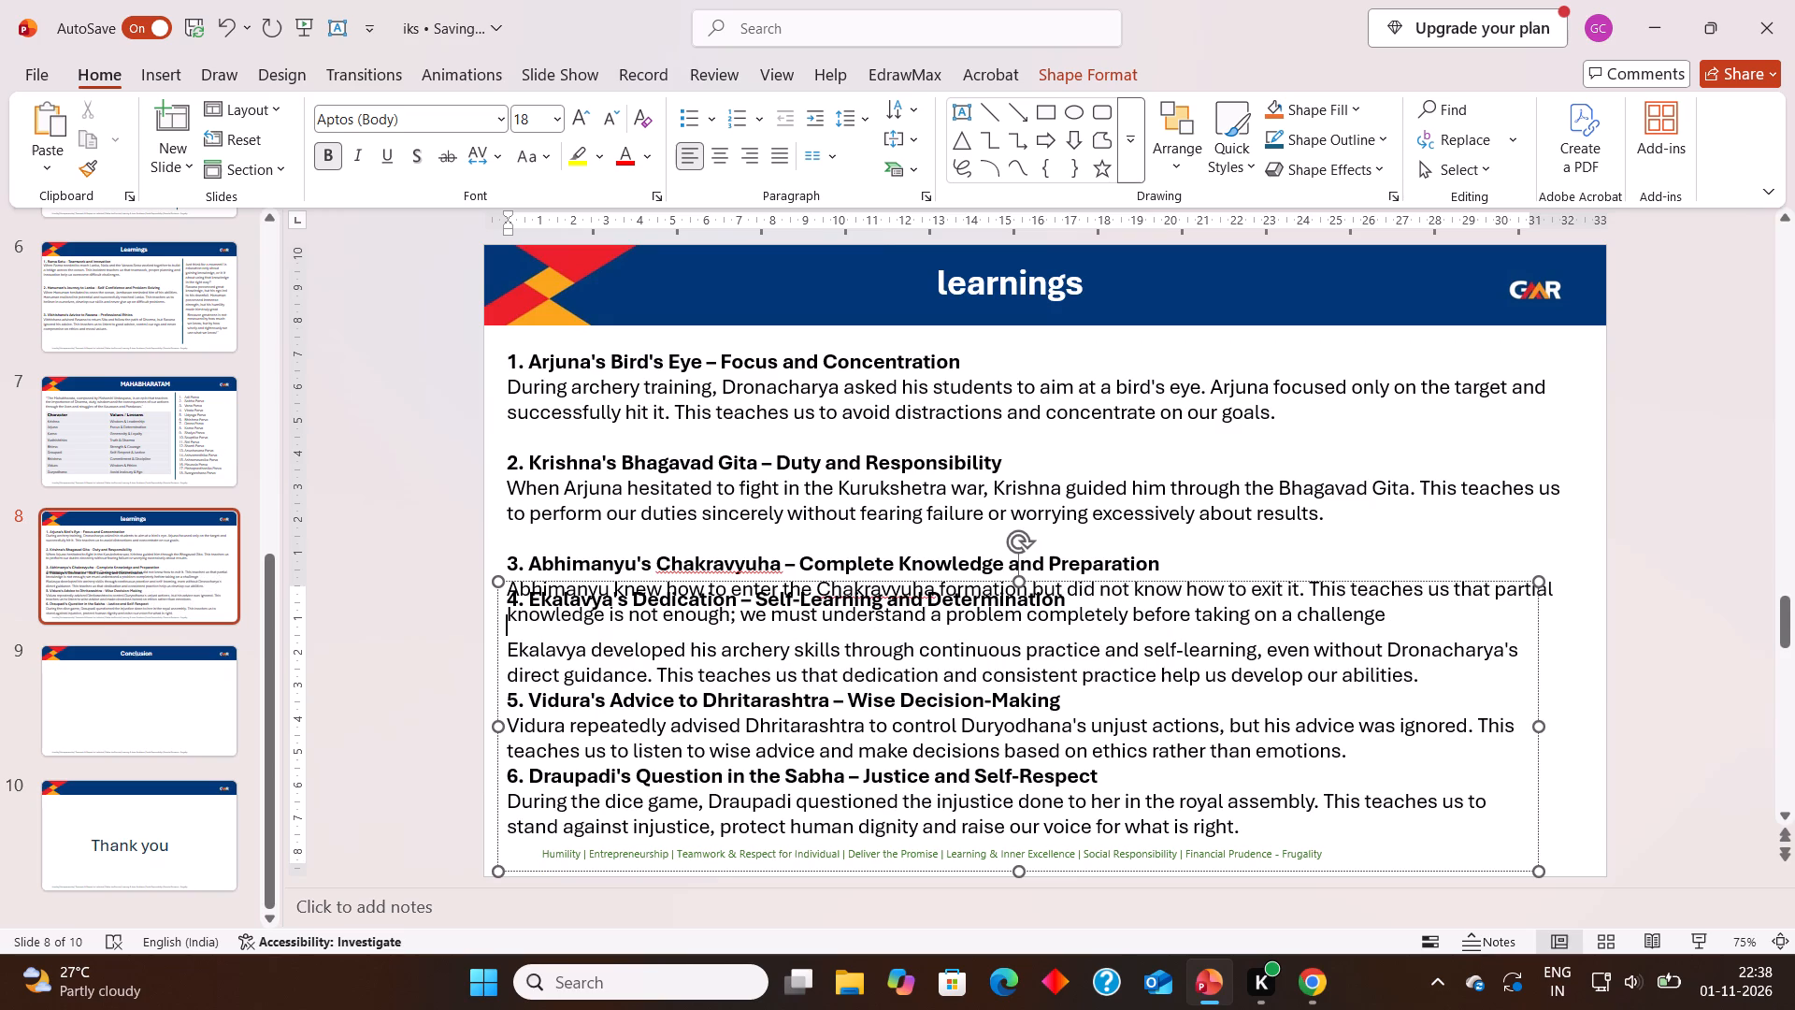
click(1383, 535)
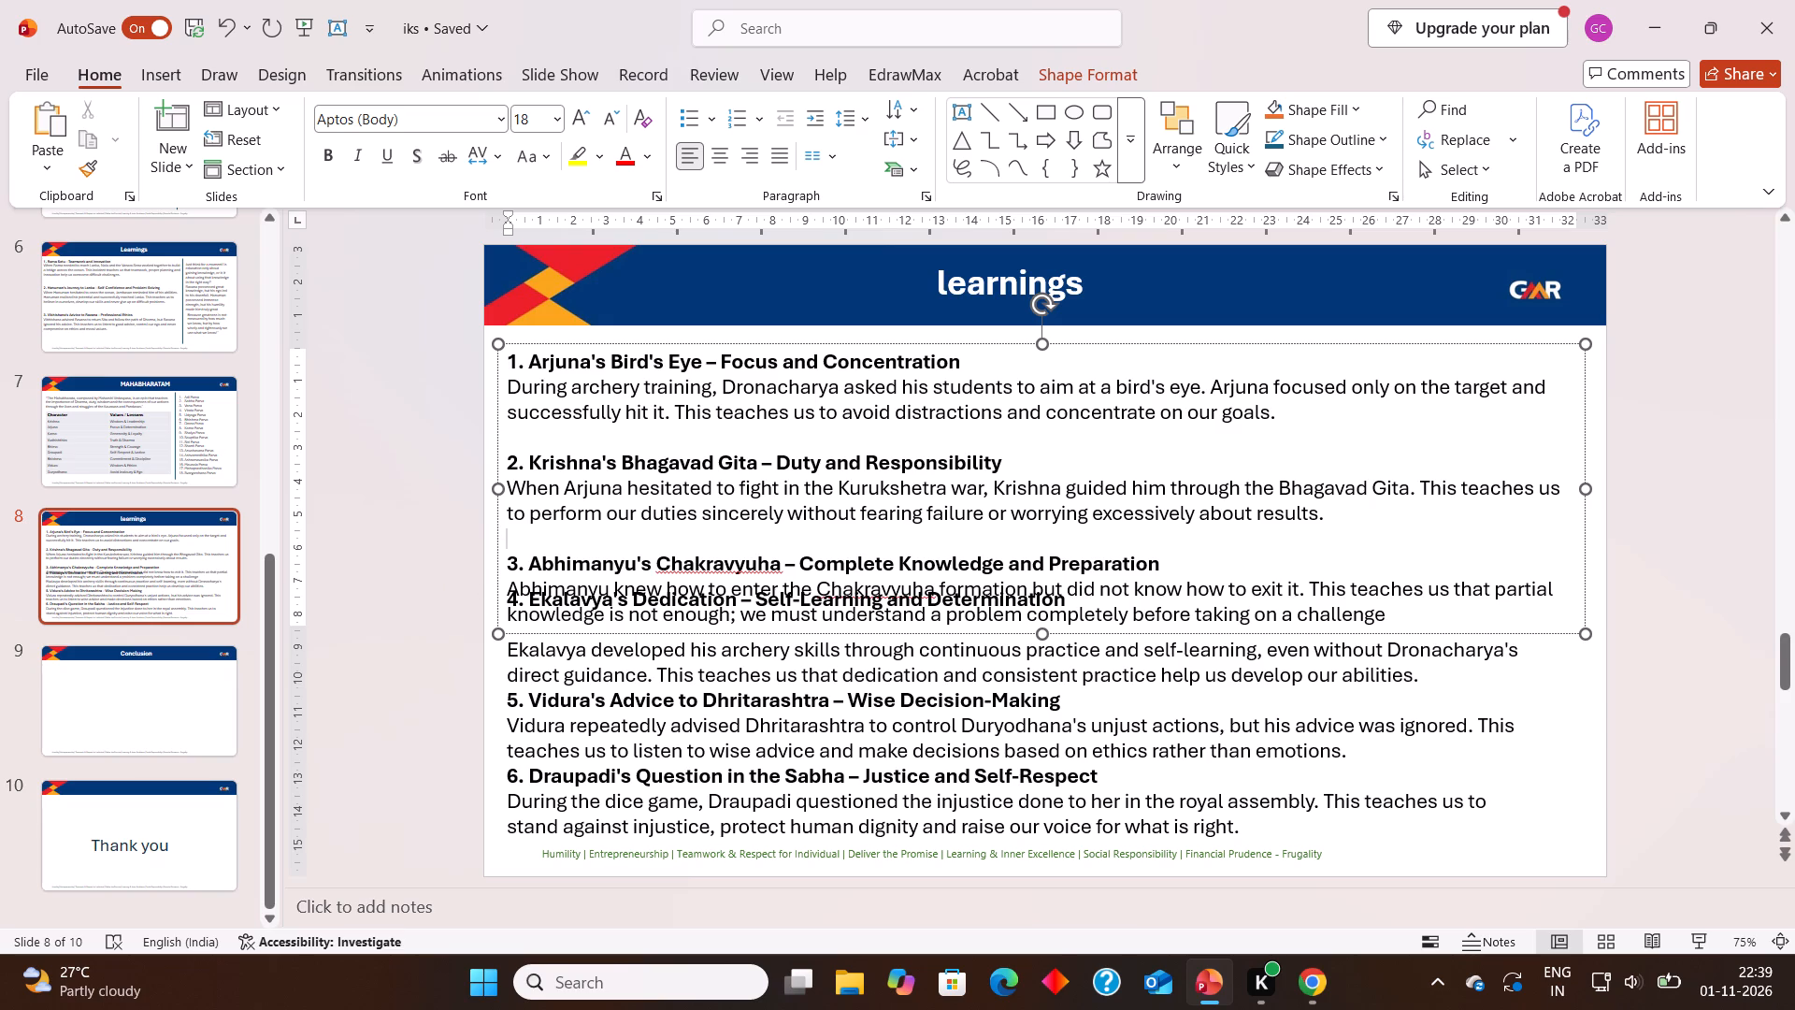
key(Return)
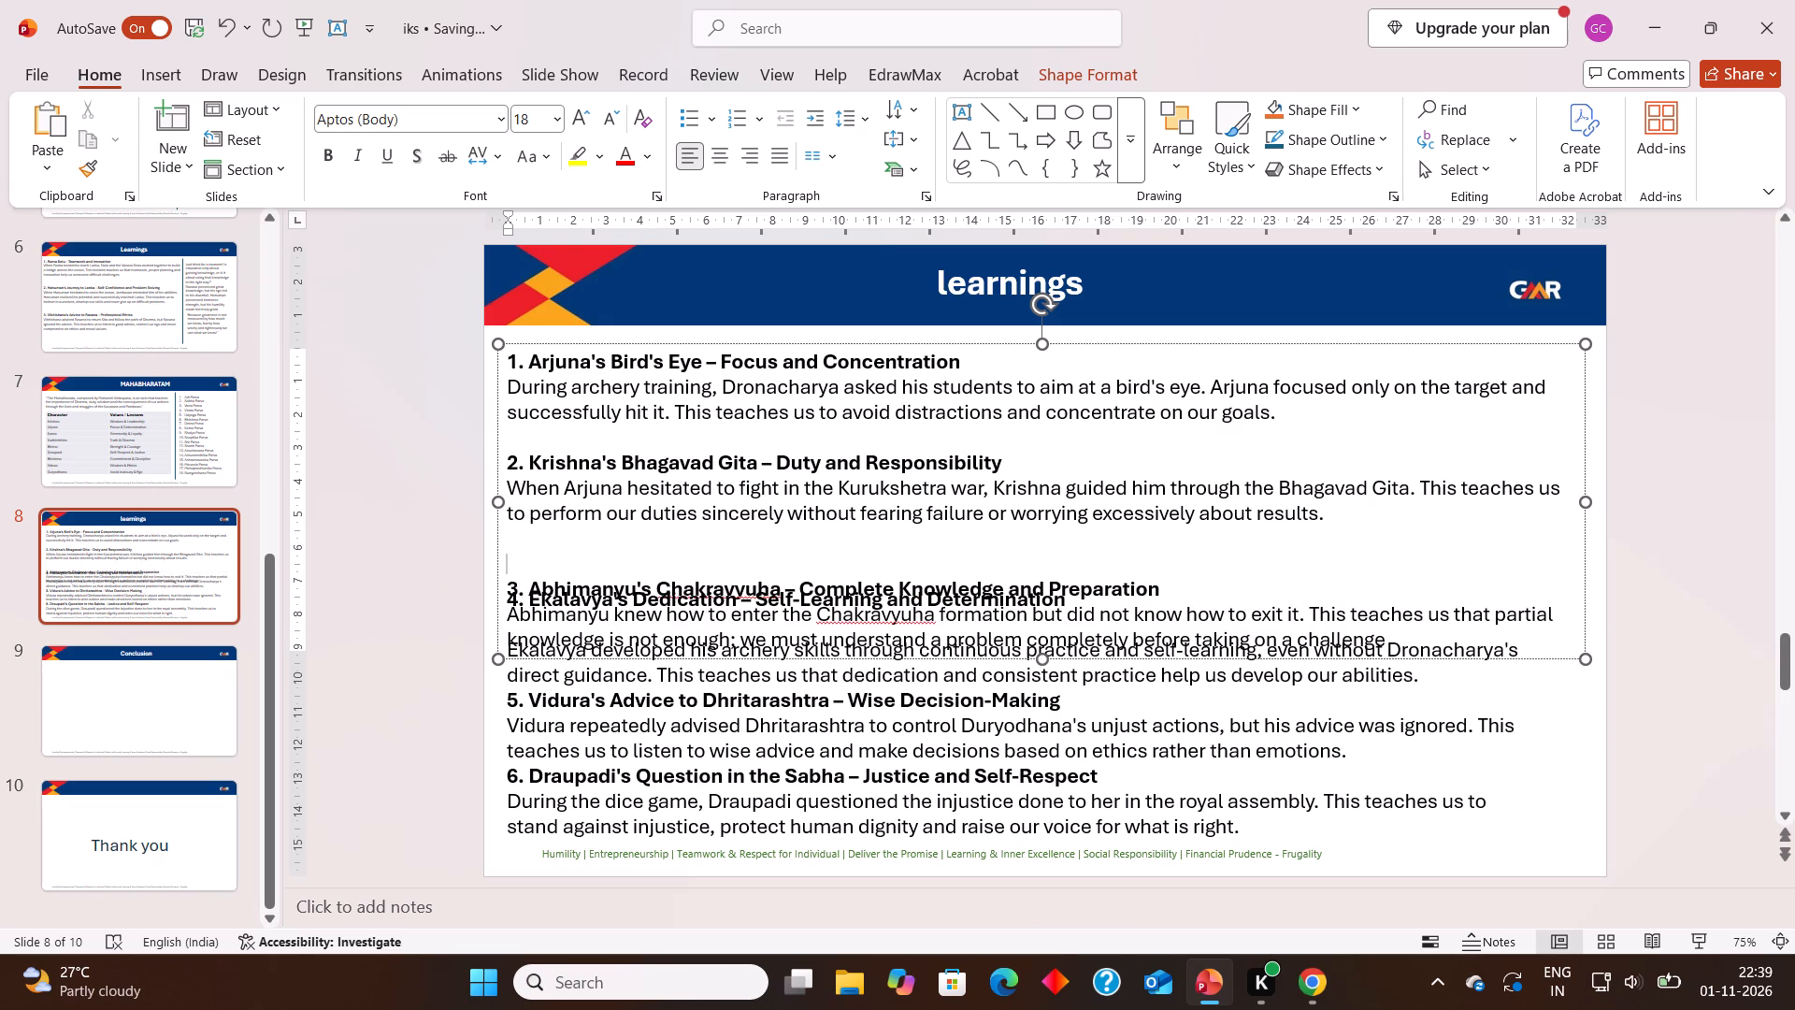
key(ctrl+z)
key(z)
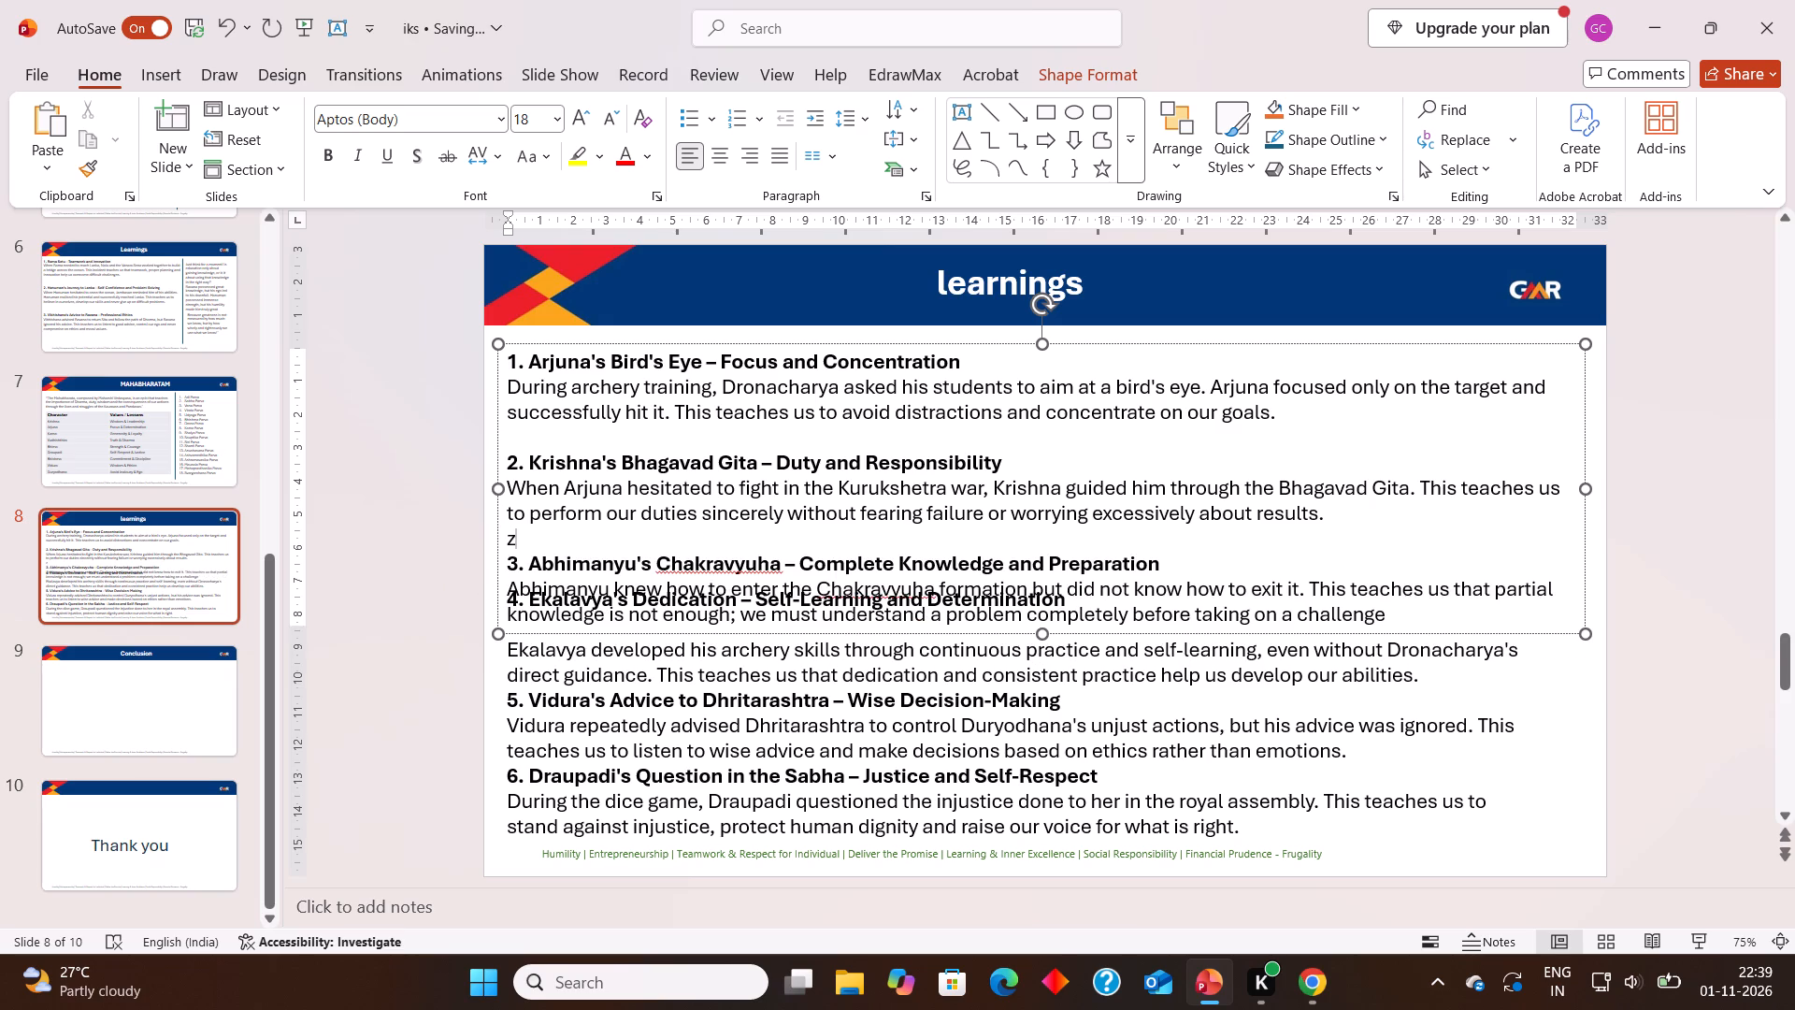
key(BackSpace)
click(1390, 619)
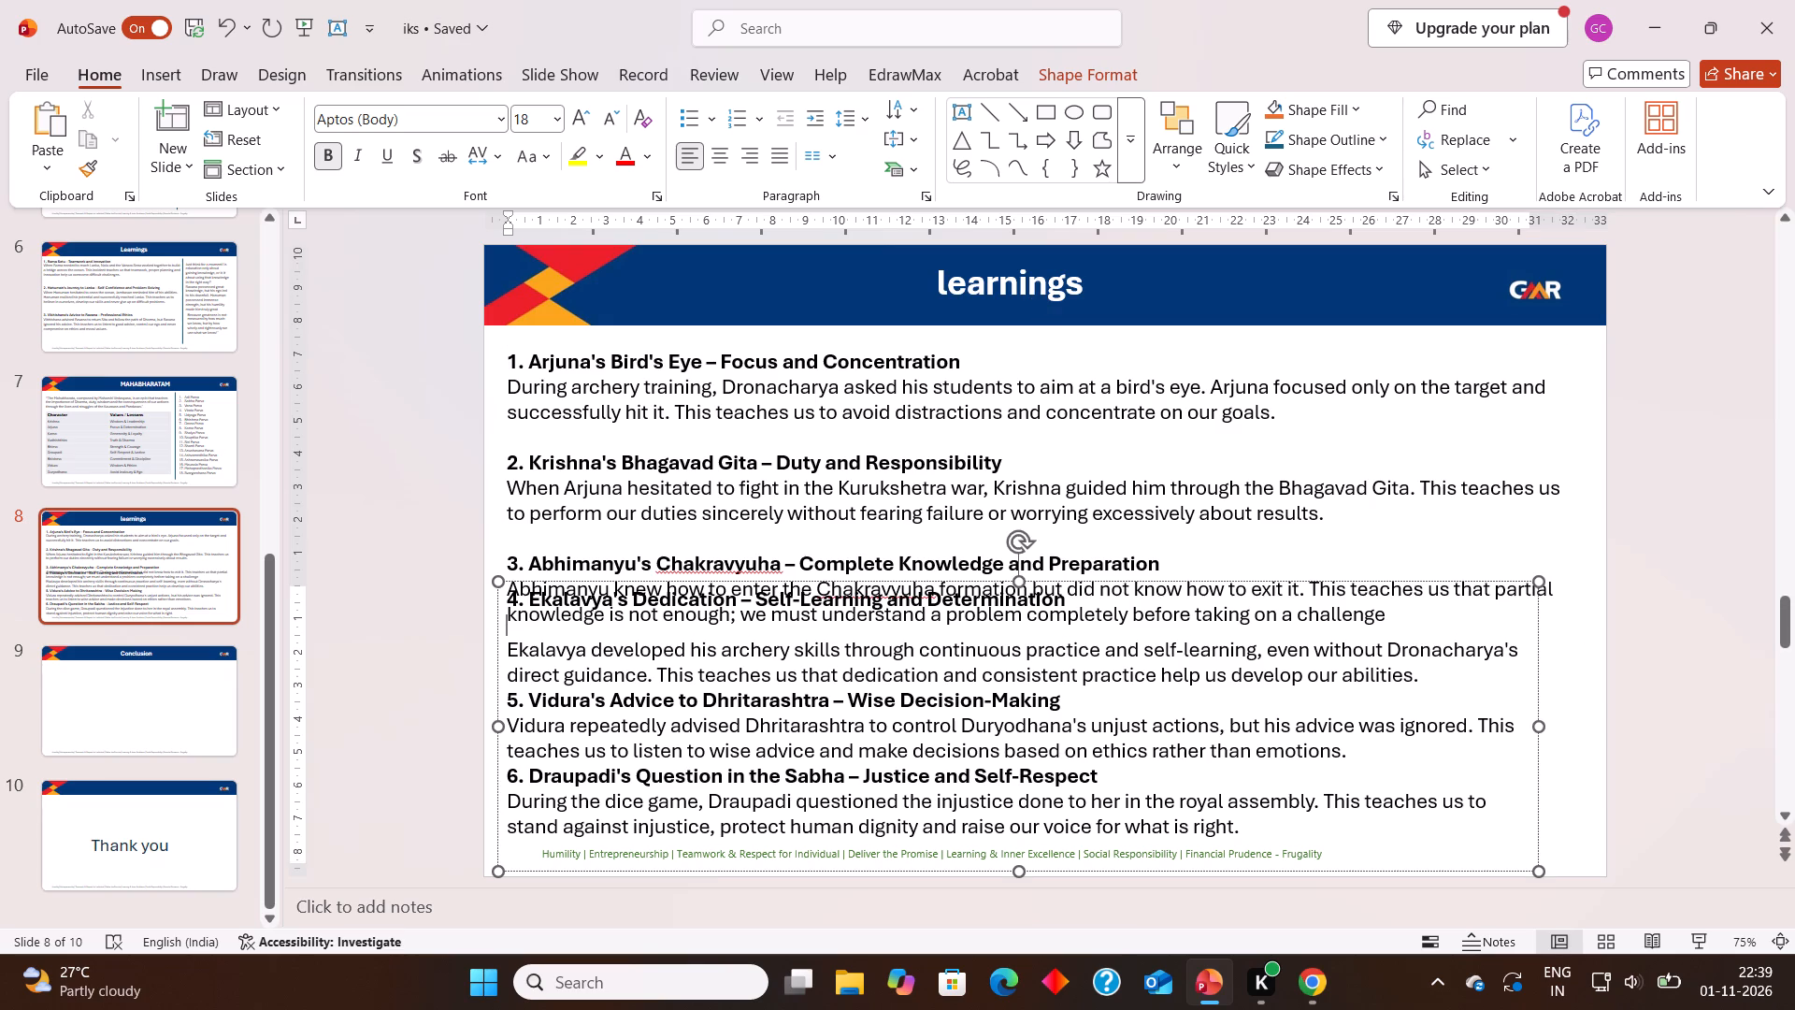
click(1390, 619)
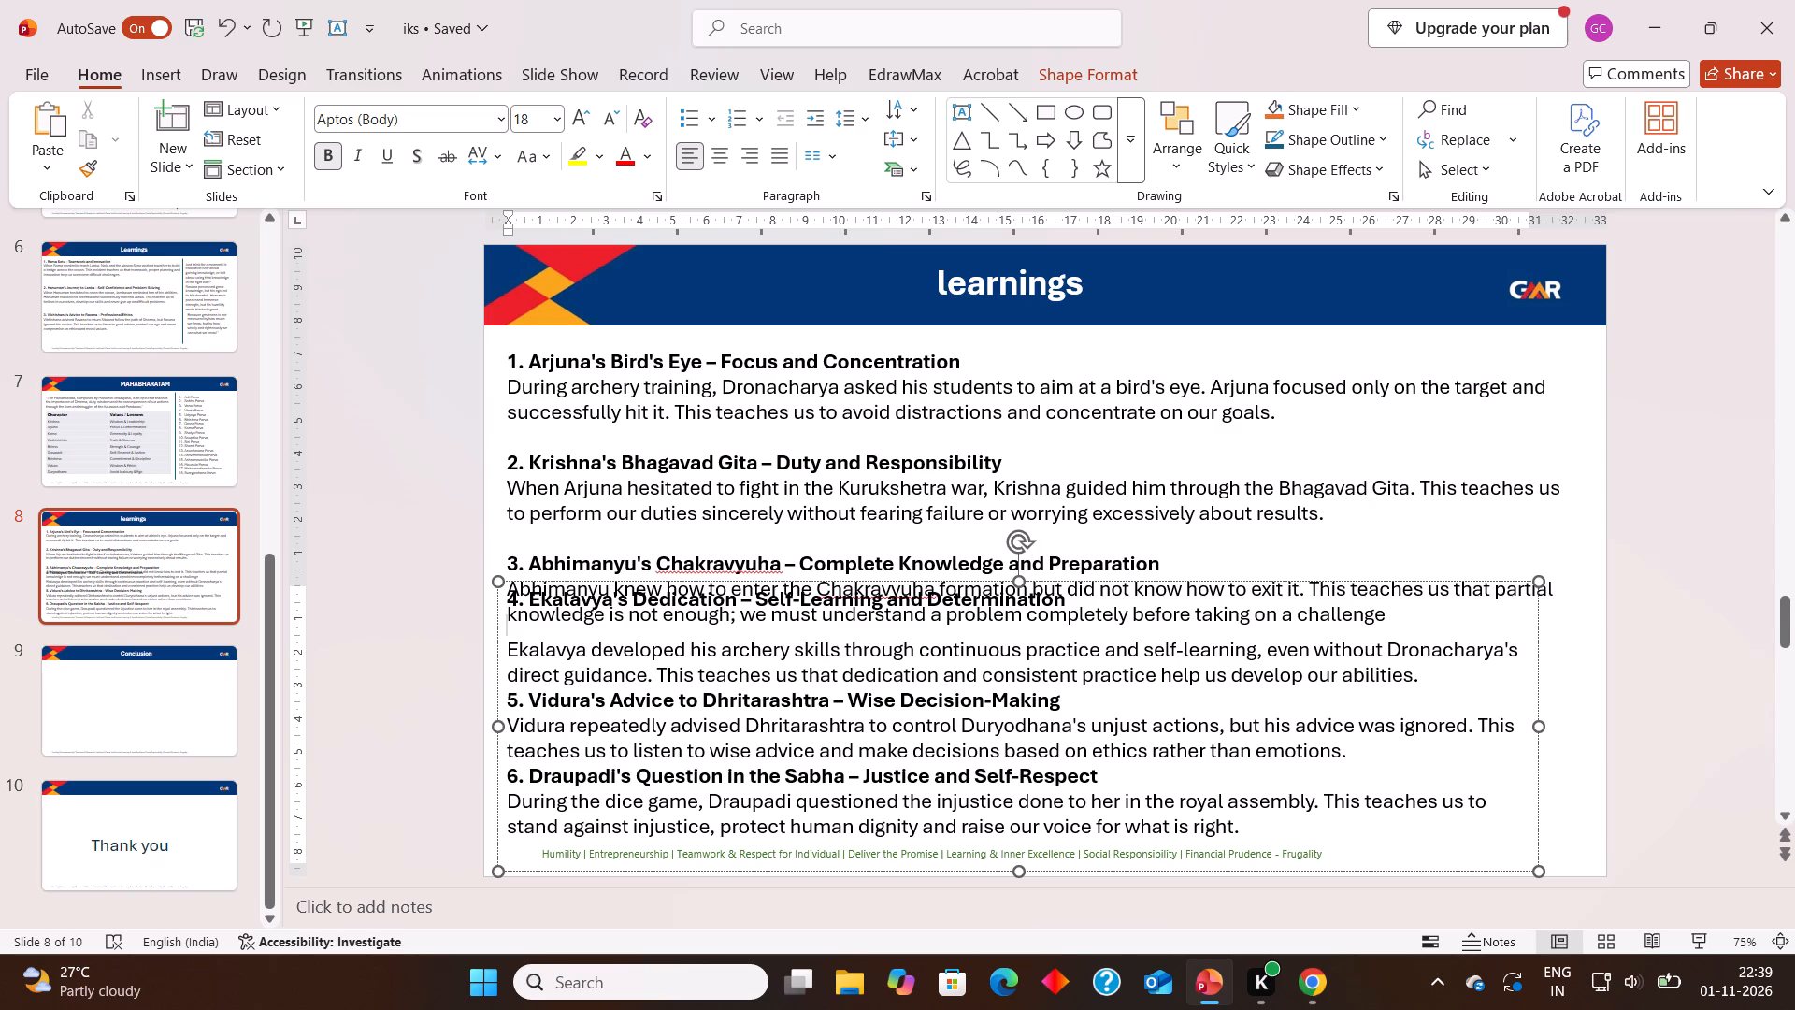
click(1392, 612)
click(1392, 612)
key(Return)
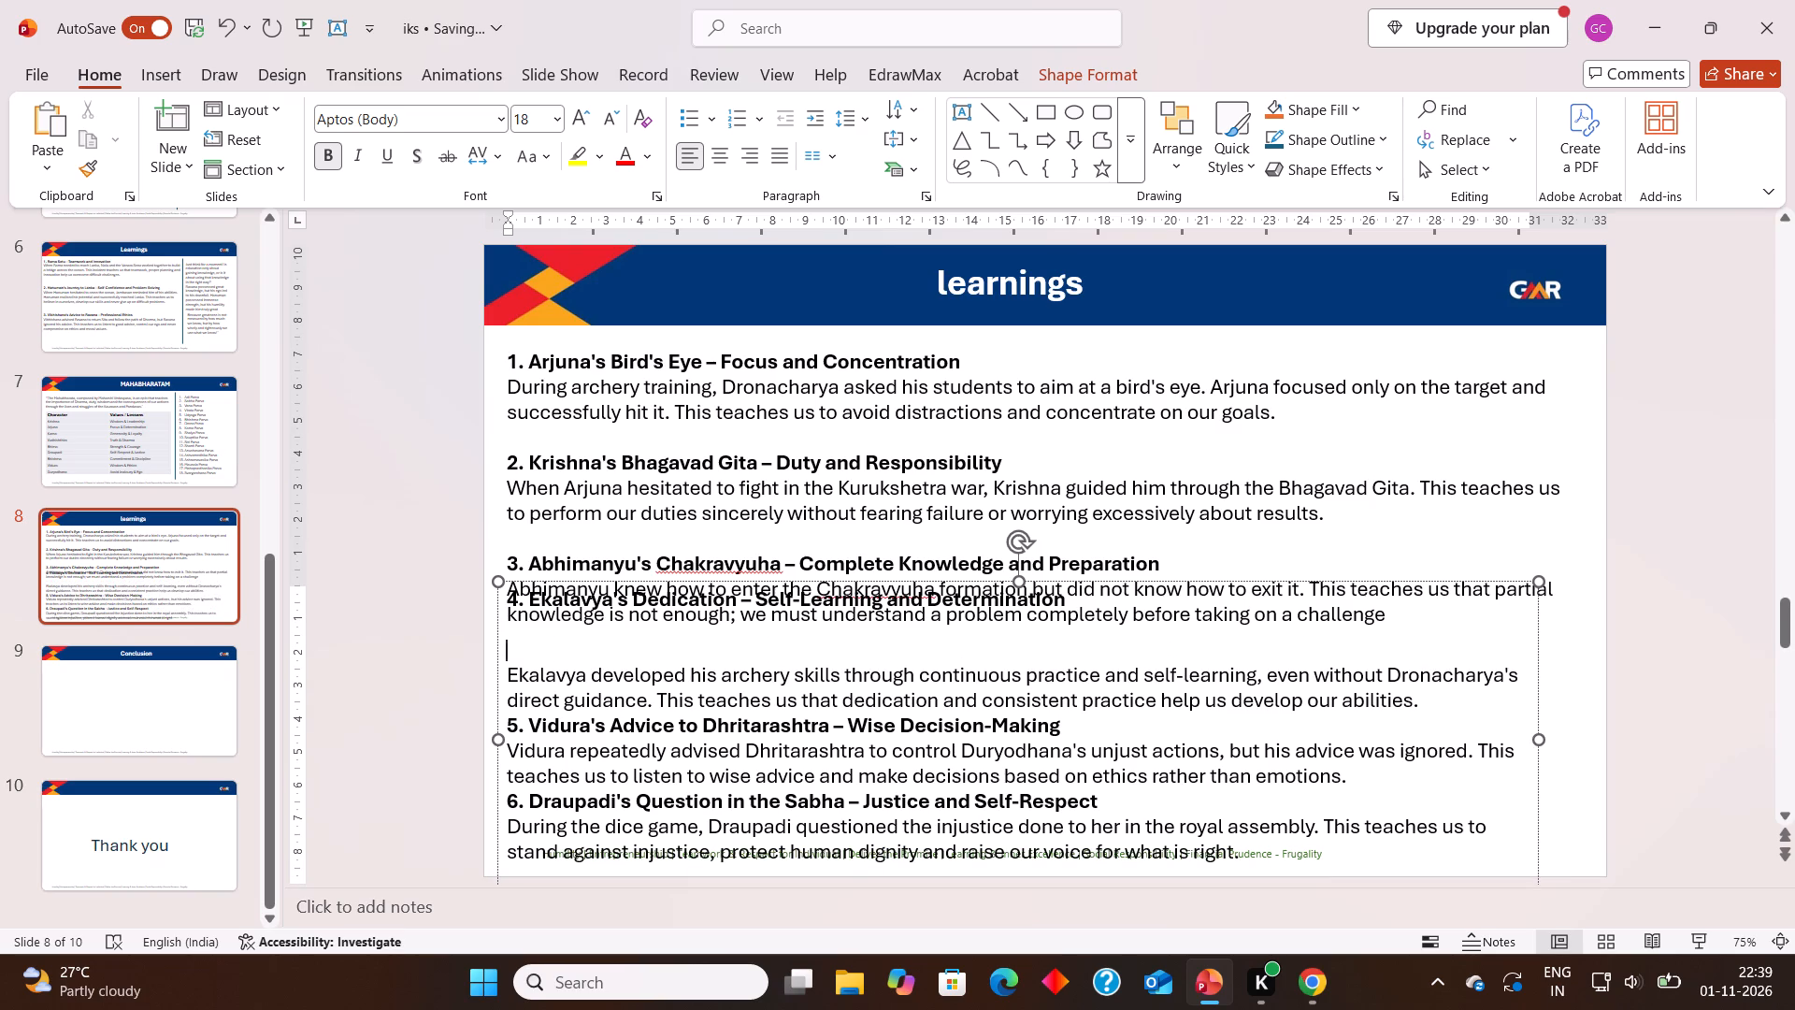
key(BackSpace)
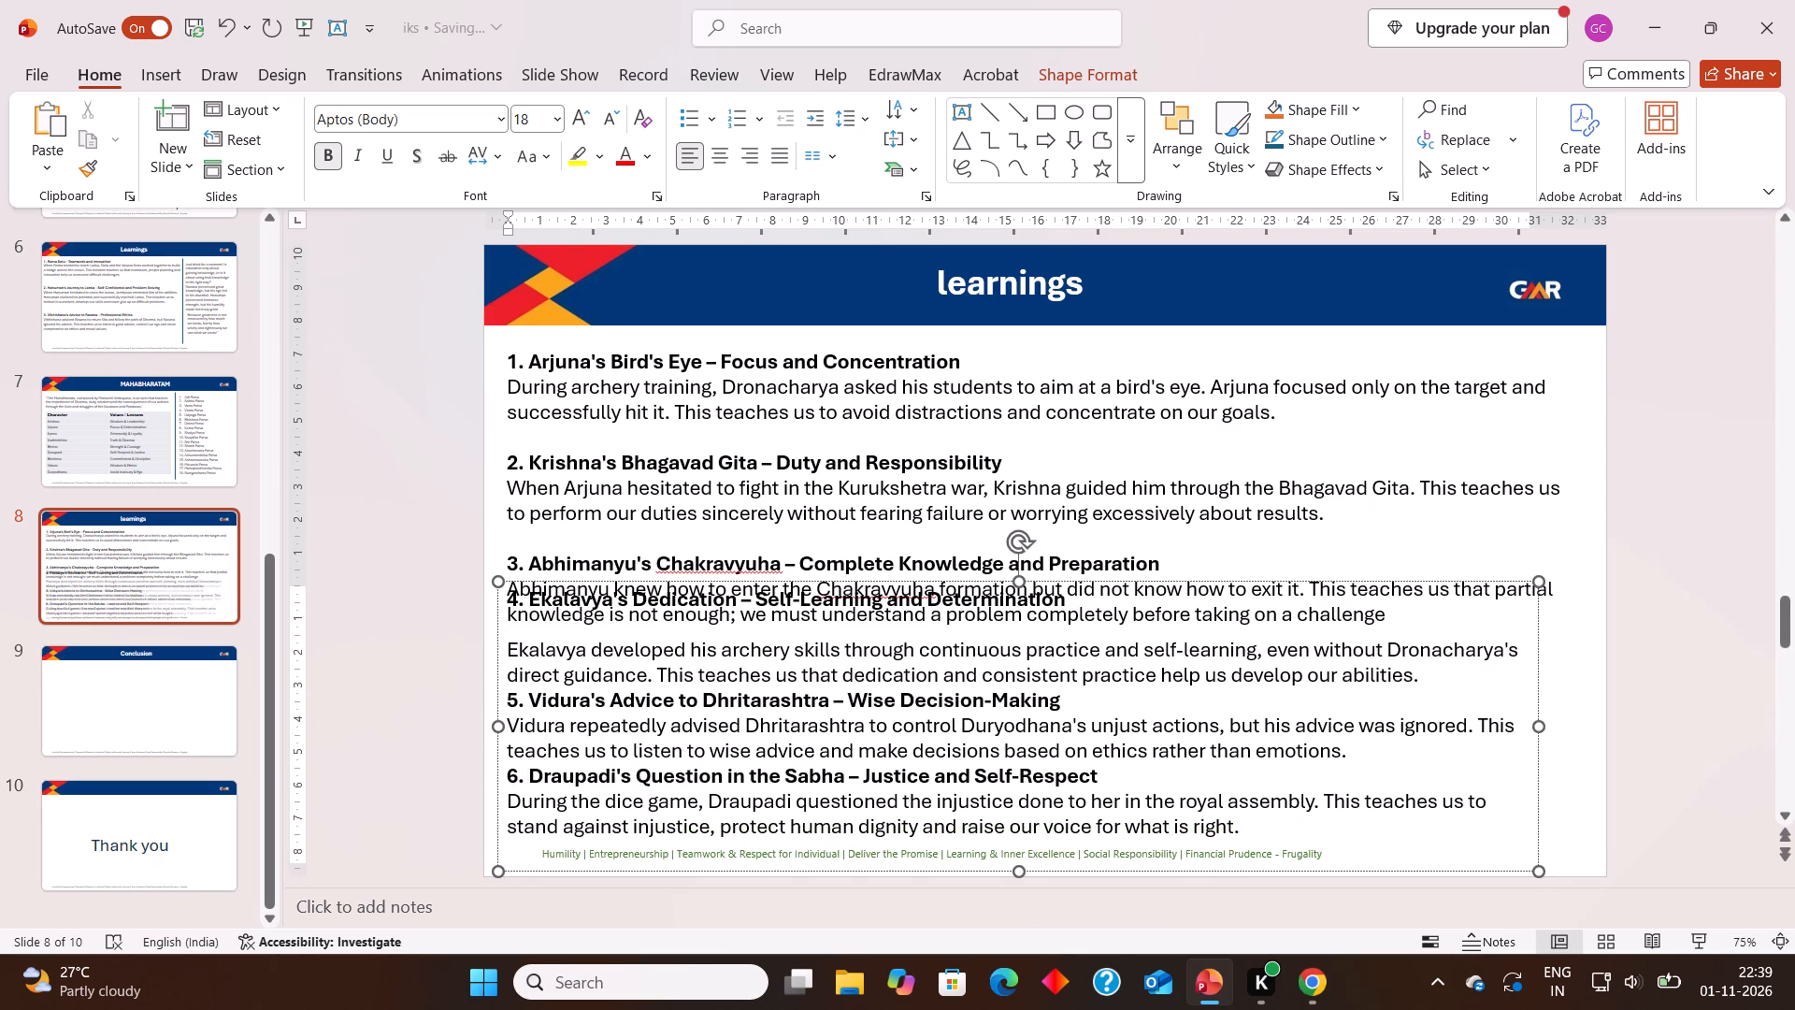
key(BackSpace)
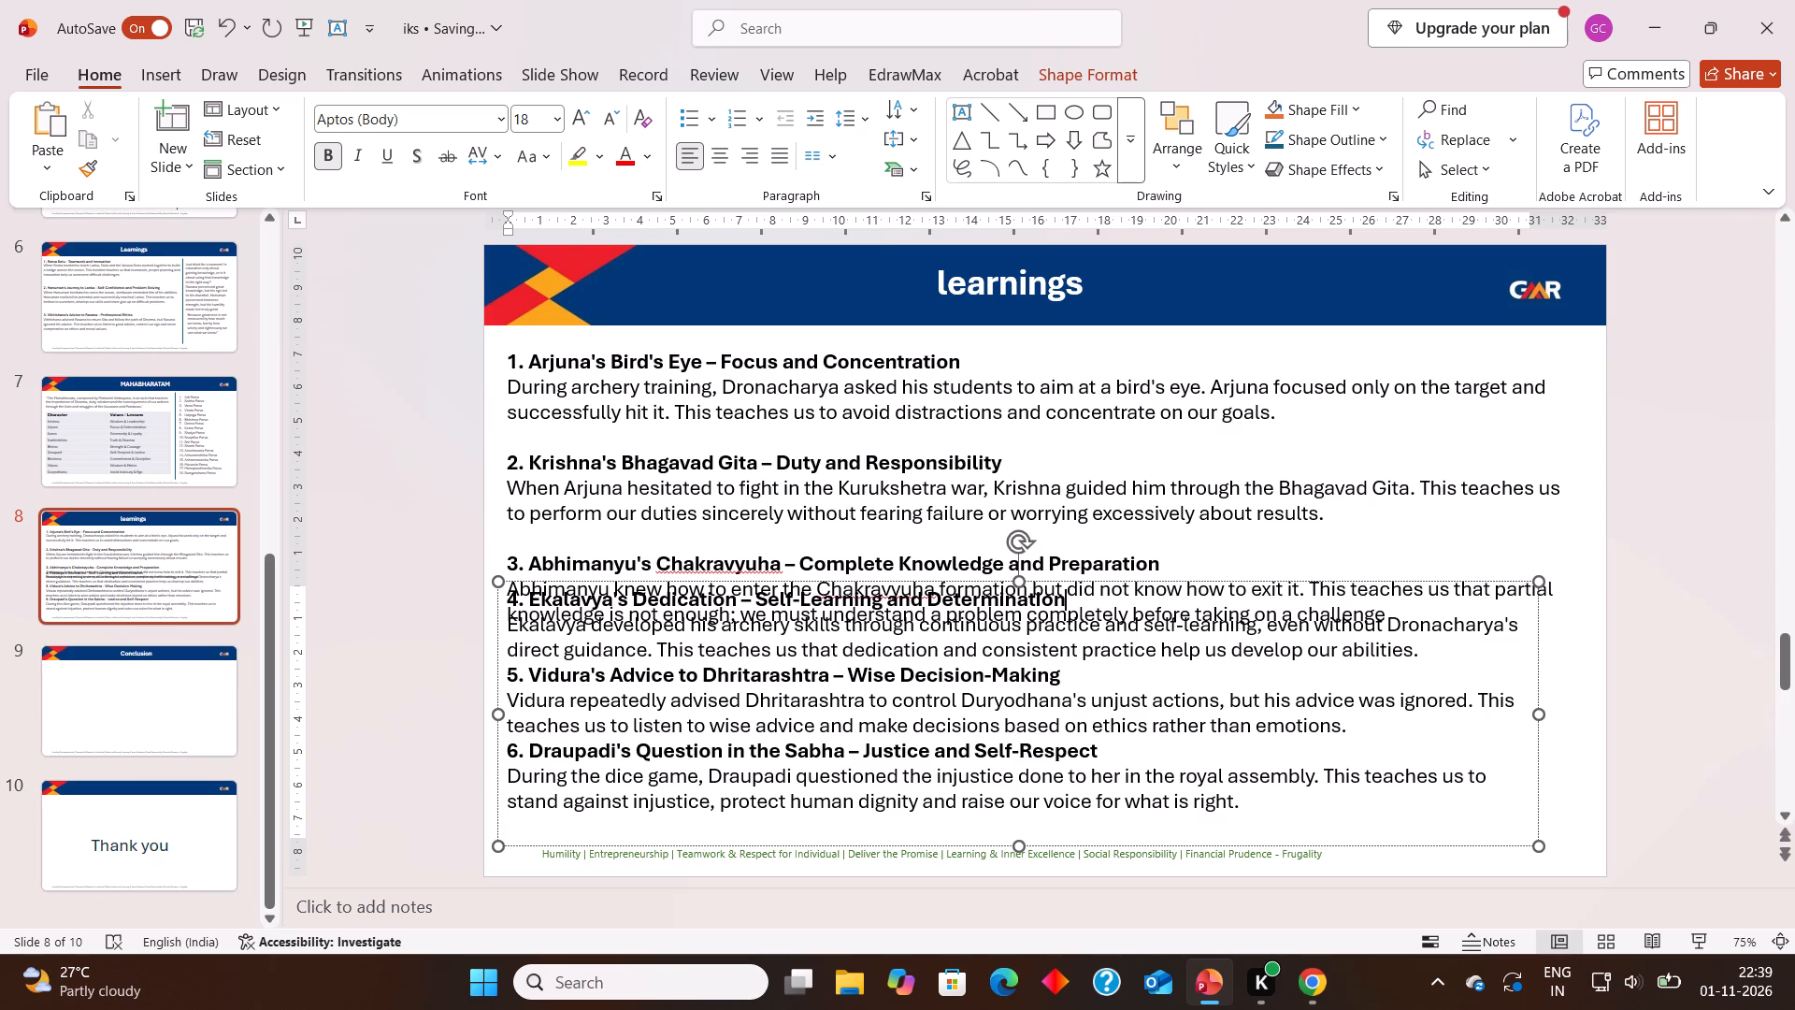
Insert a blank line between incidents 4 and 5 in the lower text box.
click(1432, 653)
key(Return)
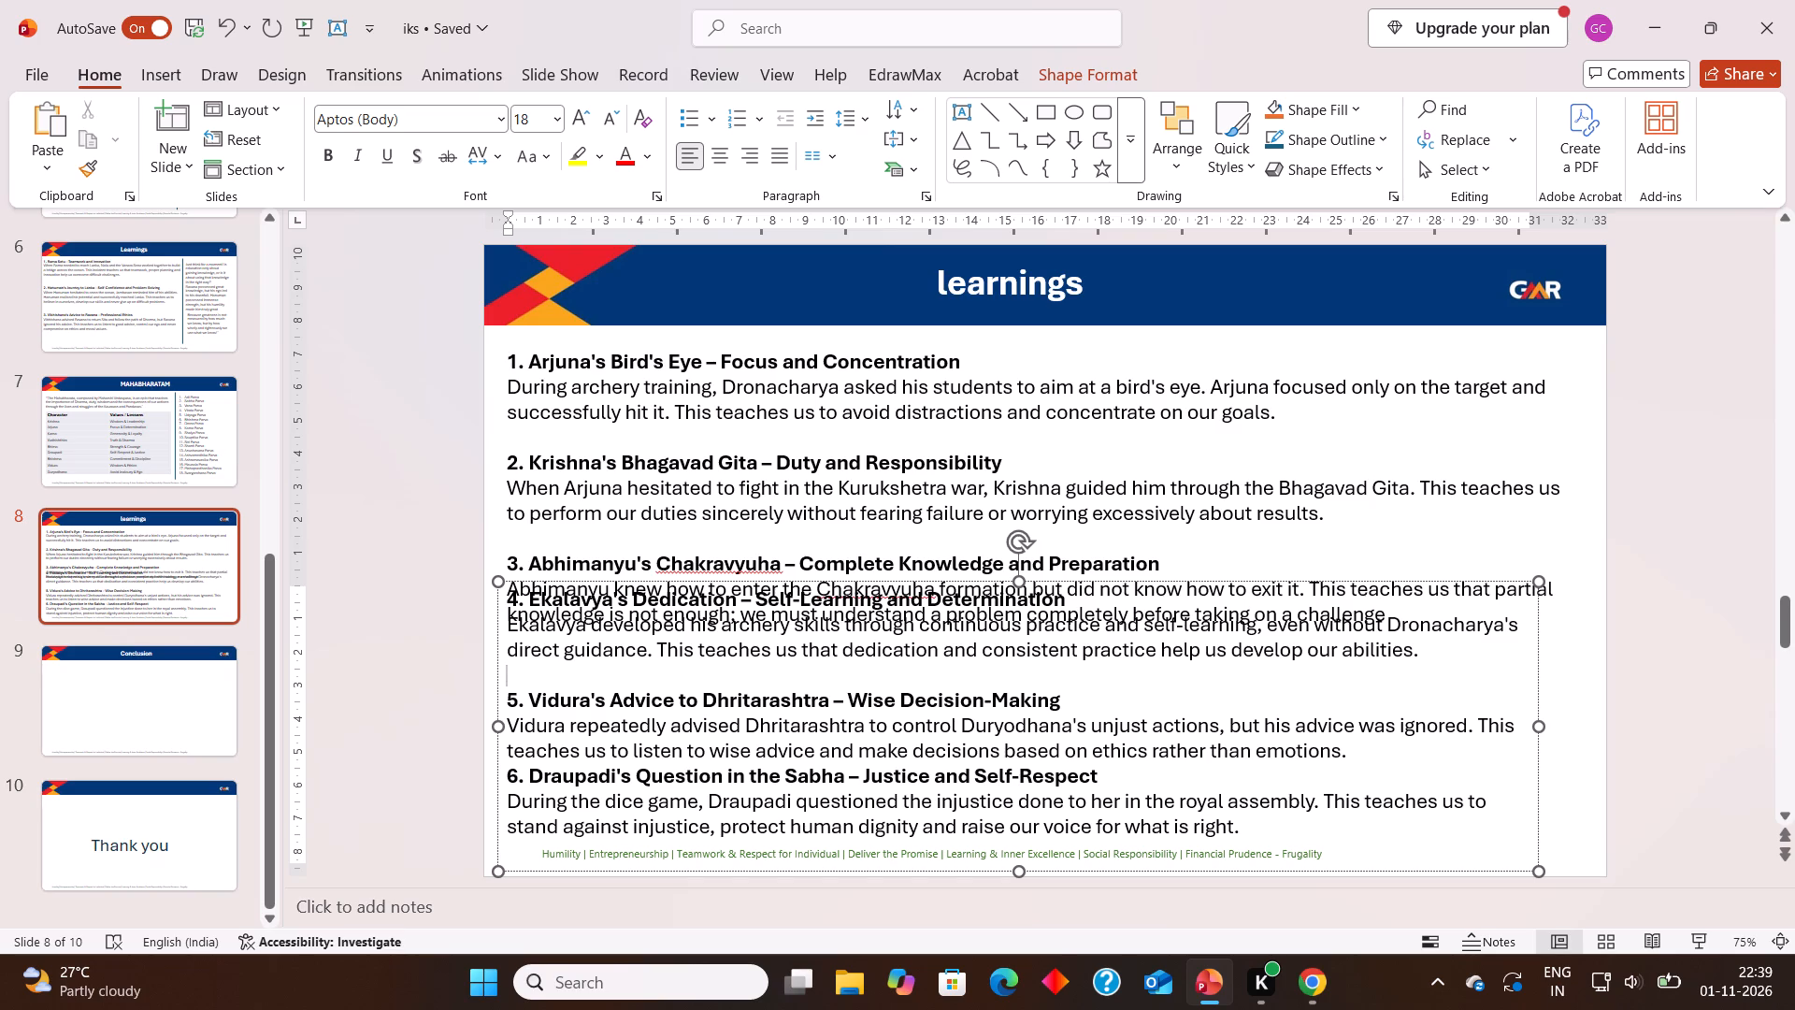
Delete incident 4, Ekalavya's Dedication, together with its heading and following blank line from the lower text box.
drag(510, 599, 734, 662)
key(BackSpace)
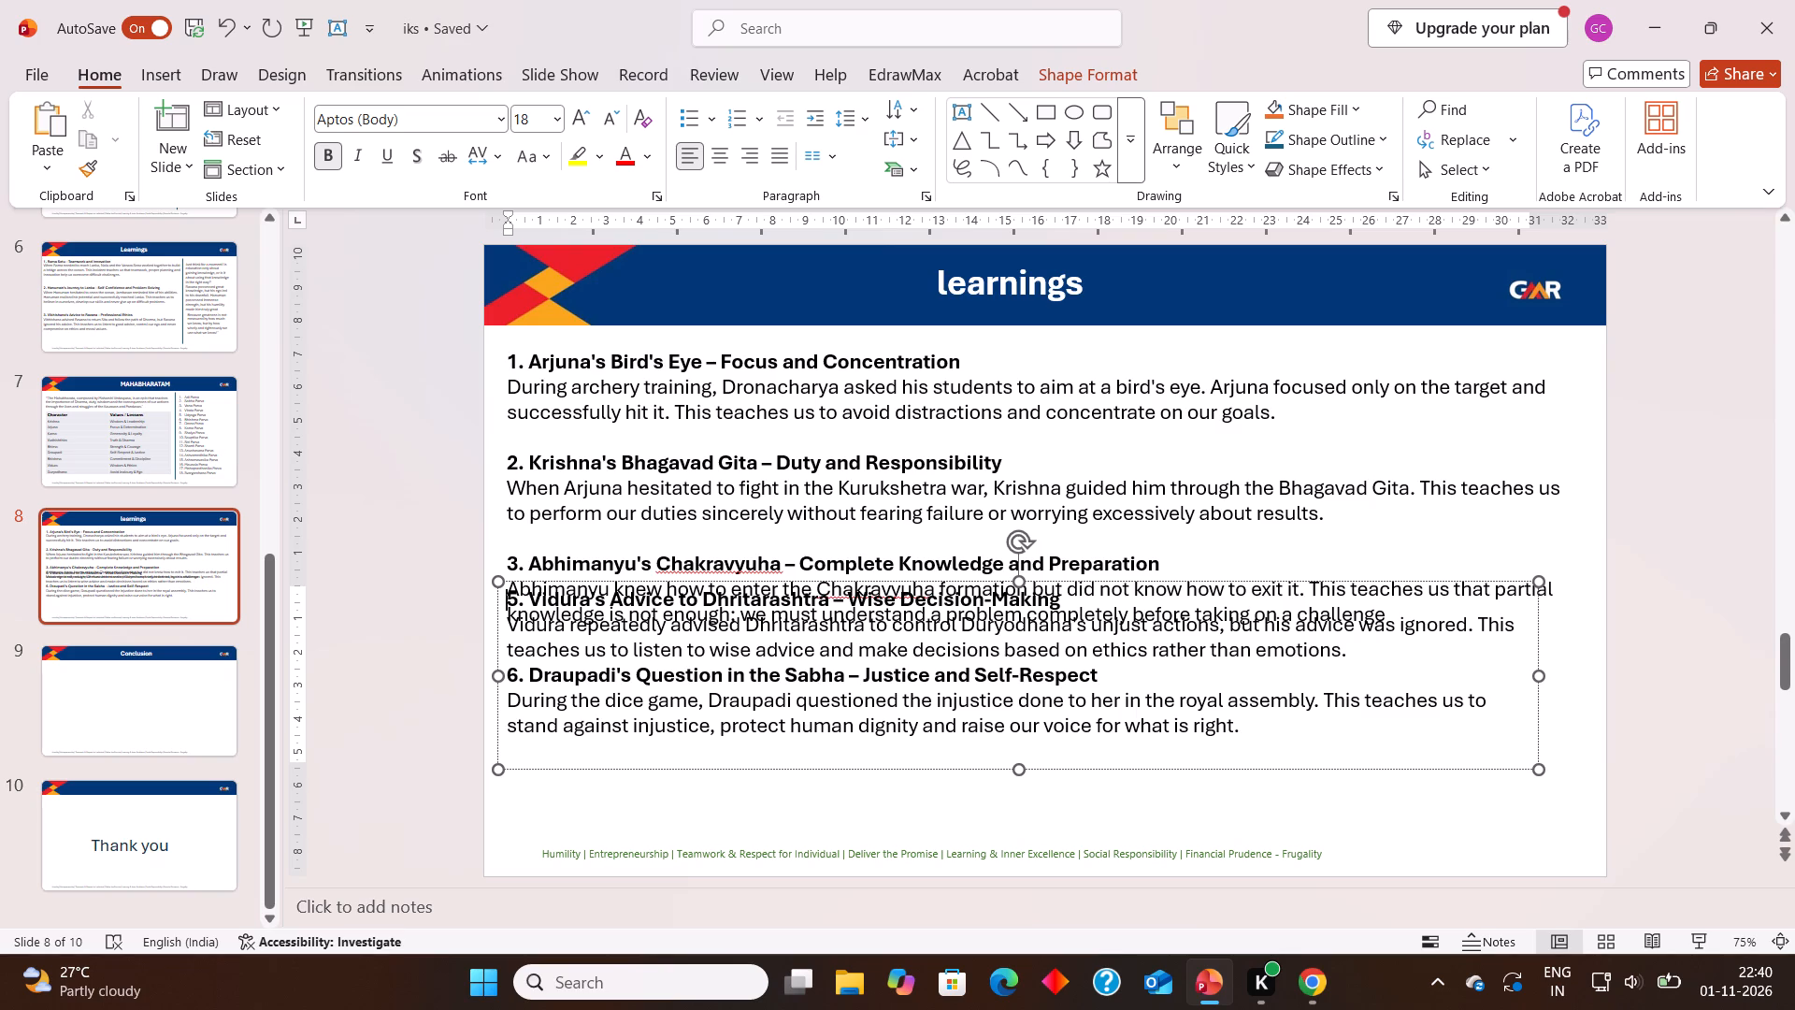
Shift the Vidura's Advice incident two lines down in the lower text box, clear of incident 3, and renumber its heading as 4.
click(915, 753)
click(505, 594)
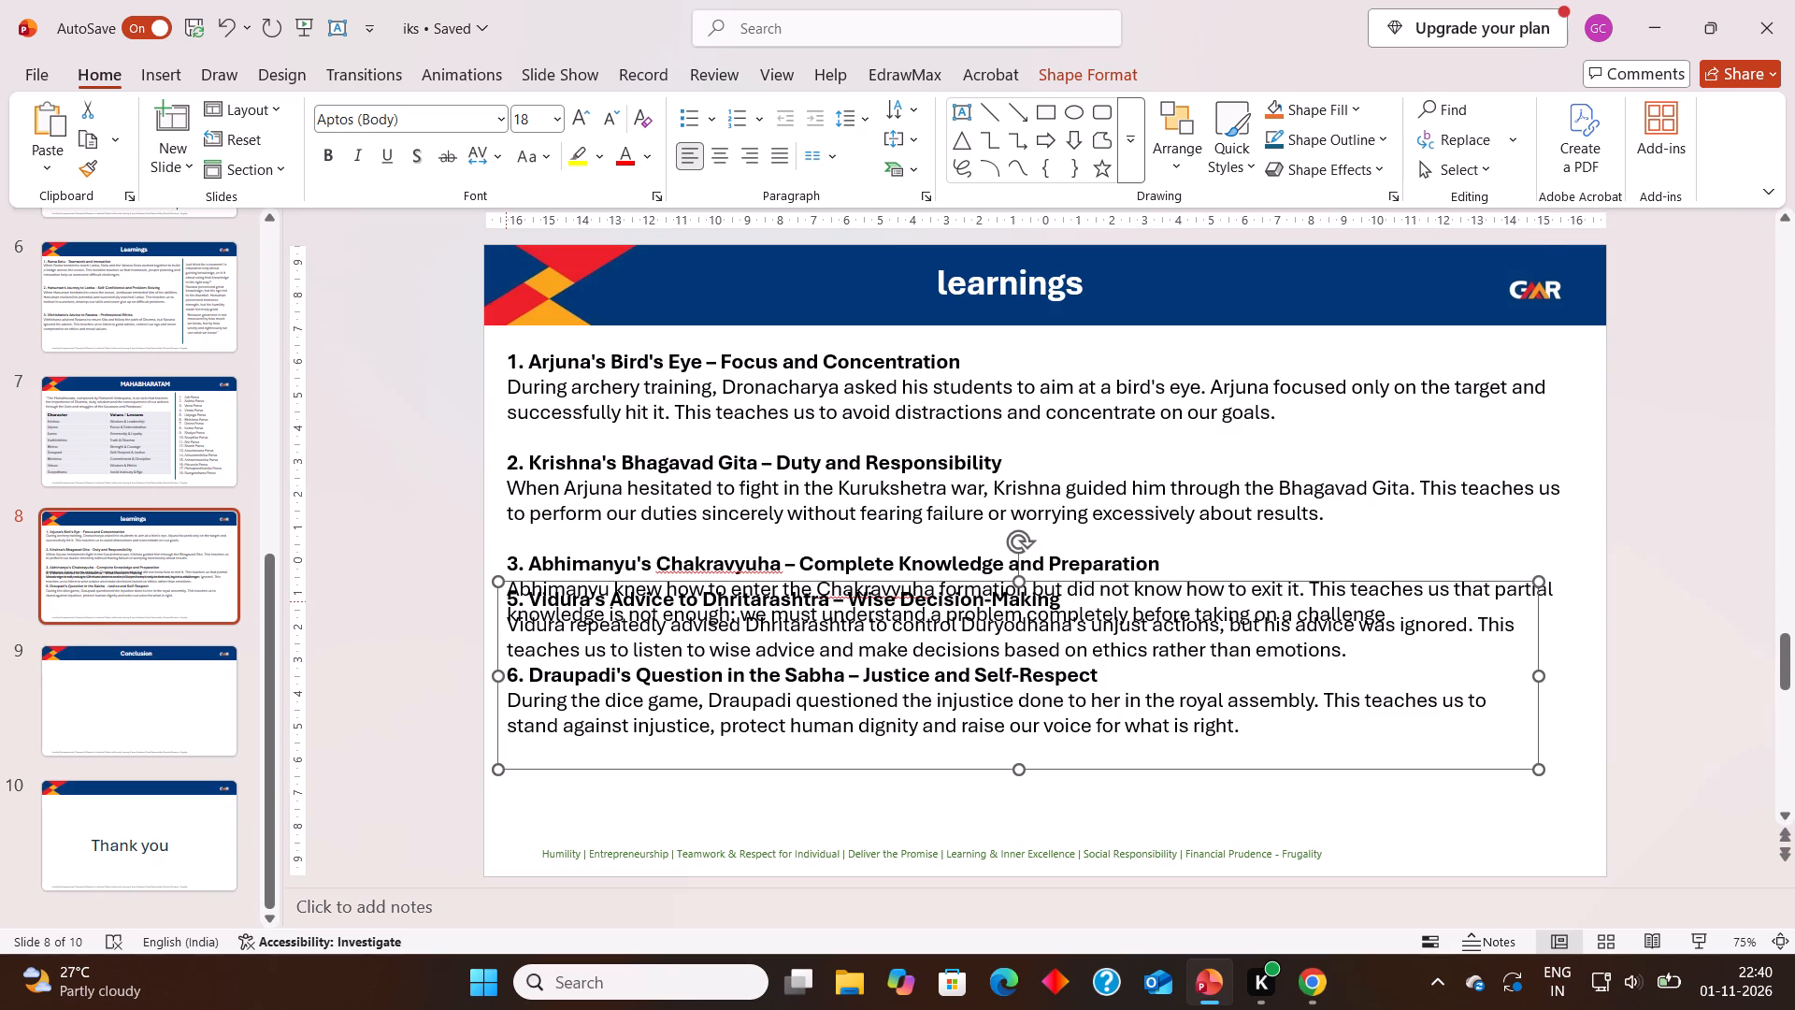
click(520, 601)
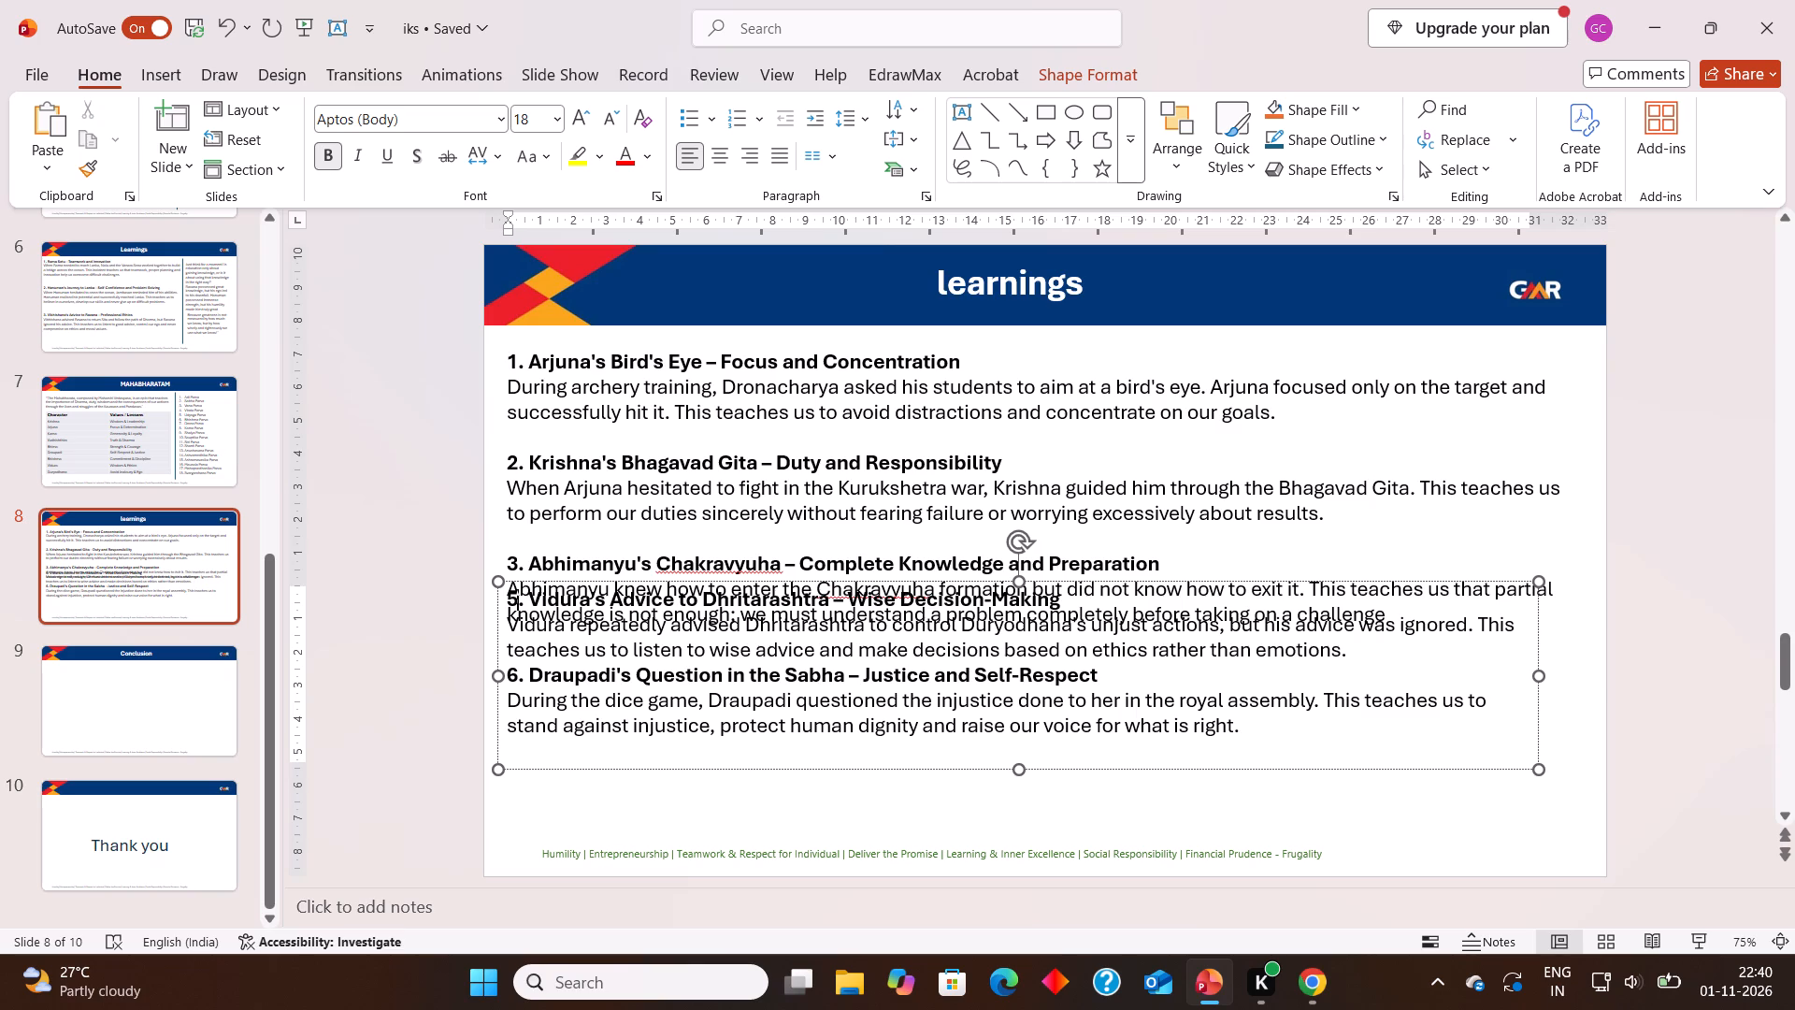
key(Return)
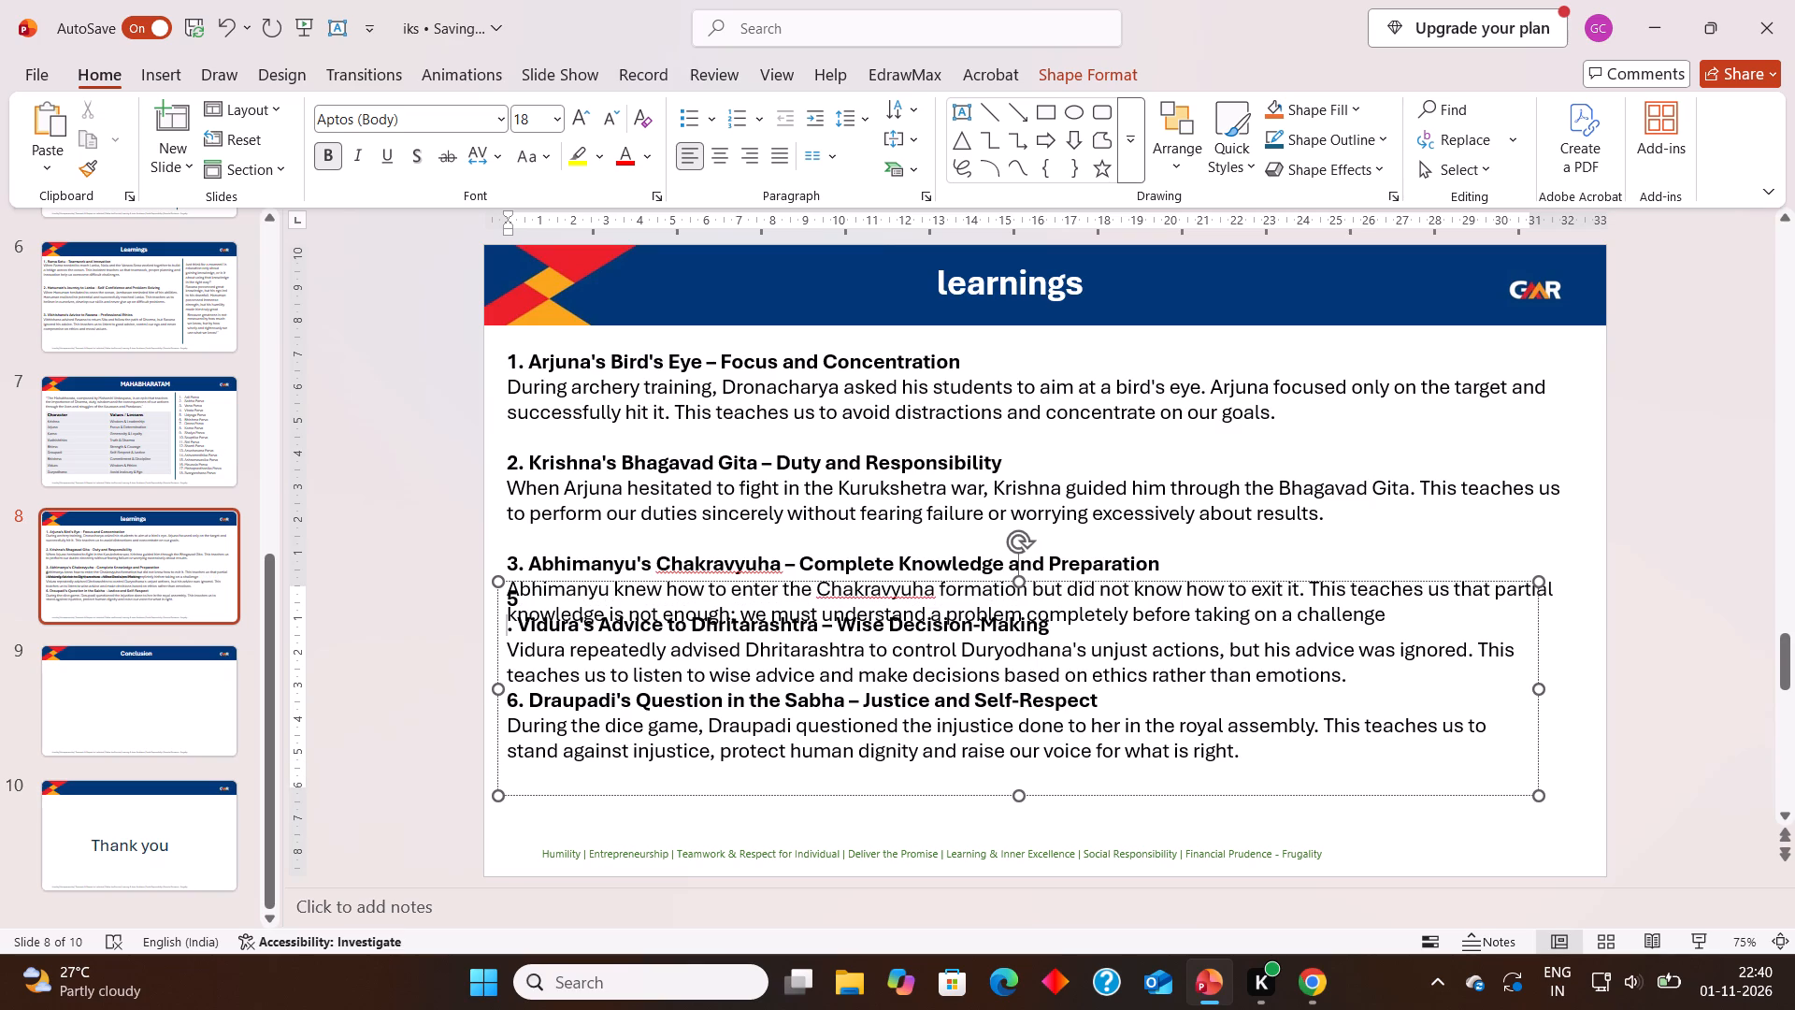
key(Return)
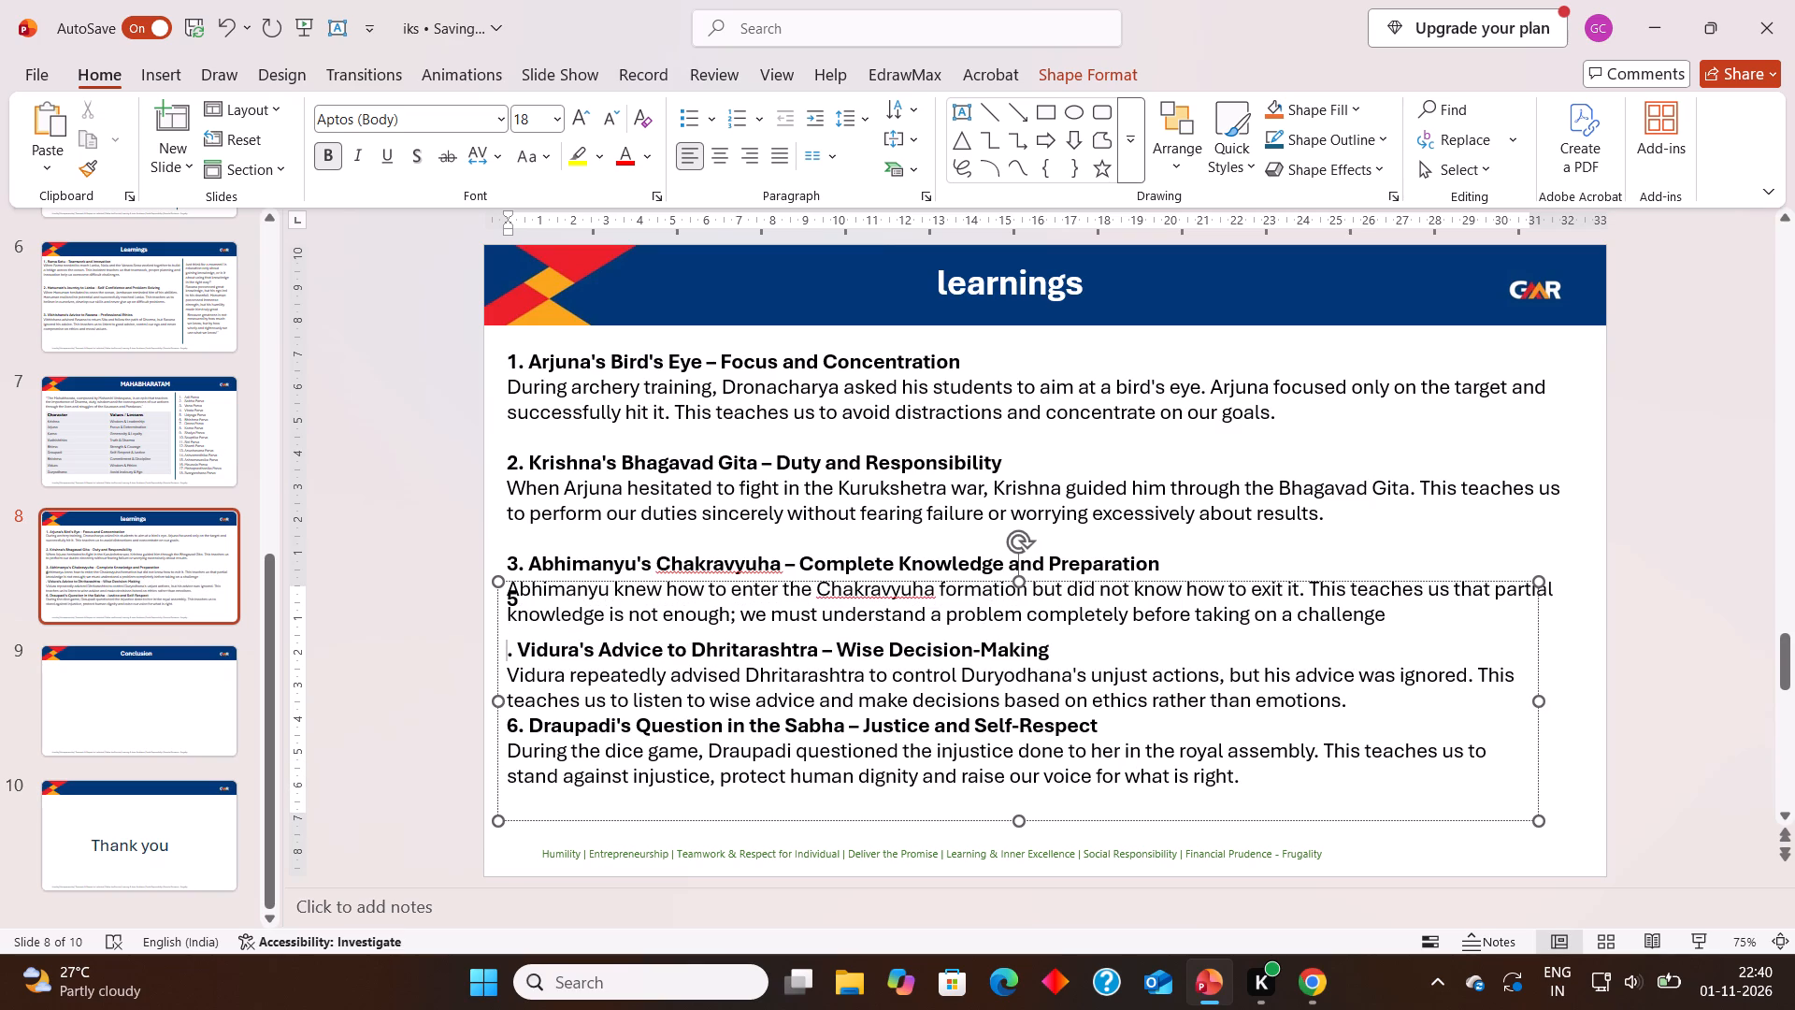
click(517, 591)
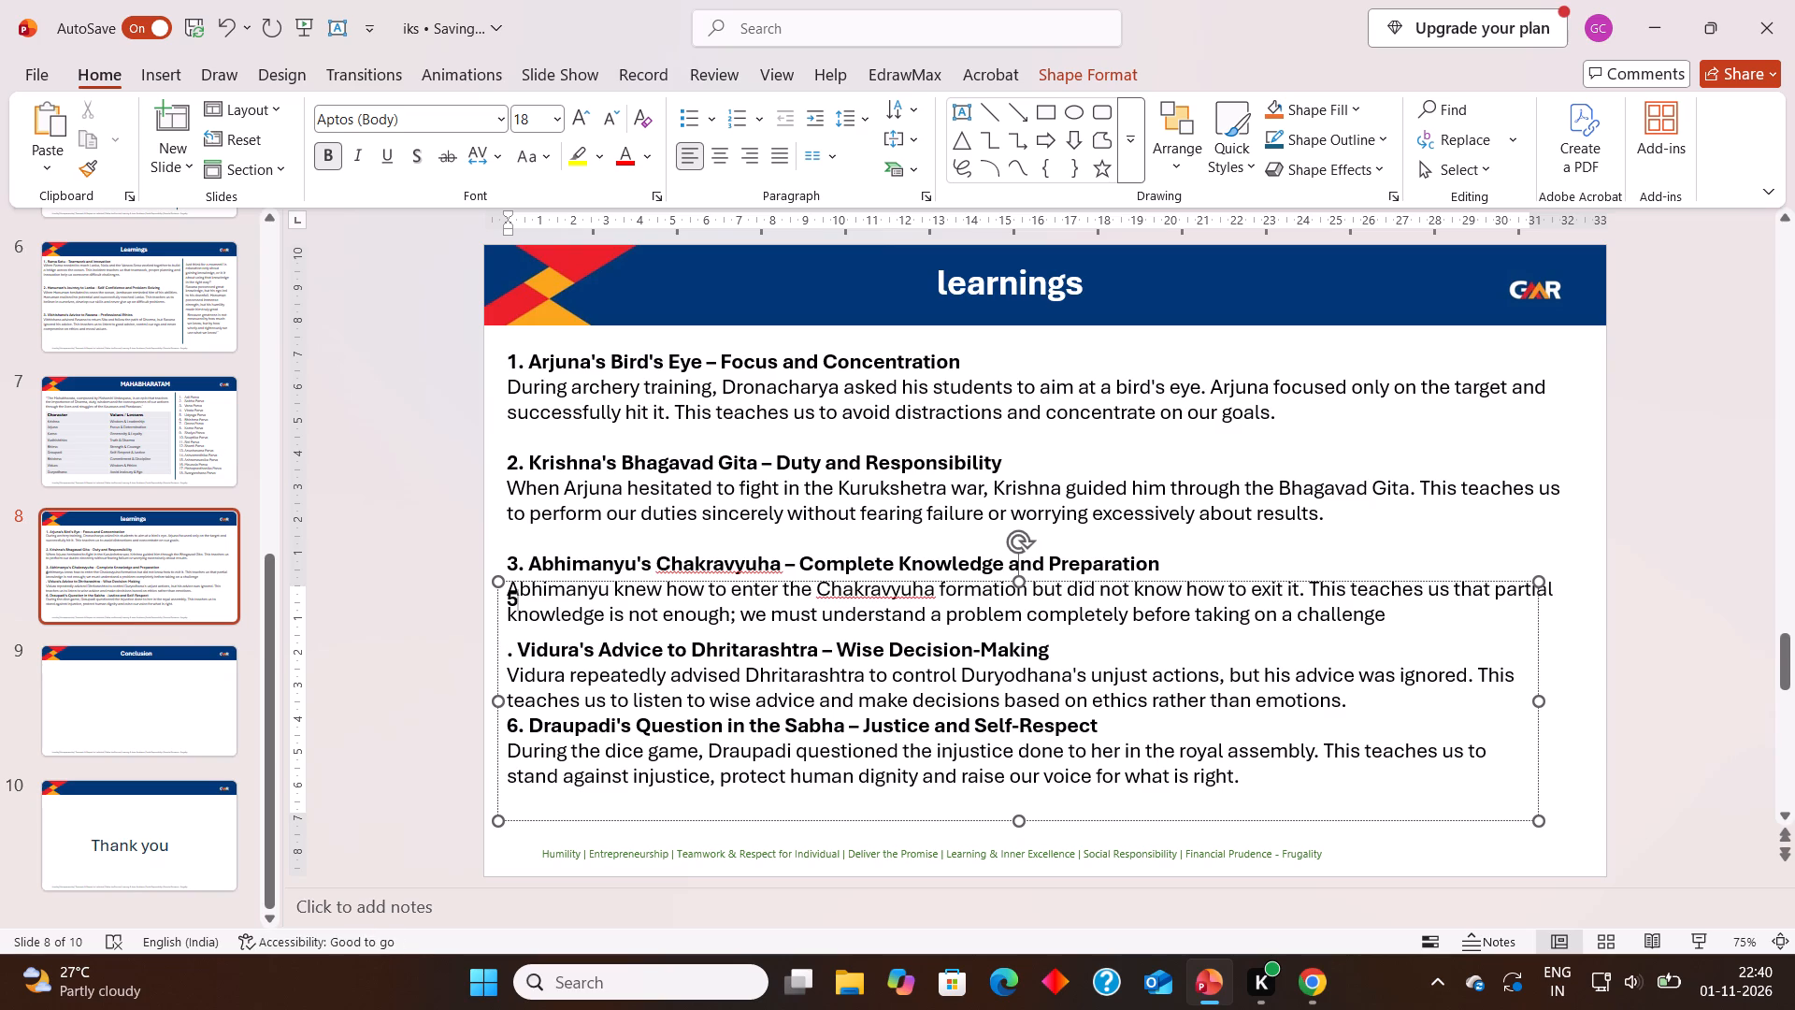
key(BackSpace)
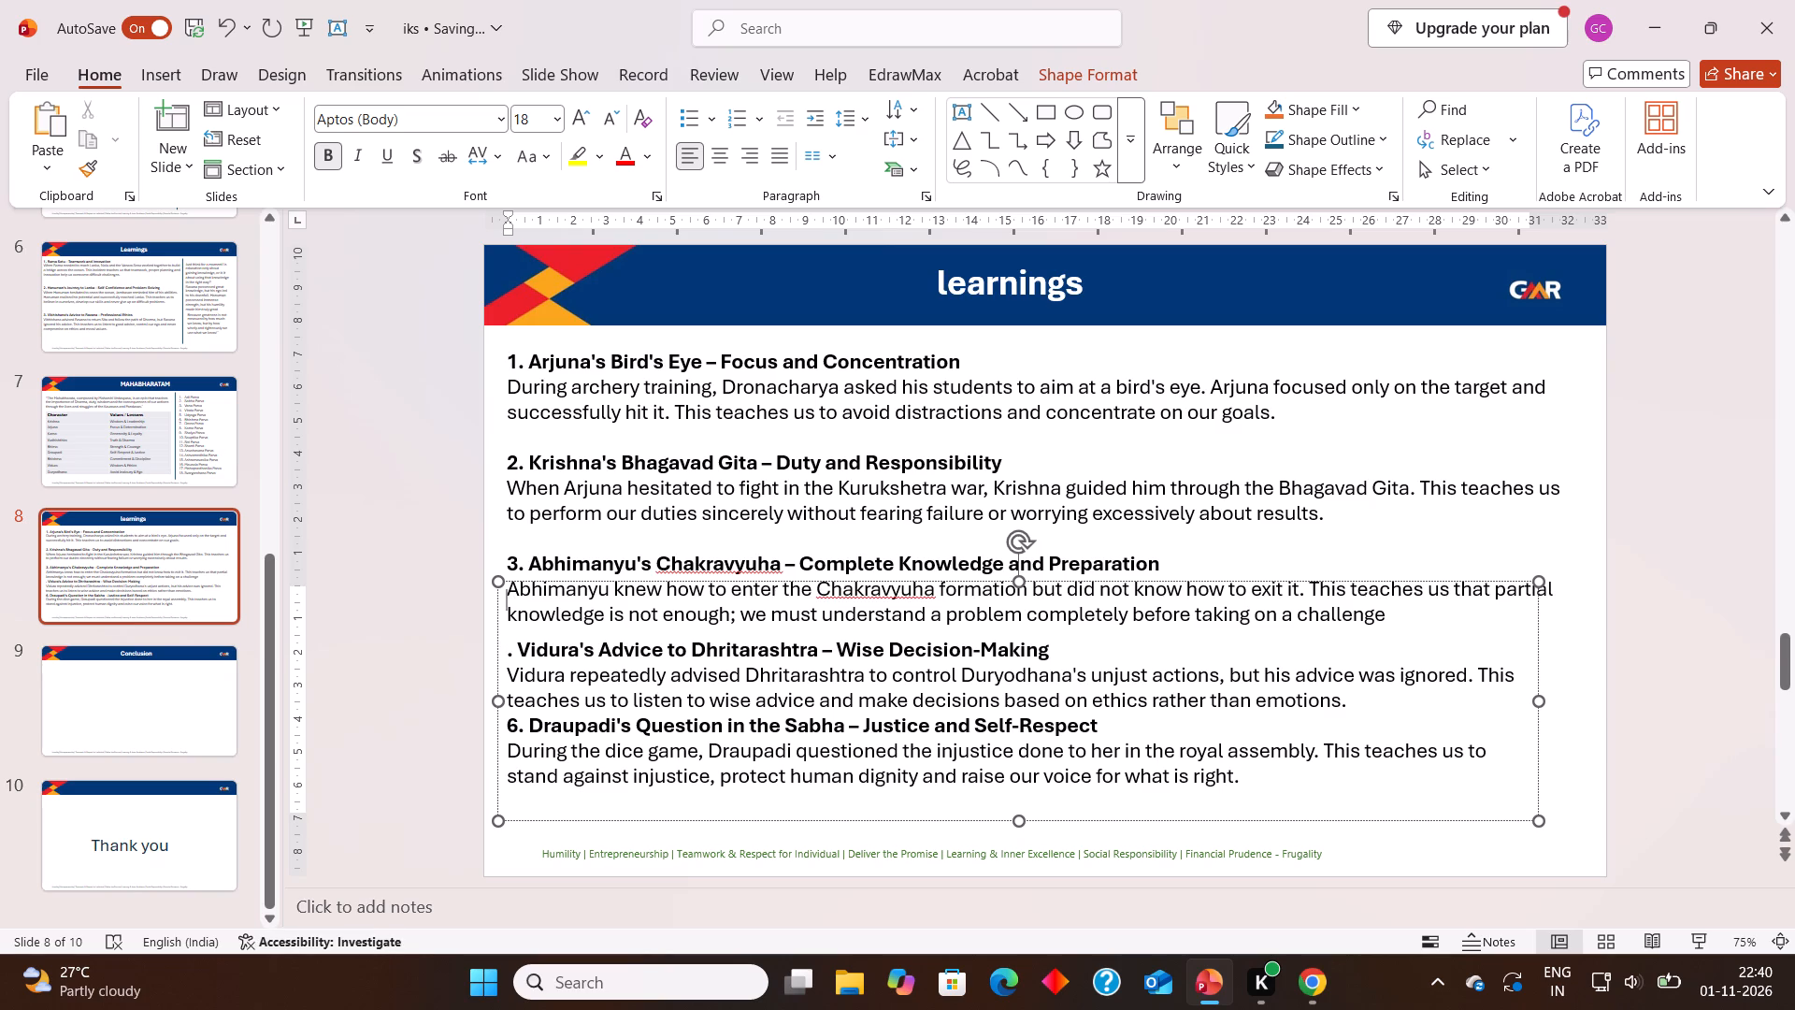
click(512, 652)
key(Left)
key(4)
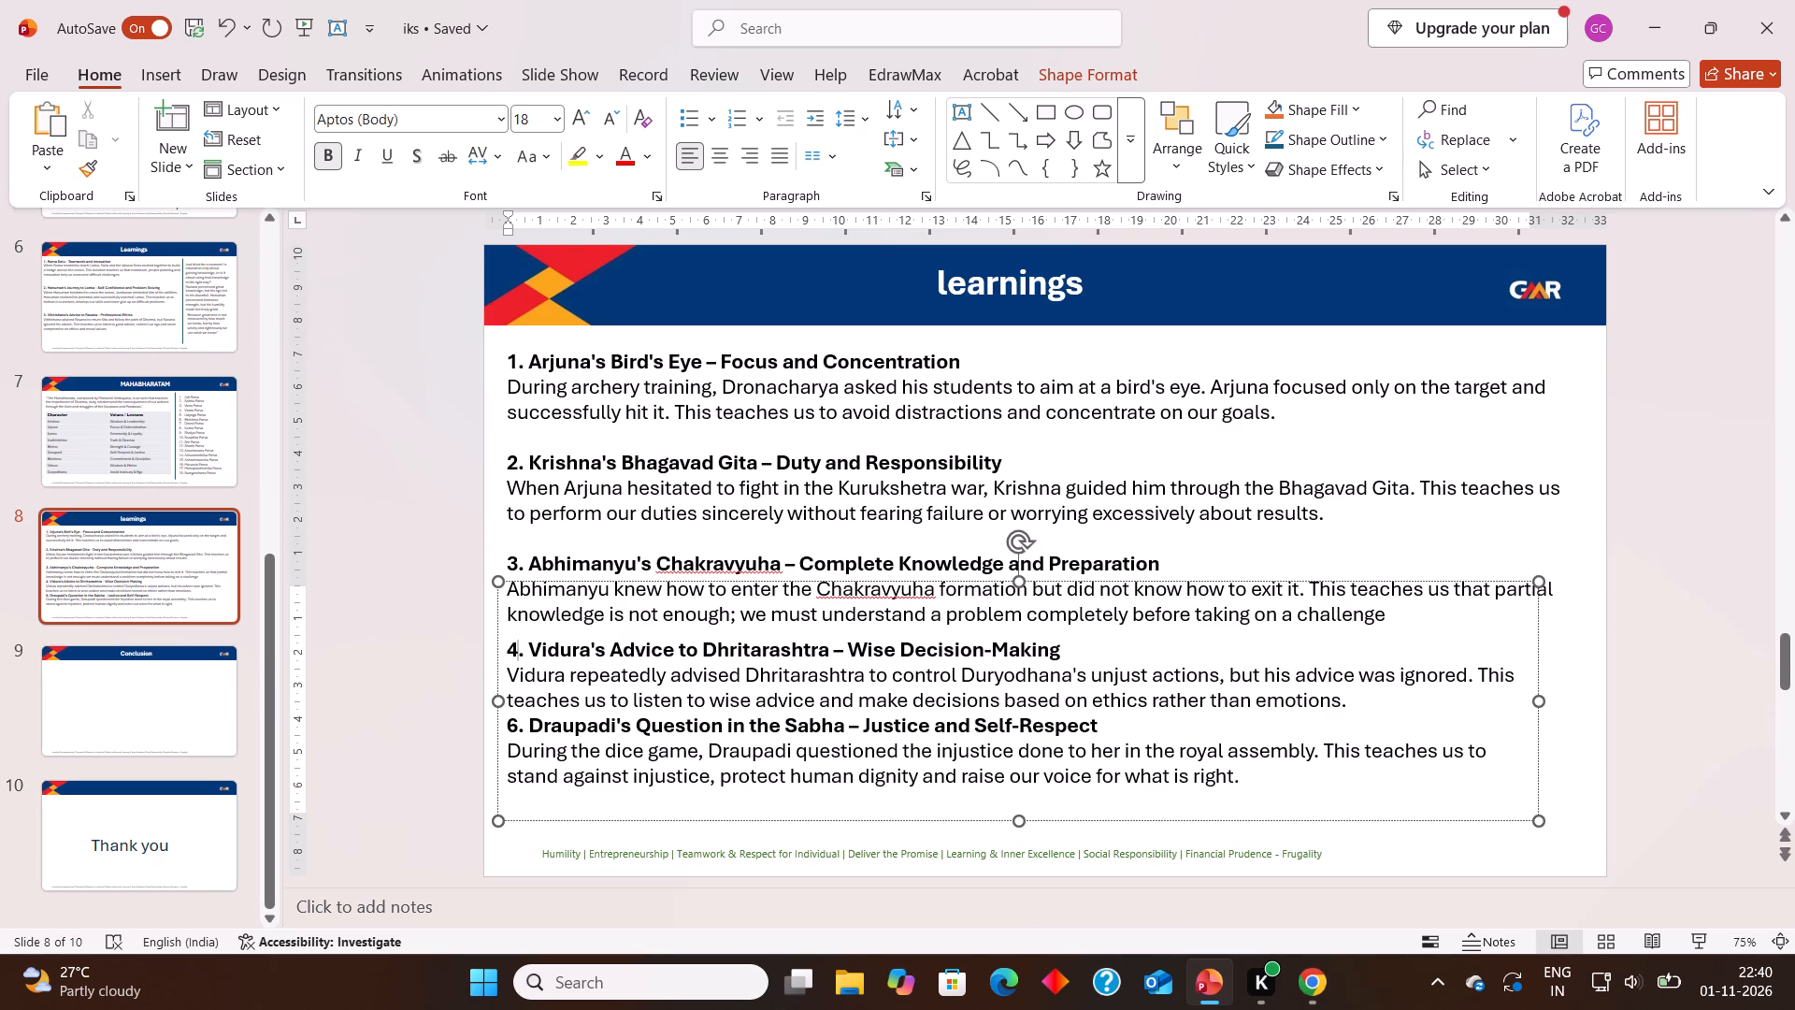
Renumber the Draupadi's Question in the Sabha heading as 5.
click(515, 714)
key(BackSpace)
key(5)
Insert a blank line between the Vidura and Draupadi incidents in the lower text box, and leave text editing.
click(1350, 707)
key(Return)
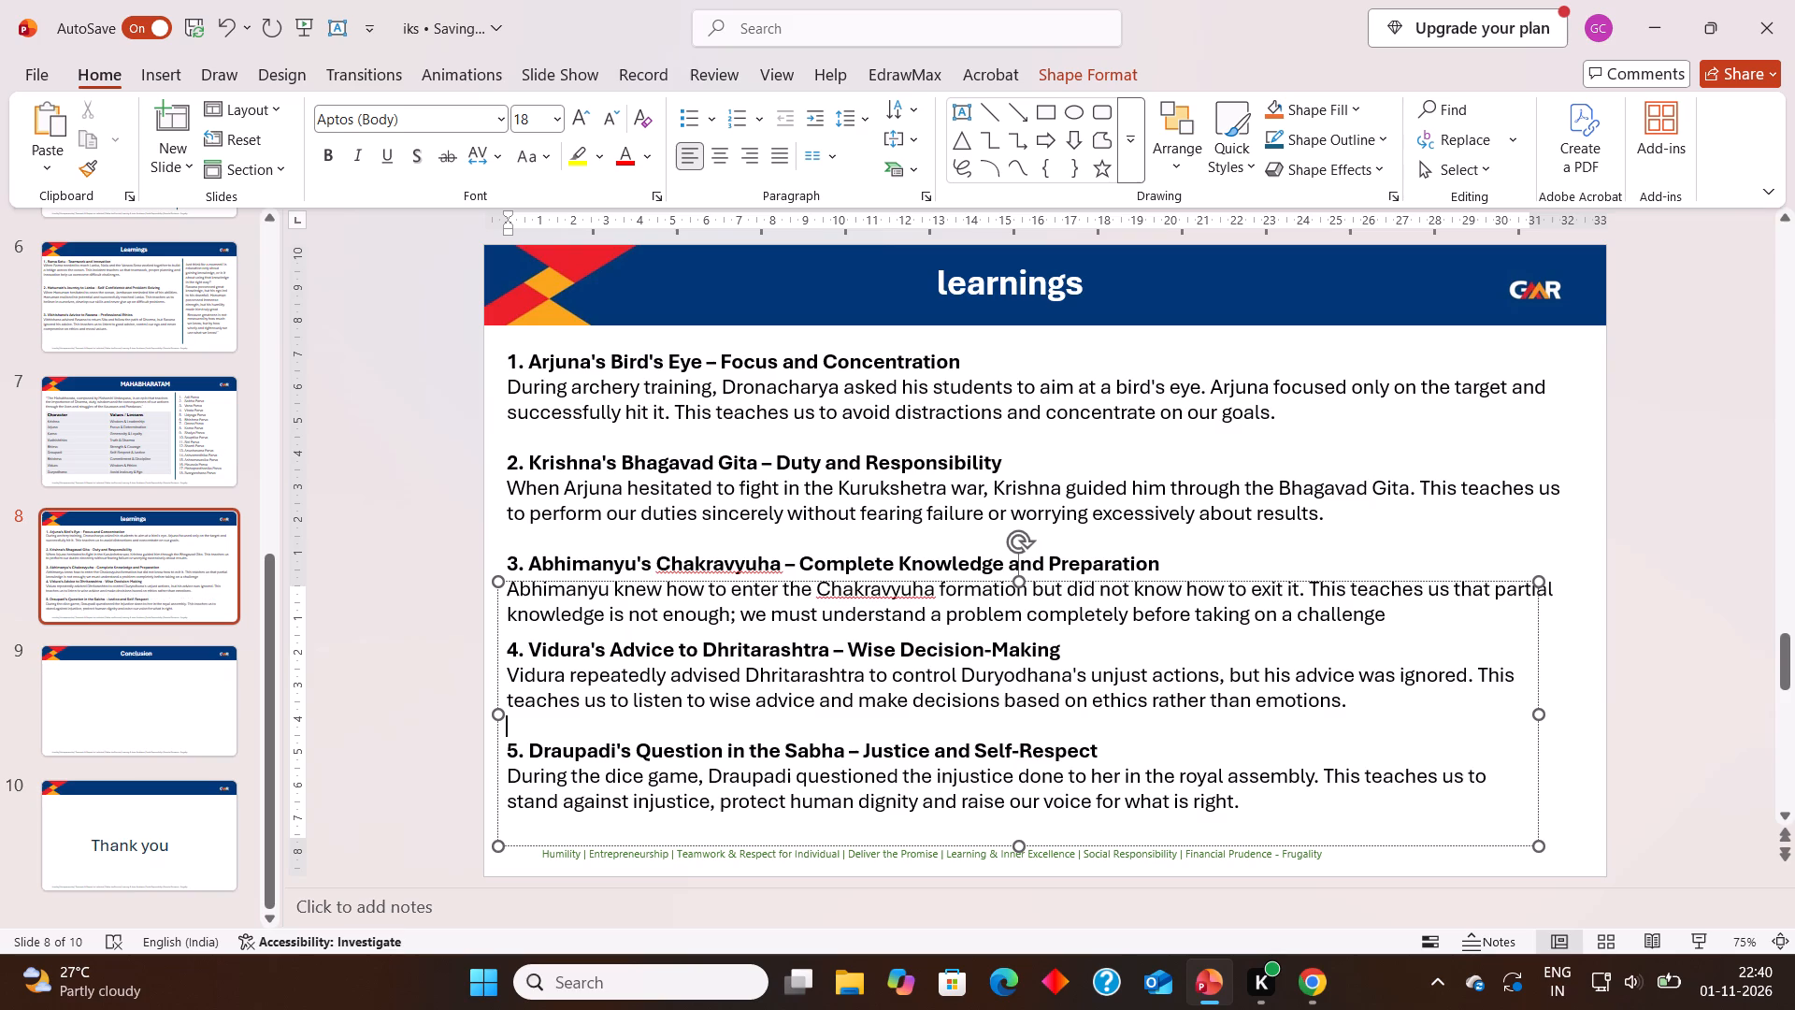
click(1556, 550)
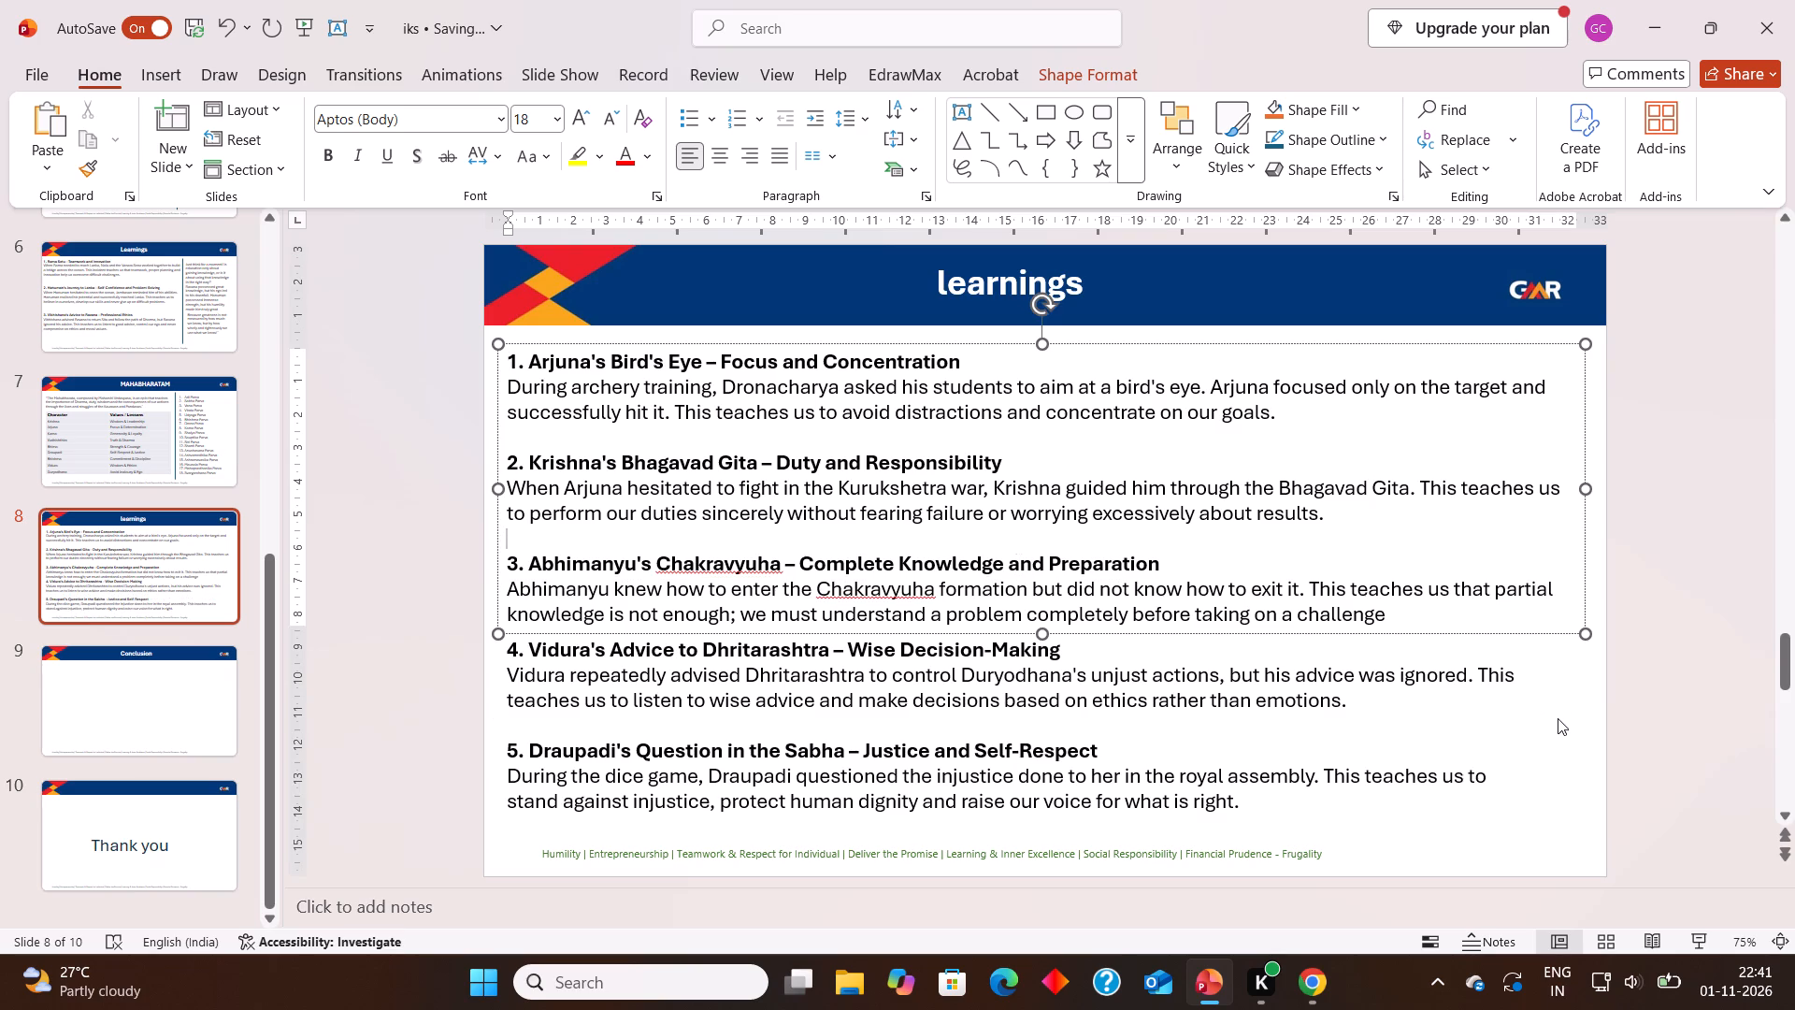
click(1558, 718)
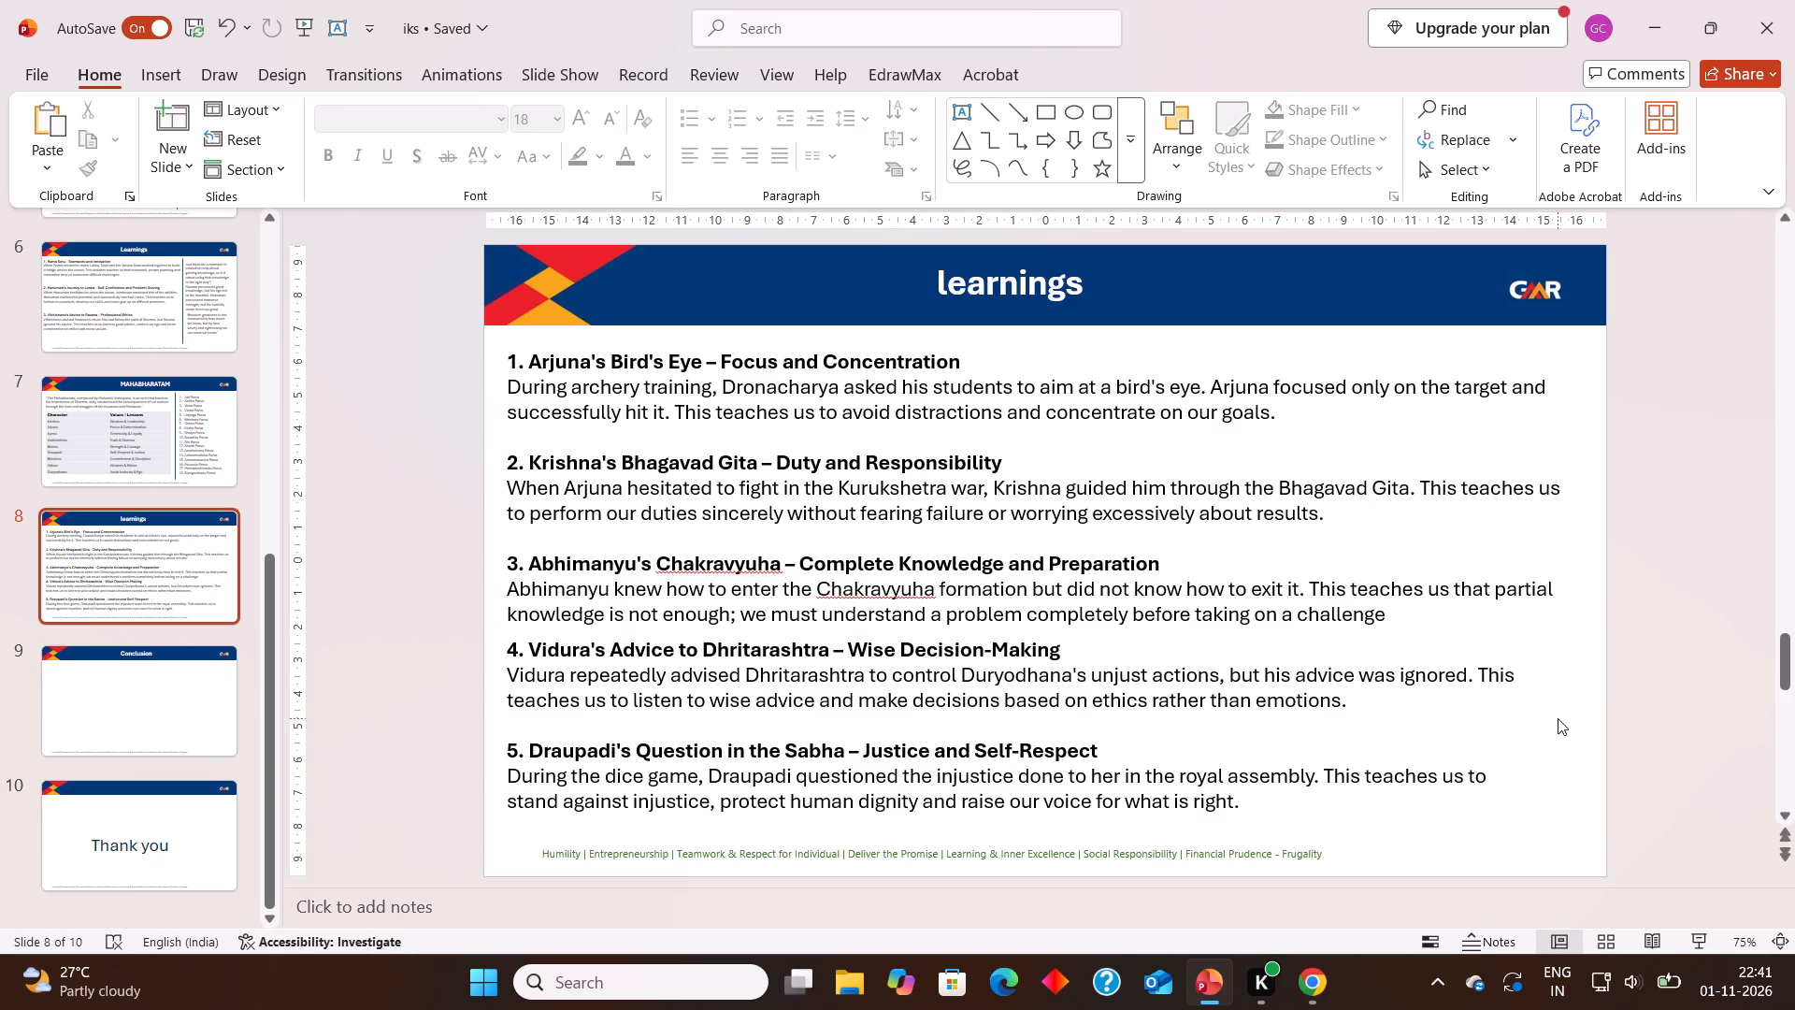
Save the presentation.
key(ctrl+s)
key(ctrl+s)
click(190, 701)
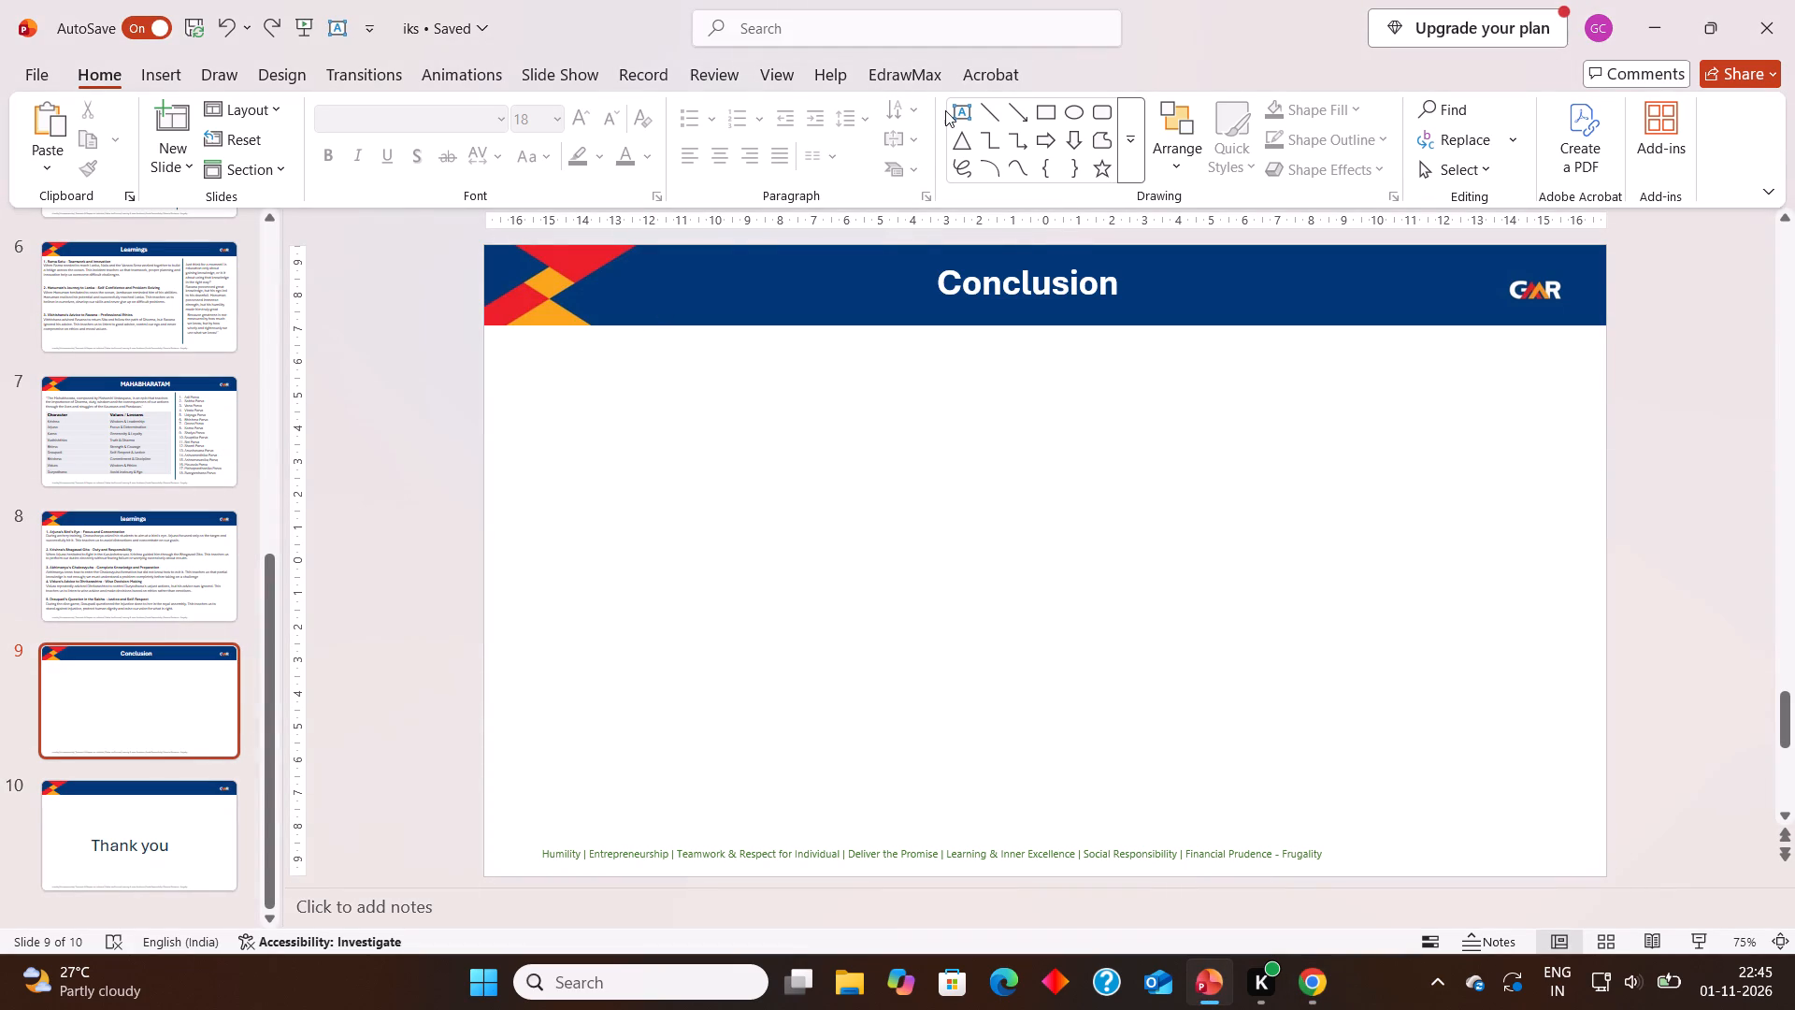
click(952, 110)
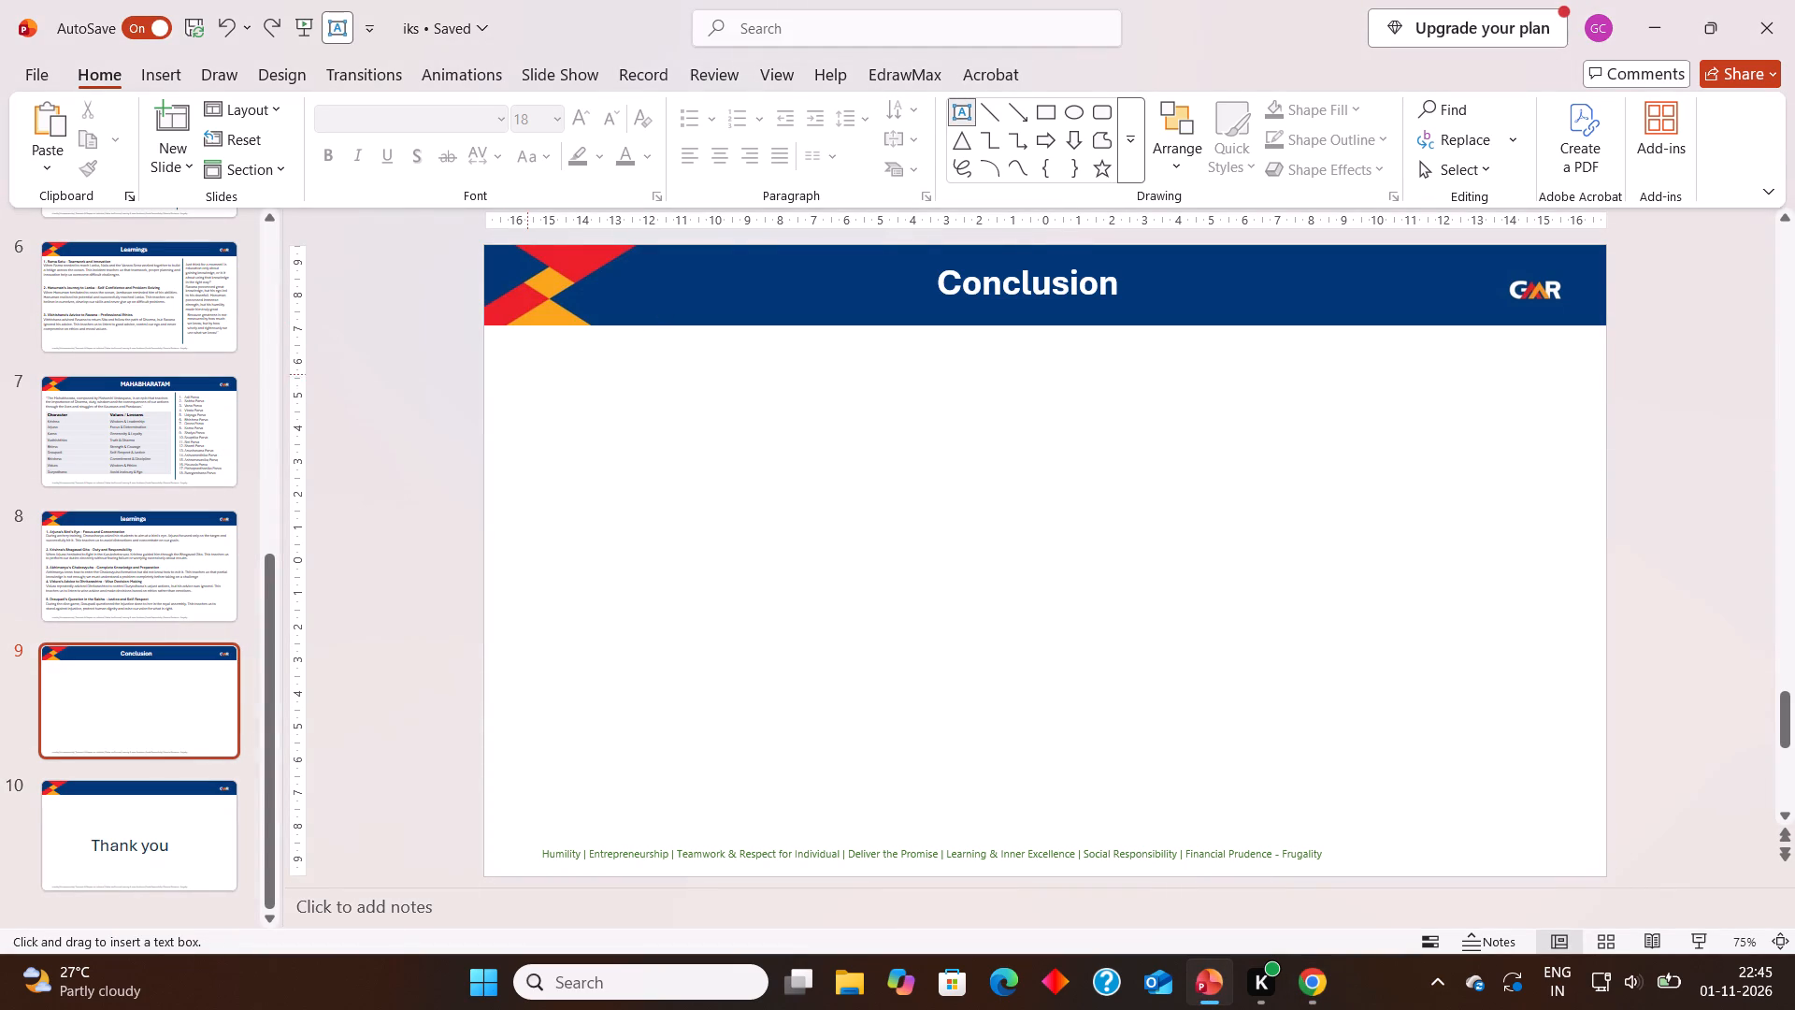
drag(520, 358, 1140, 747)
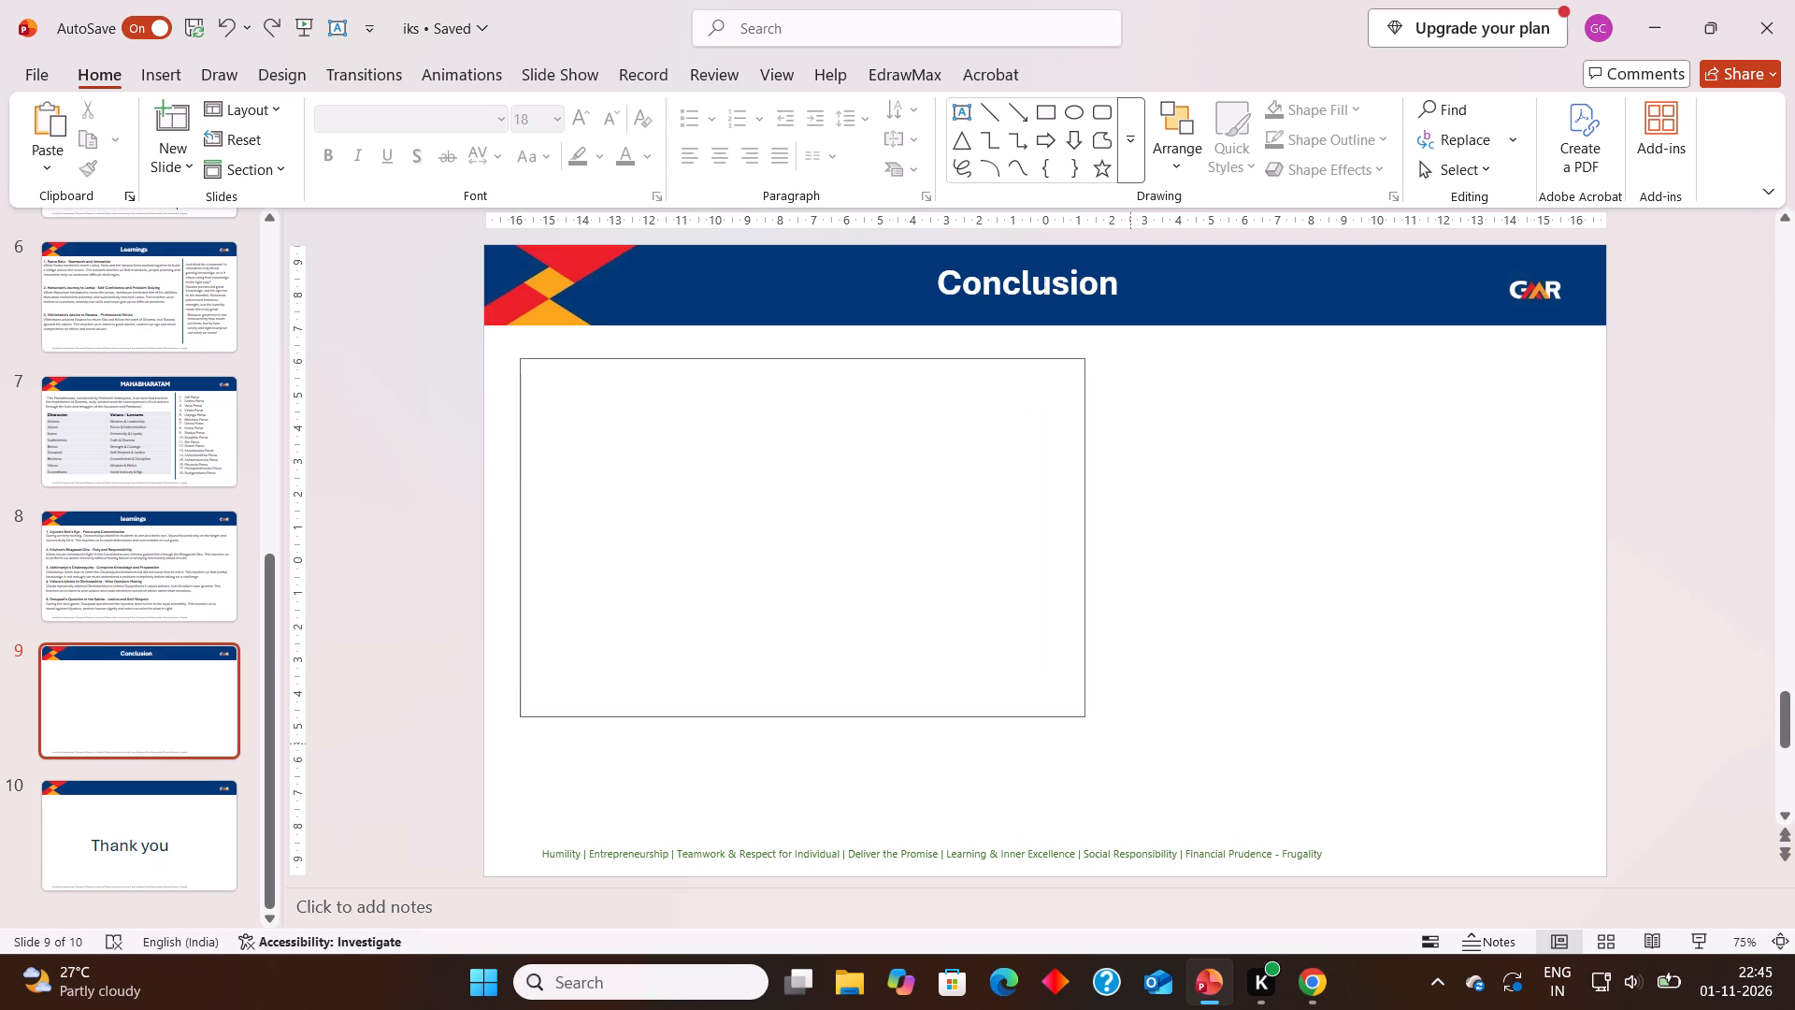
drag(1140, 747, 1490, 825)
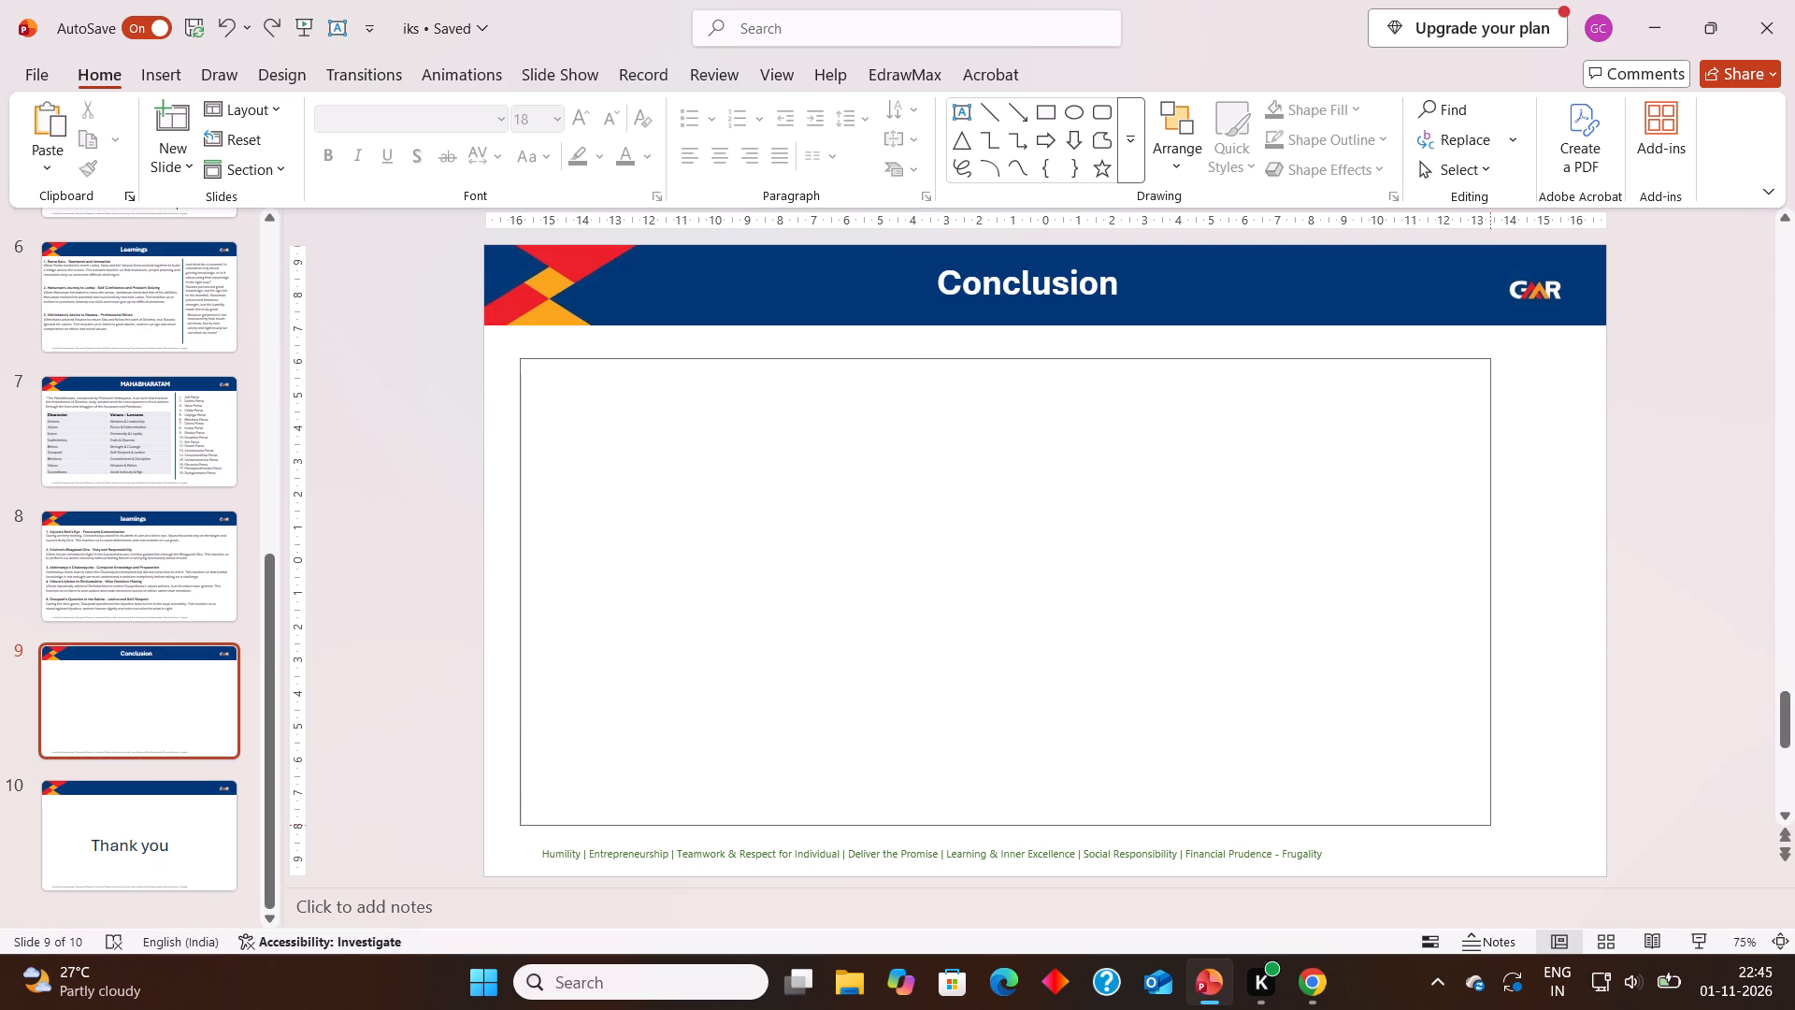
drag(1490, 825, 1519, 829)
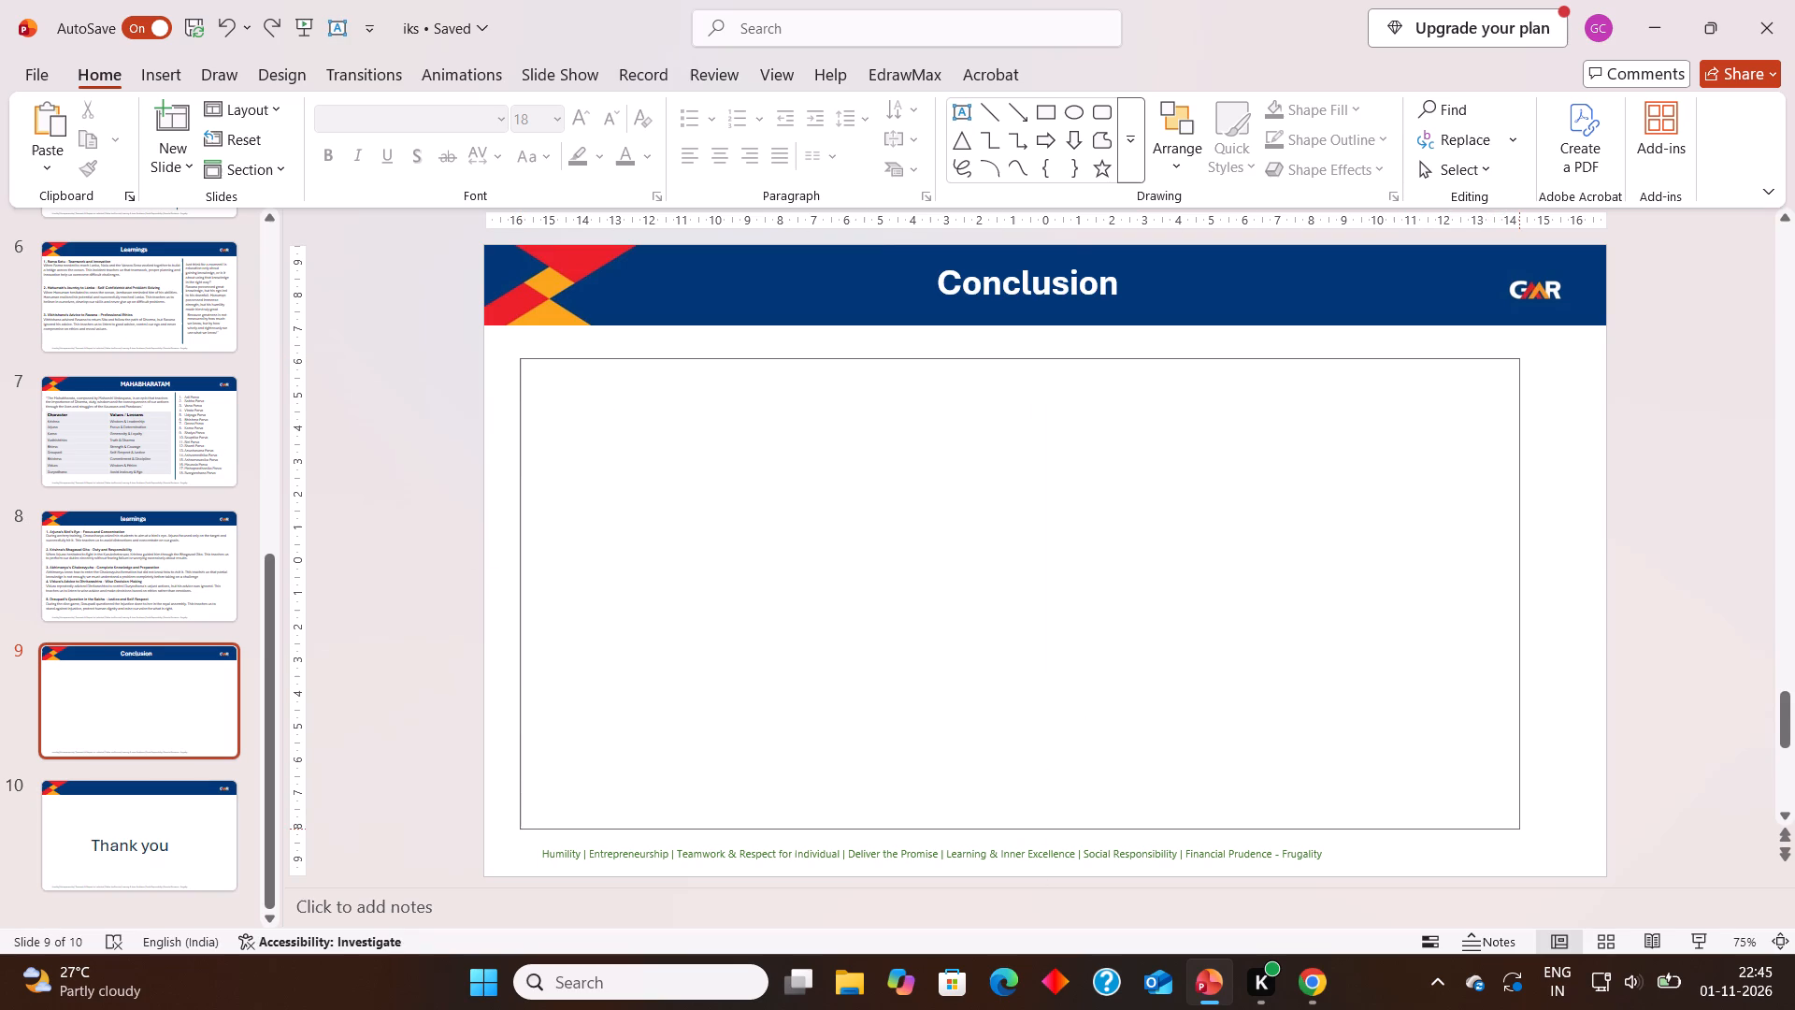
drag(1519, 829, 1546, 878)
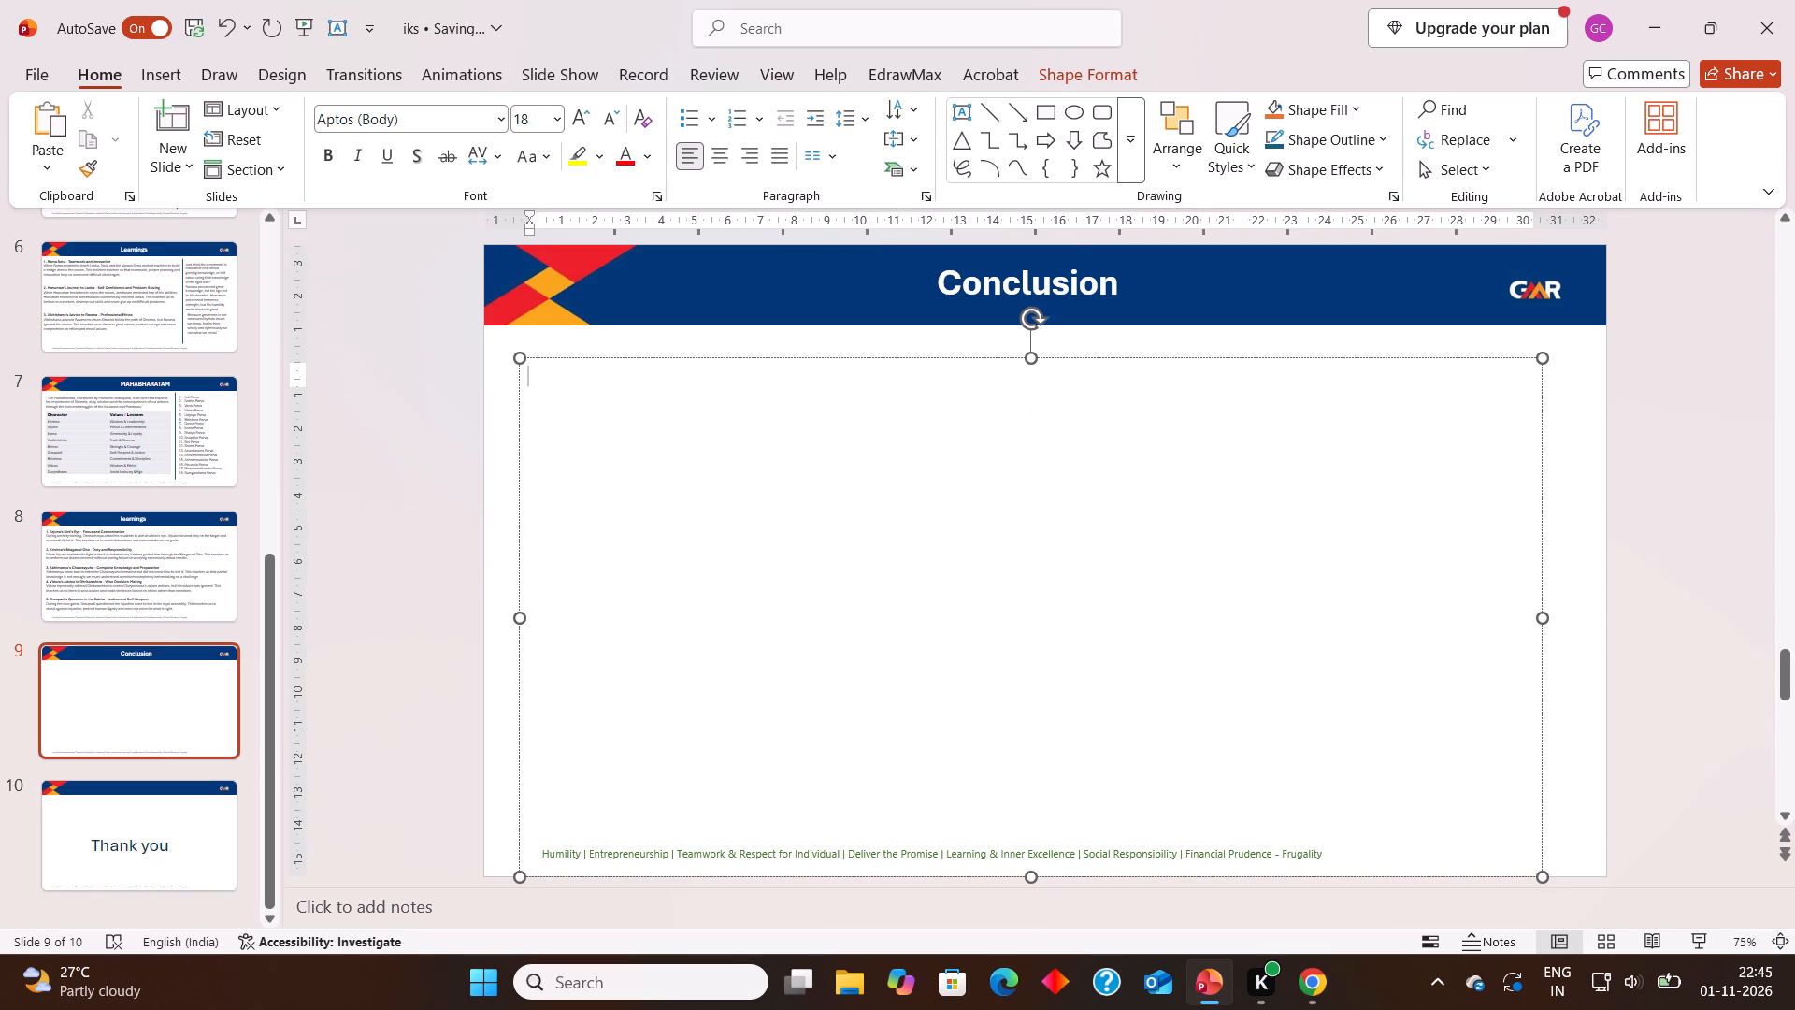
key(ctrl+v)
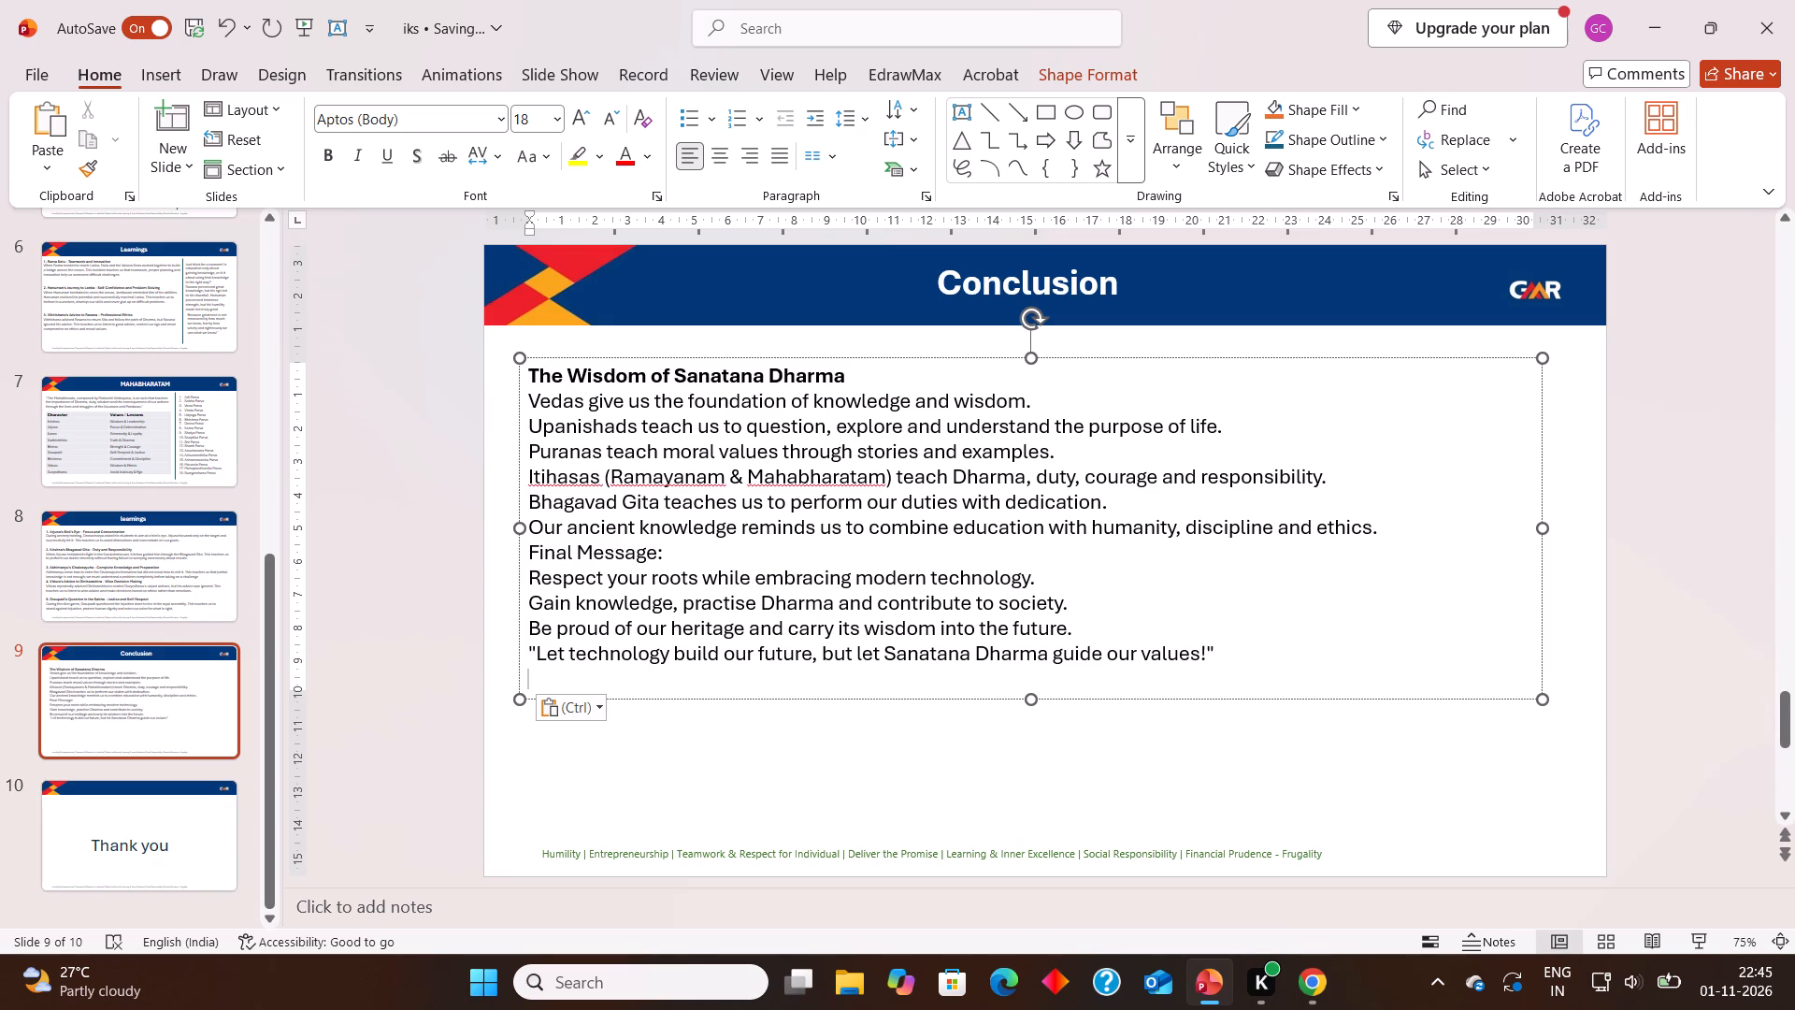
click(723, 552)
click(690, 757)
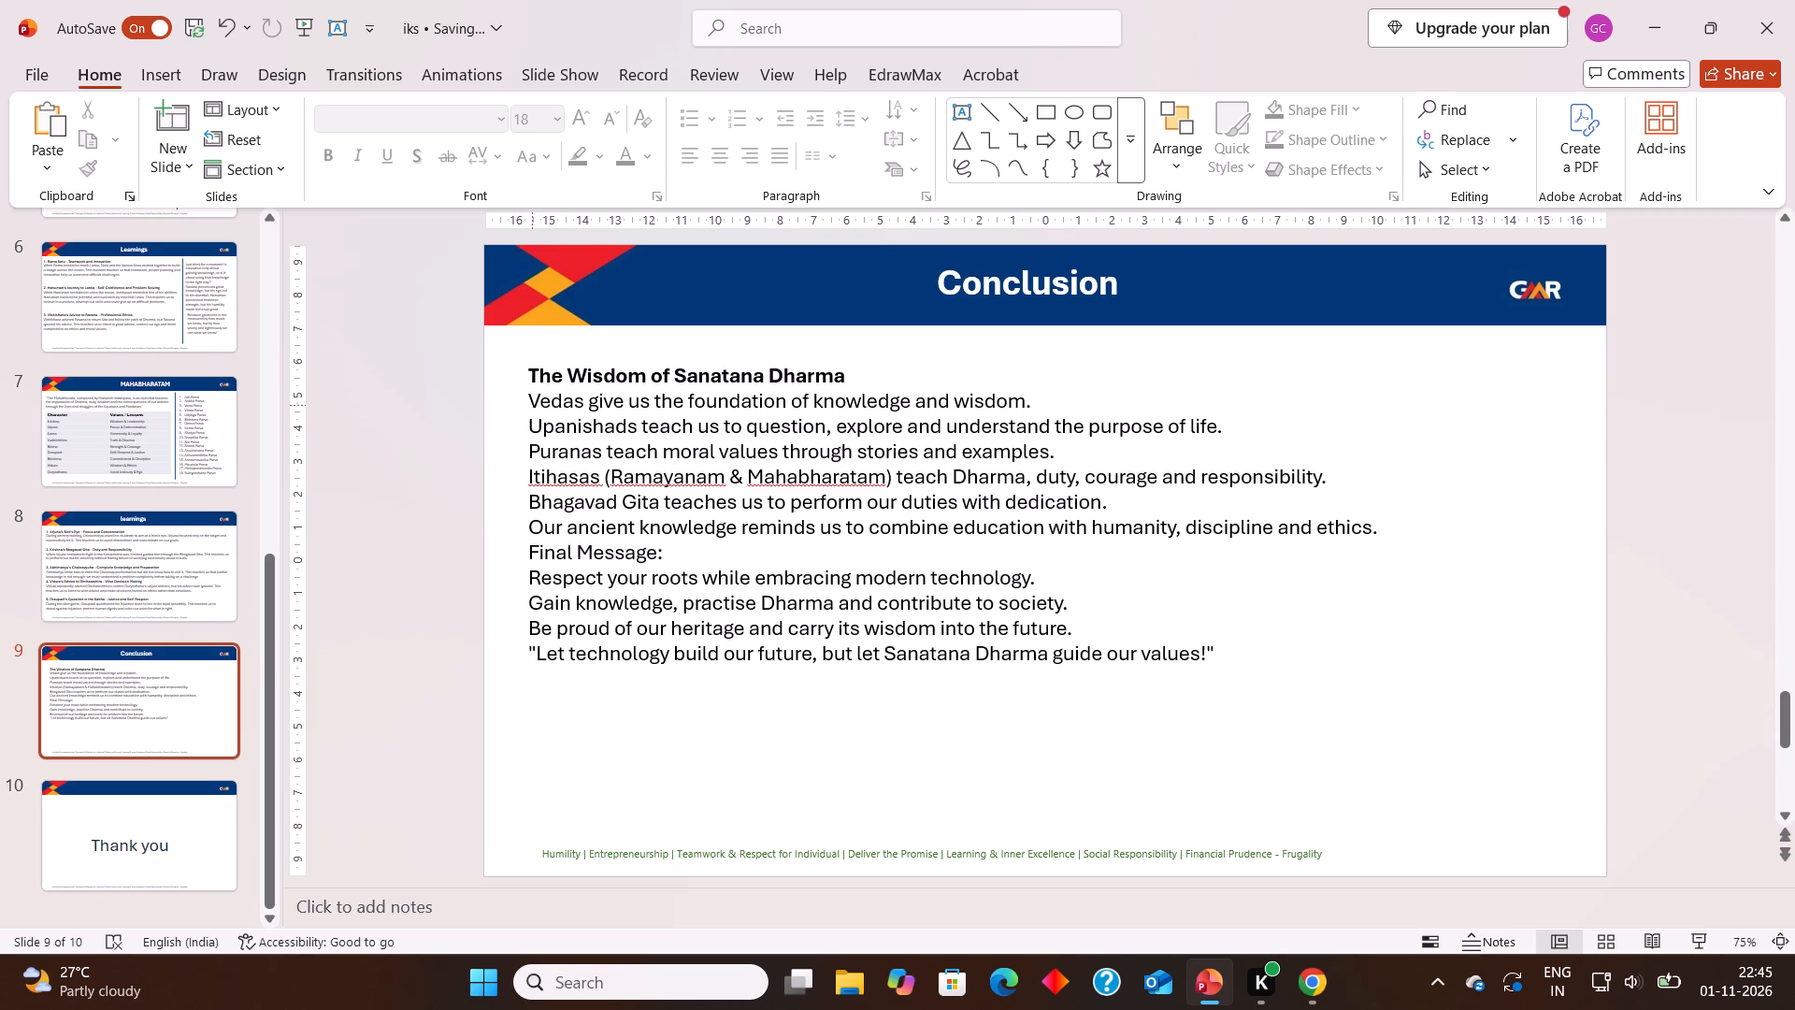
Apply round bullets to the six lines from "Vedas give us the foundation" through "Our ancient knowledge reminds us".
drag(531, 398, 647, 500)
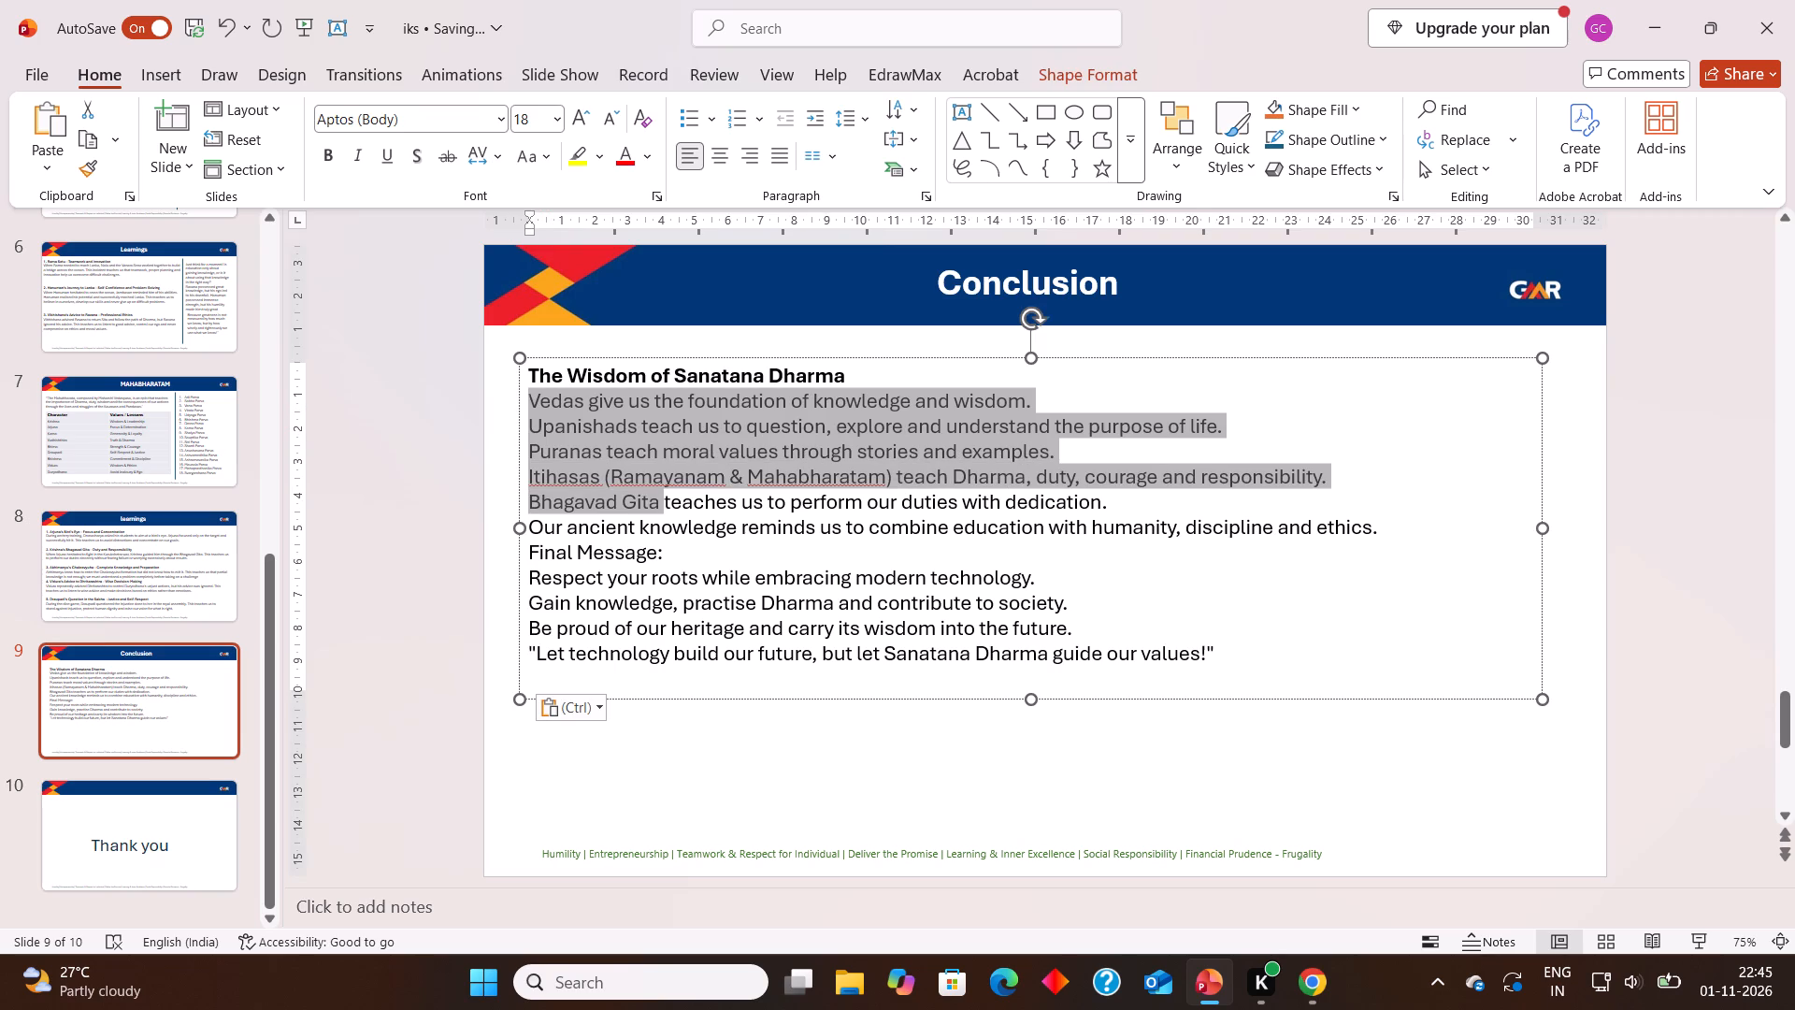
drag(647, 500, 1012, 545)
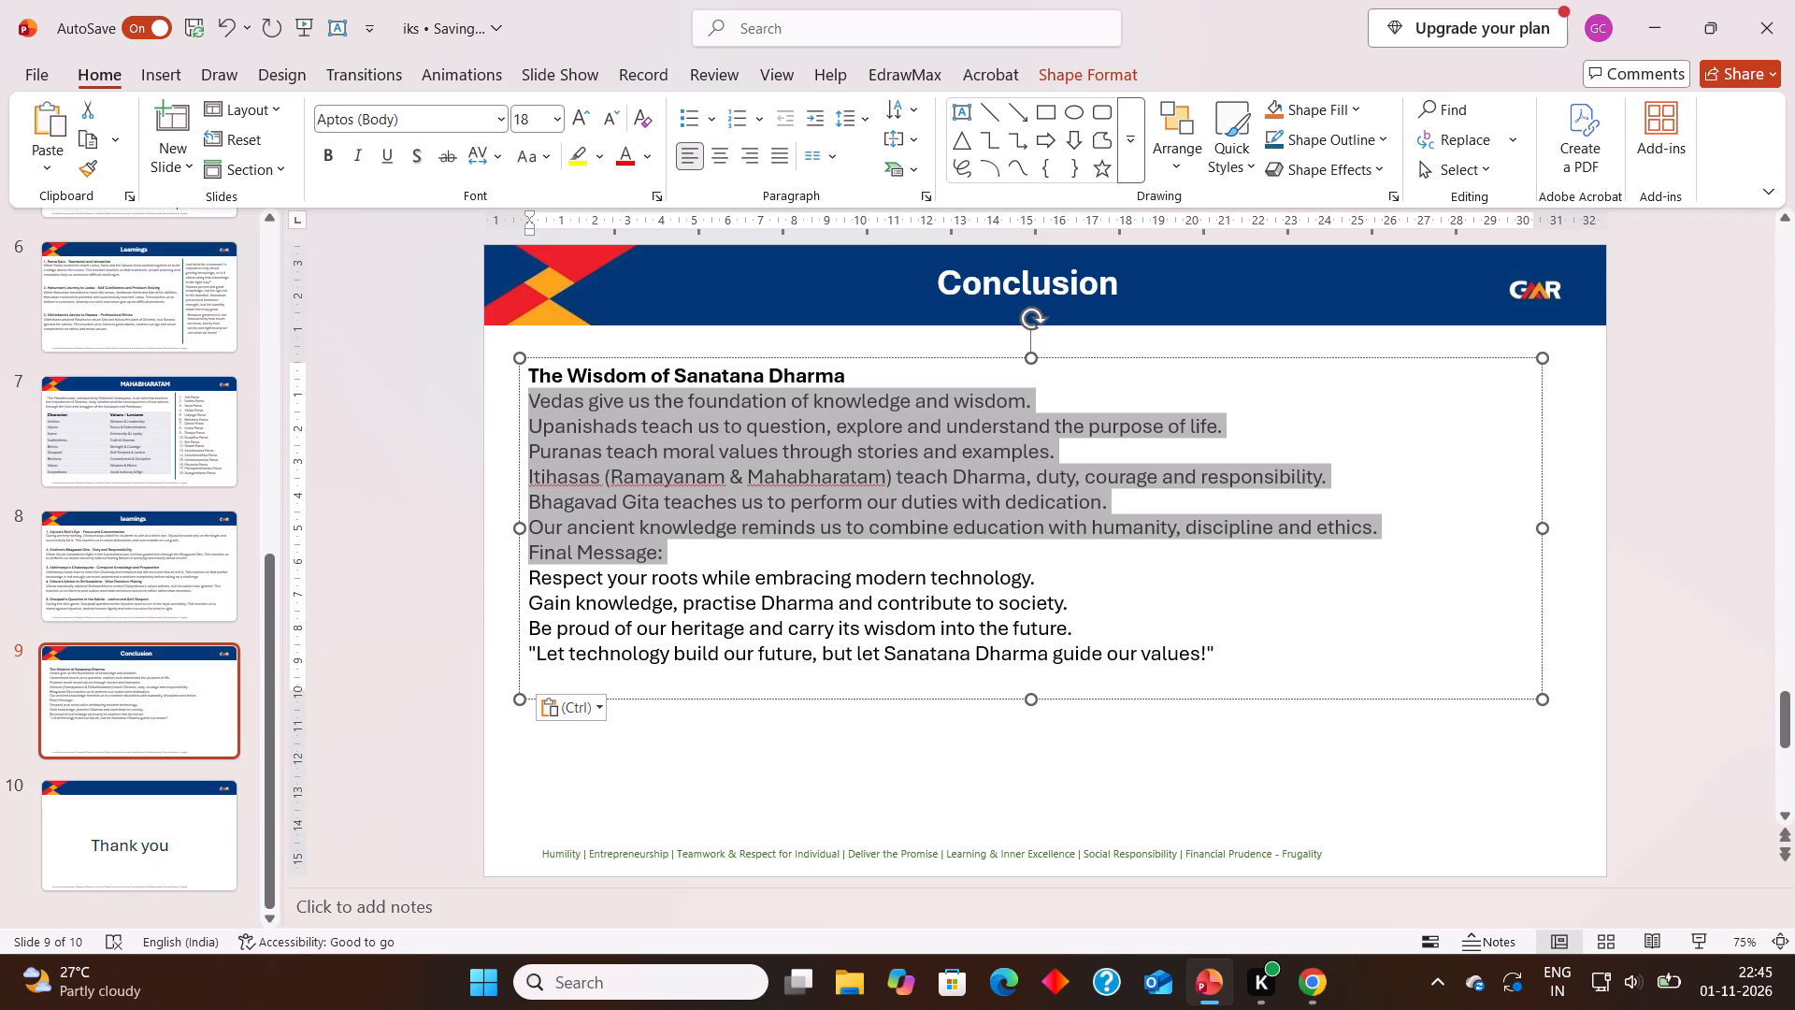
drag(1012, 545, 1305, 544)
click(1305, 544)
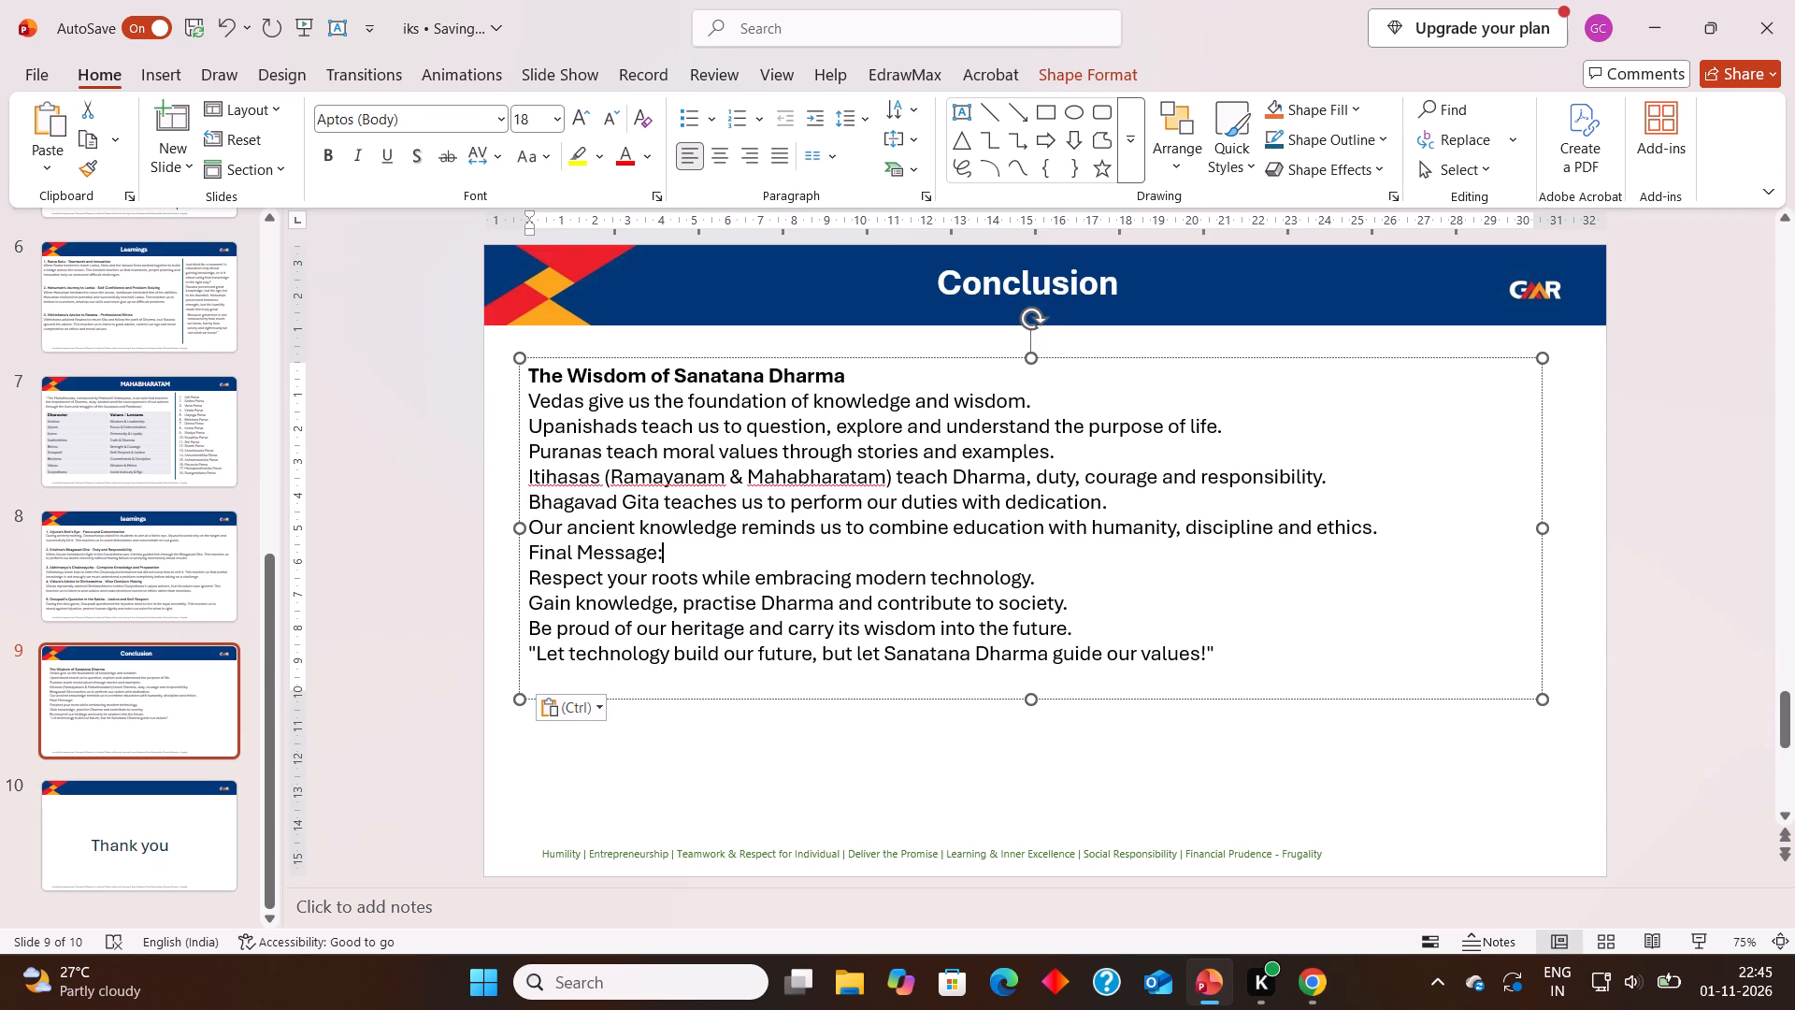
click(1308, 544)
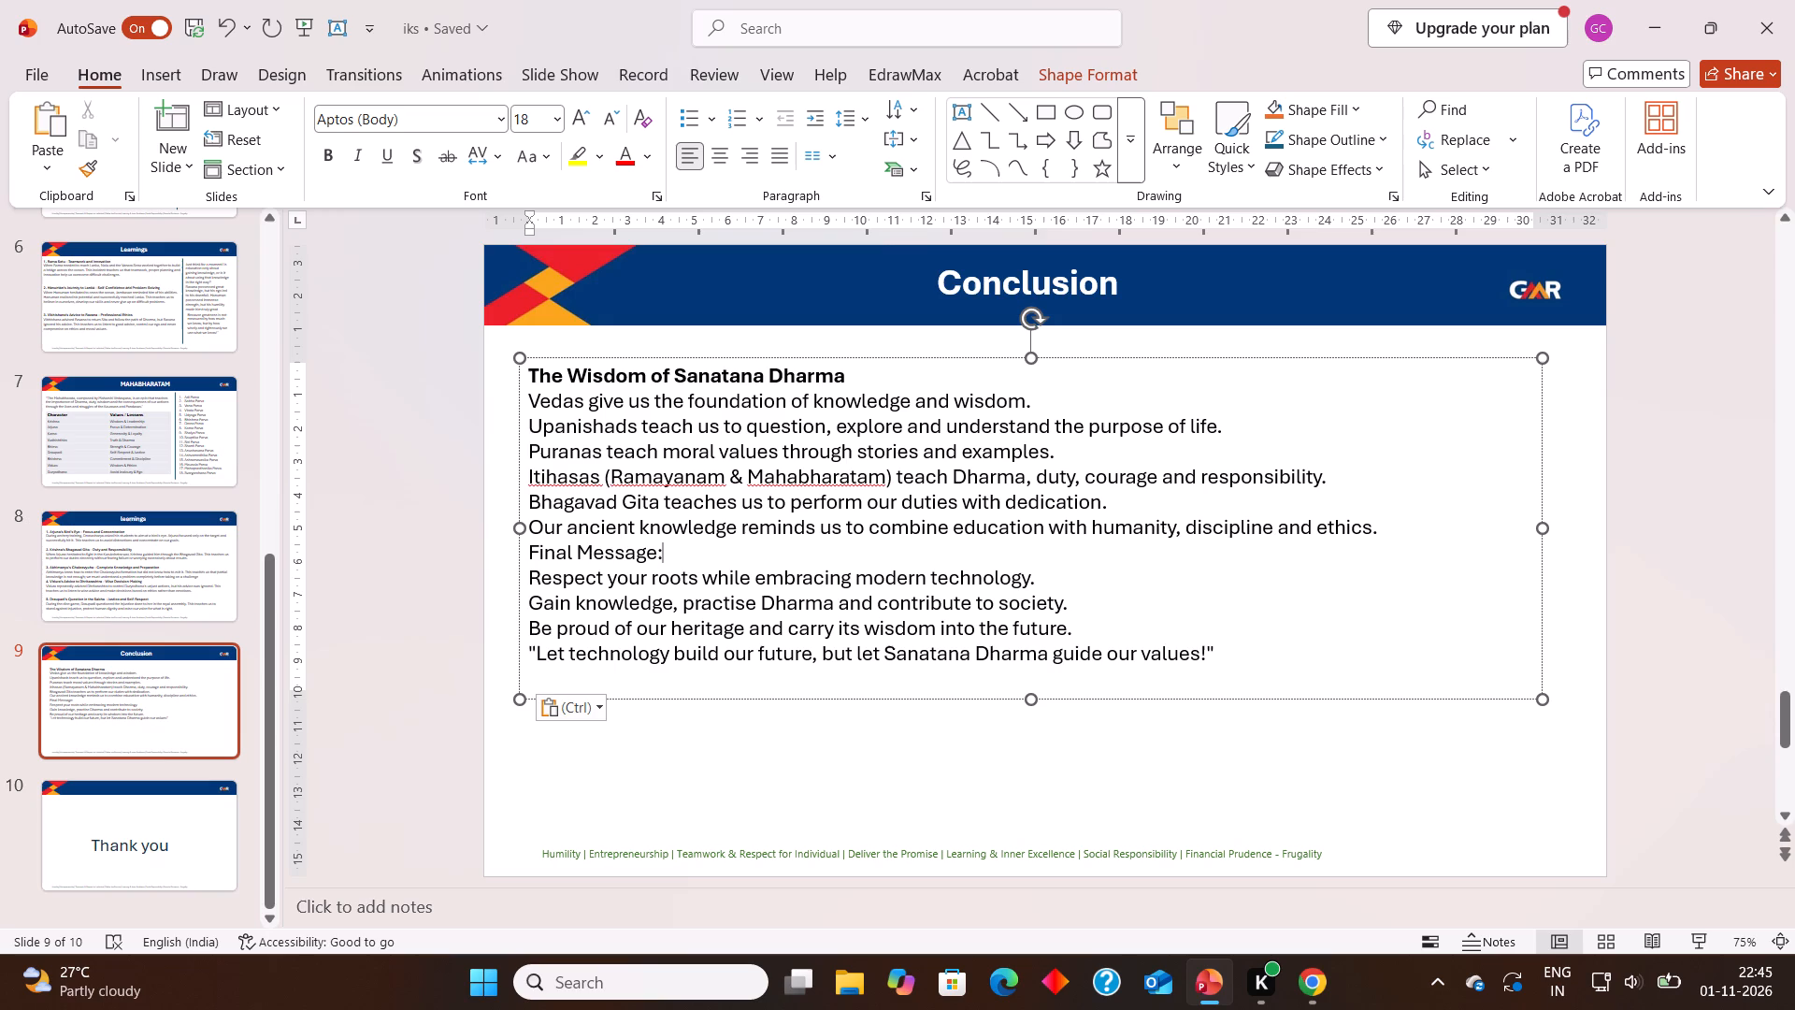
click(527, 397)
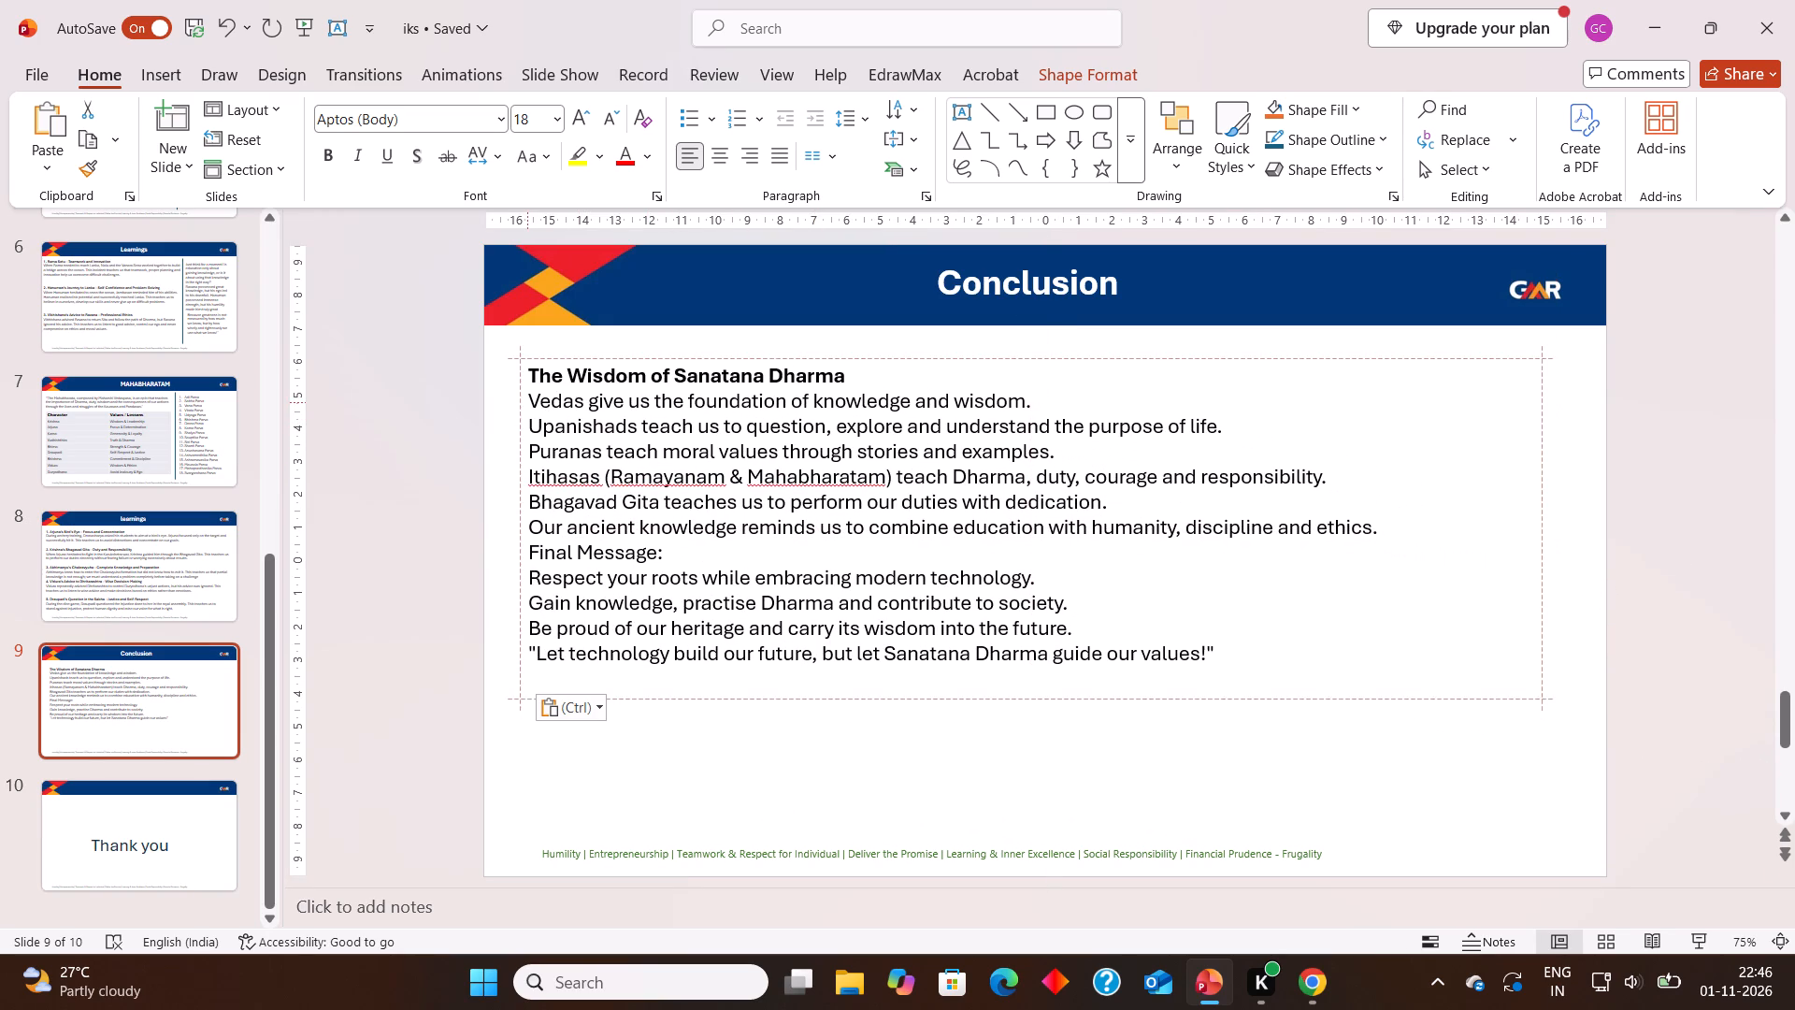
click(755, 667)
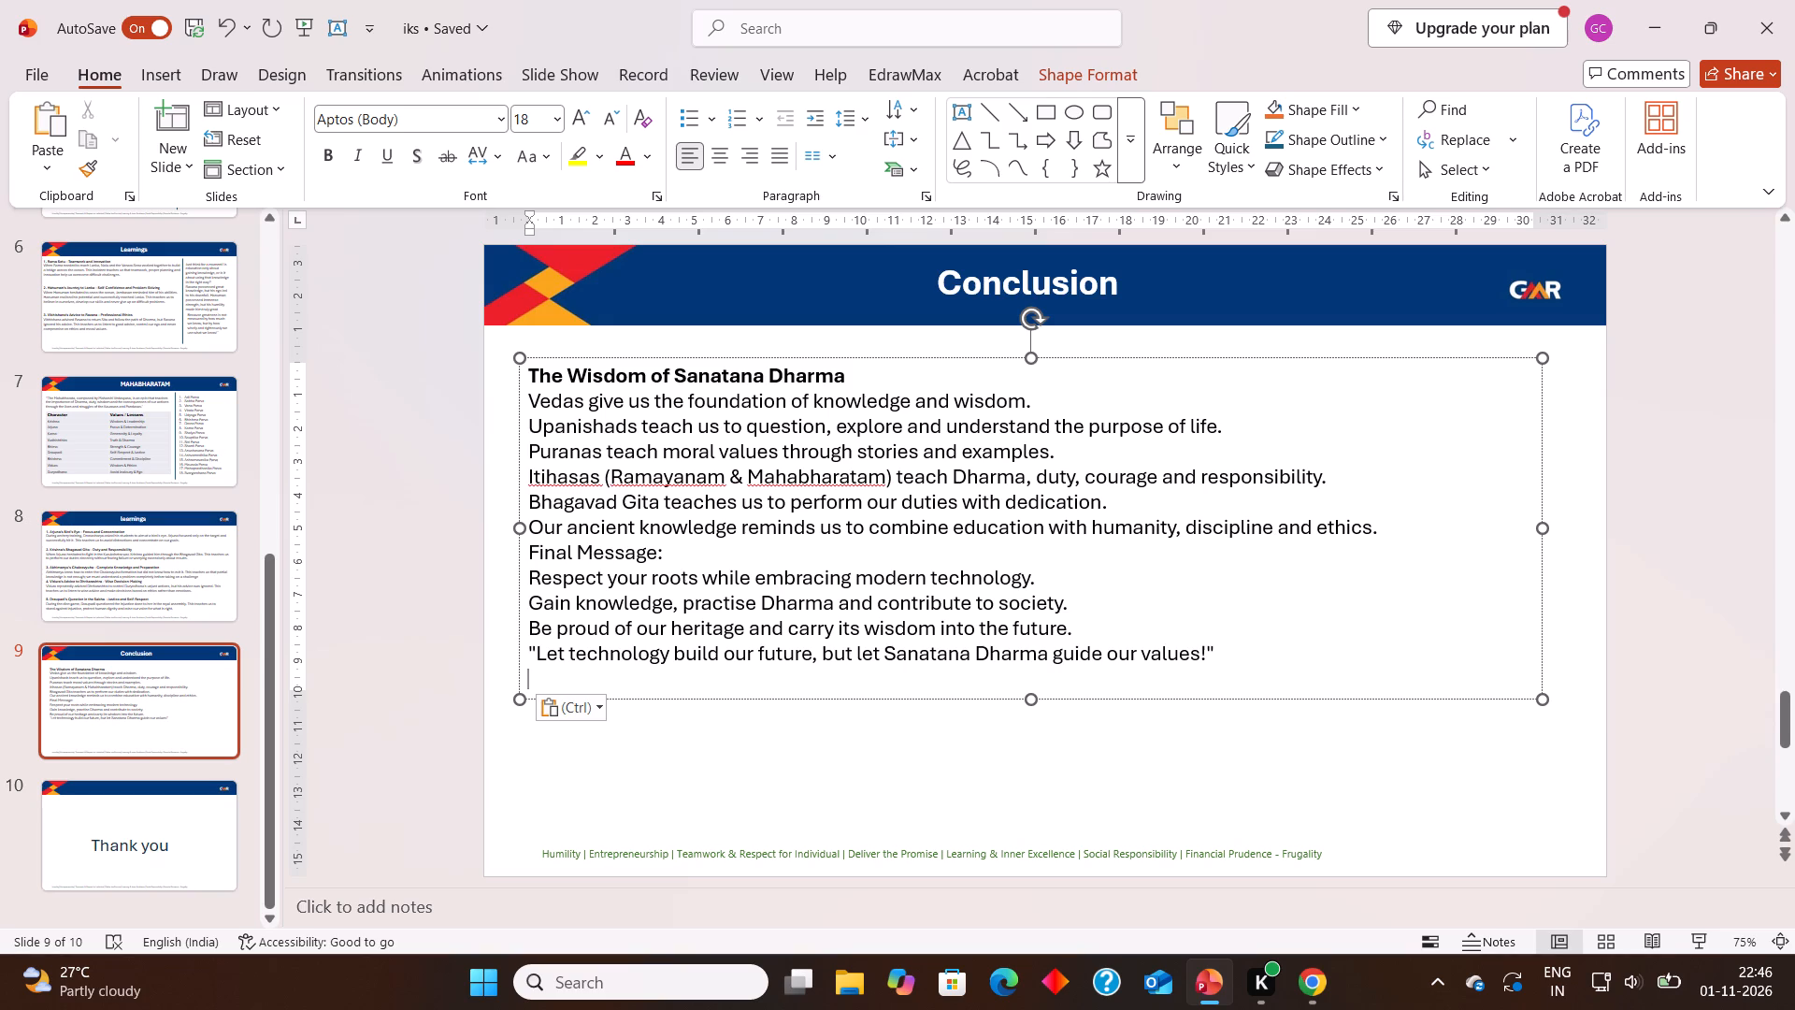
drag(533, 398, 612, 434)
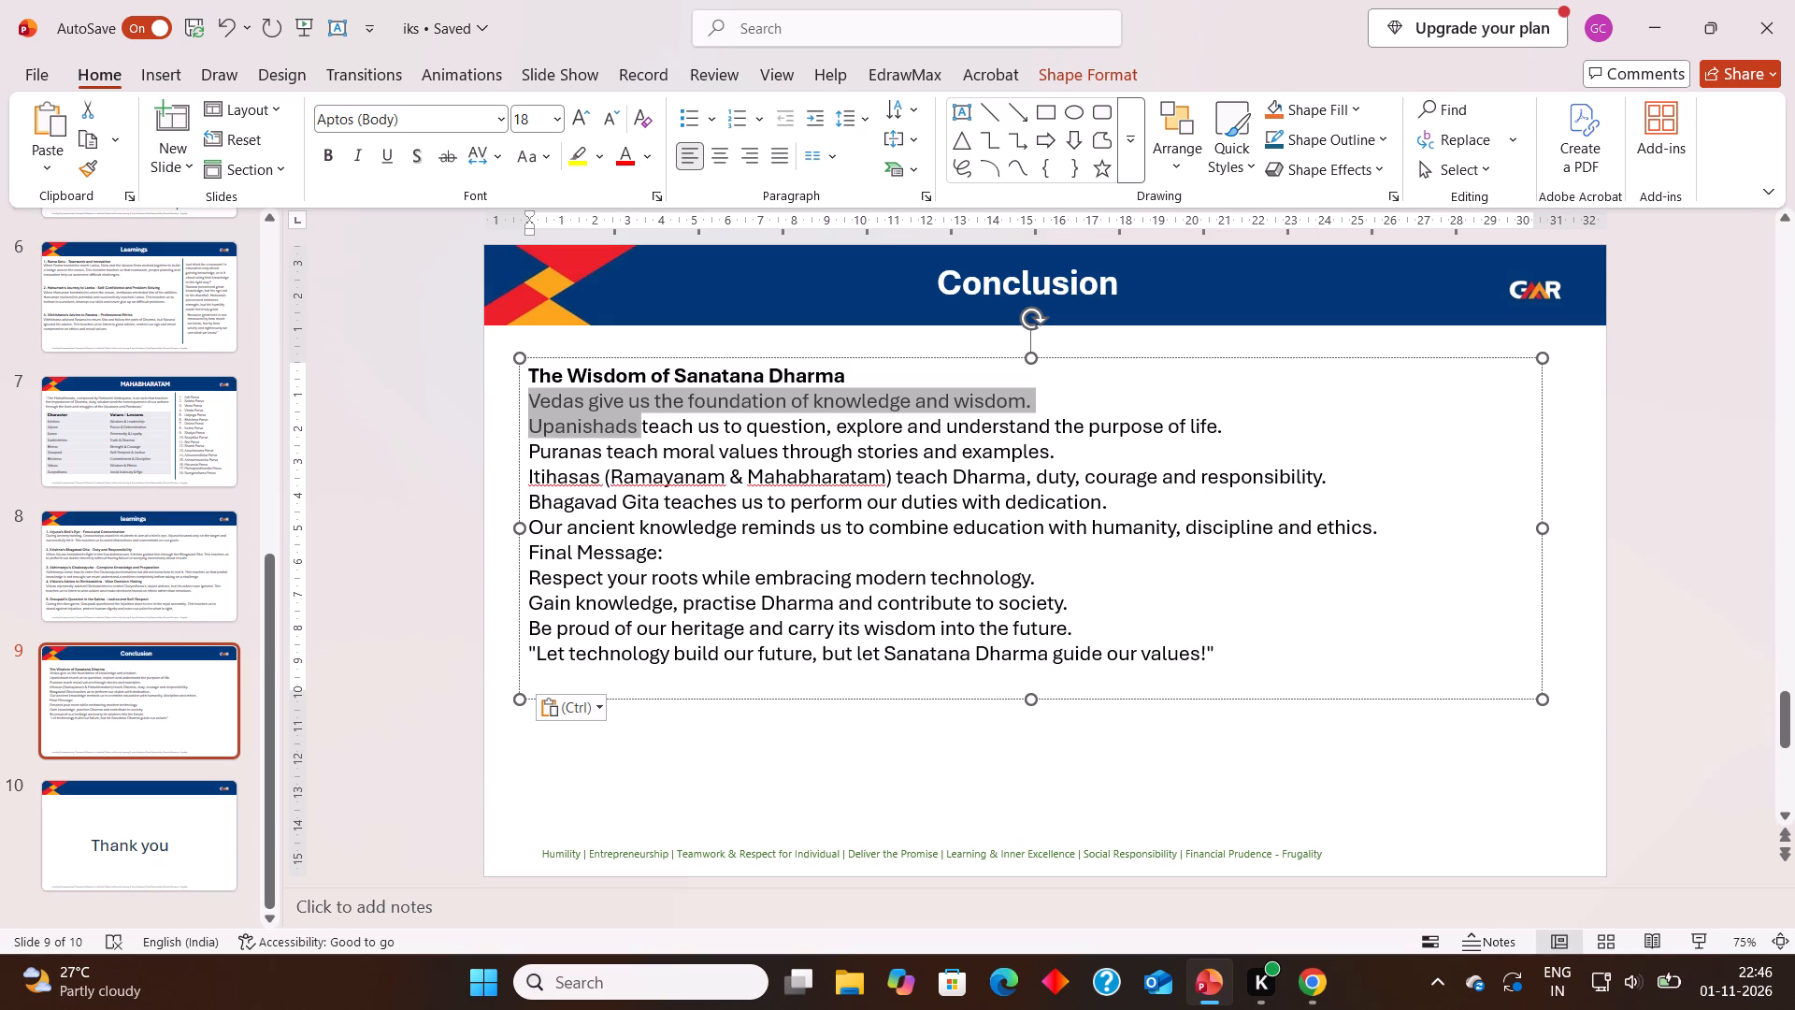
drag(612, 434, 1020, 495)
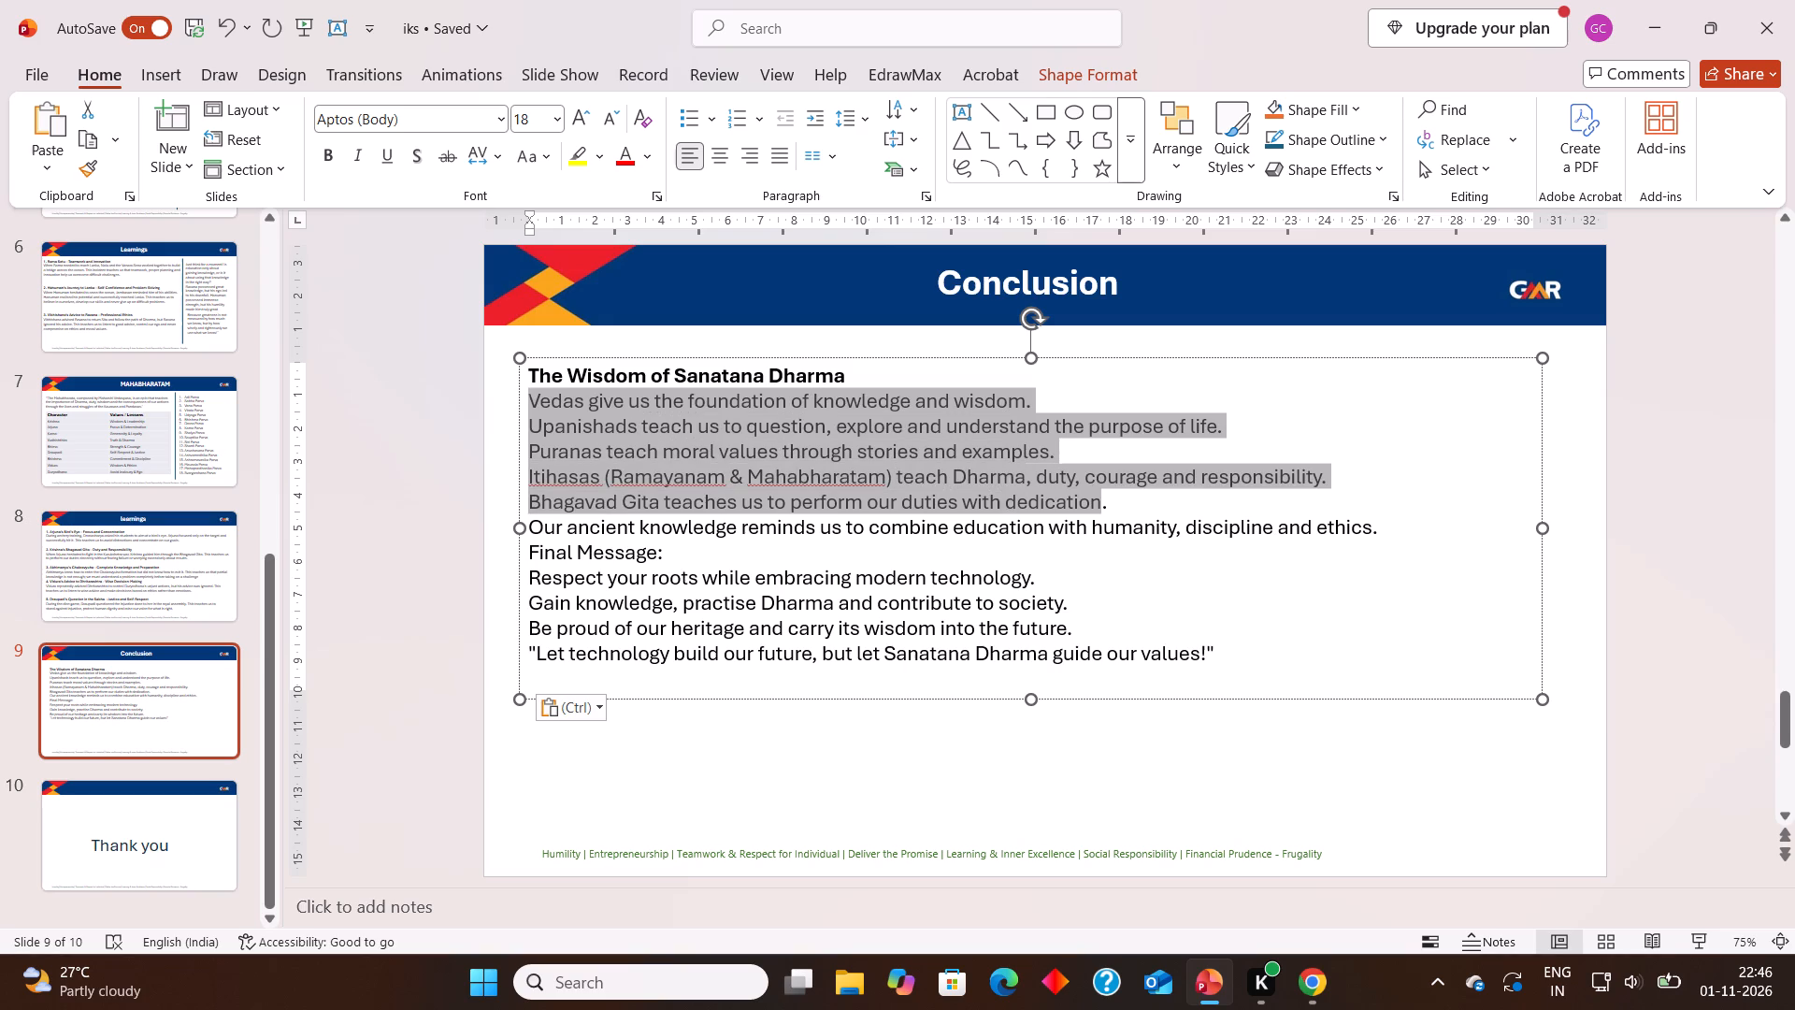
drag(1020, 495, 1235, 537)
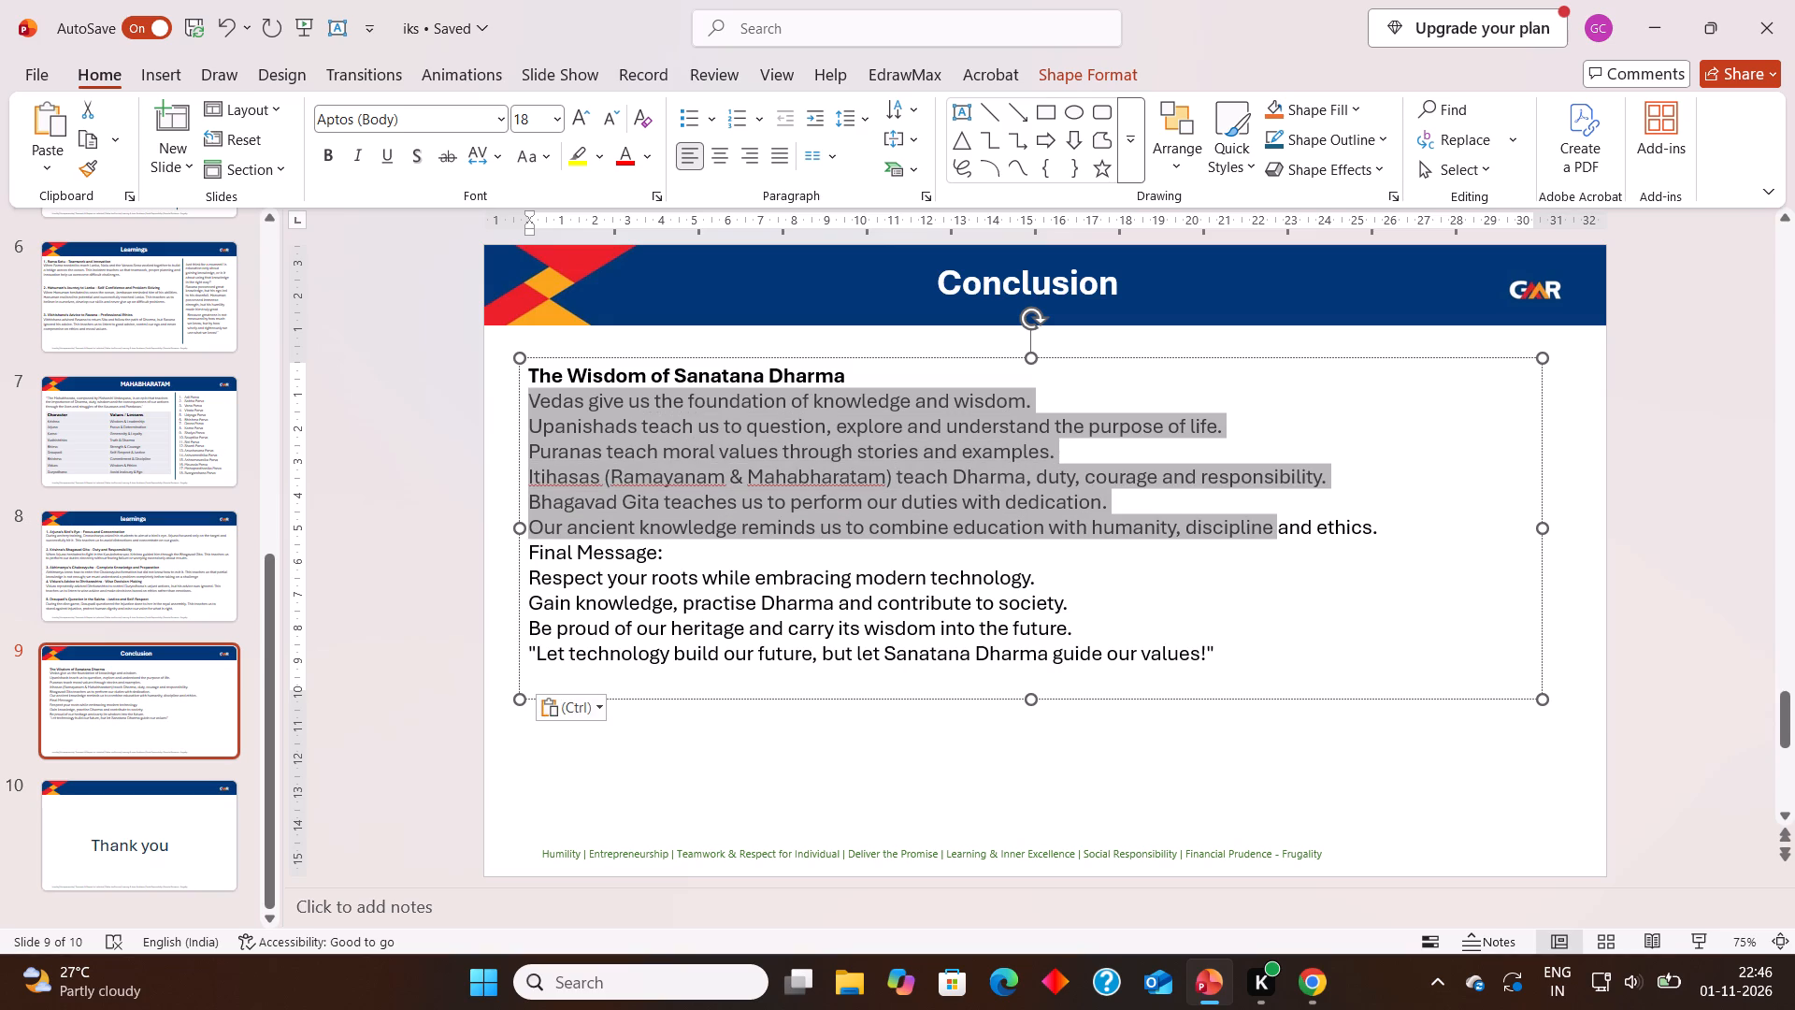
drag(1235, 537, 1349, 544)
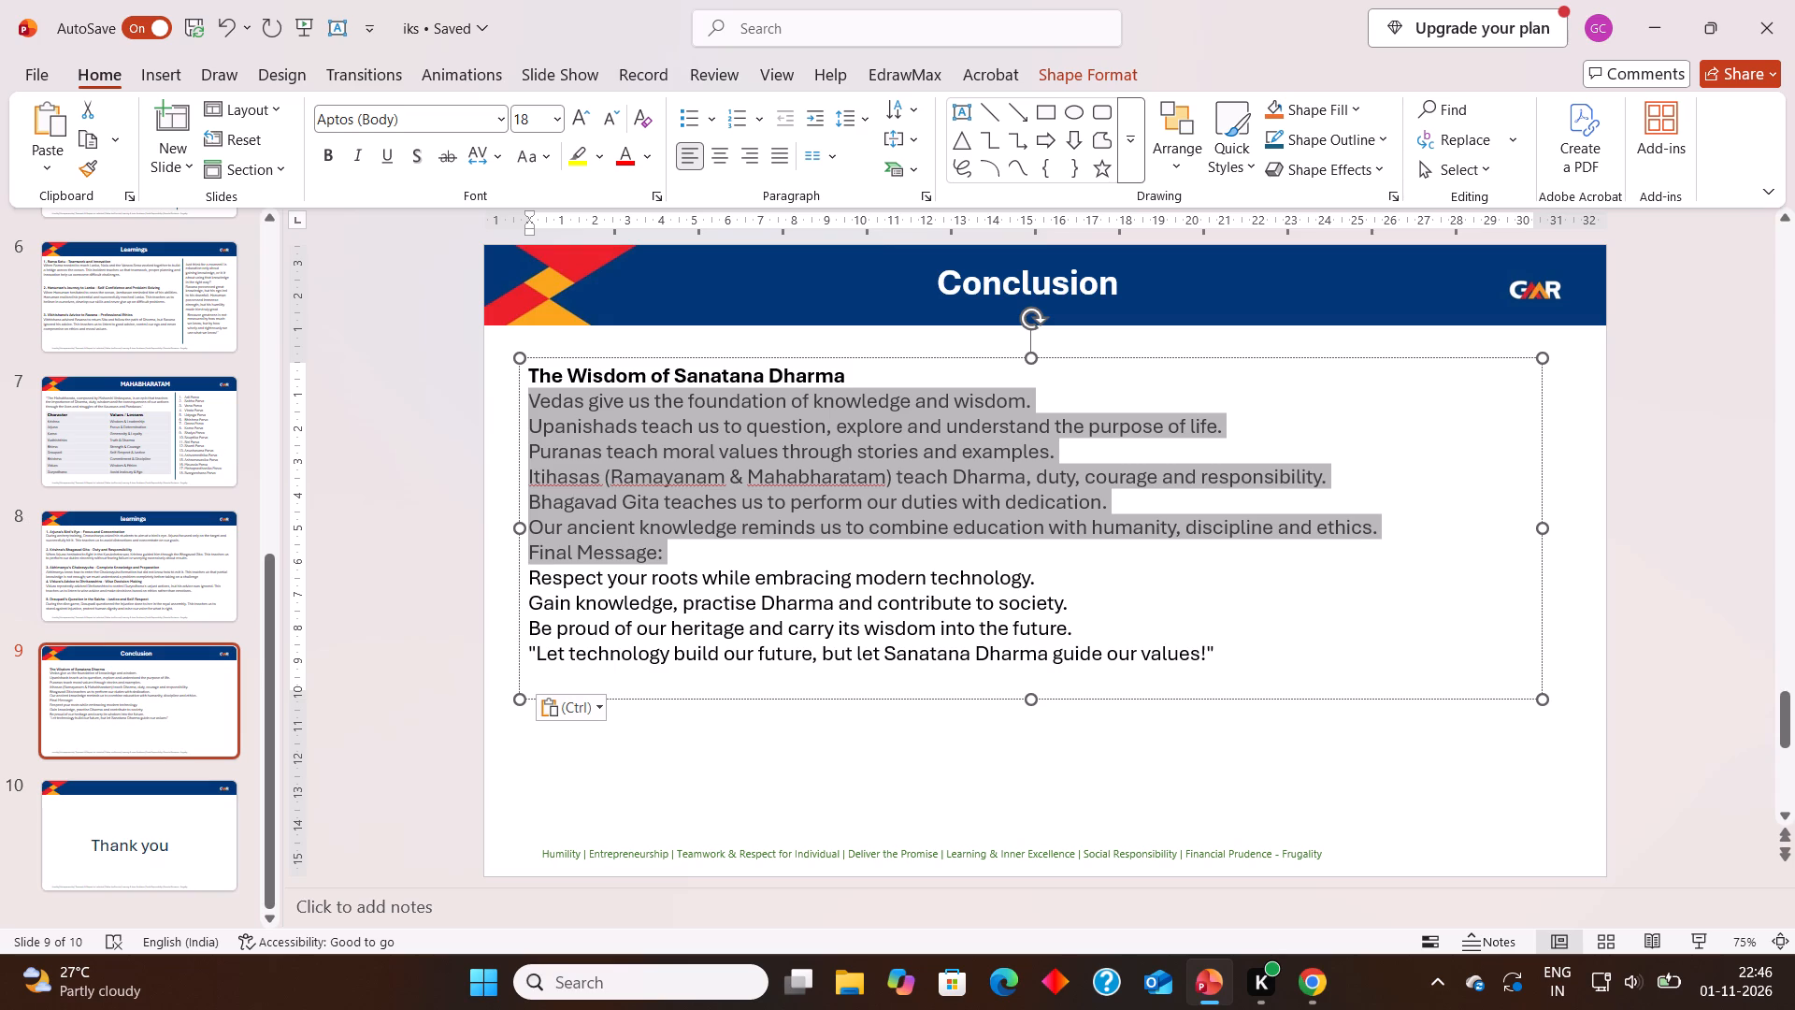
drag(1349, 544, 1372, 533)
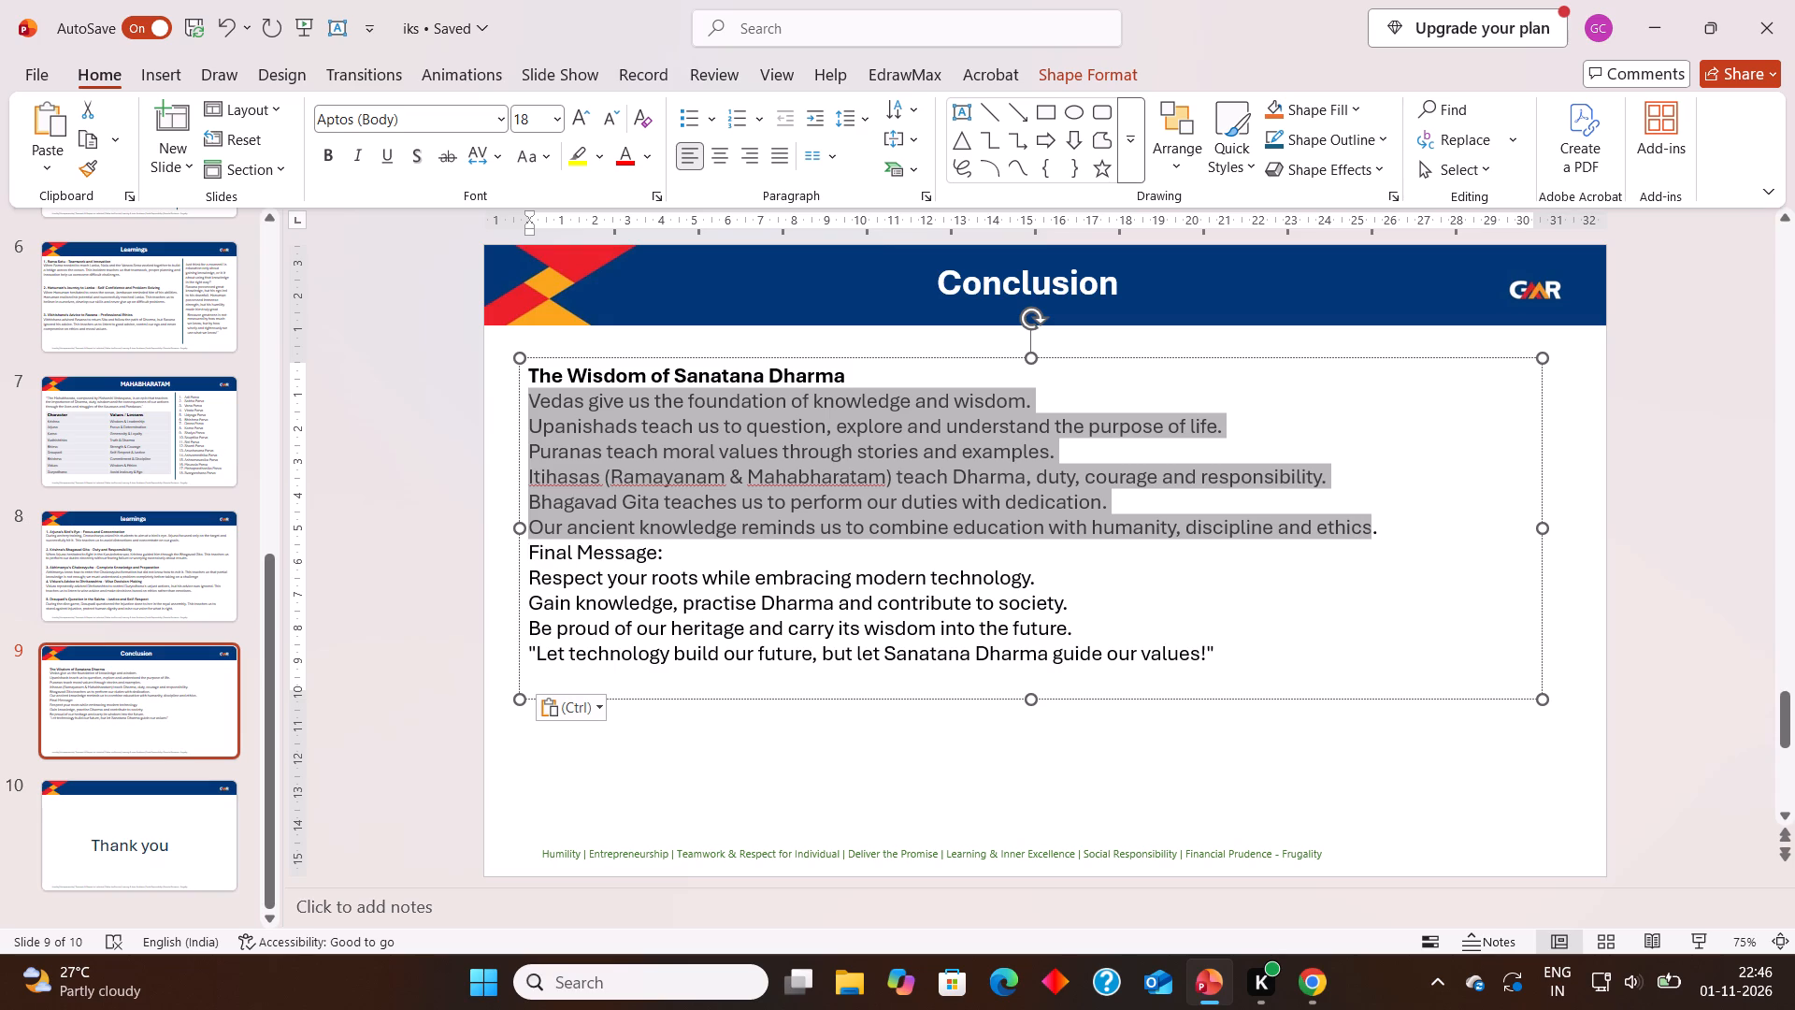
drag(1372, 533, 1373, 533)
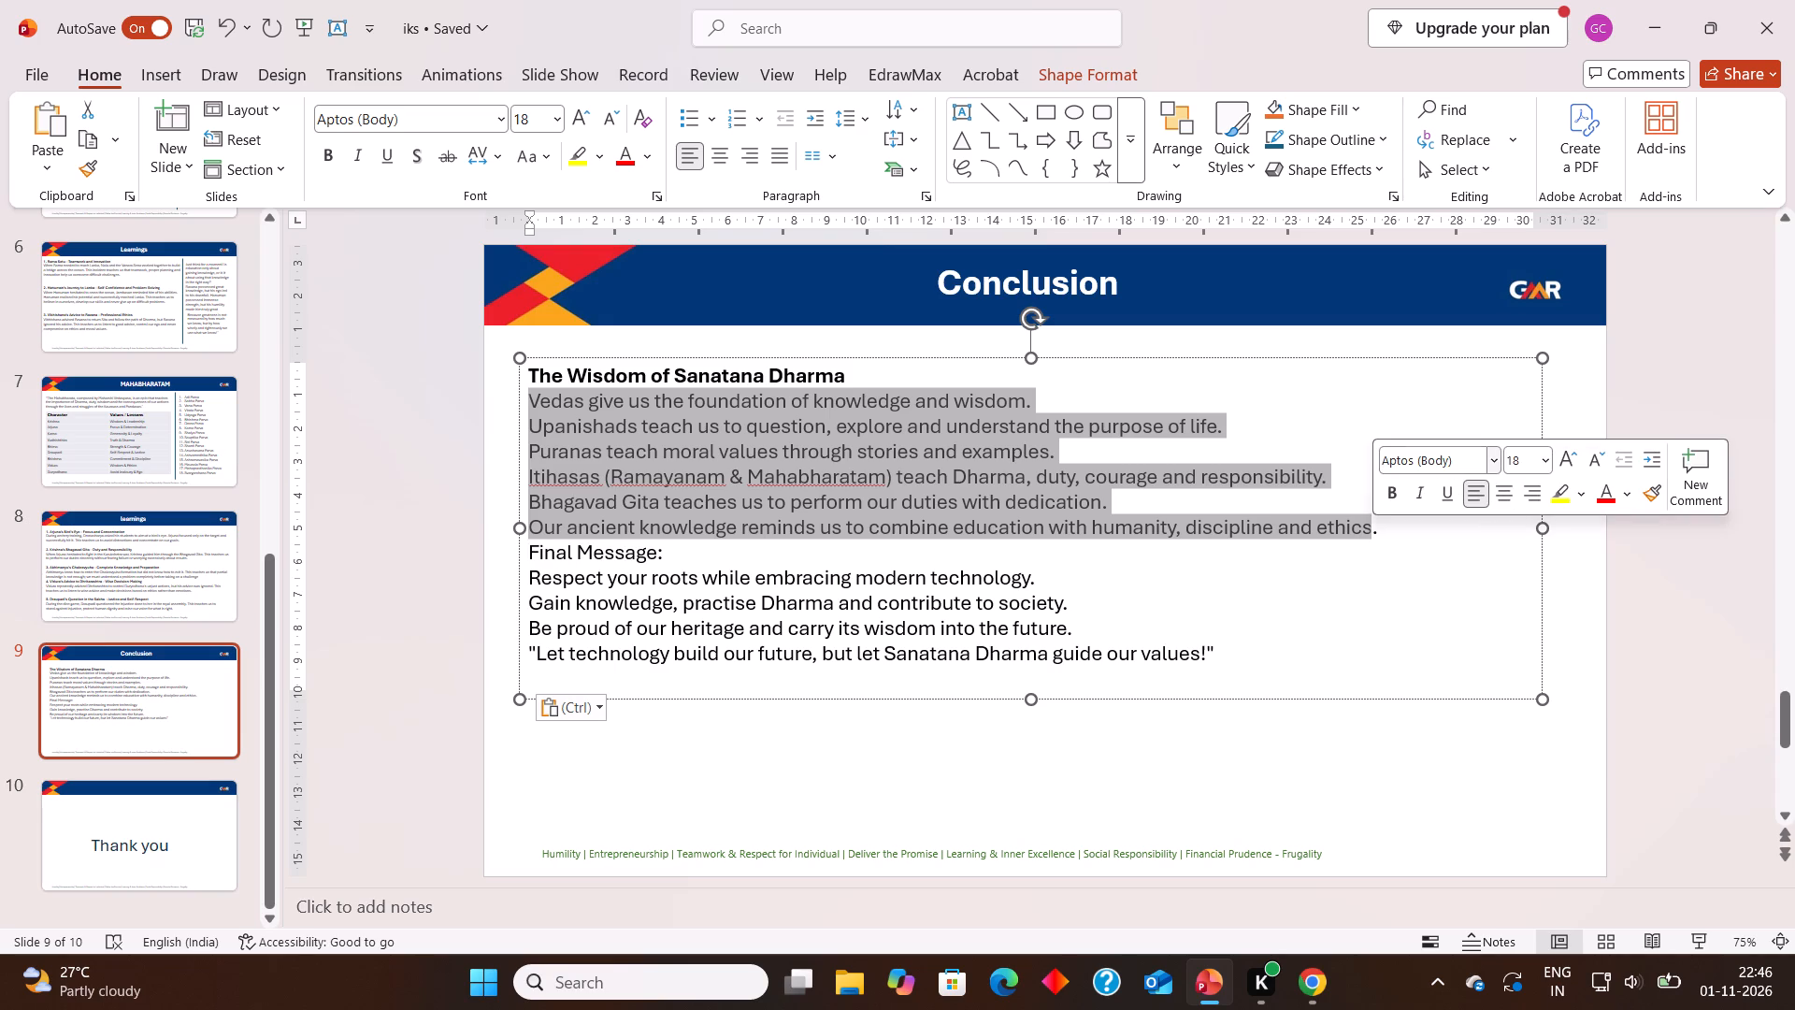
click(716, 113)
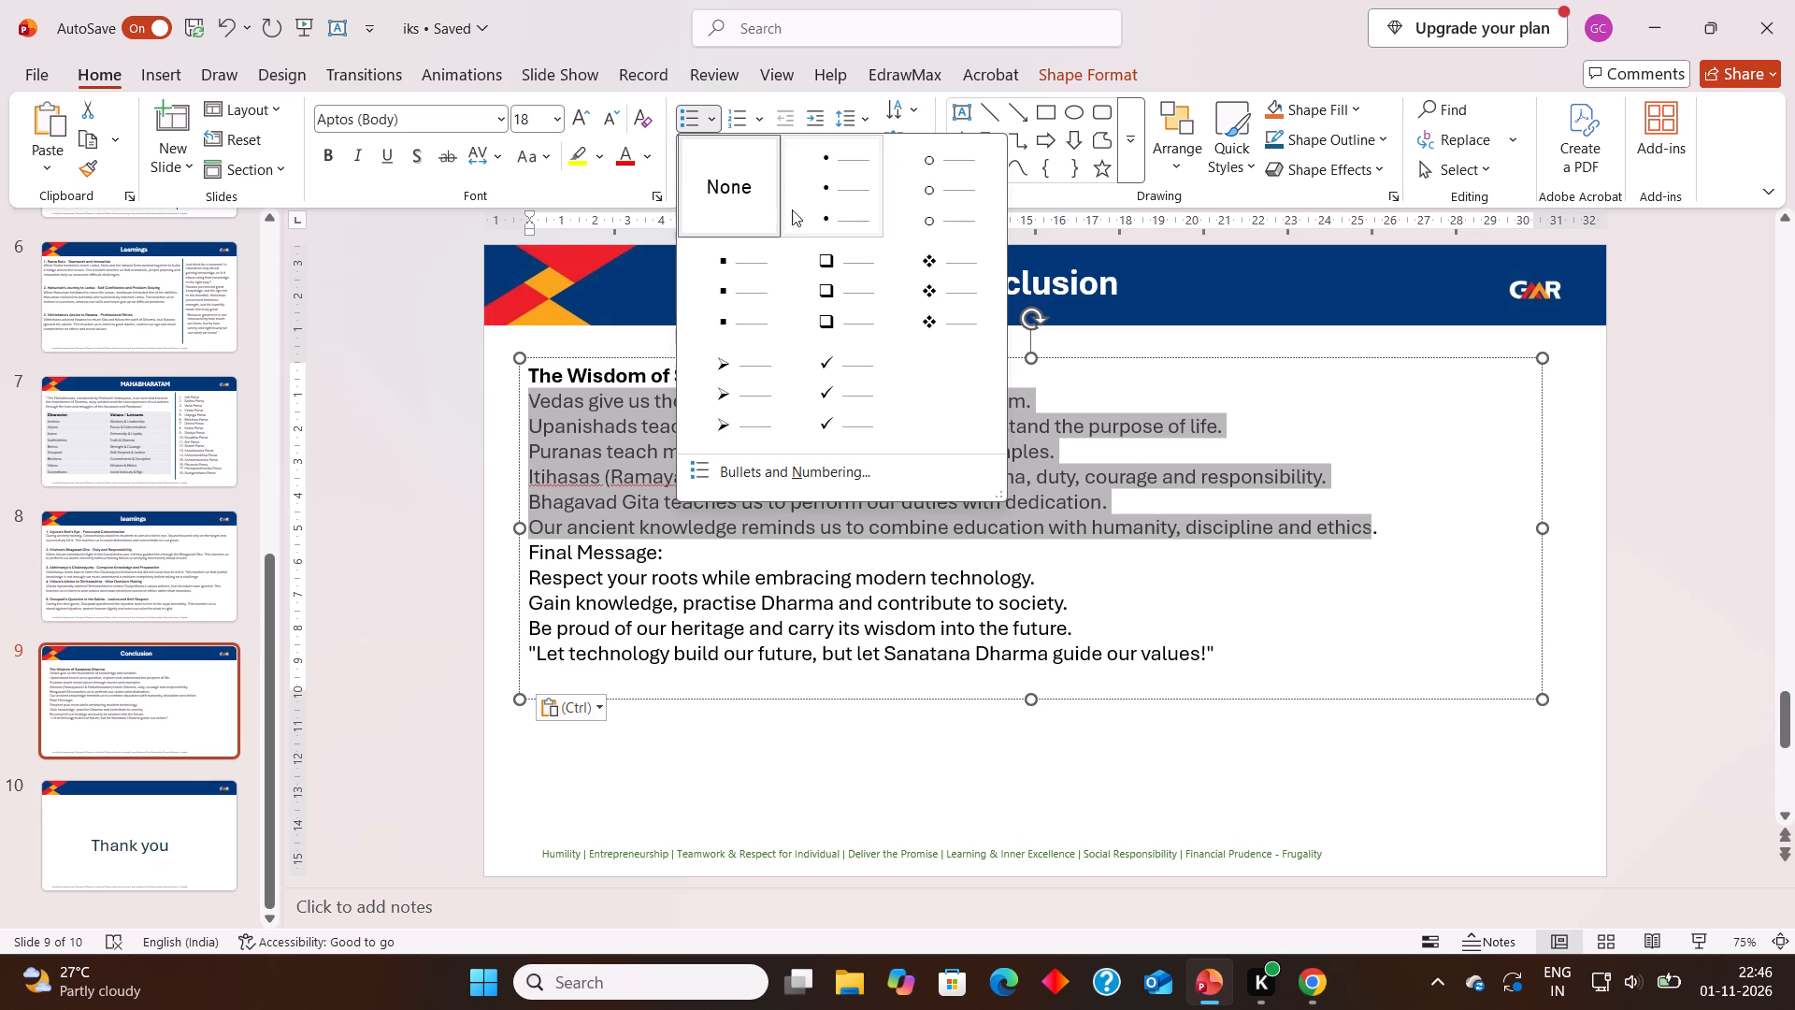
click(842, 204)
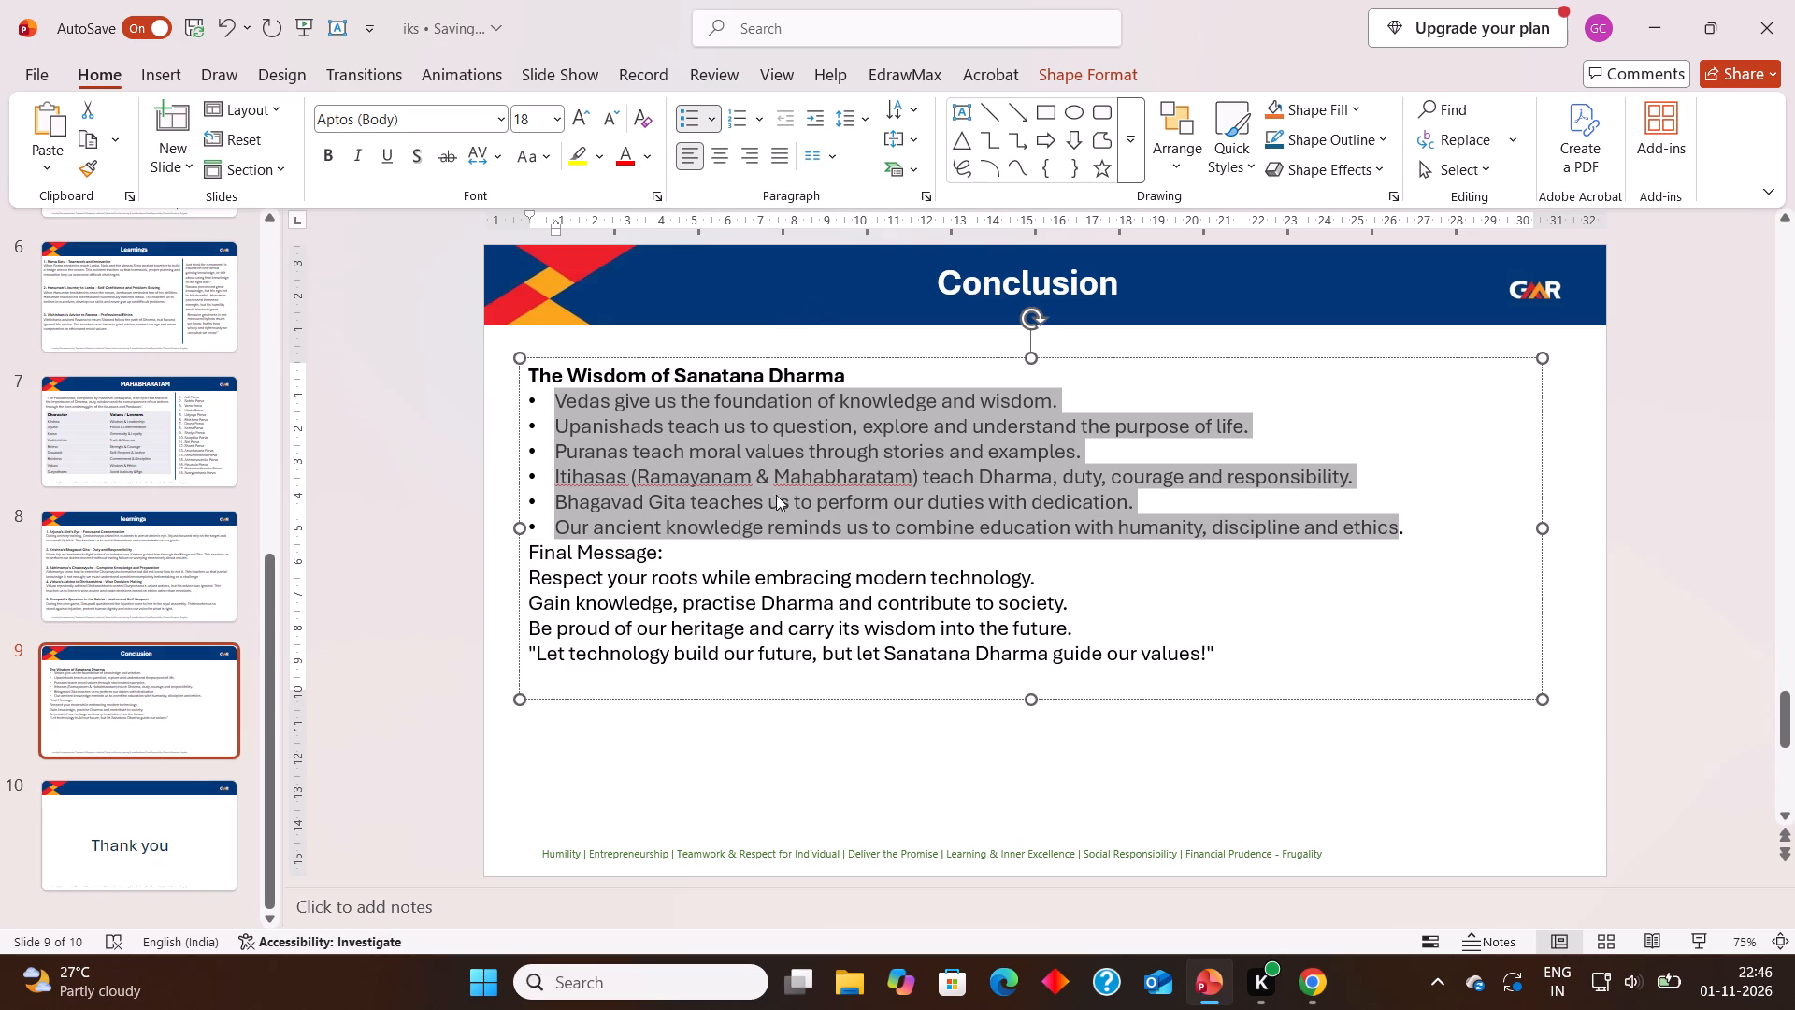
click(742, 750)
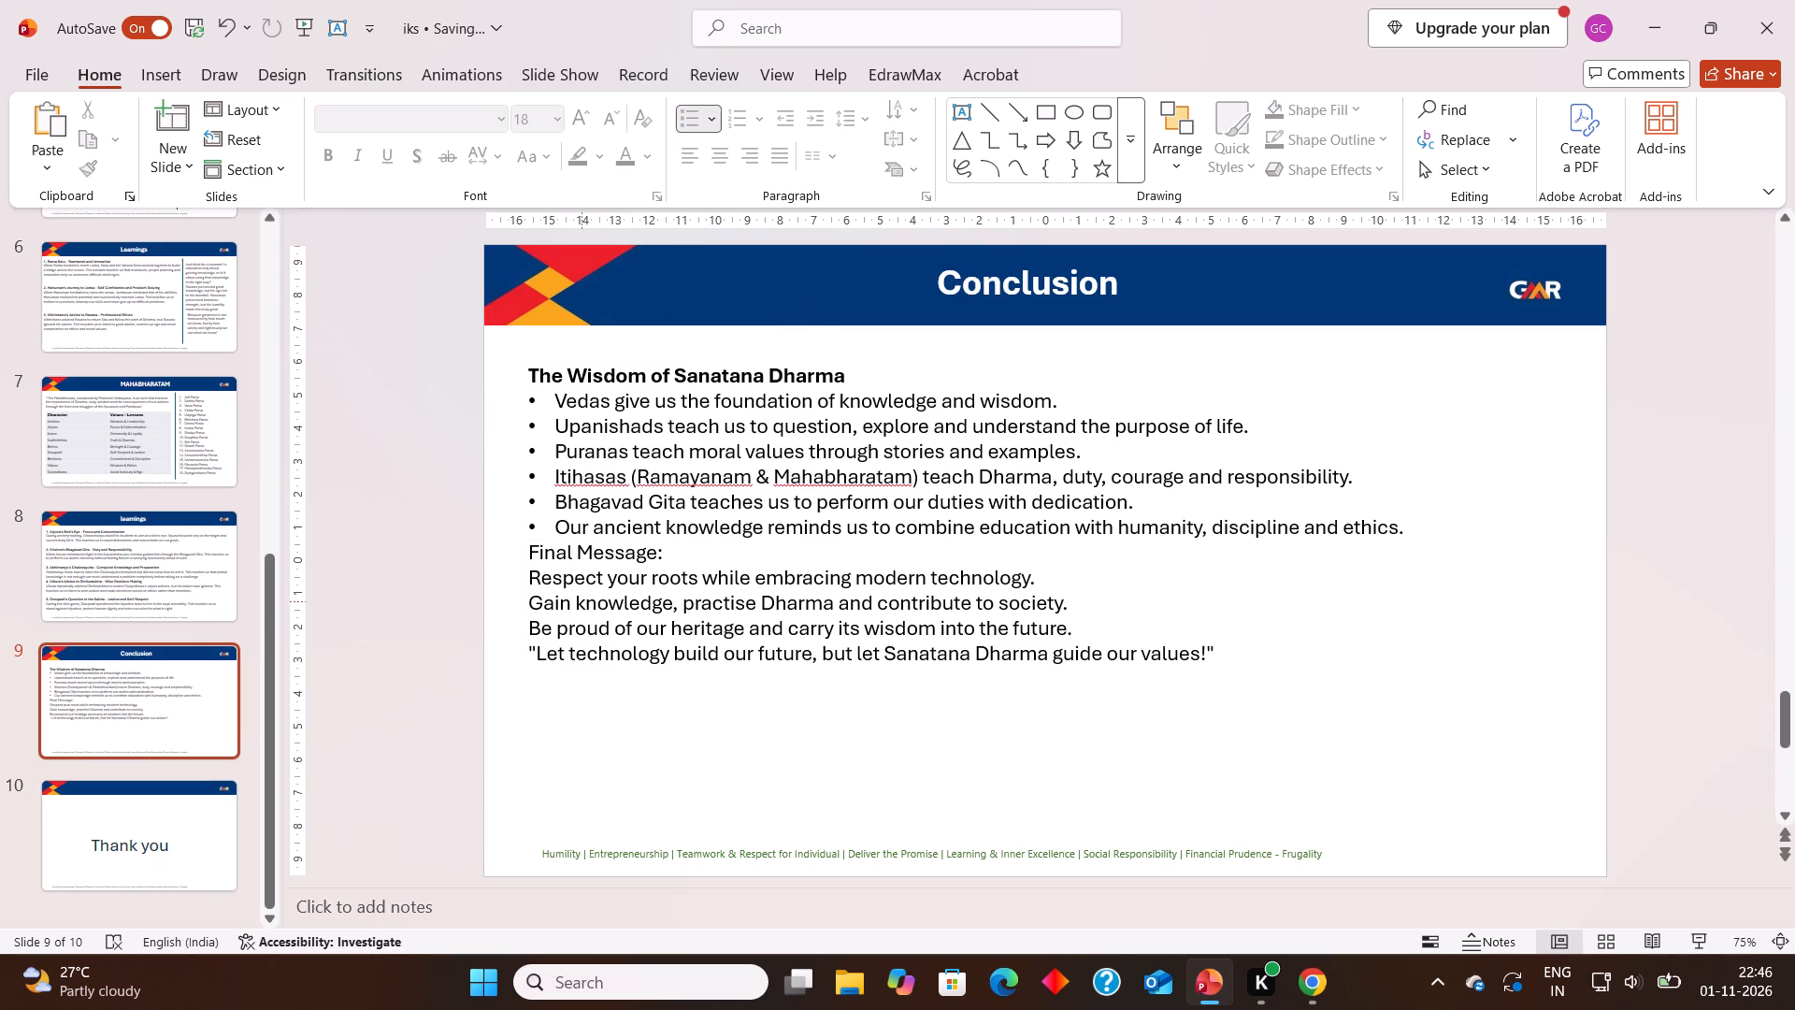
Set the font of the words "Final Message" to Arial Black.
drag(530, 545, 659, 549)
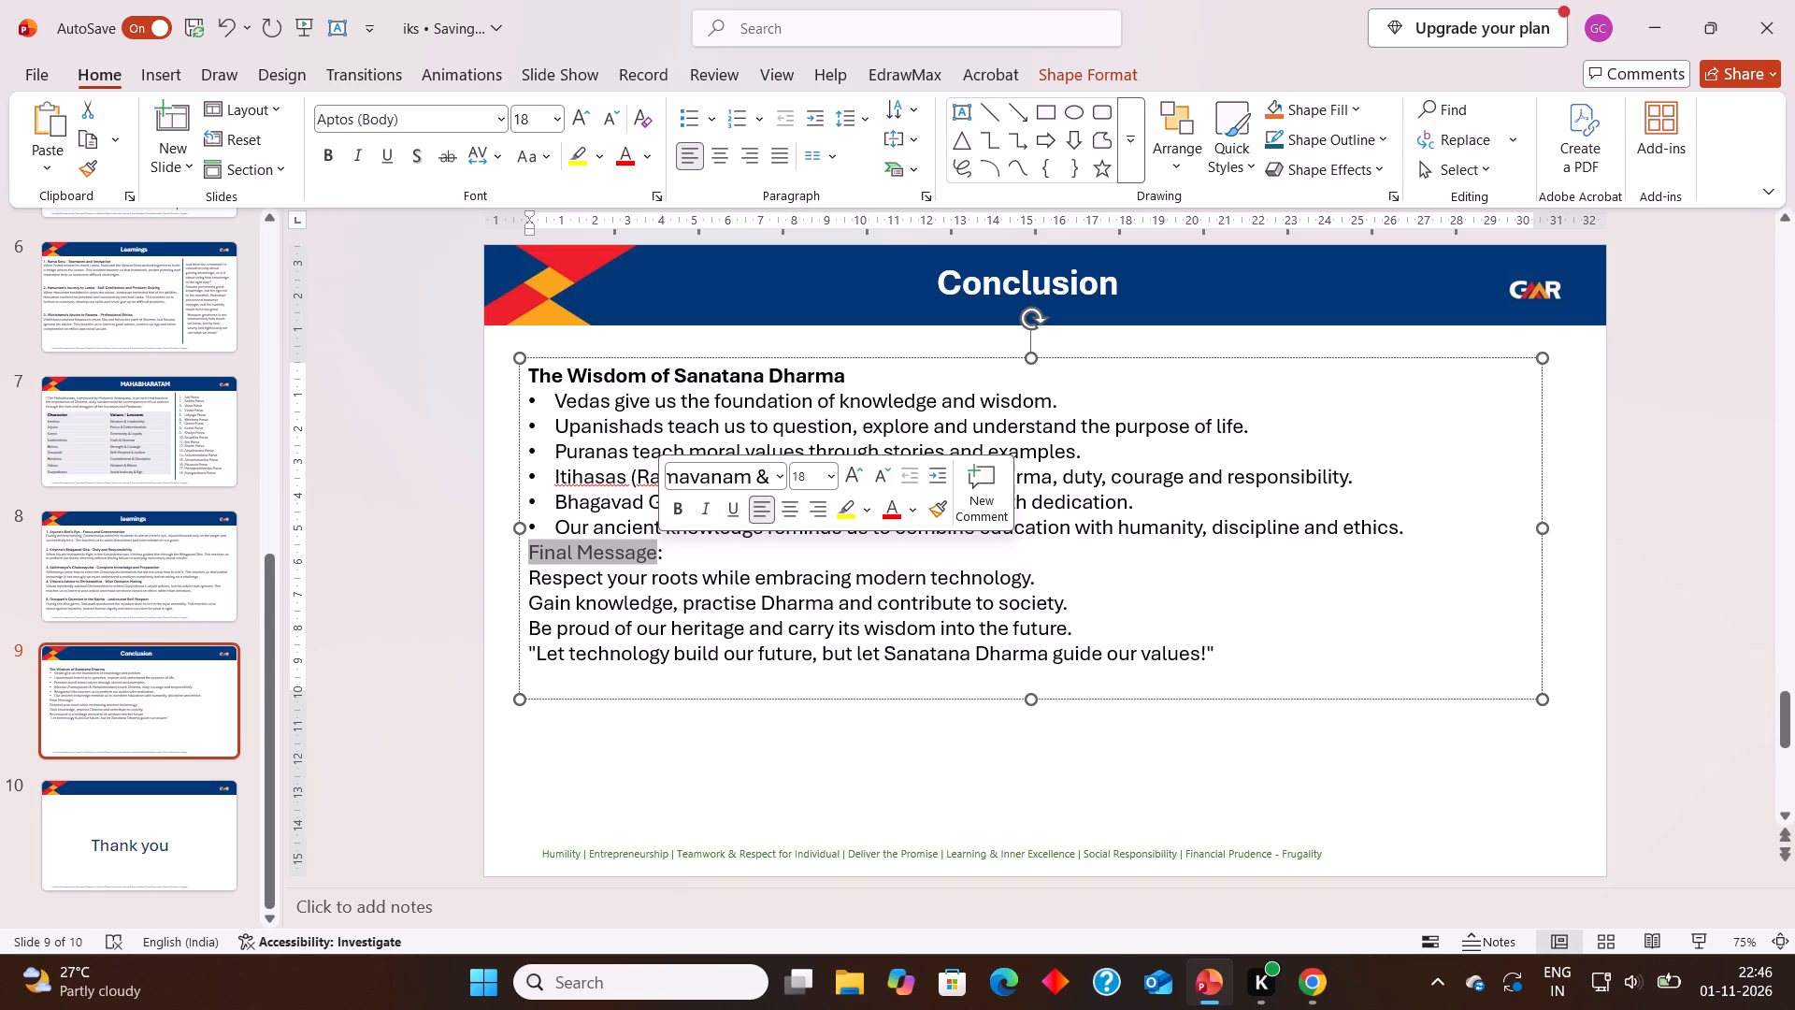
click(778, 475)
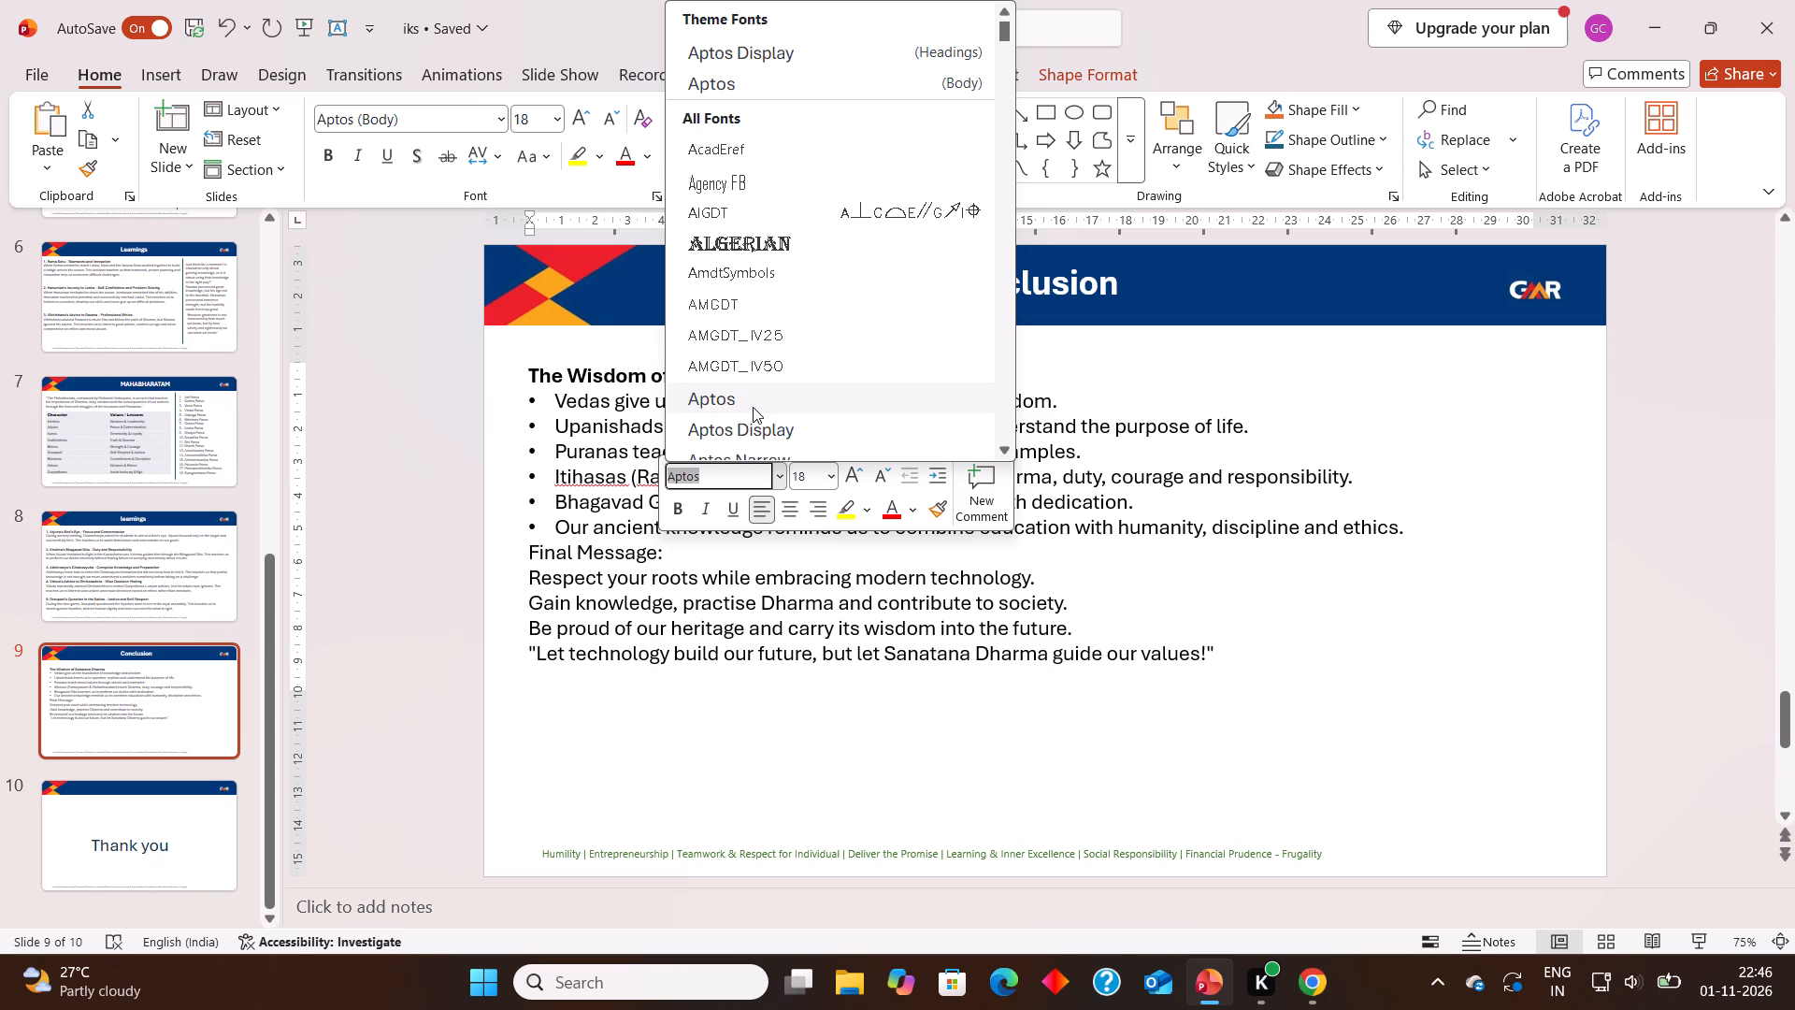
scroll(753, 407, down, 1)
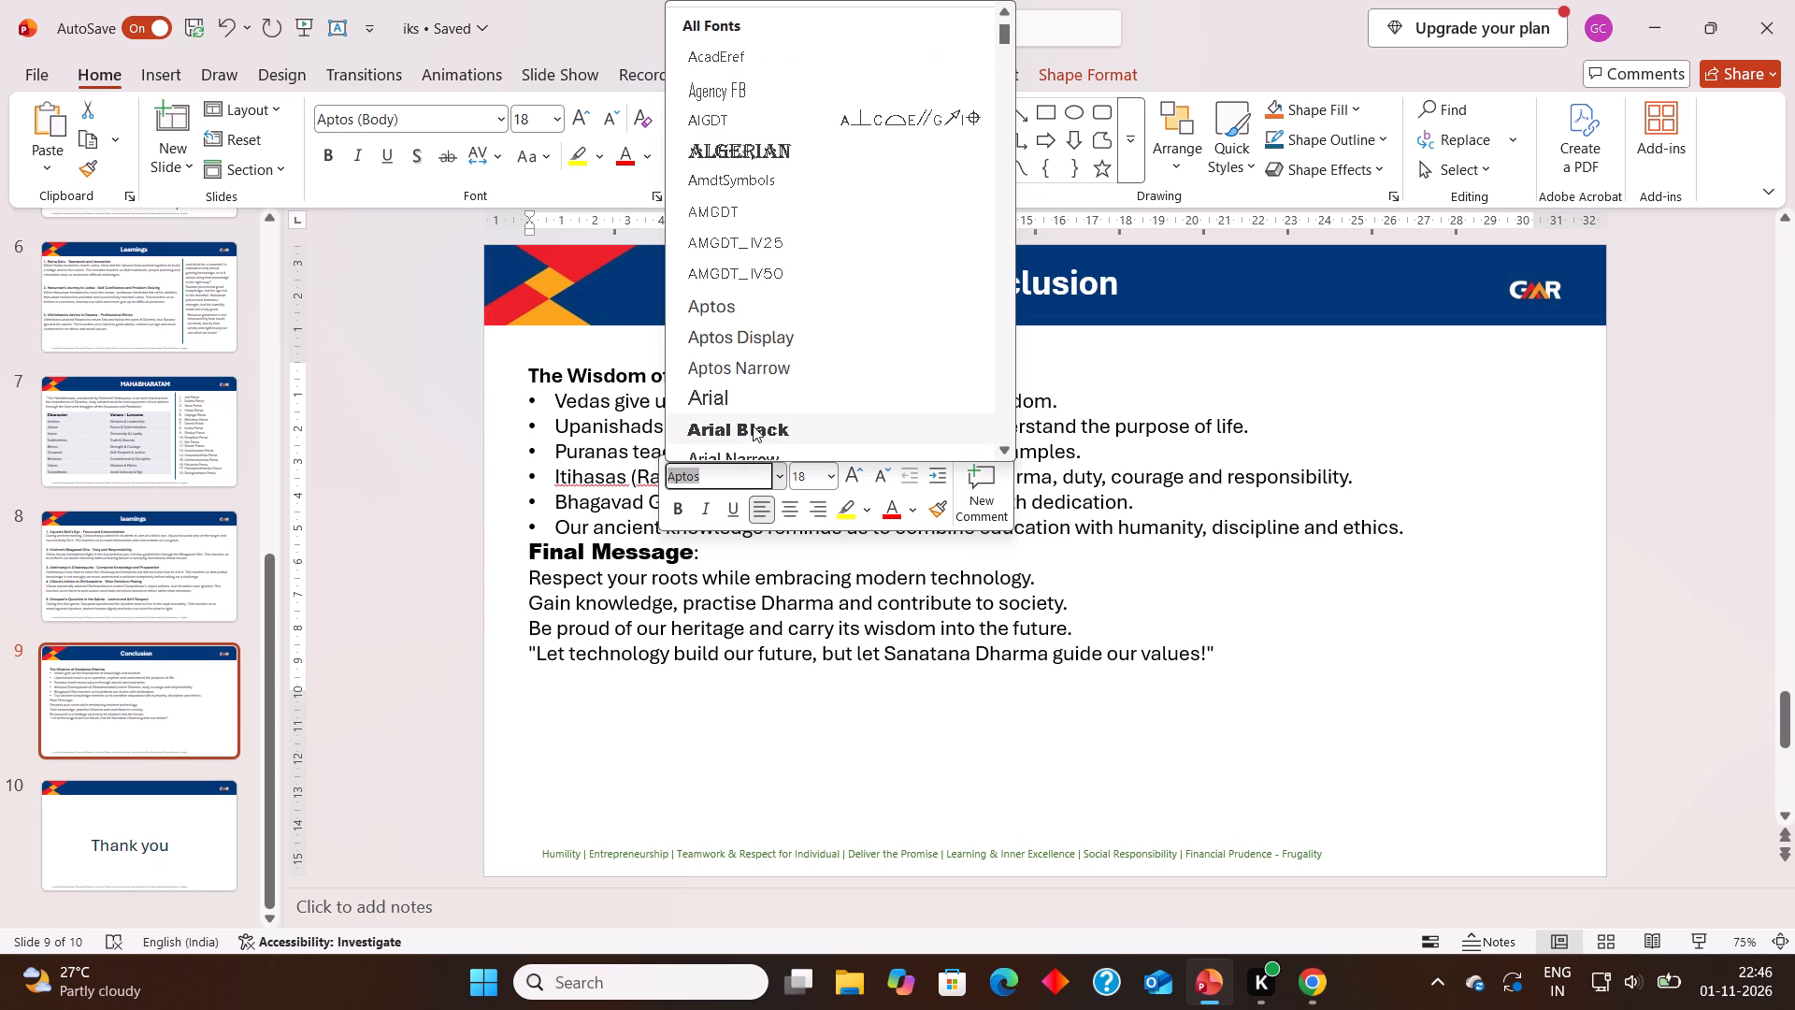
click(753, 426)
click(683, 704)
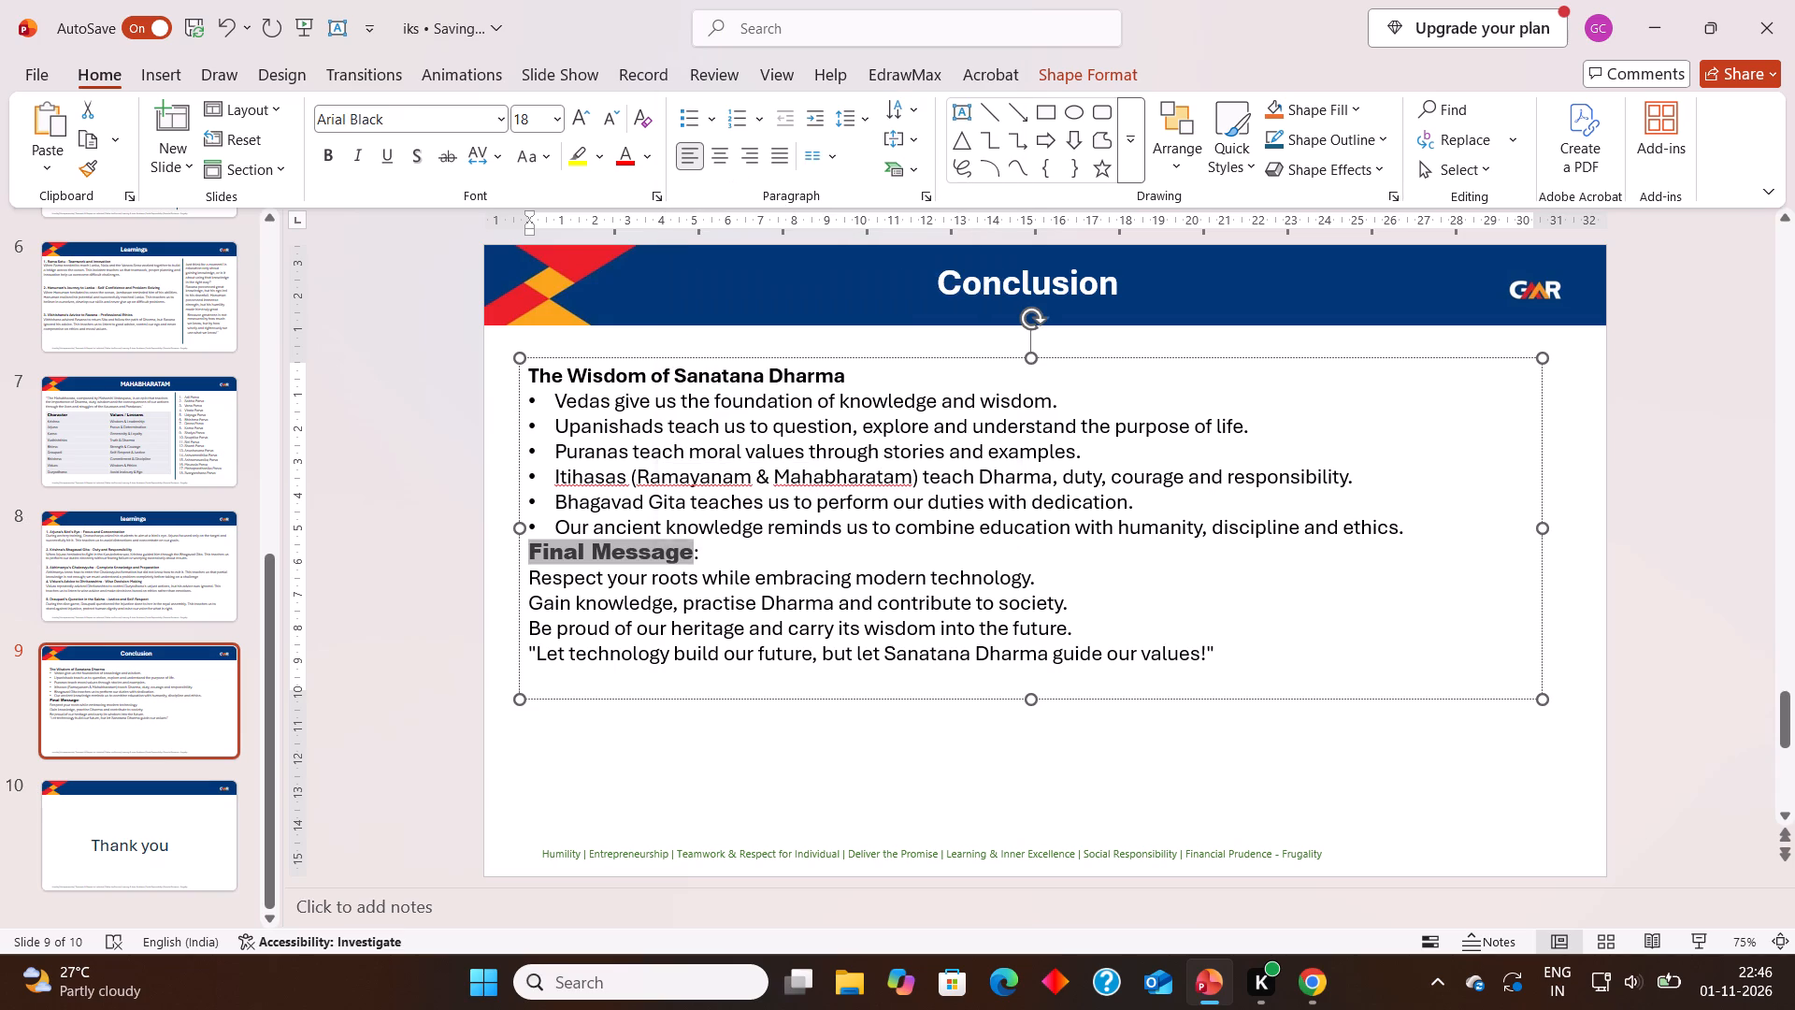
Apply round bullets to the four lines under "Final Message", from "Respect your roots" through the closing "Let technology build our future" quote.
click(527, 545)
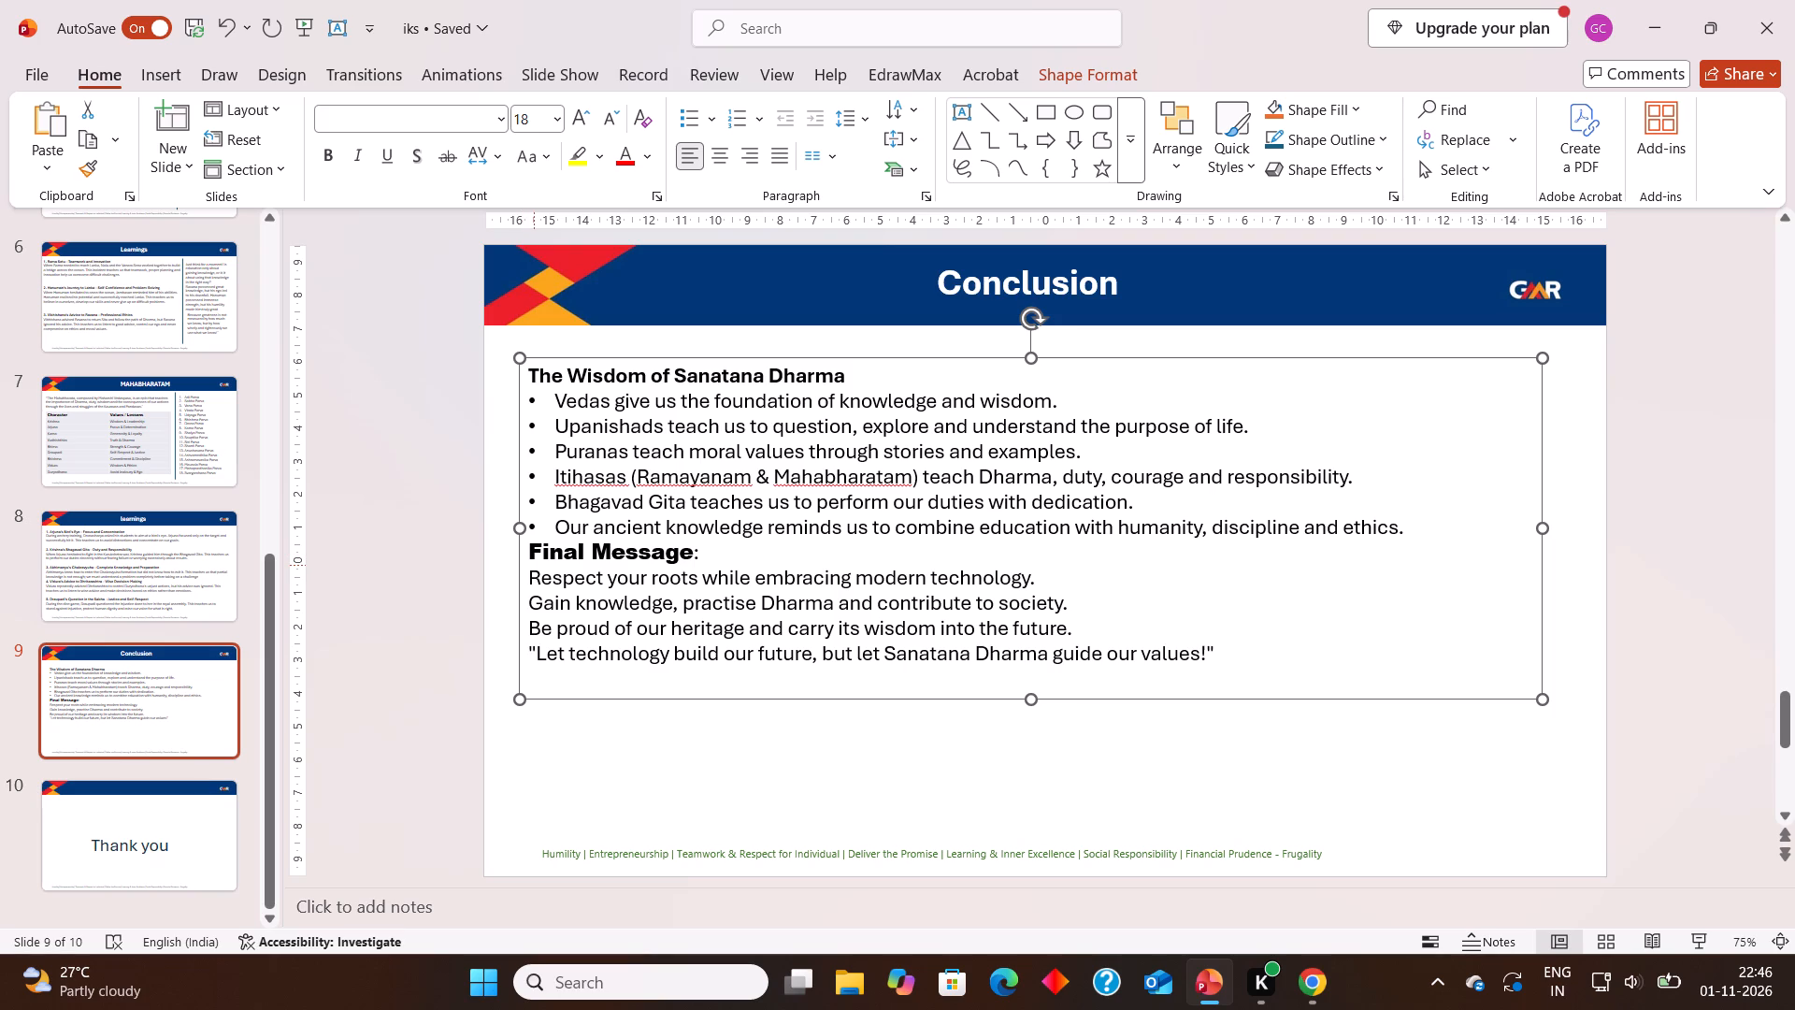
drag(531, 573, 791, 723)
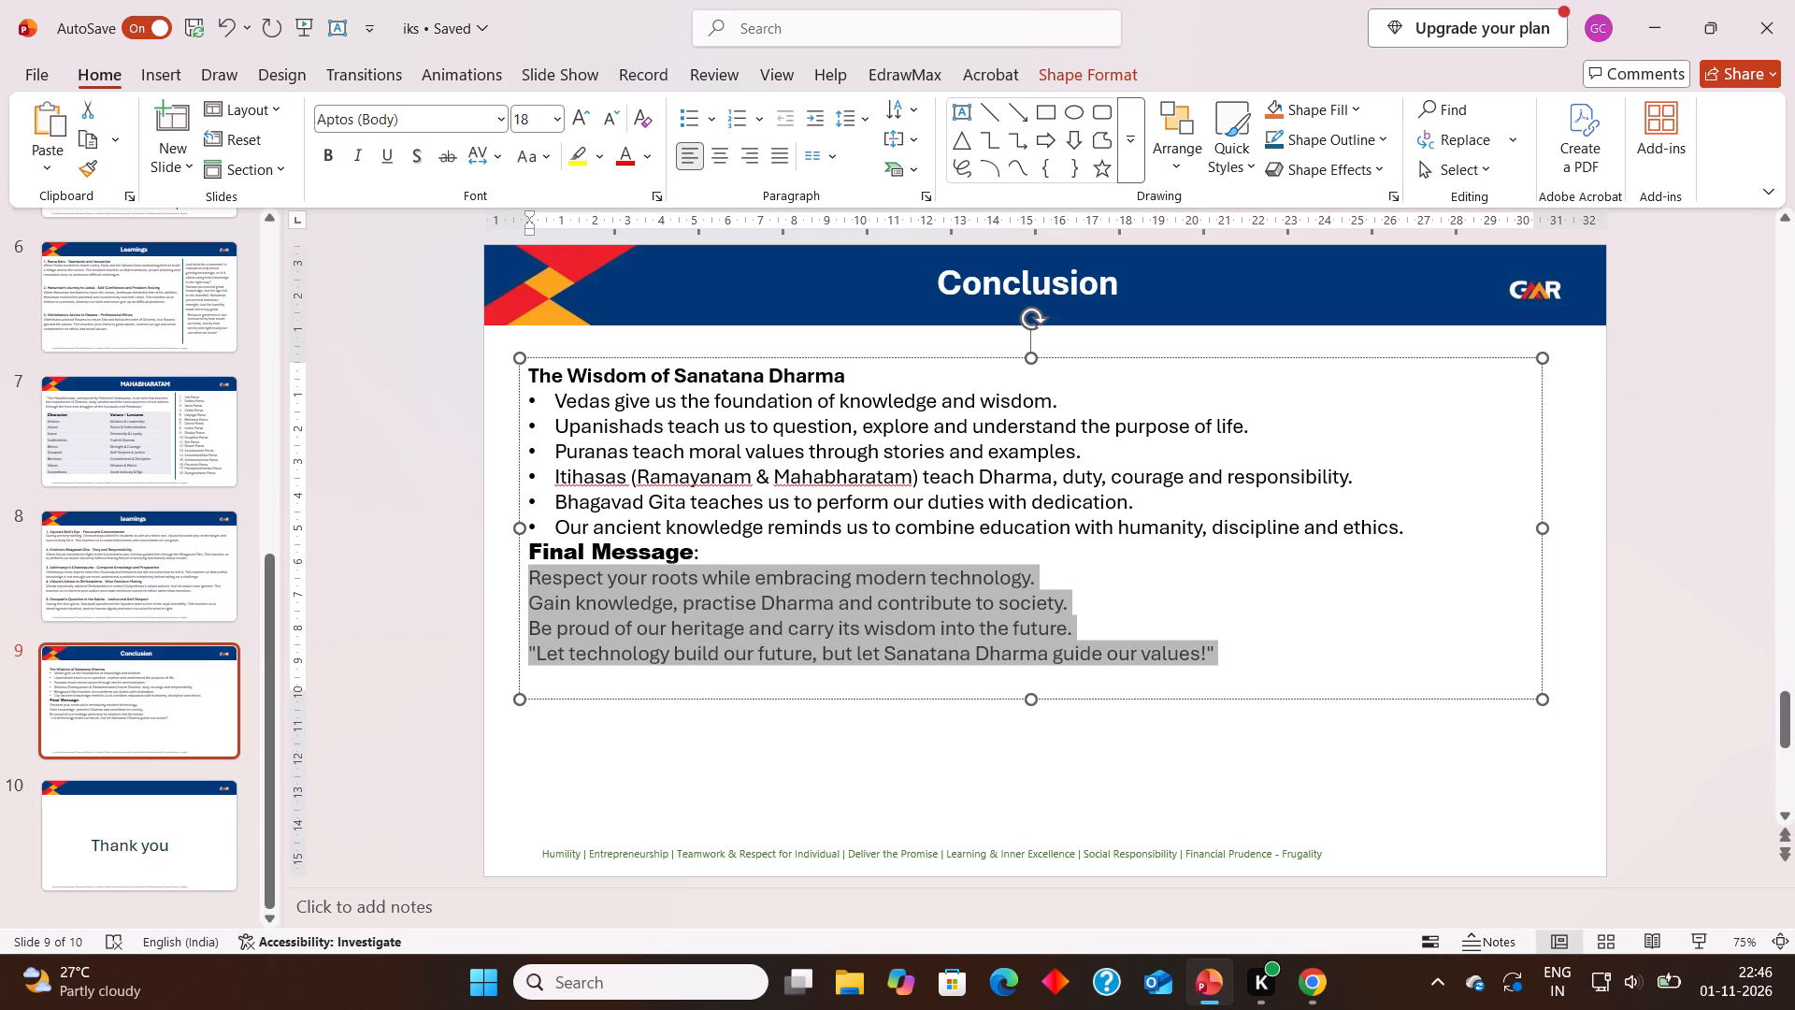
drag(791, 723, 874, 675)
click(696, 124)
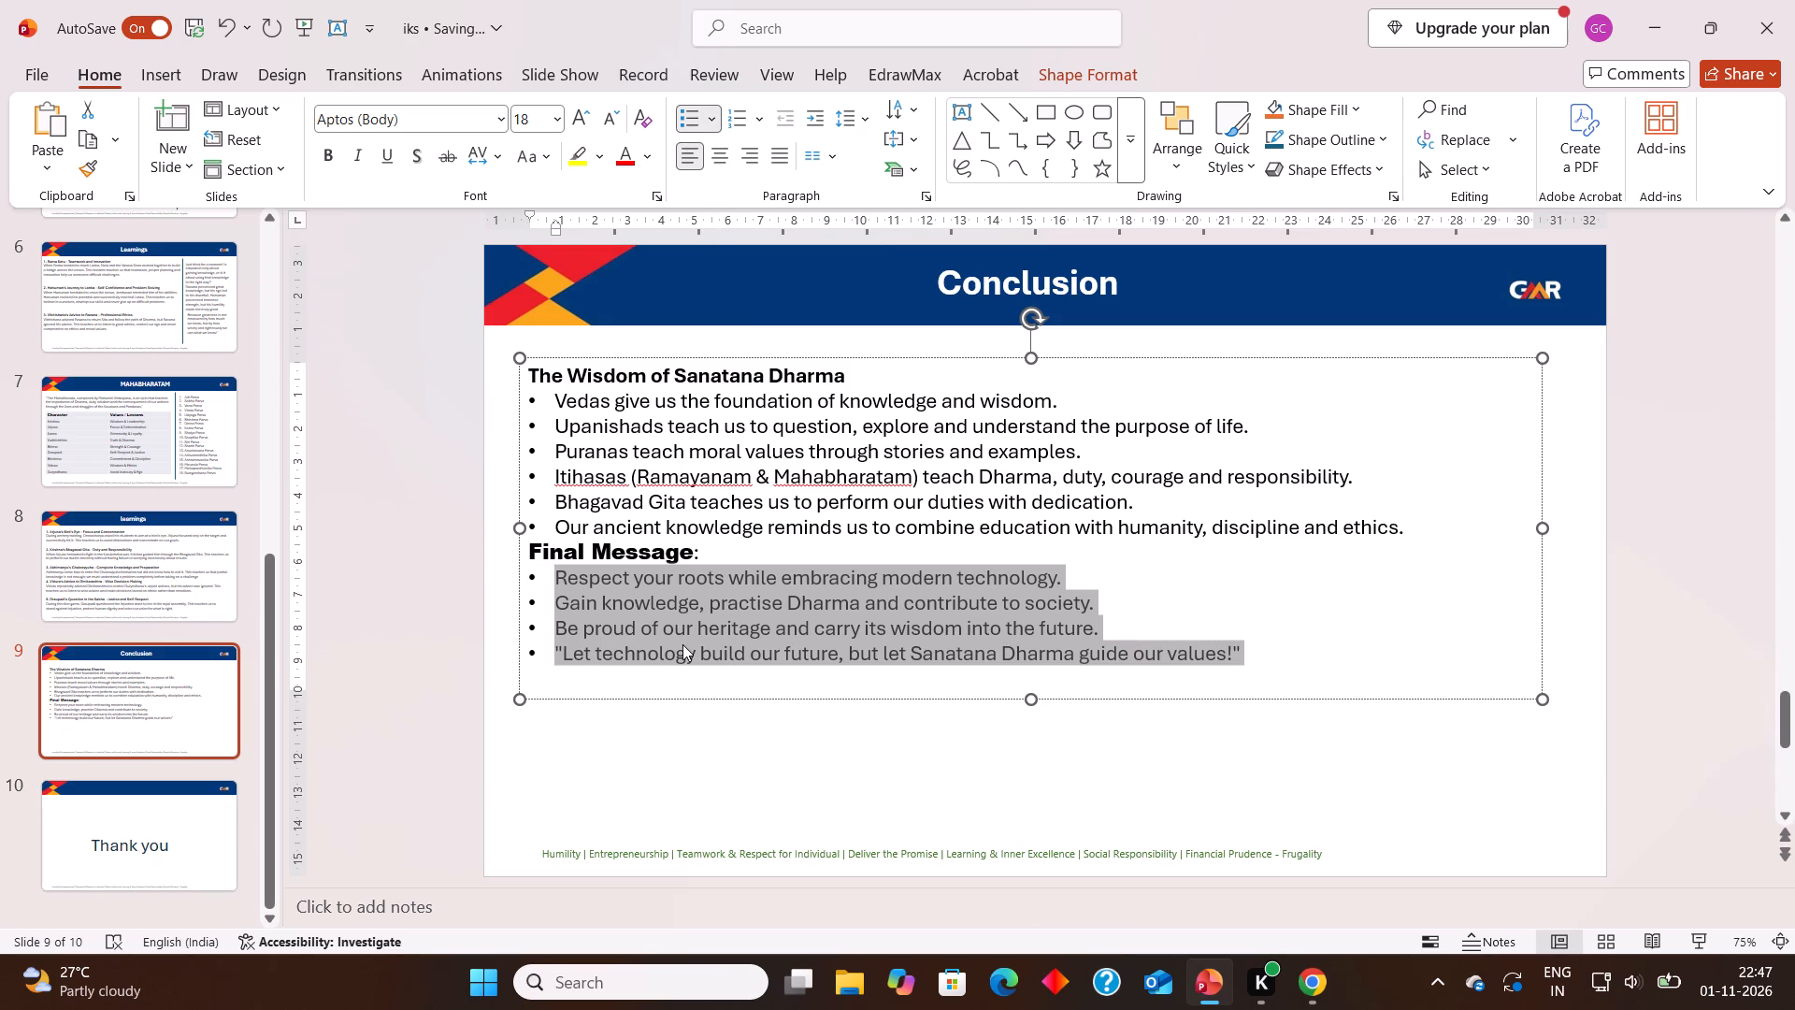
click(668, 719)
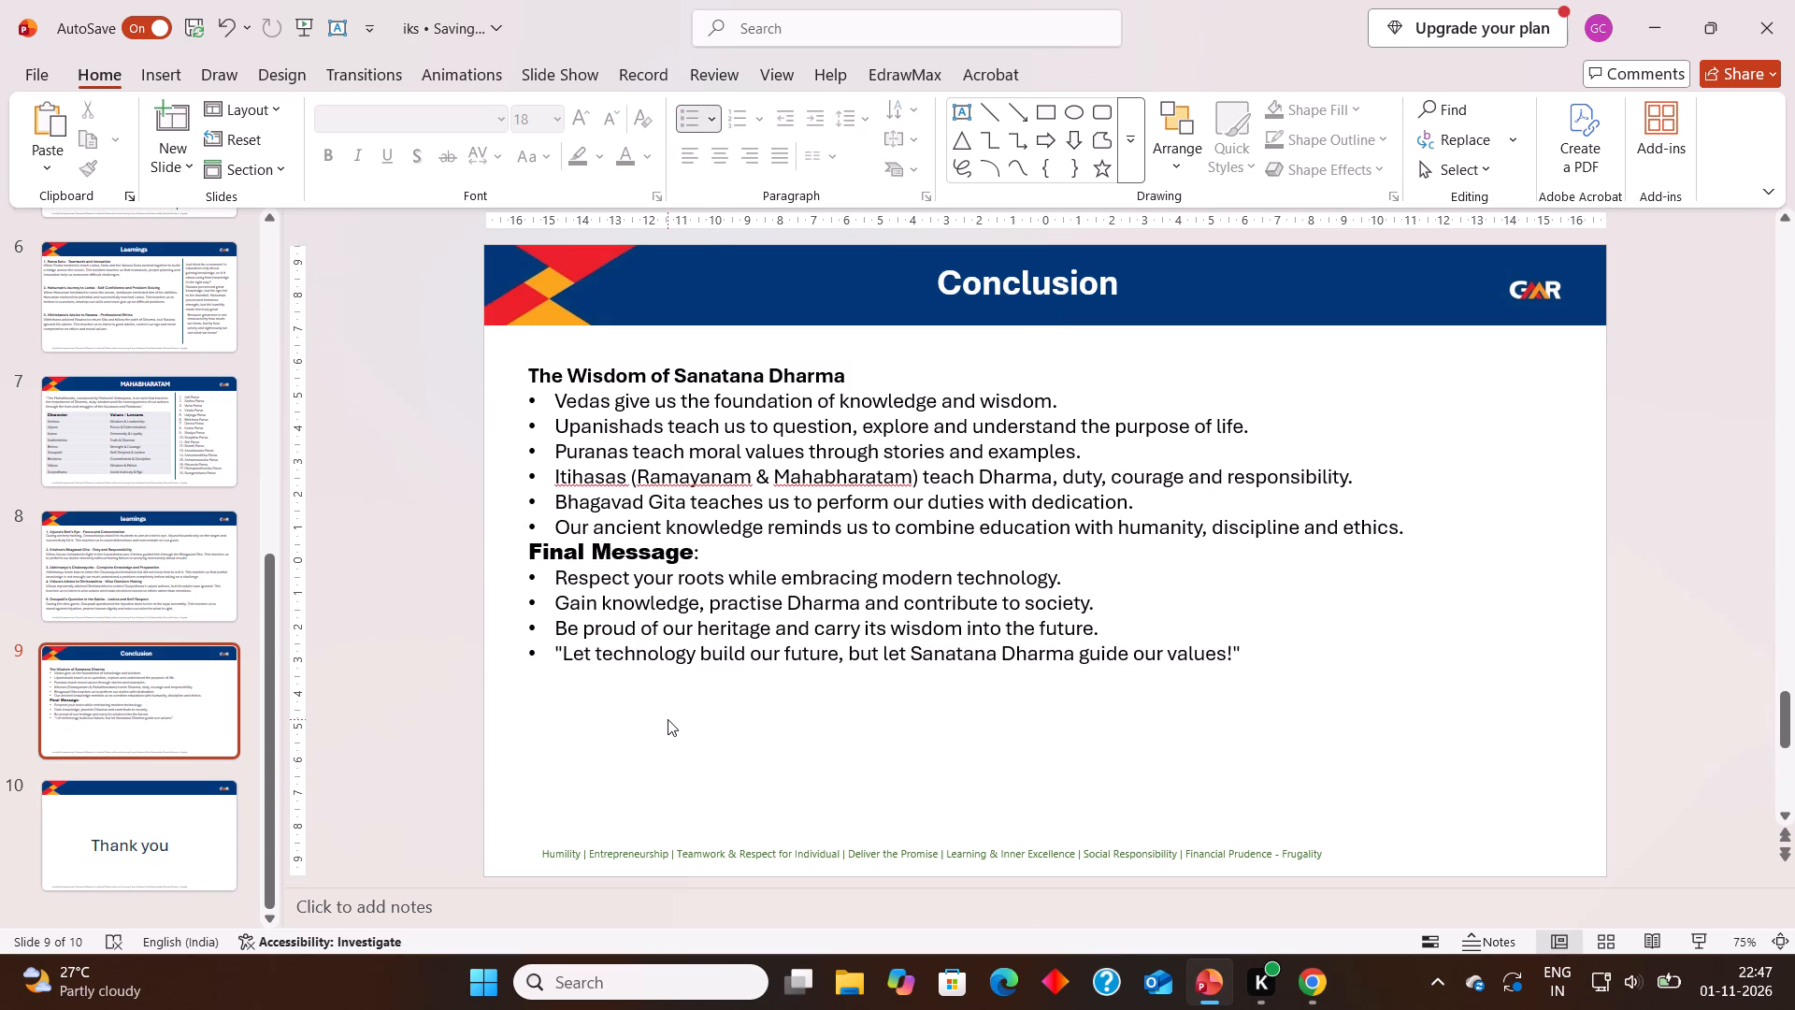
Open slide 10, the closing Thank you slide, to check it.
click(143, 826)
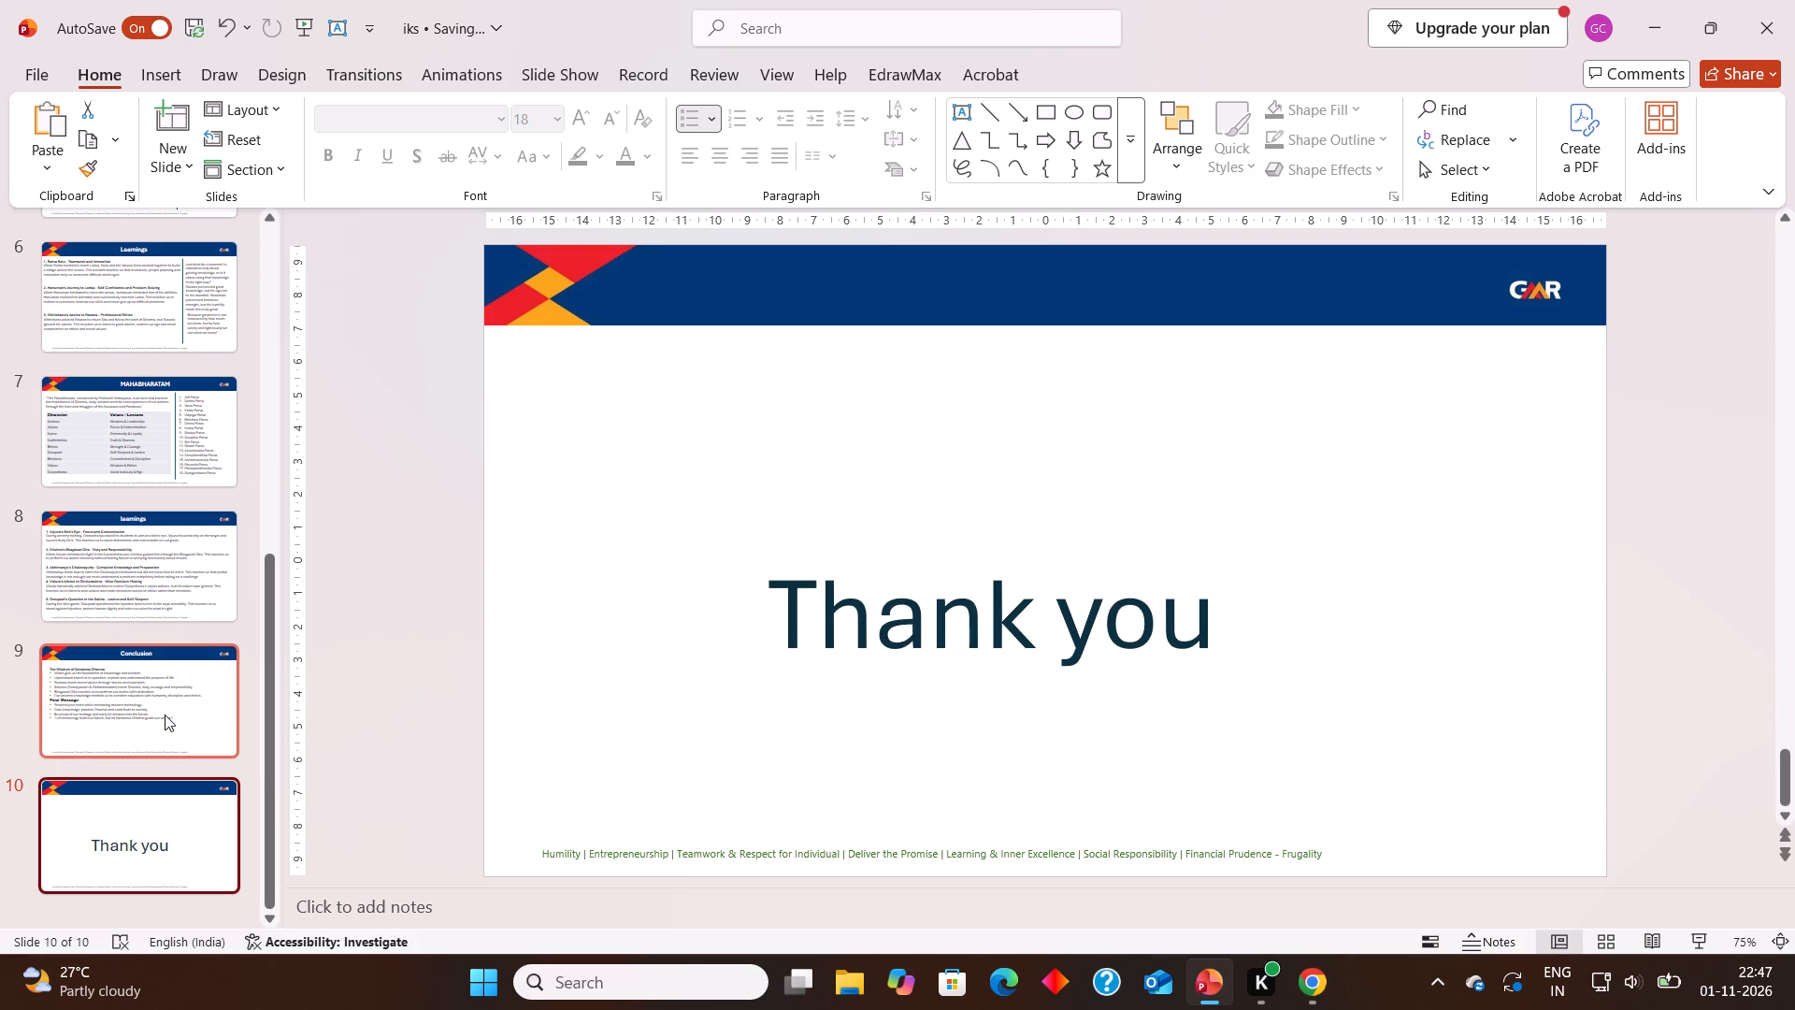
Return to slide 9, the Conclusion slide, and save the iks presentation.
click(165, 714)
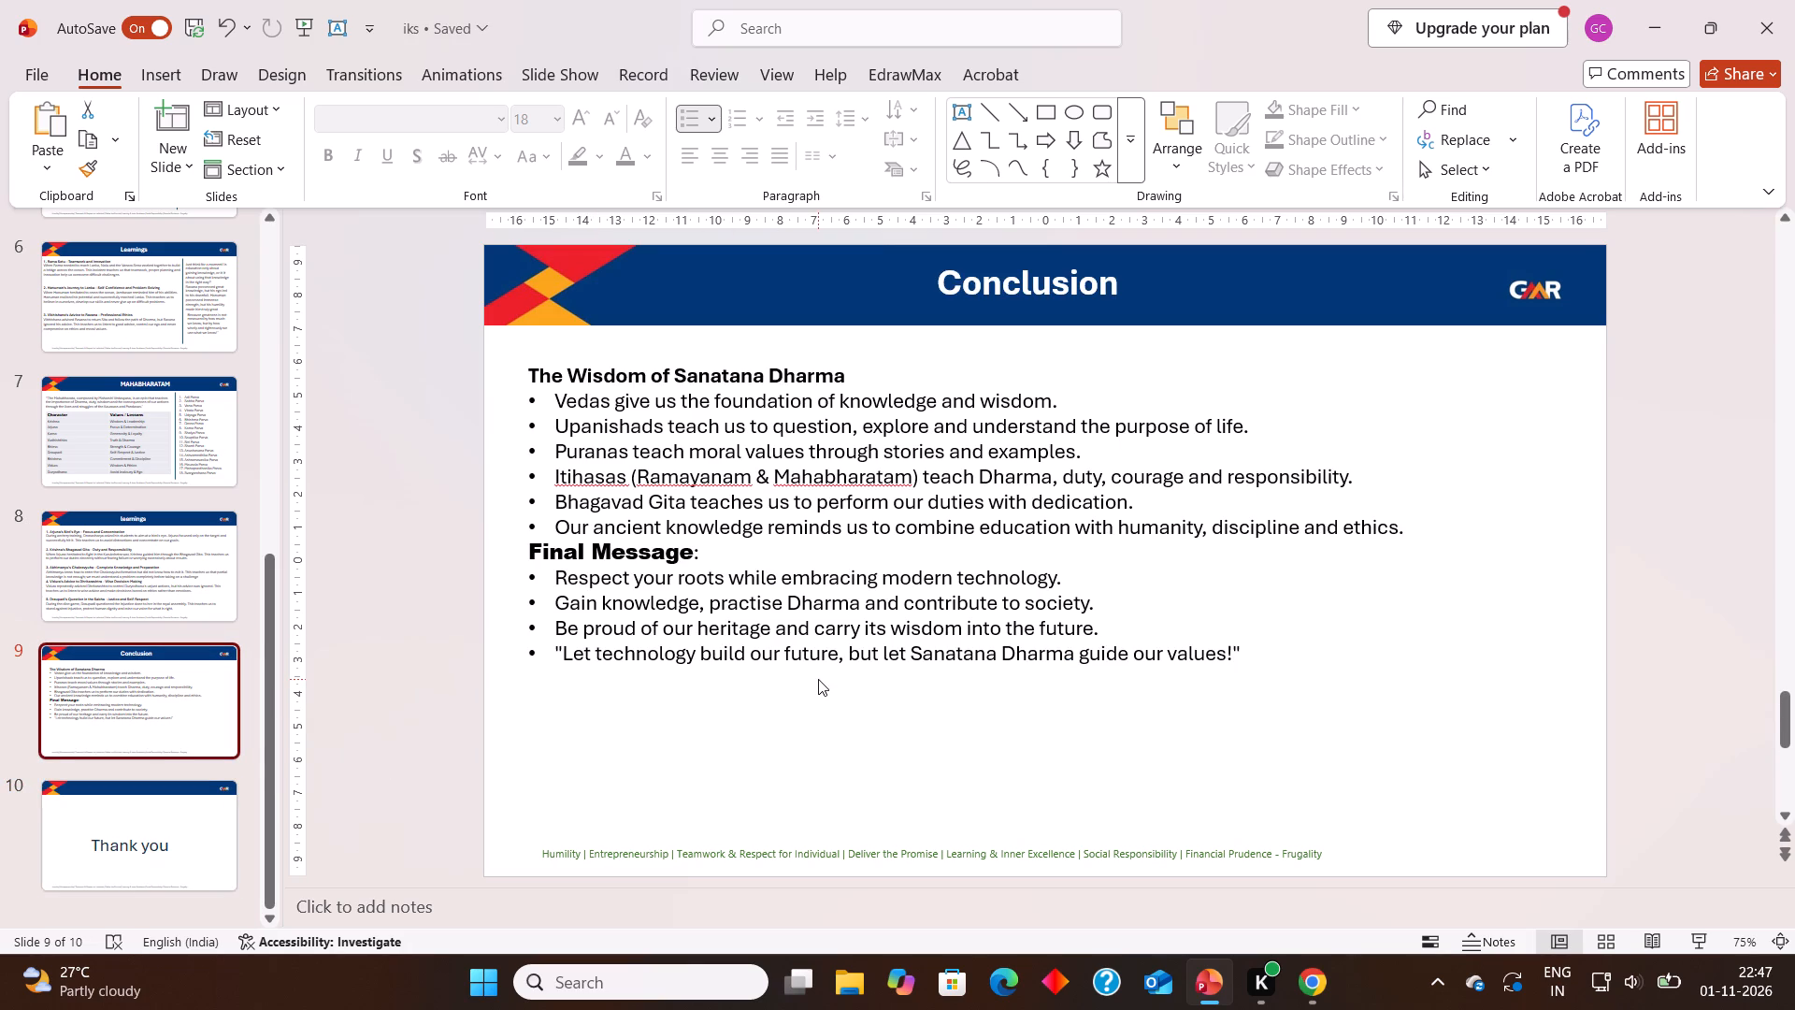
key(ctrl+s)
key(ctrl+s)
key(ctrl+s)
key(ctrl+s)
key(ctrl+s)
key(ctrl+s)
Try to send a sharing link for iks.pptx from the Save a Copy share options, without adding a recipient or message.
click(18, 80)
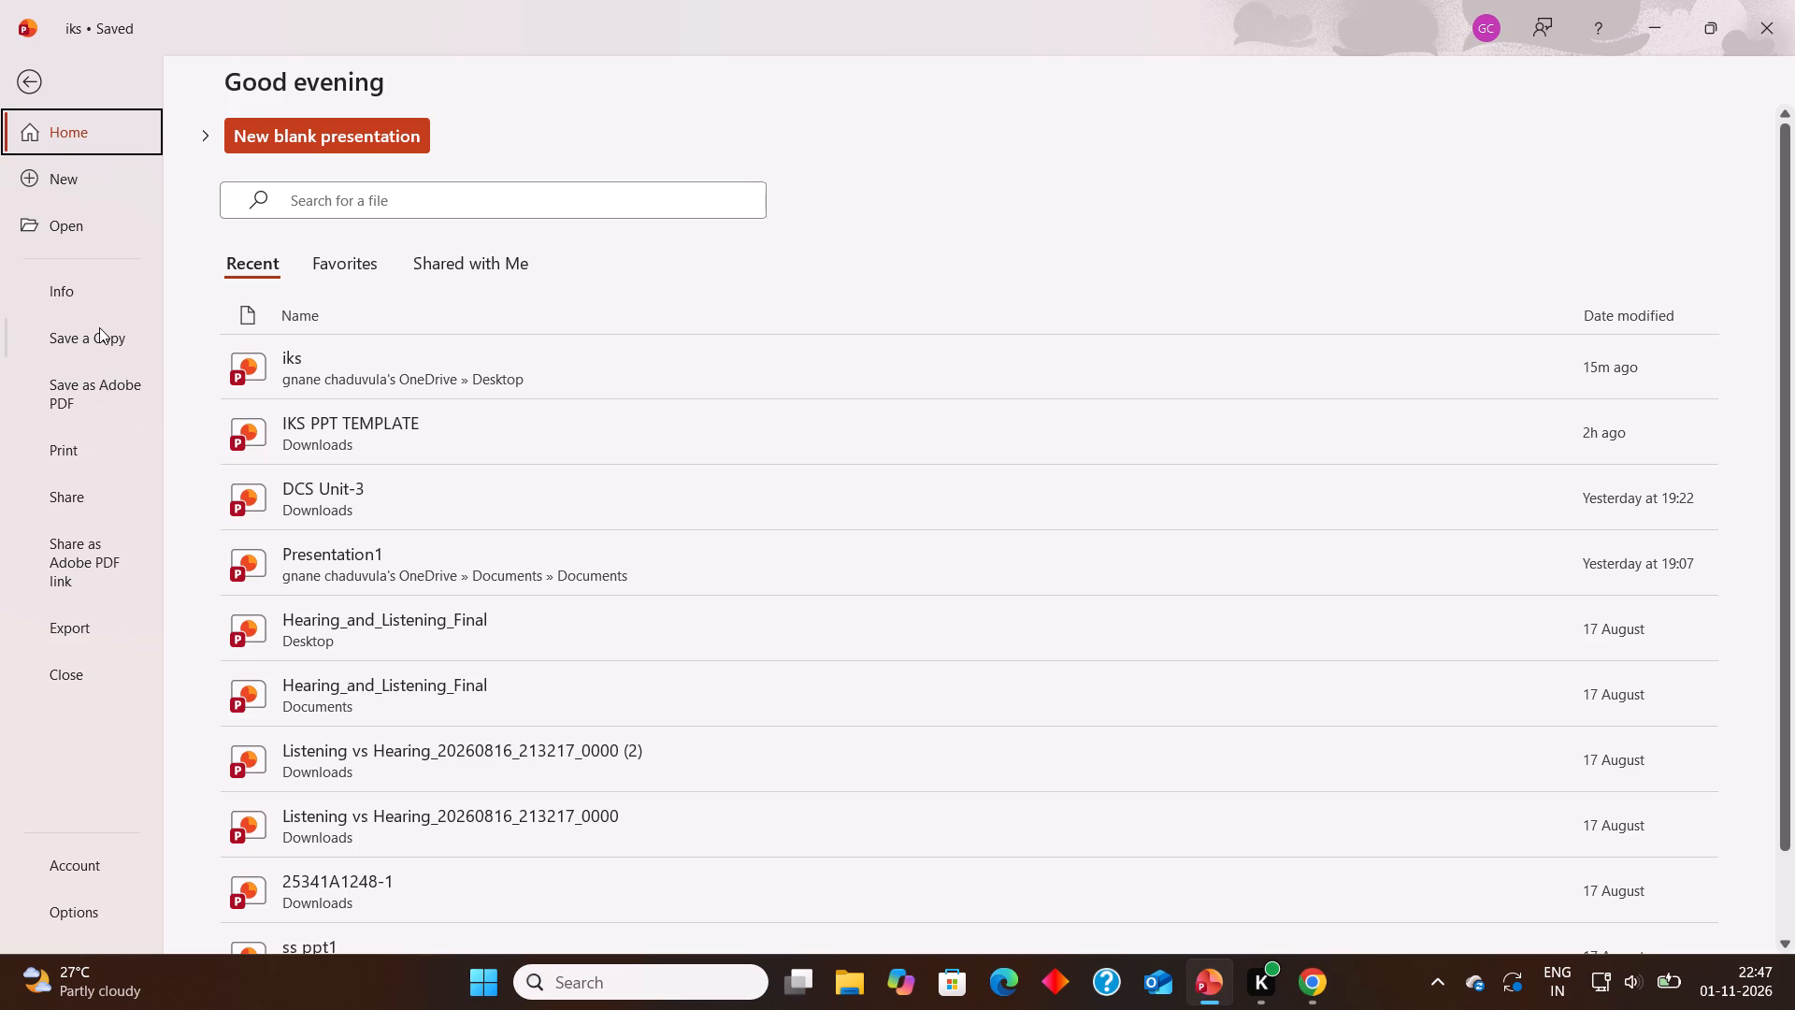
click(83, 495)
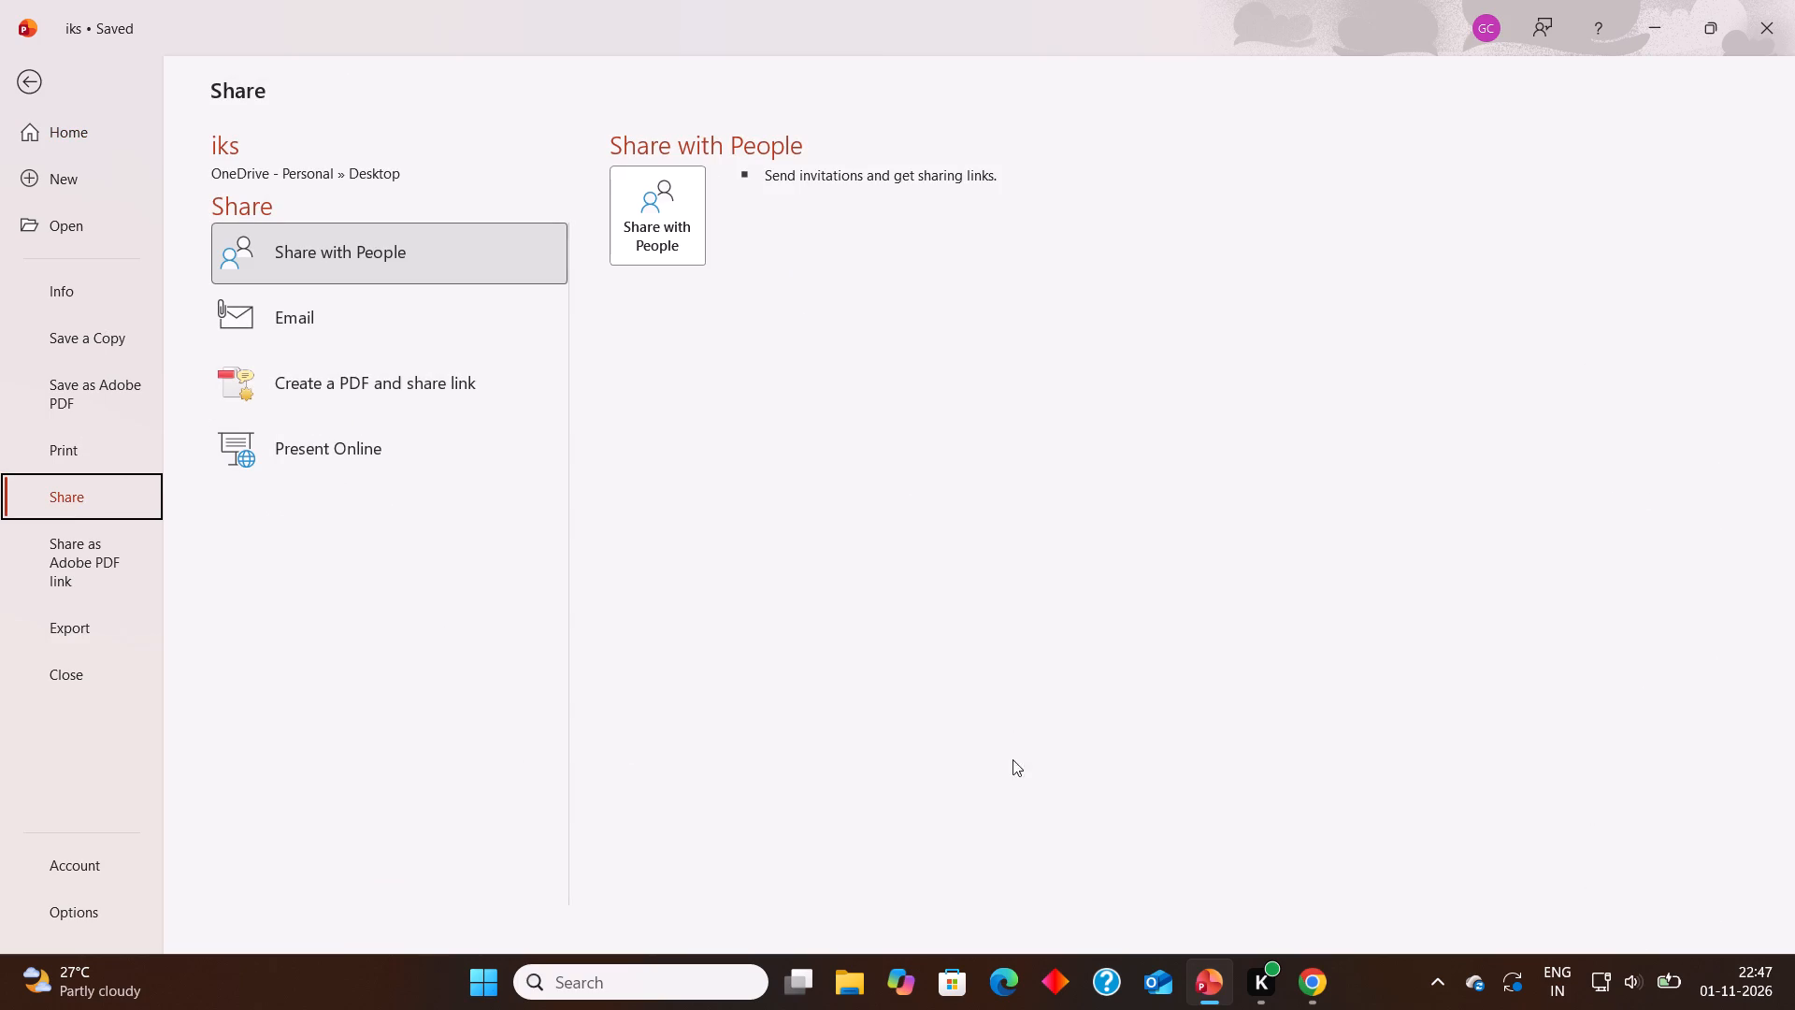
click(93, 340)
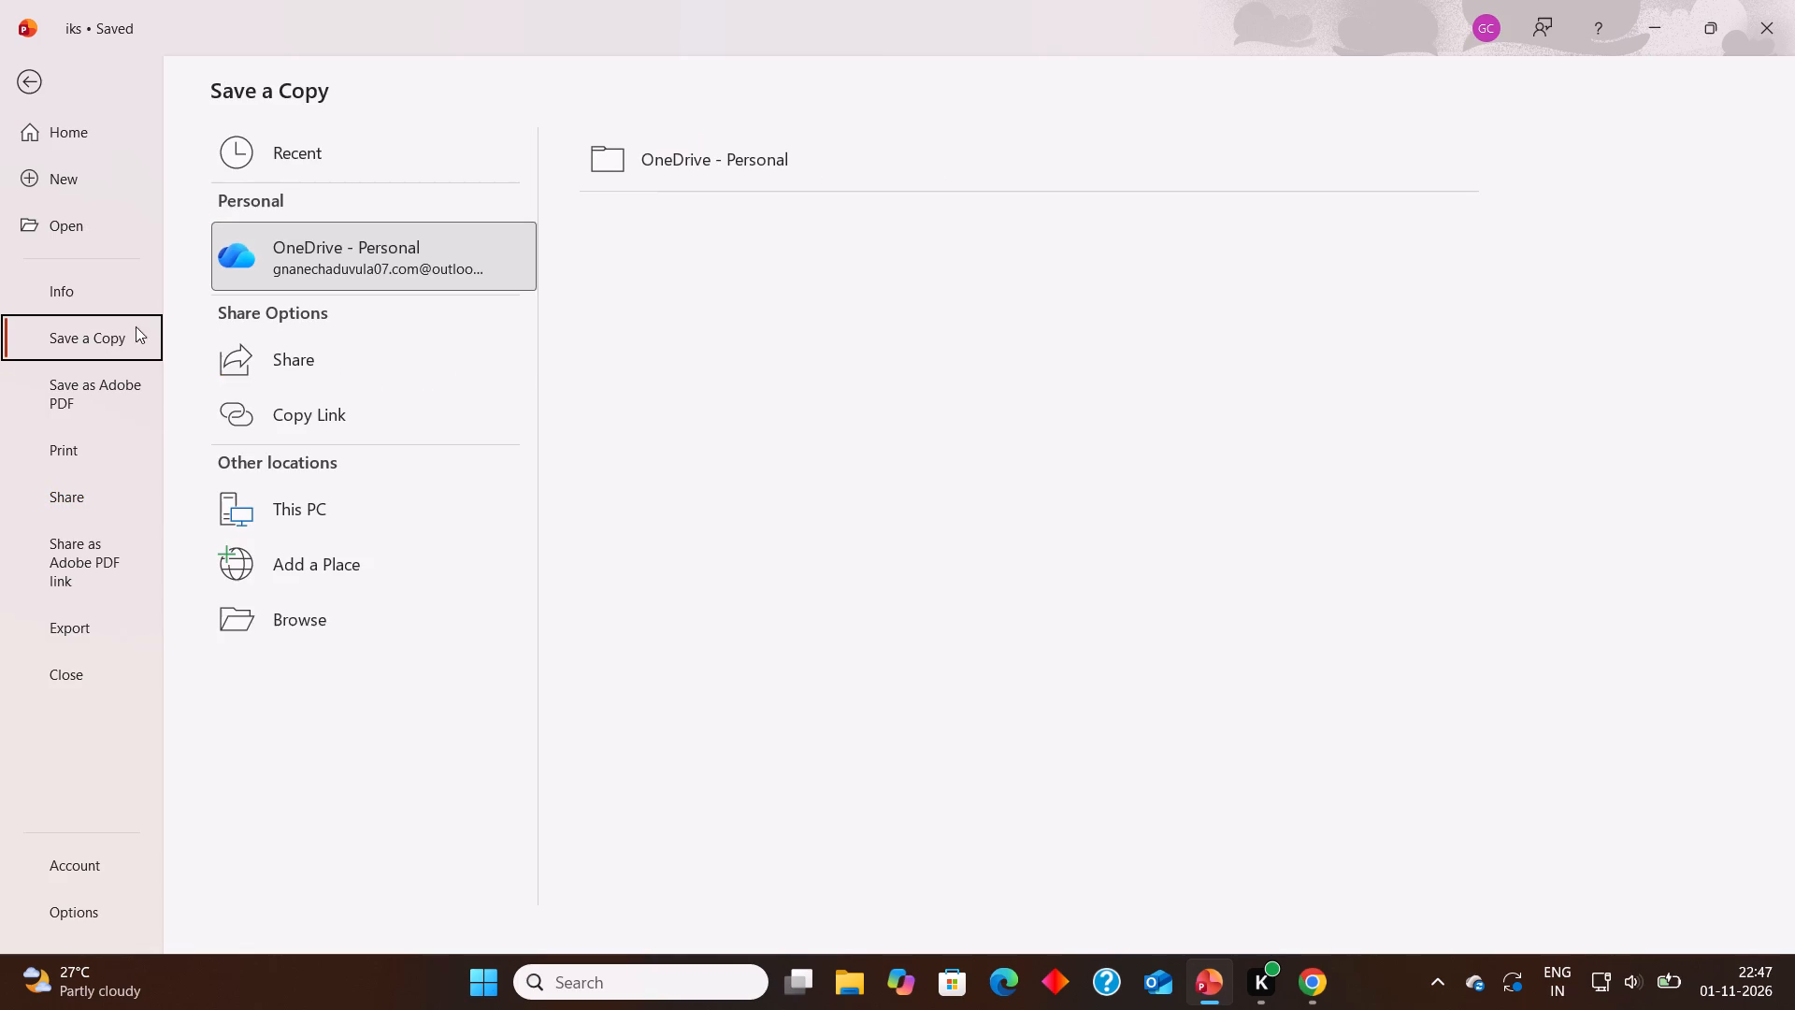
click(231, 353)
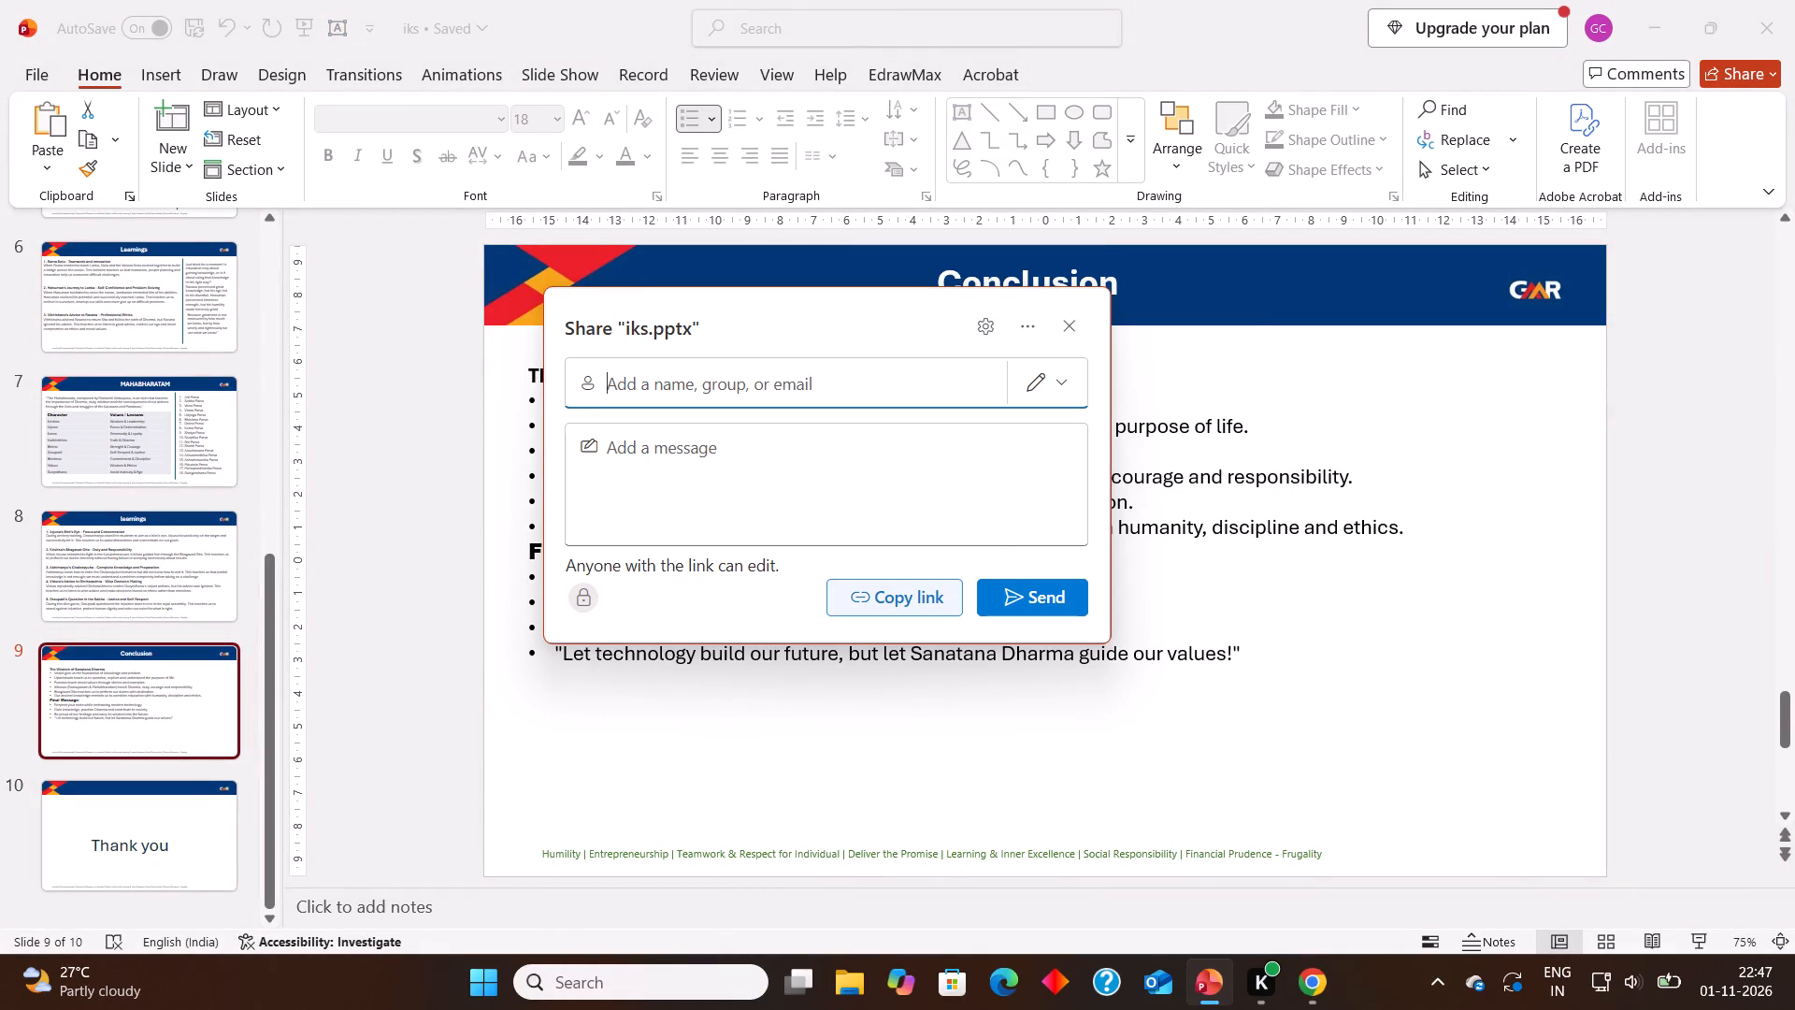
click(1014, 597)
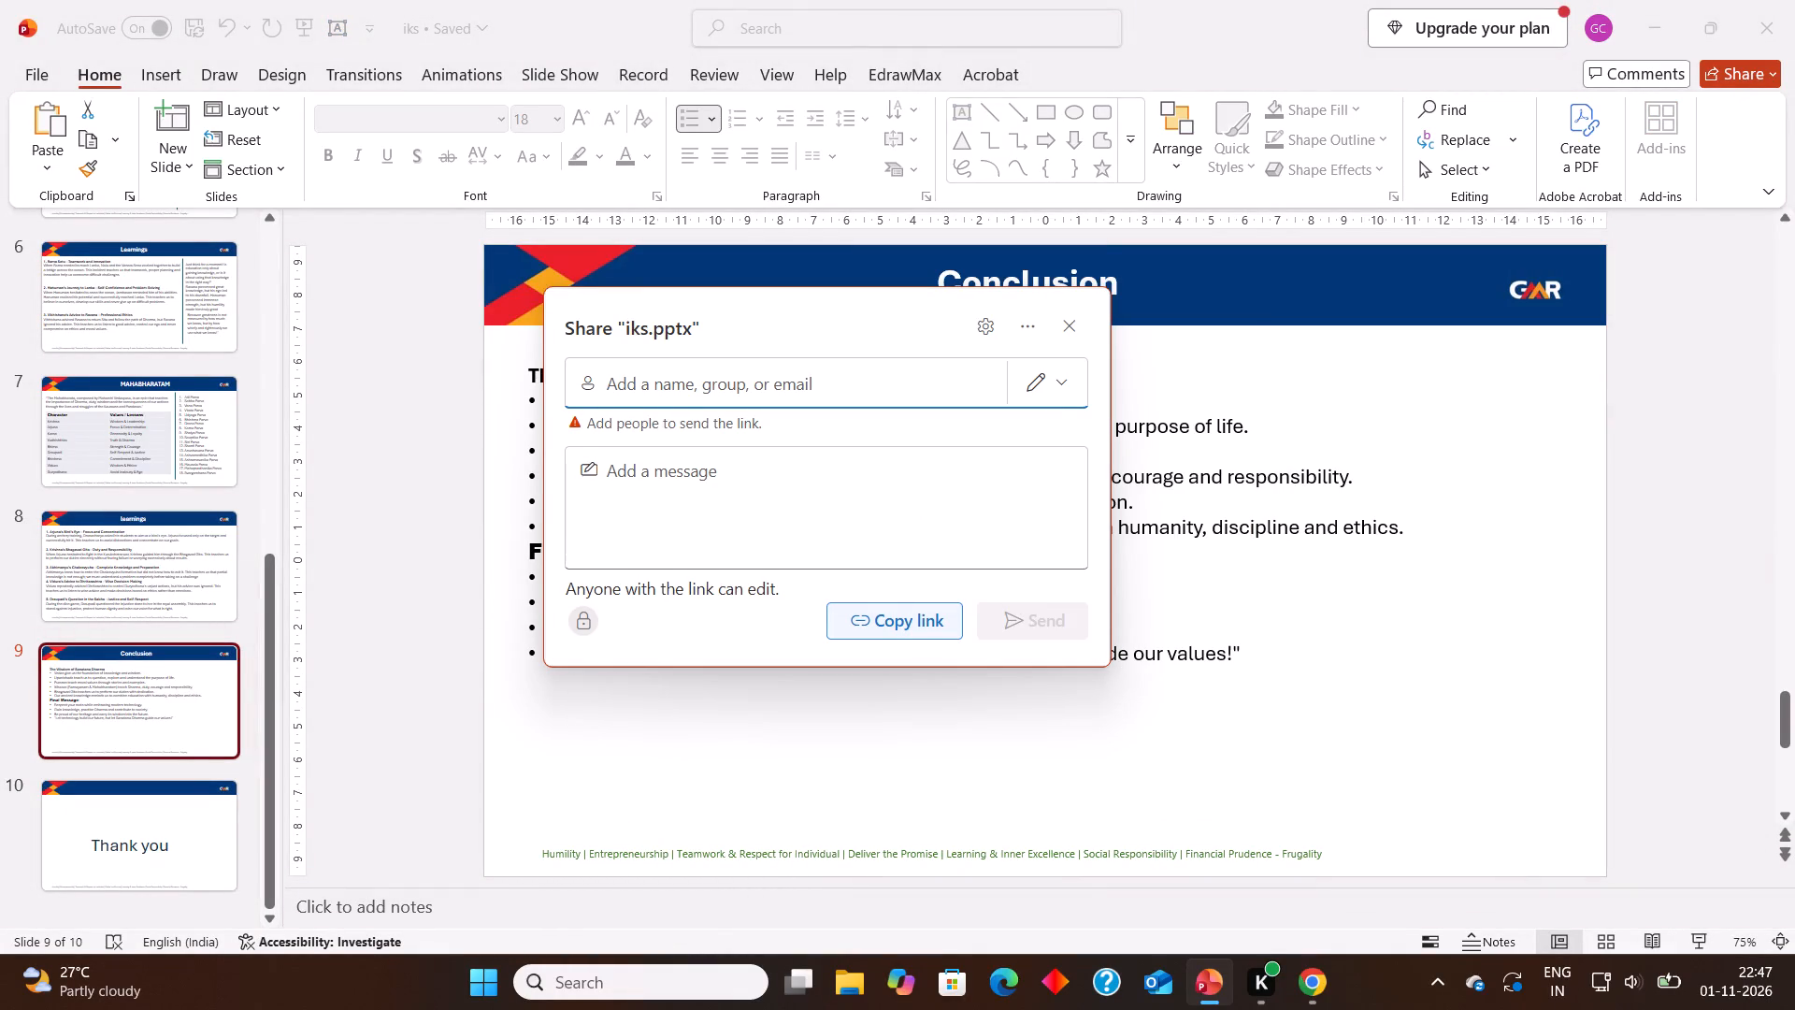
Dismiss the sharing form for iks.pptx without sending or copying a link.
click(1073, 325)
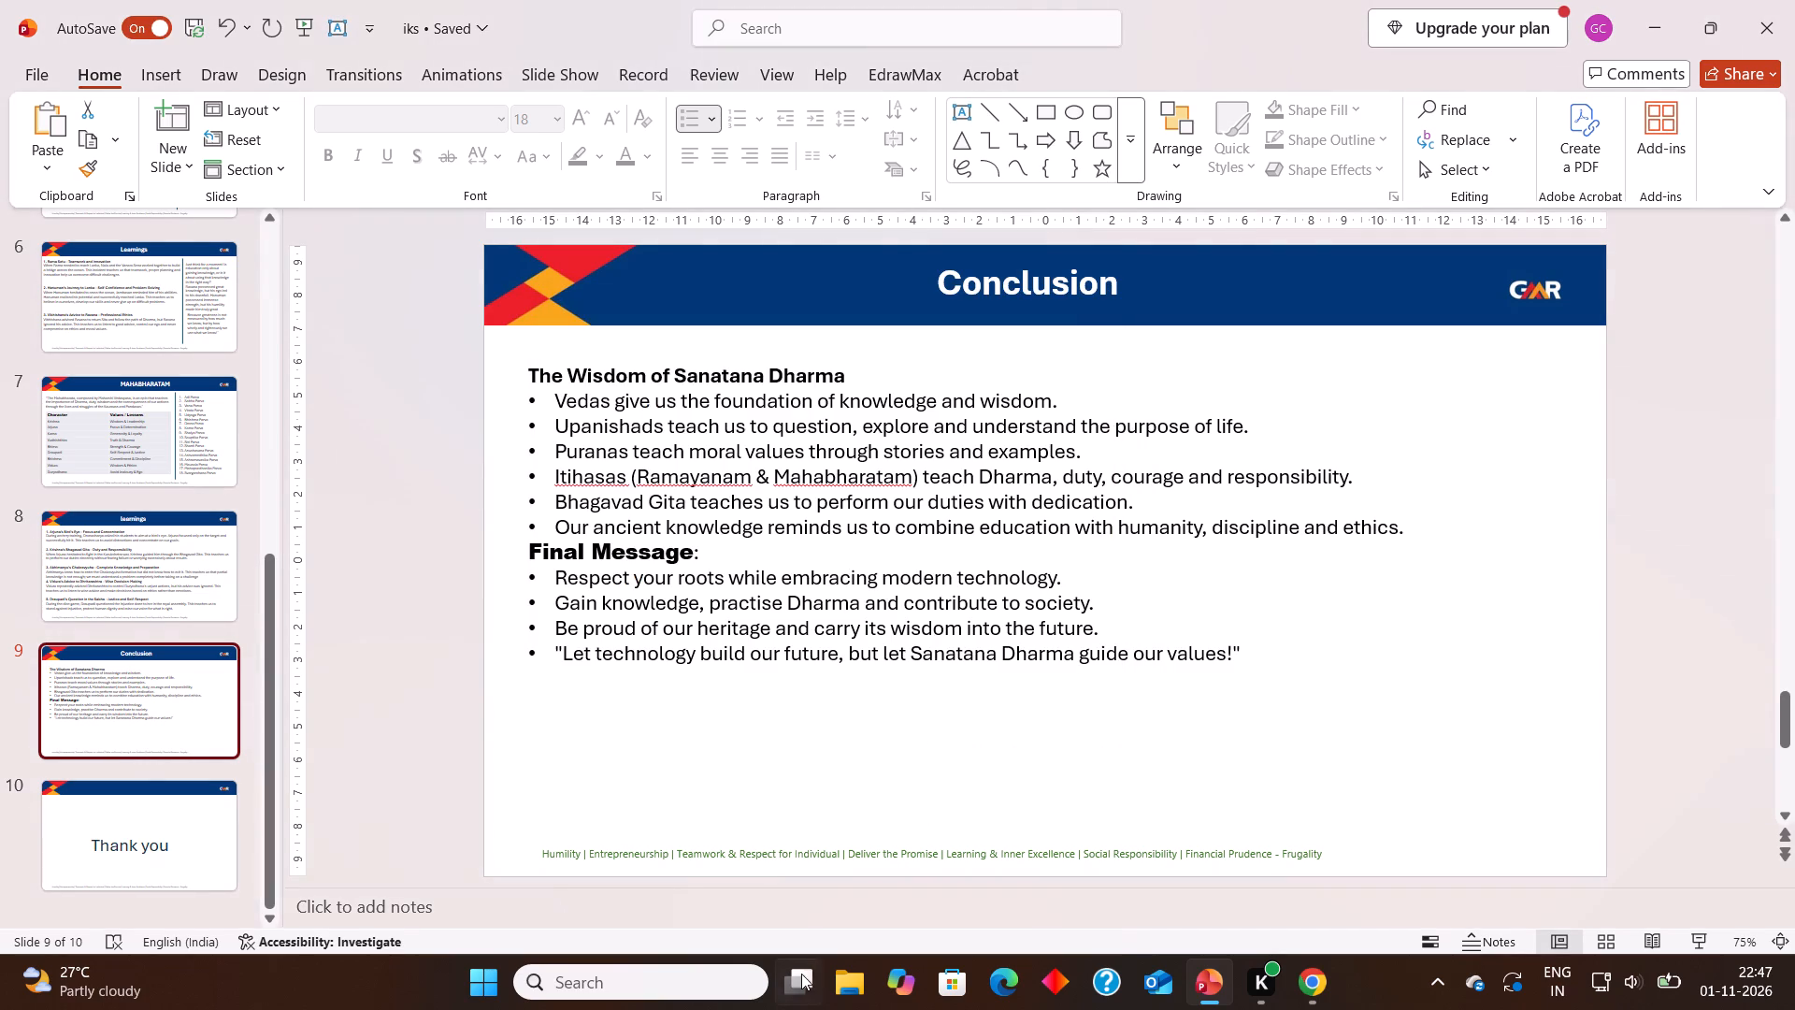
Switch to Google Chrome and bring up the recent search suggestions in the new tab's Google search box.
click(641, 970)
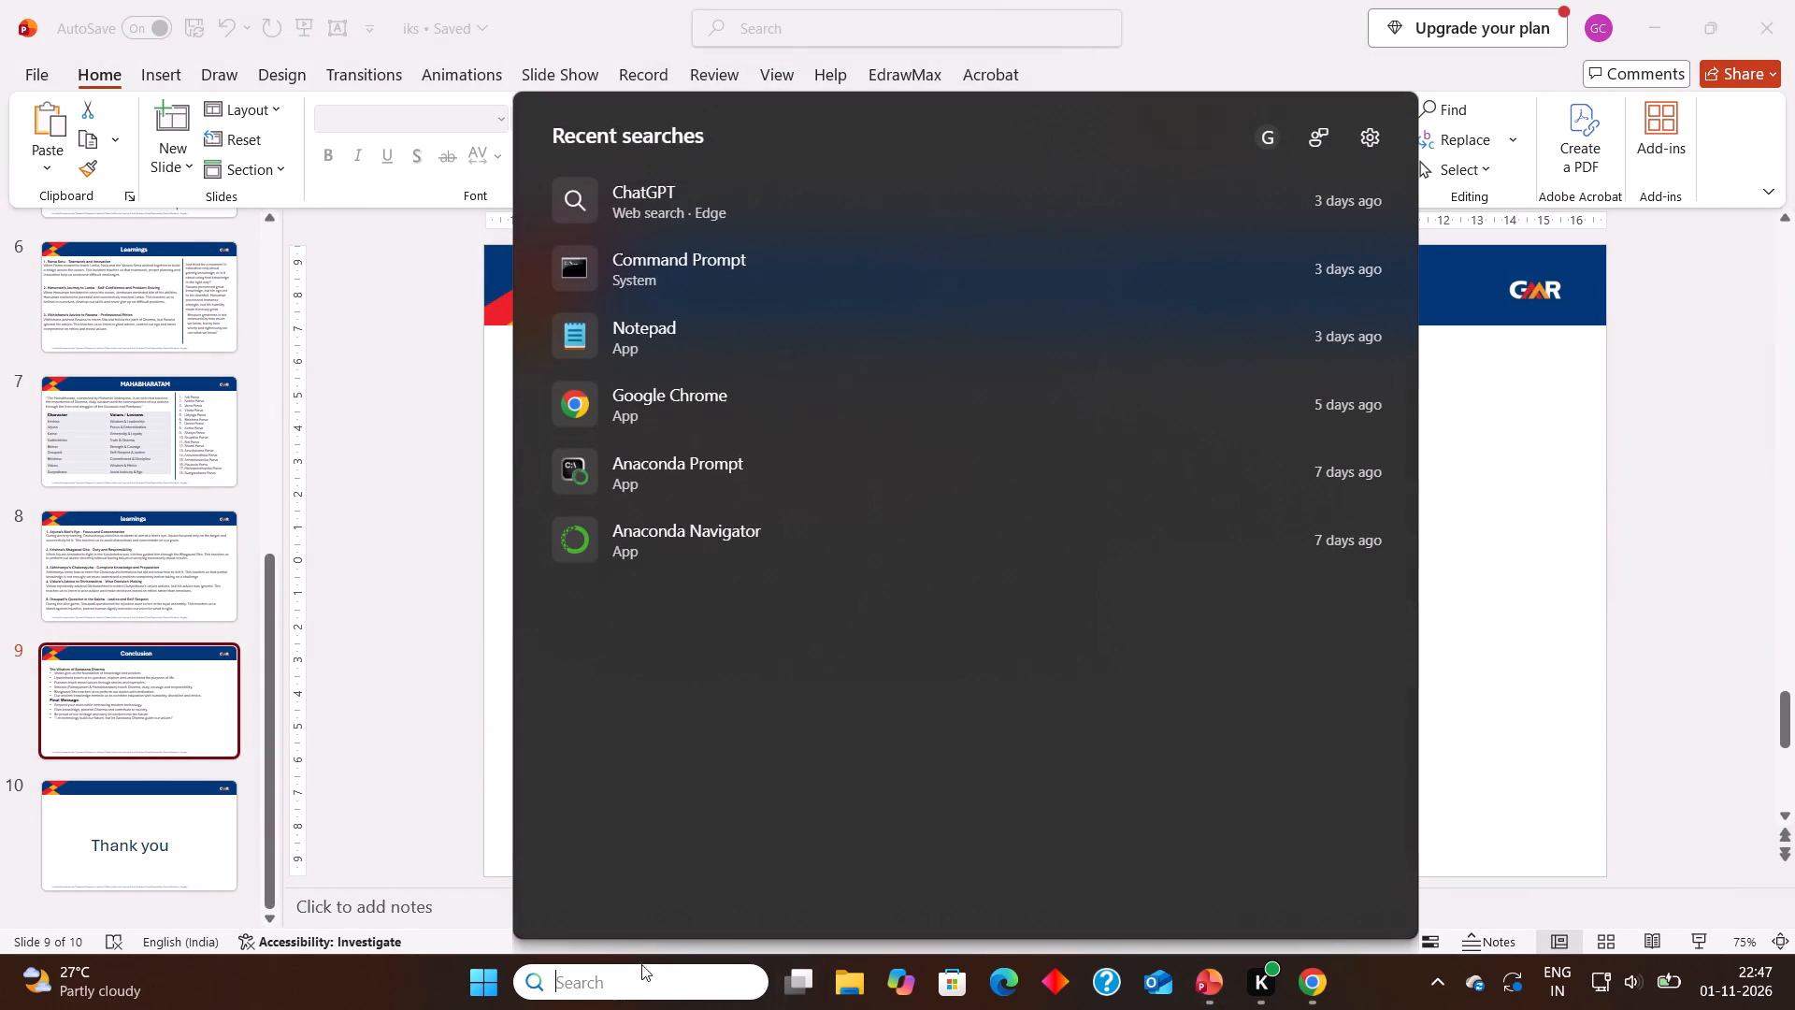
click(652, 397)
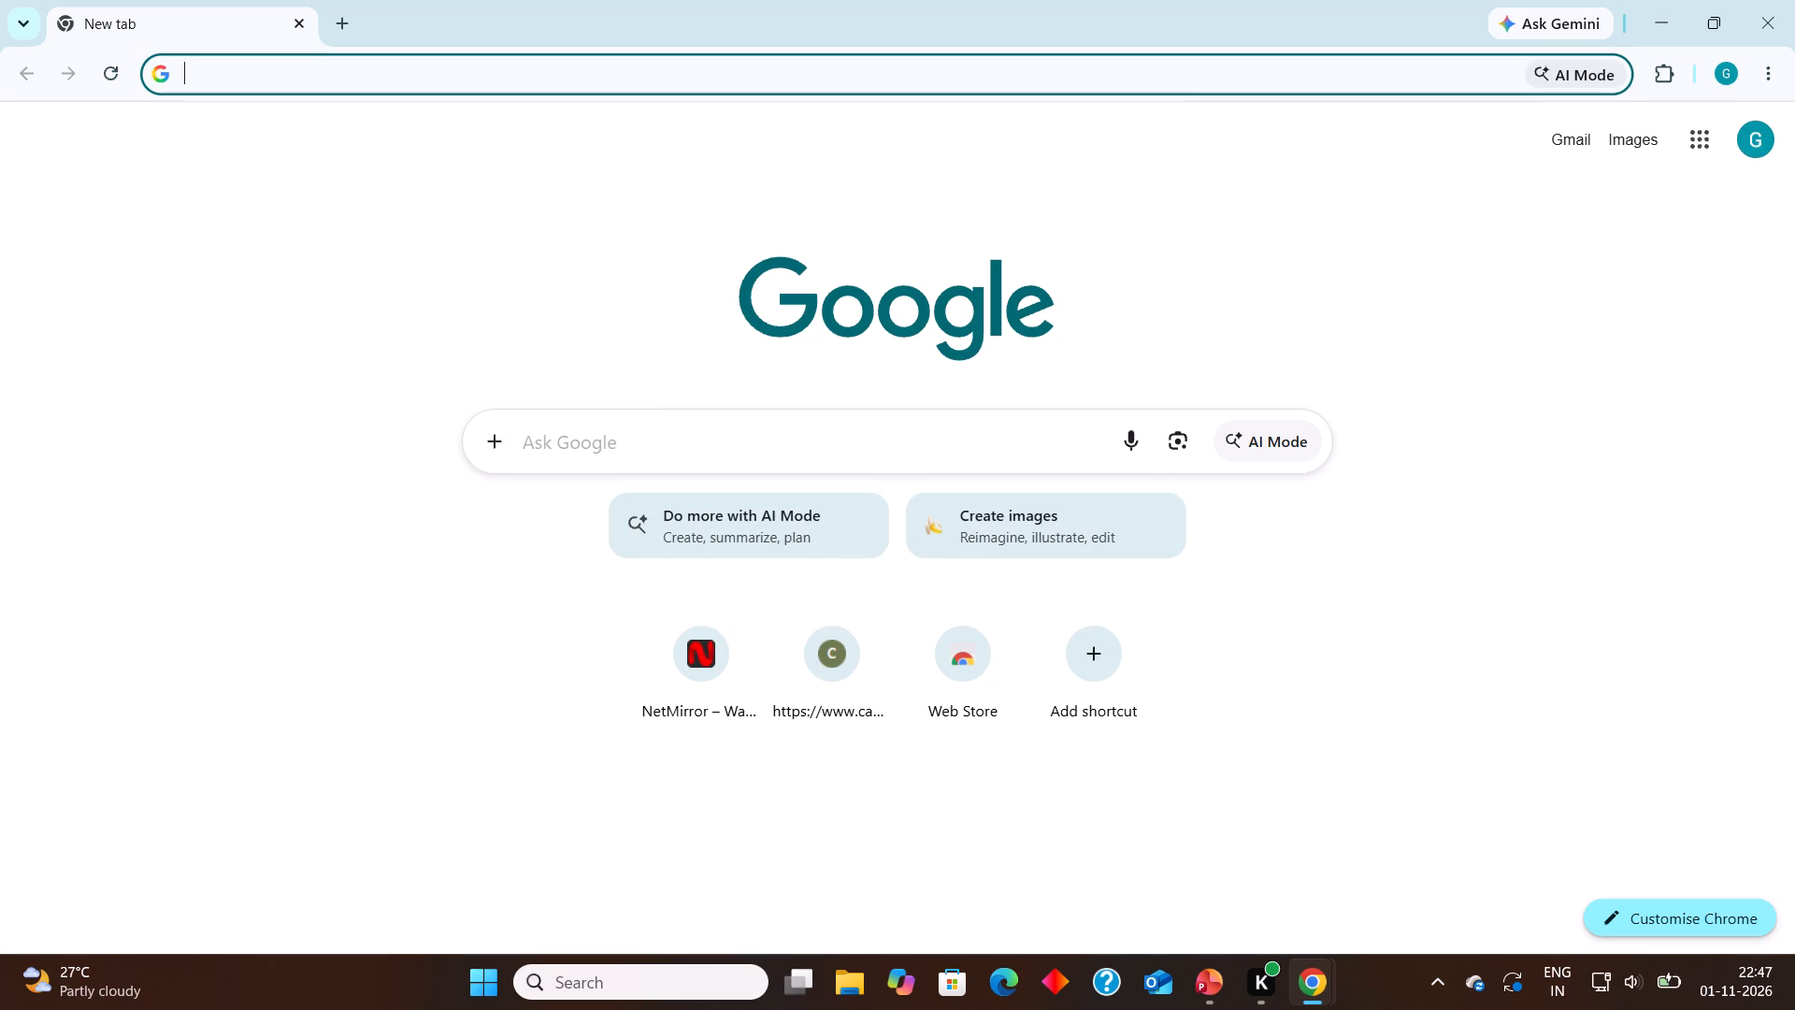
click(641, 446)
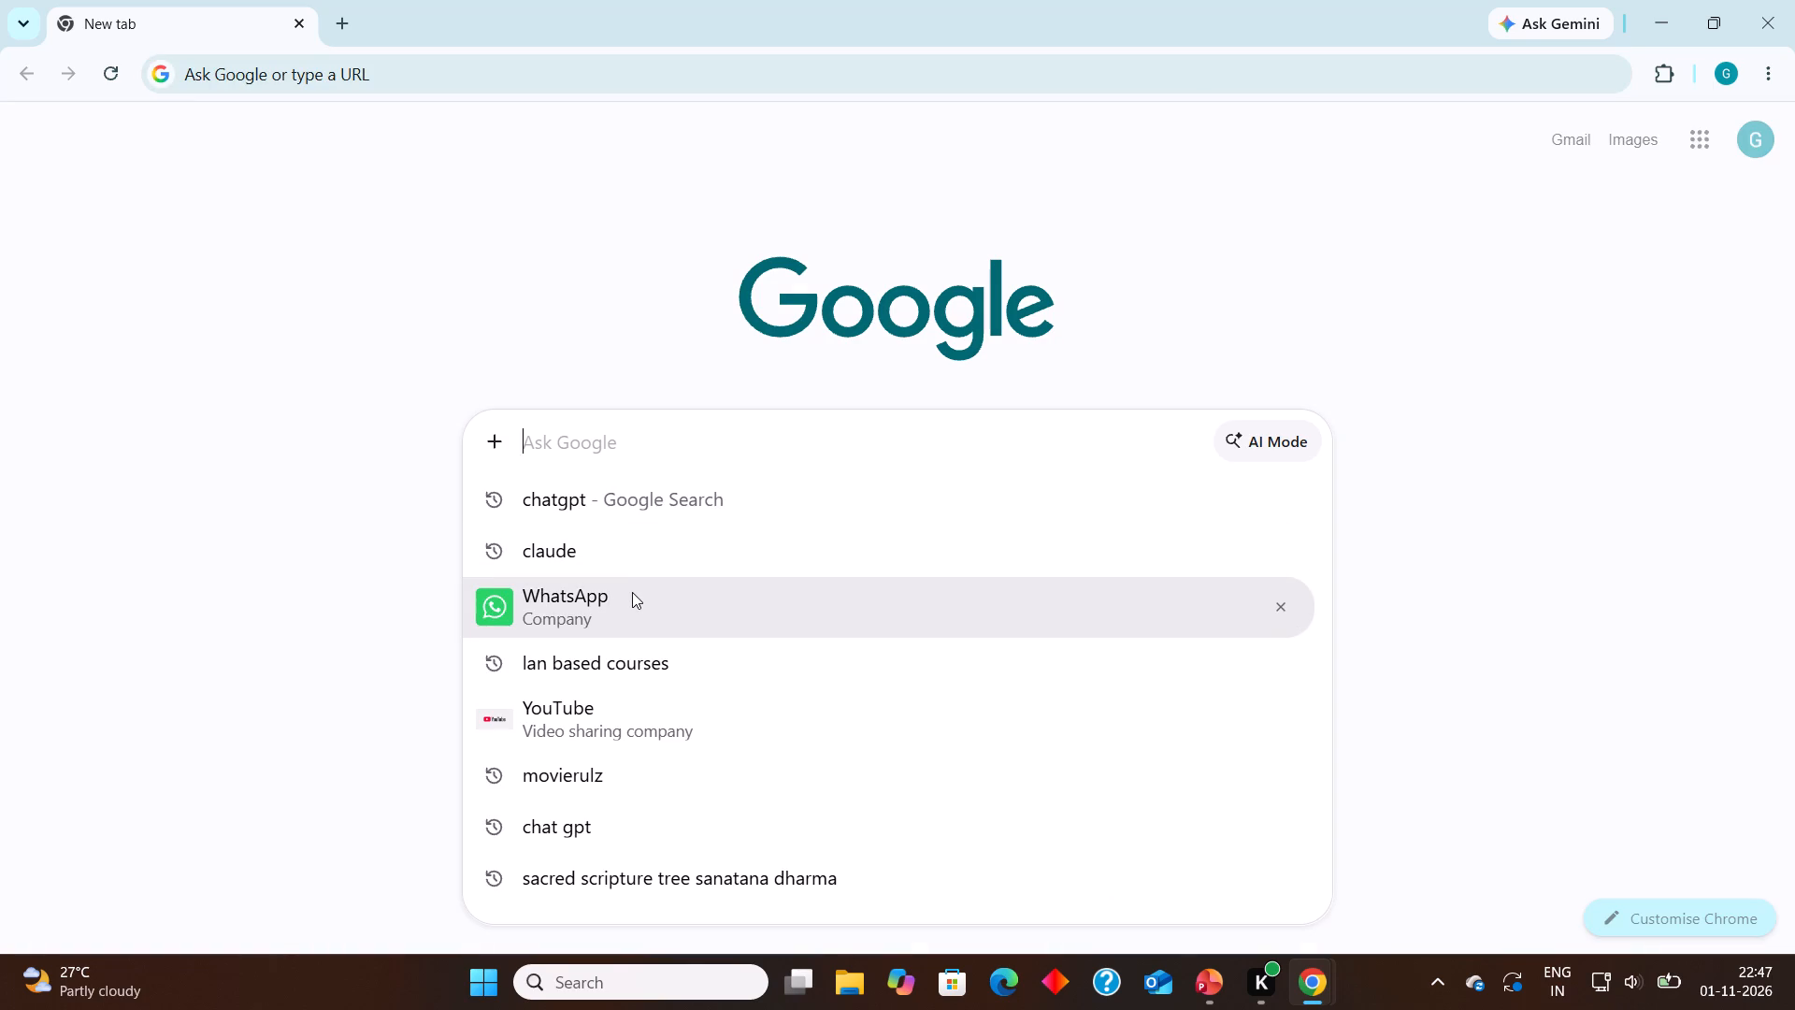
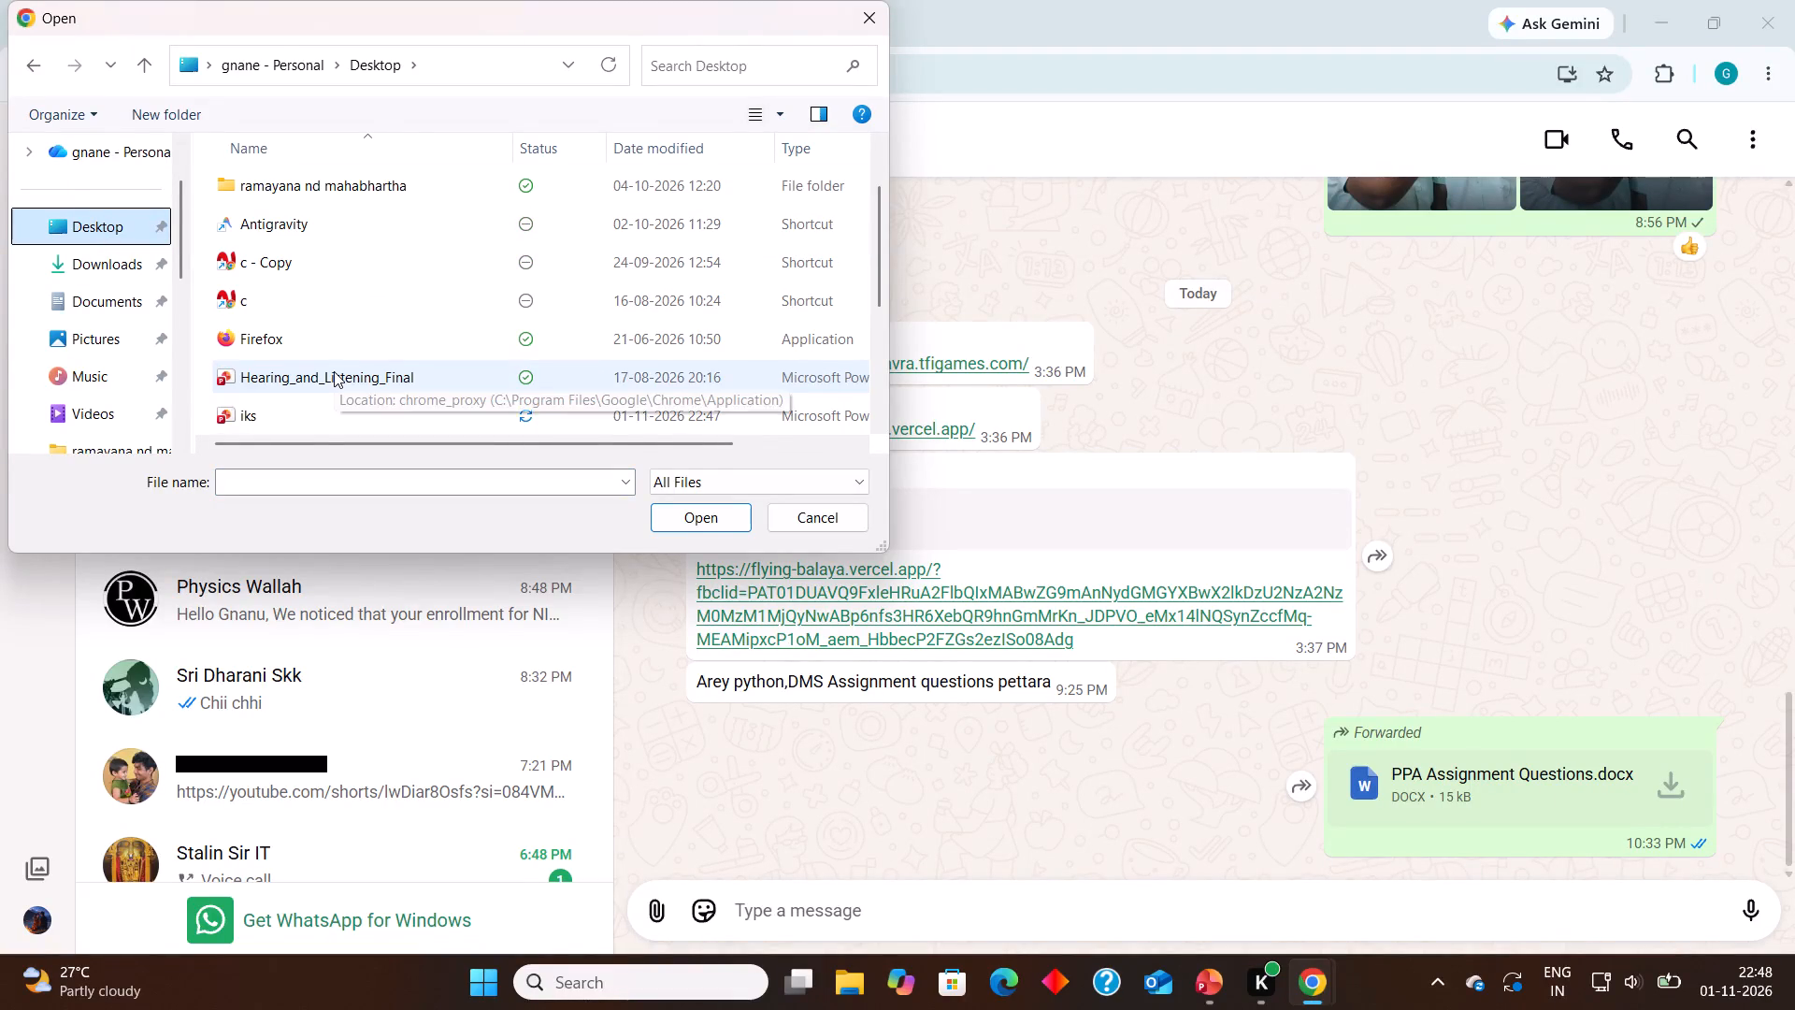
Browse the Desktop files and open the "ramayana nd mahabhartha" folder to look for the file to attach to the WhatsApp chat.
scroll(334, 371, down, 1)
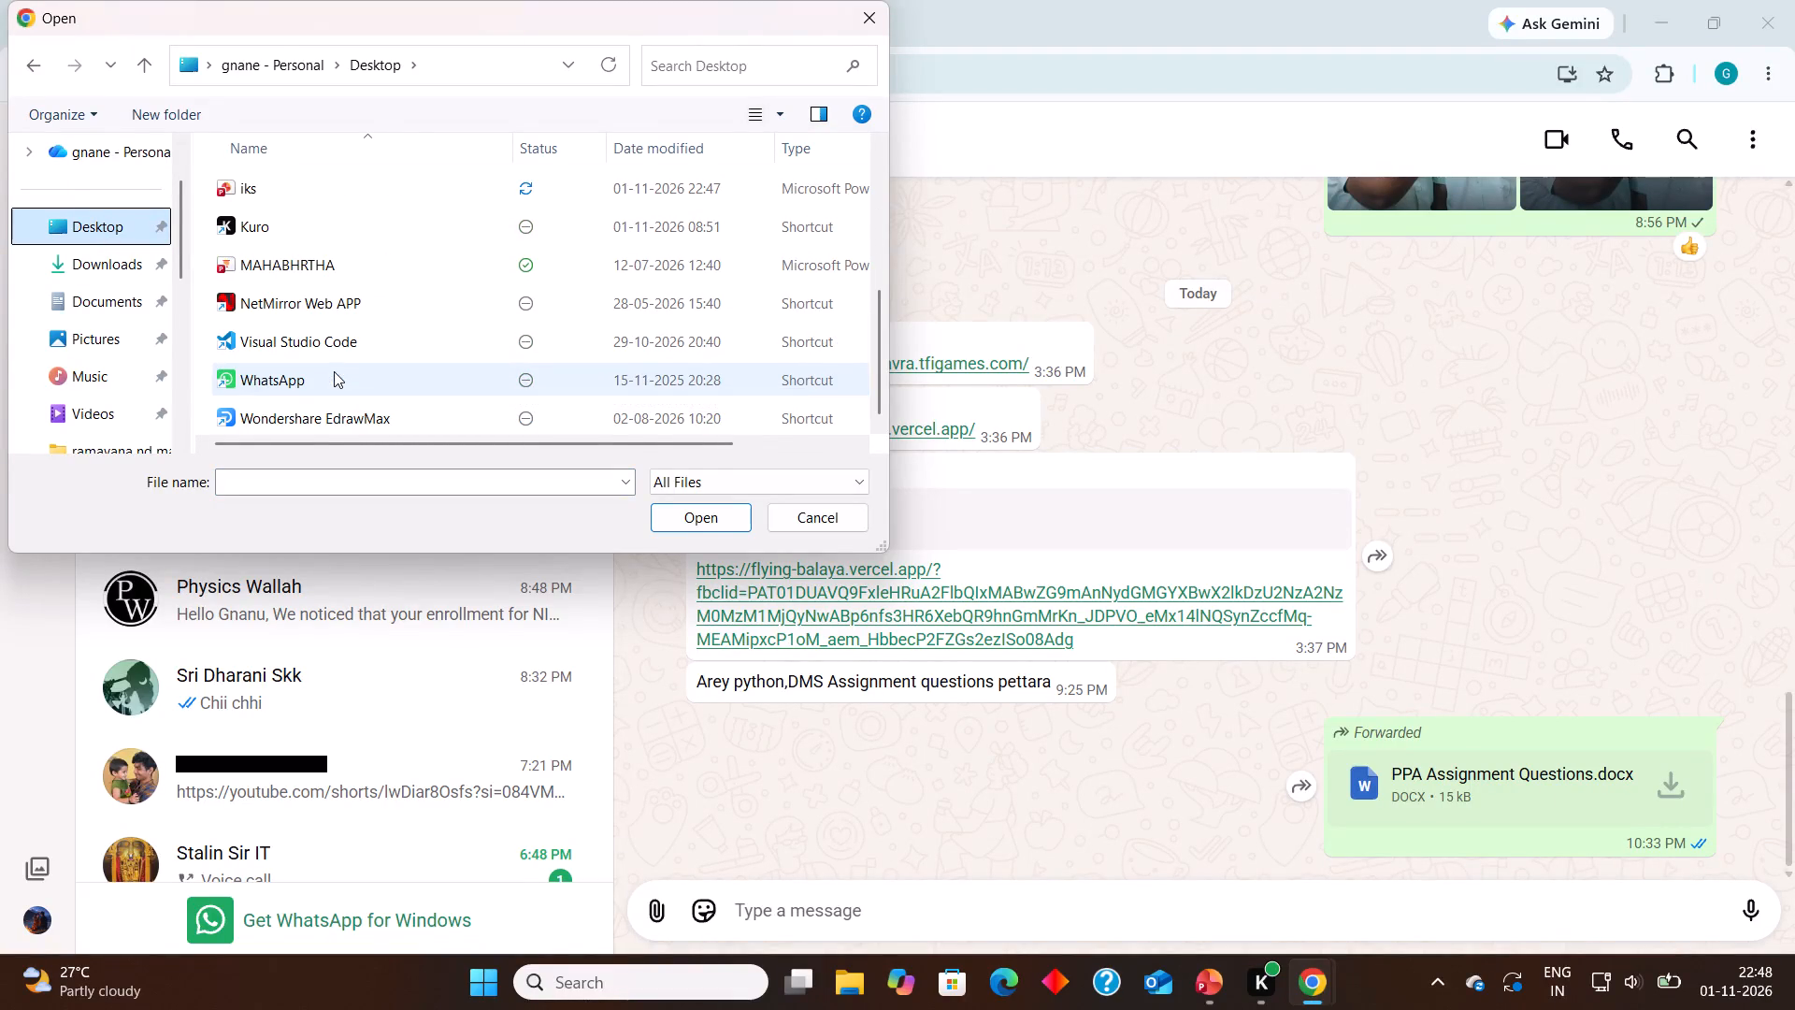
scroll(334, 371, up, 3)
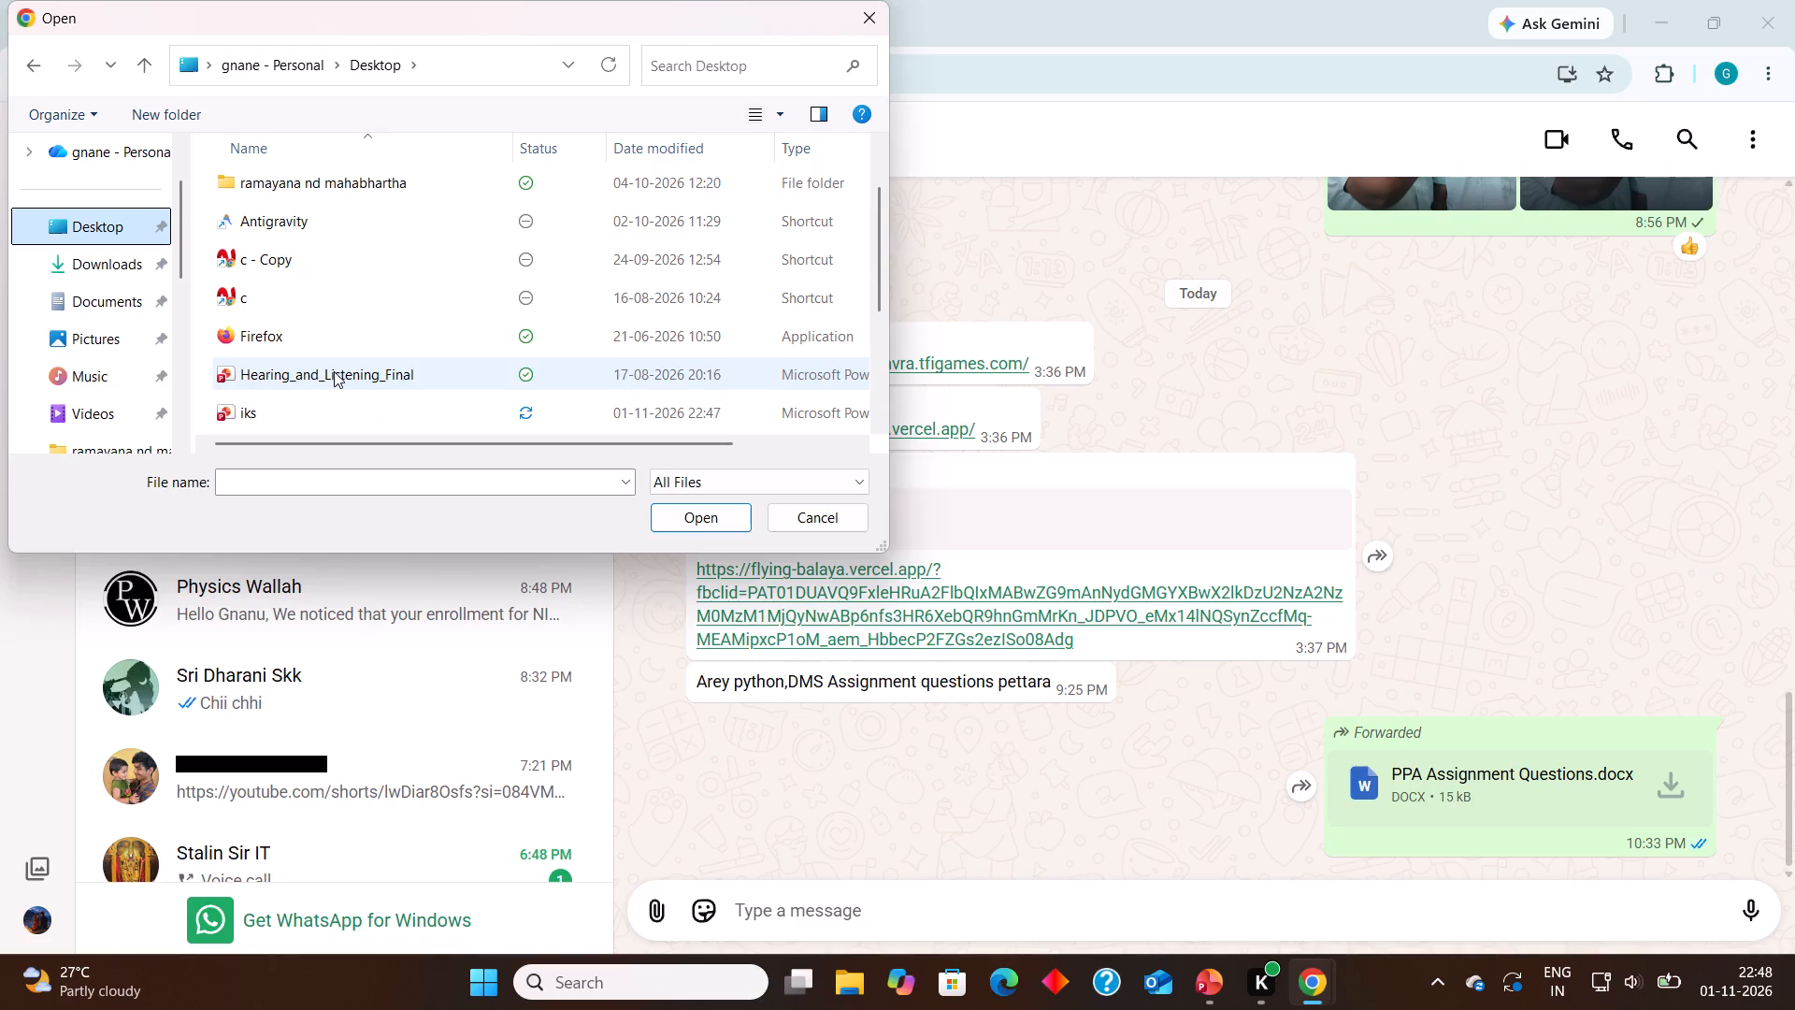
scroll(334, 371, up, 4)
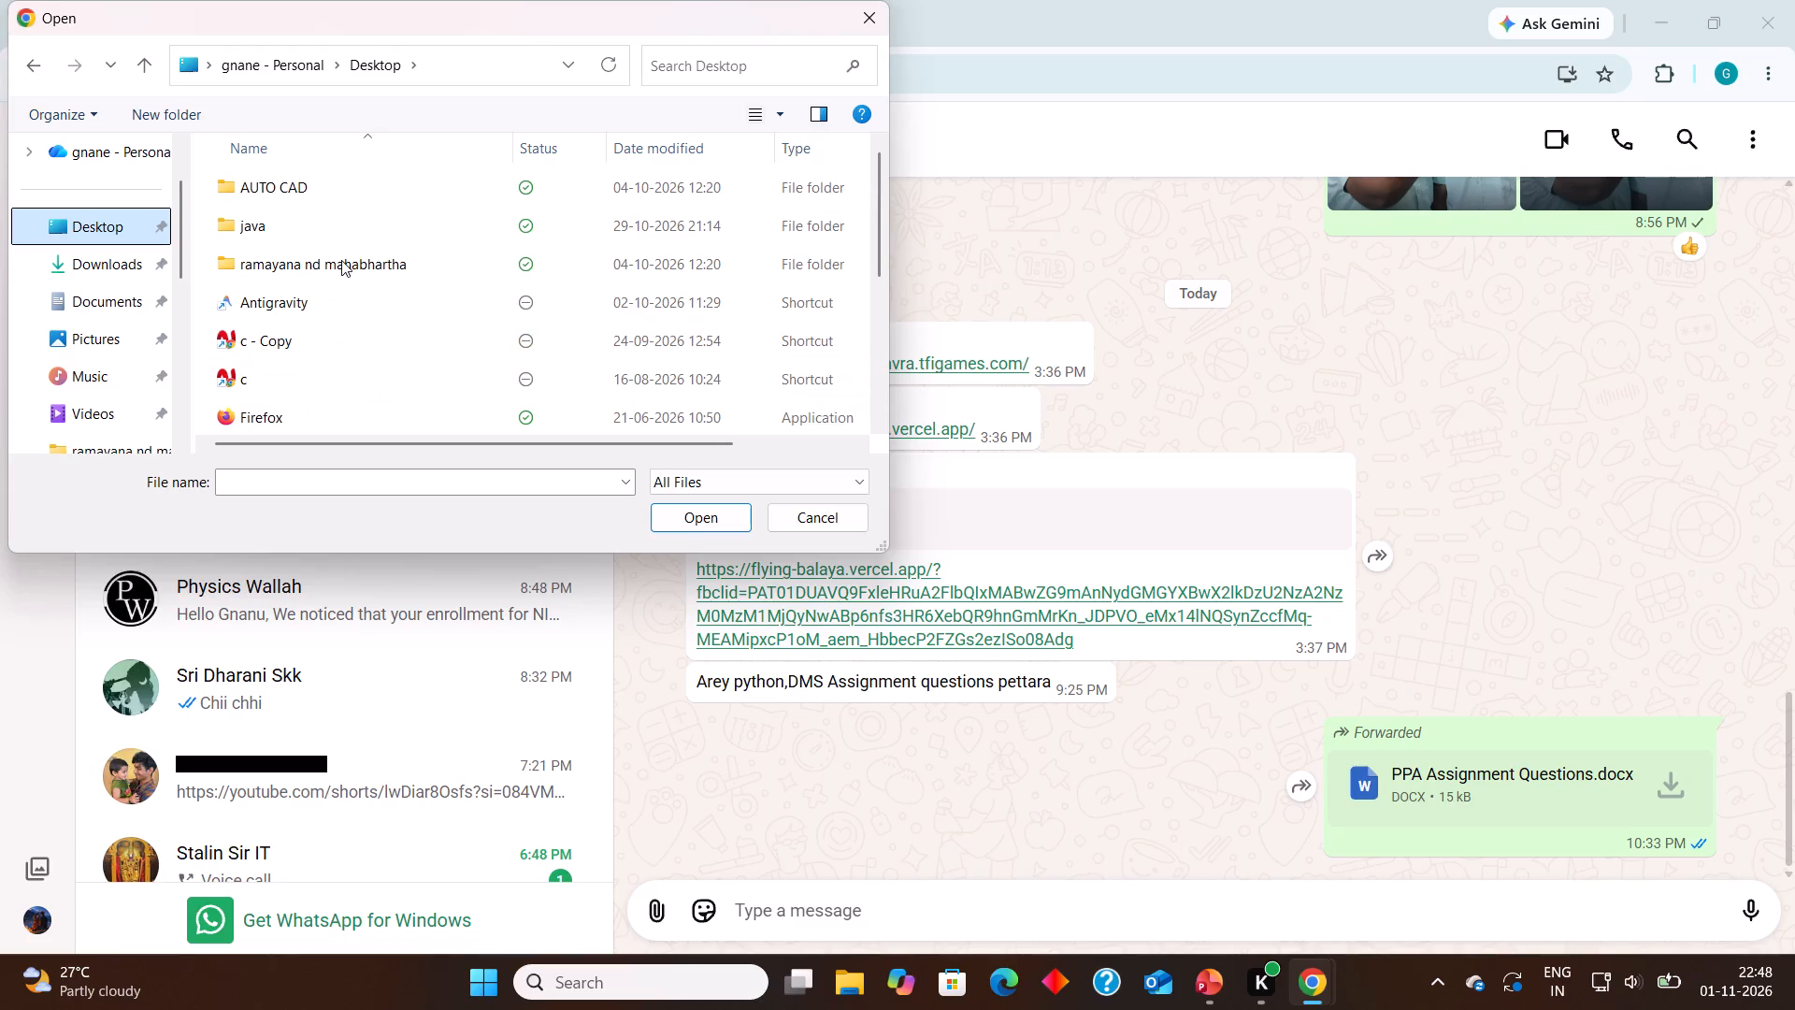
click(341, 260)
double_click(341, 260)
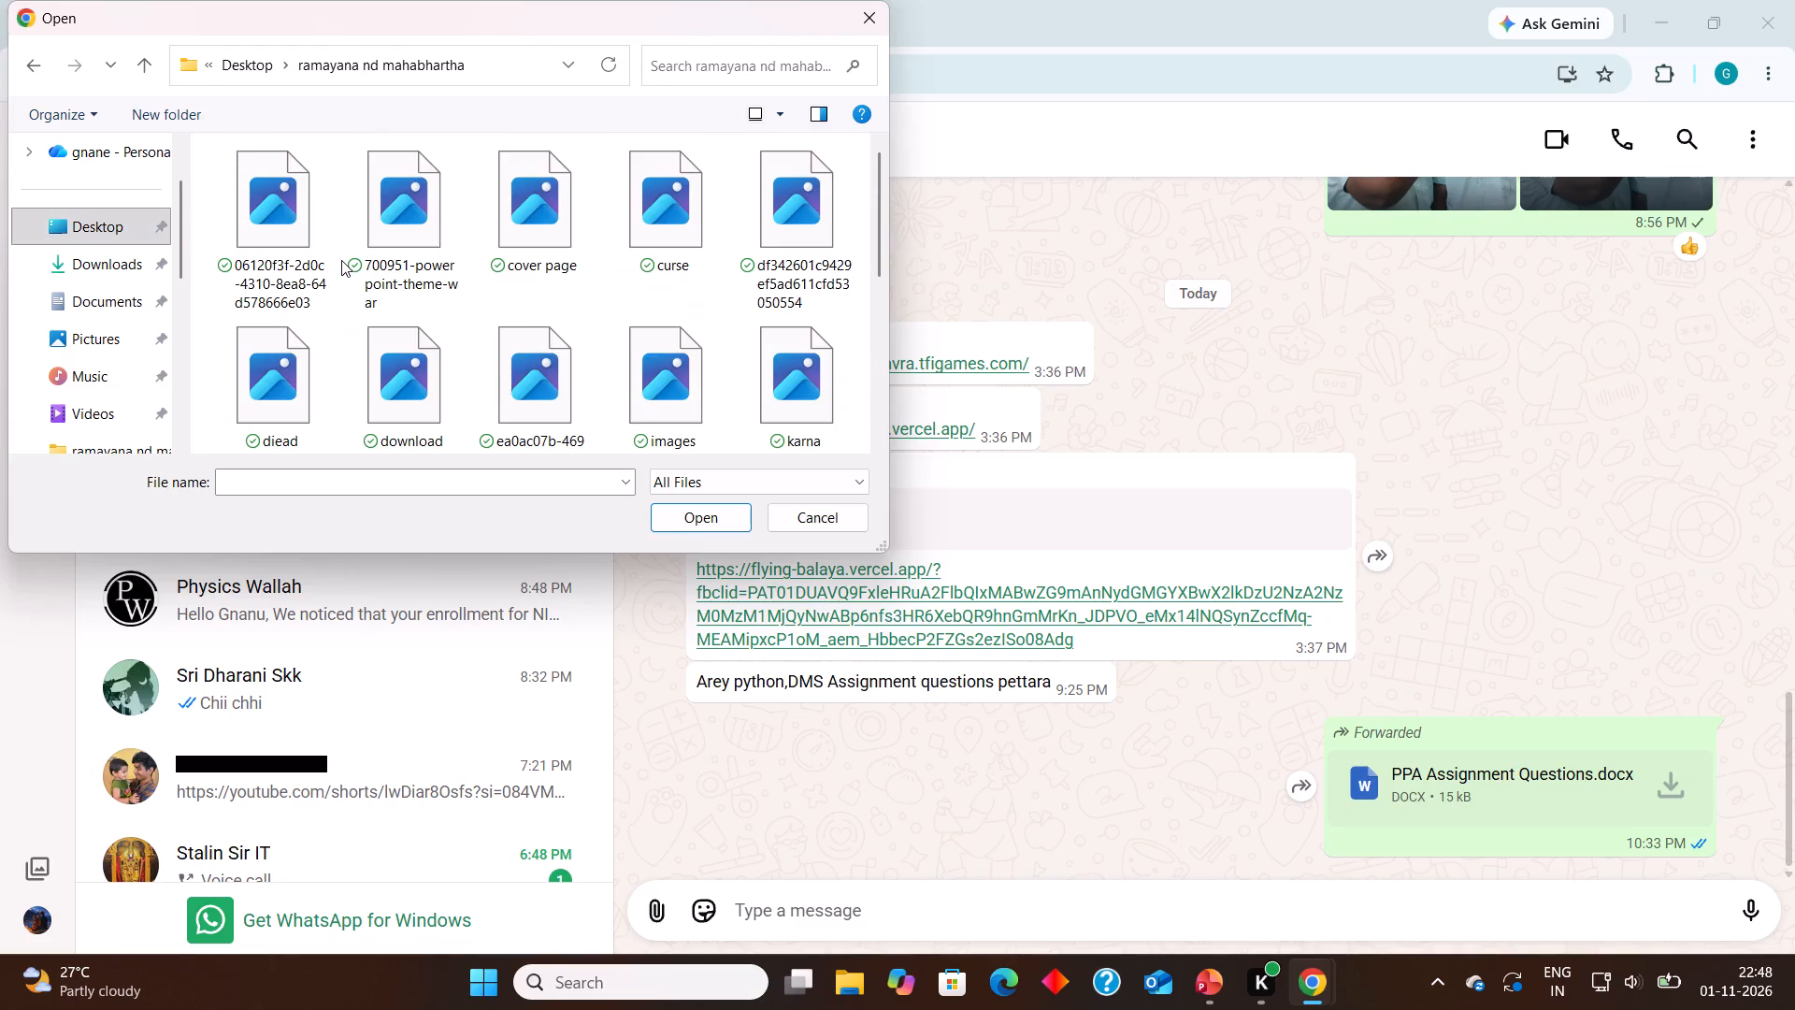
scroll(386, 339, down, 2)
scroll(386, 339, up, 4)
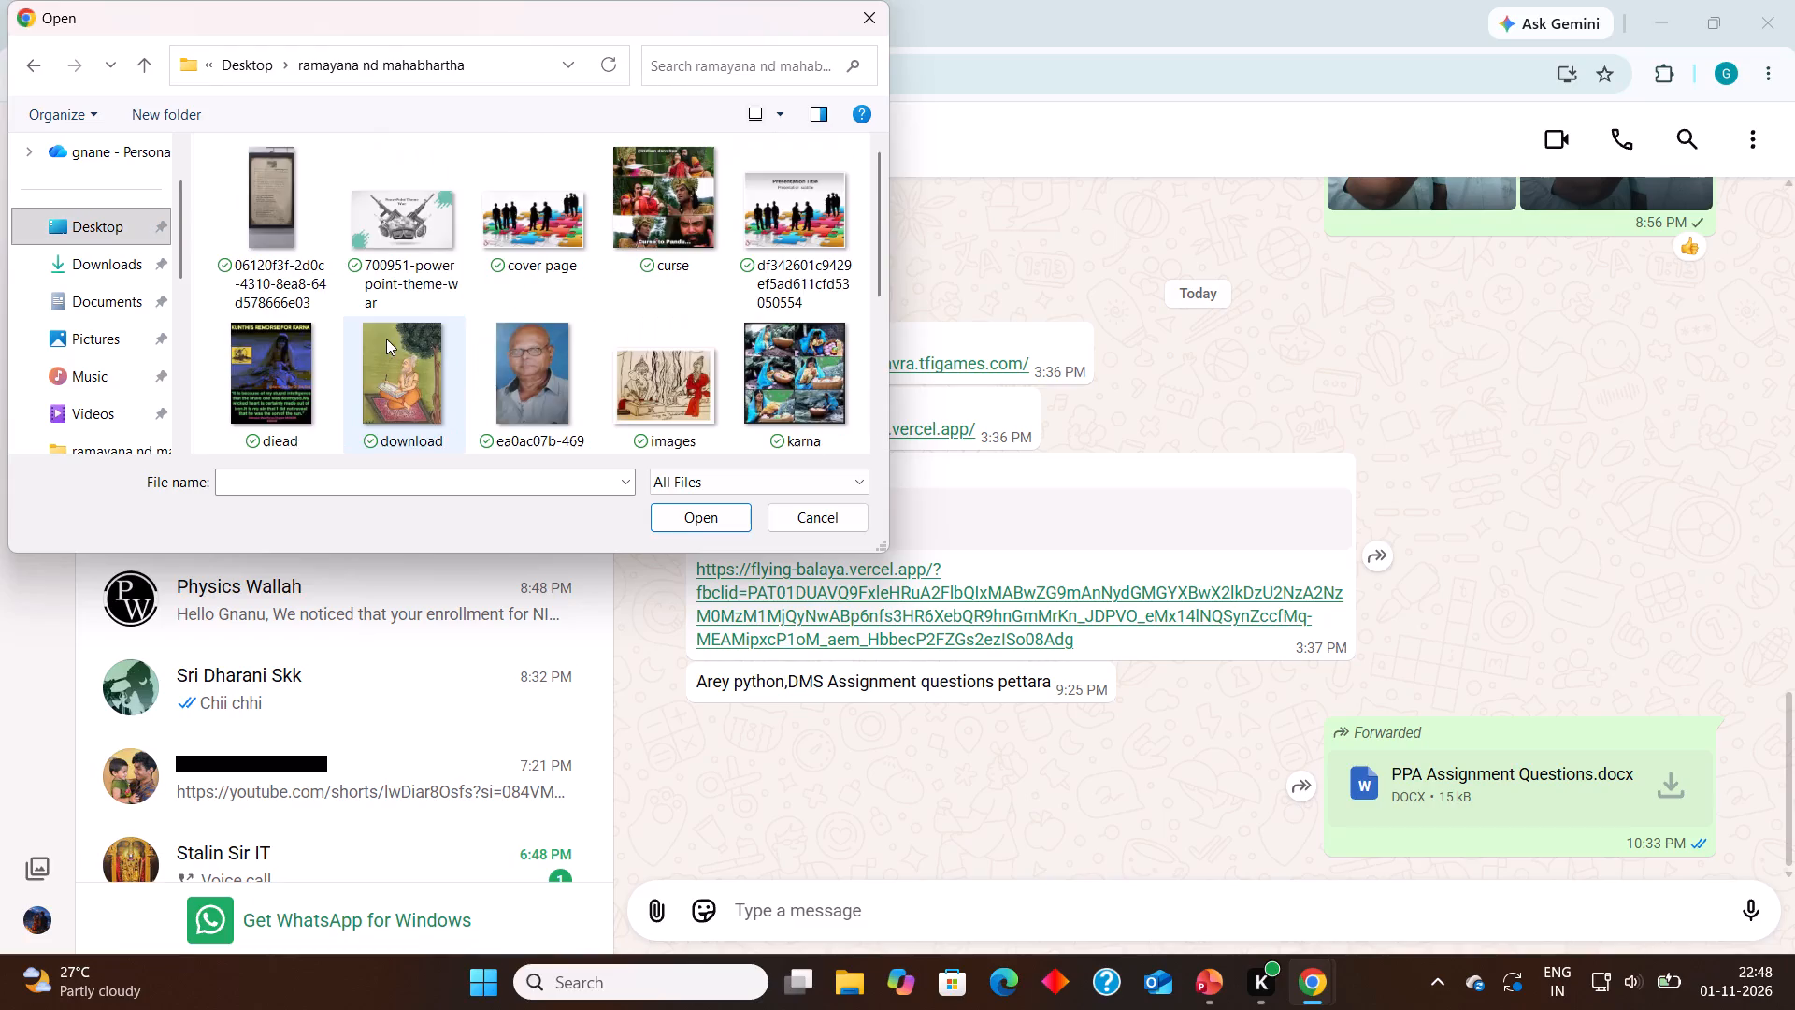
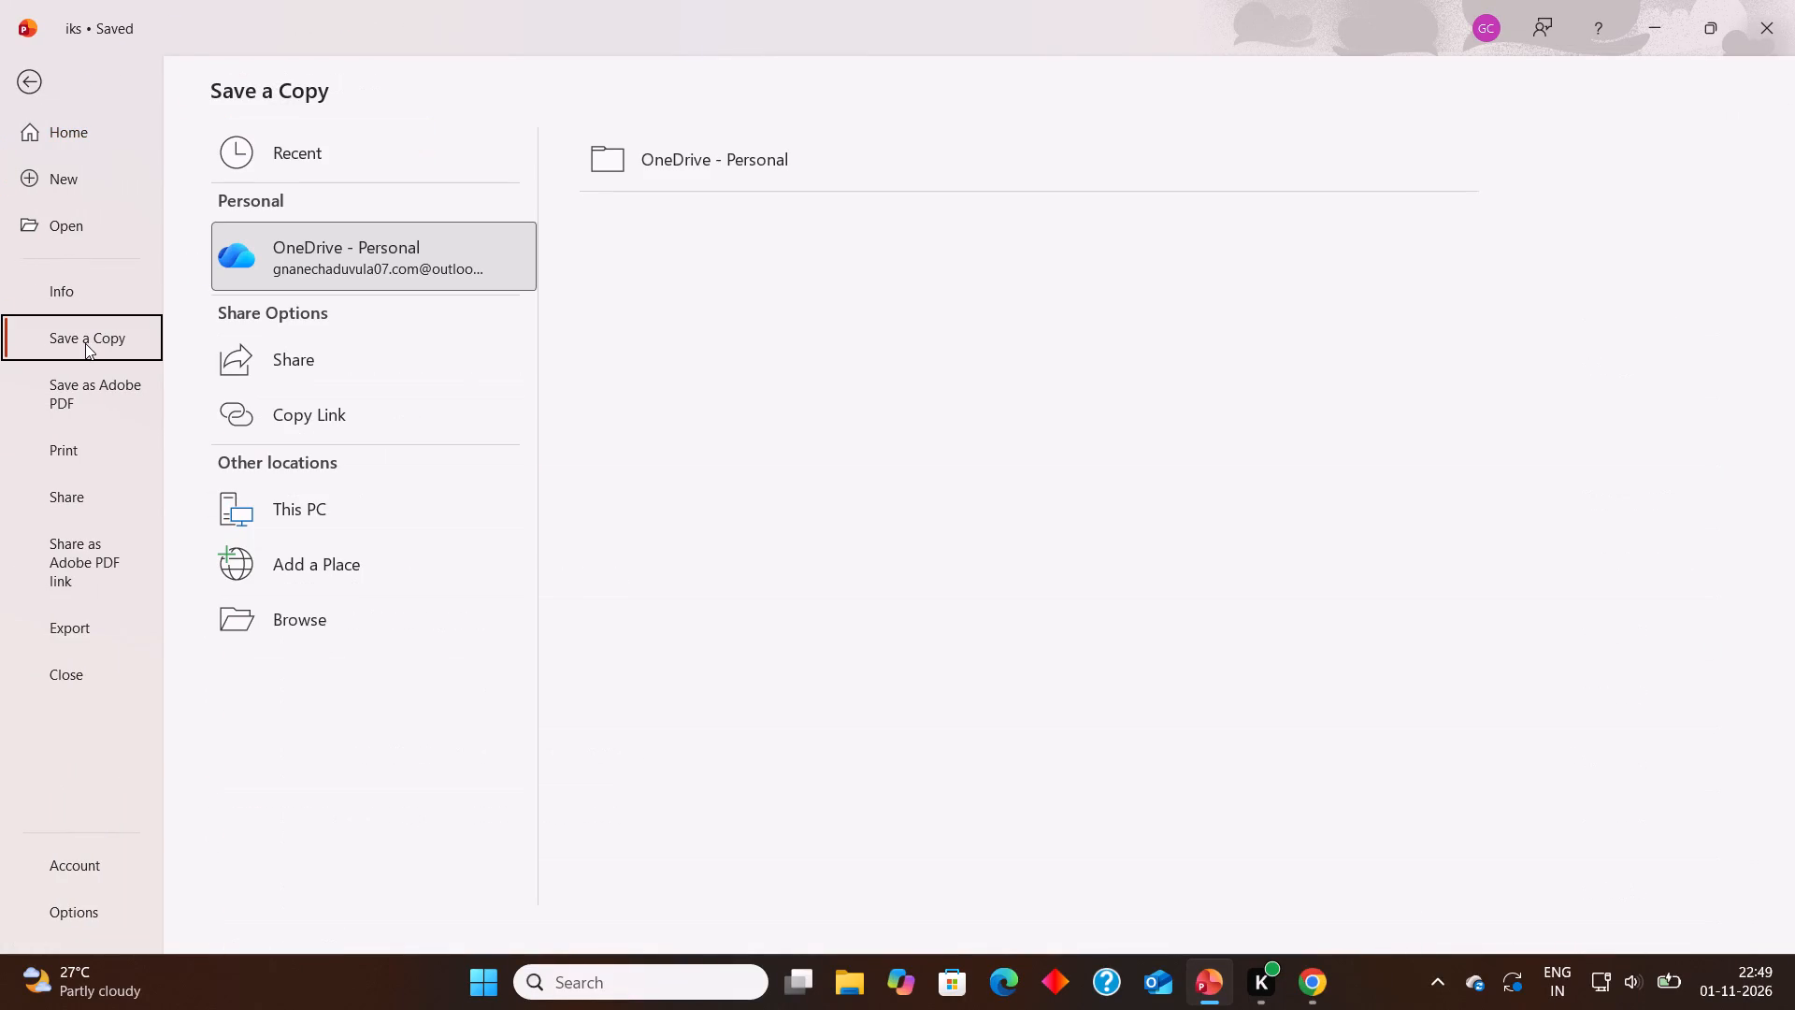
Start saving a copy of the iks presentation in the personal OneDrive folder.
click(94, 340)
click(610, 163)
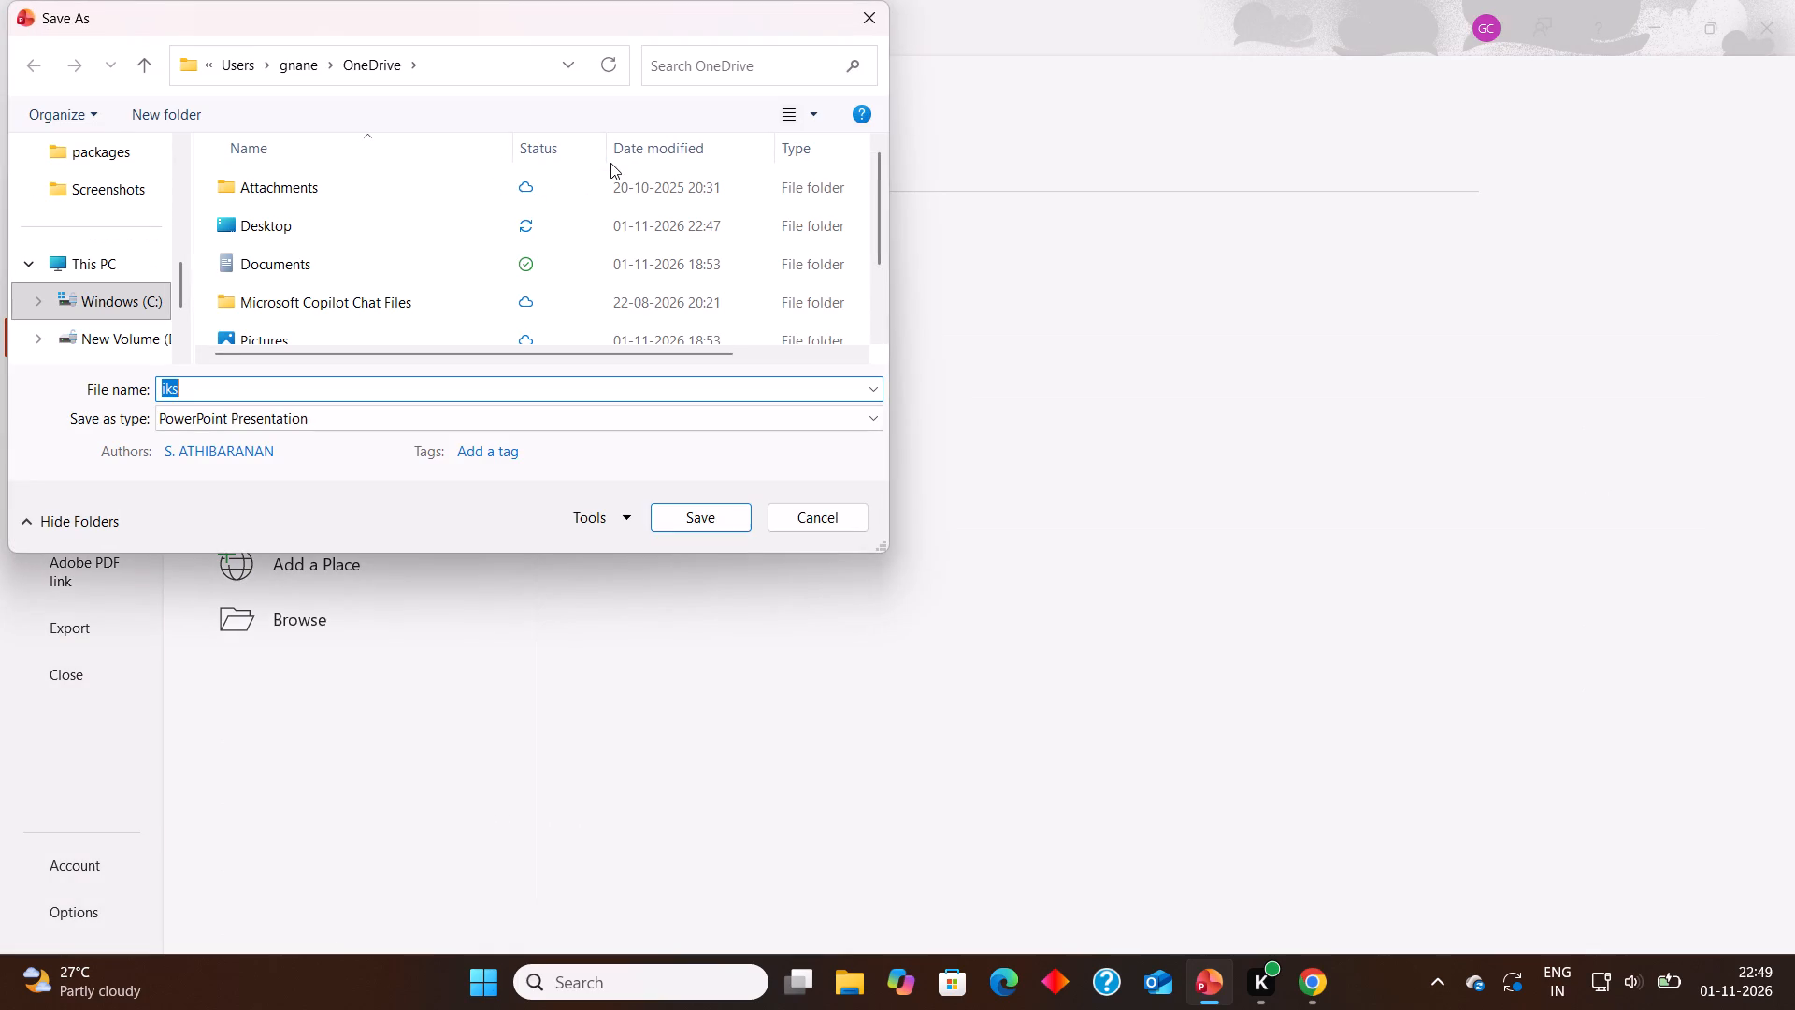
Choose the "ramayana nd mahabhartha" folder on the OneDrive Desktop as the location for saving a copy of the iks presentation.
click(381, 236)
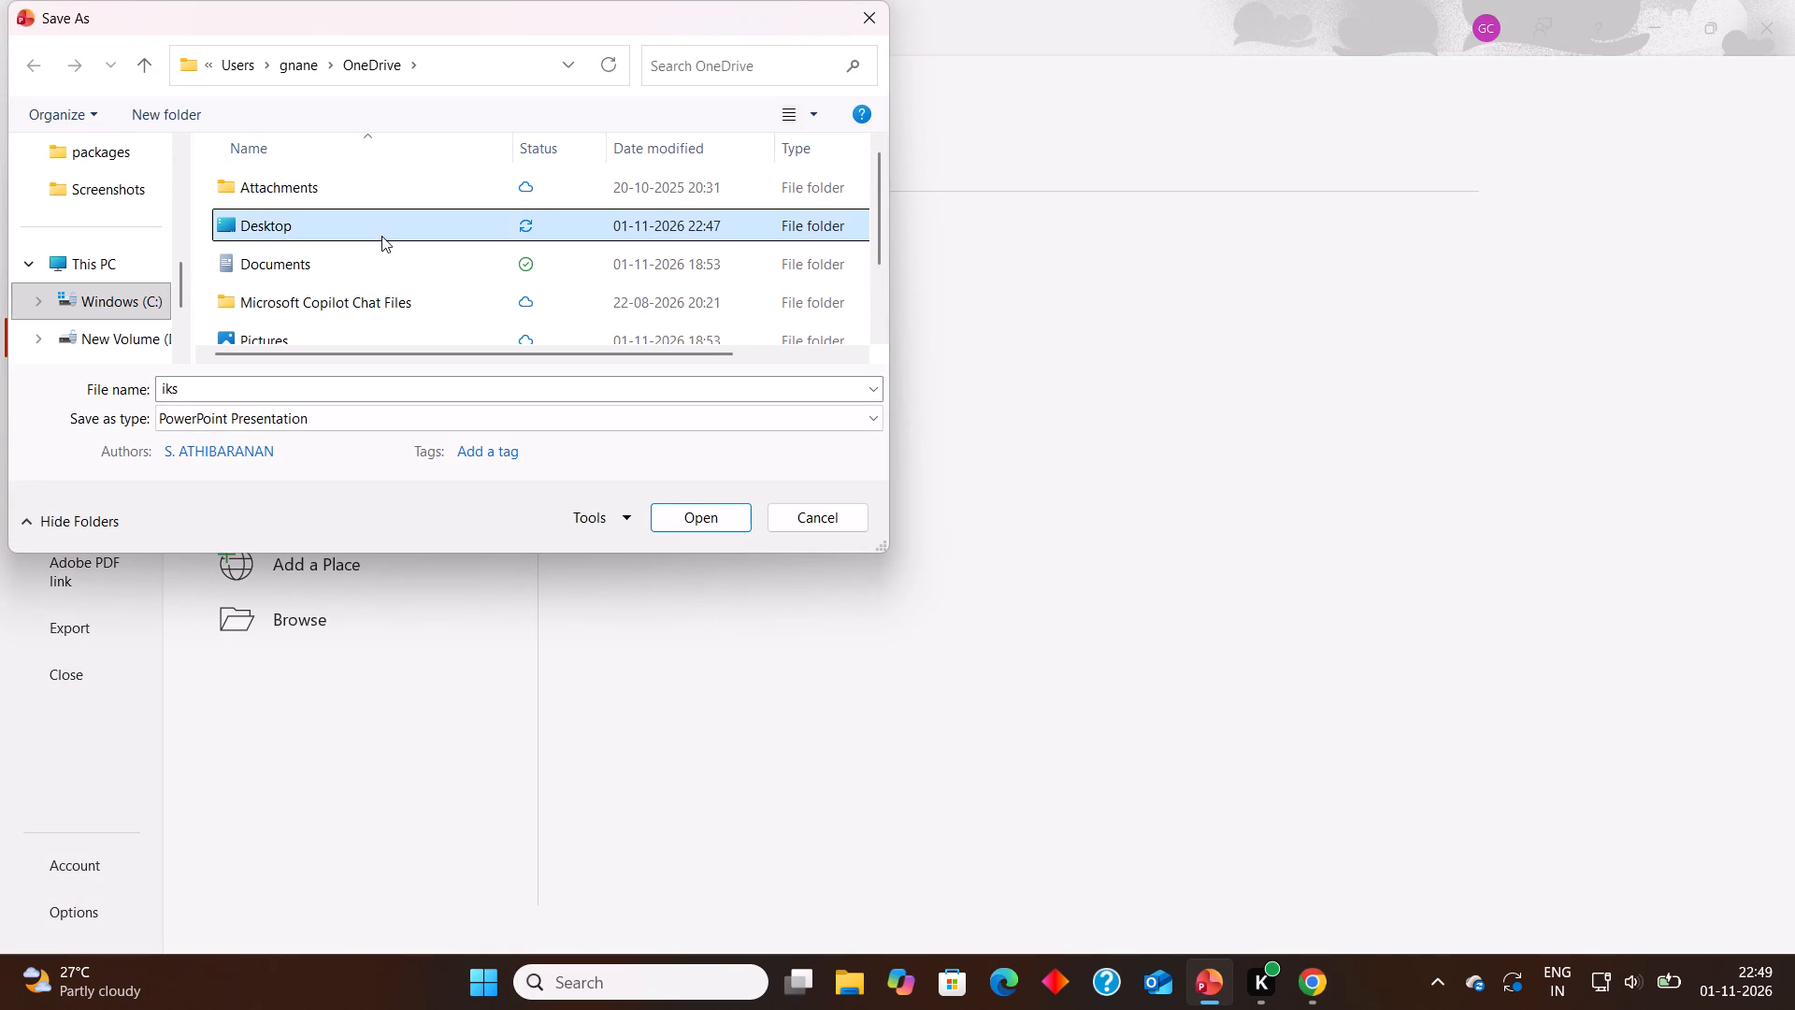
click(695, 515)
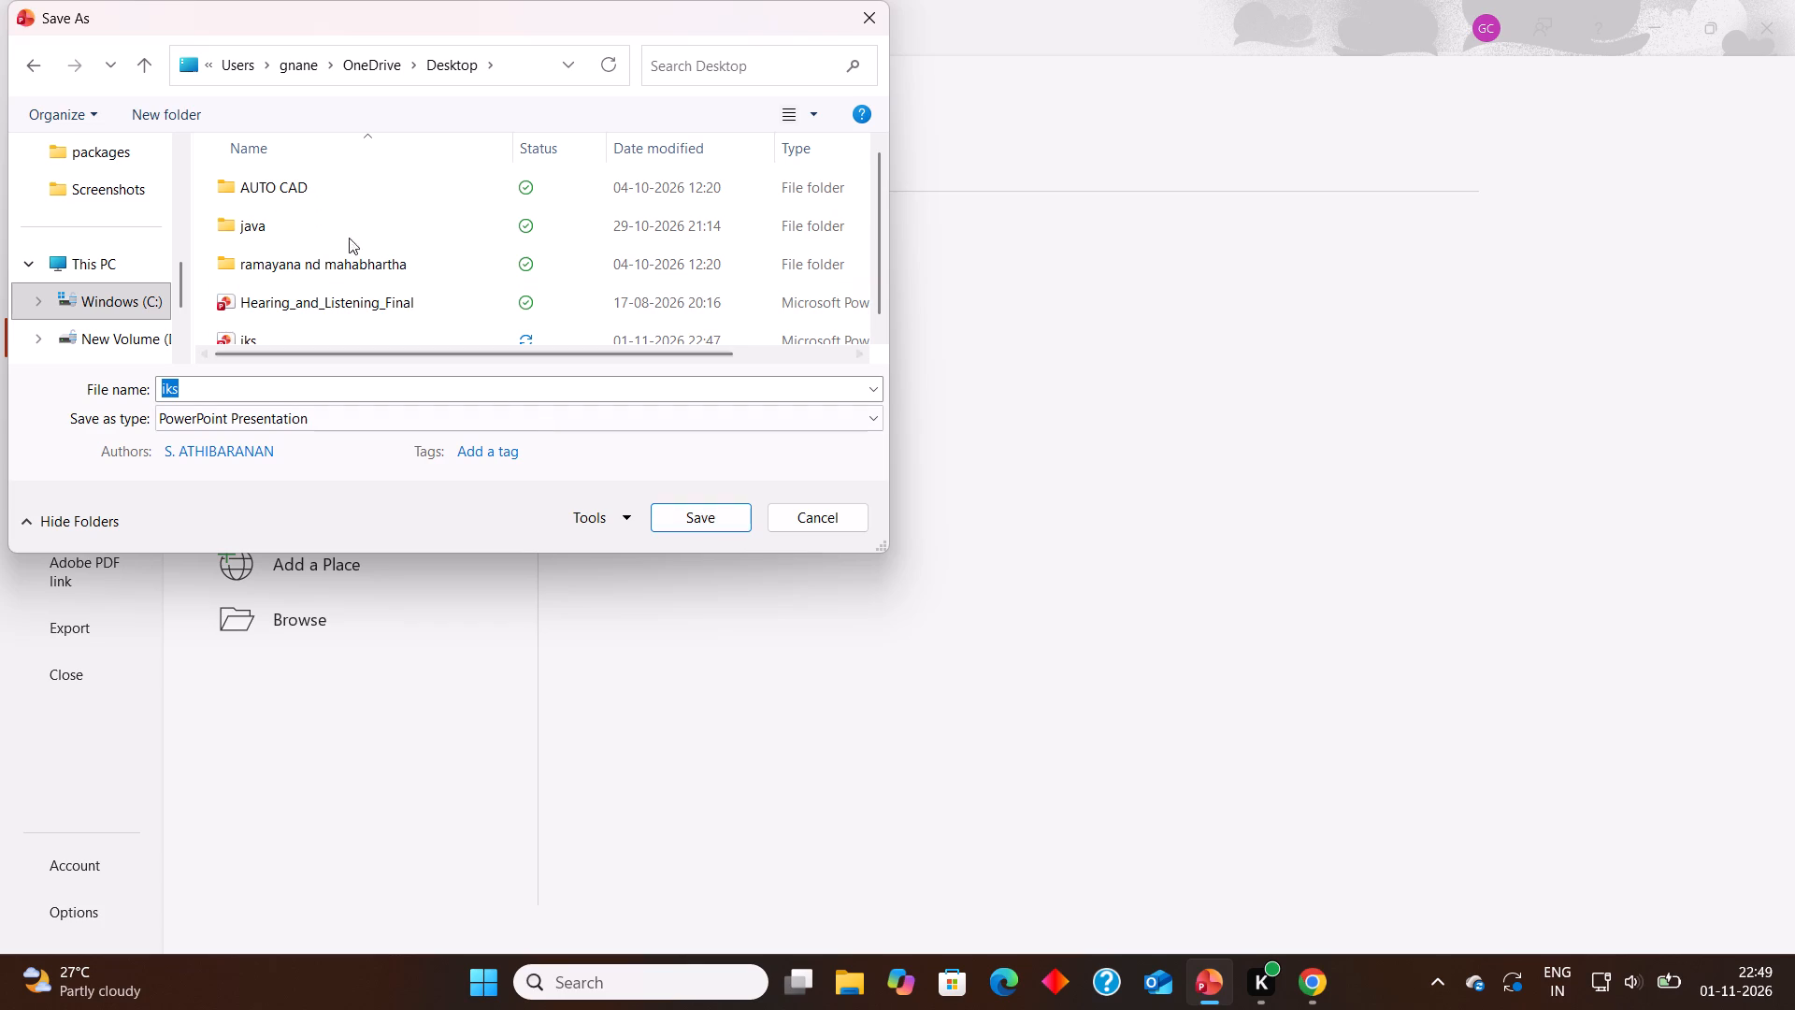
click(340, 272)
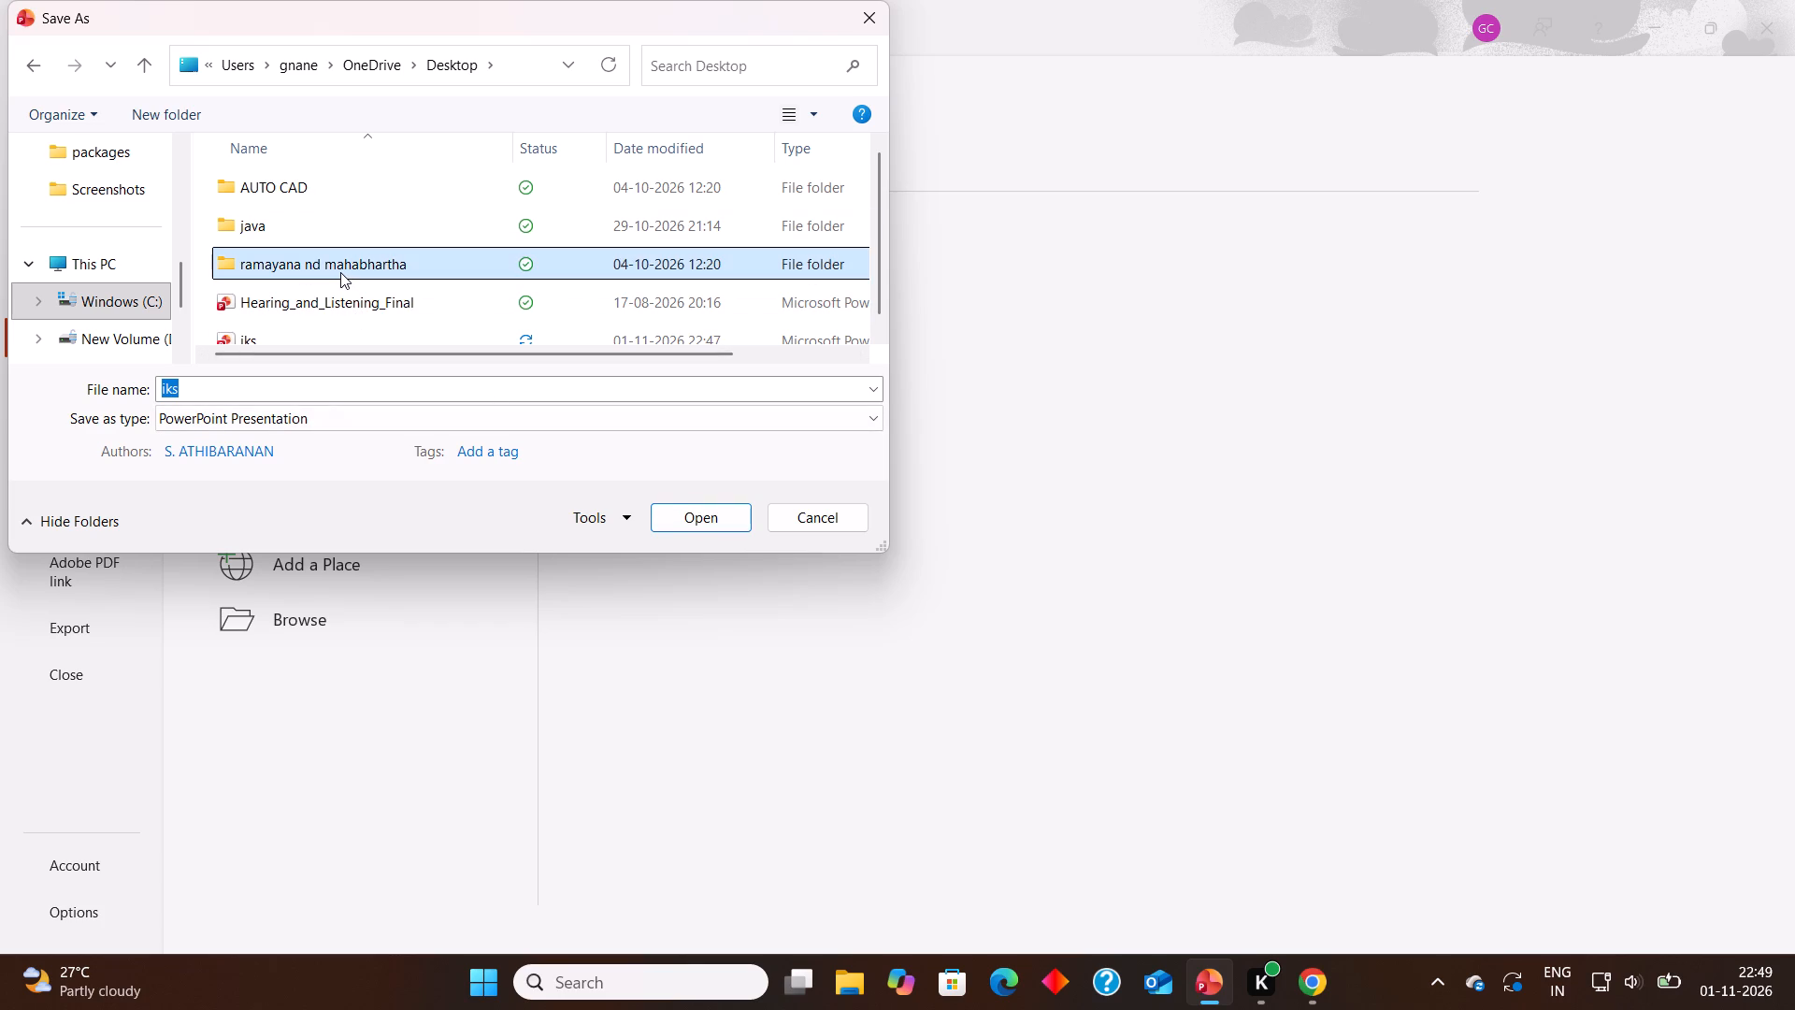
click(340, 272)
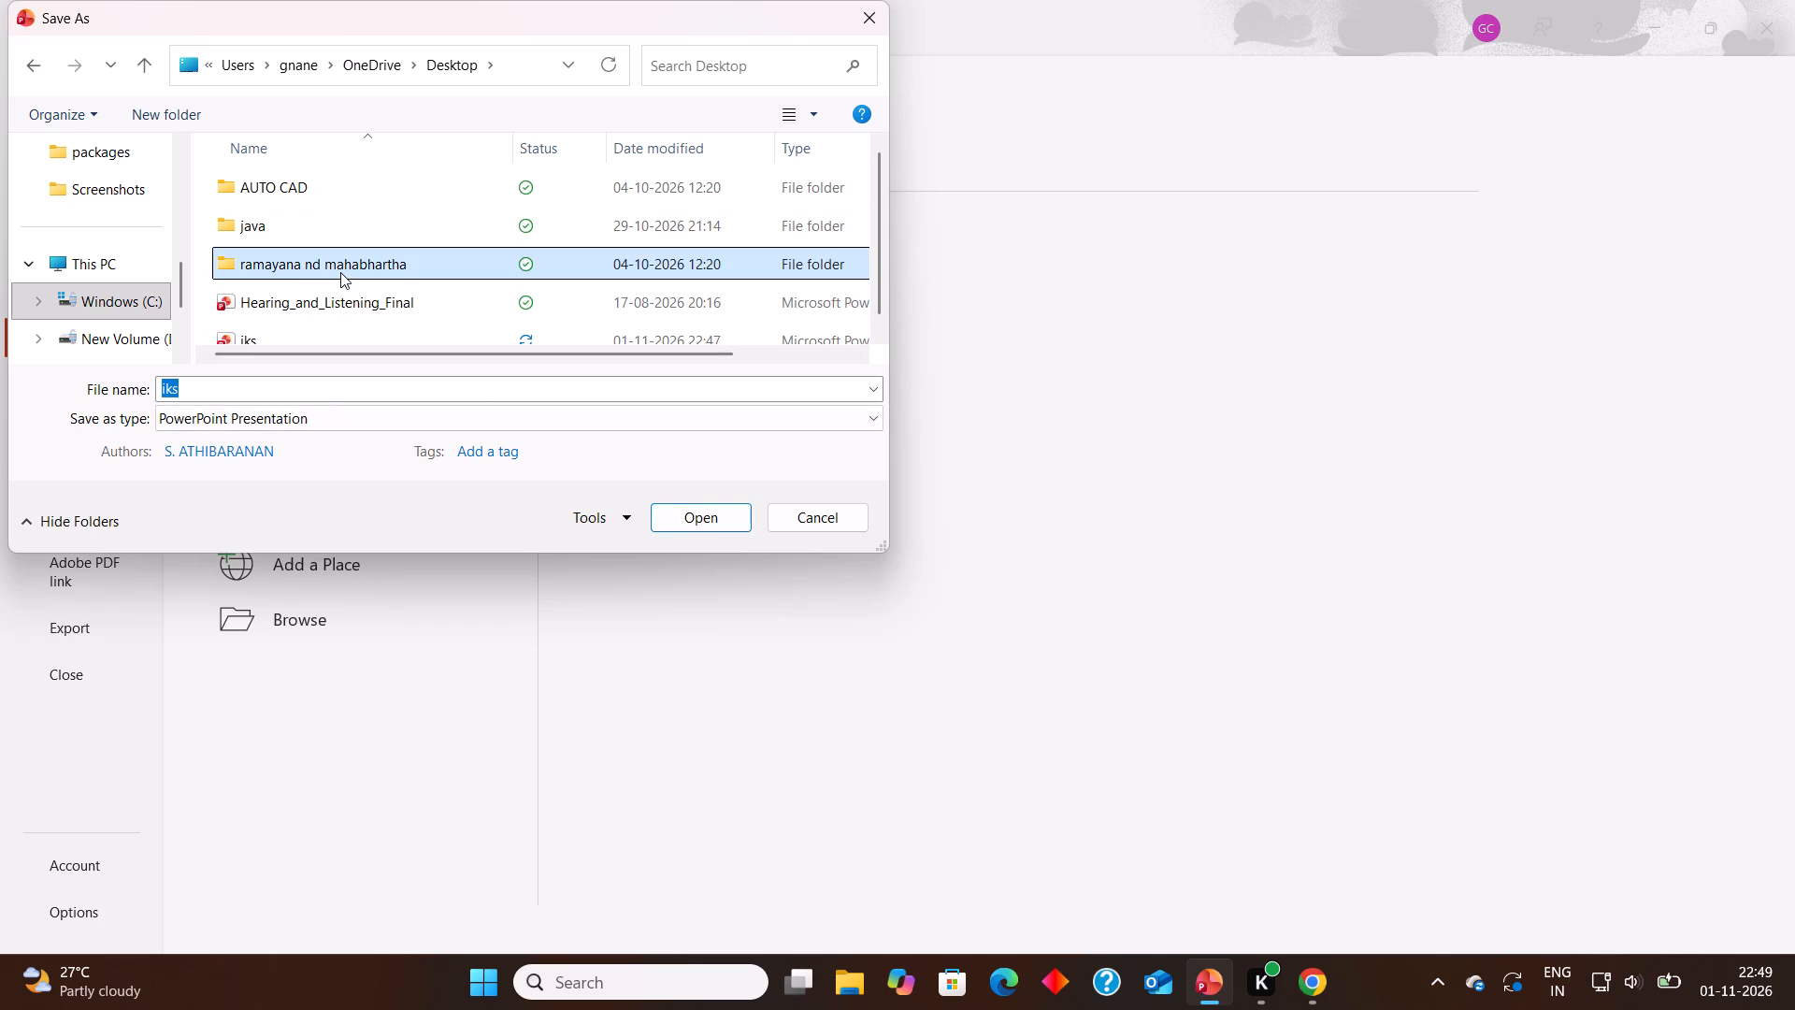
click(340, 272)
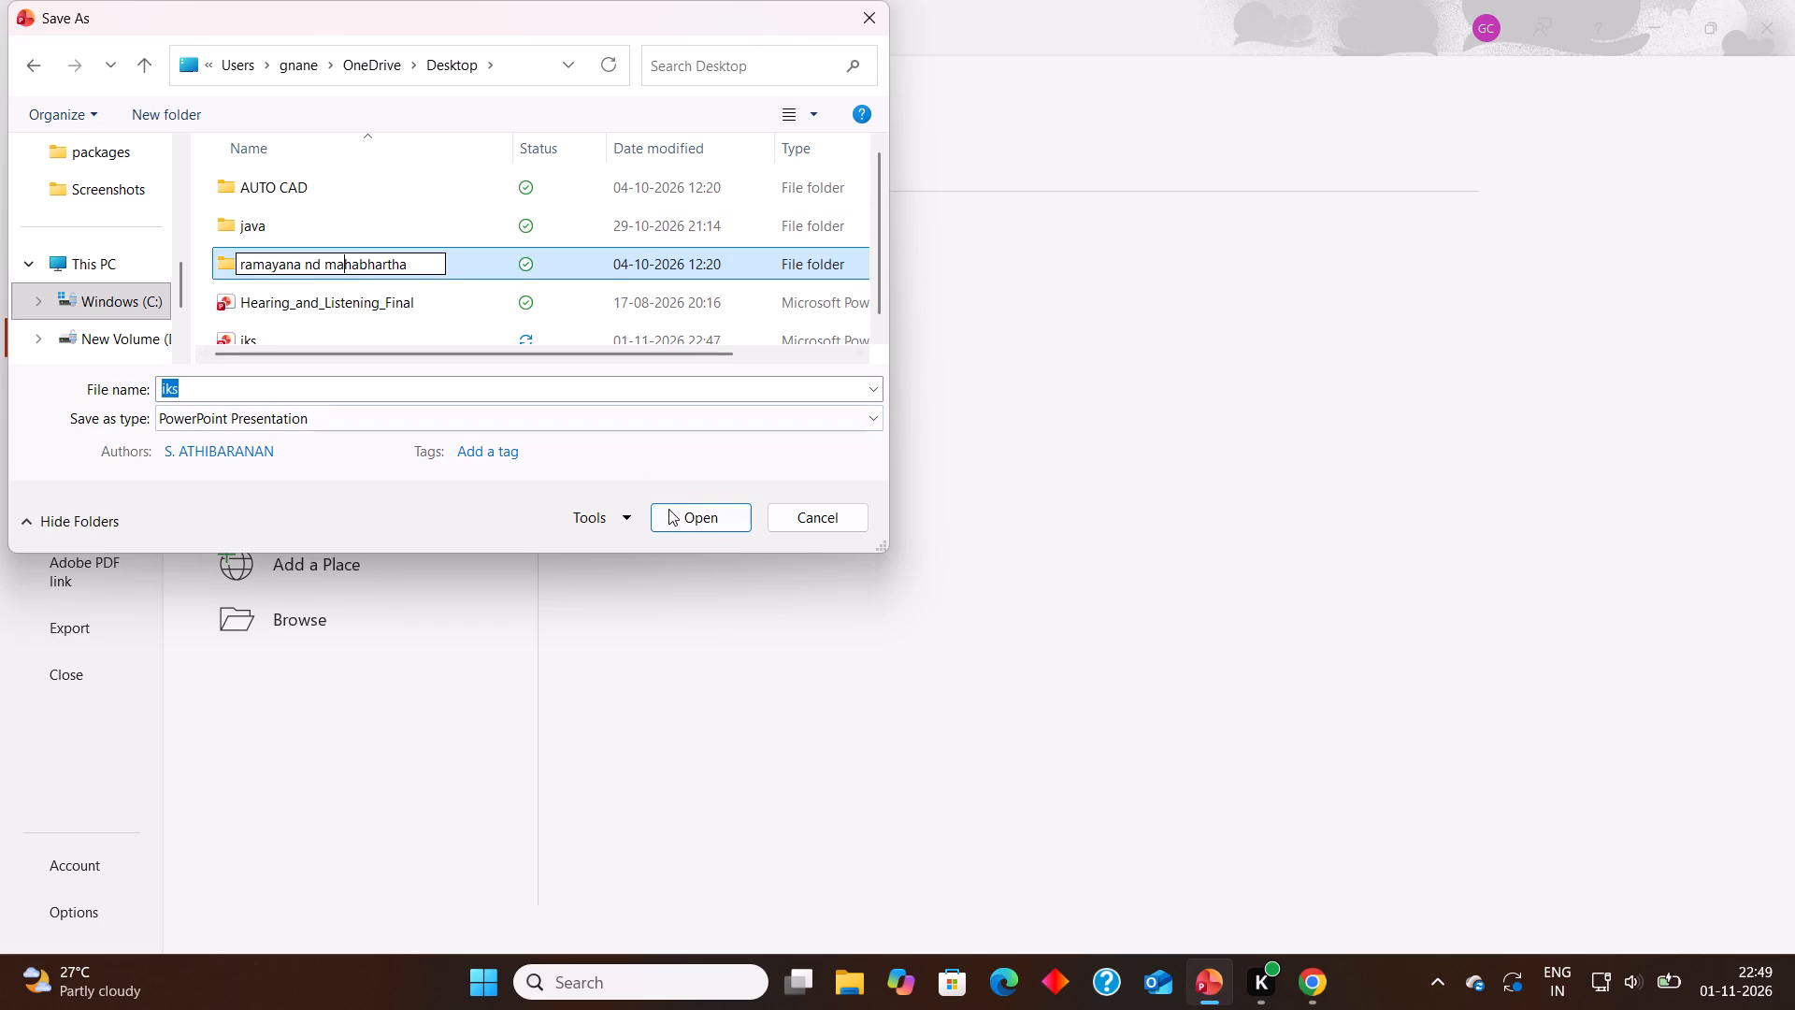
click(670, 511)
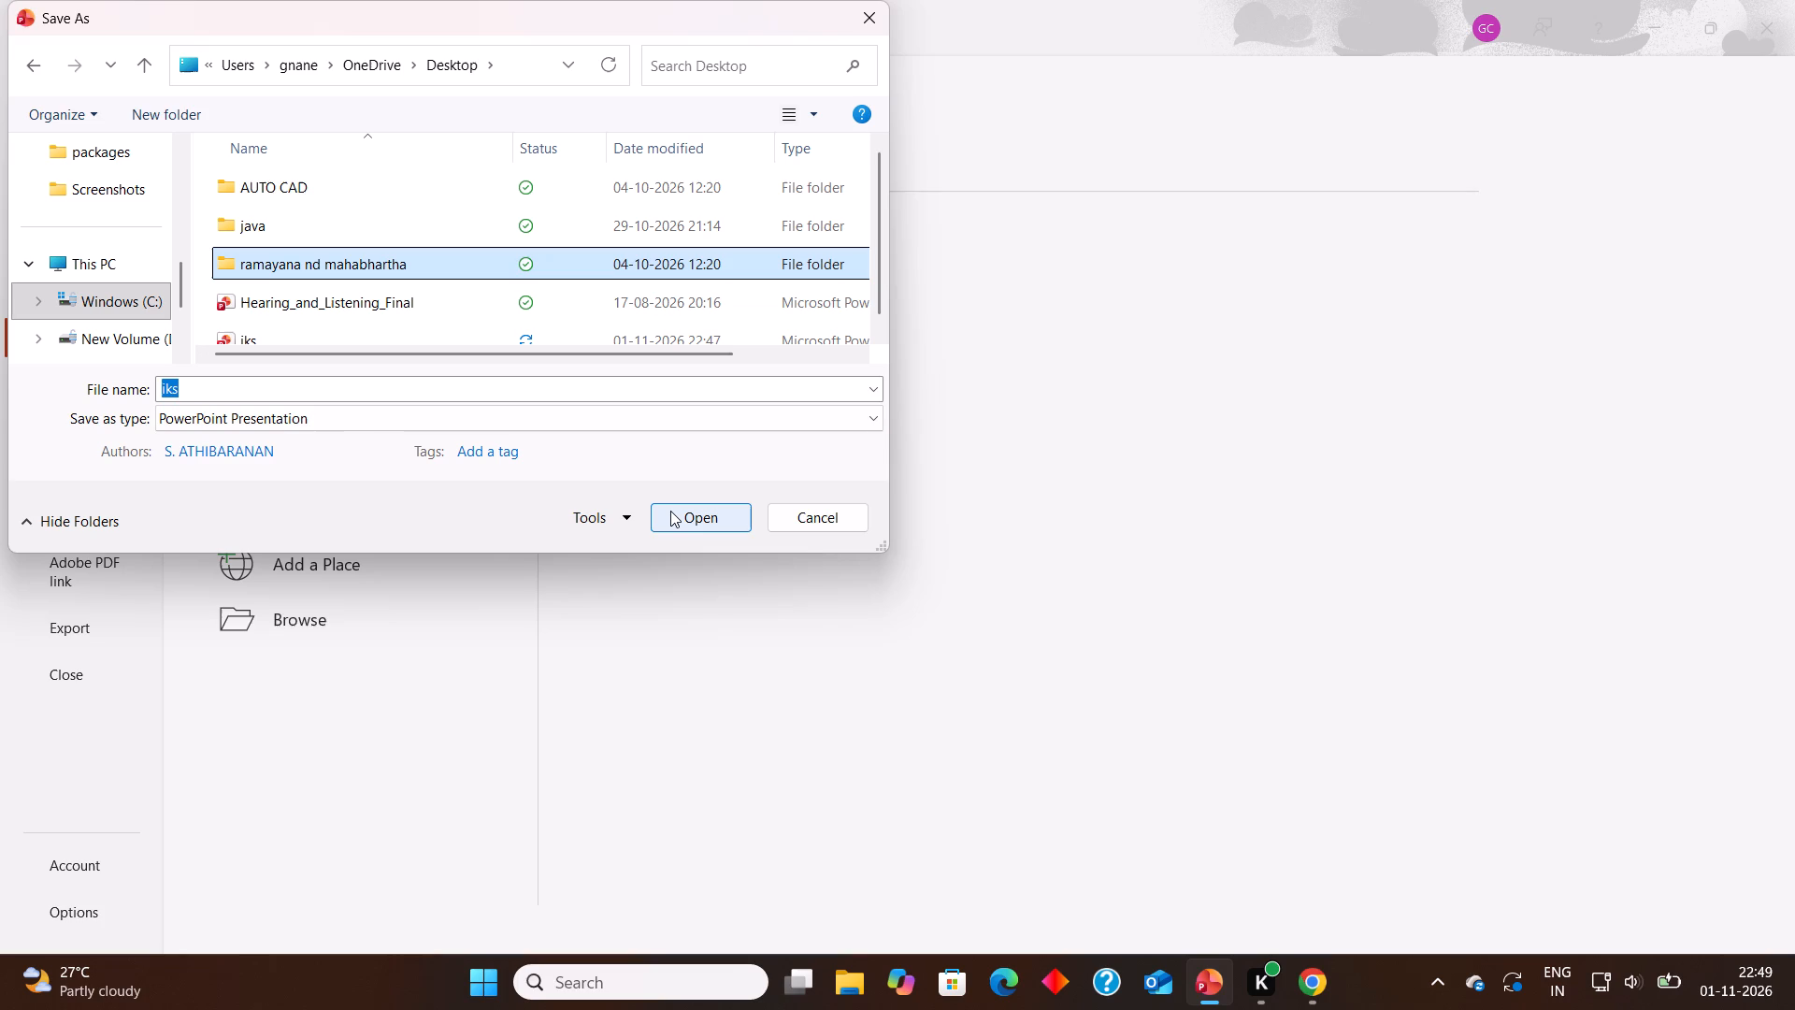
click(670, 511)
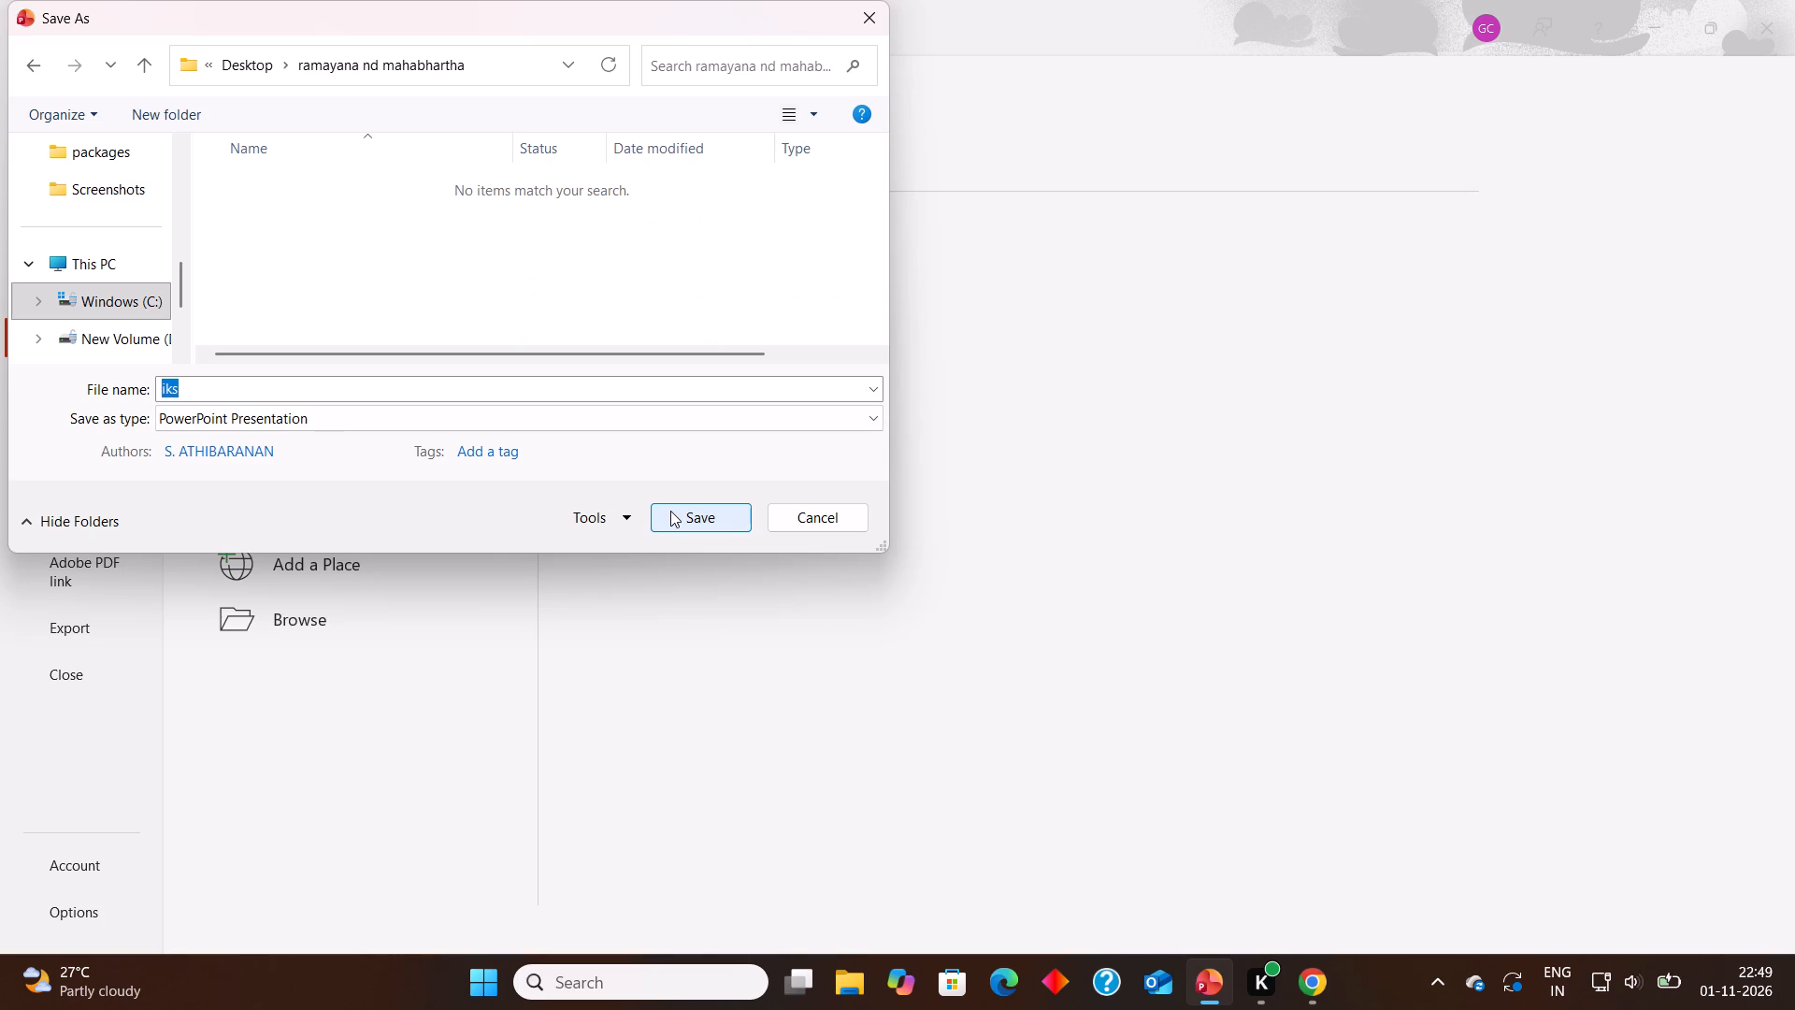
Save the copy of the presentation as iks, in PowerPoint Presentation format, in the "ramayana nd mahabhartha" folder.
click(670, 511)
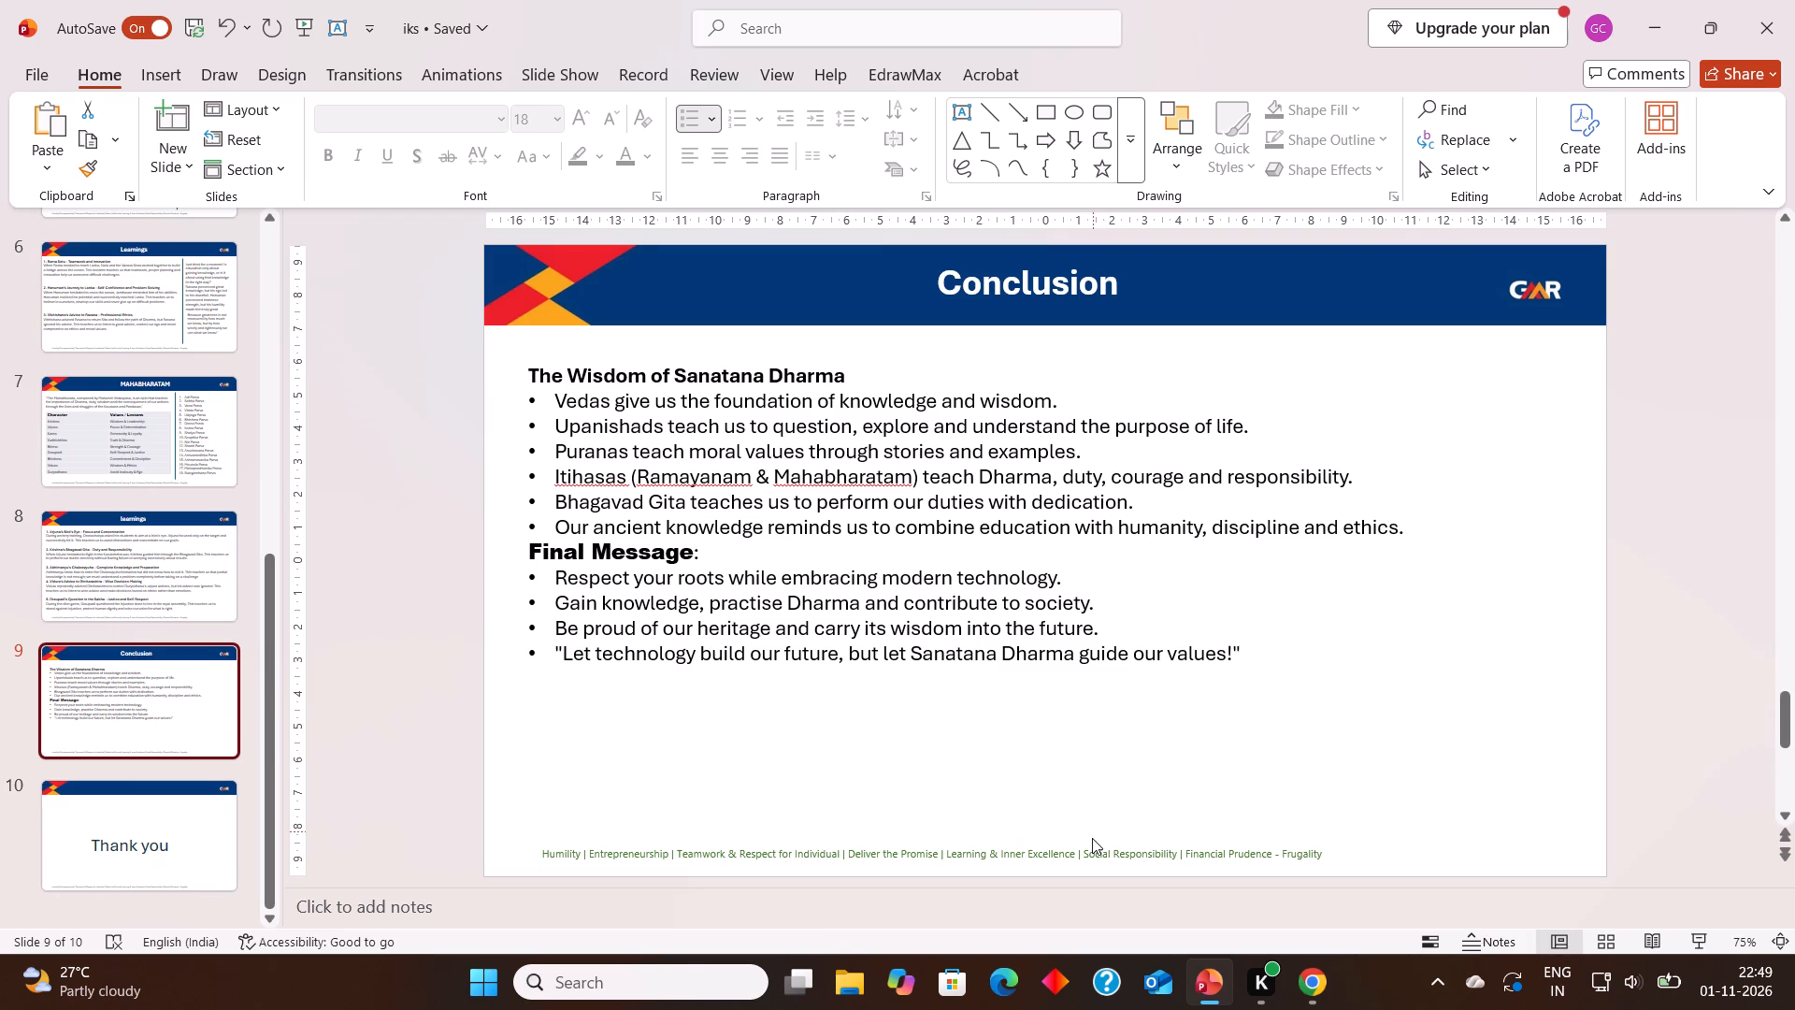
Open a new Google Chrome window and bring up the Google search suggestions on the new tab page.
click(717, 990)
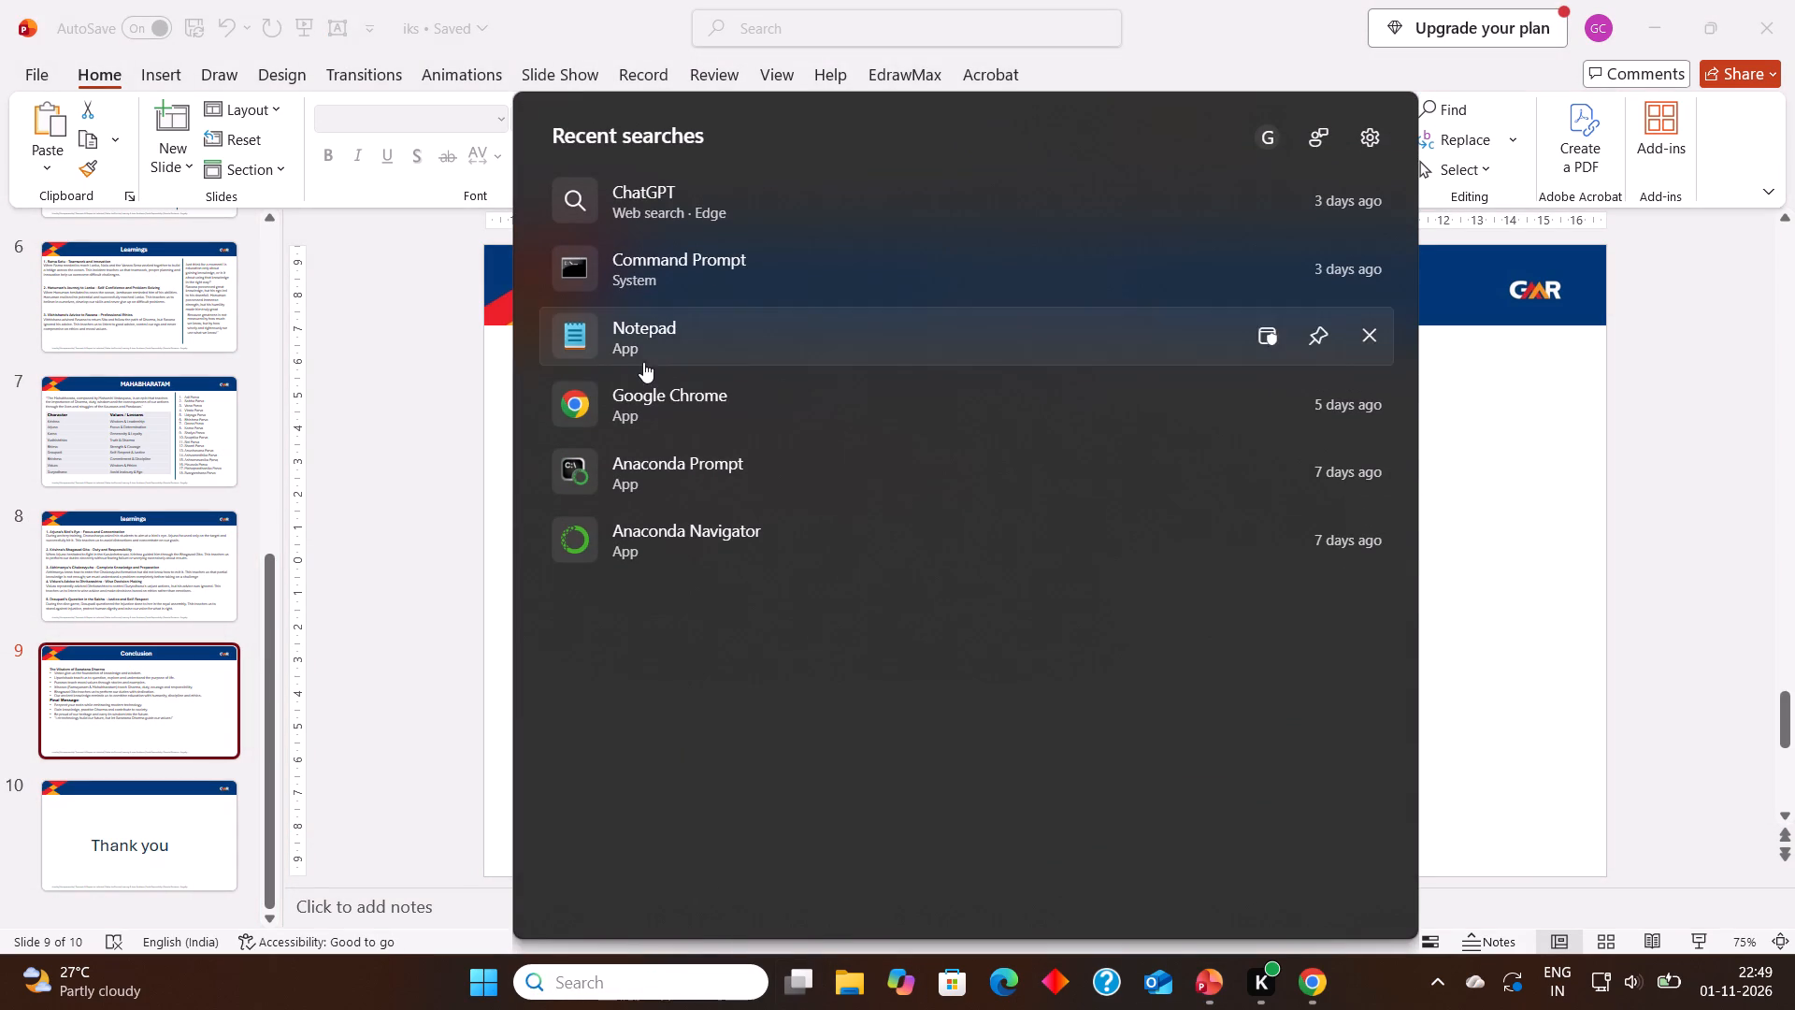
click(660, 383)
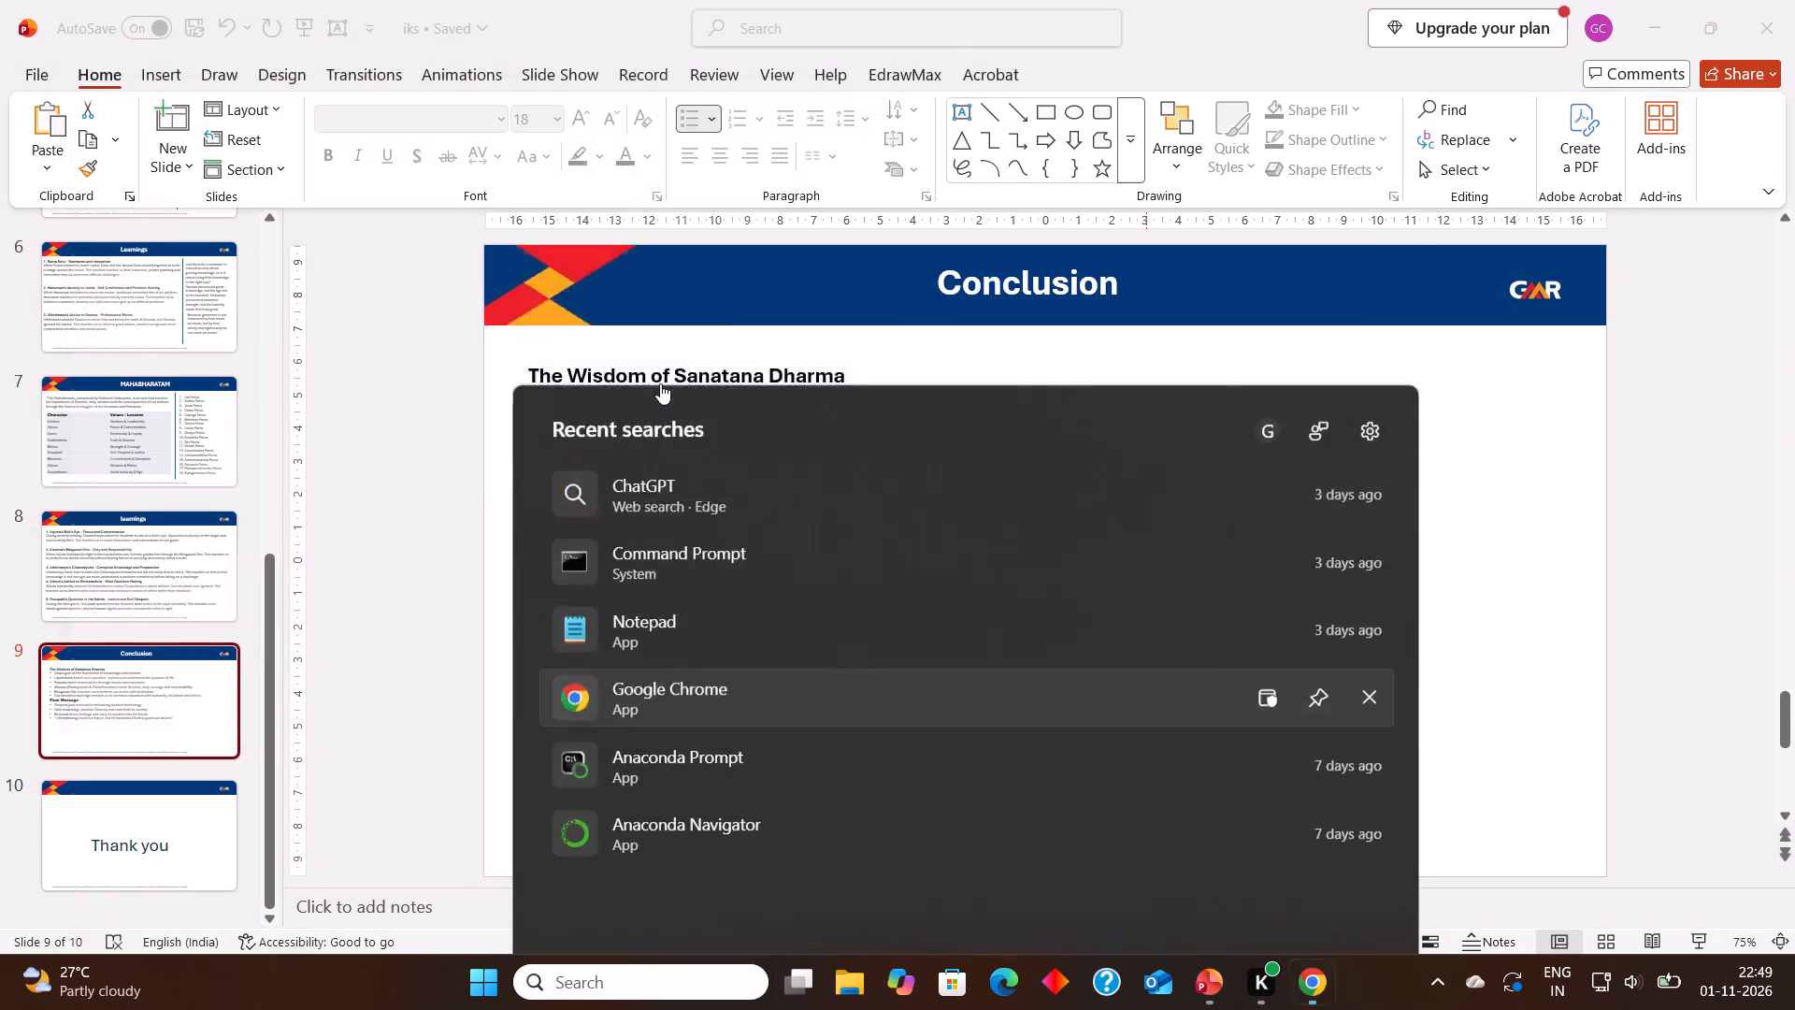
click(403, 459)
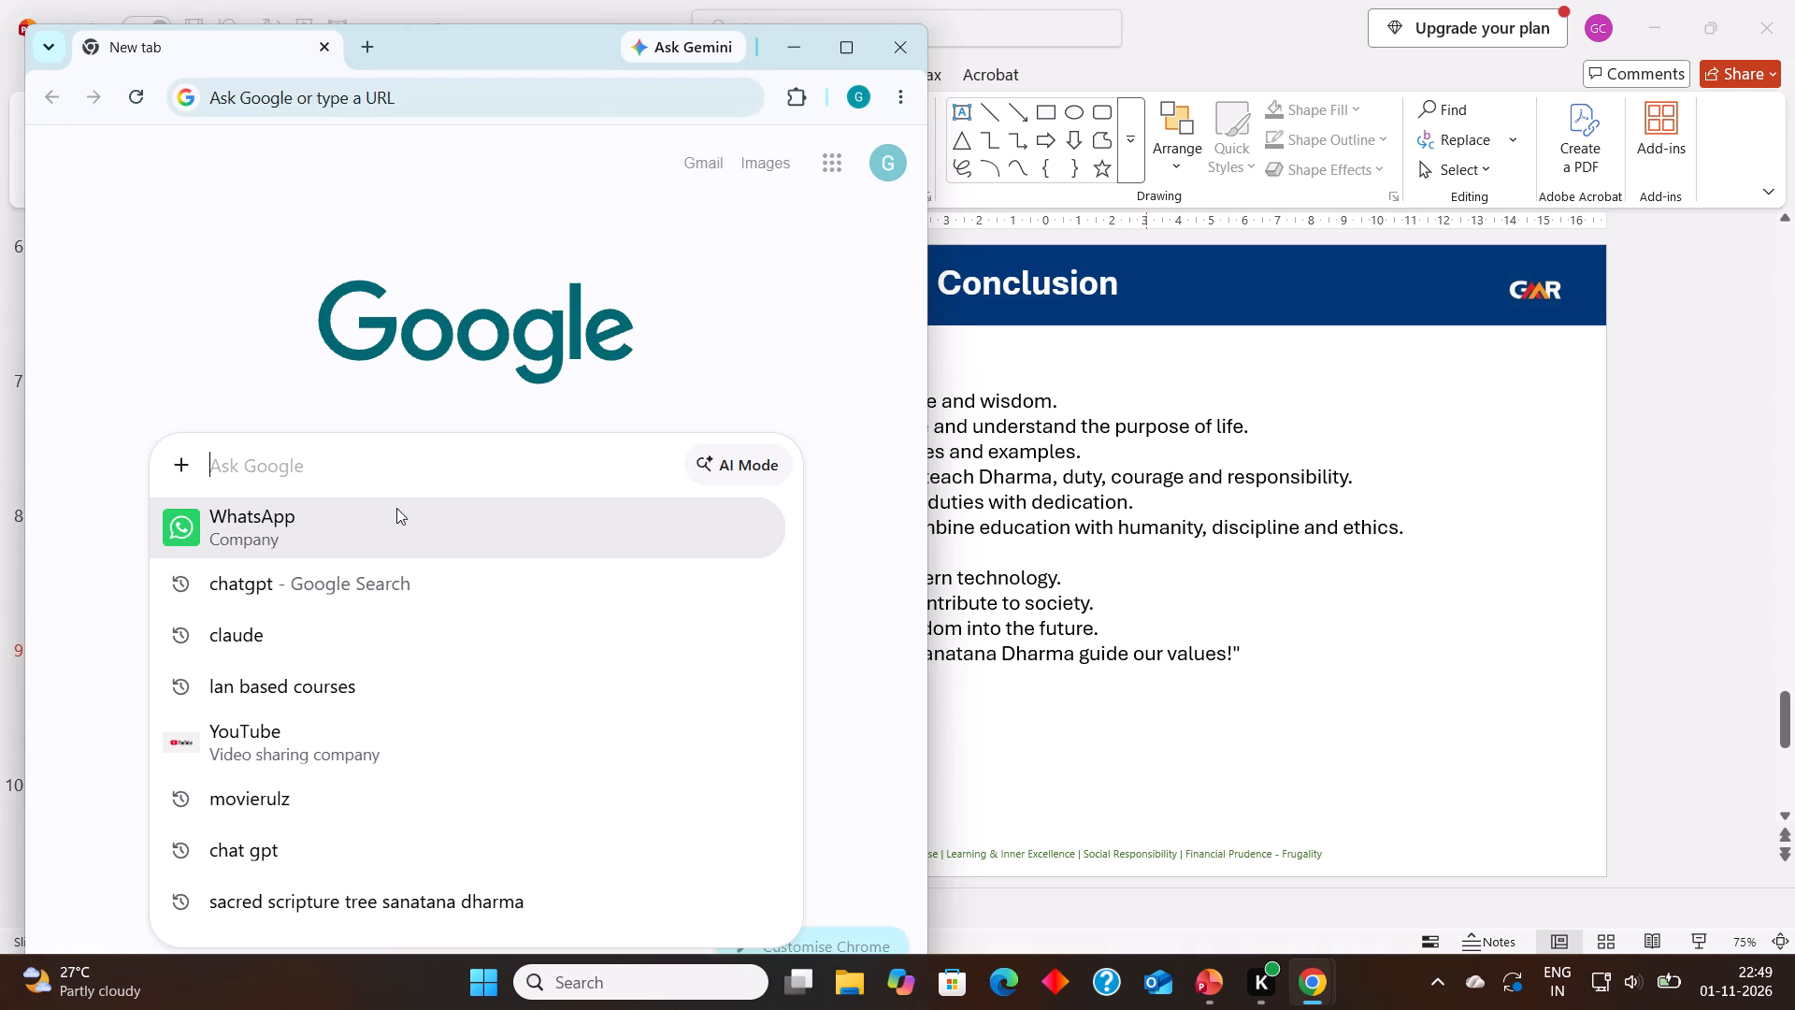
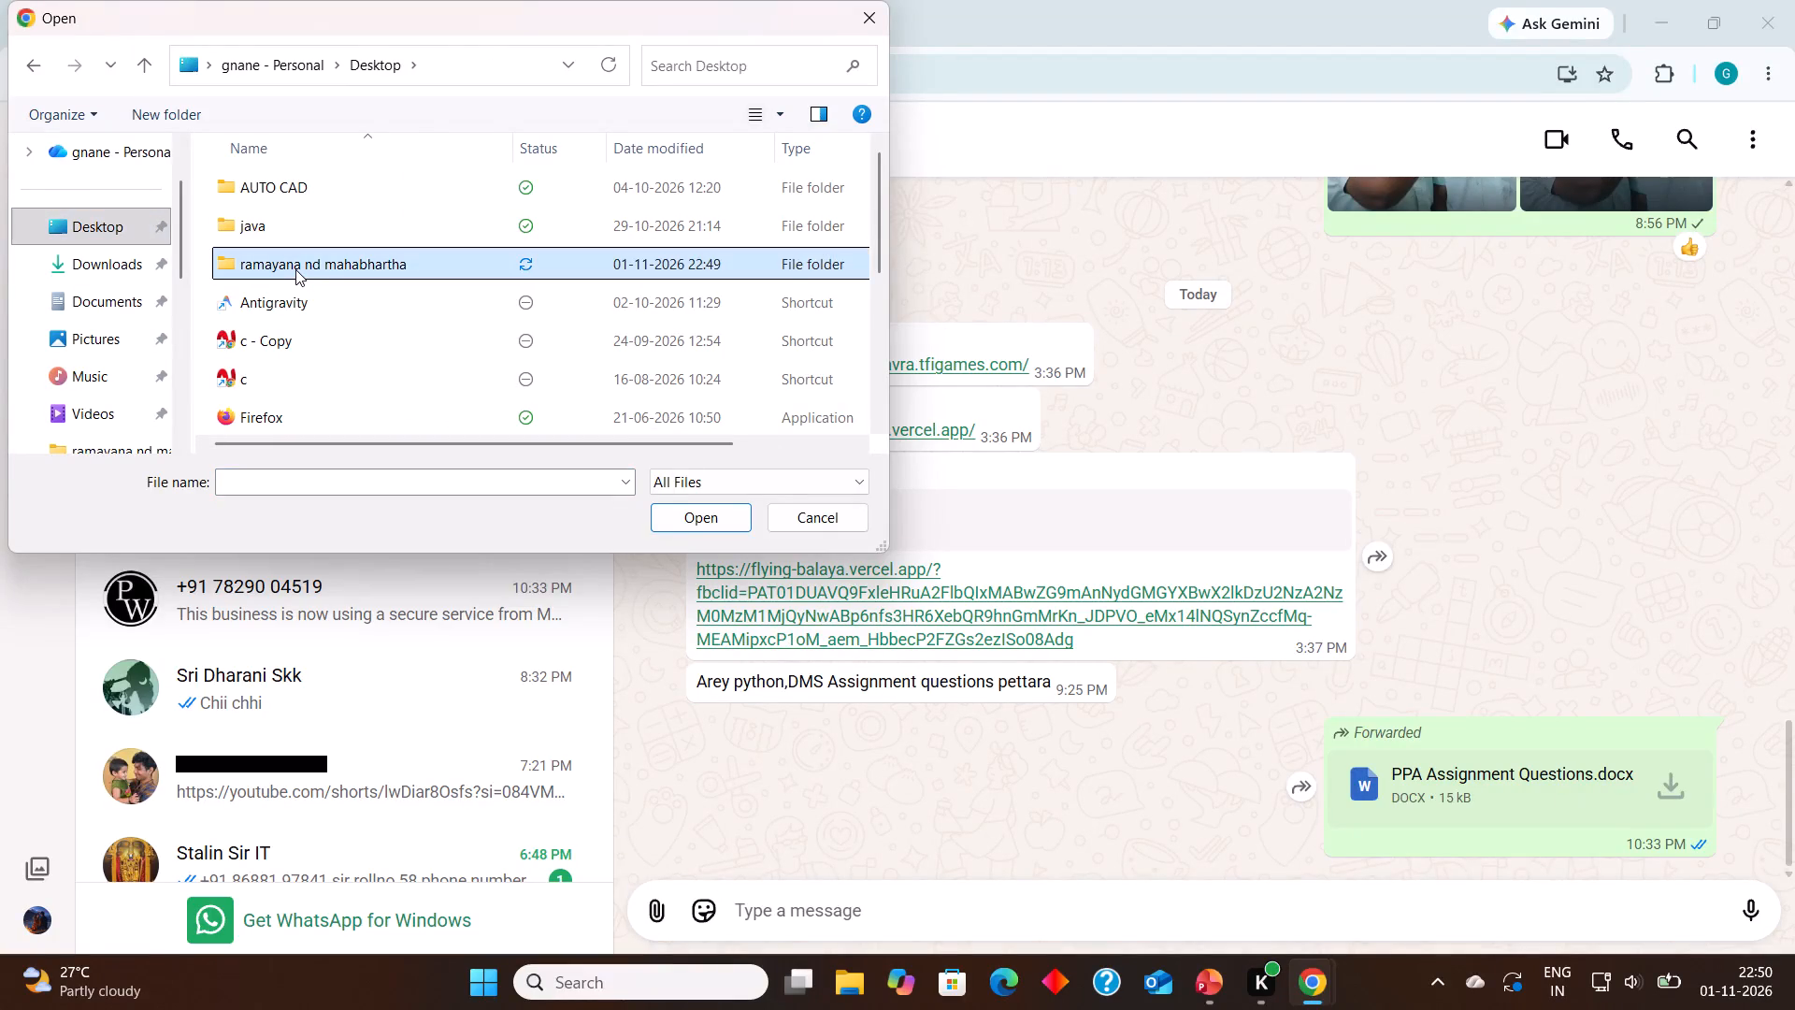
Try to attach the iks presentation from the Desktop folder "ramayana nd mahabhartha" to the WhatsApp chat.
double_click(295, 269)
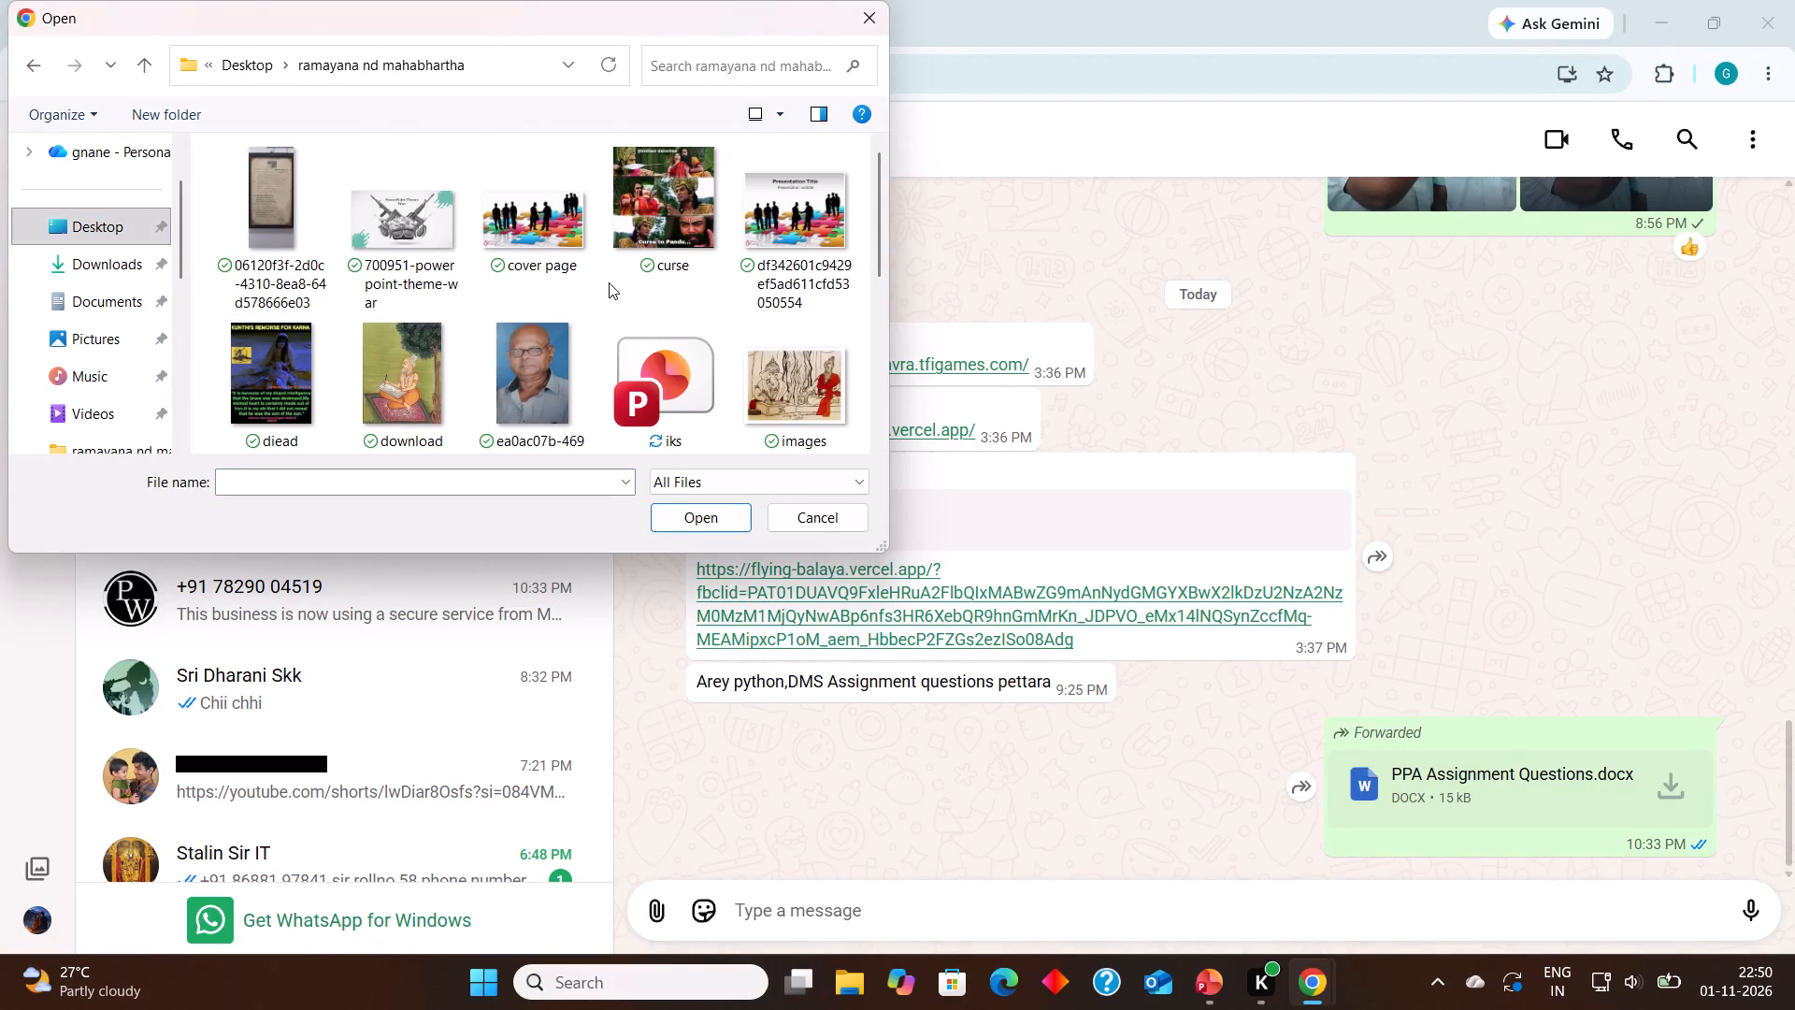
scroll(609, 282, down, 2)
click(674, 339)
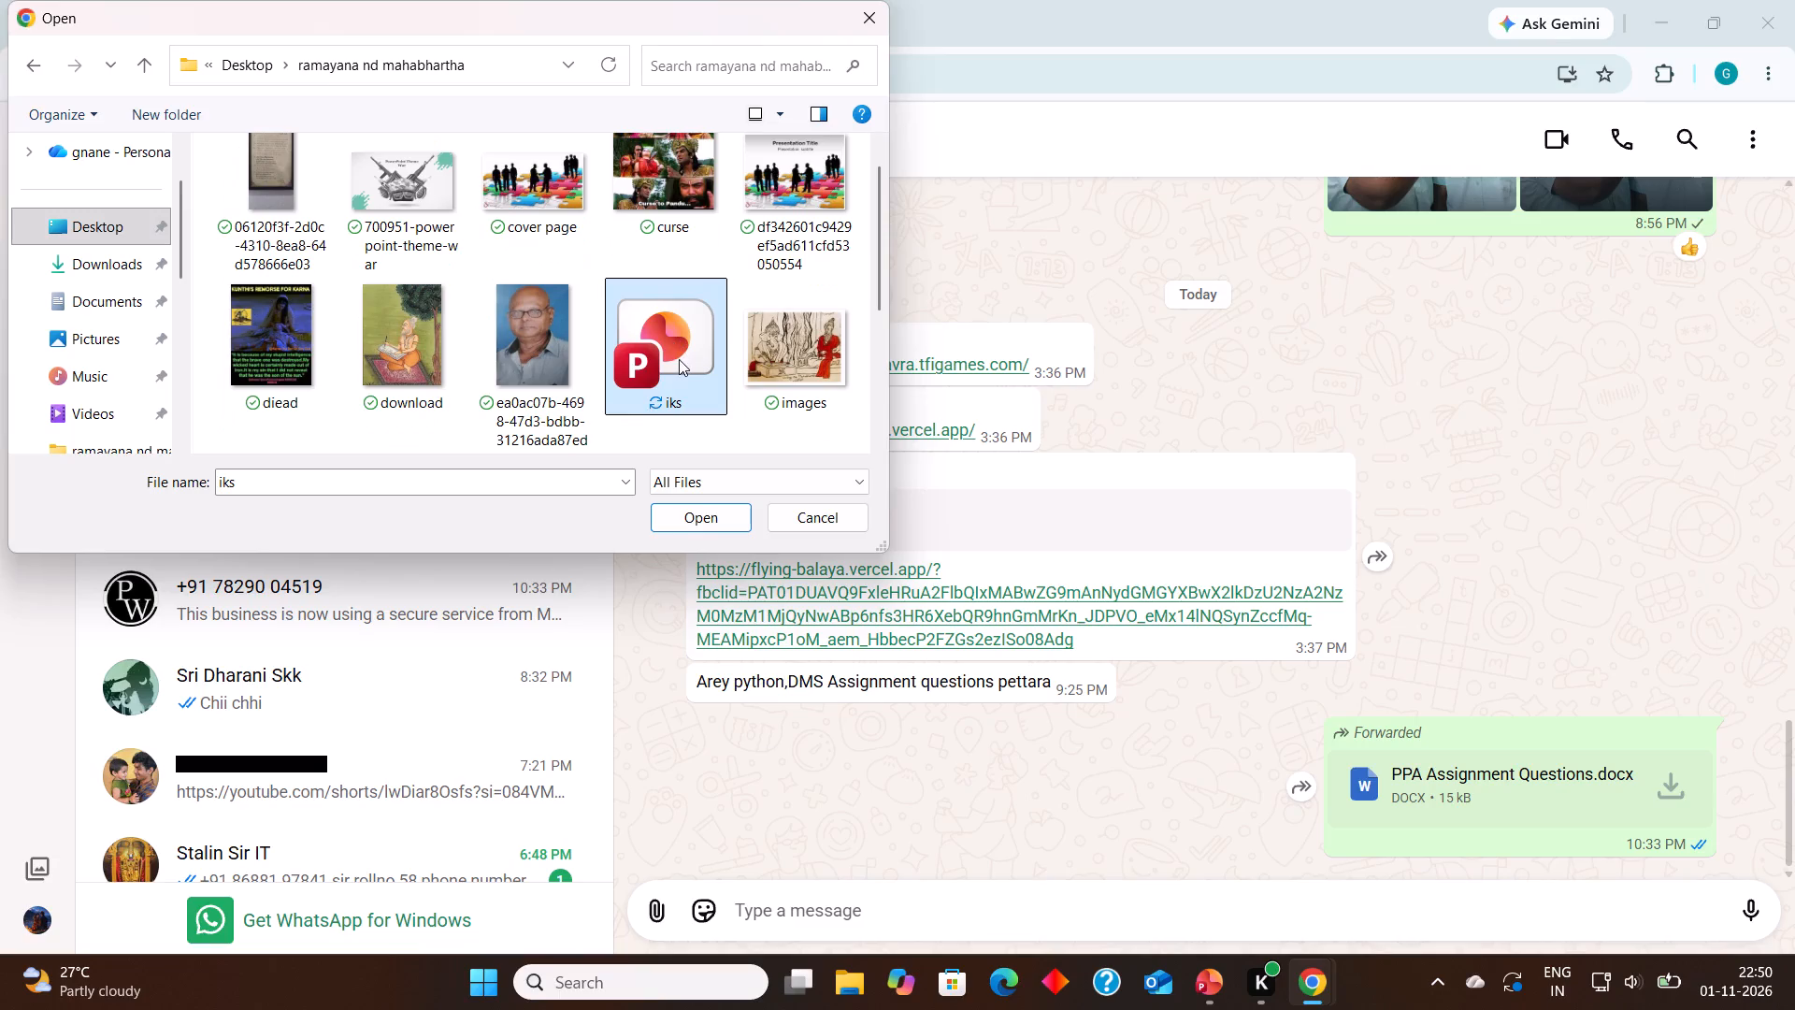
click(694, 507)
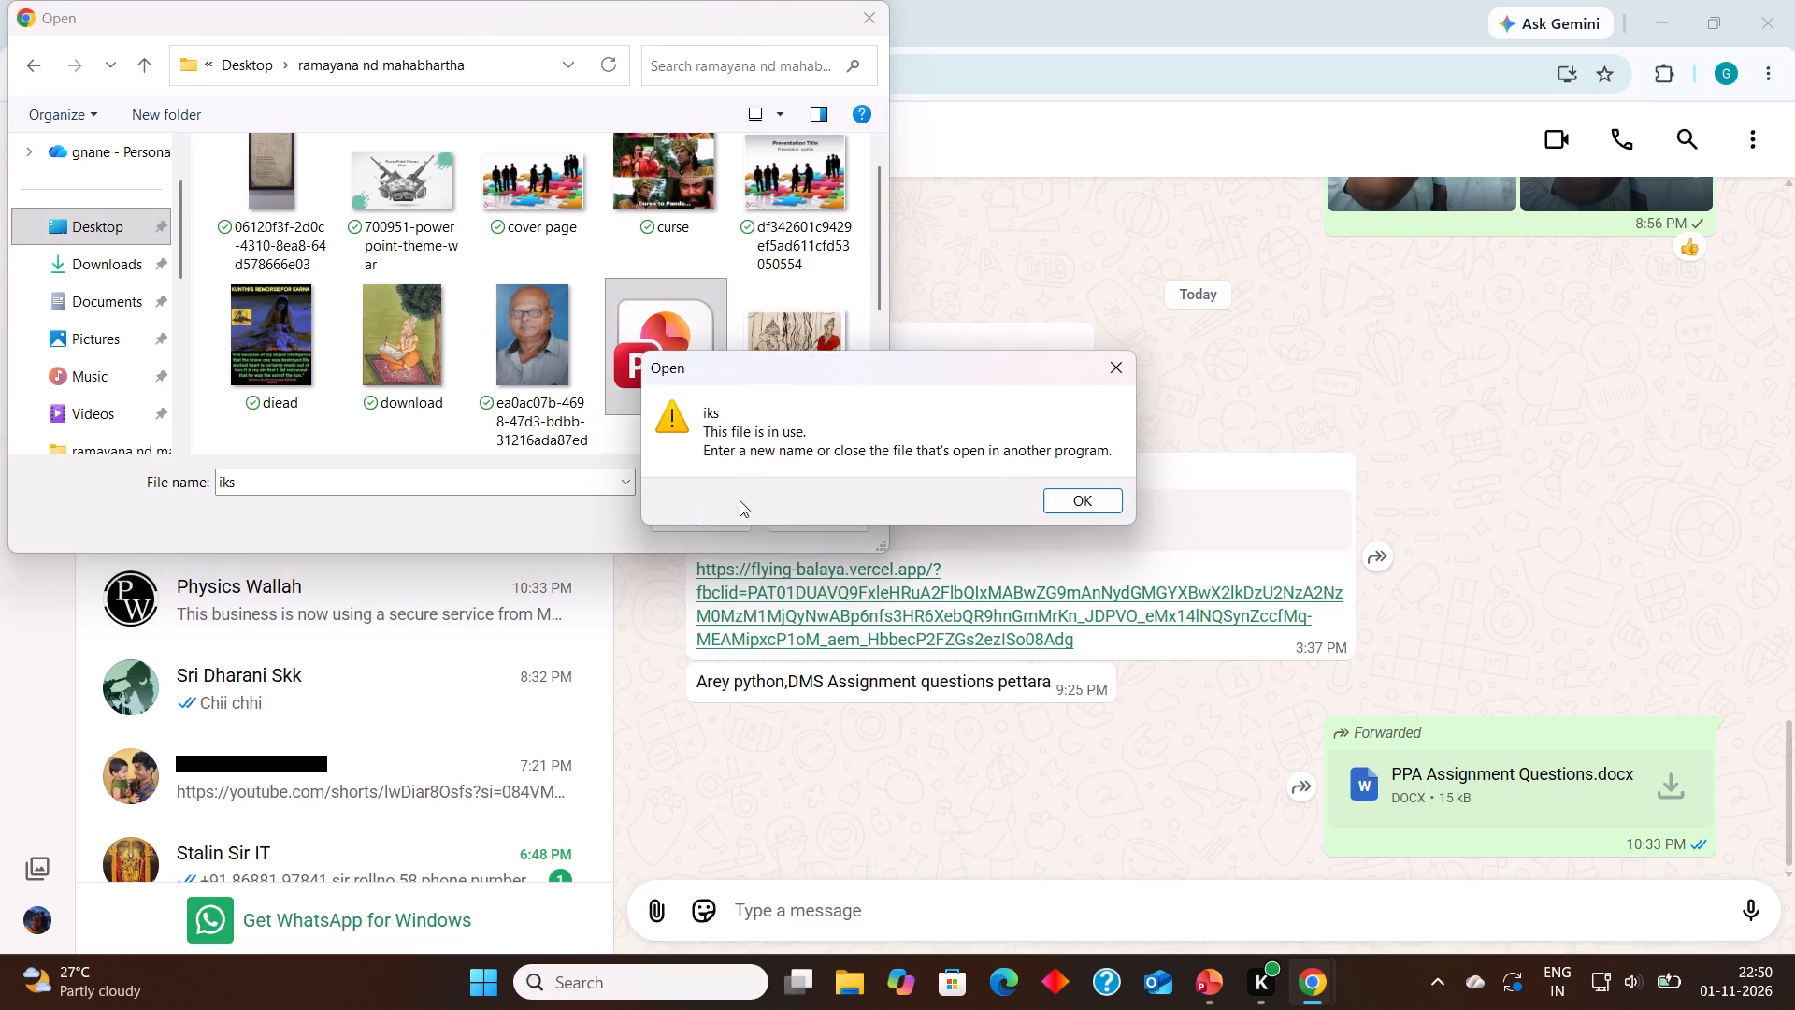
click(1068, 500)
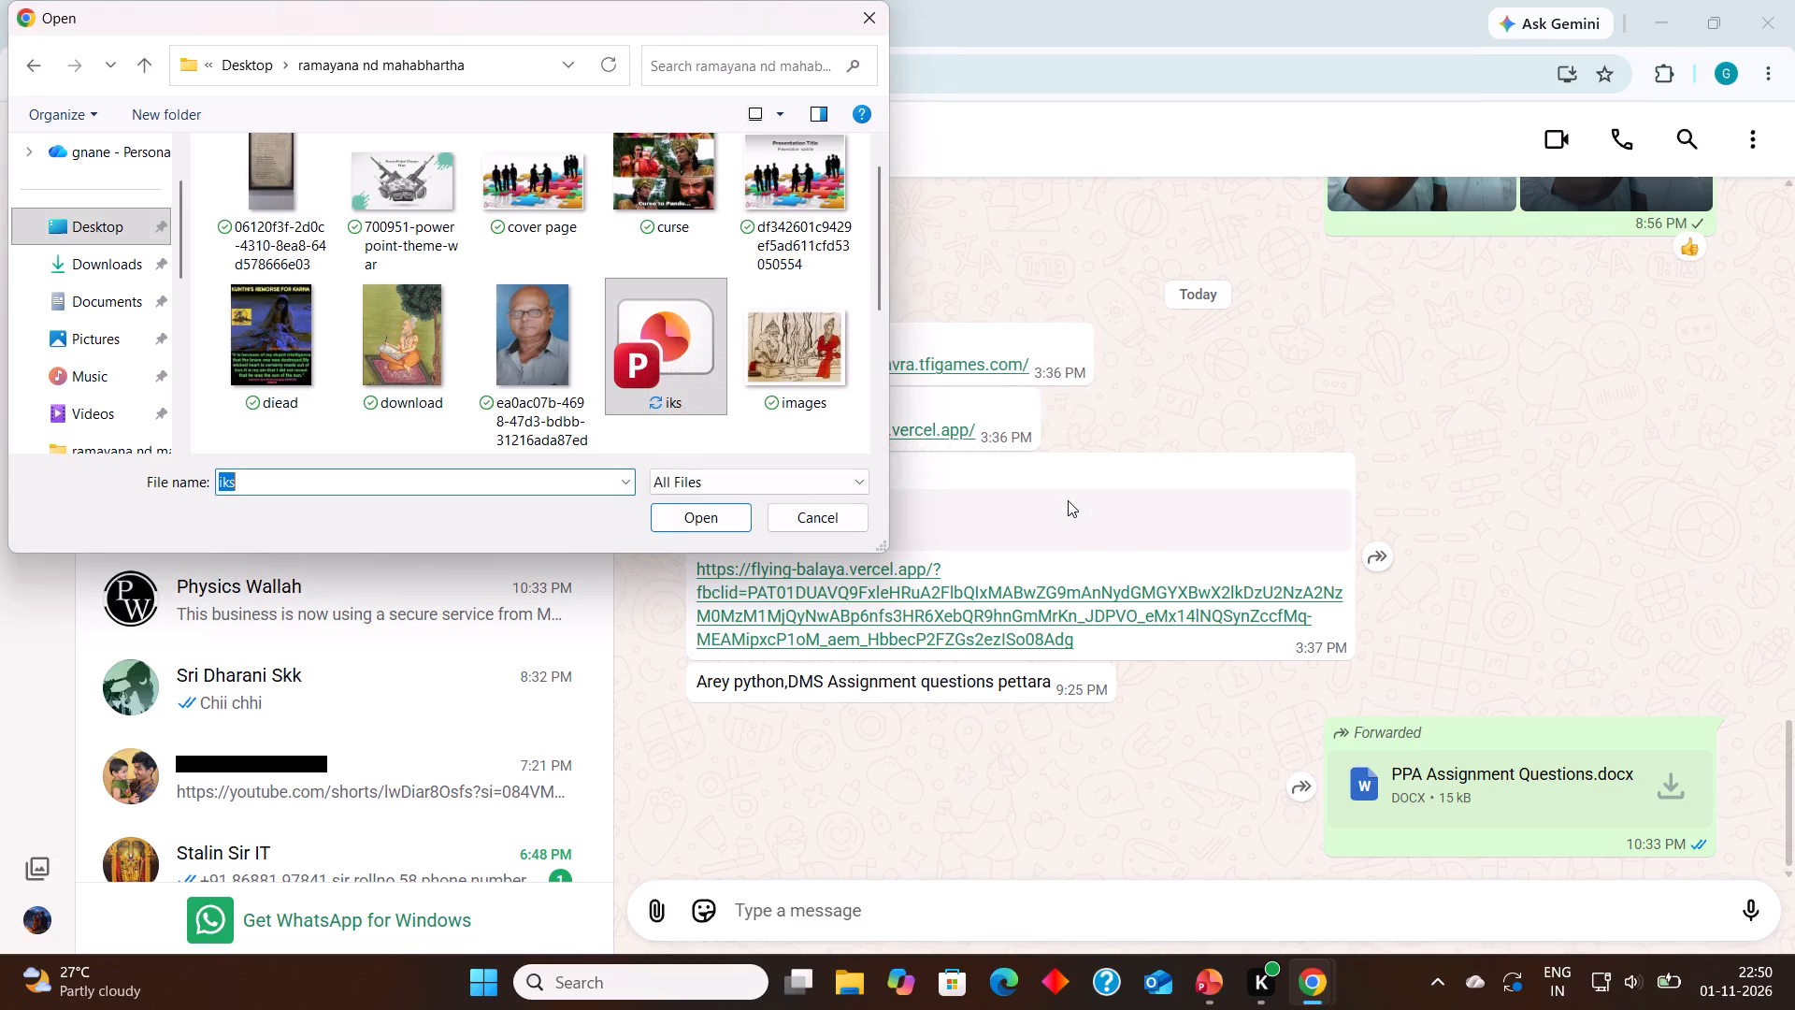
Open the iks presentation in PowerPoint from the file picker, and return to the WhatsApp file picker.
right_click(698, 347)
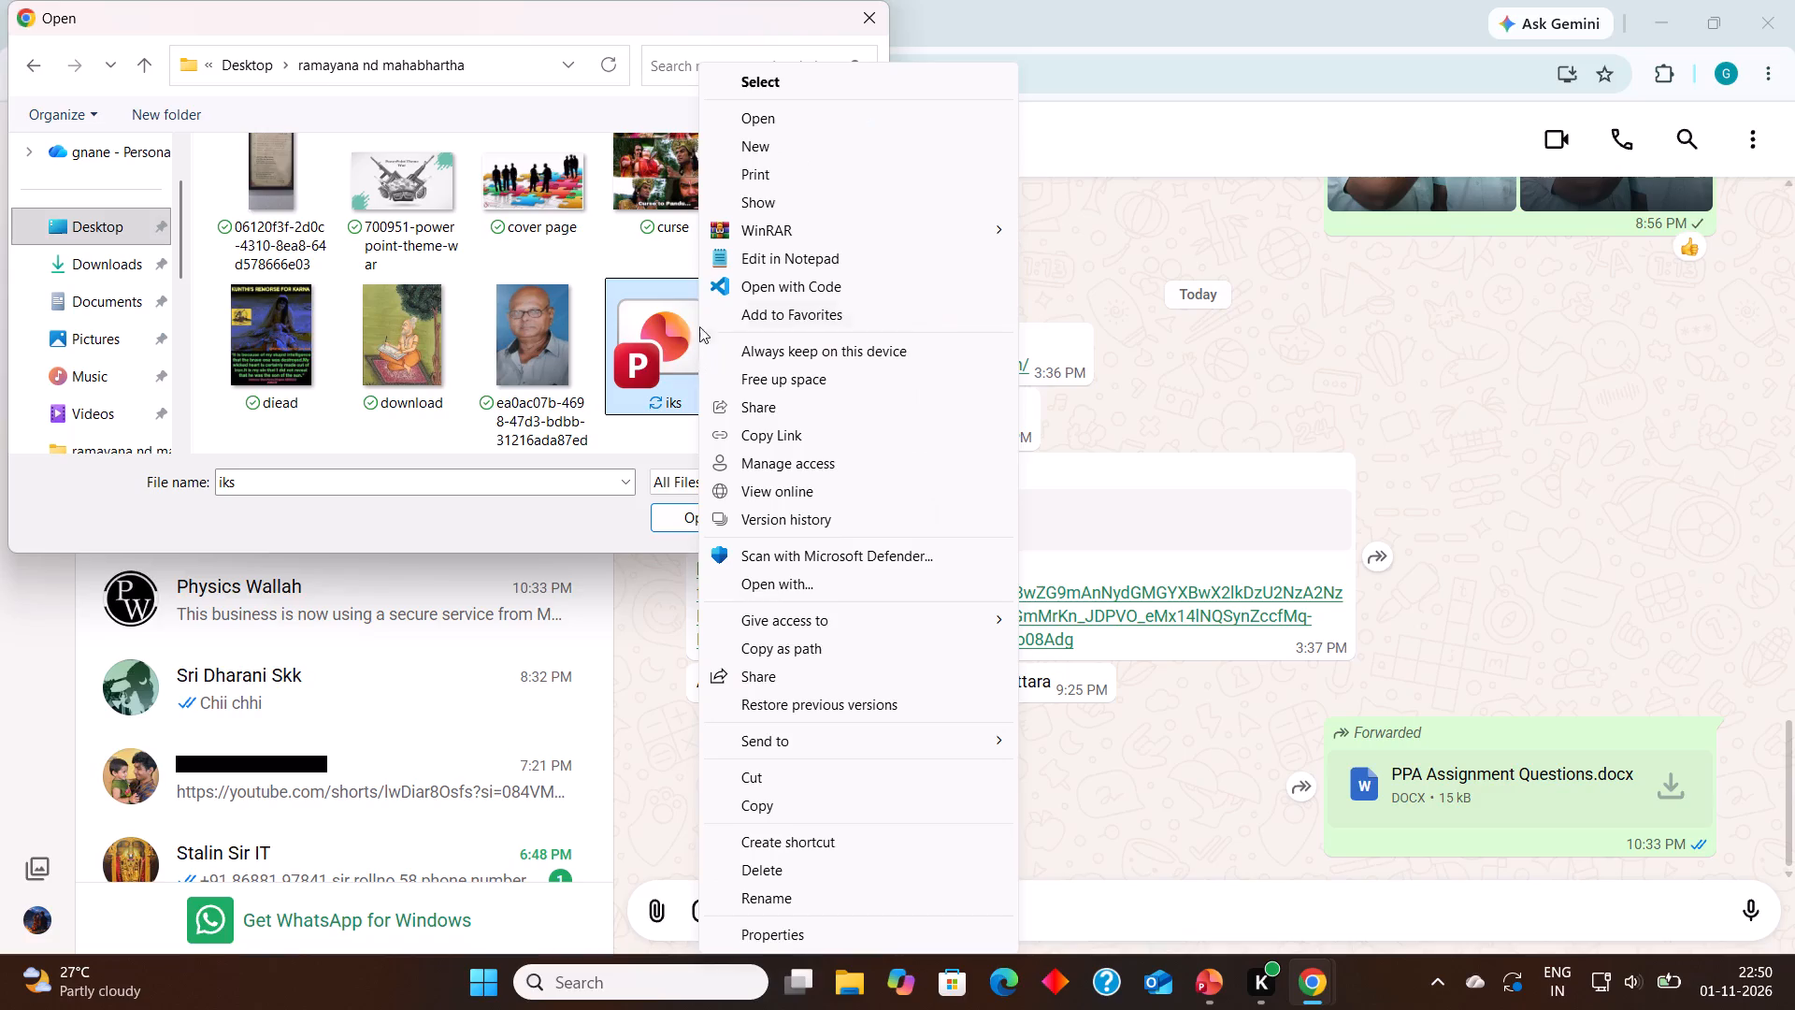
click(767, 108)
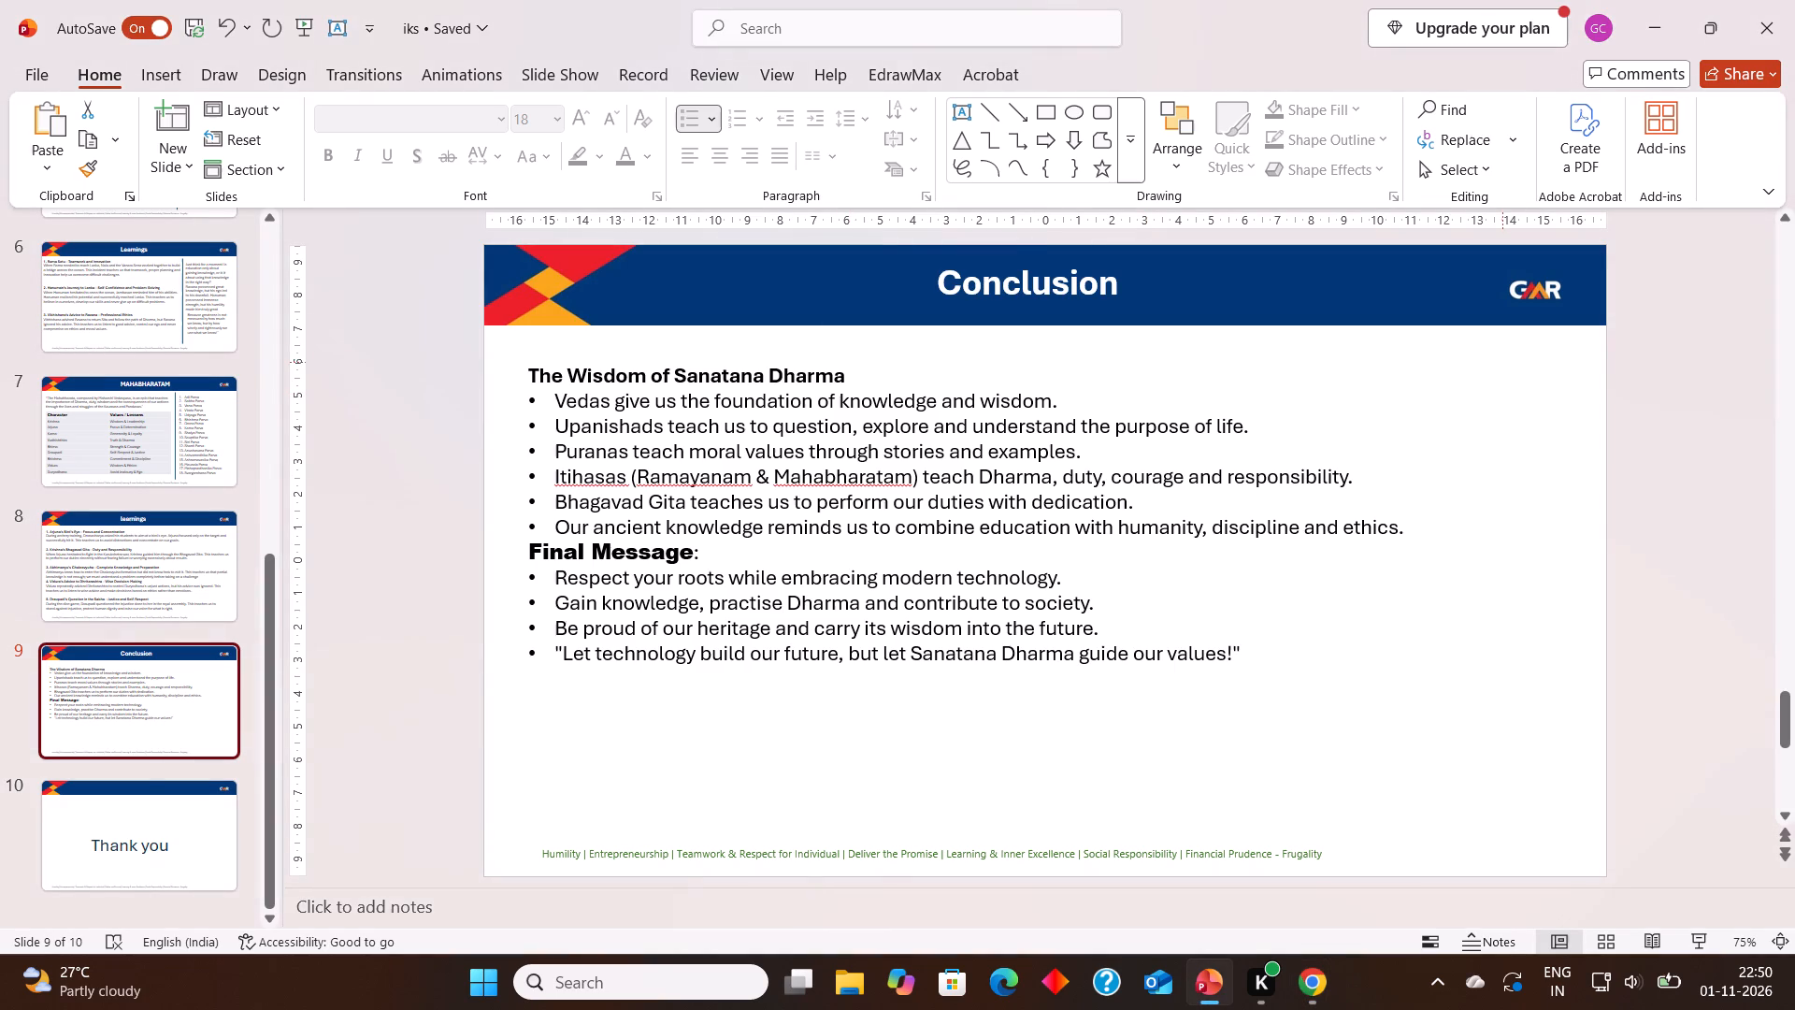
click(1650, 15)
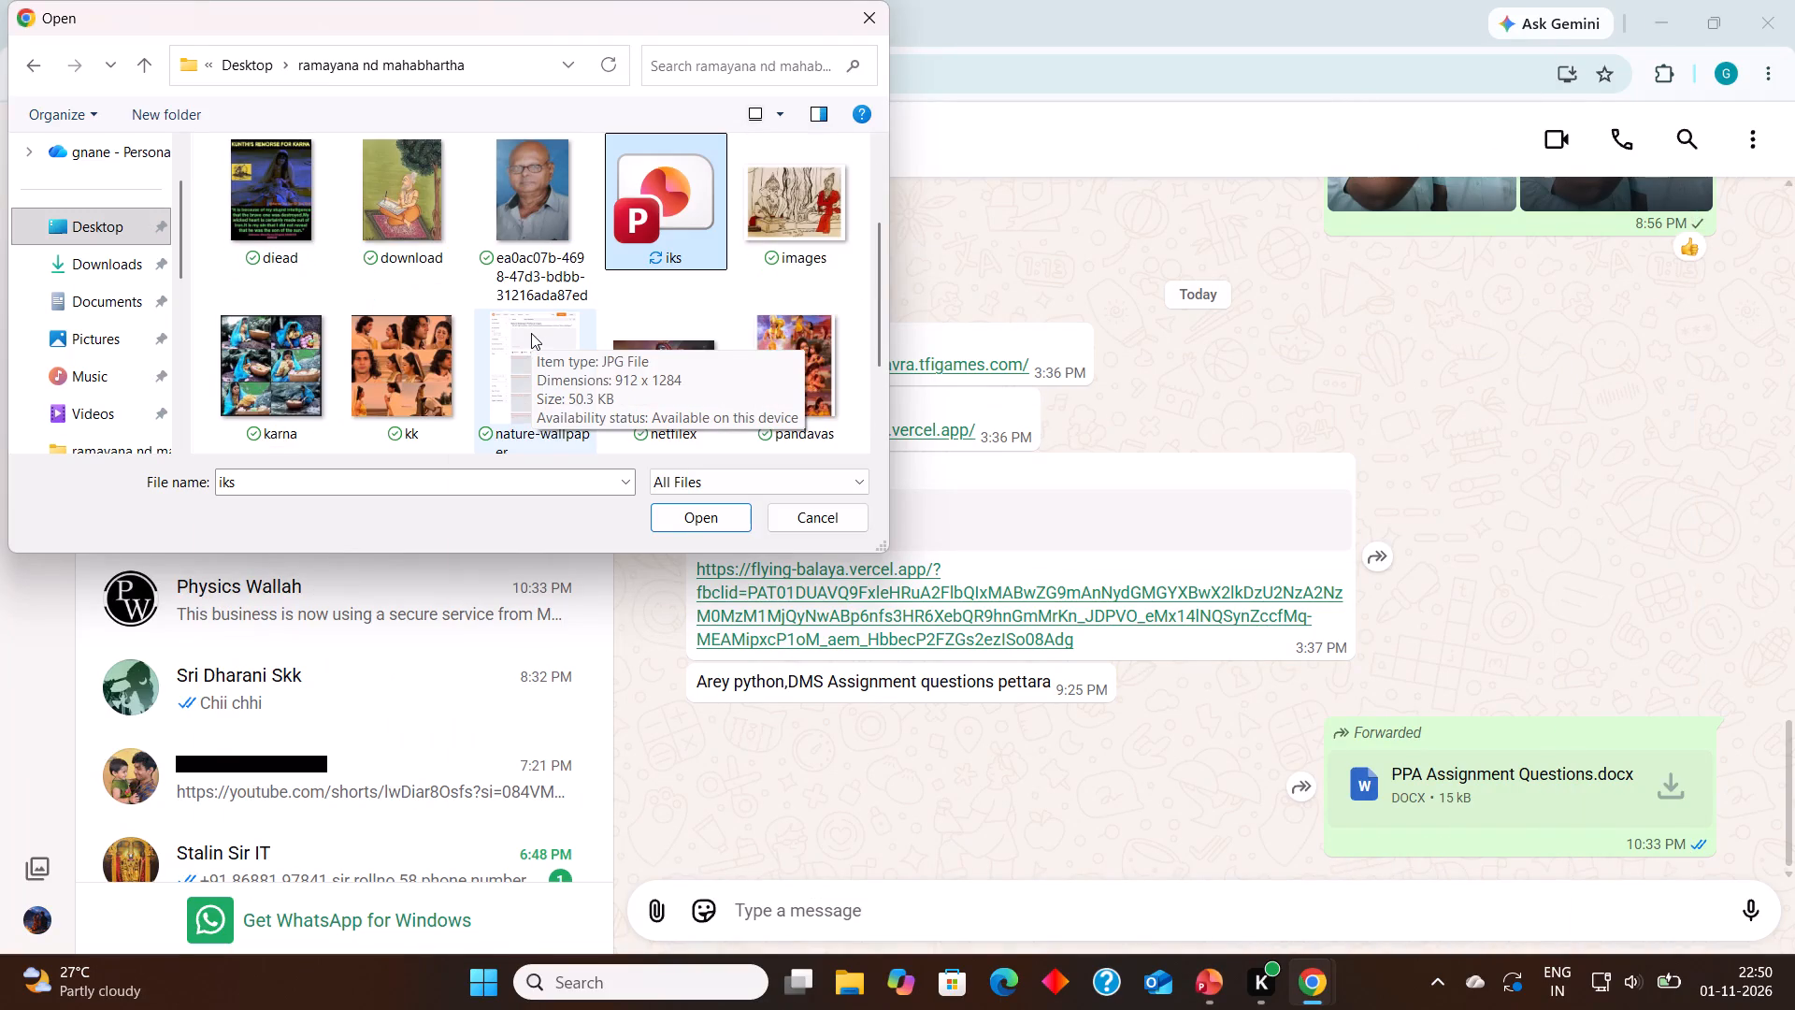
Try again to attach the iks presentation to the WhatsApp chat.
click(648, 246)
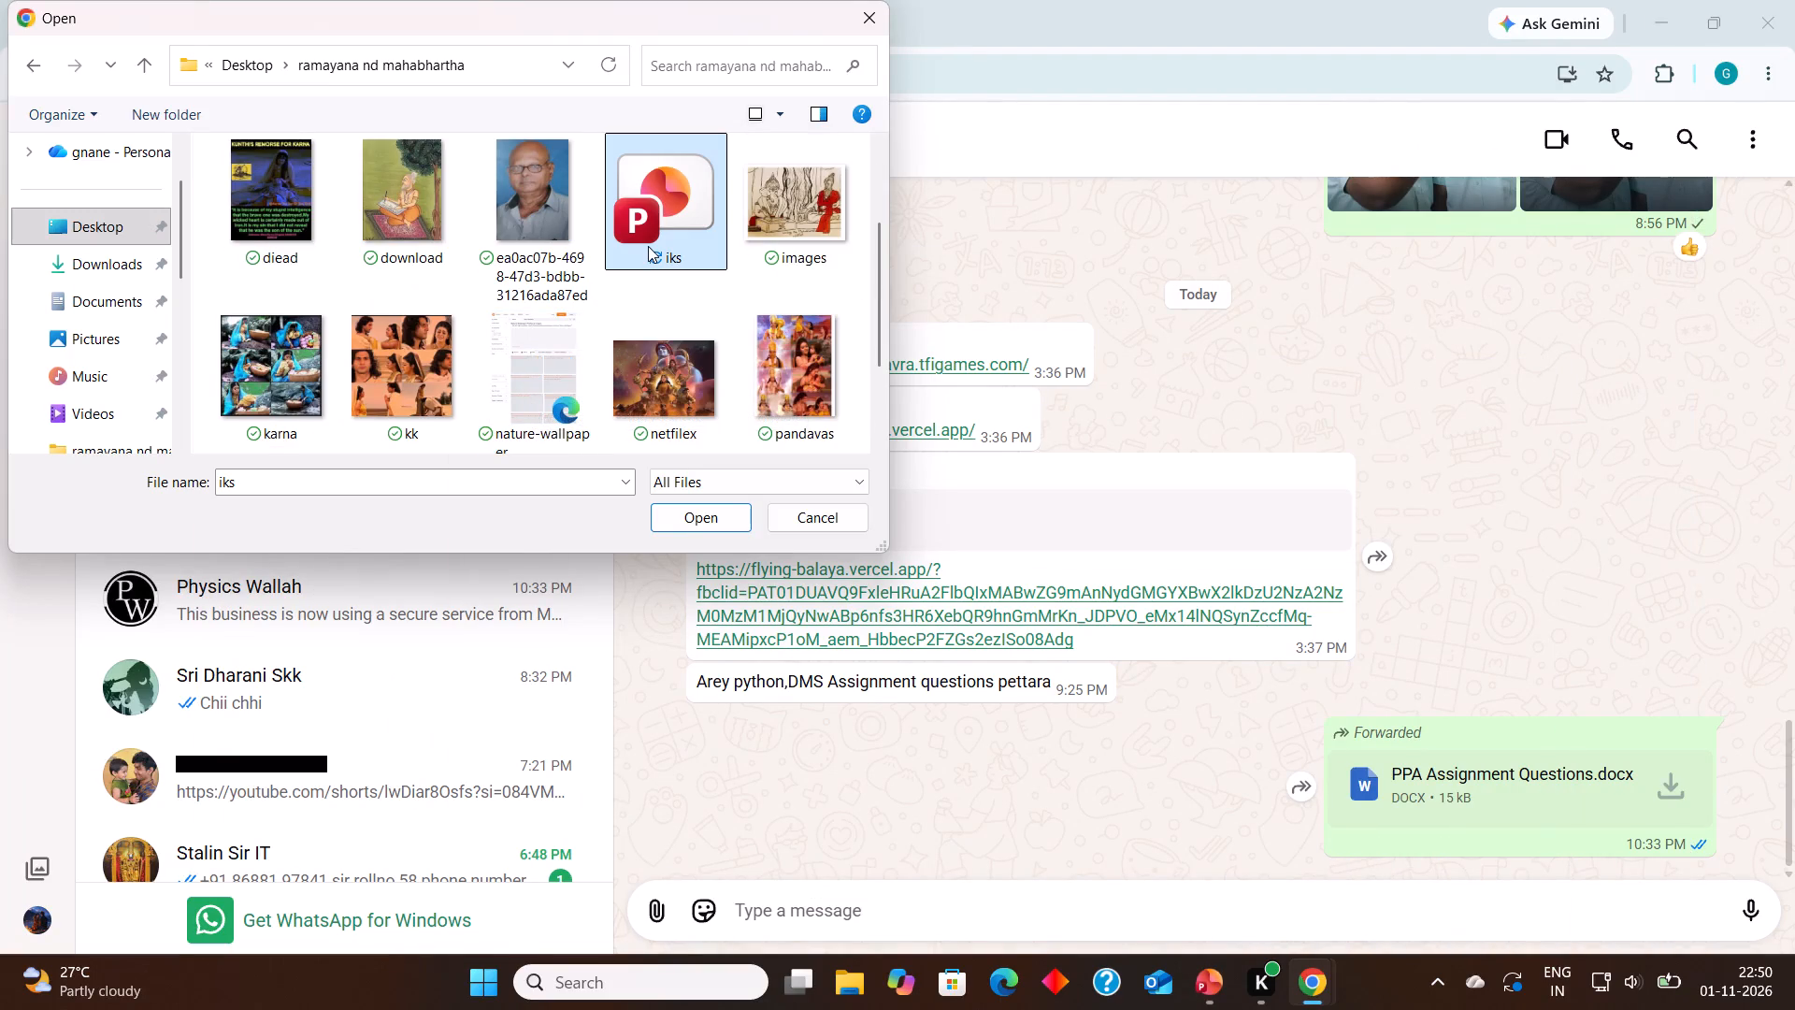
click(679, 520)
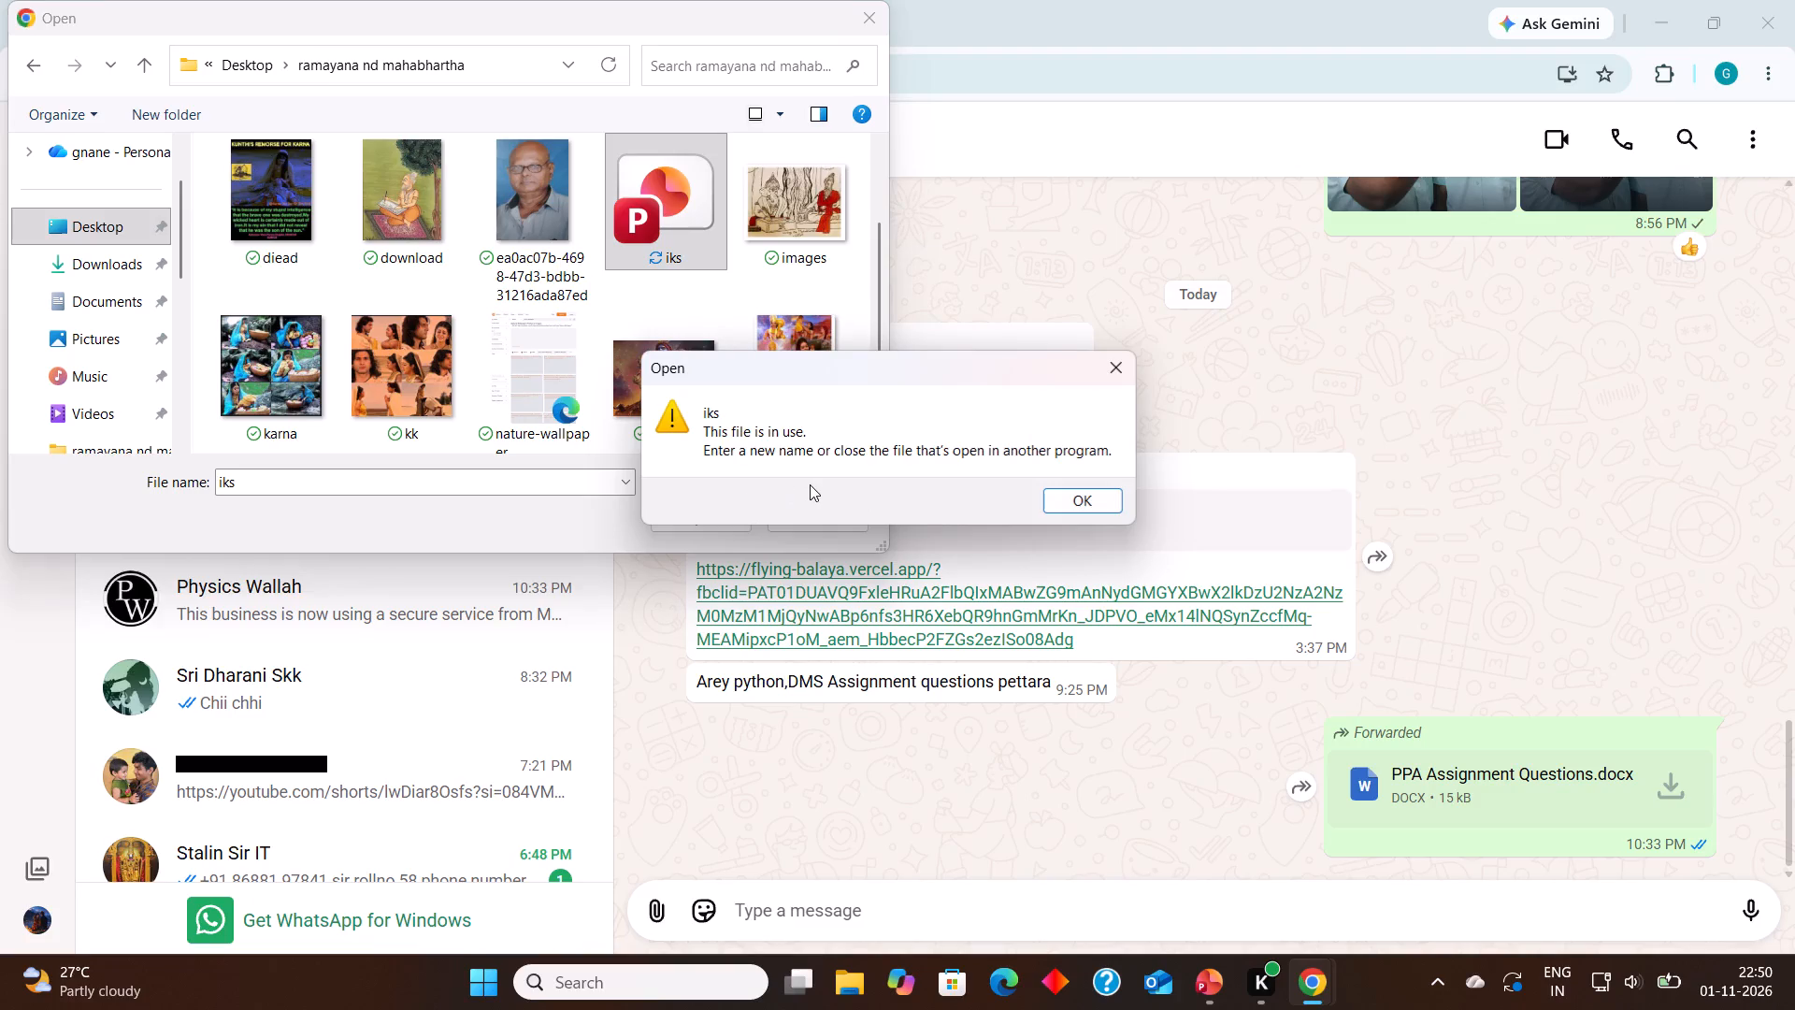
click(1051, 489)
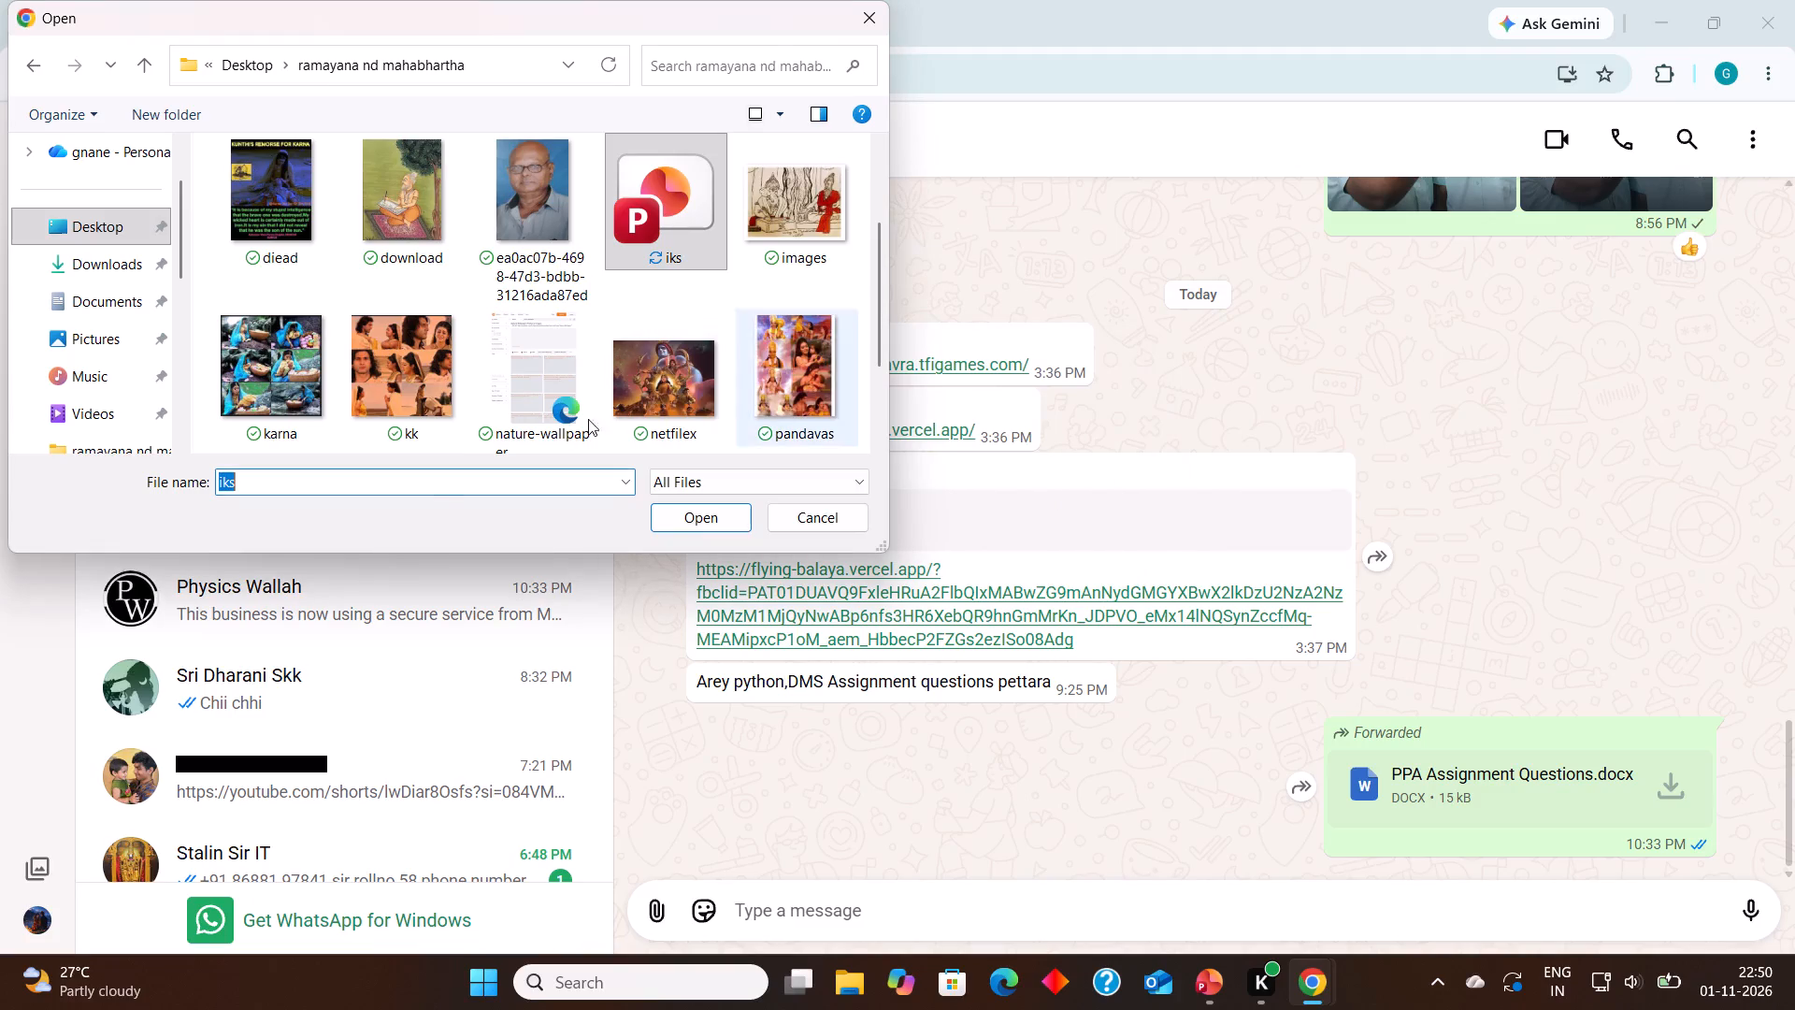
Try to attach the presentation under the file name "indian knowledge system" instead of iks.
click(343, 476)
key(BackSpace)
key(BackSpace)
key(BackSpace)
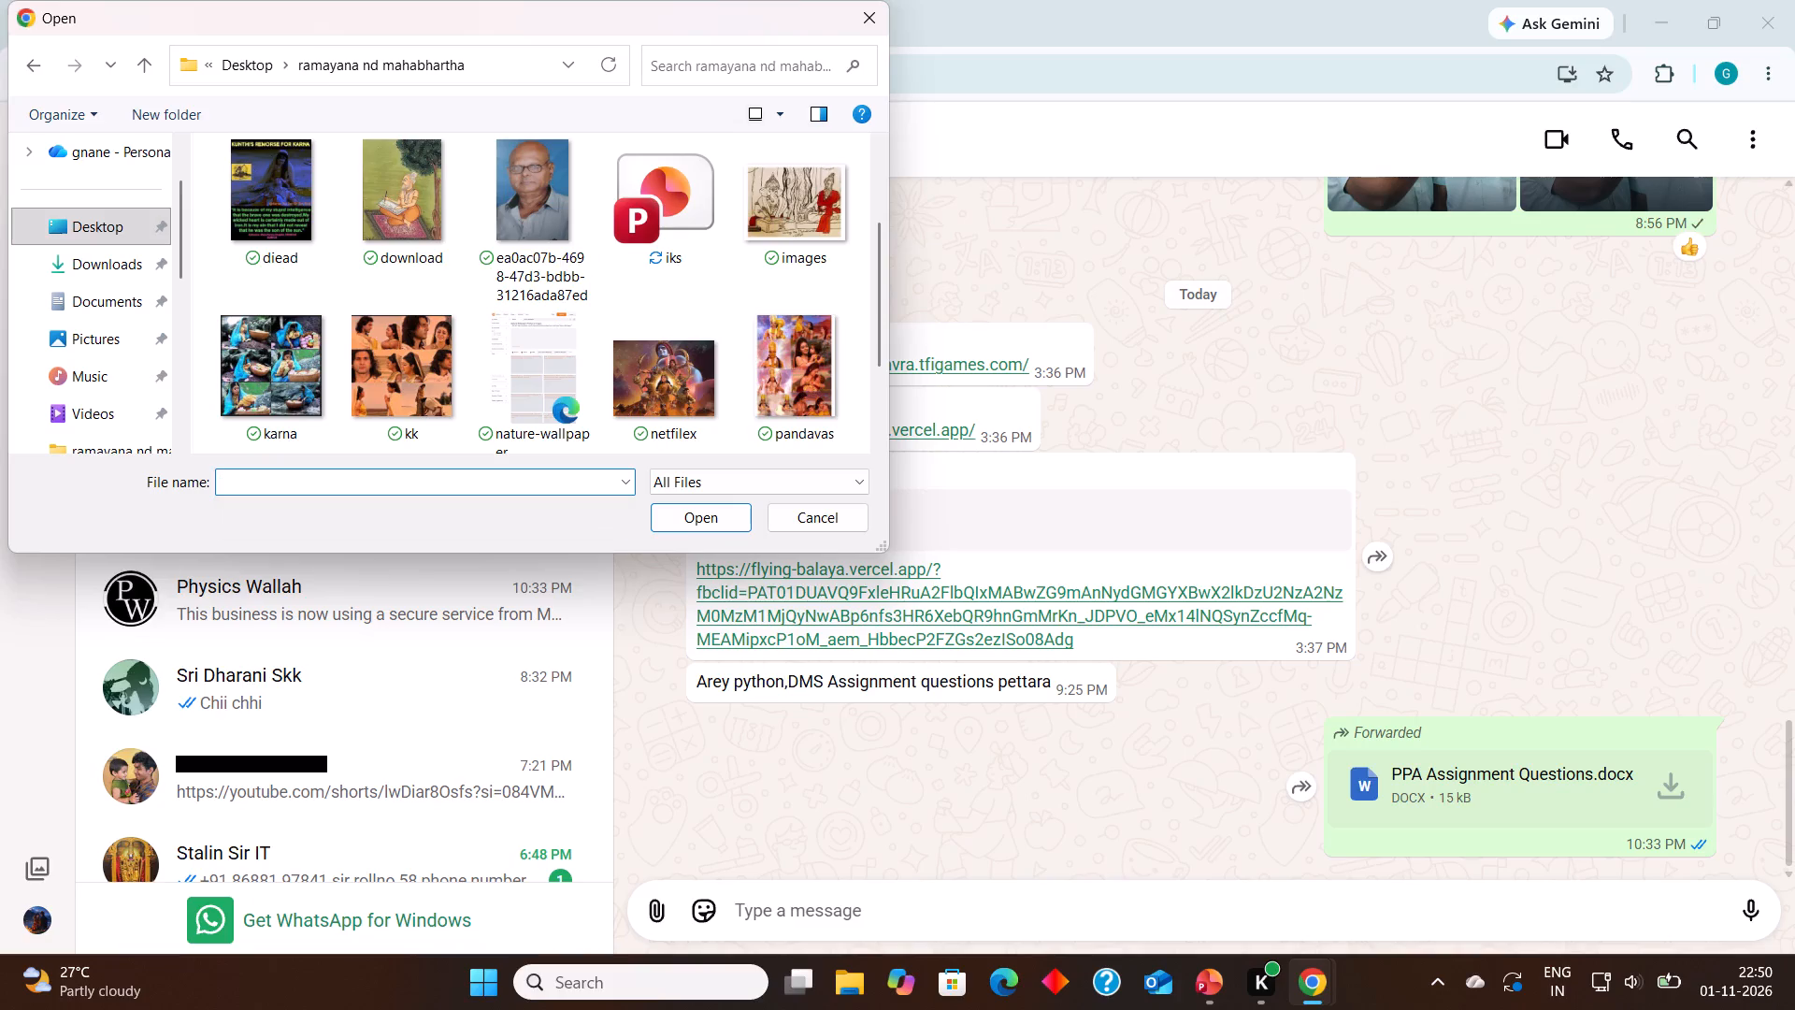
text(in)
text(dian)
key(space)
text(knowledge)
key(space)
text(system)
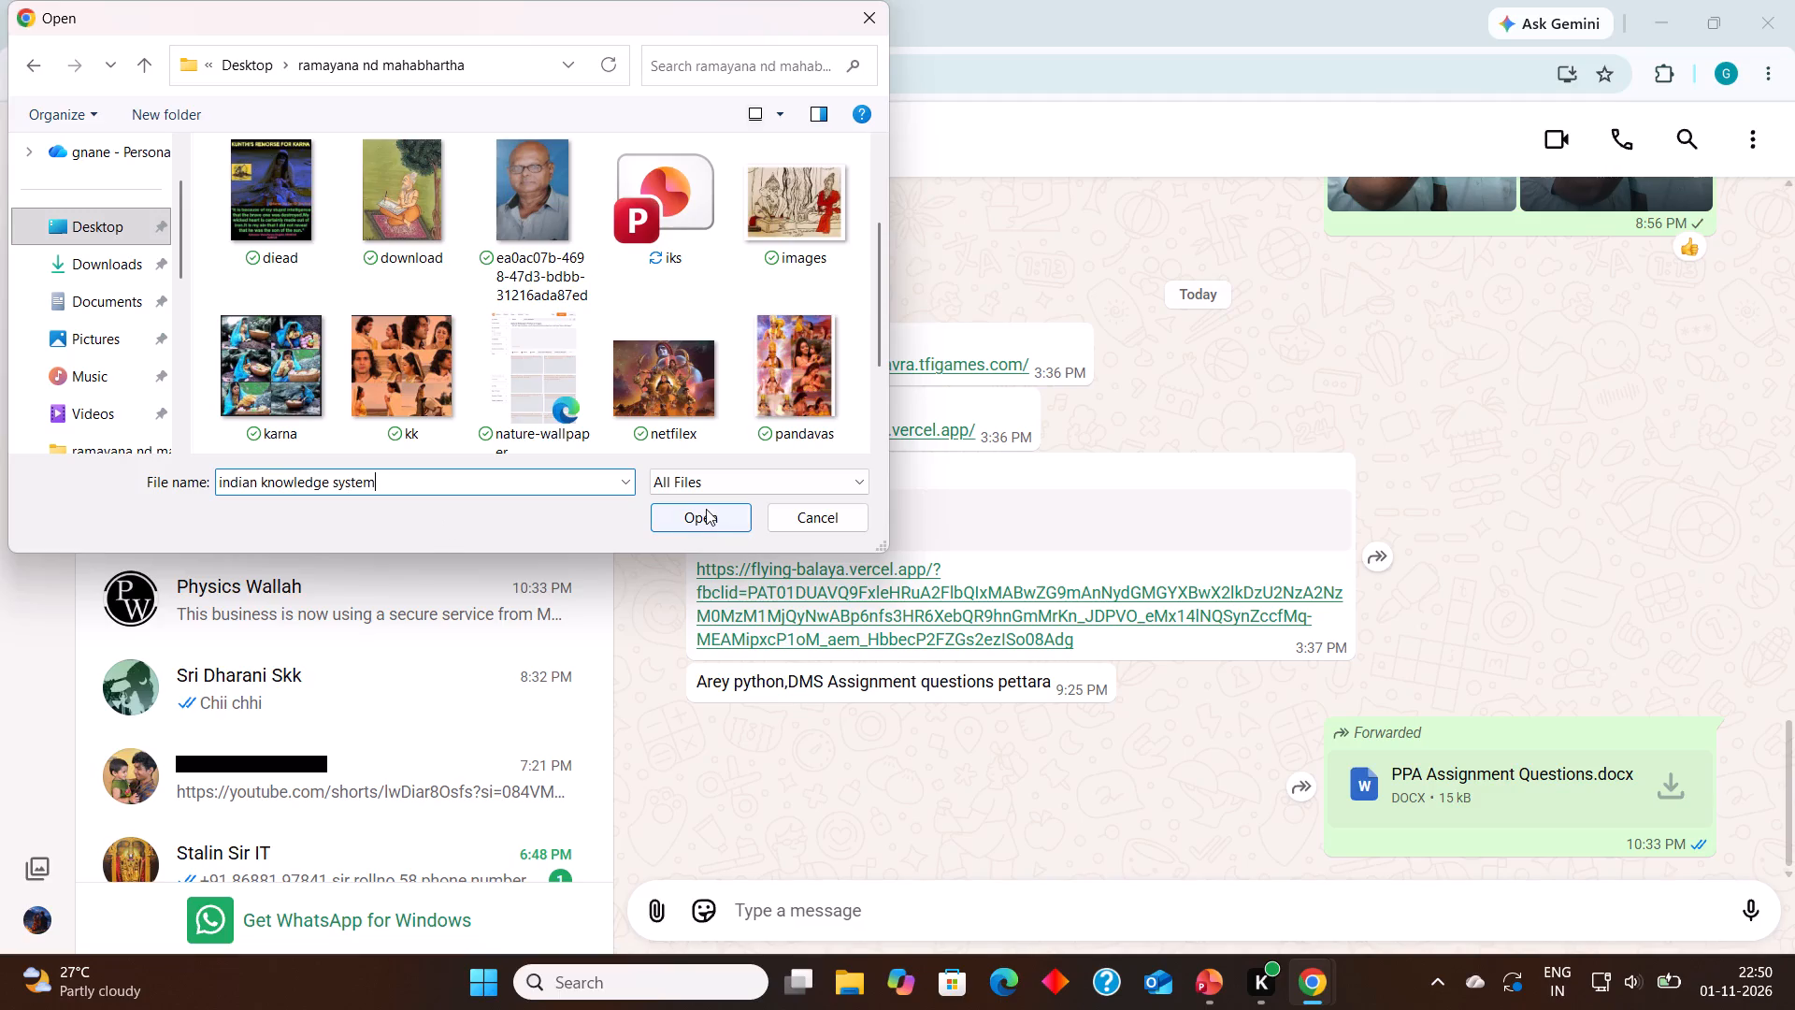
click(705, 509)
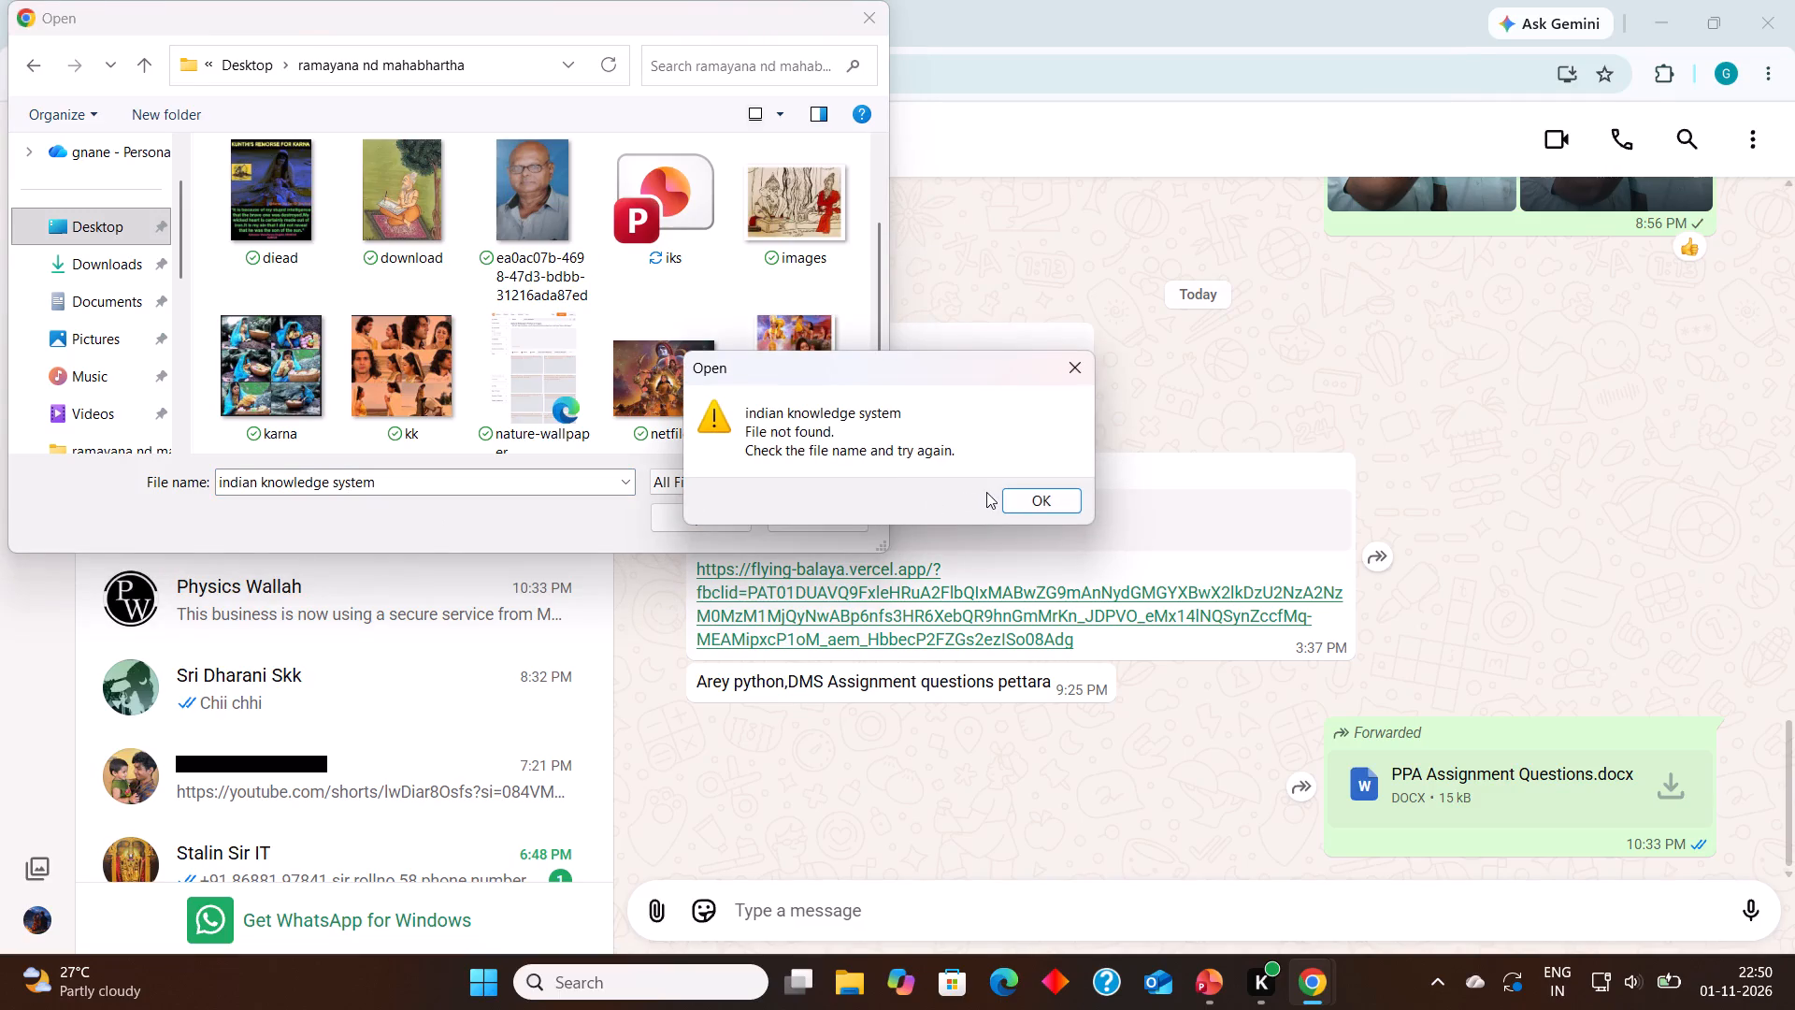
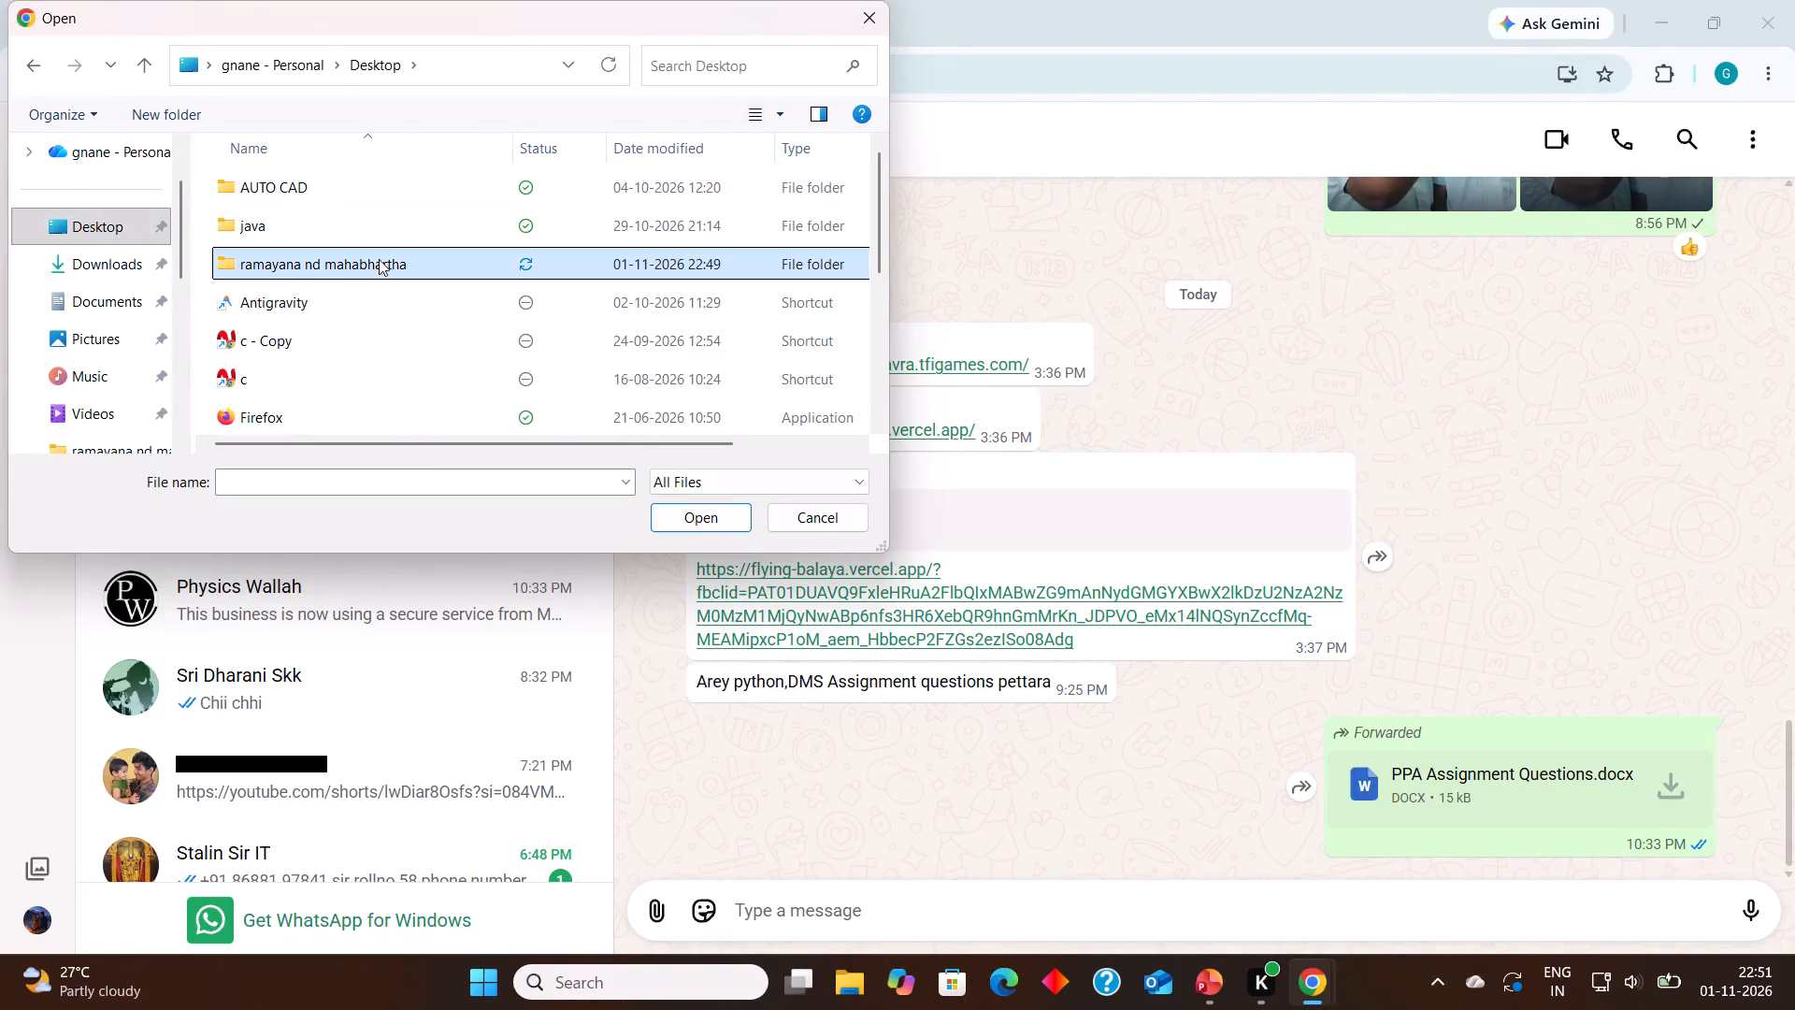
Try to attach the iks presentation from the "ramayana nd mahabhartha" folder on the Desktop to the open WhatsApp chat.
double_click(423, 261)
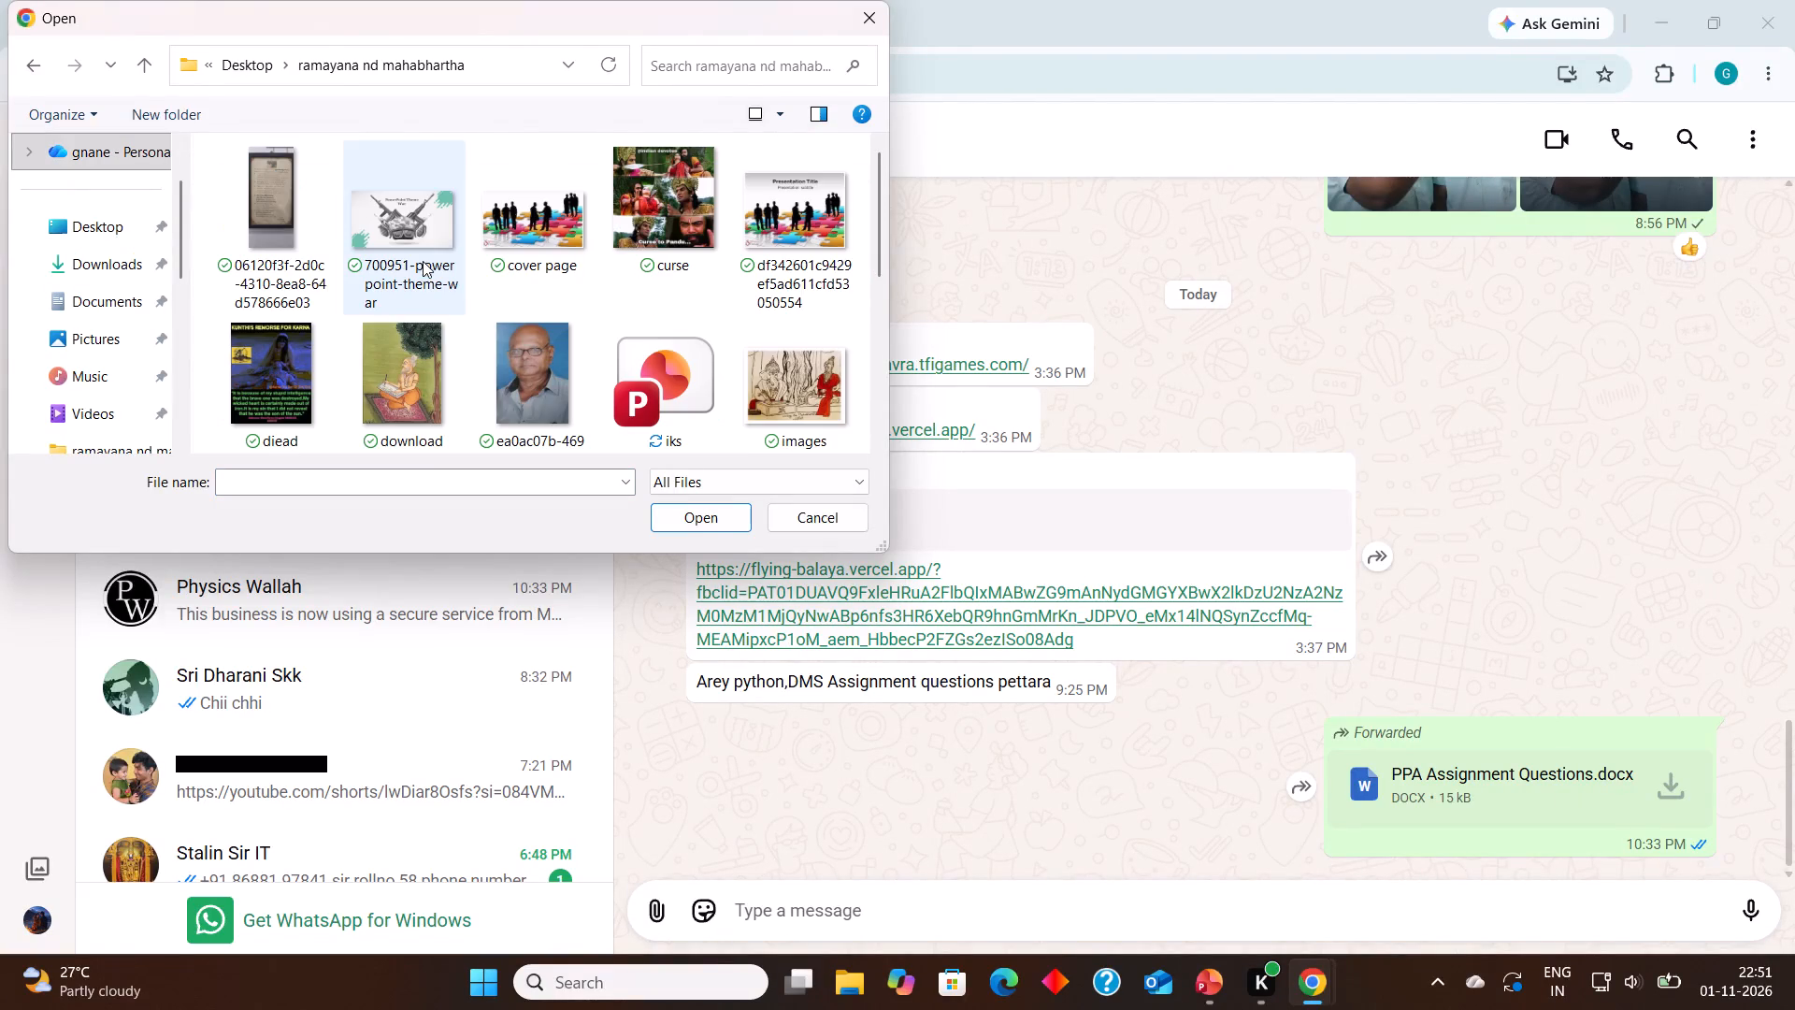
double_click(663, 384)
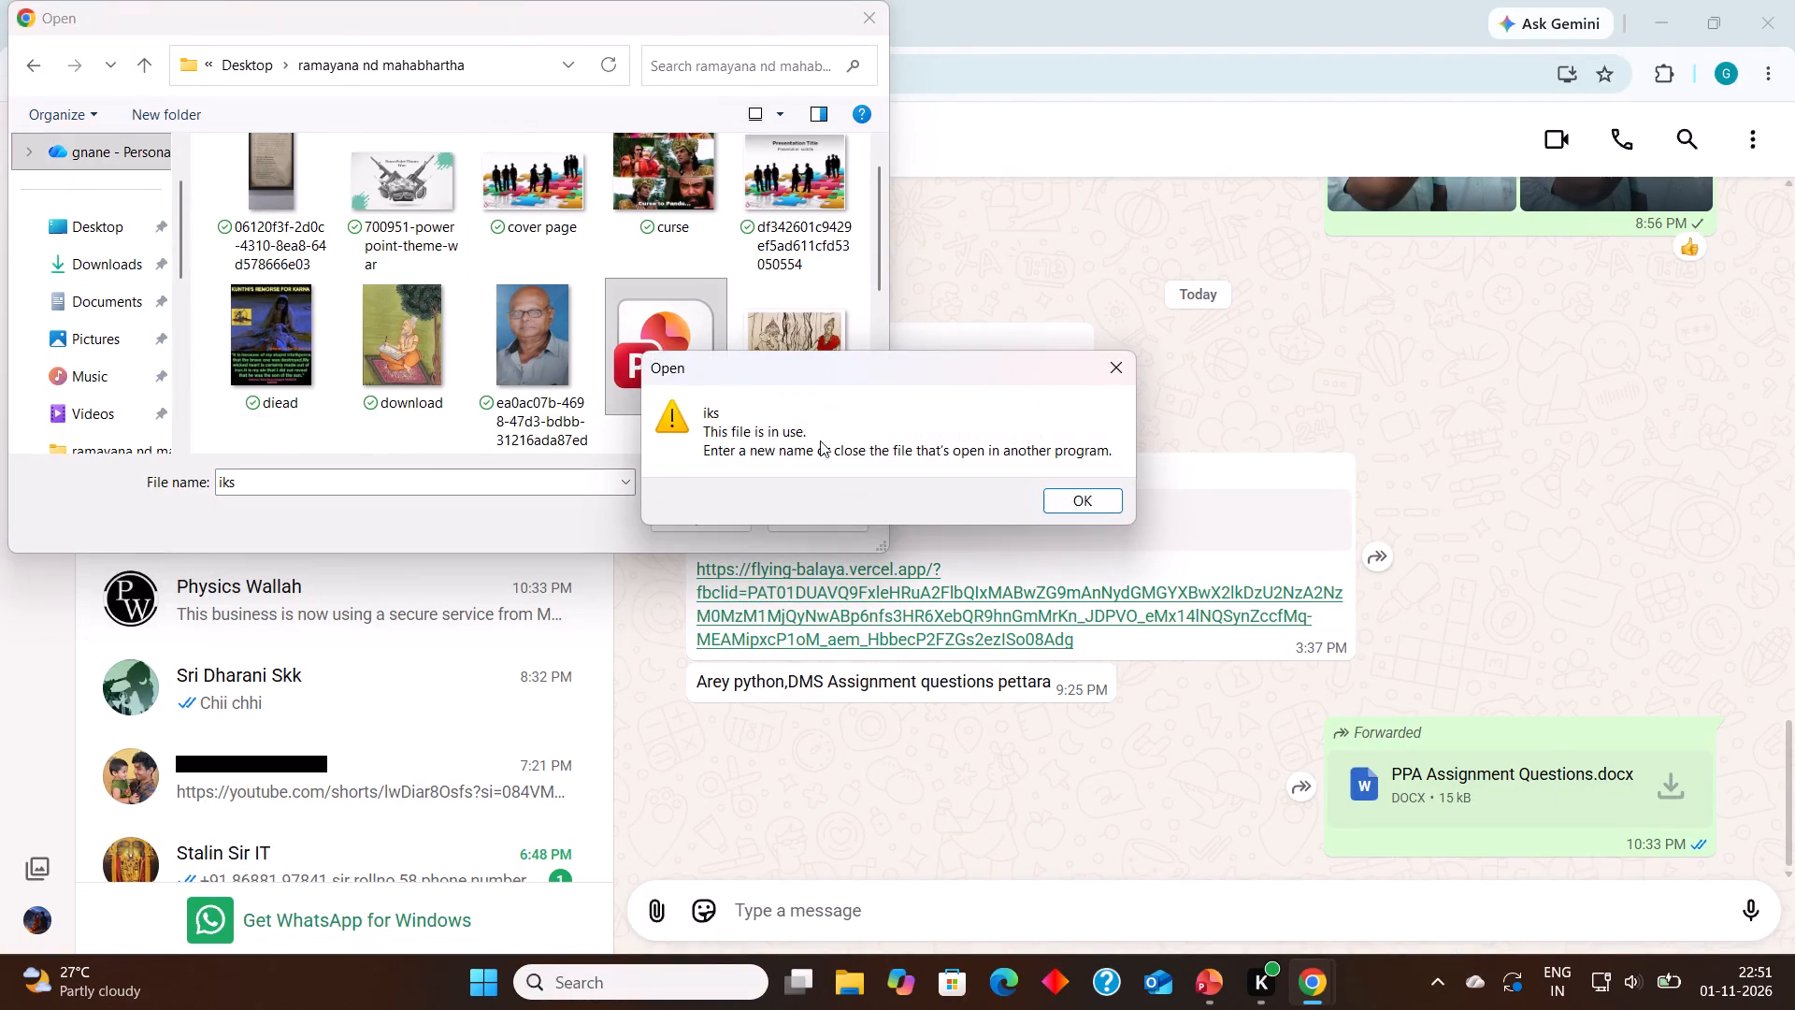
click(1055, 498)
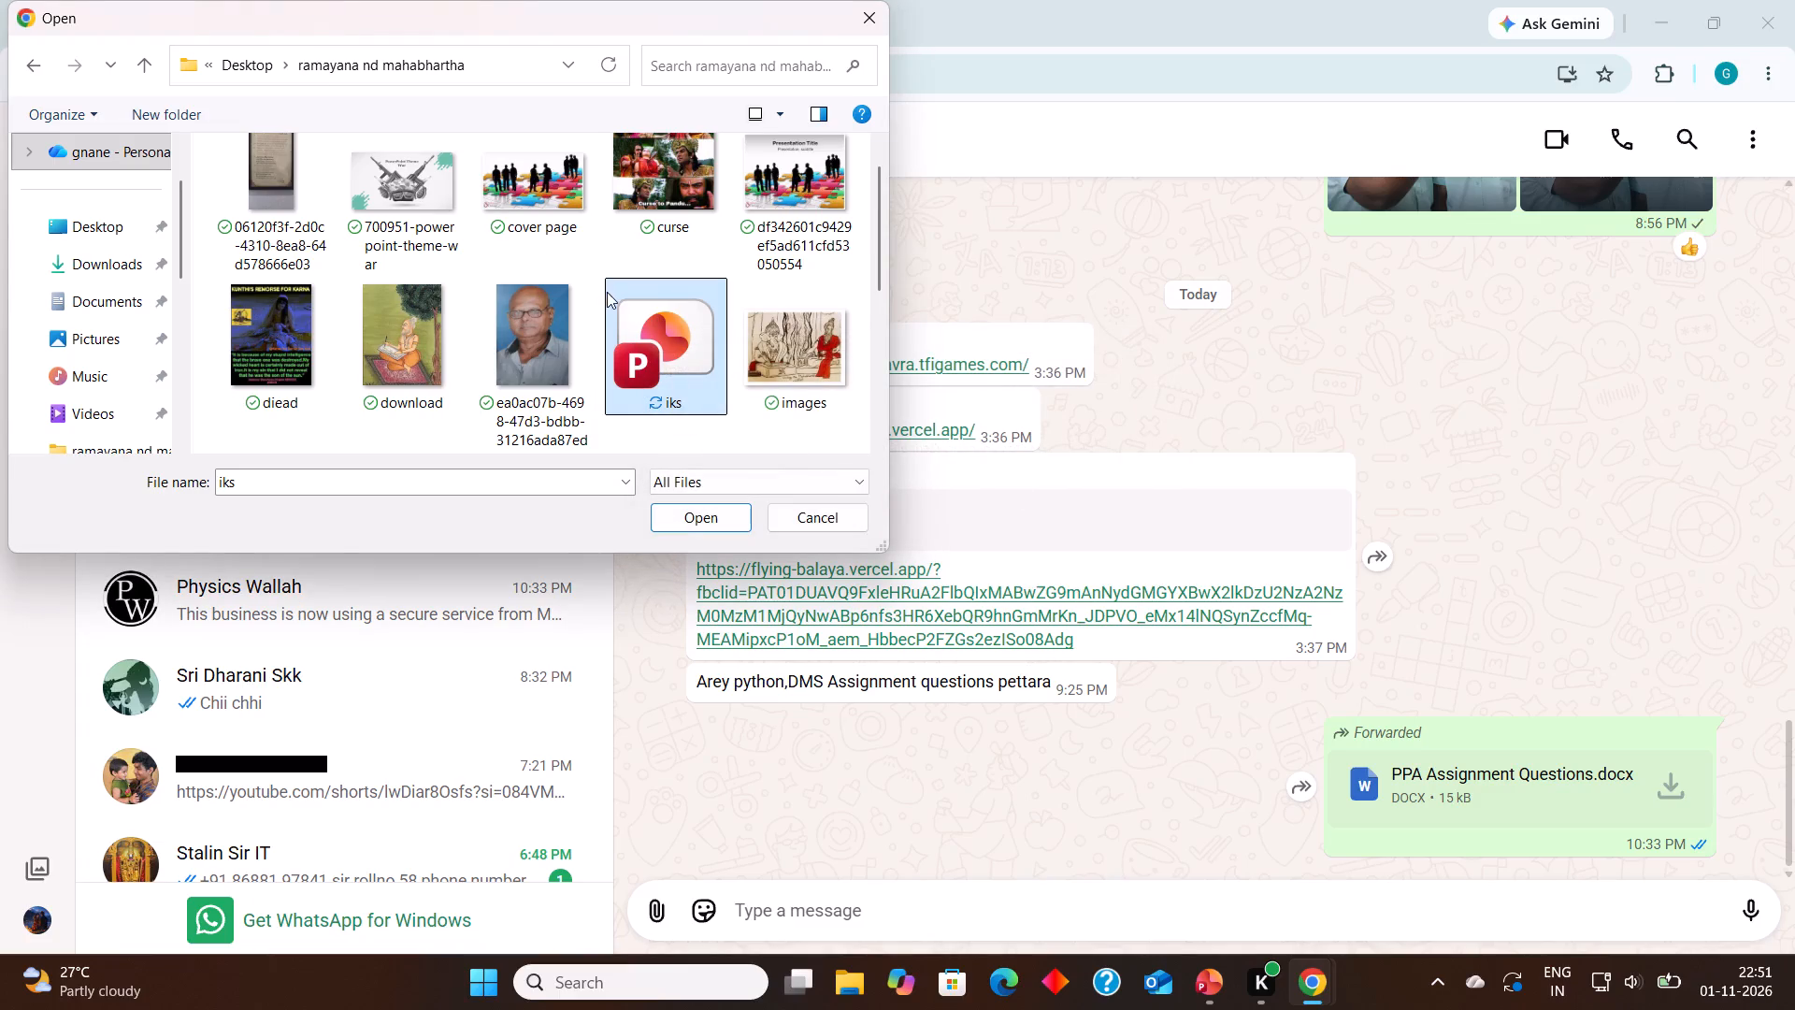